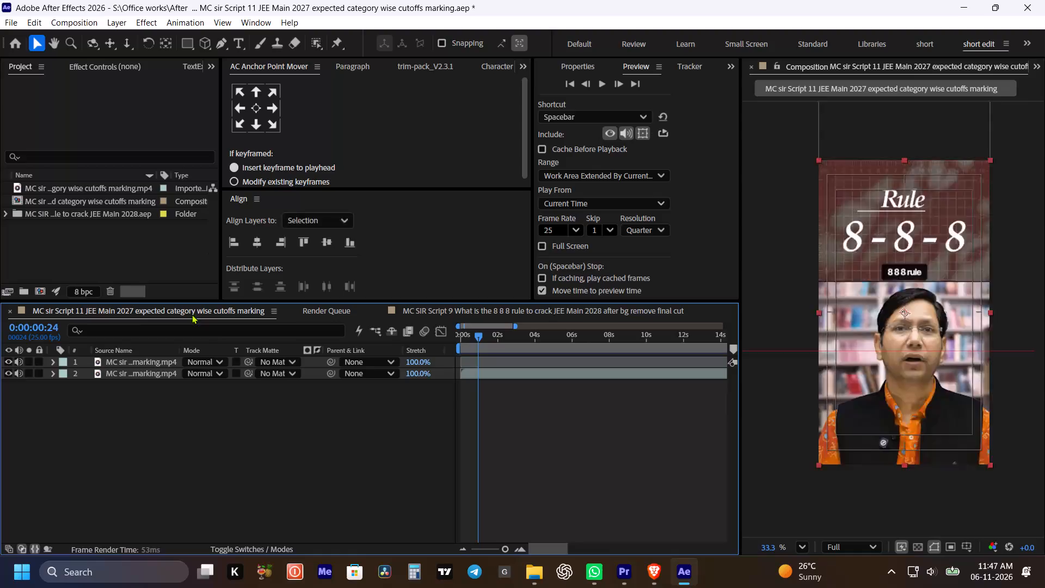
Paste the copied green bg.jpeg and White Solid 1 layers beneath both video layers in the Script 11 composition, starting at 0:00.
{"action": "left_click_drag", "start_coordinate": [482, 337], "coordinate": [444, 337]}
{"action": "left_click", "coordinate": [501, 371]}
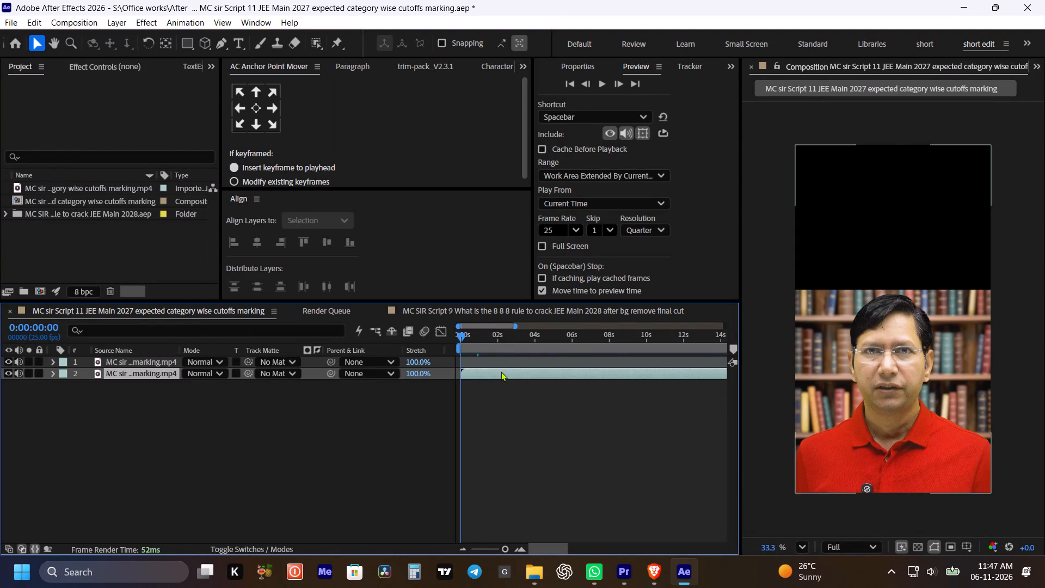
{"action": "key", "text": "ctrl+v"}
{"action": "left_click_drag", "start_coordinate": [122, 387], "coordinate": [124, 405]}
{"action": "key", "text": "bracketleft"}
Extend the green bg.jpeg and White Solid 1 layers to the end of the first video clip and return the playhead to 0:00.
{"action": "left_click_drag", "start_coordinate": [560, 392], "coordinate": [568, 392]}
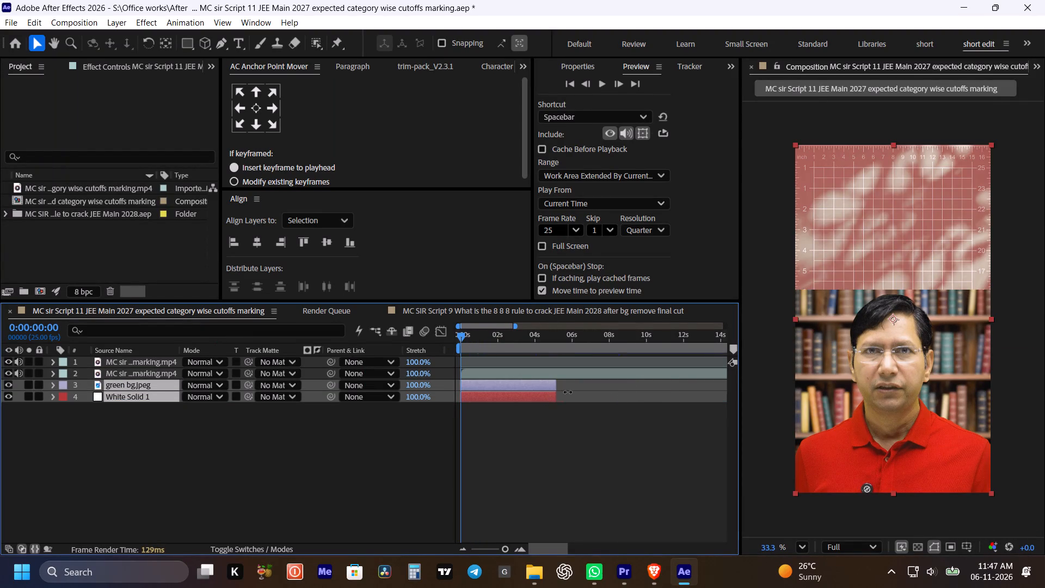
{"action": "left_click_drag", "start_coordinate": [568, 392], "coordinate": [687, 397]}
{"action": "scroll", "coordinate": [613, 413], "scroll_direction": "down", "scroll_amount": 3, "text": "alt"}
{"action": "left_click_drag", "start_coordinate": [536, 385], "coordinate": [563, 389], "text": "shift"}
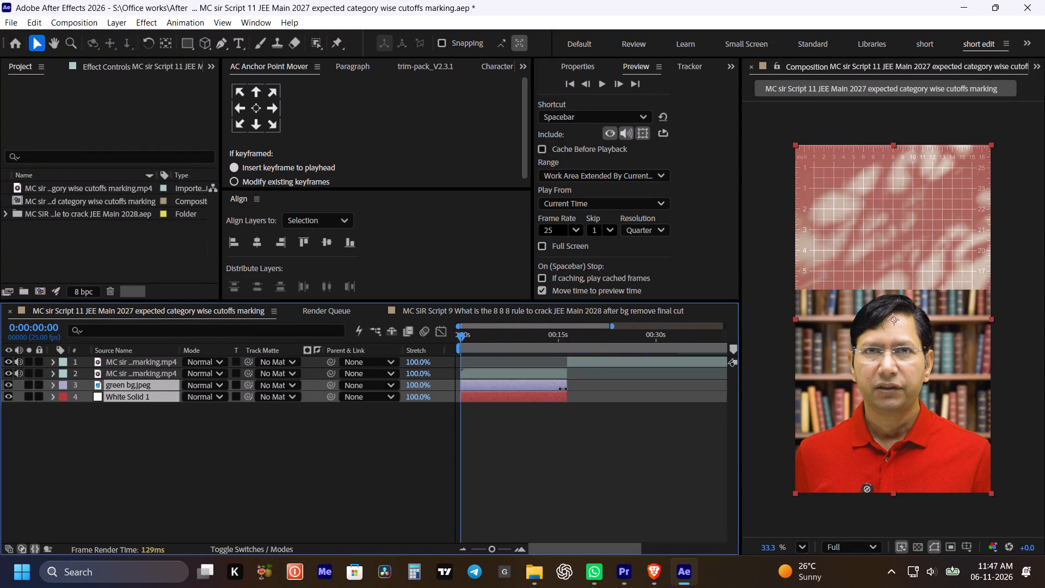
{"action": "left_click_drag", "start_coordinate": [563, 389], "coordinate": [563, 390], "text": "shift"}
{"action": "left_click_drag", "start_coordinate": [549, 439], "coordinate": [542, 432]}
{"action": "left_click_drag", "start_coordinate": [465, 339], "coordinate": [510, 351]}
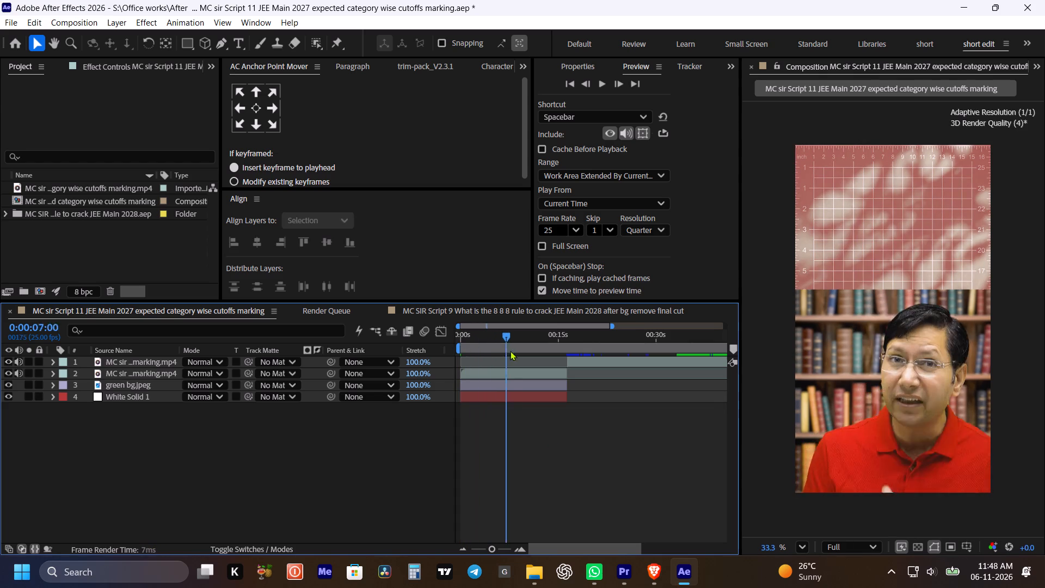
{"action": "left_click_drag", "start_coordinate": [510, 351], "coordinate": [422, 365]}
Copy the Black Solid 1 layer above green bg.jpeg in the Script 9 composition, toggling its visibility to check it.
{"action": "left_click", "coordinate": [487, 307]}
{"action": "scroll", "coordinate": [502, 456], "scroll_direction": "down", "scroll_amount": 2}
{"action": "key", "text": "space"}
{"action": "key", "text": "space"}
{"action": "key", "text": "space"}
{"action": "key", "text": "space"}
{"action": "key", "text": "space"}
{"action": "key", "text": "space"}
{"action": "key", "text": "space"}
{"action": "key", "text": "space"}
{"action": "key", "text": "space"}
{"action": "key", "text": "space"}
{"action": "key", "text": "space"}
{"action": "key", "text": "space"}
{"action": "key", "text": "space"}
{"action": "key", "text": "space"}
{"action": "key", "text": "space"}
{"action": "key", "text": "space"}
{"action": "key", "text": "space"}
{"action": "key", "text": "space"}
{"action": "key", "text": "space"}
{"action": "key", "text": "space"}
{"action": "left_click_drag", "start_coordinate": [622, 434], "coordinate": [544, 444]}
{"action": "left_click_drag", "start_coordinate": [526, 444], "coordinate": [546, 426]}
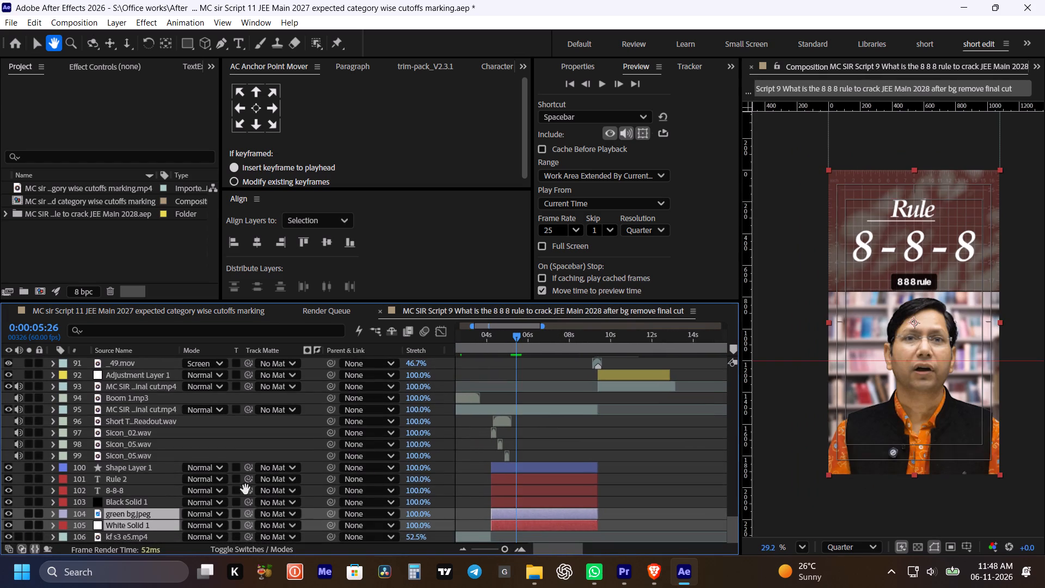
{"action": "left_click", "coordinate": [122, 499]}
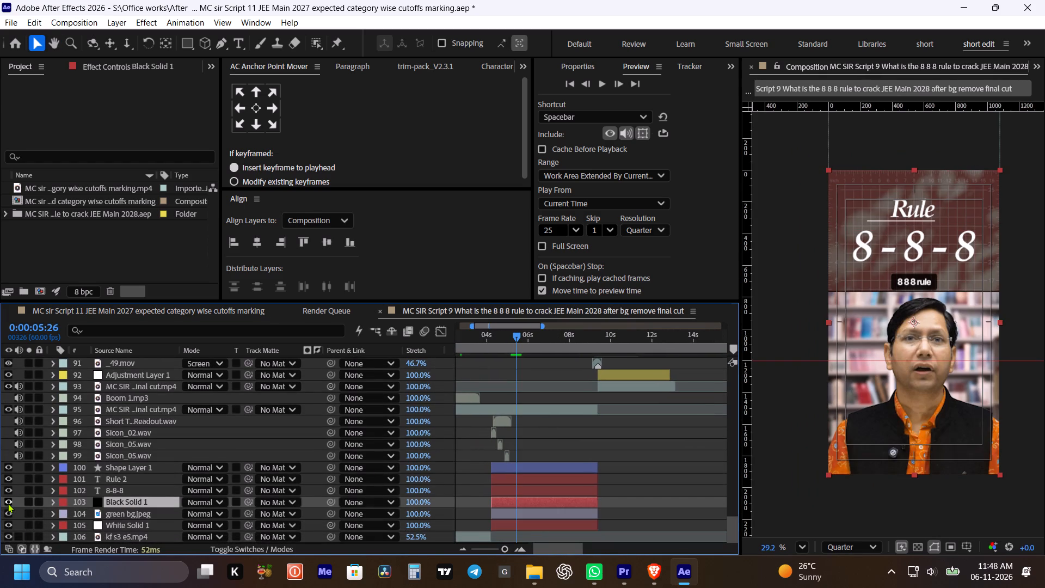
{"action": "left_click", "coordinate": [8, 503]}
{"action": "left_click", "coordinate": [8, 503]}
{"action": "left_click", "coordinate": [543, 501]}
{"action": "key", "text": "ctrl+c"}
{"action": "key", "text": "ctrl+c"}
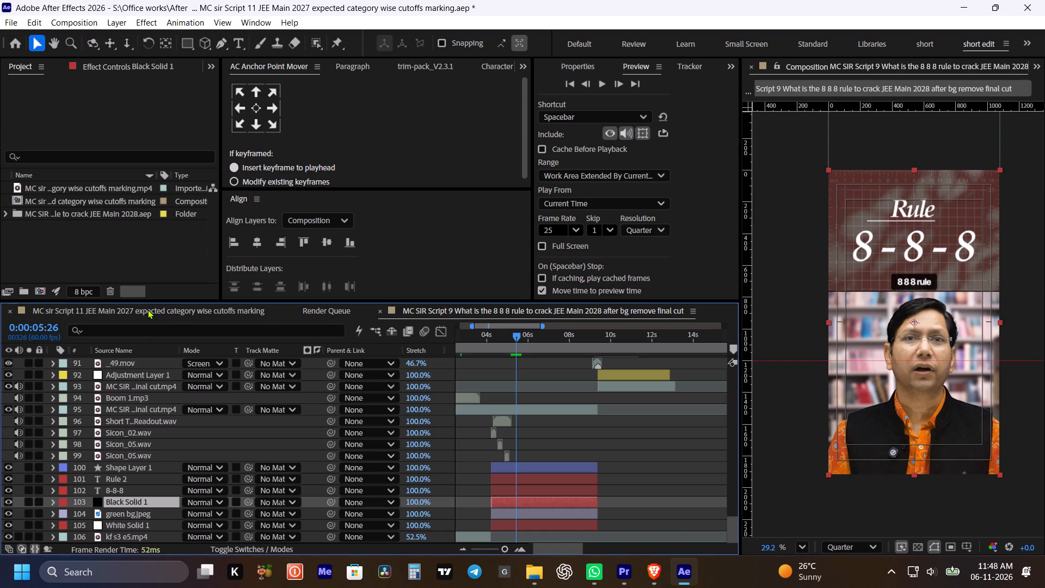
Paste Black Solid 1 above green bg.jpeg in the Script 11 composition, from 0:00 to the first clip's end, and save.
{"action": "left_click", "coordinate": [147, 309]}
{"action": "left_click", "coordinate": [136, 303]}
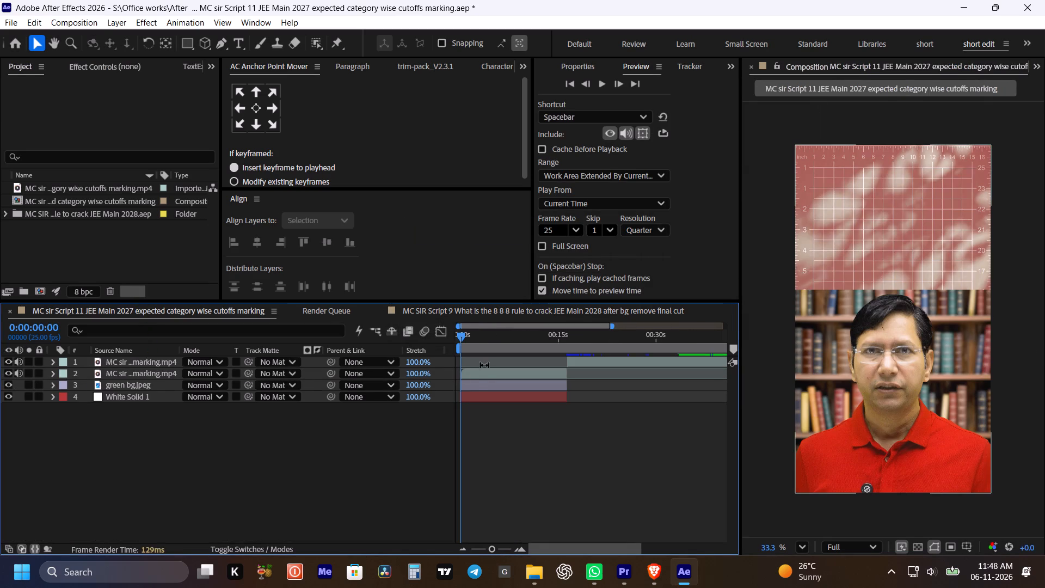
{"action": "left_click", "coordinate": [474, 383]}
{"action": "key", "text": "ctrl+v"}
{"action": "key", "text": "bracketleft"}
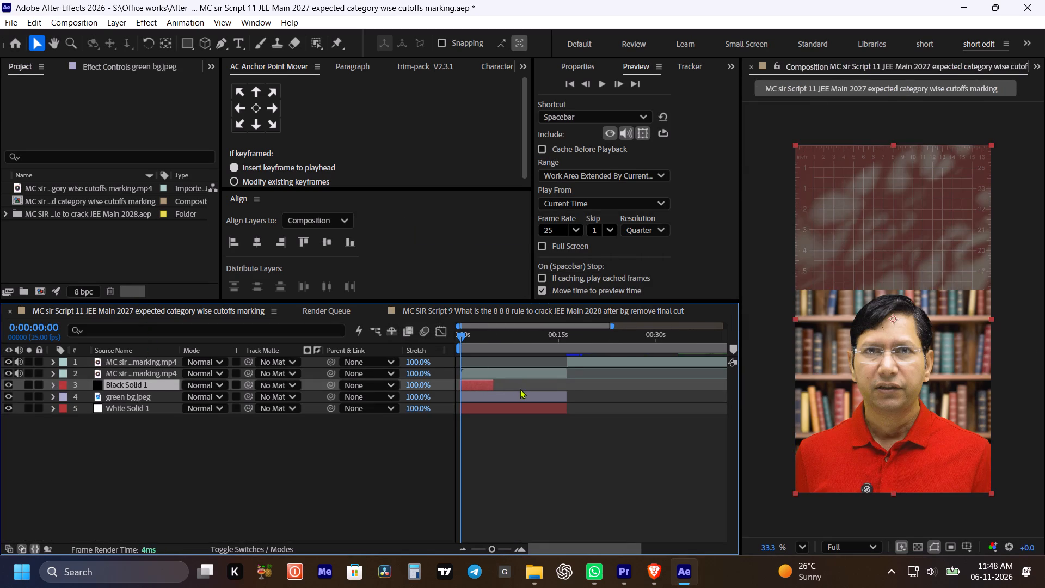
{"action": "left_click_drag", "start_coordinate": [491, 384], "coordinate": [573, 399], "text": "shift"}
{"action": "key", "text": "ctrl+s"}
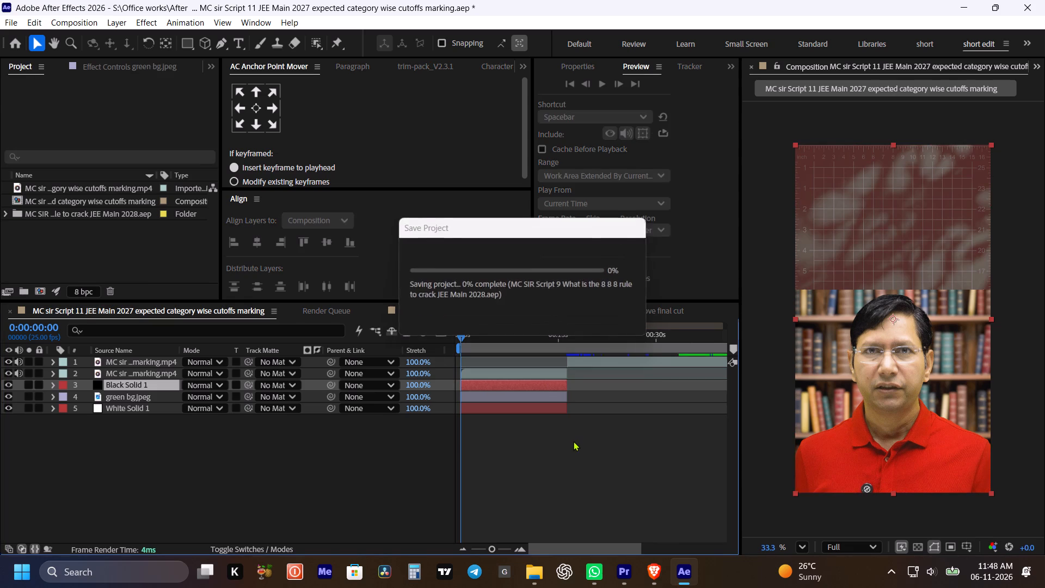
Apply the Drop Shadow effect to the first video clip, on layer 2.
{"action": "left_click_drag", "start_coordinate": [474, 333], "coordinate": [423, 351]}
{"action": "left_click", "coordinate": [500, 447]}
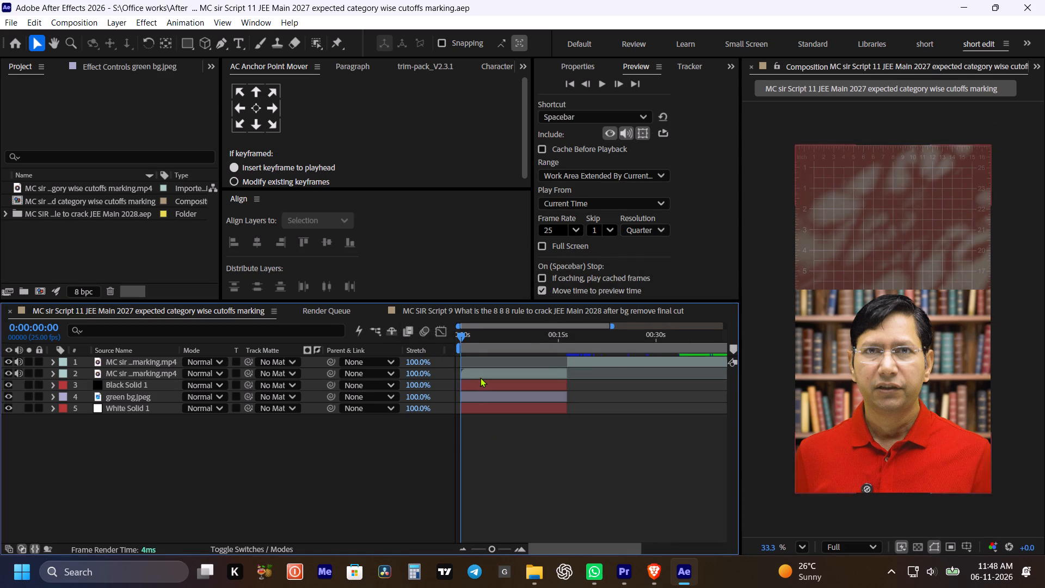
{"action": "left_click", "coordinate": [480, 377]}
{"action": "key", "text": "ctrl+space"}
{"action": "type", "text": "dr"}
{"action": "key", "text": "o"}
{"action": "key", "text": "p"}
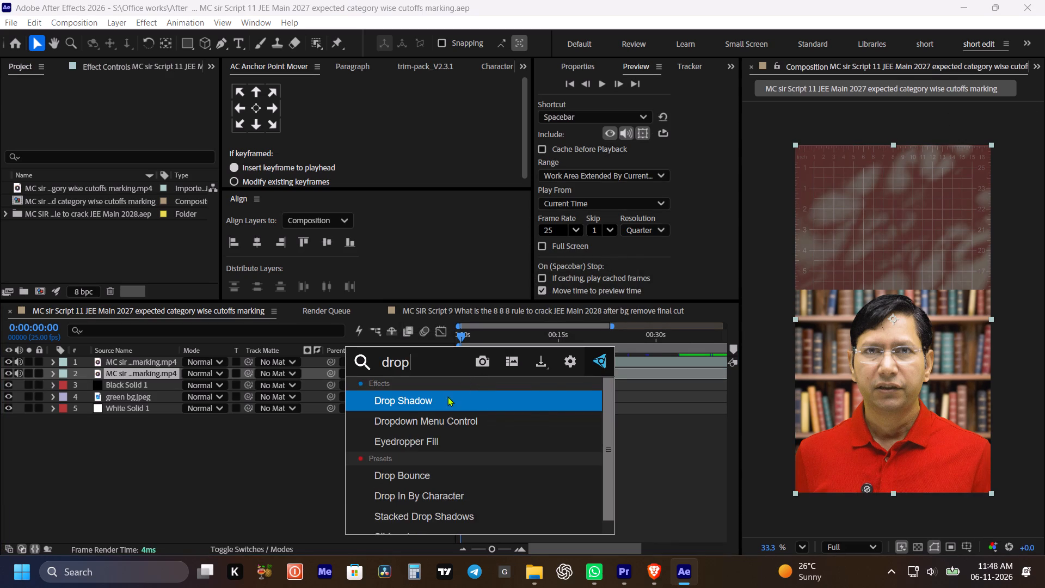
{"action": "left_click", "coordinate": [447, 396]}
{"action": "scroll", "coordinate": [86, 194], "scroll_direction": "down", "scroll_amount": 6}
Set the Drop Shadow's opacity to 100% and its direction to 0°, and save the project.
{"action": "left_click_drag", "start_coordinate": [125, 210], "coordinate": [392, 211]}
{"action": "key", "text": "ctrl+s"}
{"action": "left_click", "coordinate": [144, 226]}
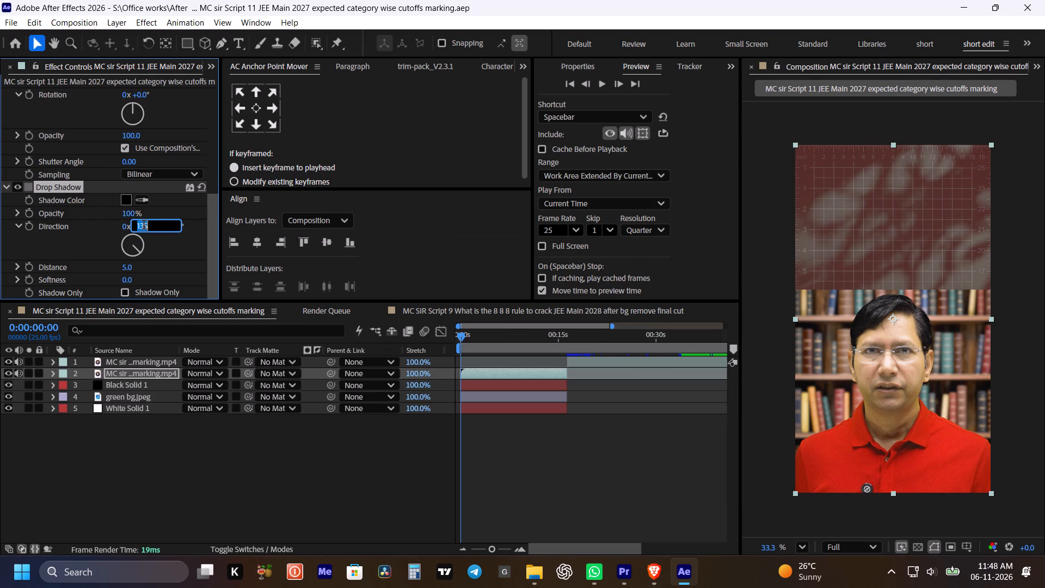
{"action": "key", "text": "0"}
{"action": "left_click", "coordinate": [170, 250]}
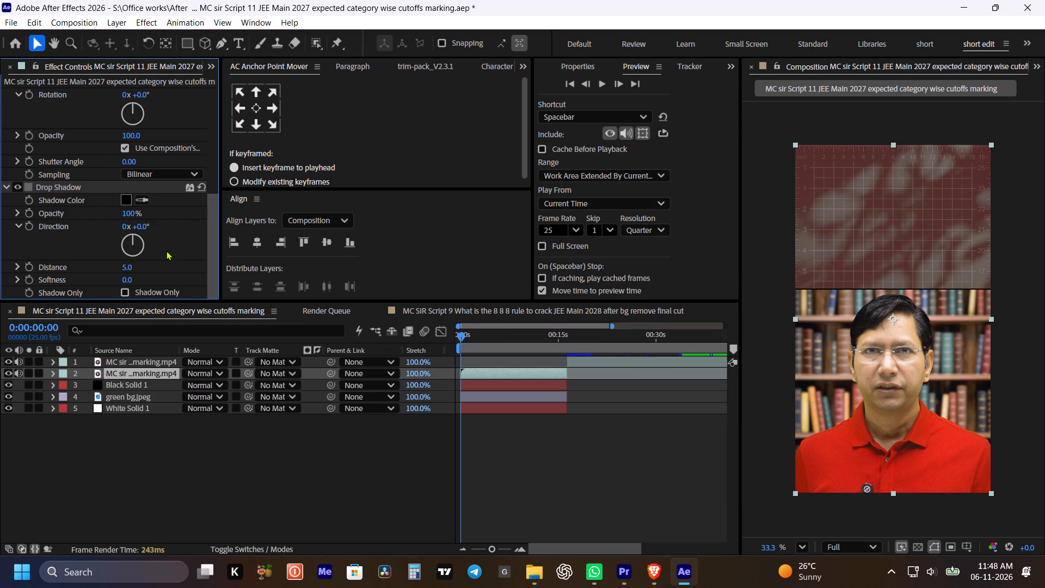
{"action": "key", "text": "ctrl+s"}
{"action": "key", "text": "ctrl+s"}
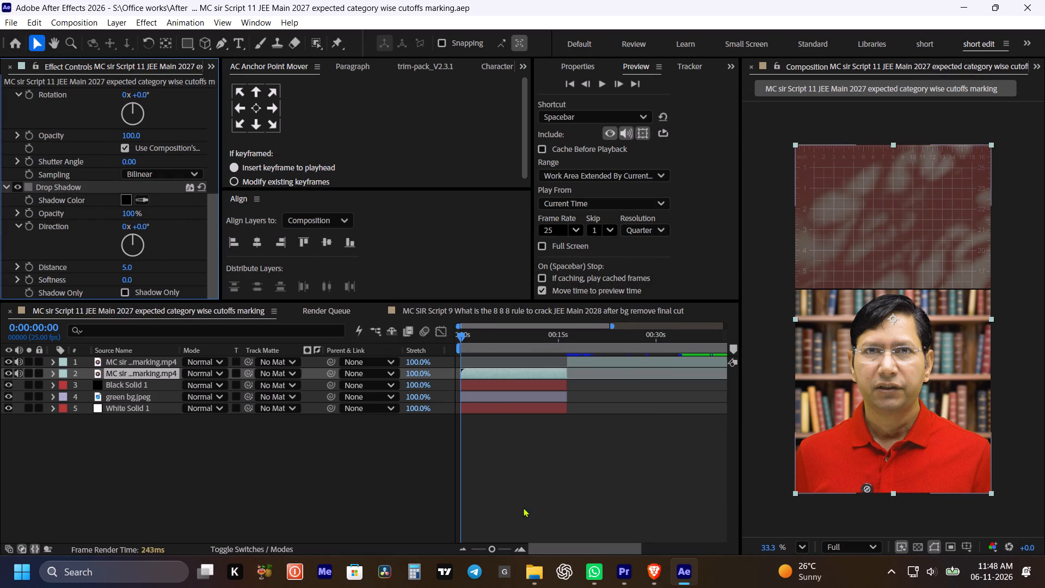
Show the title and action safe guides over the composition.
{"action": "left_click", "coordinate": [534, 478]}
{"action": "key", "text": "apostrophe"}
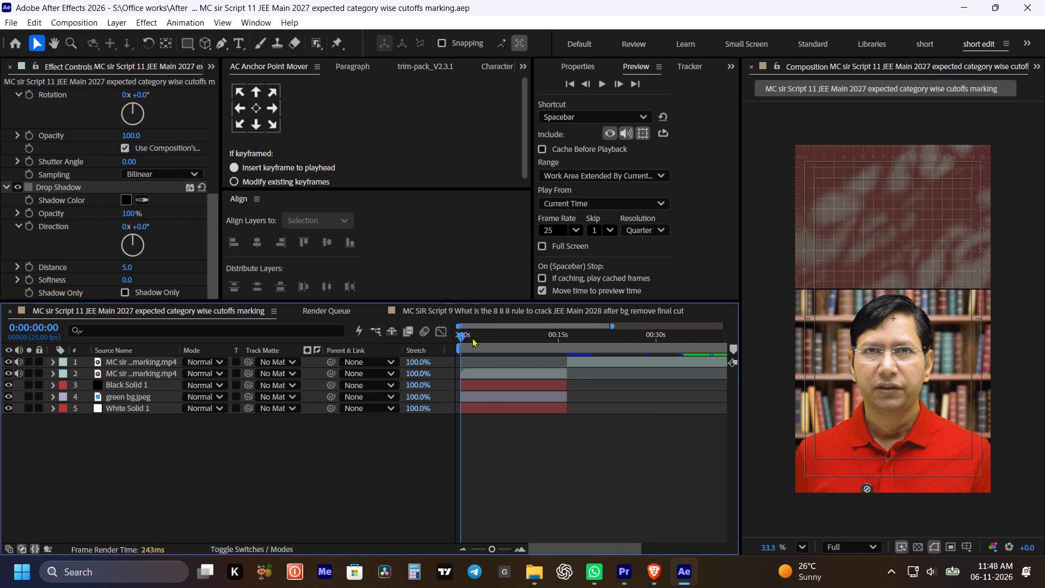
Preview the opening seconds of the Script 11 composition from 0:00 to check the clip over its new background.
{"action": "left_click_drag", "start_coordinate": [490, 332], "coordinate": [432, 350]}
{"action": "key", "text": "space"}
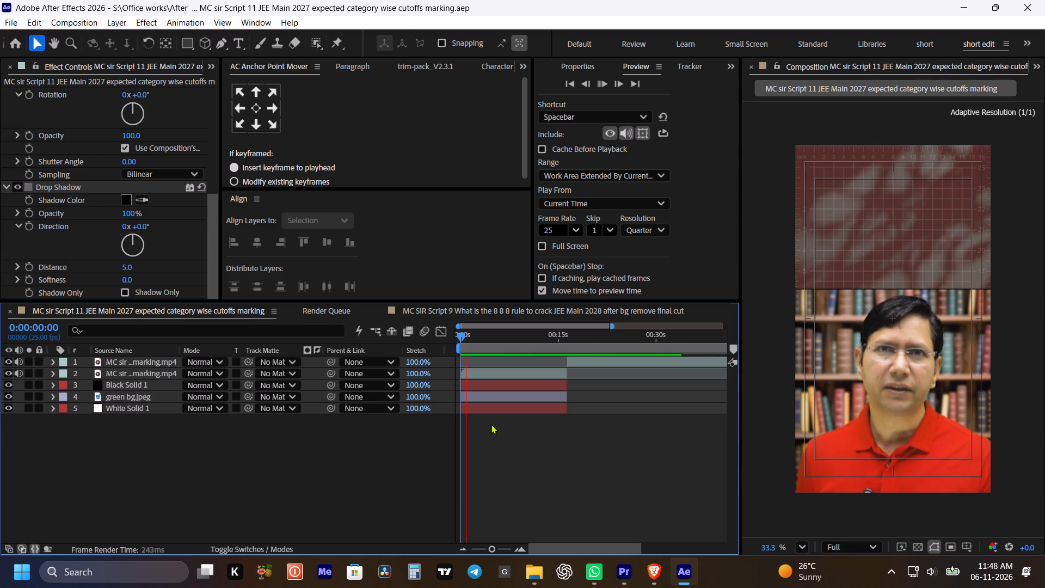
{"action": "key", "text": "space"}
{"action": "key", "text": "space"}
{"action": "key", "text": "space"}
{"action": "scroll", "coordinate": [485, 437], "scroll_direction": "up", "scroll_amount": 2, "text": "alt"}
{"action": "key", "text": "space"}
{"action": "left_click_drag", "start_coordinate": [490, 445], "coordinate": [598, 448]}
{"action": "key", "text": "space"}
{"action": "scroll", "coordinate": [595, 446], "scroll_direction": "down", "scroll_amount": 1, "text": "alt"}
{"action": "key", "text": "space"}
{"action": "left_click_drag", "start_coordinate": [570, 447], "coordinate": [586, 444]}
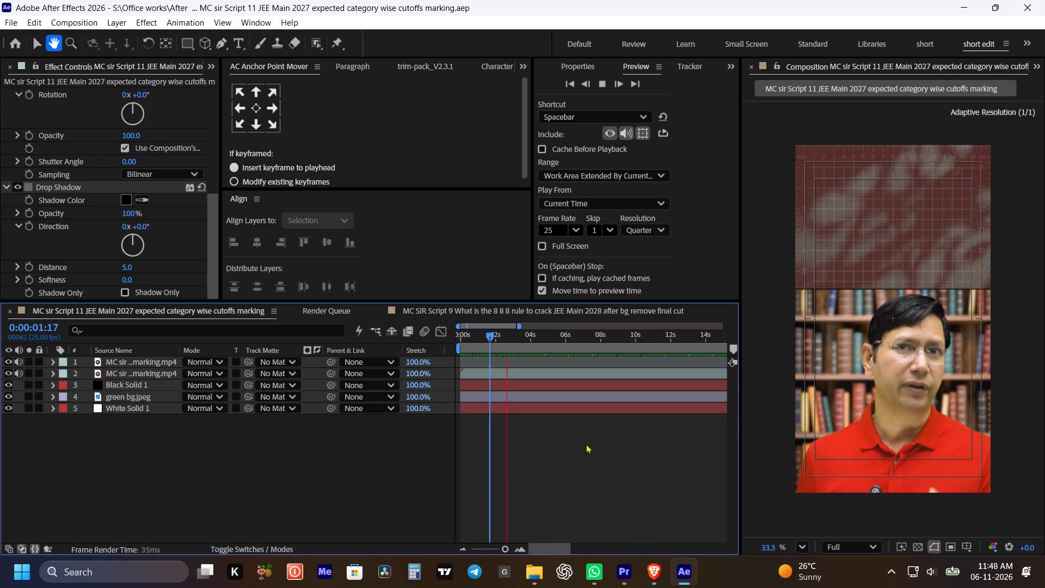
{"action": "scroll", "coordinate": [586, 444], "scroll_direction": "down", "scroll_amount": 1, "text": "alt"}
{"action": "key", "text": "space"}
{"action": "left_click_drag", "start_coordinate": [549, 447], "coordinate": [583, 445]}
{"action": "key", "text": "v"}
{"action": "key", "text": "space"}
{"action": "left_click_drag", "start_coordinate": [554, 452], "coordinate": [601, 455]}
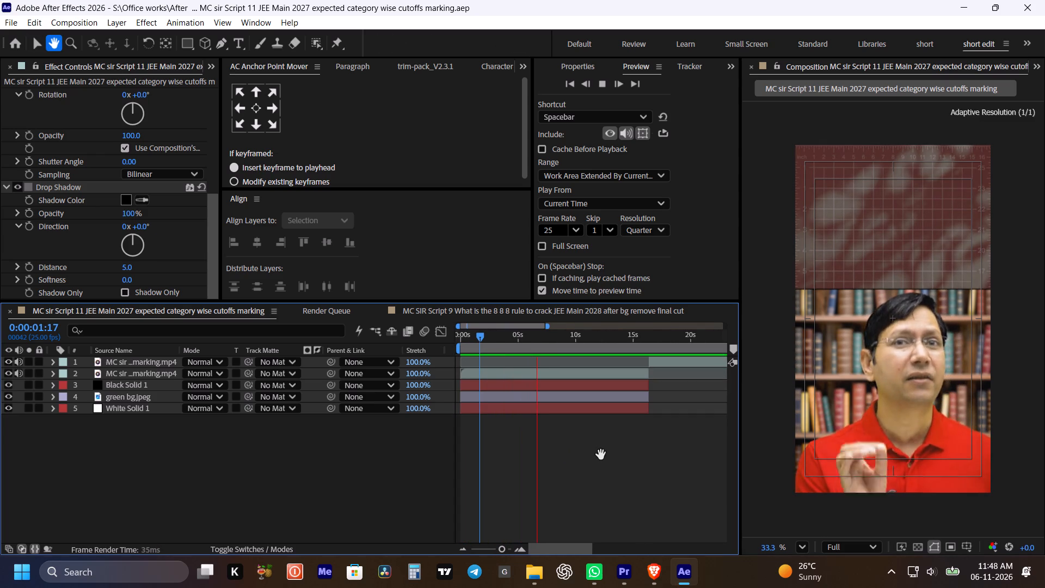
{"action": "key", "text": "space"}
{"action": "left_click_drag", "start_coordinate": [515, 331], "coordinate": [416, 364]}
{"action": "key", "text": "space"}
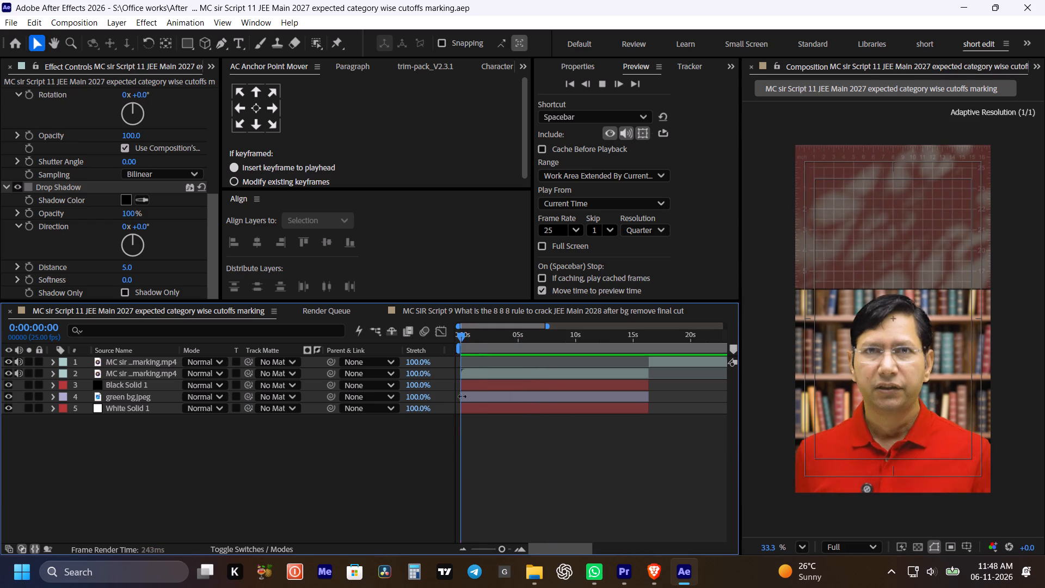
{"action": "key", "text": "space"}
{"action": "left_click_drag", "start_coordinate": [480, 335], "coordinate": [451, 349]}
{"action": "left_click", "coordinate": [525, 482]}
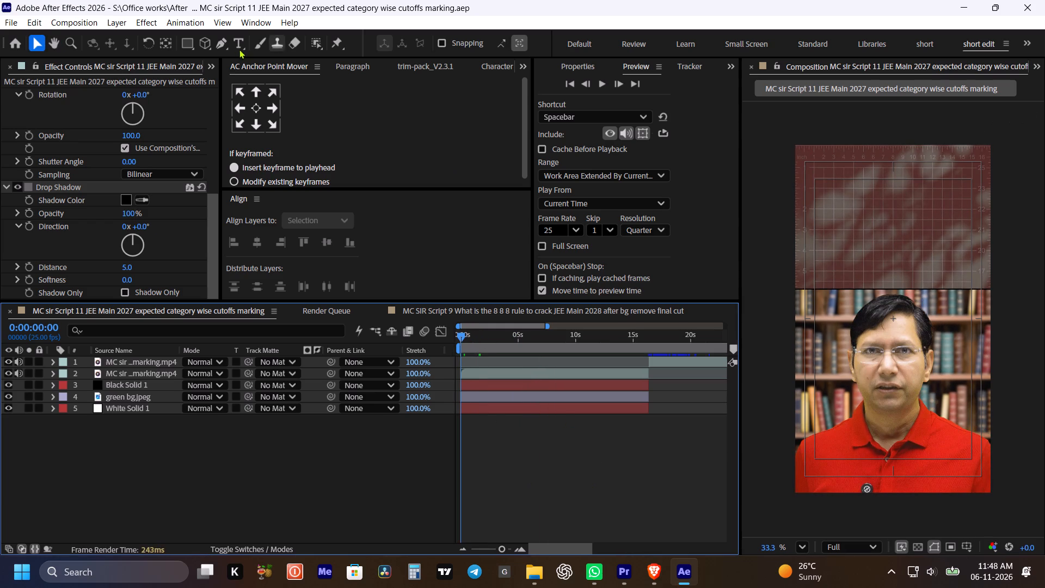
Add a text layer reading "JEE 2027" over the upper background area of the composition.
{"action": "left_click_drag", "start_coordinate": [235, 41], "coordinate": [238, 50]}
{"action": "left_click", "coordinate": [829, 176]}
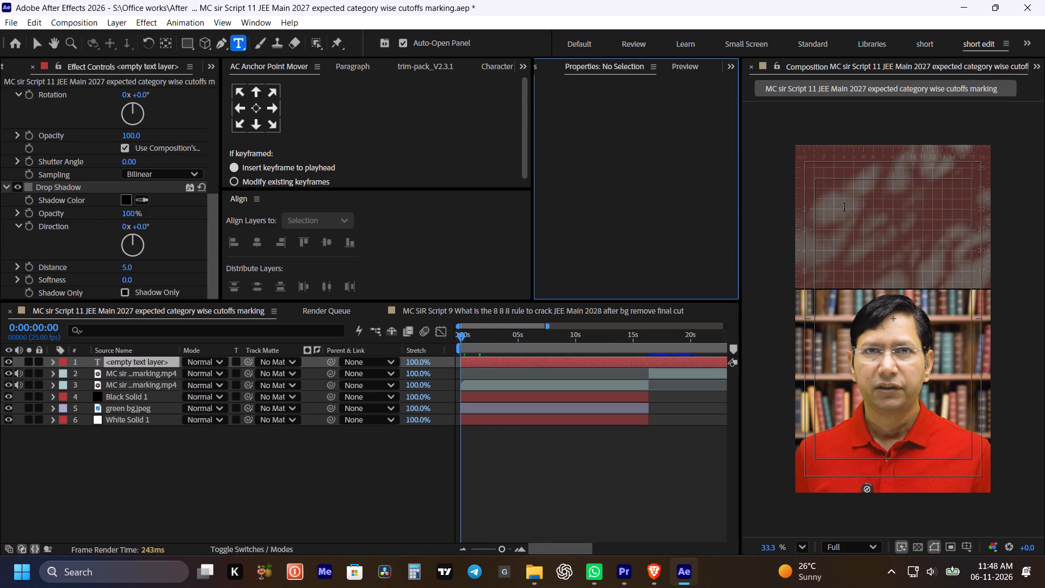
{"action": "type", "text": "JEE"}
{"action": "key", "text": "space"}
{"action": "type", "text": "2027"}
Set the JEE 2027 text's font to Palatino Linotype Bold Italic.
{"action": "left_click", "coordinate": [643, 188]}
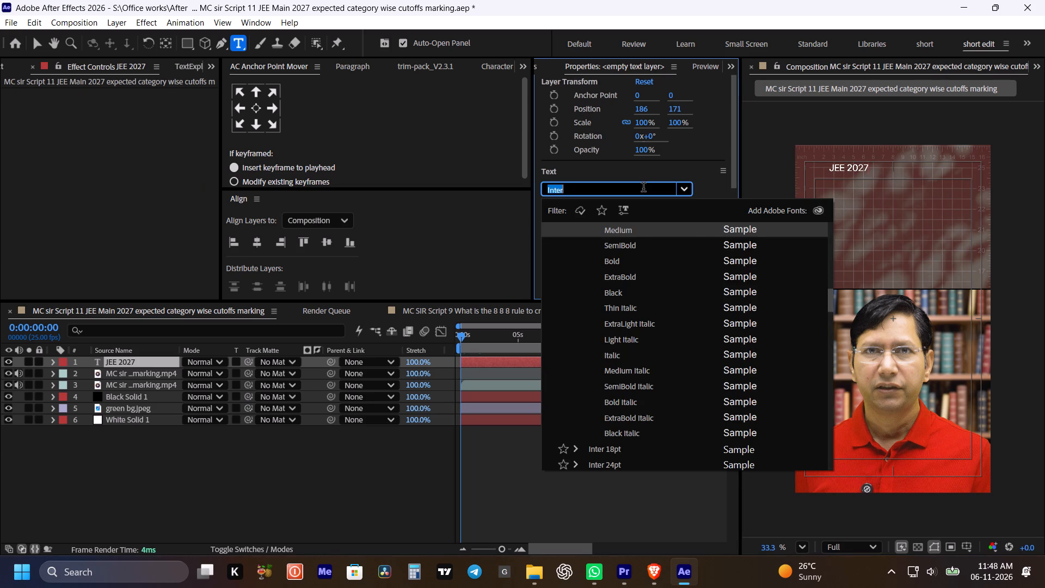
{"action": "type", "text": "pal"}
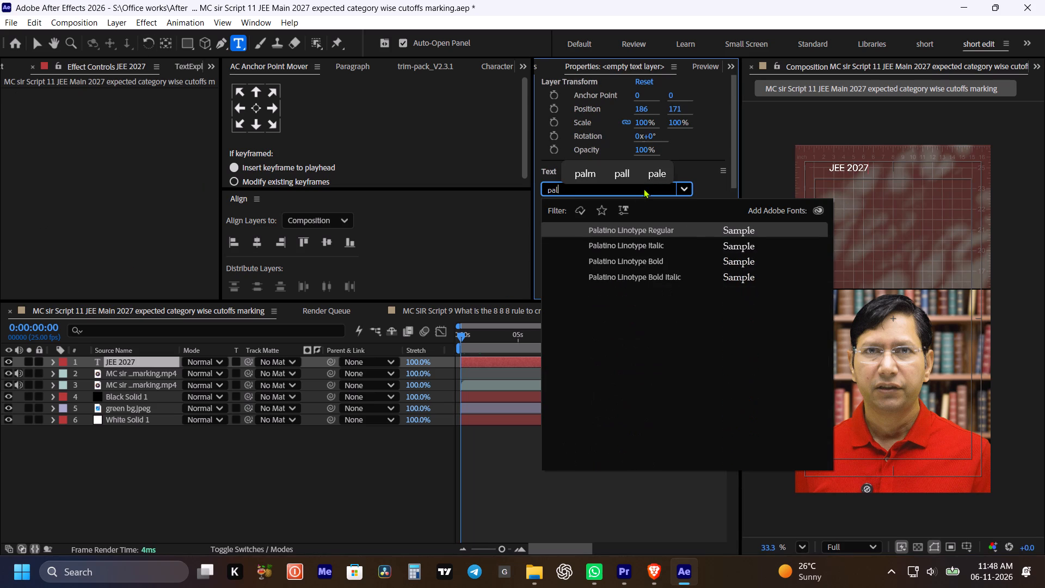
{"action": "left_click", "coordinate": [602, 277]}
{"action": "left_click", "coordinate": [574, 479]}
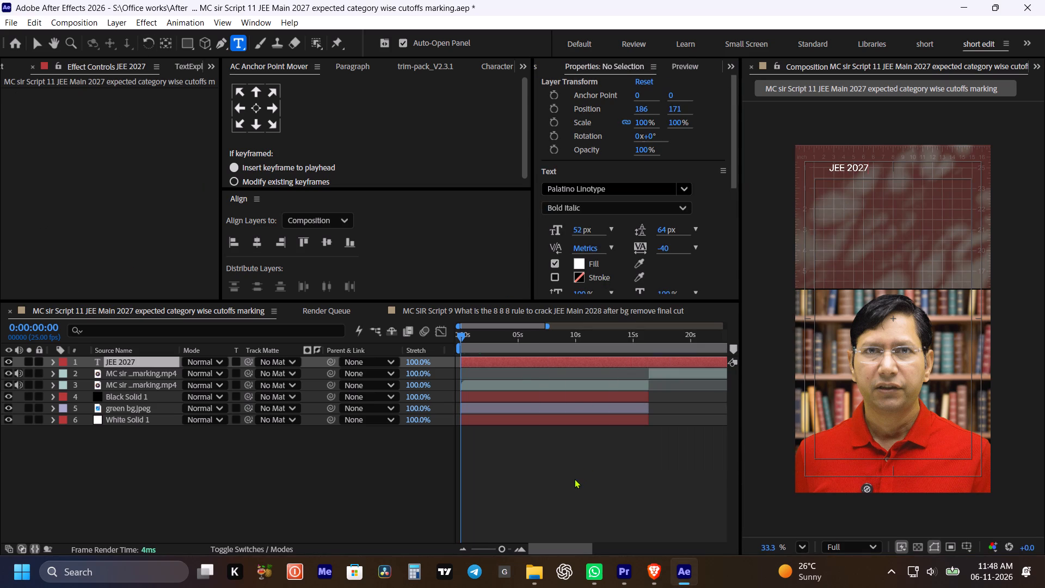
{"action": "left_click", "coordinate": [521, 362]}
{"action": "left_click", "coordinate": [562, 190]}
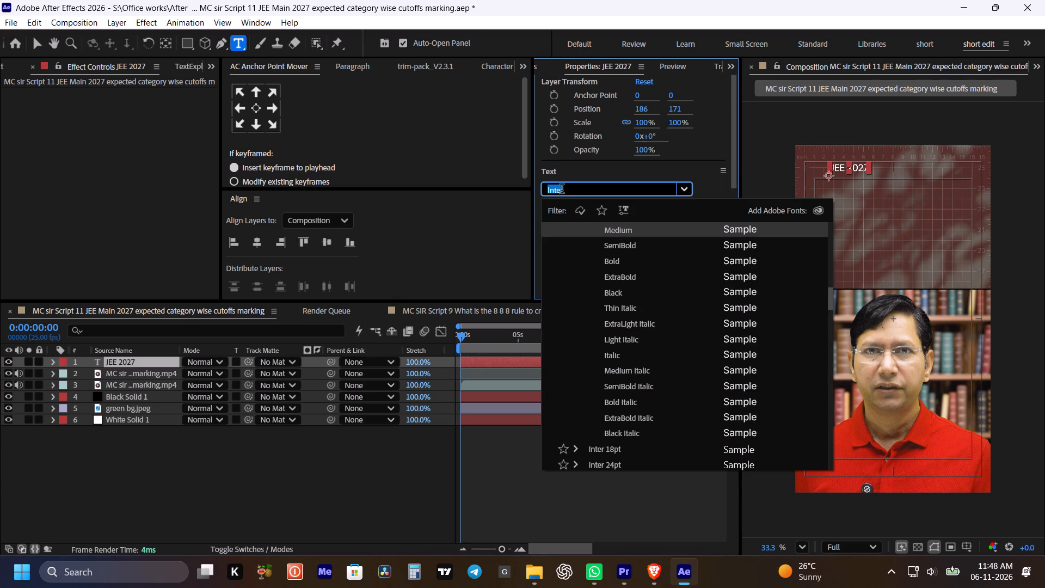
{"action": "type", "text": "pala"}
{"action": "left_click", "coordinate": [753, 274]}
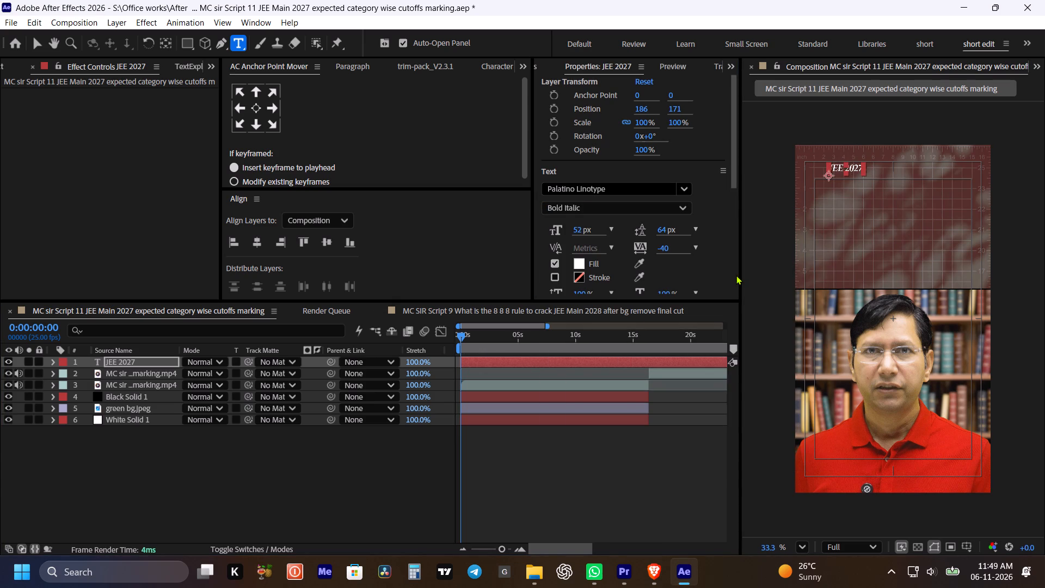
Set the JEE 2027 text to 146 px, centre its anchor point, and centre it horizontally at about 540, 202.
{"action": "left_click", "coordinate": [260, 105]}
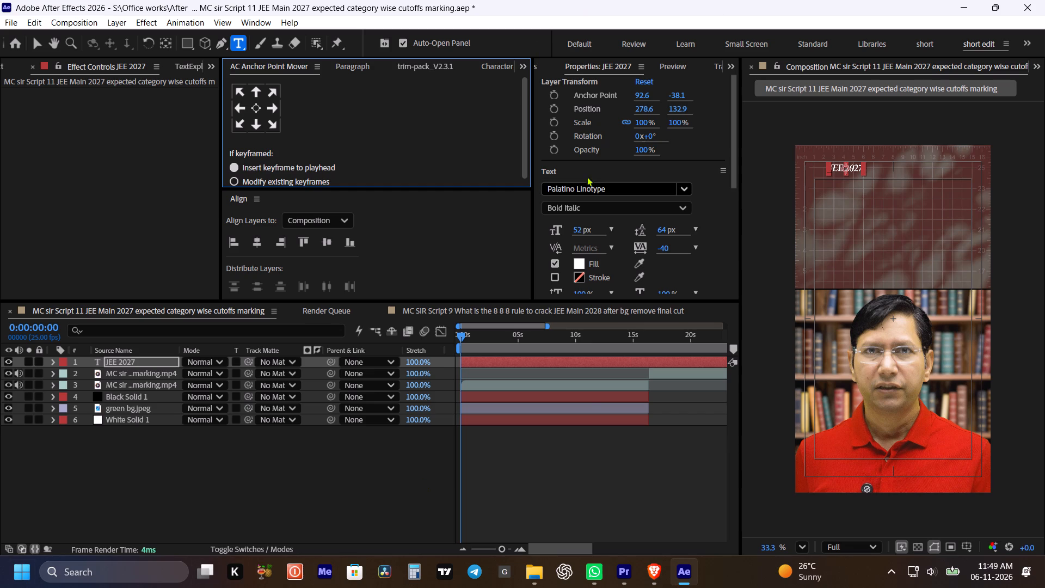
{"action": "left_click_drag", "start_coordinate": [576, 229], "coordinate": [707, 232]}
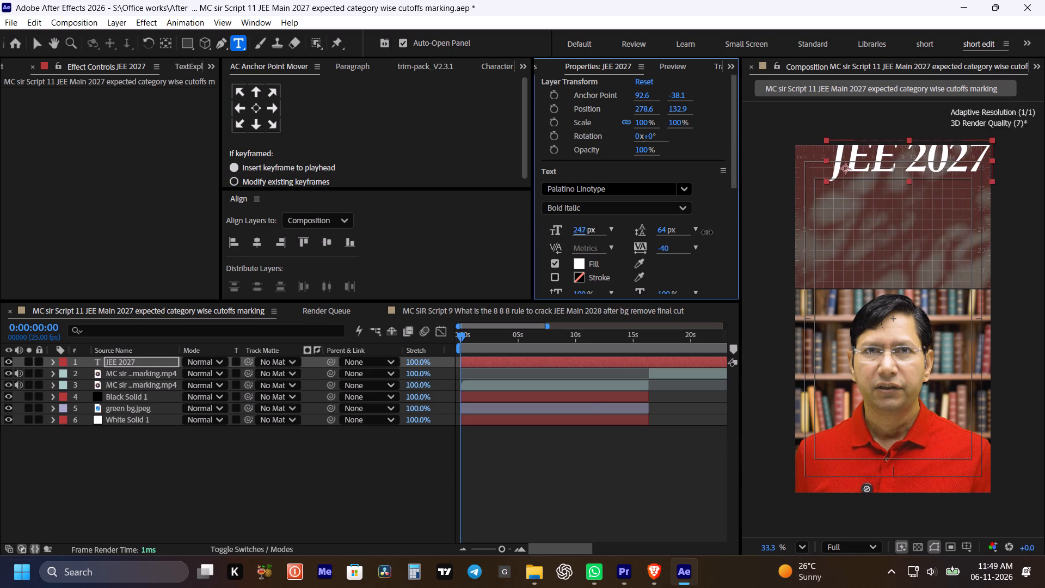
{"action": "left_click_drag", "start_coordinate": [707, 232], "coordinate": [677, 233]}
{"action": "left_click", "coordinate": [251, 244]}
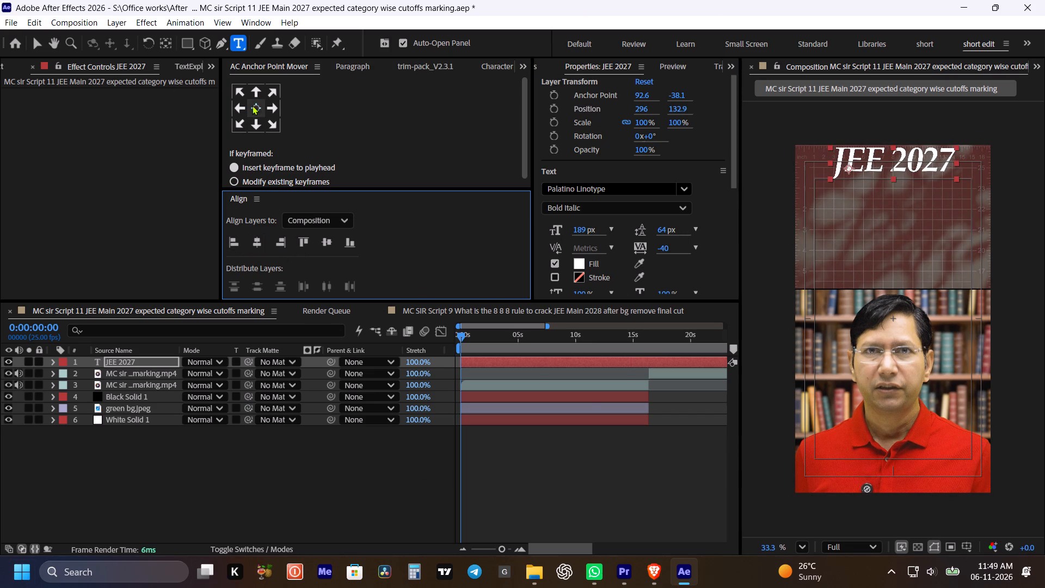
{"action": "left_click", "coordinate": [252, 105]}
{"action": "left_click_drag", "start_coordinate": [673, 109], "coordinate": [729, 118]}
{"action": "left_click_drag", "start_coordinate": [581, 230], "coordinate": [555, 235]}
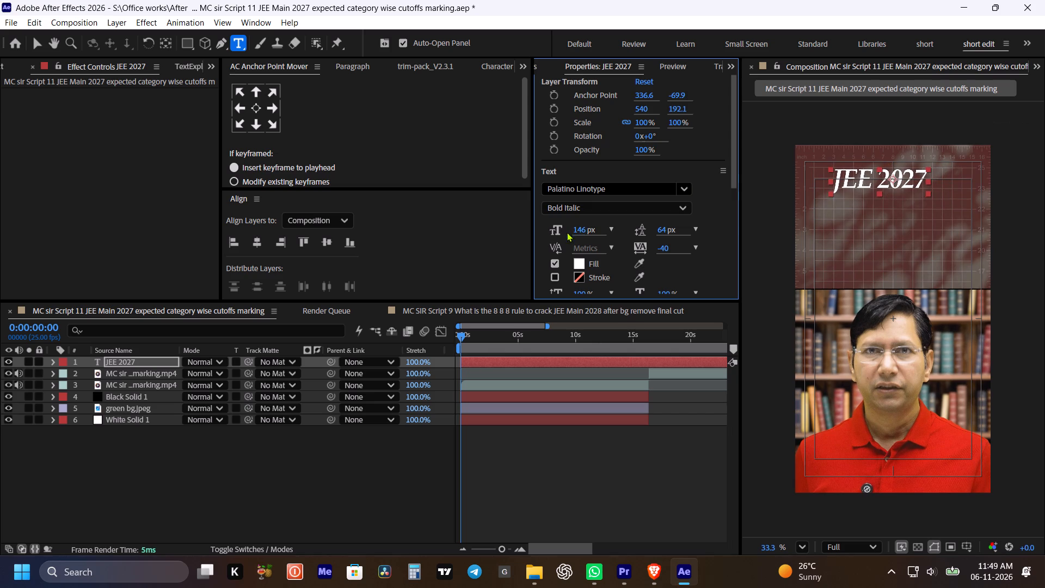
{"action": "left_click", "coordinate": [253, 244]}
{"action": "left_click", "coordinate": [258, 108]}
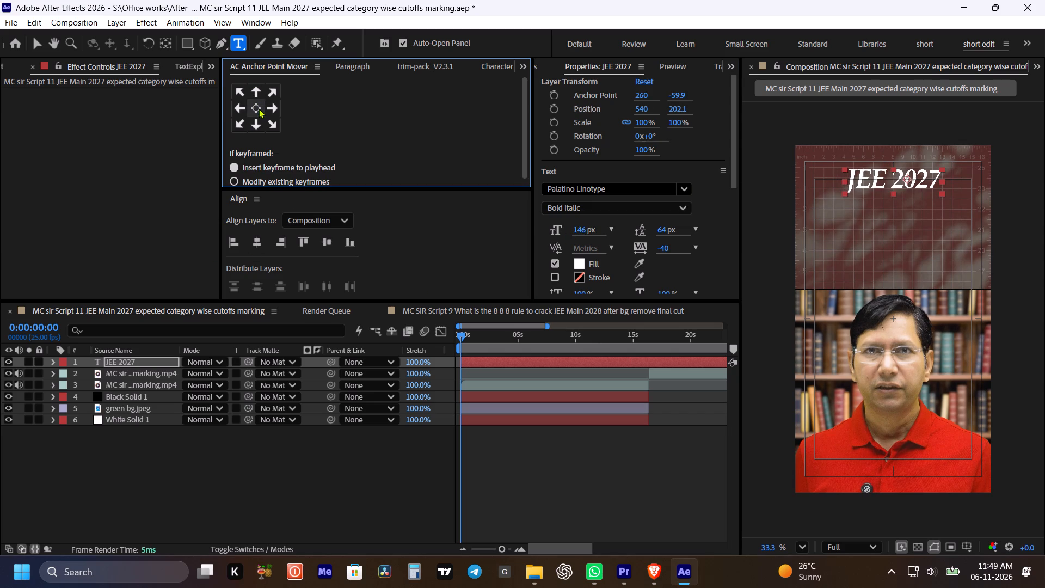
{"action": "left_click", "coordinate": [609, 487]}
Move the JEE 2027 text layer between the two video layers in the layer order.
{"action": "left_click_drag", "start_coordinate": [109, 359], "coordinate": [111, 381]}
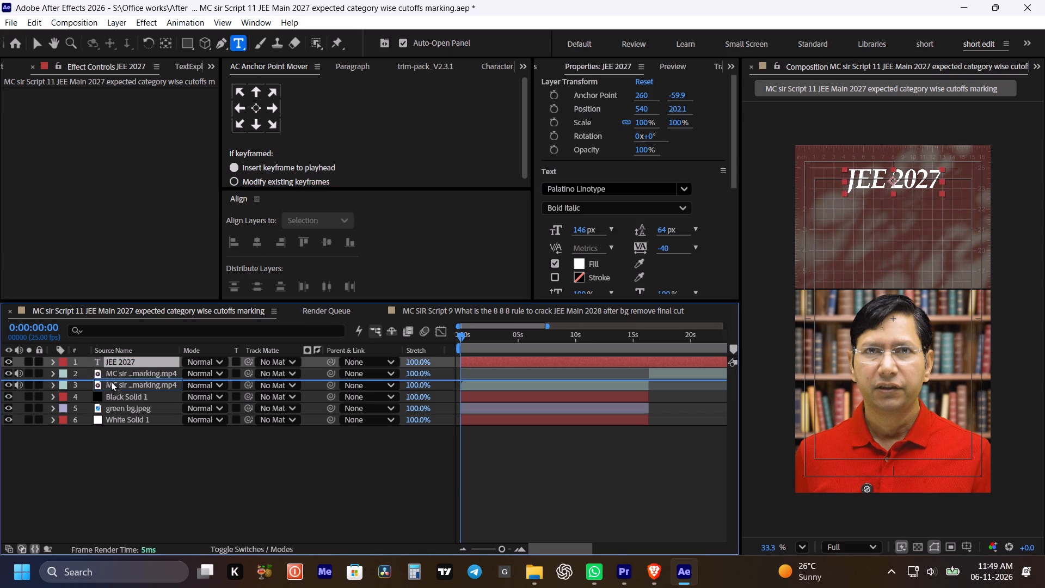
{"action": "left_click_drag", "start_coordinate": [111, 381], "coordinate": [112, 382]}
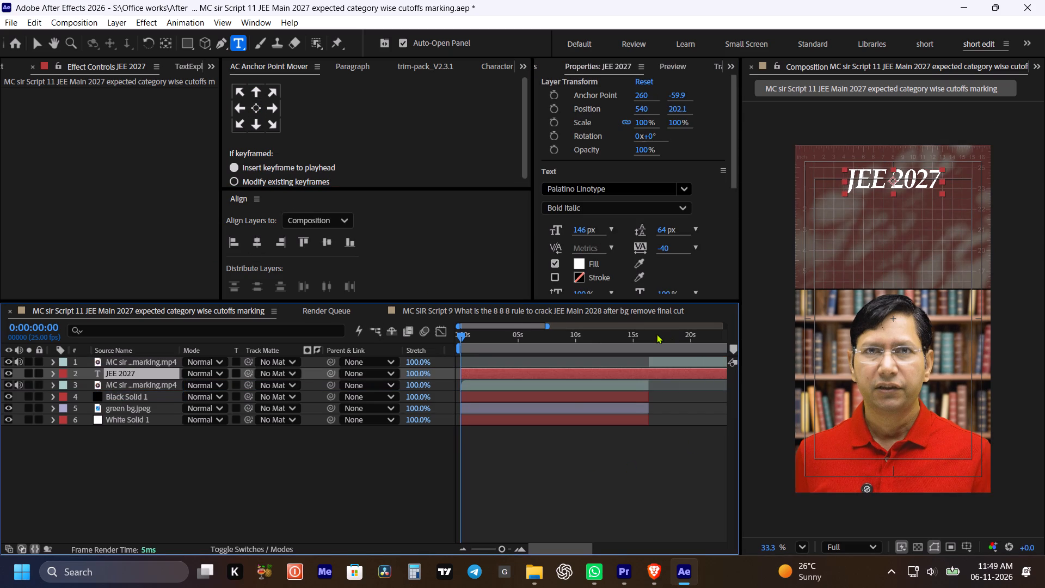
Trim the end of the JEE 2027 text layer to 0:00:16:09, save the project, and return to the composition's start.
{"action": "left_click_drag", "start_coordinate": [656, 334], "coordinate": [649, 335], "text": "shift"}
{"action": "key", "text": "alt+bracketright"}
{"action": "key", "text": "ctrl+s"}
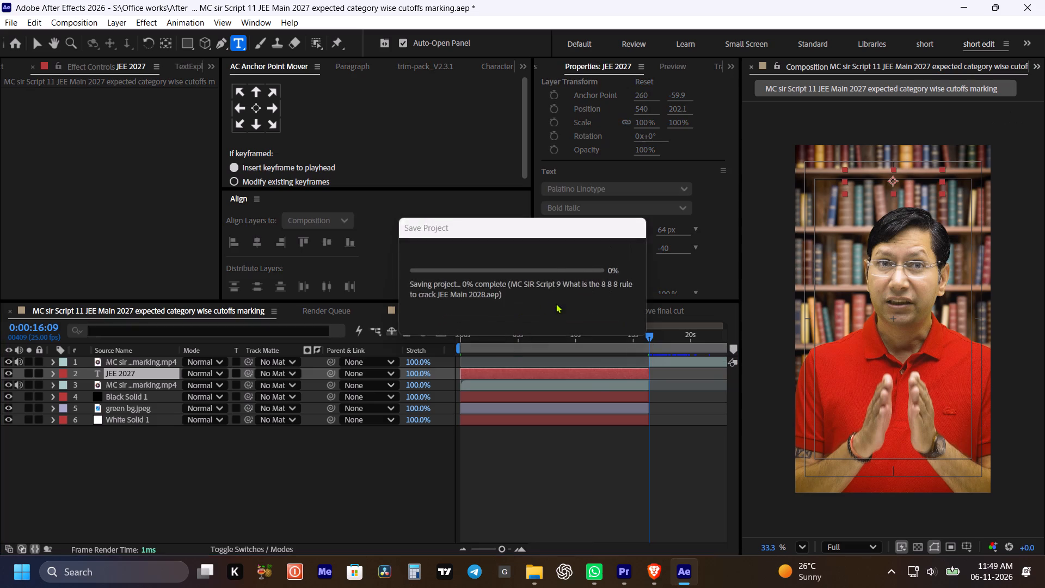
{"action": "left_click_drag", "start_coordinate": [503, 334], "coordinate": [431, 362]}
{"action": "left_click", "coordinate": [551, 475]}
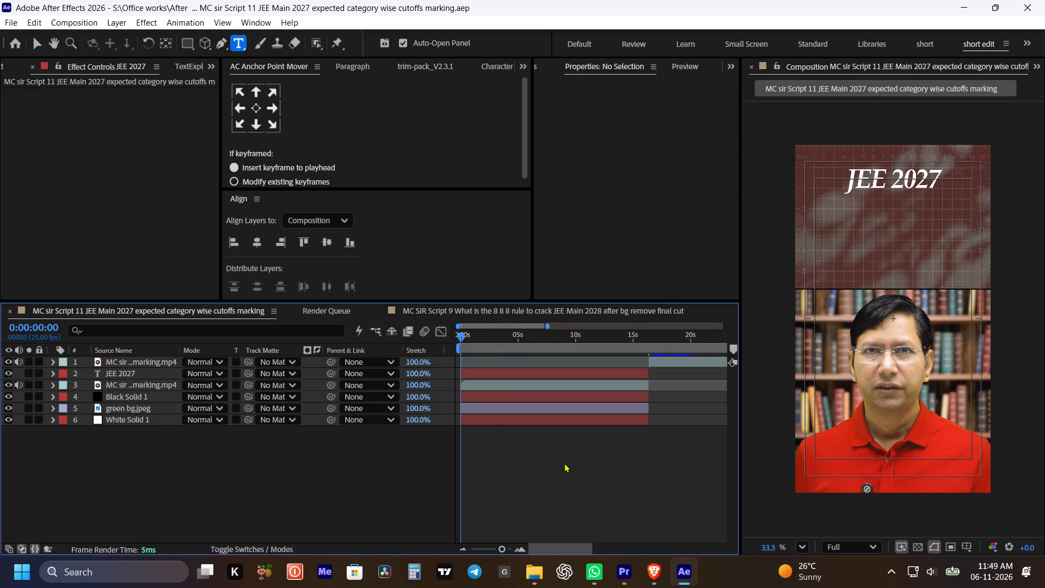
Apply a Drop Shadow effect to the JEE 2027 text layer with 100% opacity and save the project.
{"action": "left_click", "coordinate": [490, 375]}
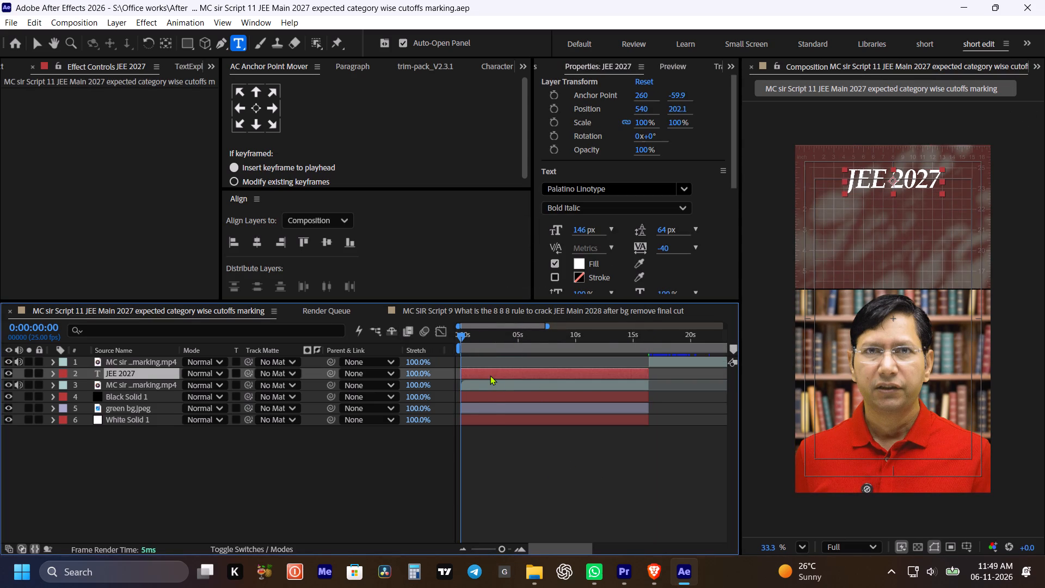
{"action": "key", "text": "ctrl+space"}
{"action": "type", "text": "dro"}
{"action": "key", "text": "p"}
{"action": "left_click_drag", "start_coordinate": [452, 398], "coordinate": [451, 396]}
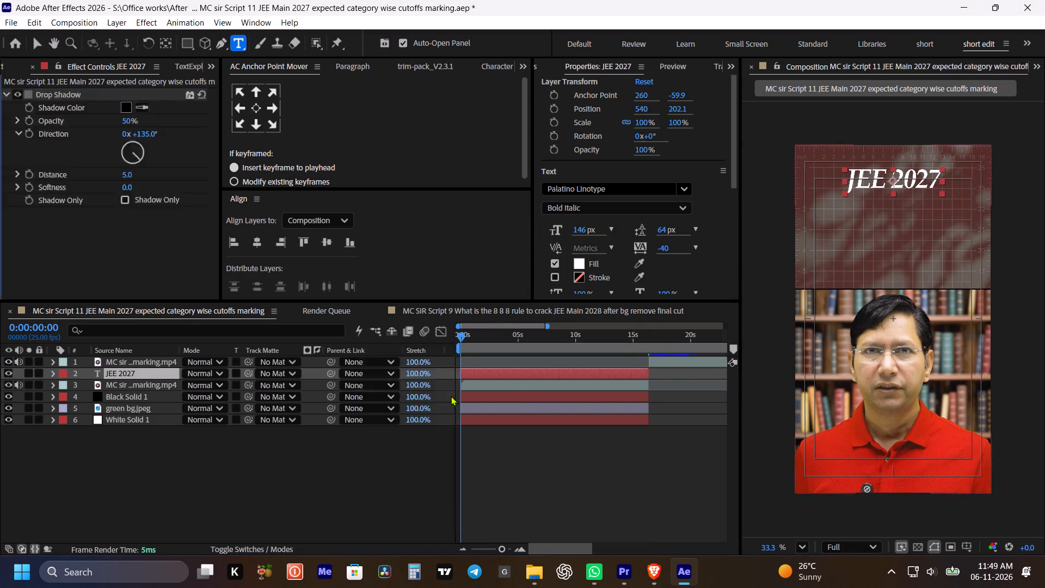
{"action": "left_click_drag", "start_coordinate": [451, 396], "coordinate": [448, 393]}
{"action": "left_click_drag", "start_coordinate": [128, 121], "coordinate": [271, 106]}
{"action": "key", "text": "ctrl+s"}
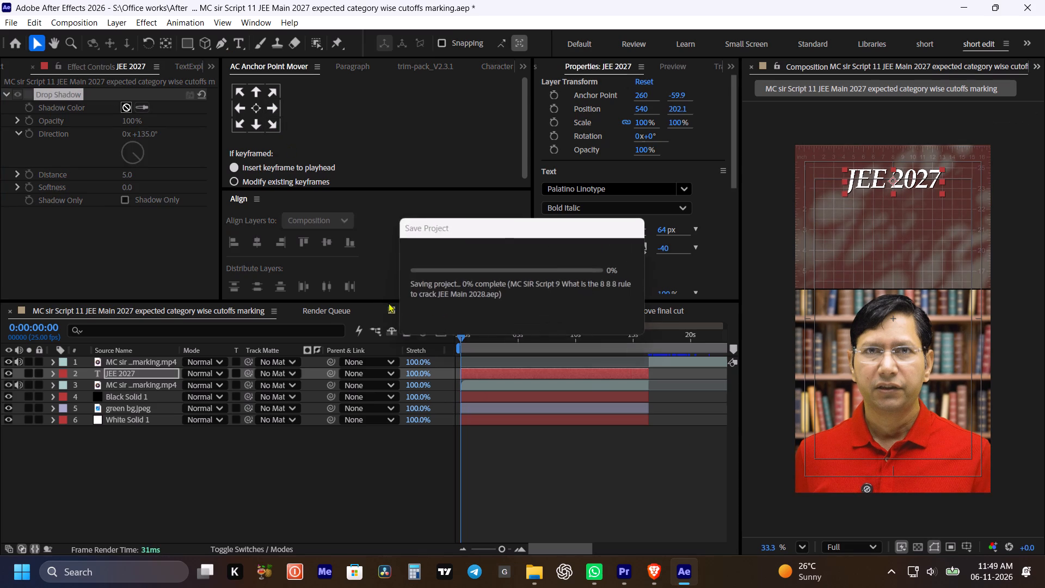
{"action": "left_click", "coordinate": [523, 477]}
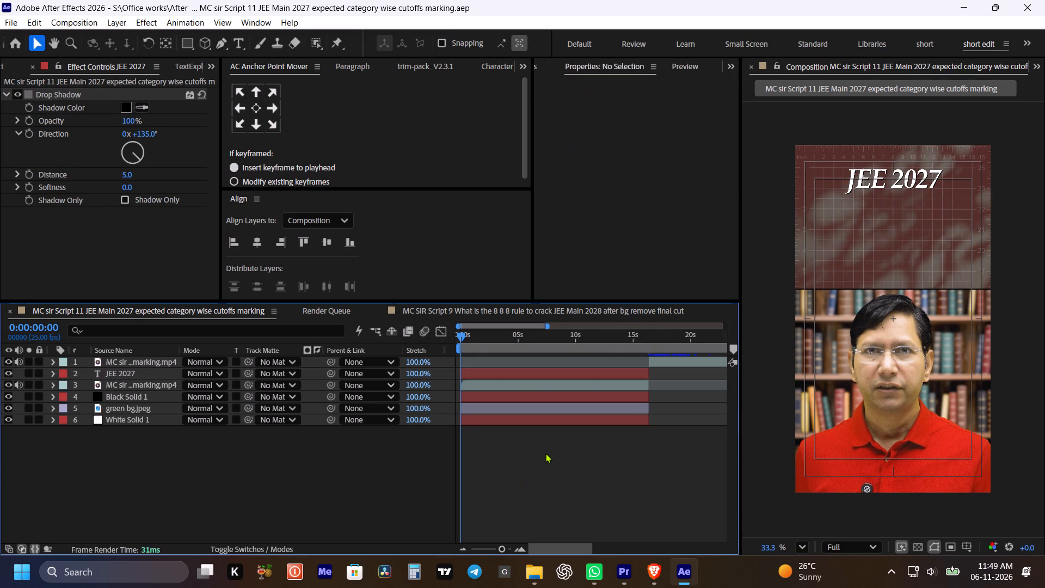
Show the rulers, add a vertical guide to the composition at position 540, and save the project.
{"action": "key", "text": "ctrl+r"}
{"action": "left_click_drag", "start_coordinate": [749, 270], "coordinate": [886, 270]}
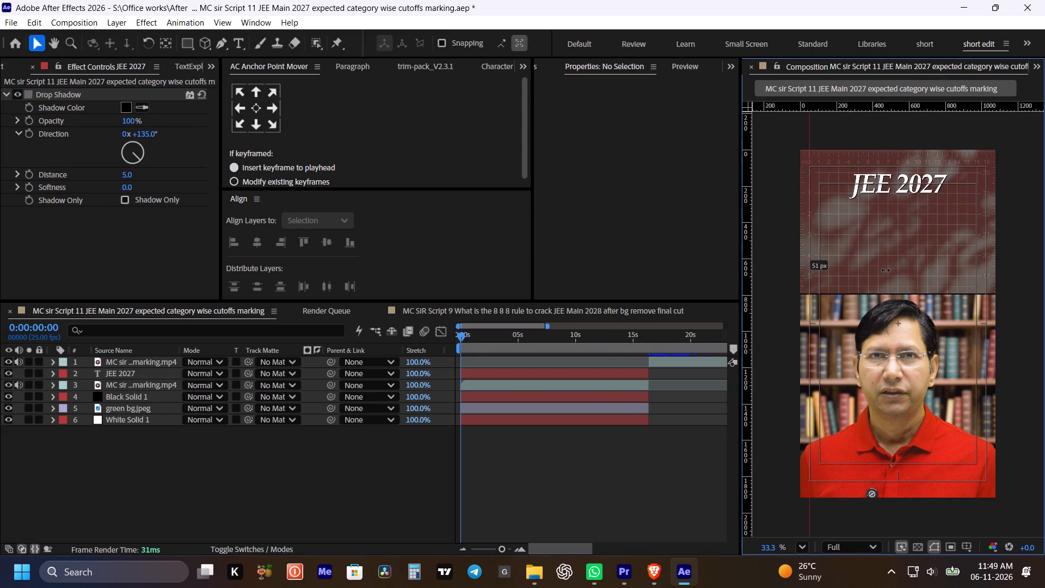
{"action": "left_click_drag", "start_coordinate": [886, 270], "coordinate": [887, 270]}
{"action": "right_click", "coordinate": [887, 270]}
{"action": "left_click", "coordinate": [900, 278]}
{"action": "left_click_drag", "start_coordinate": [497, 235], "coordinate": [406, 250]}
{"action": "type", "text": "540"}
{"action": "left_click", "coordinate": [560, 340]}
{"action": "left_click", "coordinate": [581, 475]}
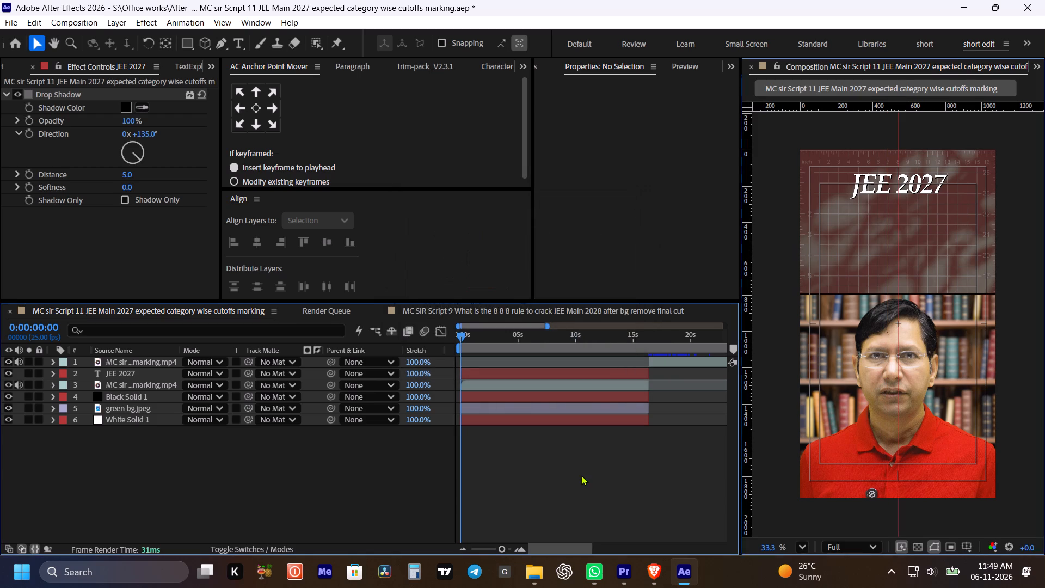
{"action": "key", "text": "ctrl+s"}
{"action": "key", "text": "ctrl+s"}
{"action": "left_click", "coordinate": [563, 485]}
Recentre the JEE 2027 text's anchor point, duplicate the layer, and move the copy down to a Y position of about 310.
{"action": "left_click", "coordinate": [480, 370]}
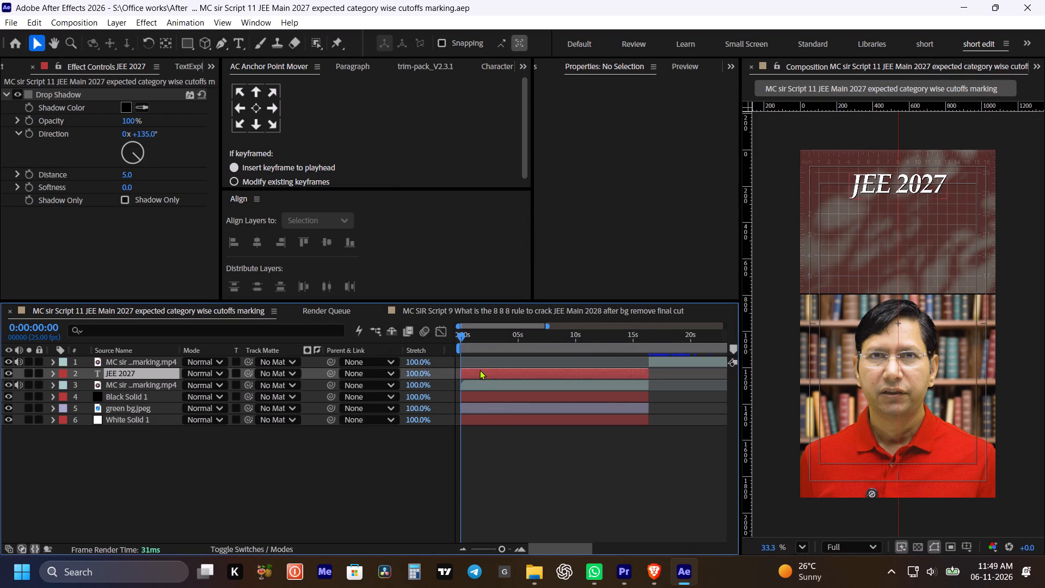
{"action": "left_click", "coordinate": [256, 107]}
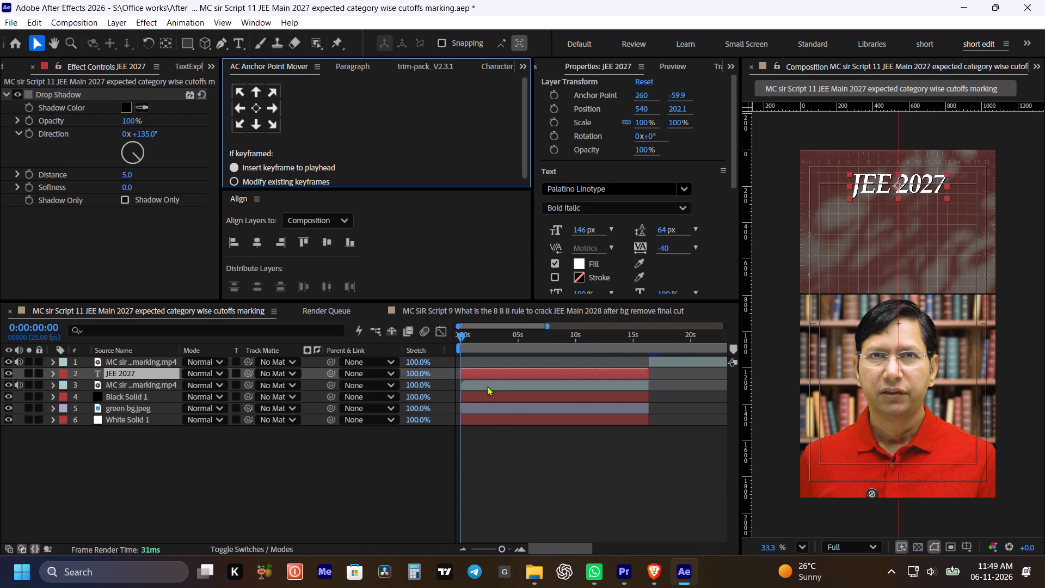
{"action": "key", "text": "ctrl+d"}
{"action": "left_click", "coordinate": [488, 373]}
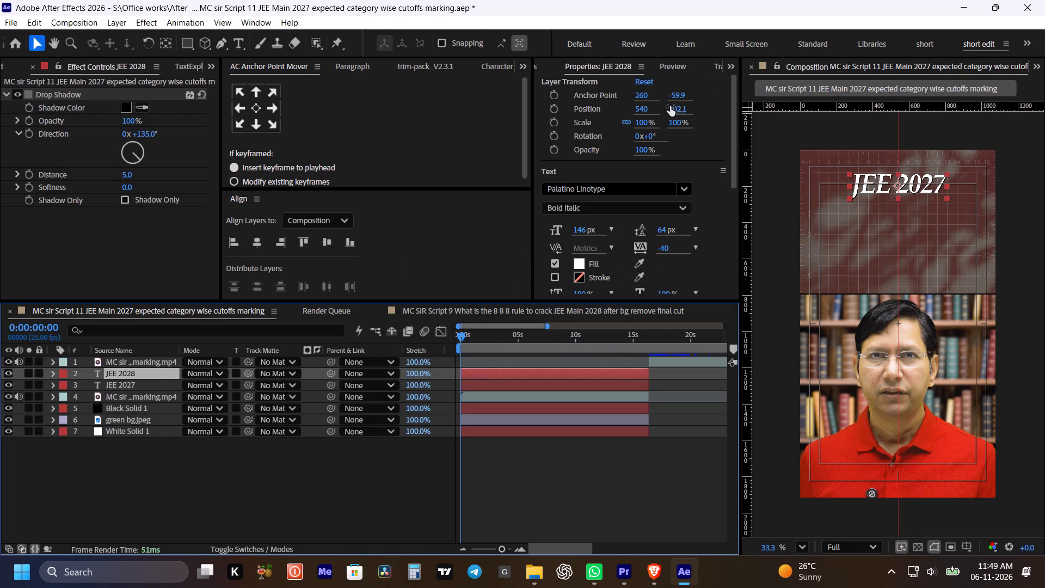
{"action": "left_click_drag", "start_coordinate": [673, 108], "coordinate": [734, 128]}
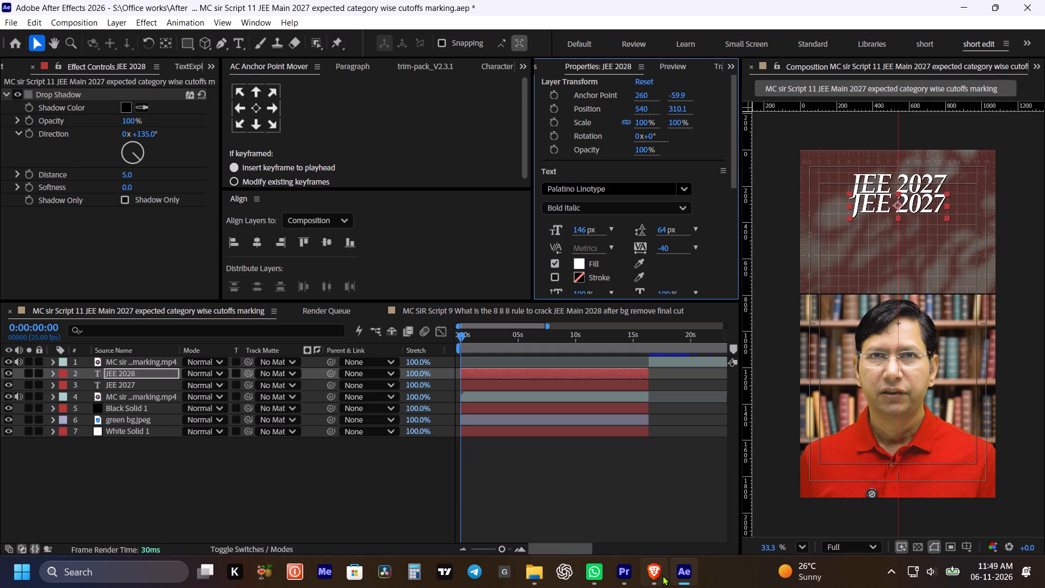
Switch to the browser showing the Script 11 document, and start opening the K app.
{"action": "left_click", "coordinate": [662, 575]}
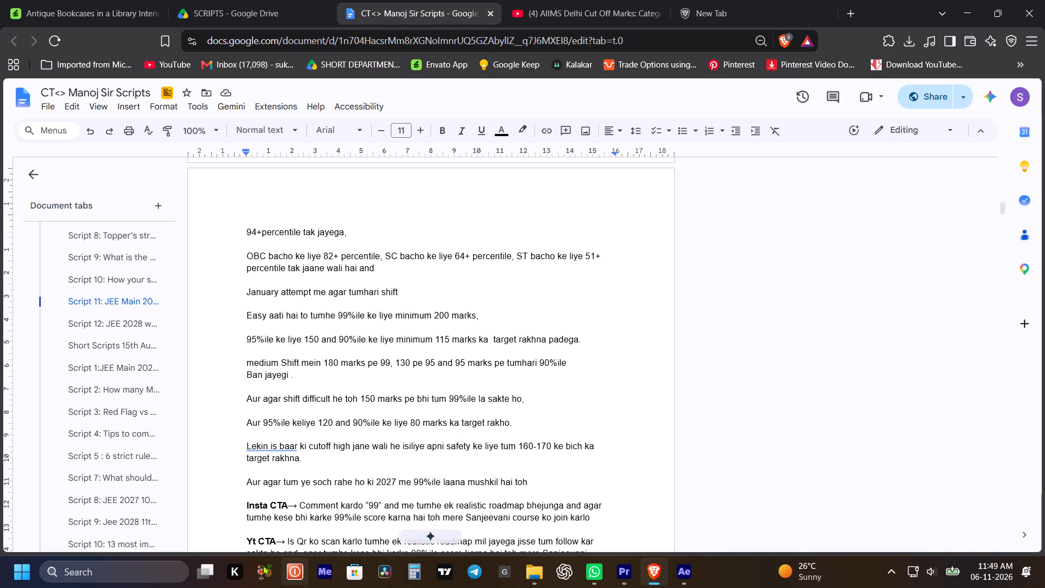
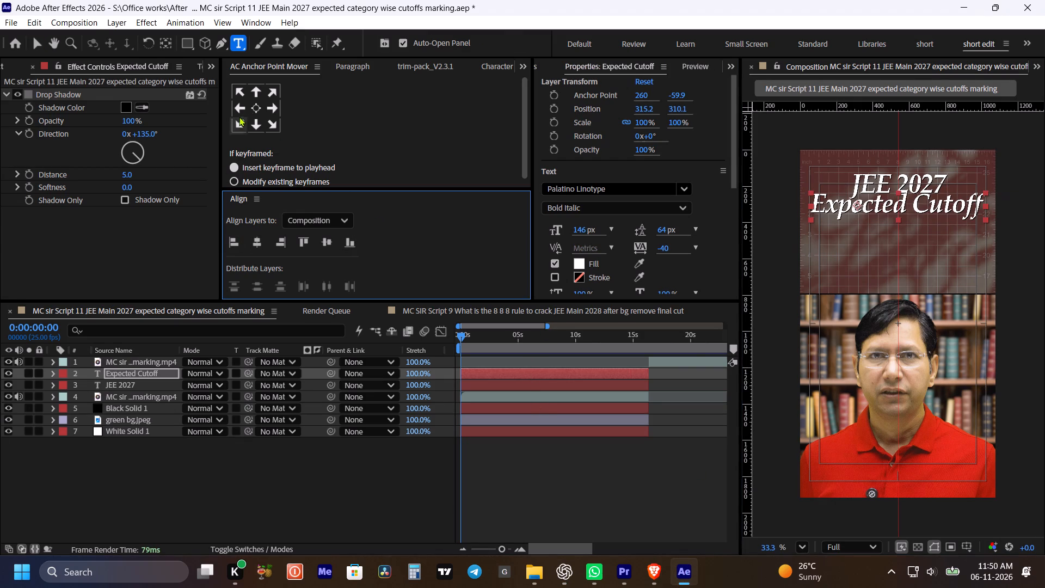
{"action": "left_click_drag", "start_coordinate": [259, 105], "coordinate": [253, 108]}
Change the Expected Cutoff text's font style to Regular and recentre the layer and its anchor point.
{"action": "left_click", "coordinate": [597, 209]}
{"action": "left_click", "coordinate": [583, 234]}
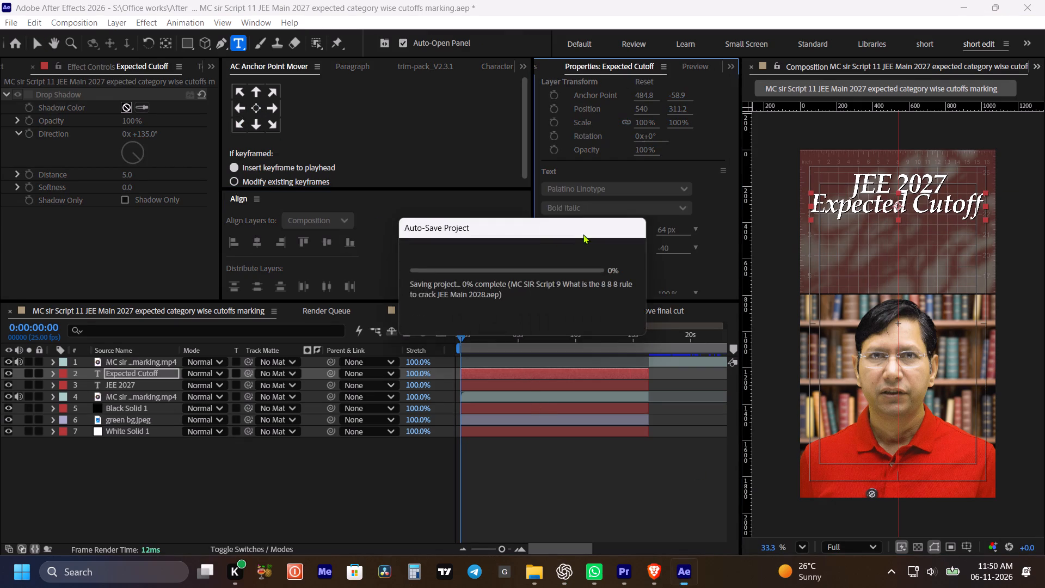
{"action": "left_click", "coordinate": [610, 456]}
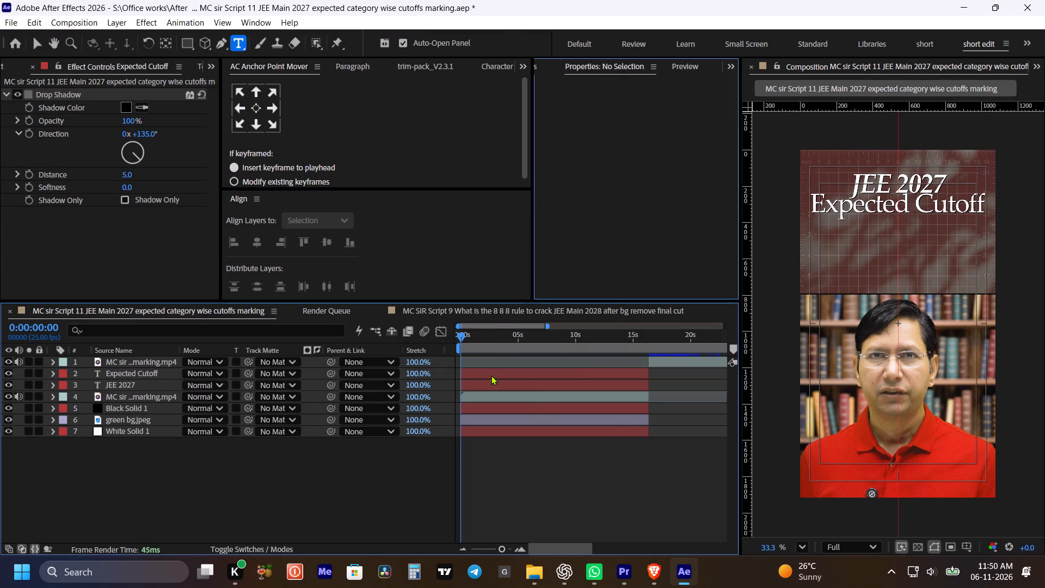
{"action": "left_click", "coordinate": [491, 375]}
{"action": "left_click", "coordinate": [257, 241]}
{"action": "left_click", "coordinate": [252, 107]}
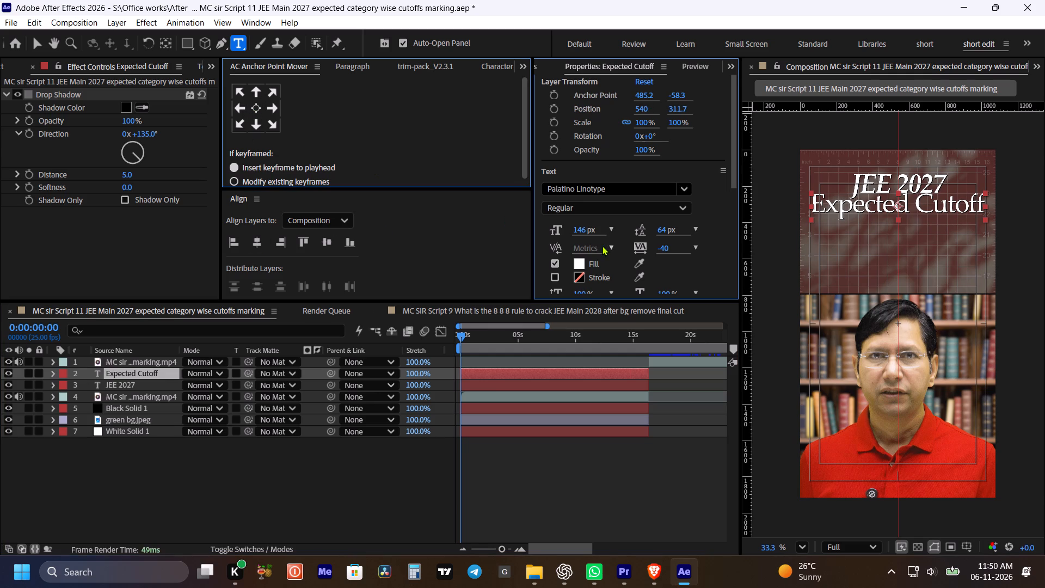
Reduce the Expected Cutoff text's font size to 87 px and recentre the layer and its anchor point.
{"action": "left_click_drag", "start_coordinate": [582, 230], "coordinate": [538, 229]}
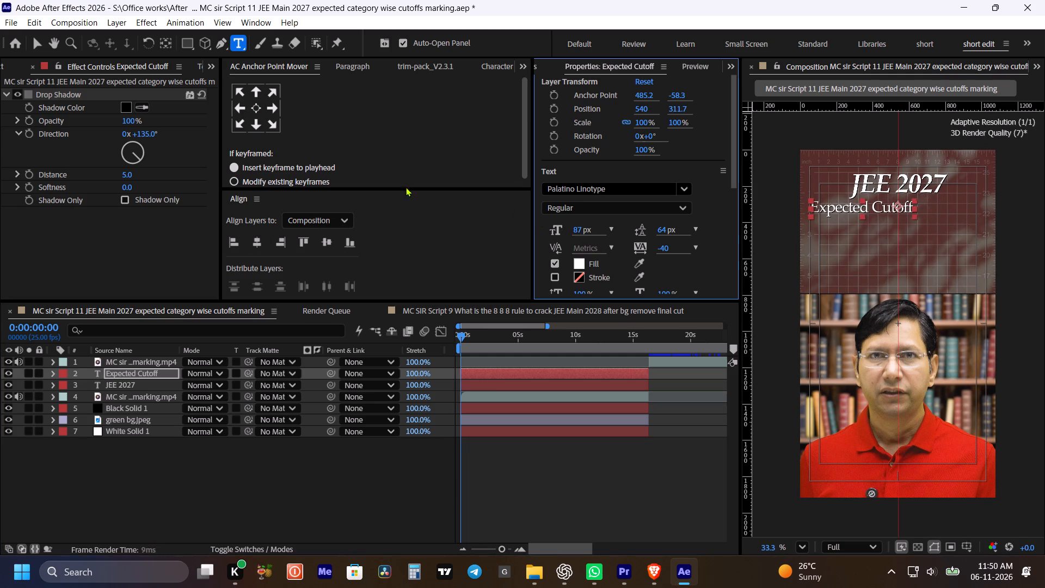
{"action": "left_click", "coordinate": [255, 244]}
{"action": "left_click", "coordinate": [256, 113]}
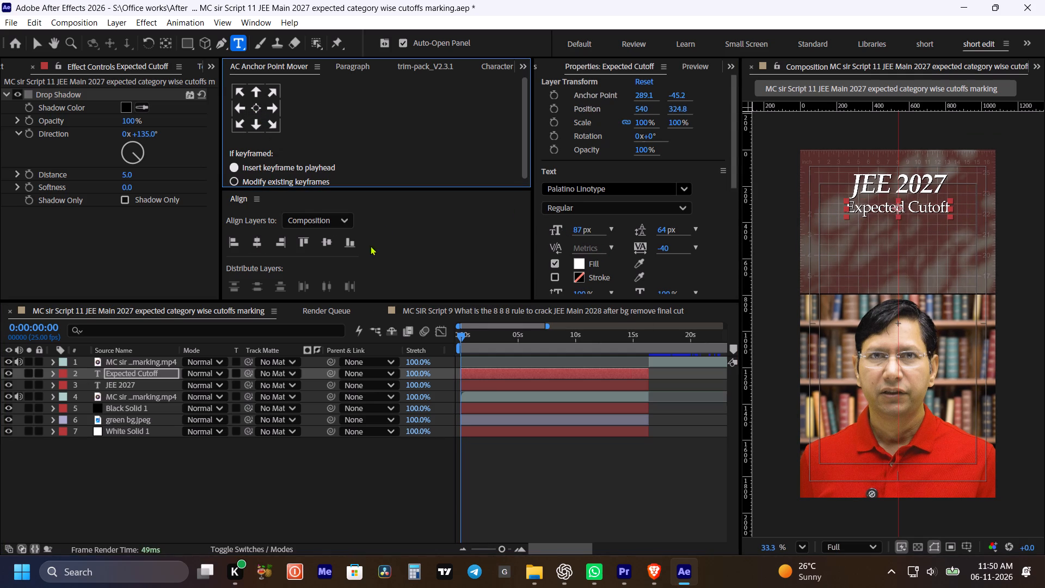
Enlarge the JEE 2027 text's font size to 190 px and recentre the layer horizontally along with its anchor point.
{"action": "left_click", "coordinate": [512, 384]}
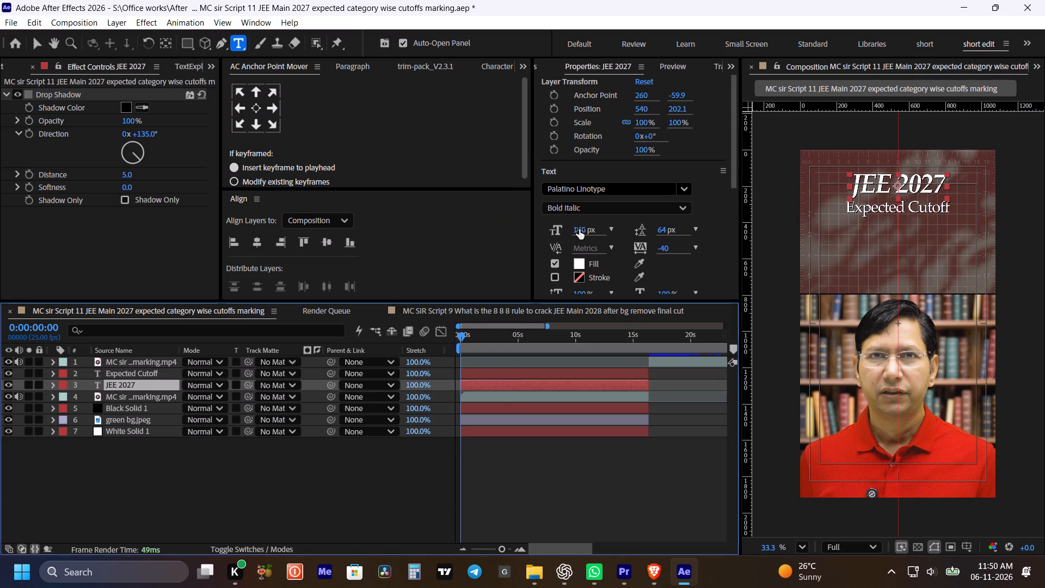
{"action": "left_click_drag", "start_coordinate": [579, 229], "coordinate": [606, 232]}
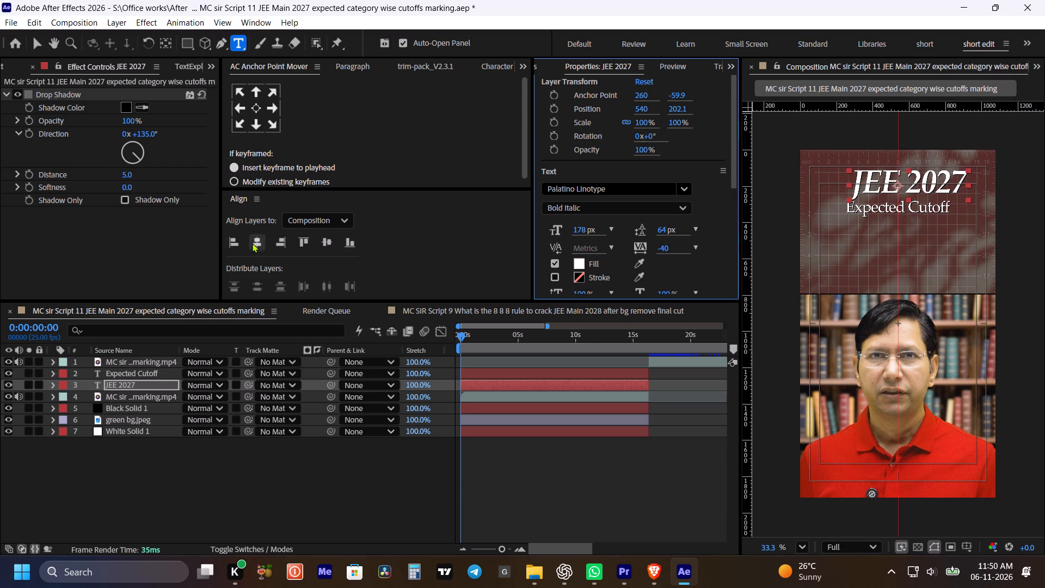
{"action": "left_click", "coordinate": [256, 242]}
{"action": "left_click", "coordinate": [257, 107]}
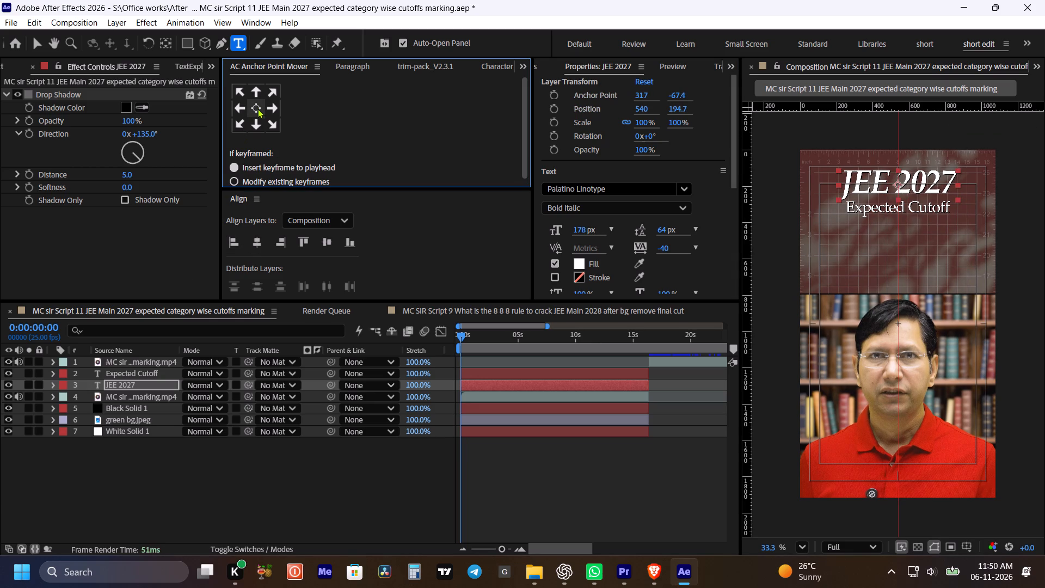
{"action": "left_click", "coordinate": [581, 233]}
{"action": "type", "text": "190"}
{"action": "left_click", "coordinate": [685, 265]}
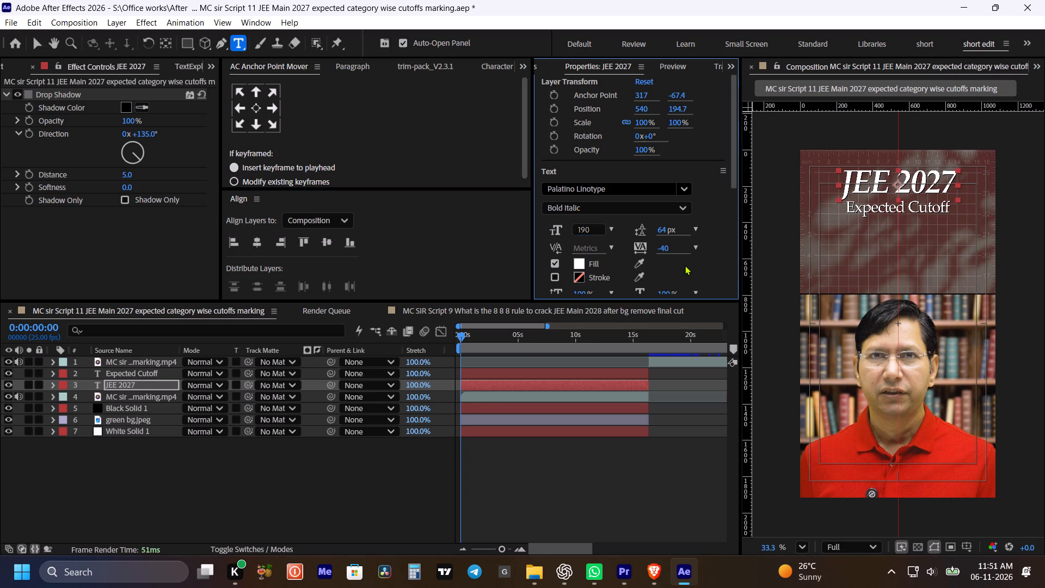
{"action": "left_click", "coordinate": [249, 239]}
{"action": "left_click", "coordinate": [259, 242]}
{"action": "left_click", "coordinate": [251, 105]}
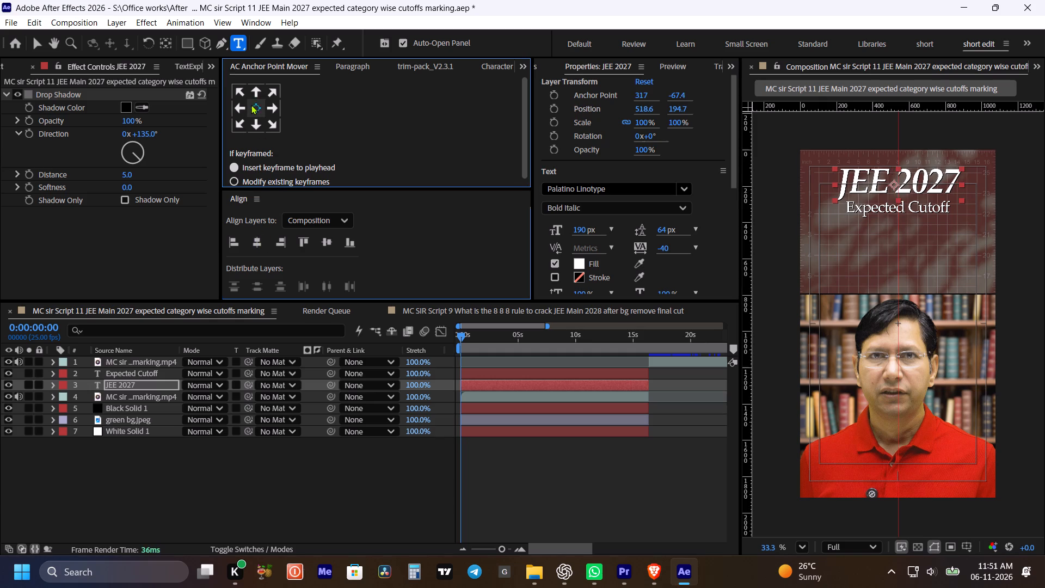
{"action": "key", "text": "v"}
{"action": "left_click", "coordinate": [575, 471]}
Move the Expected Cutoff text up slightly, closer to the JEE 2027 title.
{"action": "left_click", "coordinate": [520, 376]}
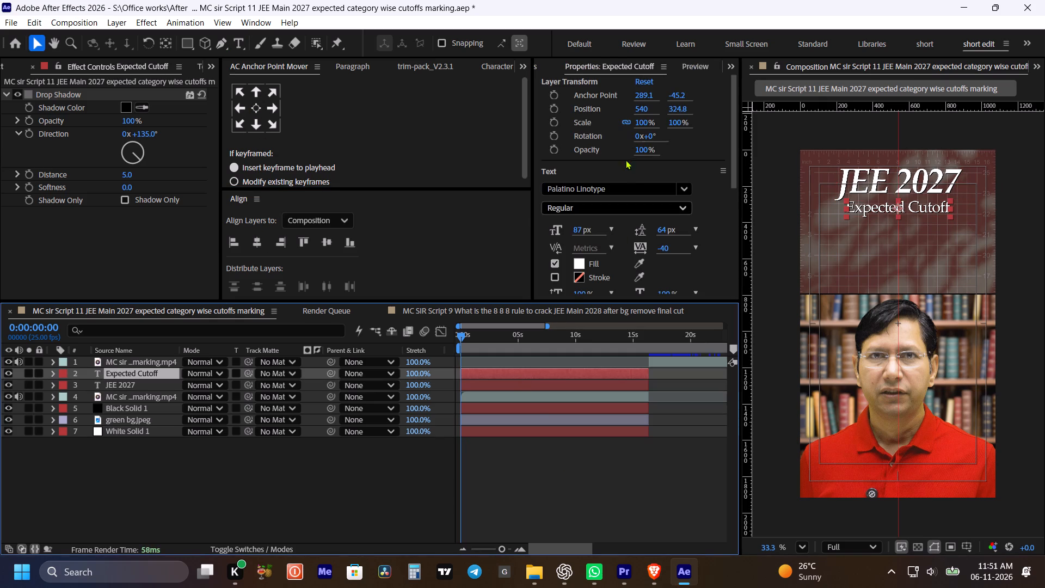
{"action": "left_click_drag", "start_coordinate": [680, 107], "coordinate": [657, 110]}
{"action": "left_click", "coordinate": [625, 510]}
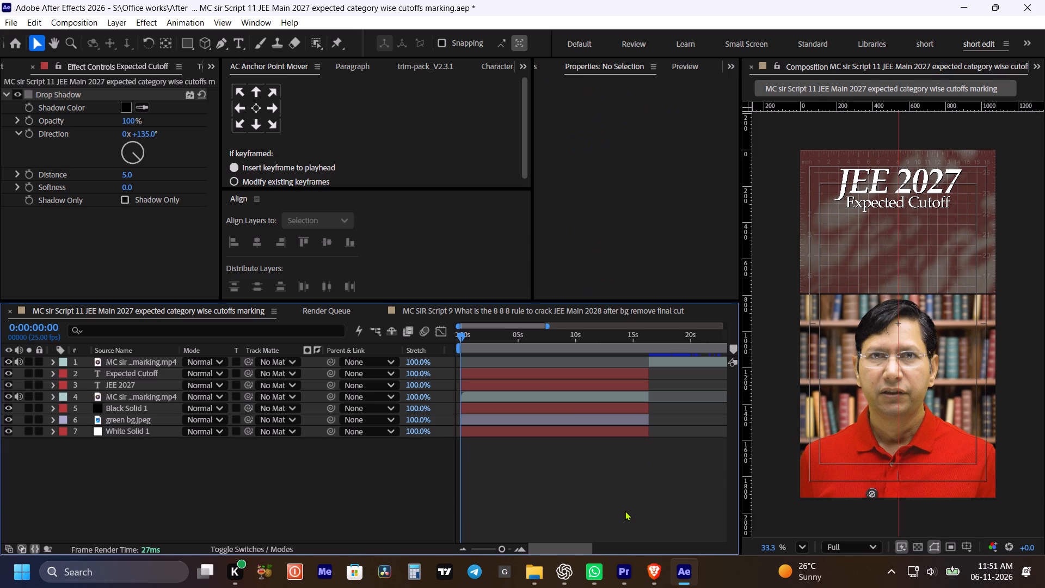
Move the JEE 2027 and Expected Cutoff text layers down slightly together, and save the project.
{"action": "left_click", "coordinate": [530, 385]}
{"action": "left_click", "coordinate": [529, 370], "text": "shift"}
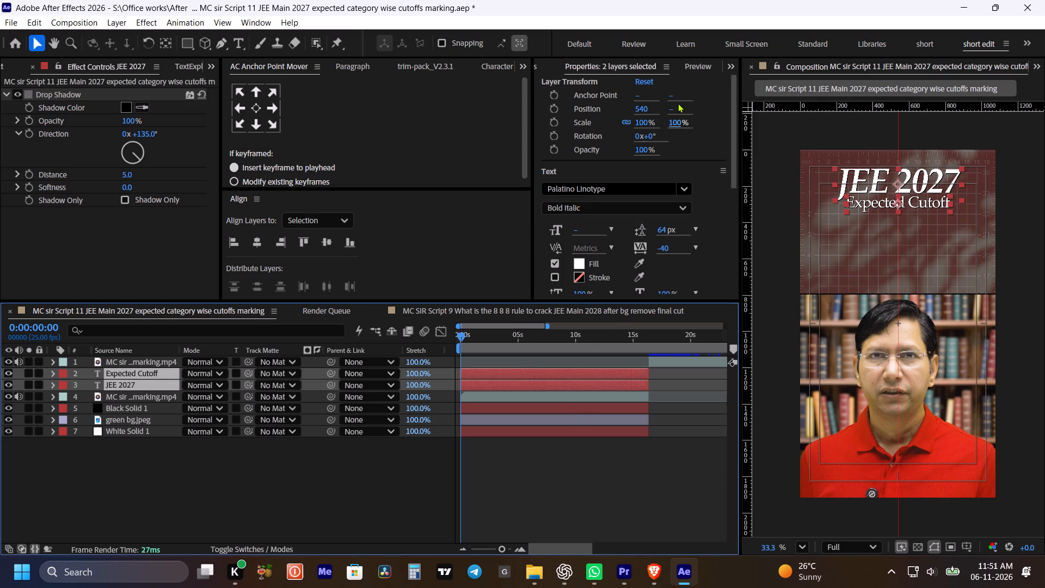
{"action": "left_click_drag", "start_coordinate": [671, 107], "coordinate": [681, 109]}
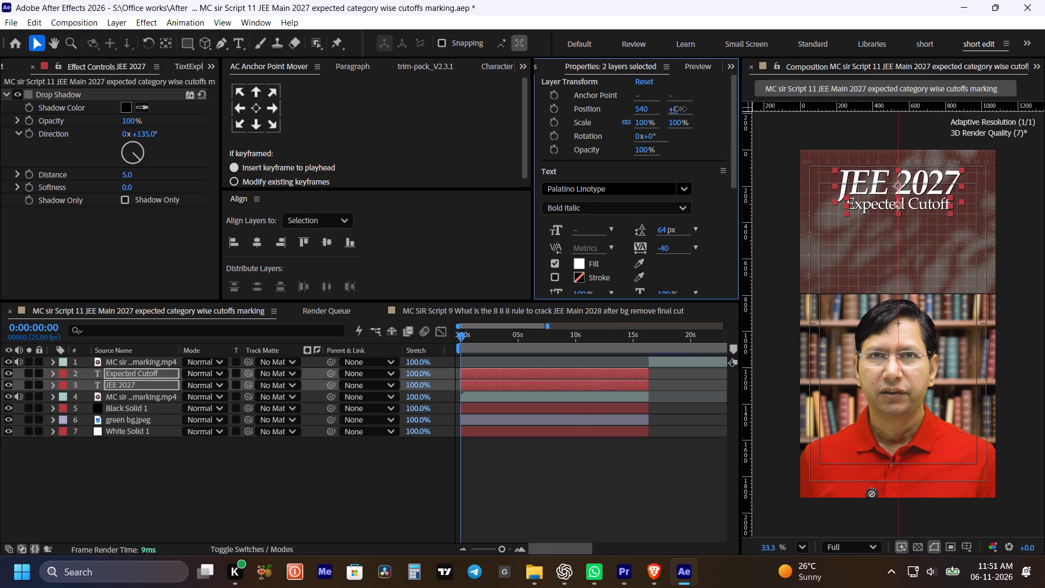
{"action": "left_click_drag", "start_coordinate": [681, 109], "coordinate": [684, 109]}
{"action": "left_click", "coordinate": [611, 468]}
{"action": "key", "text": "ctrl+s"}
{"action": "left_click", "coordinate": [611, 468]}
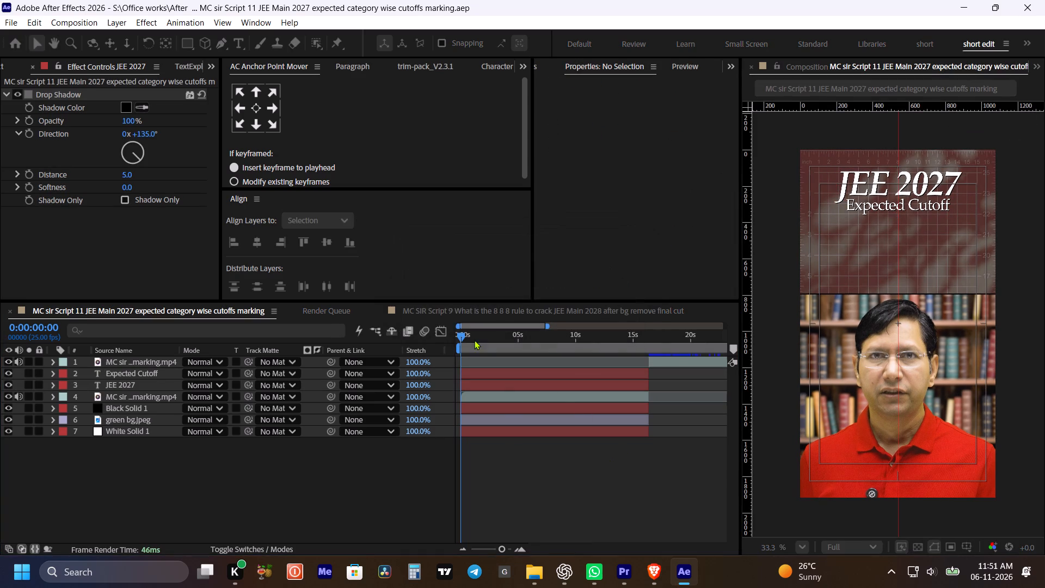
Draw a straight horizontal line beneath the Expected Cutoff text with the Pen tool, and centre its anchor point.
{"action": "left_click_drag", "start_coordinate": [471, 340], "coordinate": [410, 356]}
{"action": "left_click", "coordinate": [508, 499]}
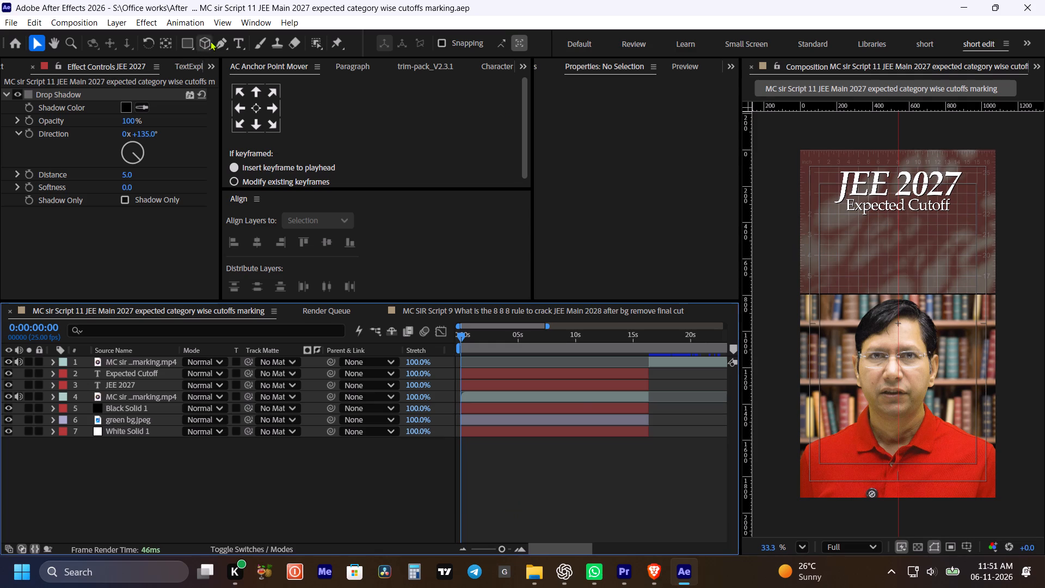
{"action": "left_click", "coordinate": [225, 40]}
{"action": "left_click", "coordinate": [817, 220]}
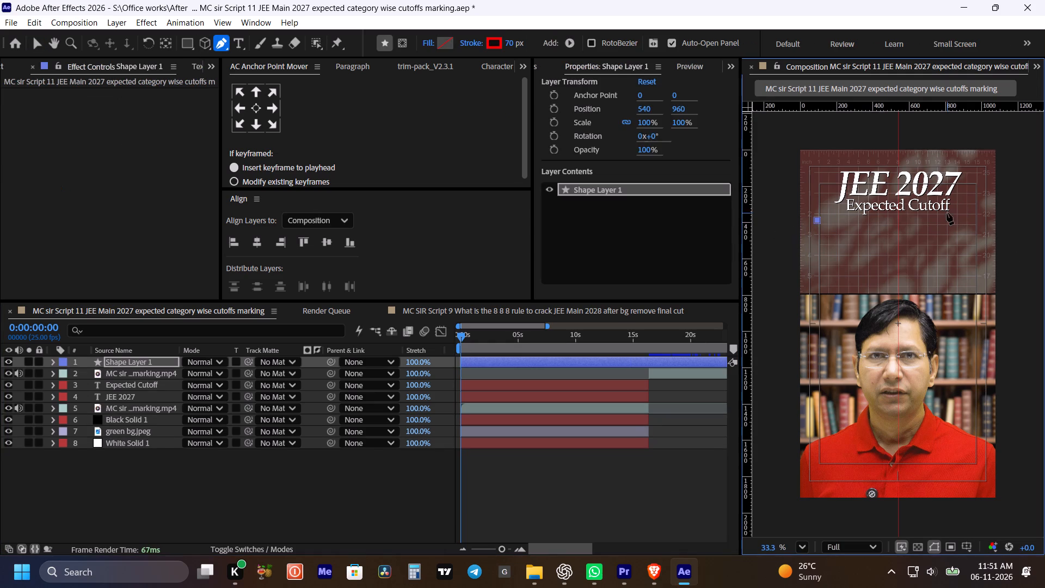
{"action": "left_click", "coordinate": [972, 223], "text": "shift"}
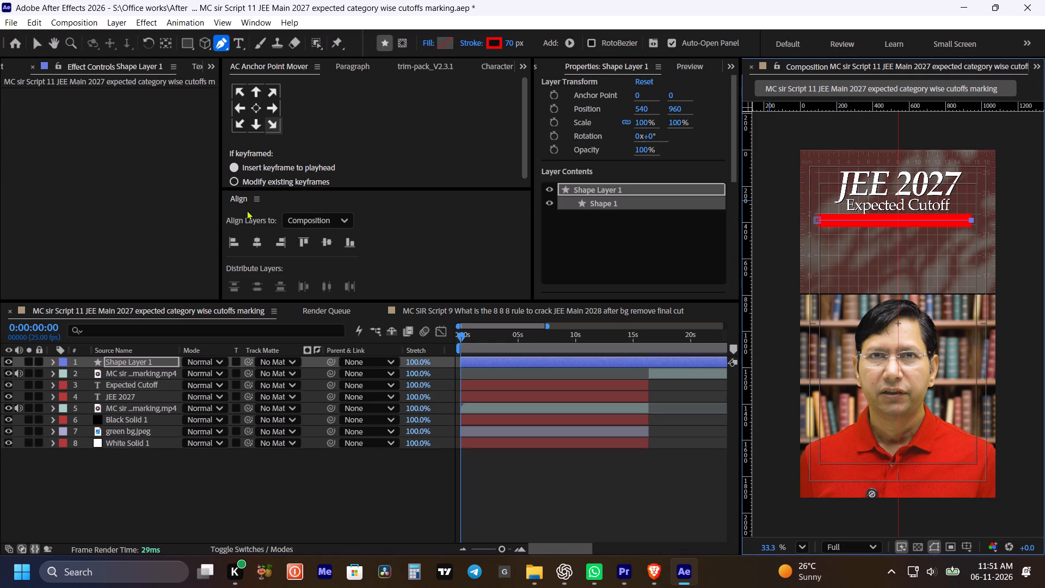
{"action": "left_click", "coordinate": [255, 236]}
{"action": "left_click", "coordinate": [254, 110]}
Set the line's stroke colour to white and its stroke width to 8 px.
{"action": "left_click", "coordinate": [482, 33]}
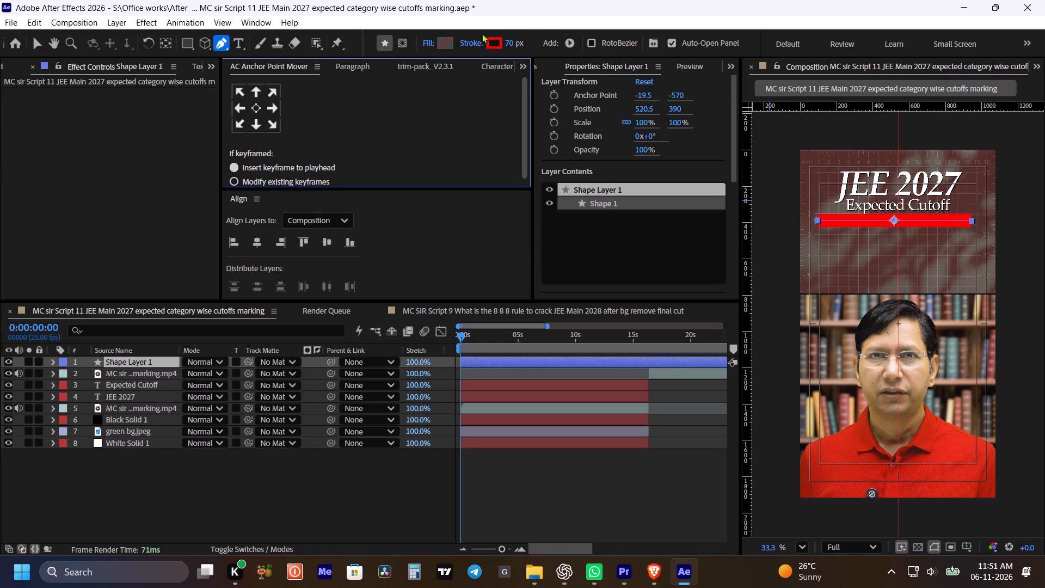
{"action": "left_click", "coordinate": [493, 49]}
{"action": "left_click_drag", "start_coordinate": [452, 184], "coordinate": [352, 83]}
{"action": "left_click", "coordinate": [690, 151]}
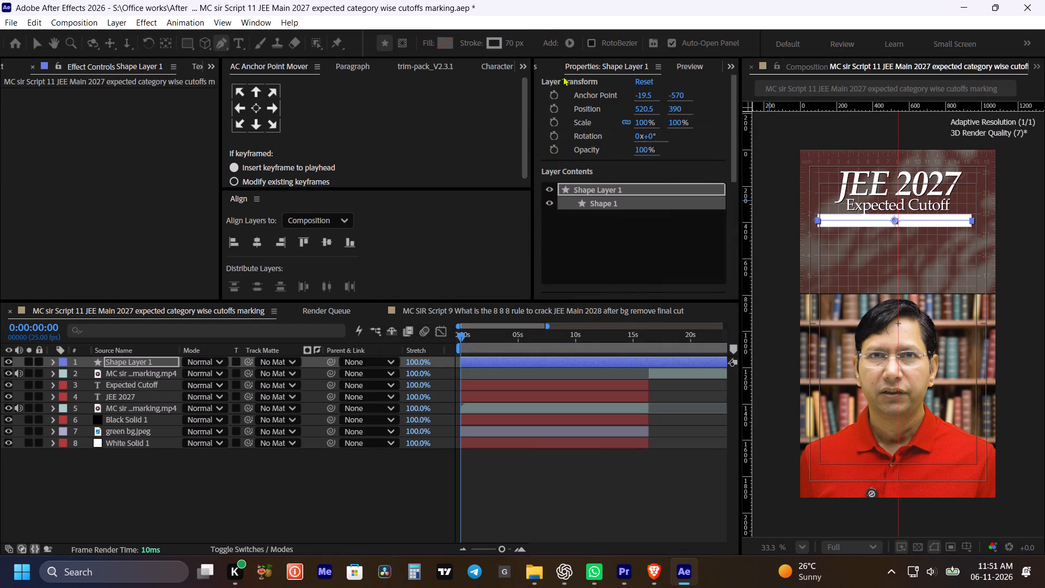
{"action": "left_click", "coordinate": [508, 46]}
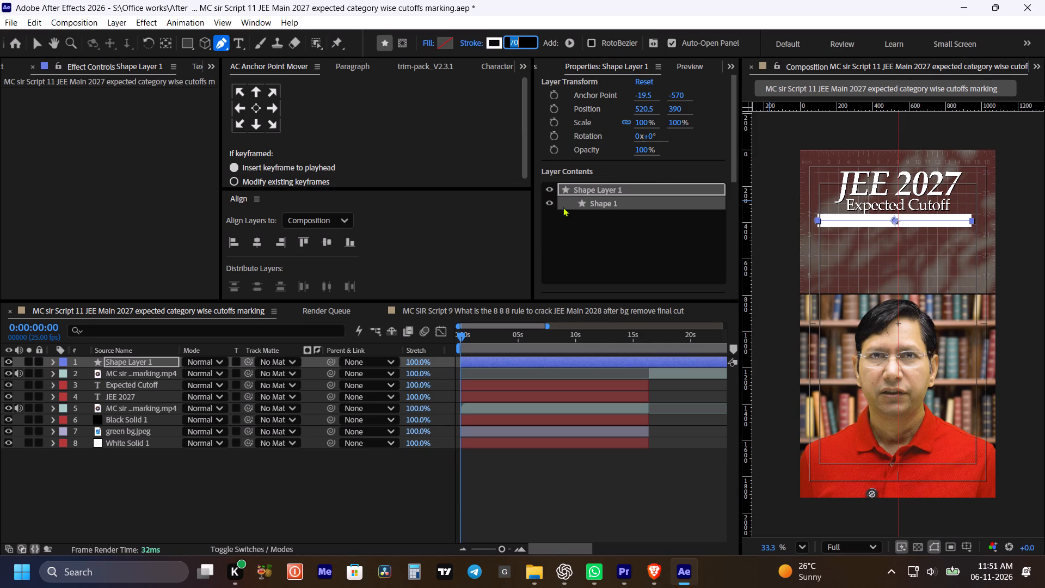
{"action": "key", "text": "8"}
{"action": "left_click", "coordinate": [593, 229]}
{"action": "left_click", "coordinate": [604, 510]}
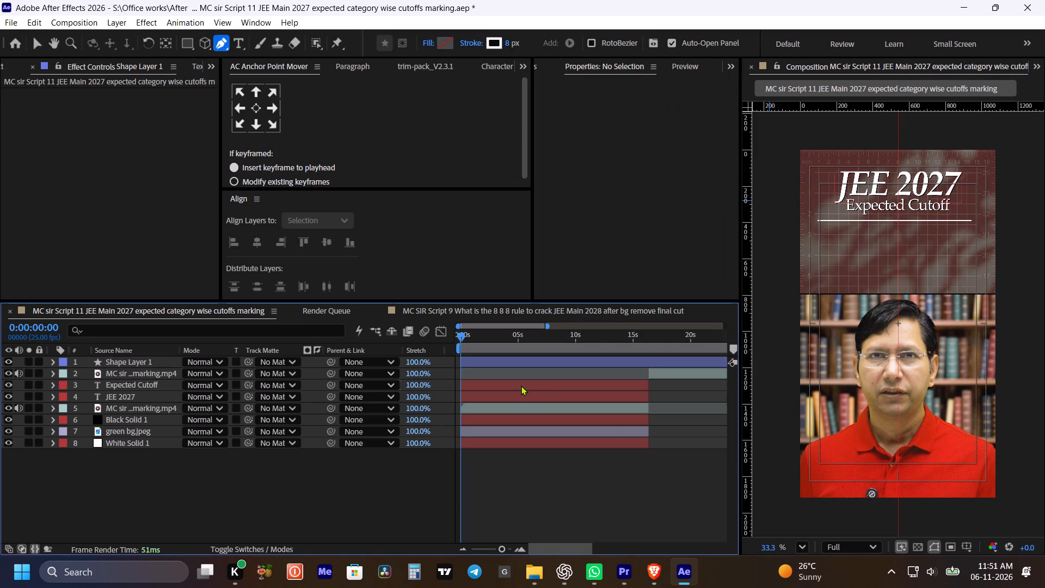
Move Shape Layer 1 below the top video layer in the layer stack.
{"action": "left_click", "coordinate": [521, 385]}
{"action": "left_click", "coordinate": [520, 368]}
{"action": "key", "text": "v"}
{"action": "left_click", "coordinate": [476, 361]}
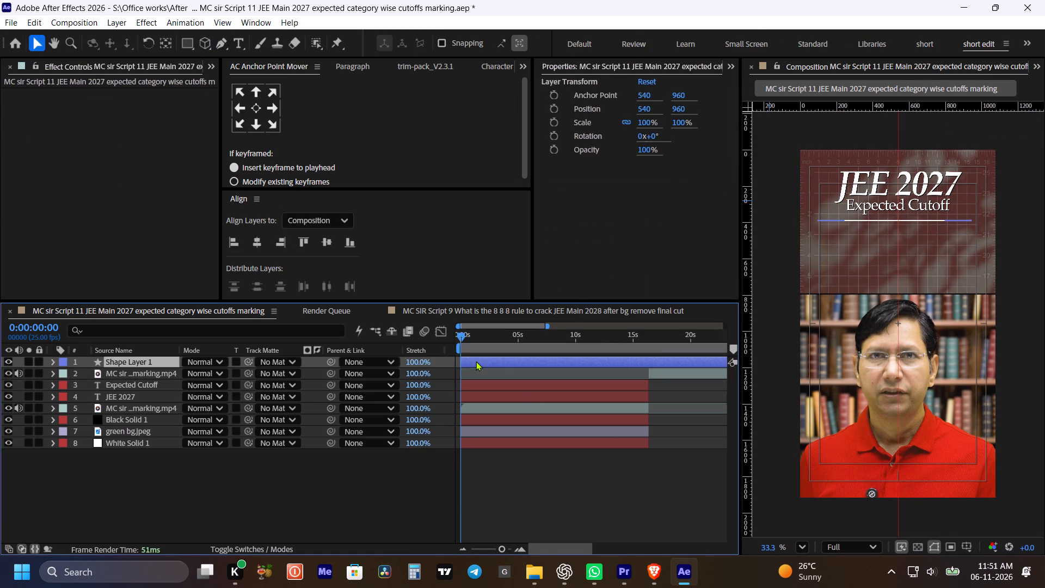
{"action": "left_click_drag", "start_coordinate": [143, 362], "coordinate": [141, 382]}
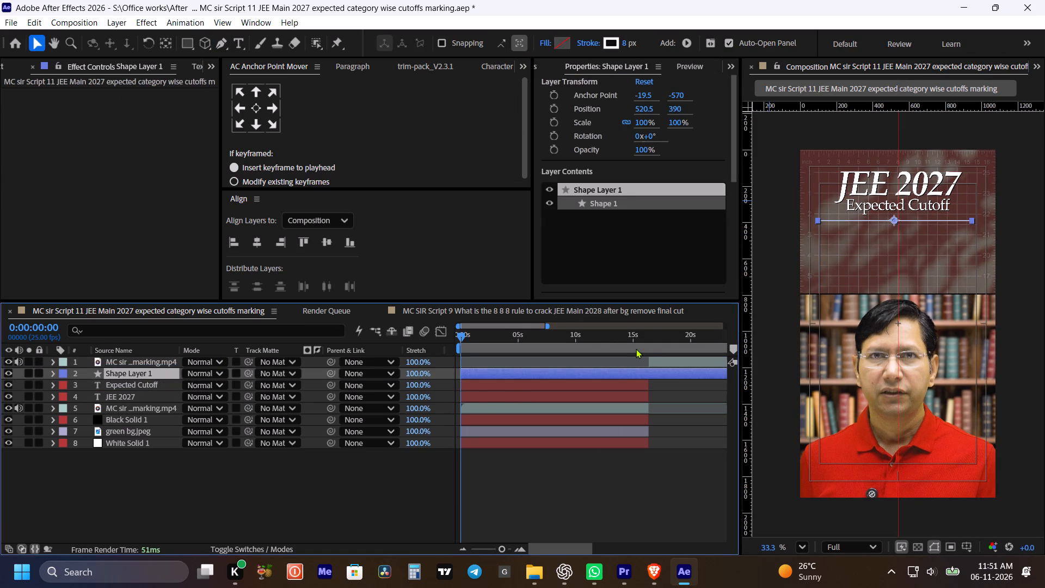
Trim the end of Shape Layer 1 to 0:00:16:08 and save the project.
{"action": "left_click", "coordinate": [644, 340], "text": "shift"}
{"action": "key", "text": "alt+bracketright"}
{"action": "key", "text": "ctrl+s"}
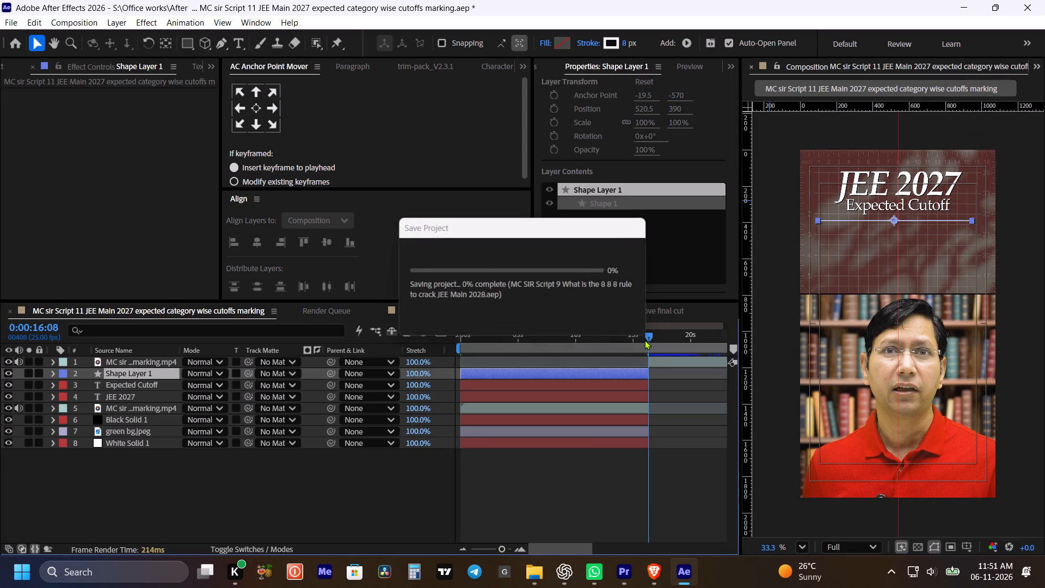
Raise the white divider line on Shape Layer 1 closer to the subtitle by setting its Y position to 368.
{"action": "left_click_drag", "start_coordinate": [555, 339], "coordinate": [509, 351]}
{"action": "left_click", "coordinate": [534, 484]}
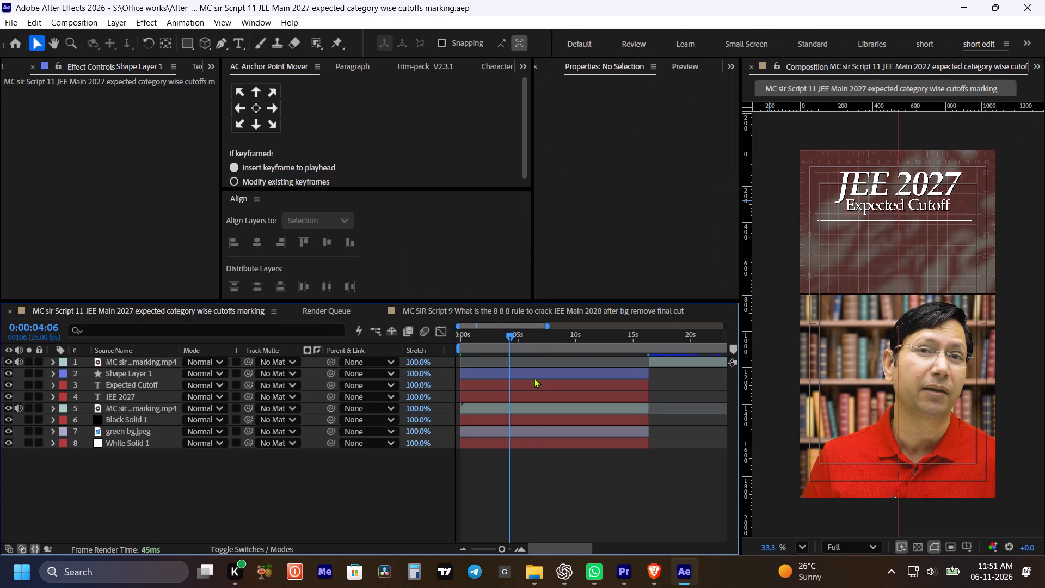
{"action": "left_click", "coordinate": [534, 377]}
{"action": "left_click_drag", "start_coordinate": [676, 108], "coordinate": [657, 108]}
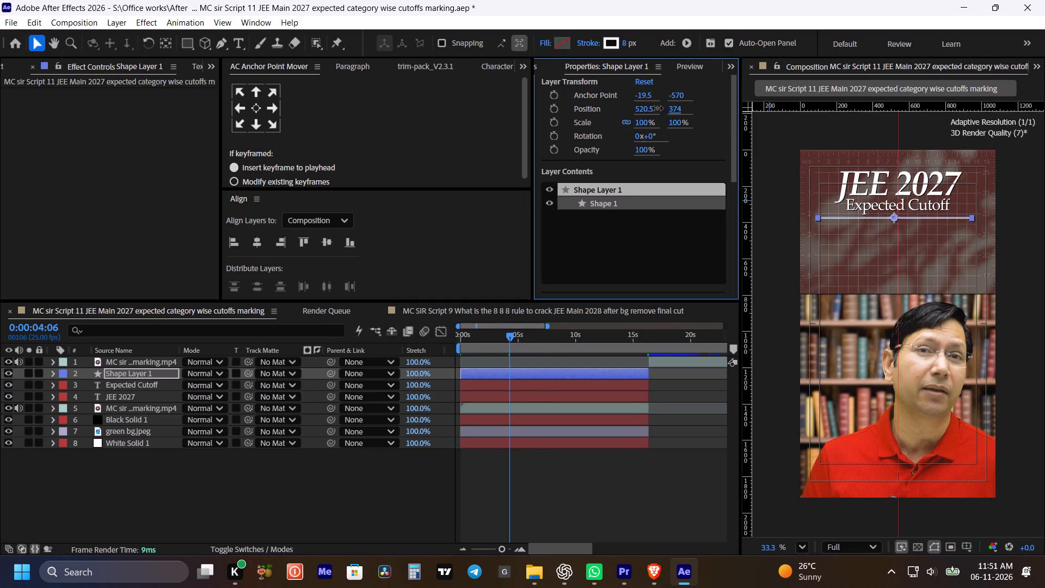
{"action": "left_click_drag", "start_coordinate": [657, 108], "coordinate": [655, 108]}
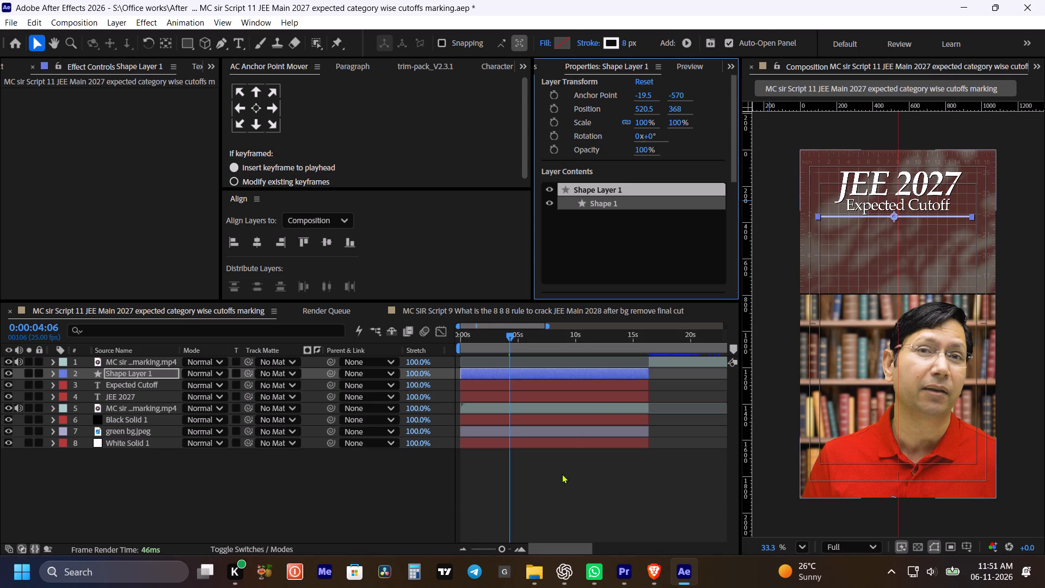
{"action": "left_click_drag", "start_coordinate": [563, 474], "coordinate": [560, 466]}
Preview the opening from the first frame to 0:00:08:00 in short passes and save the project.
{"action": "left_click_drag", "start_coordinate": [509, 338], "coordinate": [416, 356]}
{"action": "key", "text": "space"}
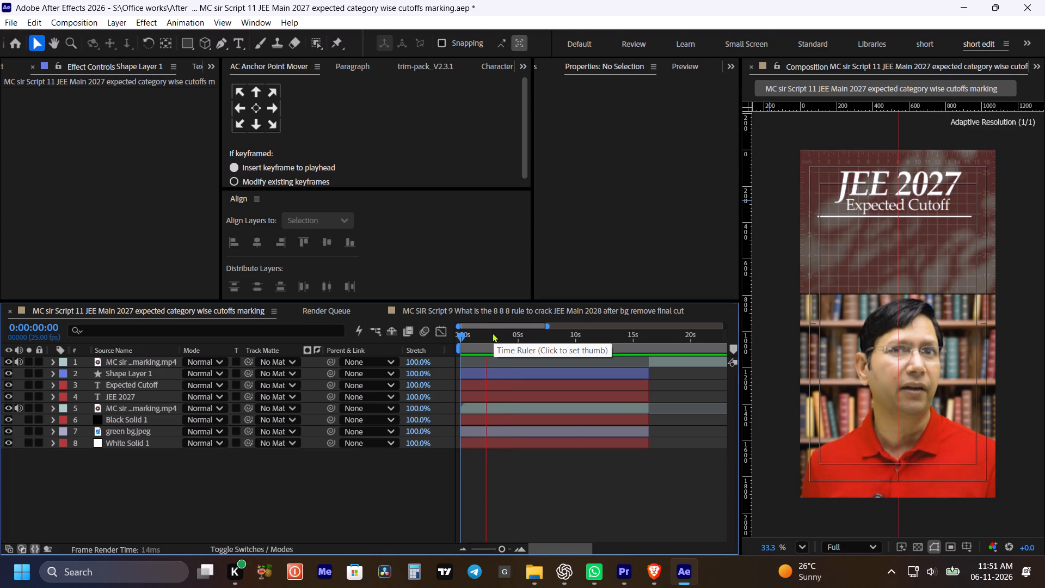
{"action": "key", "text": "space"}
{"action": "key", "text": "space"}
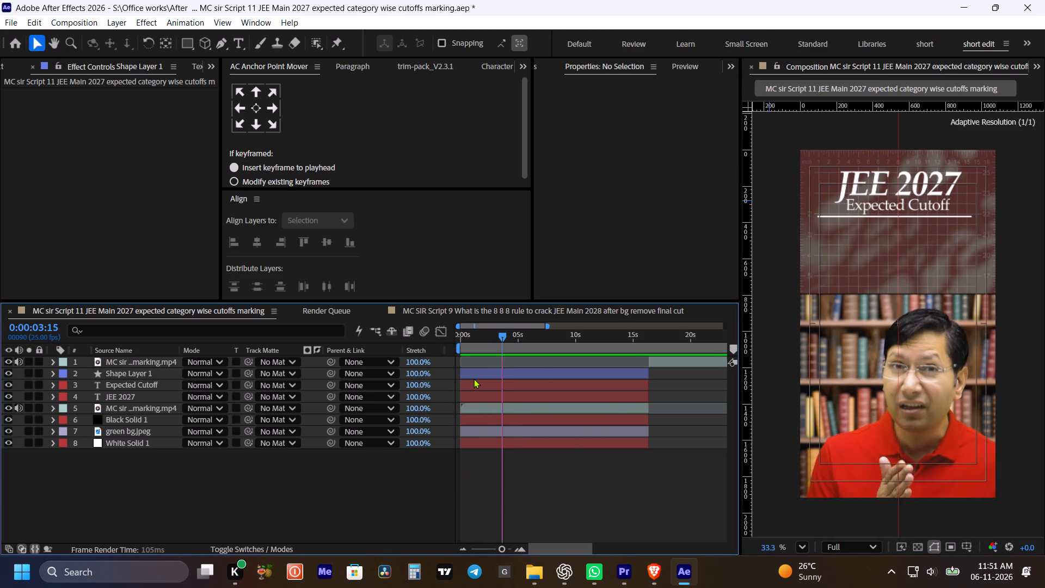
{"action": "key", "text": "space"}
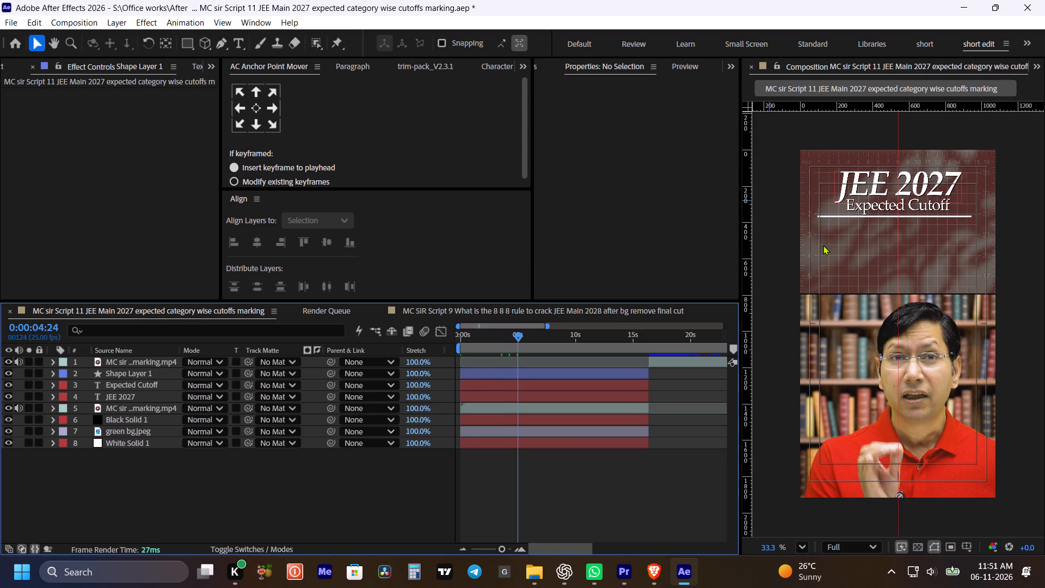
{"action": "key", "text": "space"}
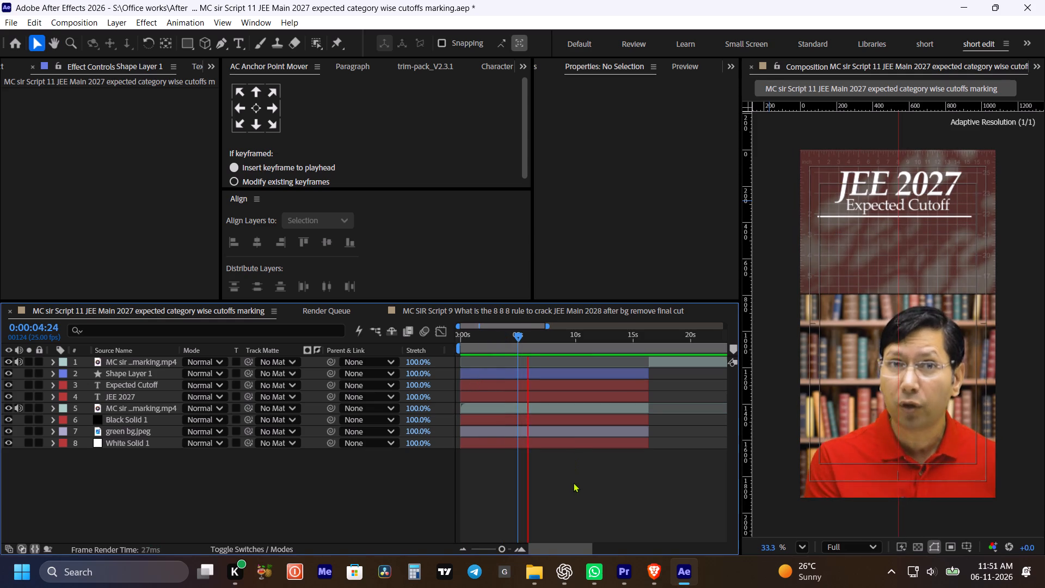
{"action": "key", "text": "space"}
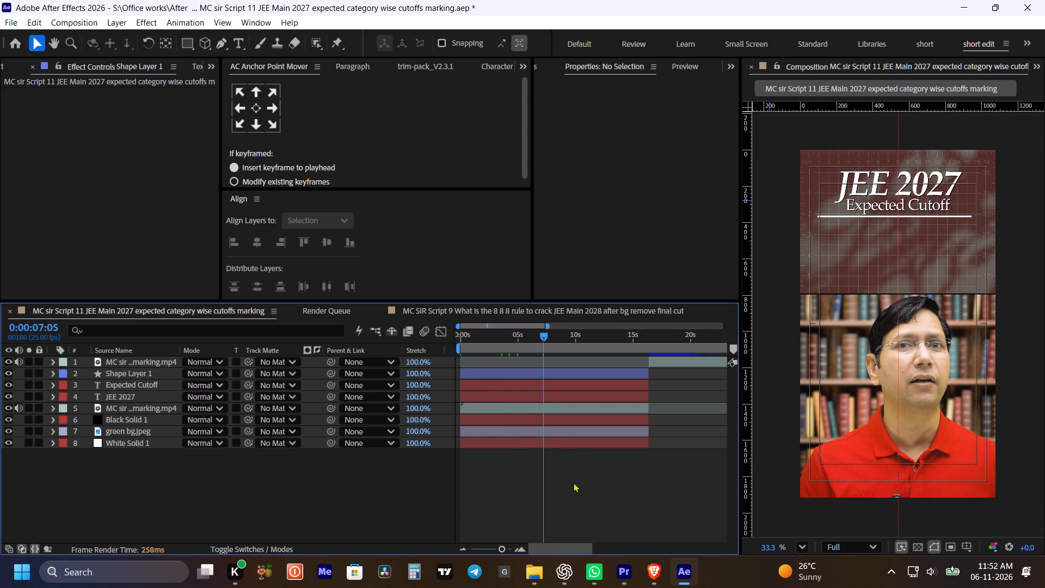
{"action": "key", "text": "space"}
{"action": "key", "text": "space"}
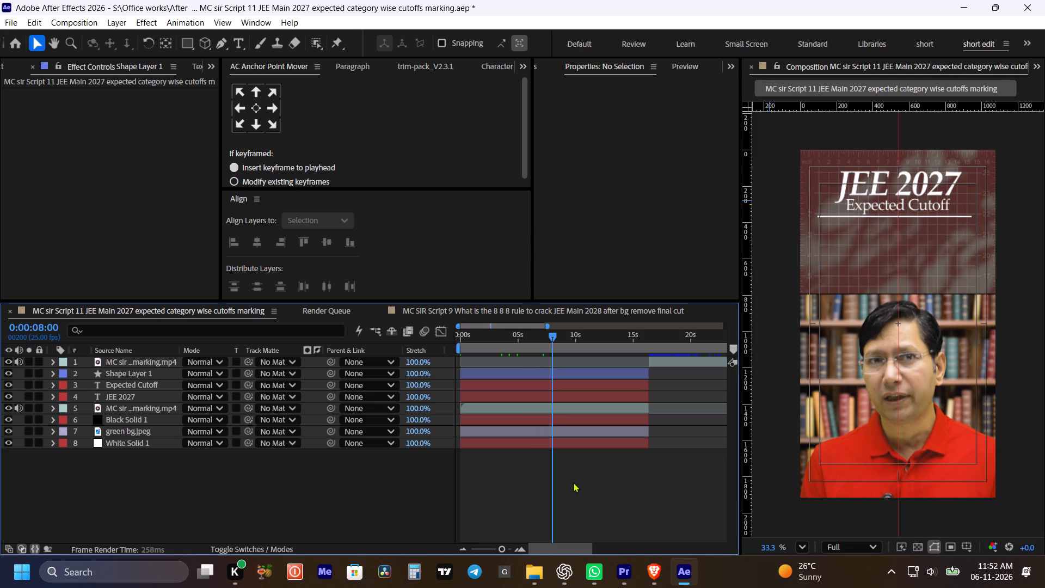
{"action": "key", "text": "ctrl+s"}
{"action": "left_click", "coordinate": [579, 477]}
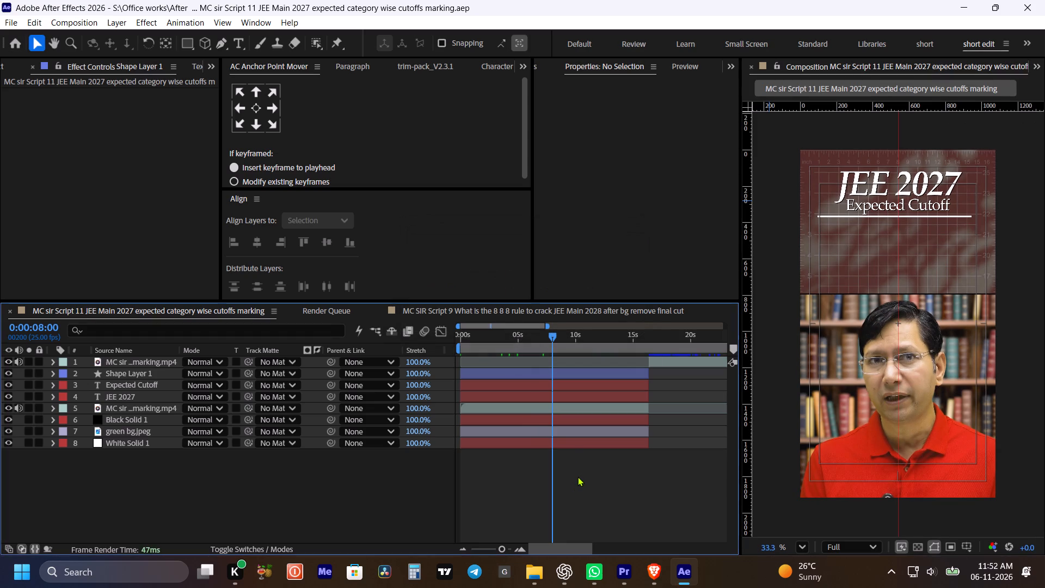
Replay the opening from the start in short bursts to locate the cue at 0:00:03:03, and save the project.
{"action": "left_click_drag", "start_coordinate": [494, 335], "coordinate": [382, 350]}
{"action": "key", "text": "space"}
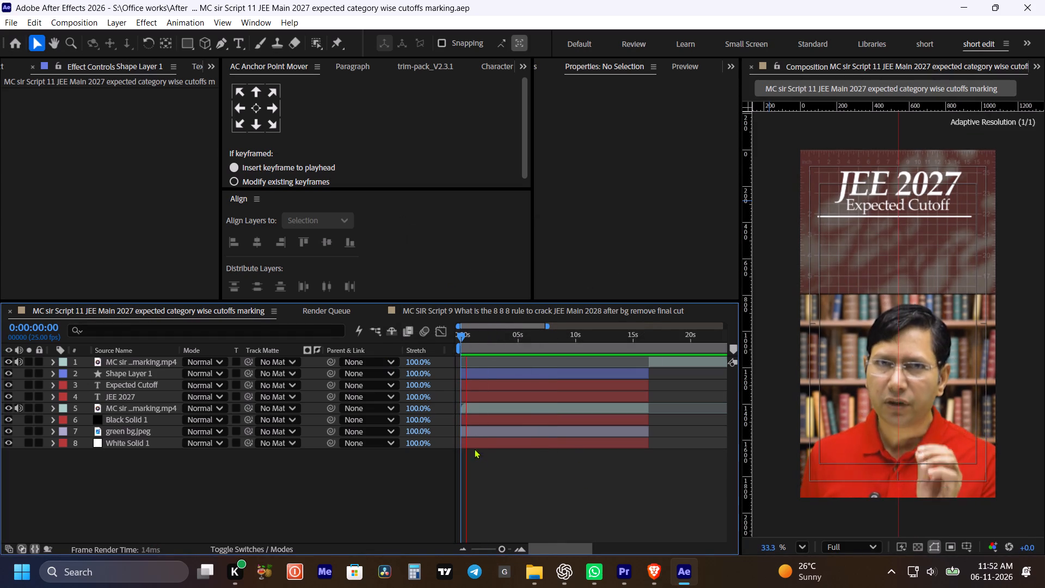
{"action": "key", "text": "space"}
{"action": "left_click", "coordinate": [532, 489]}
{"action": "key", "text": "space"}
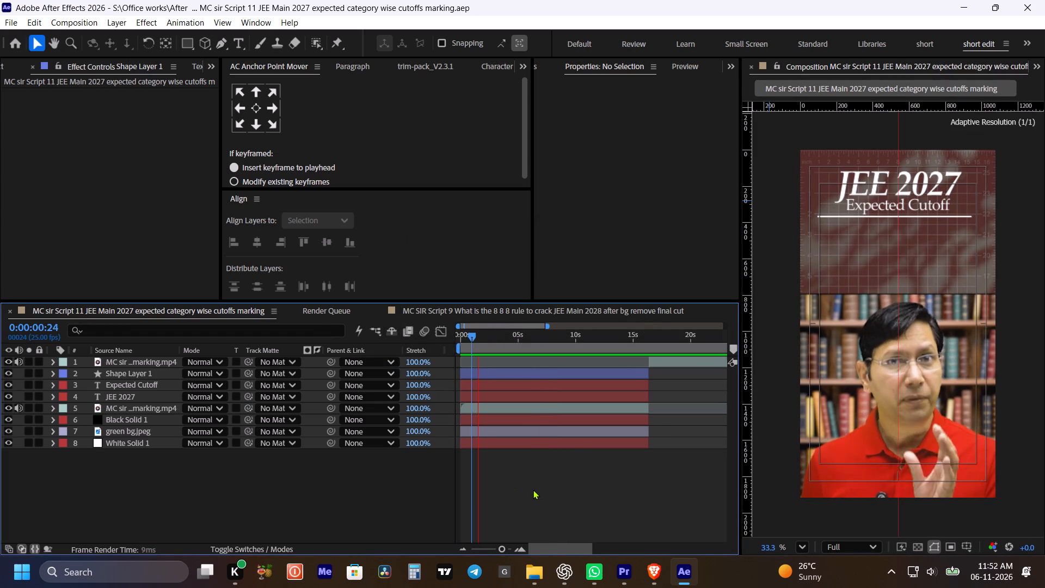
{"action": "key", "text": "space"}
{"action": "key", "text": "space"}
{"action": "key", "text": "space"}
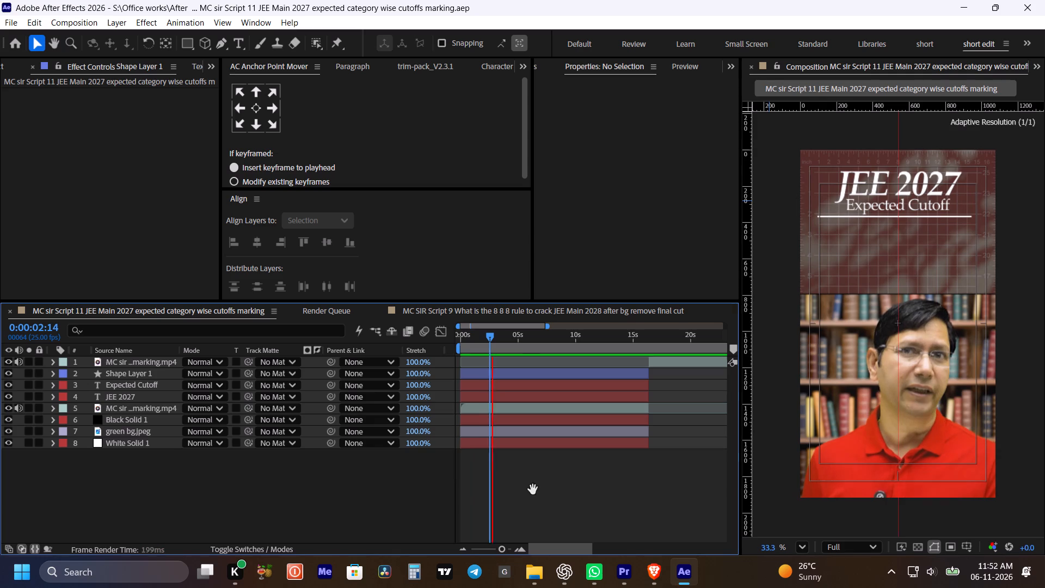
{"action": "key", "text": "space"}
{"action": "key", "text": "space"}
{"action": "key", "text": "ctrl+s"}
{"action": "left_click", "coordinate": [561, 491]}
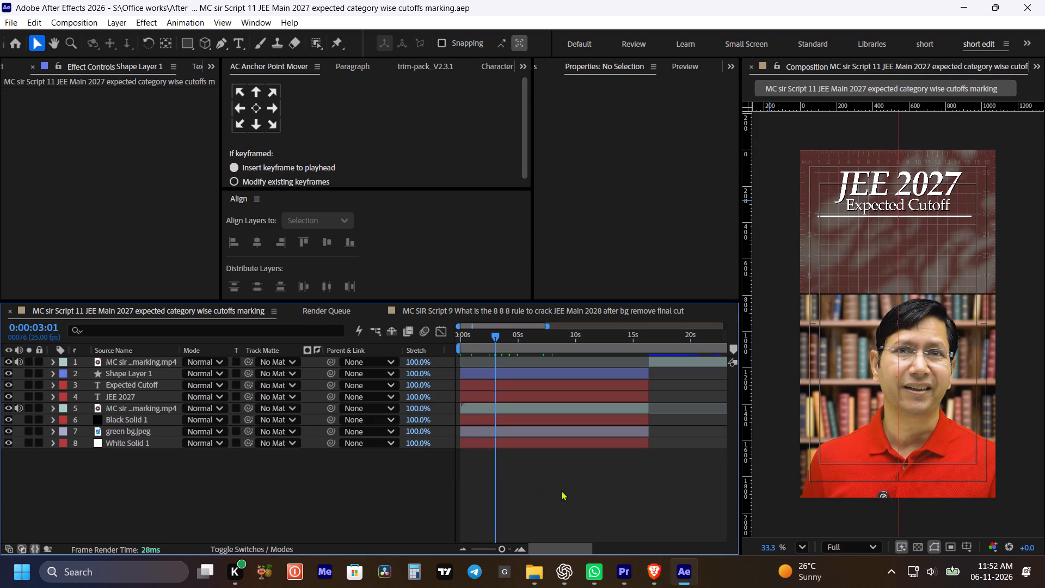
{"action": "key", "text": "ctrl+s"}
{"action": "key", "text": "ctrl+s"}
{"action": "left_click", "coordinate": [561, 491]}
{"action": "left_click", "coordinate": [561, 491]}
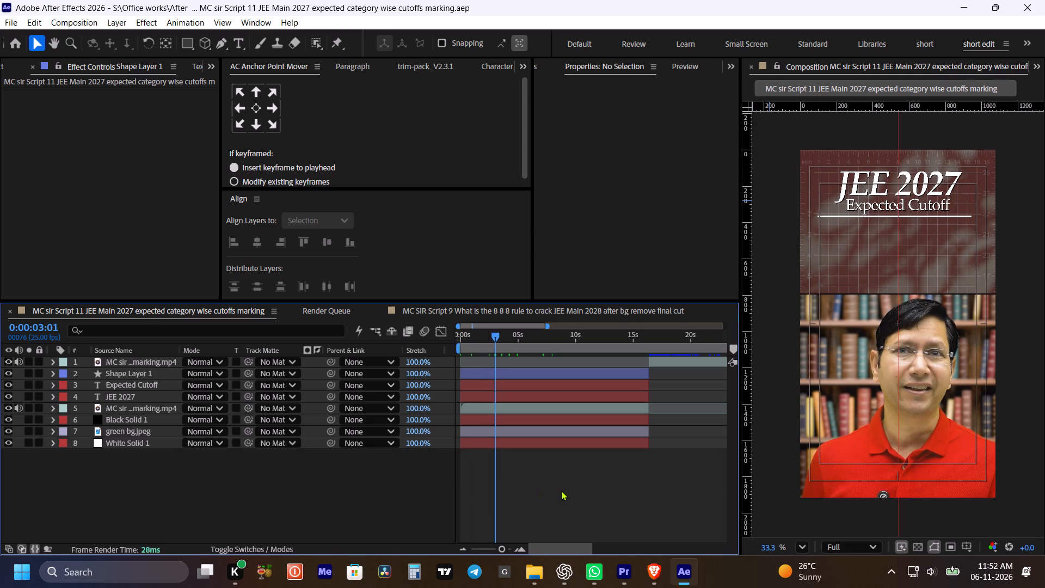
{"action": "key", "text": "space"}
{"action": "key", "text": "space"}
{"action": "key", "text": "ctrl+s"}
{"action": "left_click", "coordinate": [561, 491]}
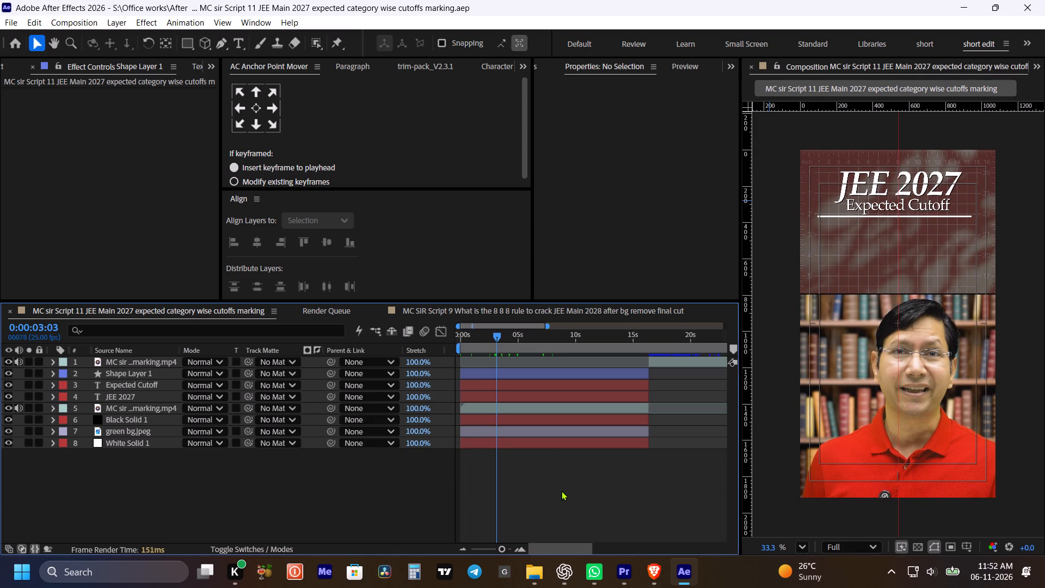
Duplicate the JEE 2027 title above the Expected Cutoff layer, start it at 0:00:03:03 and trim its end to match the other layers.
{"action": "left_click", "coordinate": [505, 383]}
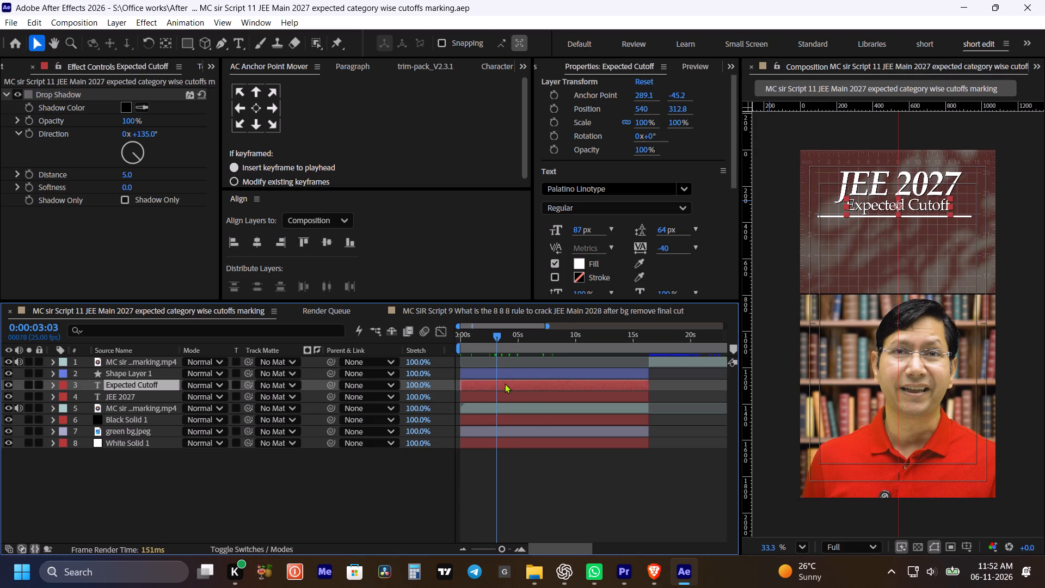
{"action": "left_click", "coordinate": [507, 417]}
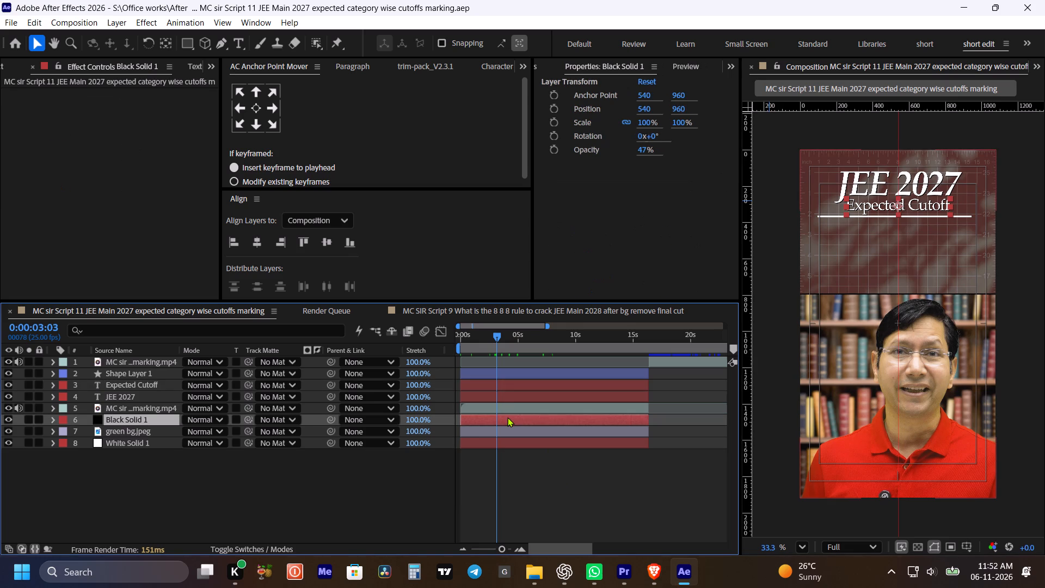
{"action": "left_click", "coordinate": [133, 384]}
{"action": "left_click", "coordinate": [133, 399]}
{"action": "key", "text": "ctrl+c"}
{"action": "key", "text": "ctrl+c"}
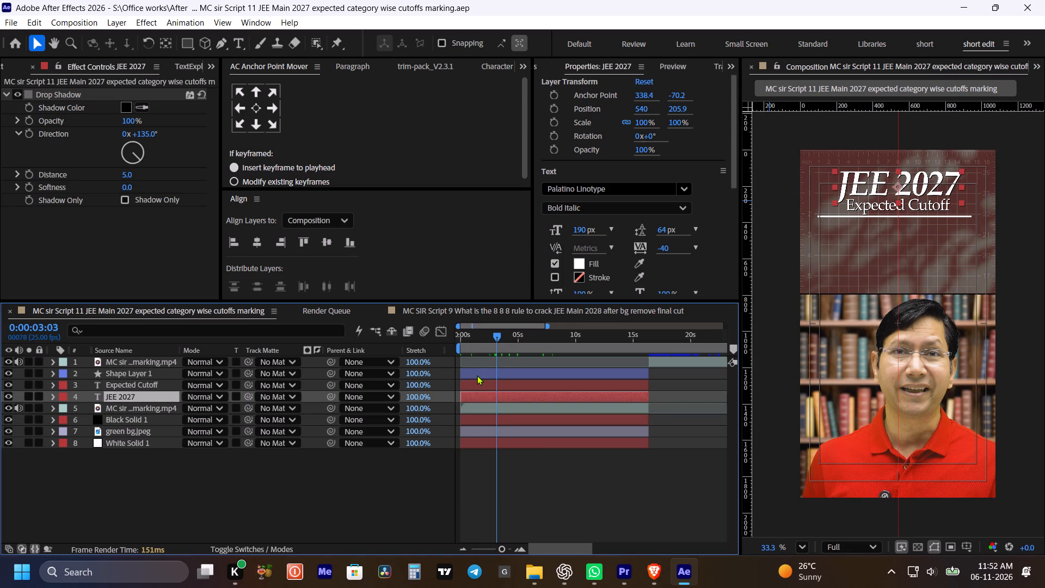
{"action": "left_click", "coordinate": [478, 387]}
{"action": "key", "text": "ctrl+v"}
{"action": "key", "text": "bracketleft"}
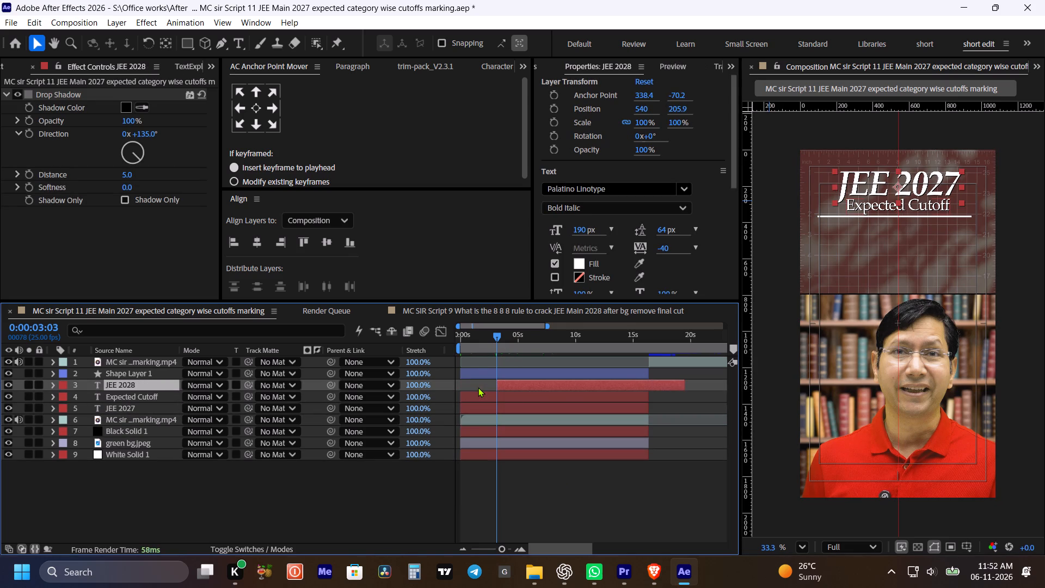
{"action": "left_click_drag", "start_coordinate": [685, 384], "coordinate": [642, 391], "text": "shift"}
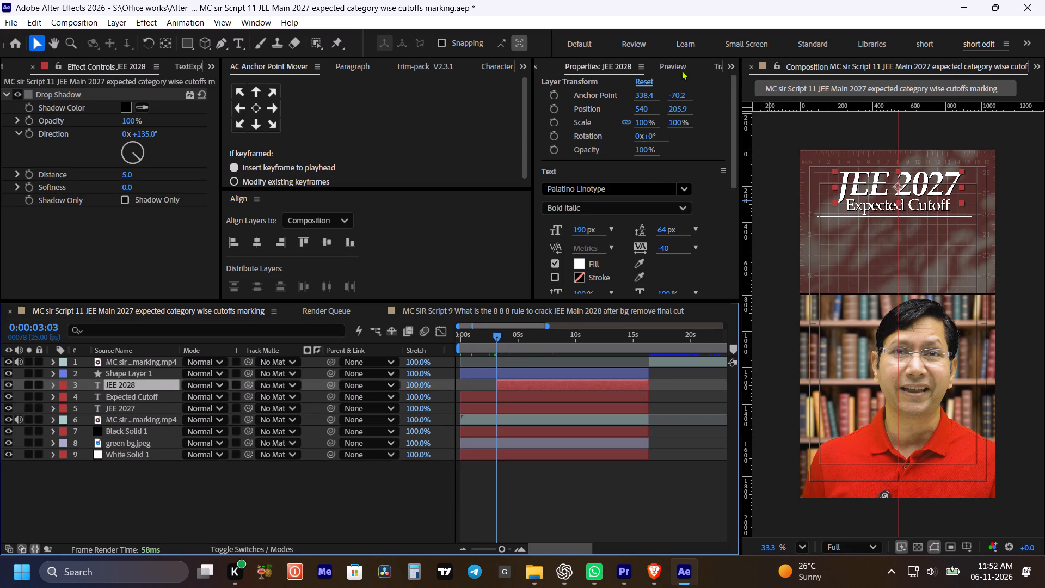
Reduce the duplicated title to 79 px and position it at 450, 420.9, beneath the left part of the divider line.
{"action": "left_click", "coordinate": [679, 101]}
{"action": "left_click_drag", "start_coordinate": [678, 109], "coordinate": [878, 134]}
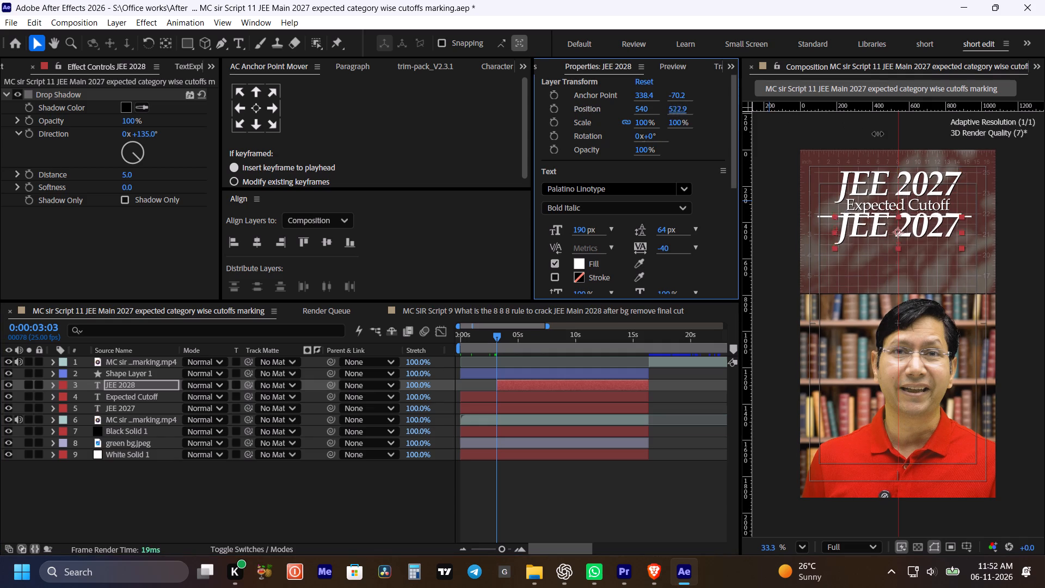
{"action": "left_click_drag", "start_coordinate": [878, 134], "coordinate": [874, 135]}
{"action": "left_click_drag", "start_coordinate": [575, 229], "coordinate": [522, 237]}
{"action": "left_click_drag", "start_coordinate": [641, 106], "coordinate": [575, 124]}
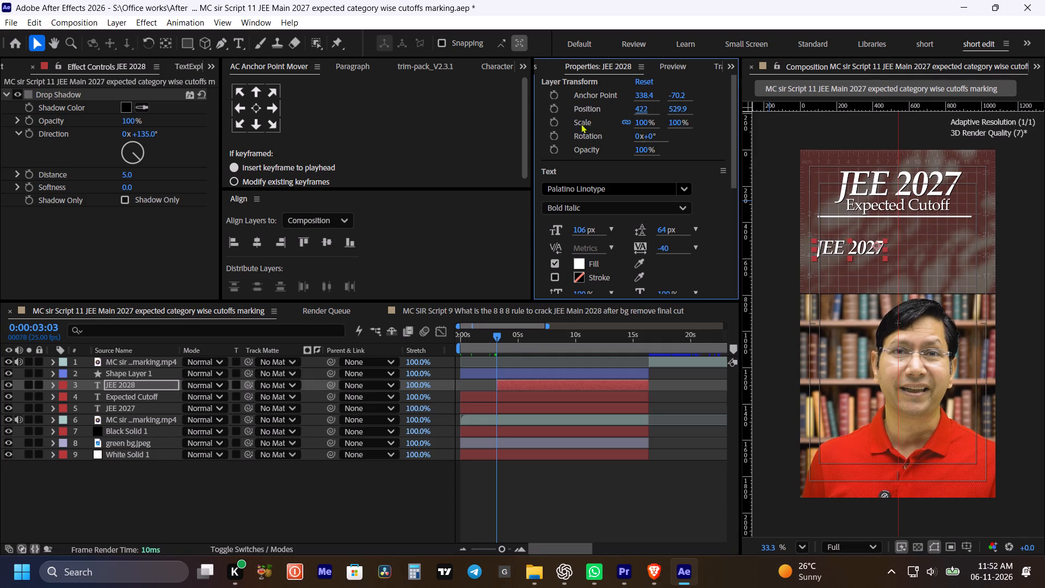
{"action": "left_click_drag", "start_coordinate": [674, 108], "coordinate": [625, 102]}
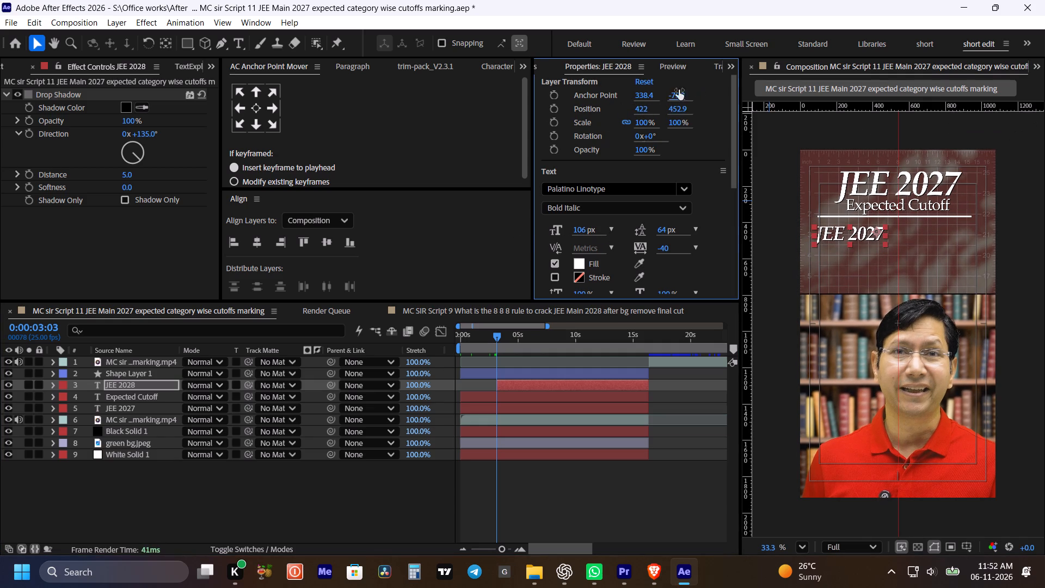
{"action": "left_click_drag", "start_coordinate": [635, 112], "coordinate": [655, 109]}
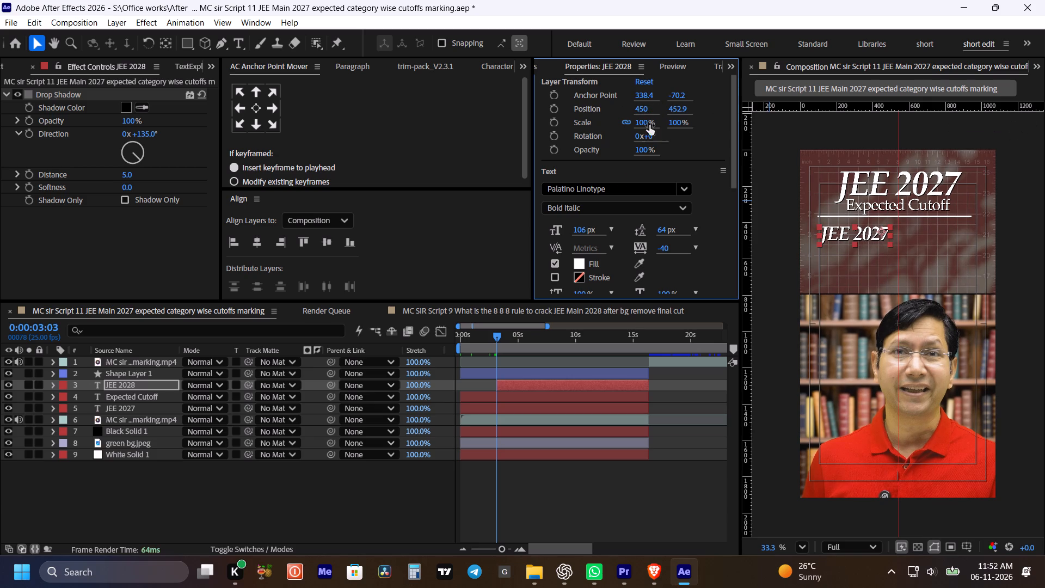
{"action": "left_click_drag", "start_coordinate": [580, 231], "coordinate": [558, 230]}
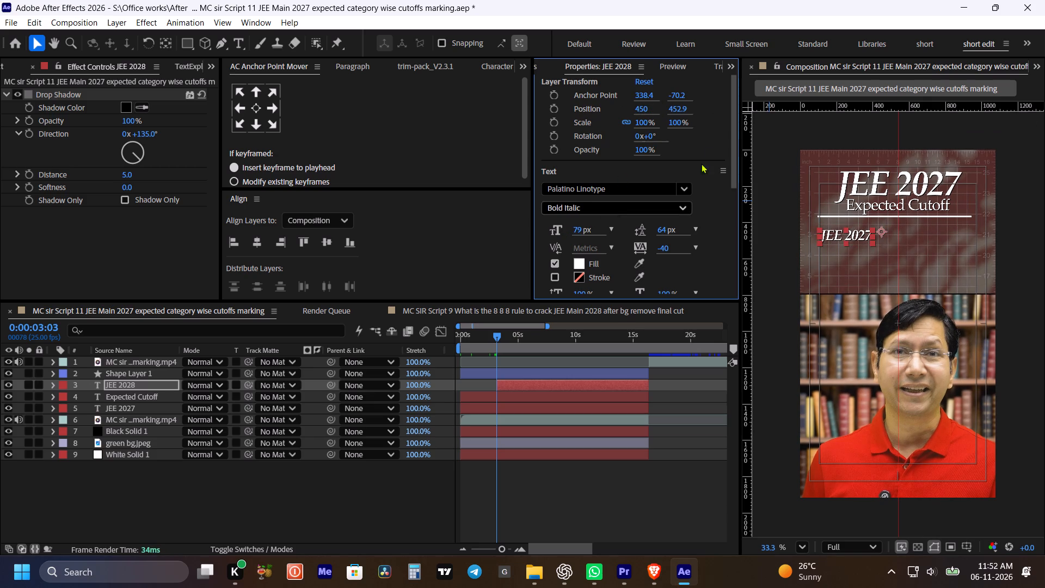
{"action": "left_click_drag", "start_coordinate": [681, 108], "coordinate": [658, 106]}
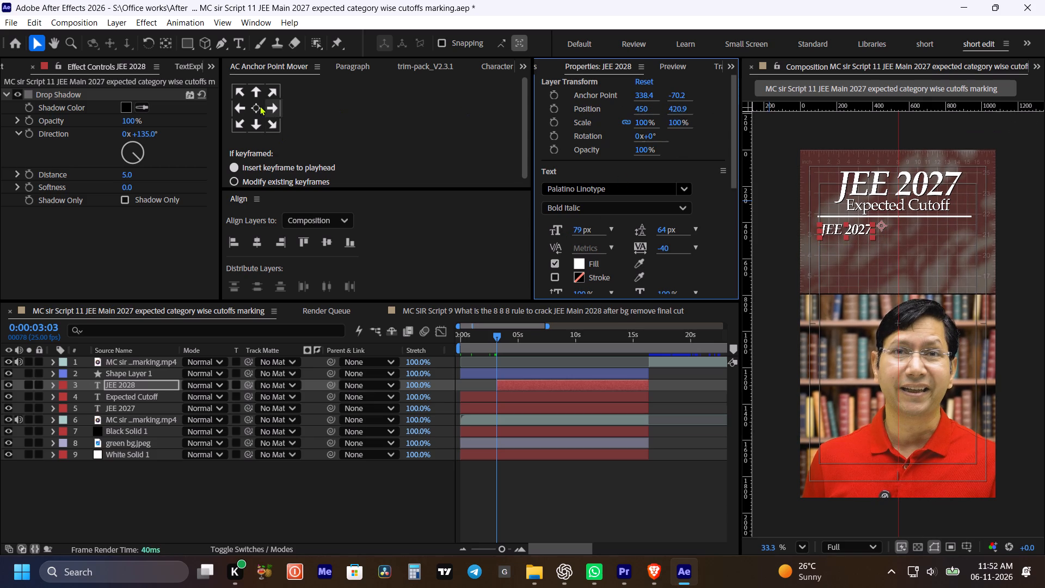
Centre the anchor point of the small duplicated title and save the project.
{"action": "left_click", "coordinate": [256, 102]}
{"action": "left_click", "coordinate": [460, 142]}
{"action": "left_click", "coordinate": [456, 249]}
{"action": "left_click", "coordinate": [616, 515]}
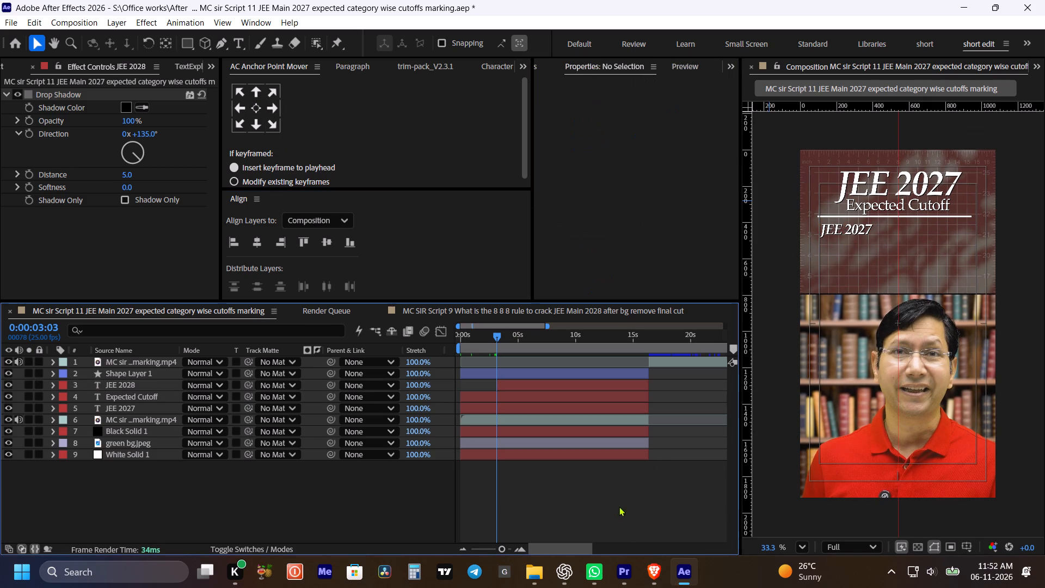
{"action": "key", "text": "ctrl+s"}
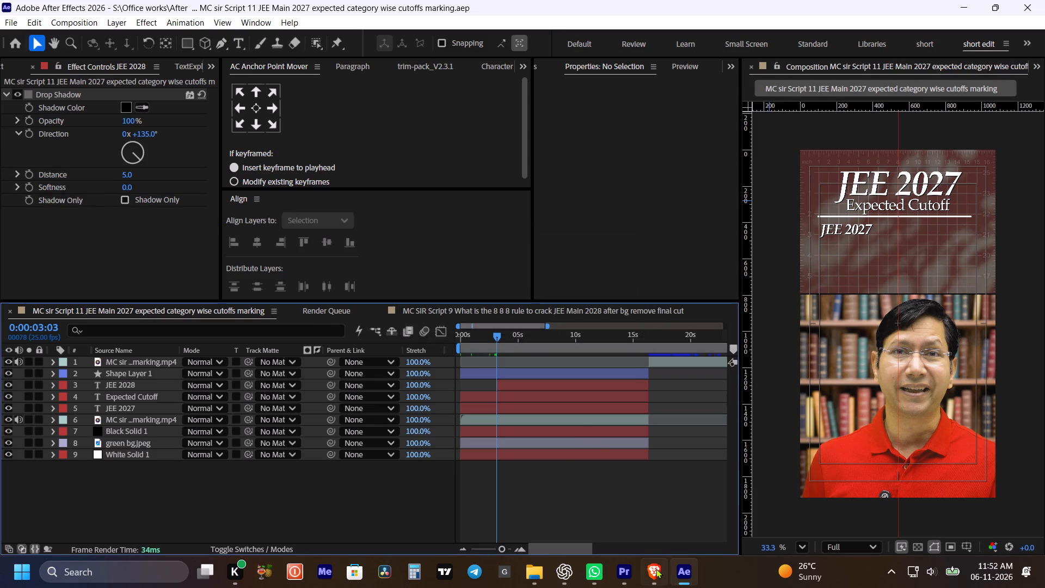
Copy the word "general" from the Script 11 hook in the Google Docs script and replace the small duplicated title's text with it.
{"action": "left_click", "coordinate": [656, 568]}
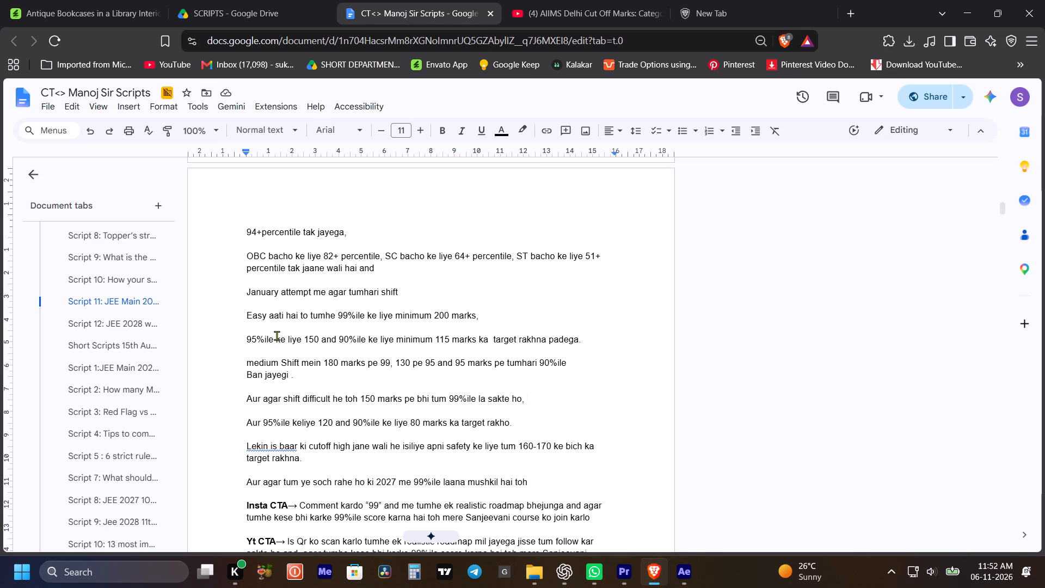
{"action": "scroll", "coordinate": [285, 317], "scroll_direction": "up", "scroll_amount": 2}
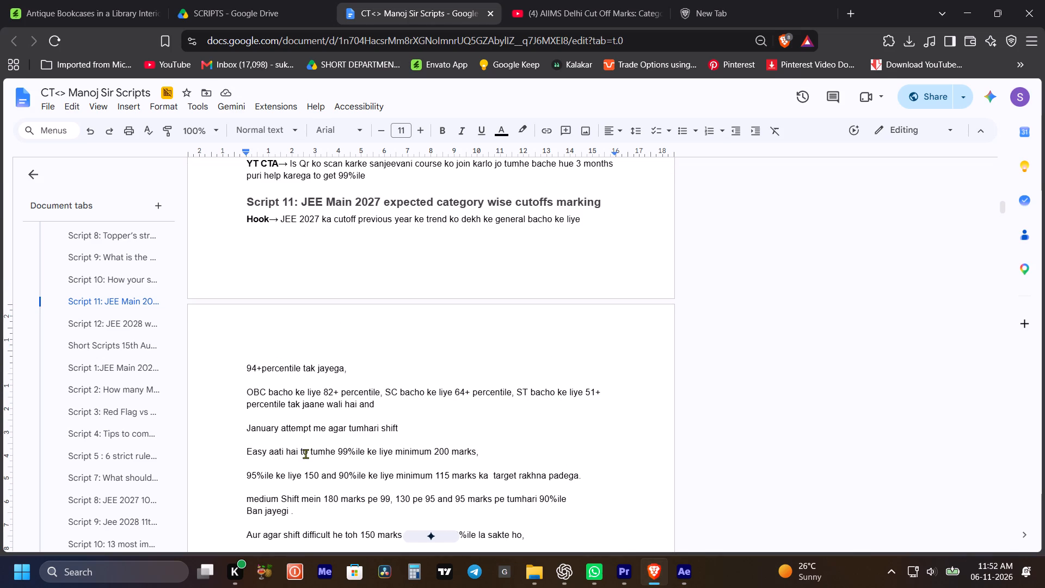
{"action": "double_click", "coordinate": [508, 216]}
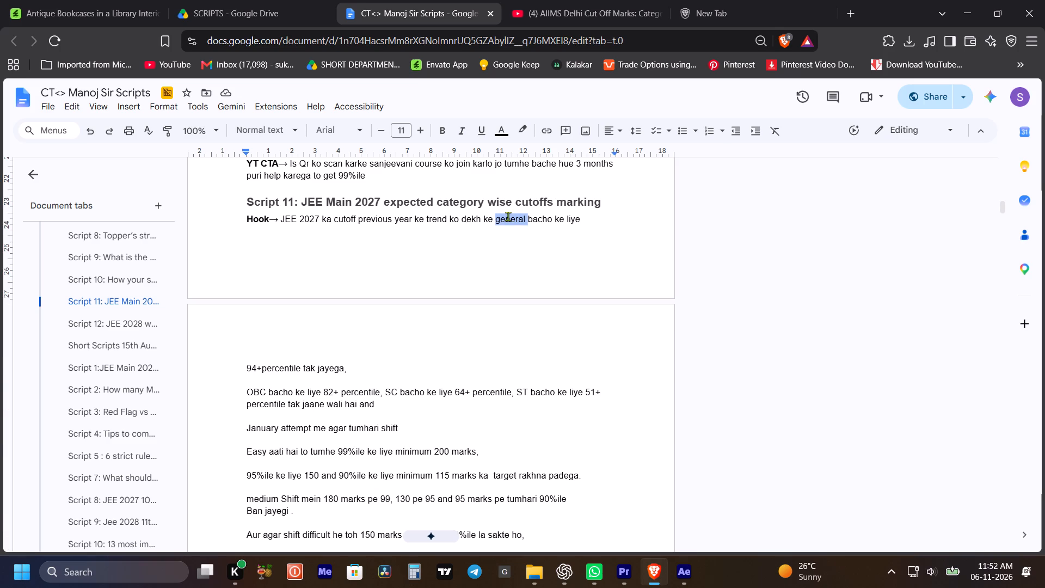
{"action": "key", "text": "ctrl+c"}
{"action": "key", "text": "ctrl+c"}
{"action": "key", "text": "ctrl+c"}
{"action": "left_click", "coordinate": [682, 565]}
{"action": "double_click", "coordinate": [520, 386]}
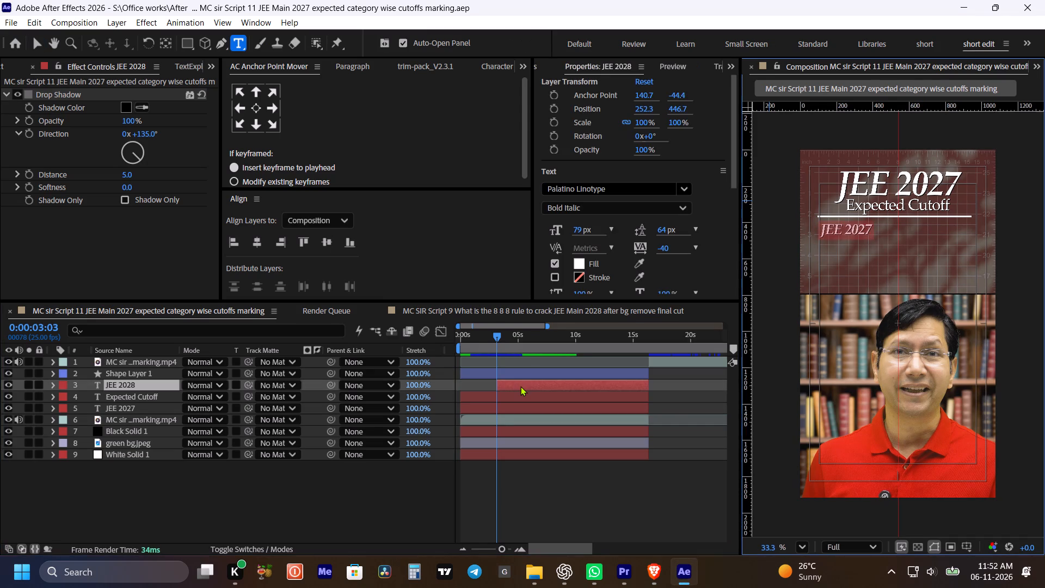
{"action": "key", "text": "ctrl+v"}
Capitalise the small category text so it reads "General" and centre its anchor point.
{"action": "left_click_drag", "start_coordinate": [827, 231], "coordinate": [821, 230]}
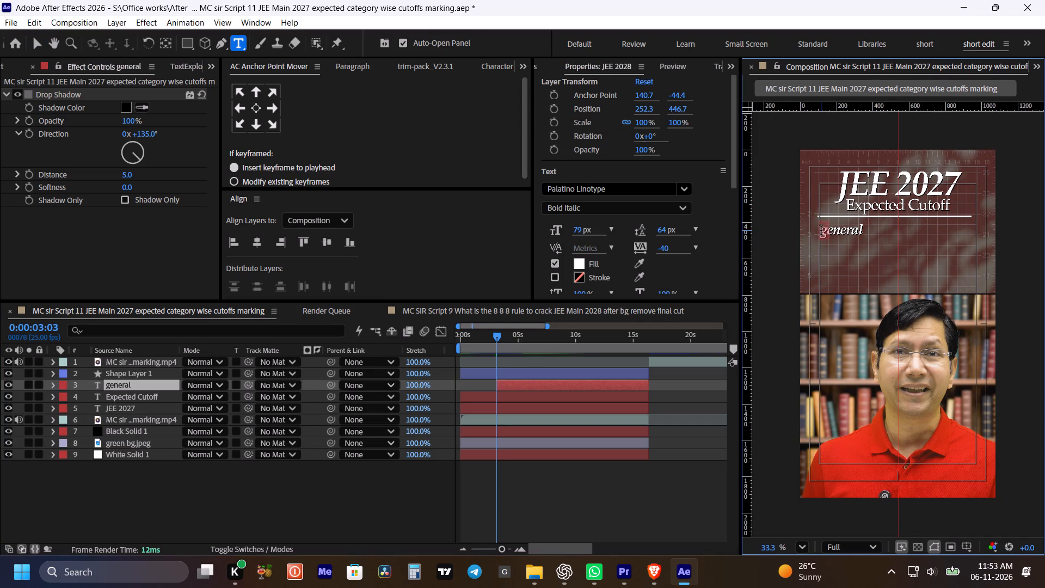
{"action": "key", "text": "shift+g"}
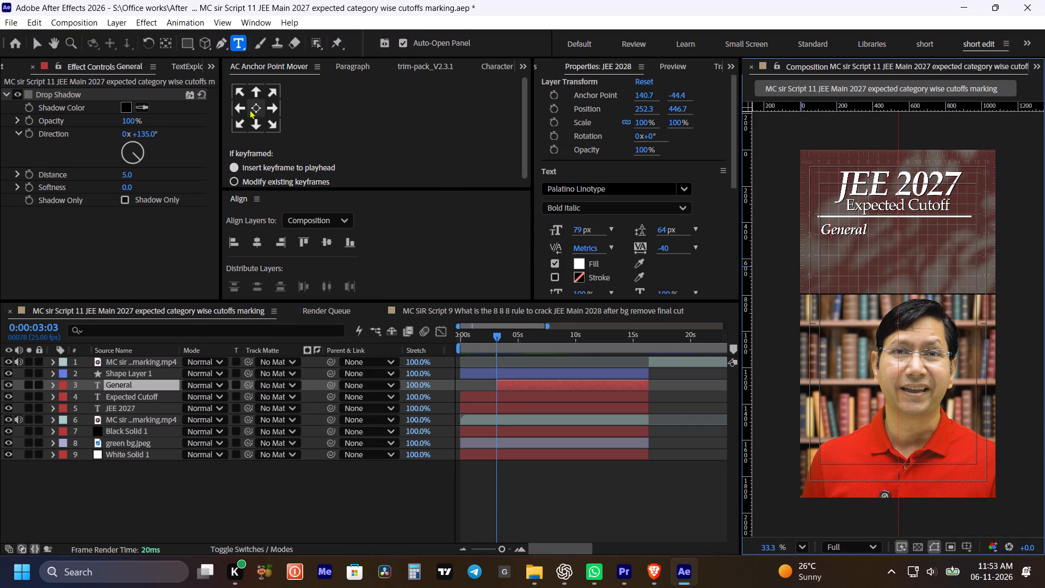
{"action": "left_click", "coordinate": [258, 105]}
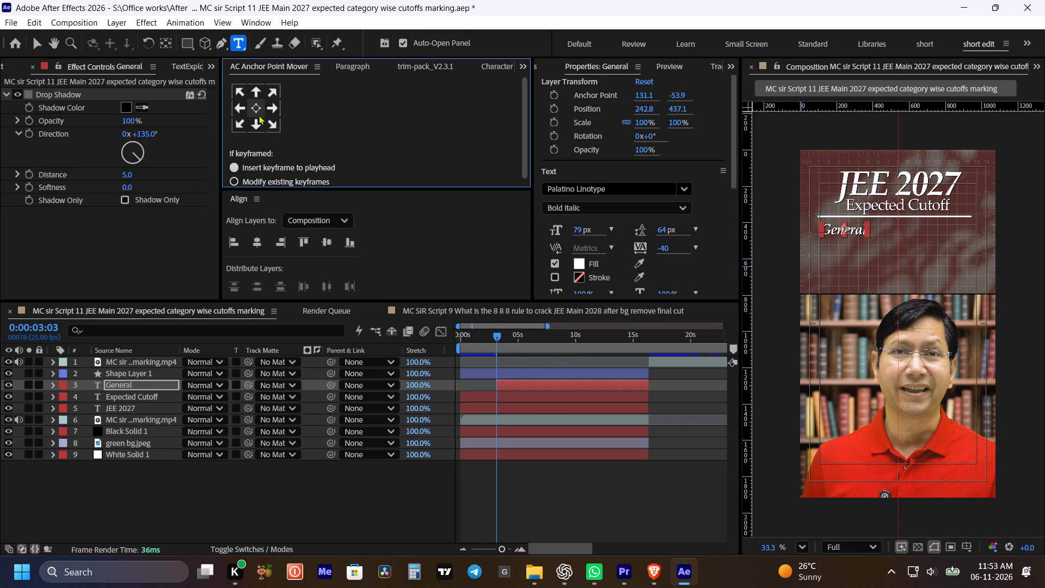
{"action": "left_click", "coordinate": [256, 112]}
{"action": "left_click", "coordinate": [553, 495]}
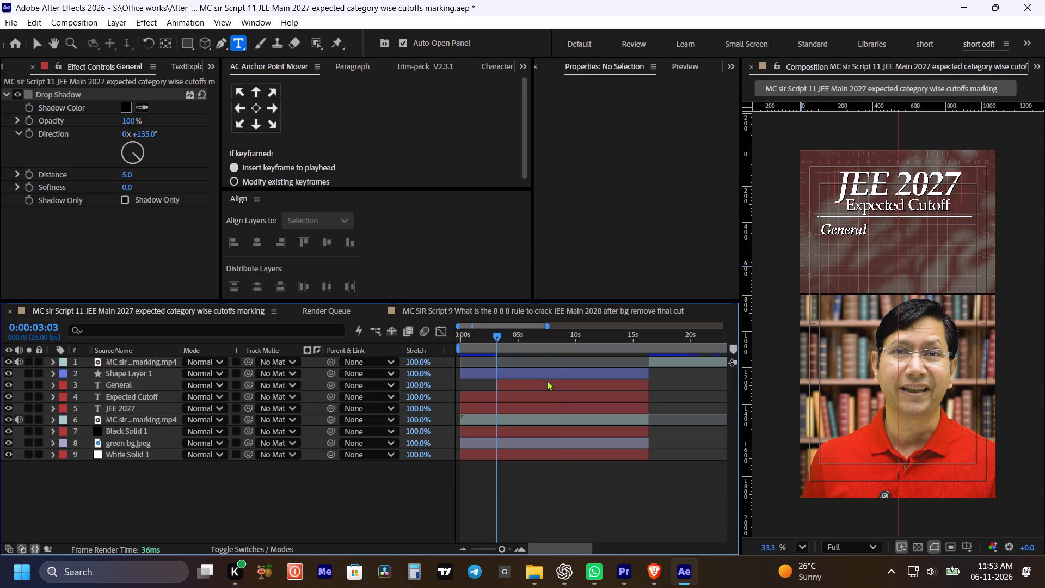
Enlarge the General text to 99 px and position it at 210.8, 440.1, beneath the left end of the divider line.
{"action": "key", "text": "space"}
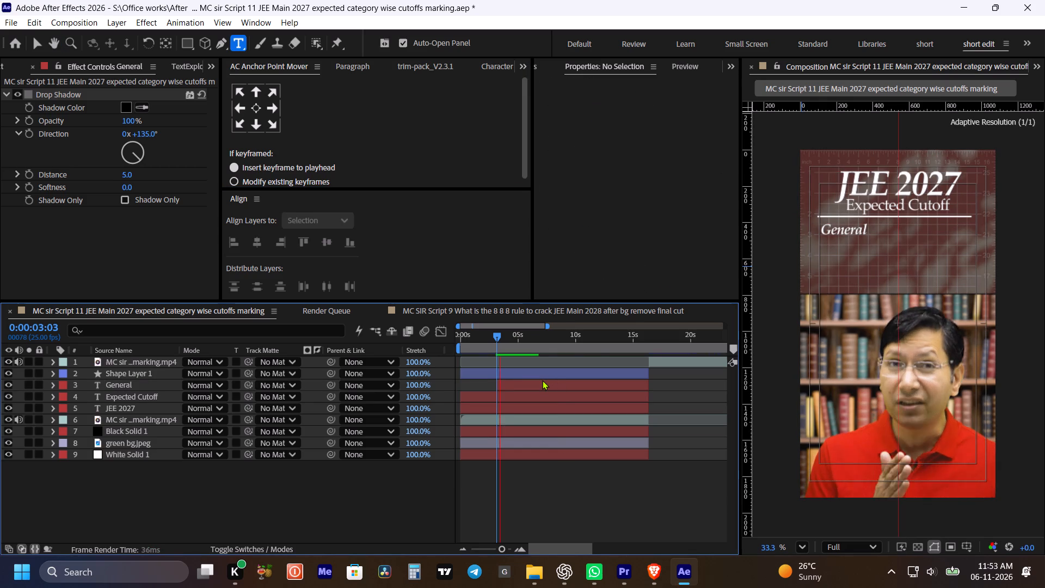
{"action": "key", "text": "space"}
{"action": "left_click", "coordinate": [537, 381]}
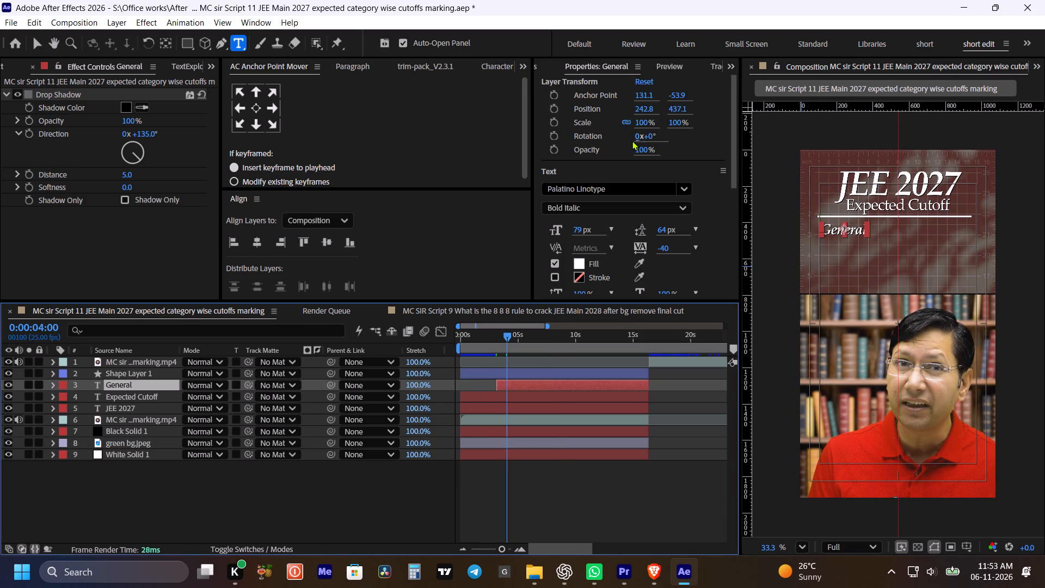
{"action": "left_click_drag", "start_coordinate": [644, 107], "coordinate": [634, 106]}
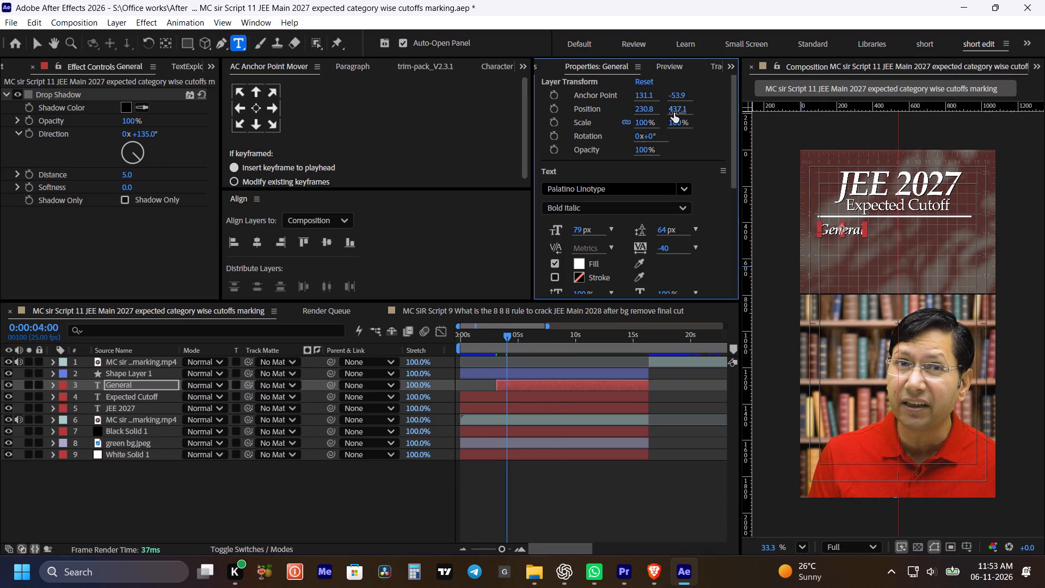
{"action": "left_click_drag", "start_coordinate": [678, 110], "coordinate": [670, 110]}
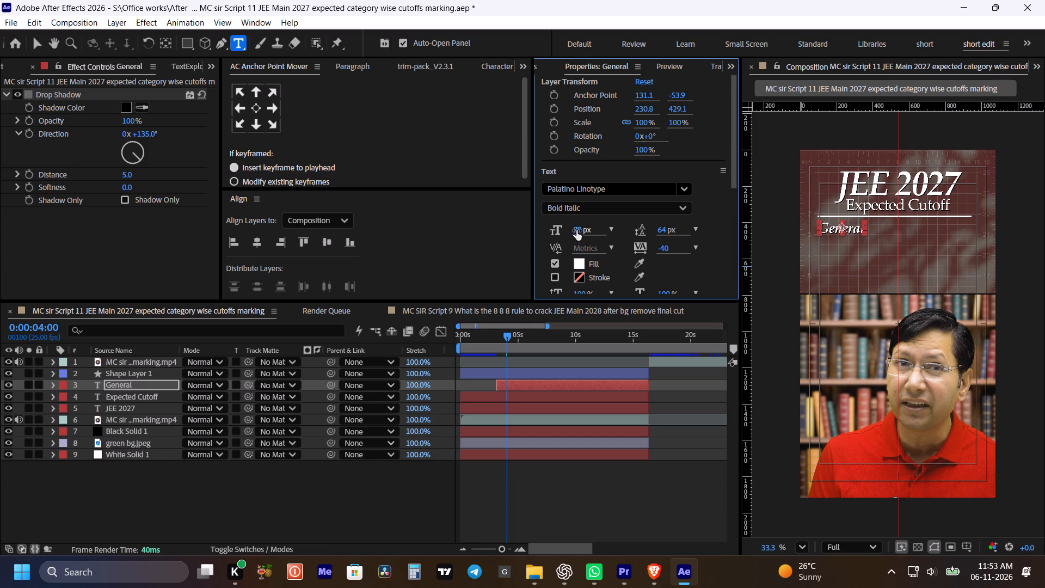
{"action": "left_click_drag", "start_coordinate": [576, 230], "coordinate": [594, 232]}
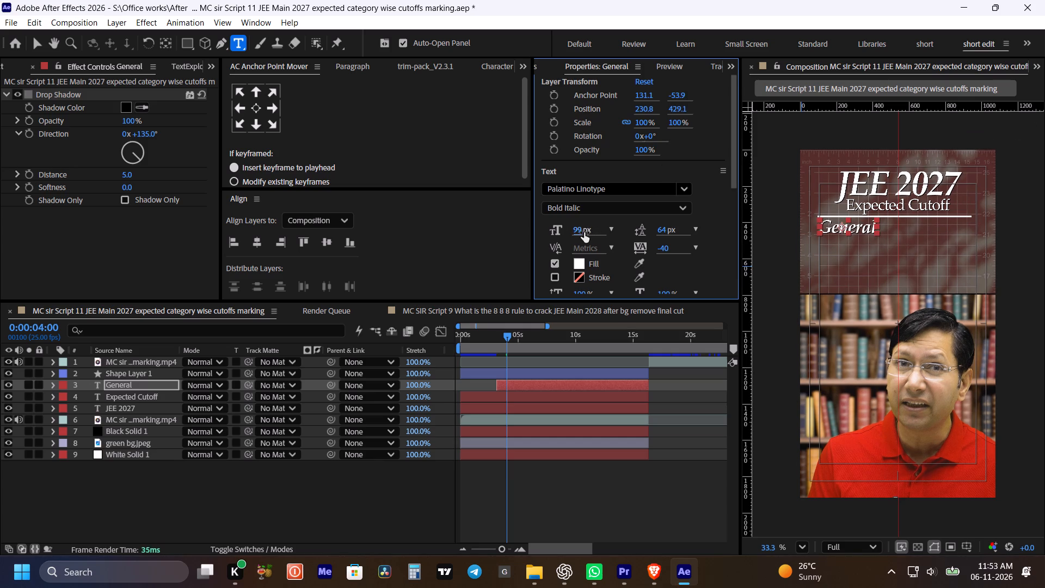
{"action": "left_click_drag", "start_coordinate": [641, 108], "coordinate": [632, 111]}
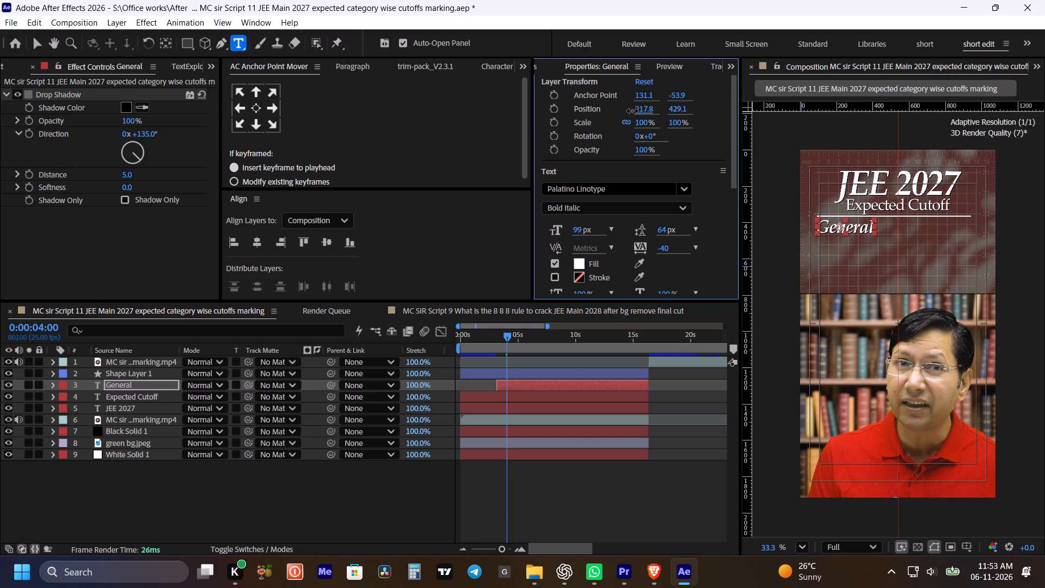
{"action": "left_click_drag", "start_coordinate": [632, 111], "coordinate": [629, 112]}
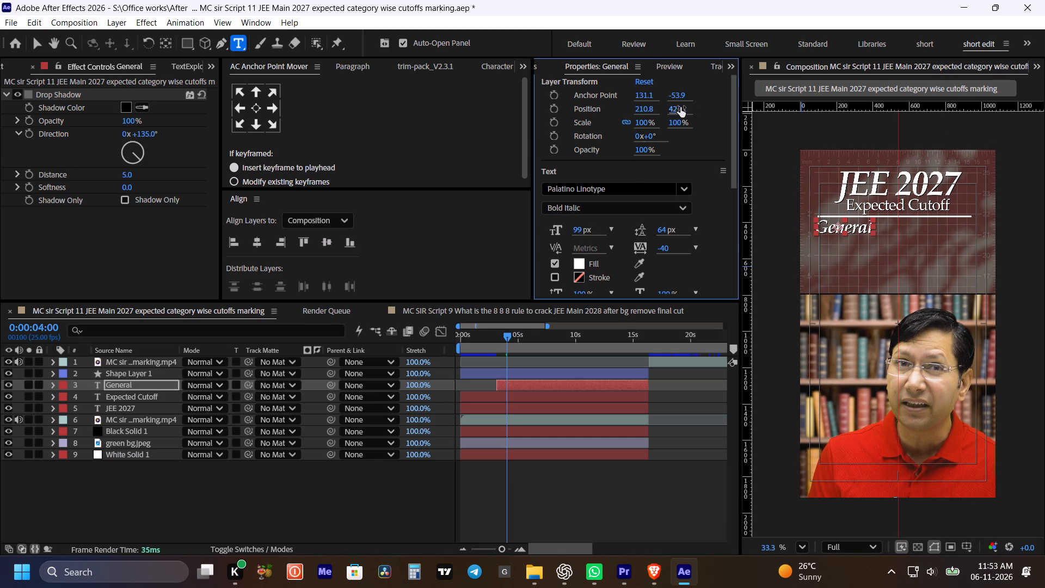
{"action": "left_click_drag", "start_coordinate": [676, 107], "coordinate": [687, 109]}
{"action": "left_click", "coordinate": [574, 467]}
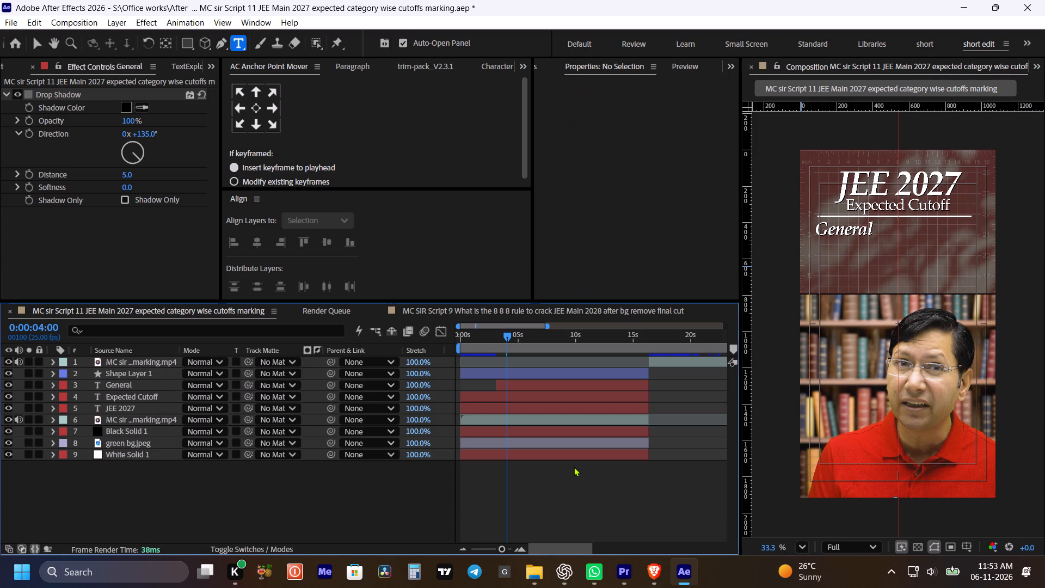
Duplicate the General text and position the copy at 764.8, 438.1, beneath the right end of the divider line.
{"action": "left_click", "coordinate": [514, 385]}
{"action": "key", "text": "ctrl+d"}
{"action": "left_click", "coordinate": [514, 385]}
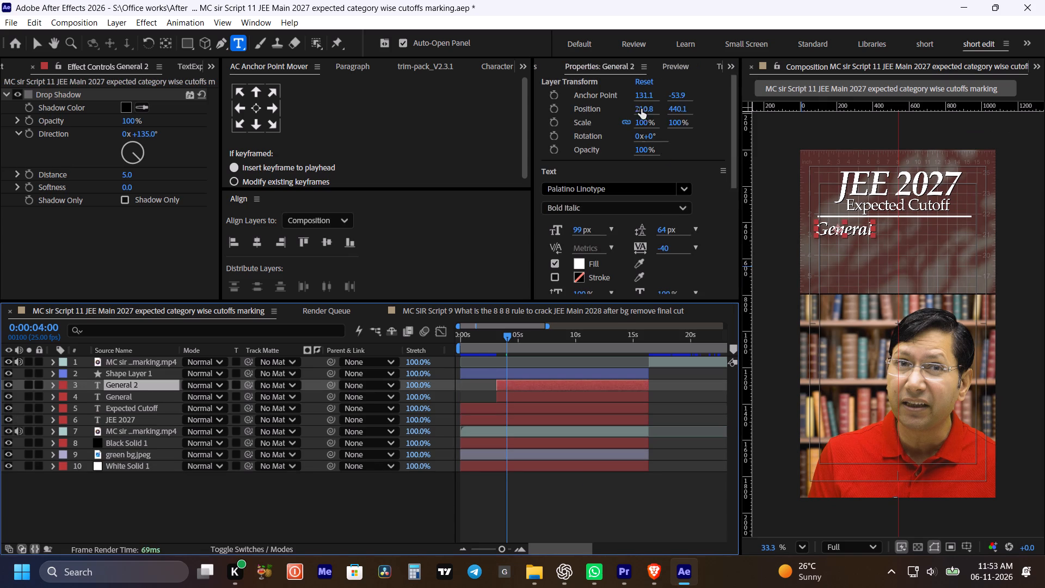
{"action": "left_click_drag", "start_coordinate": [641, 109], "coordinate": [1044, 130]}
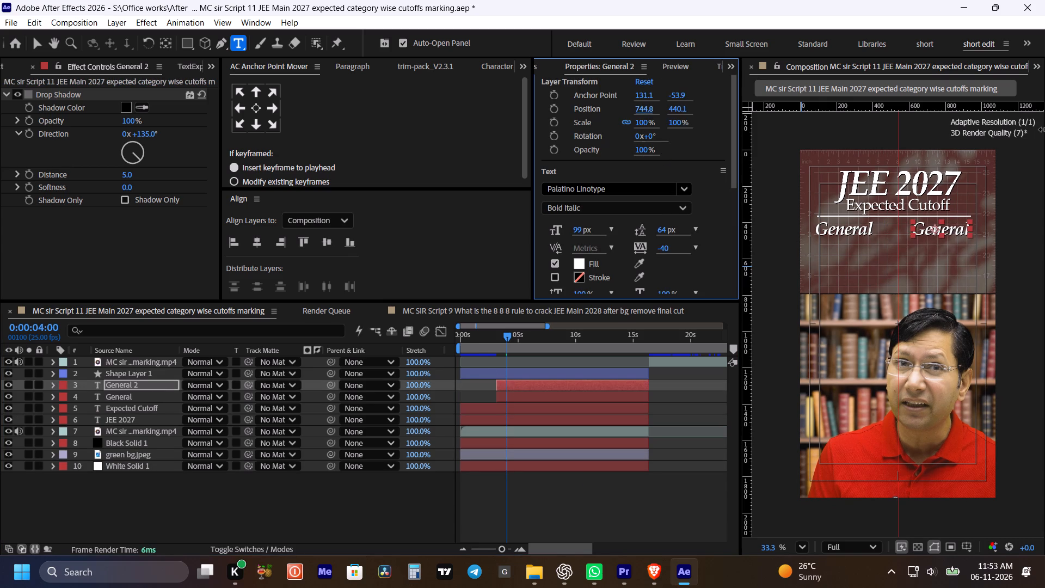
{"action": "left_click_drag", "start_coordinate": [1044, 130], "coordinate": [1038, 131]}
{"action": "left_click_drag", "start_coordinate": [645, 106], "coordinate": [666, 108]}
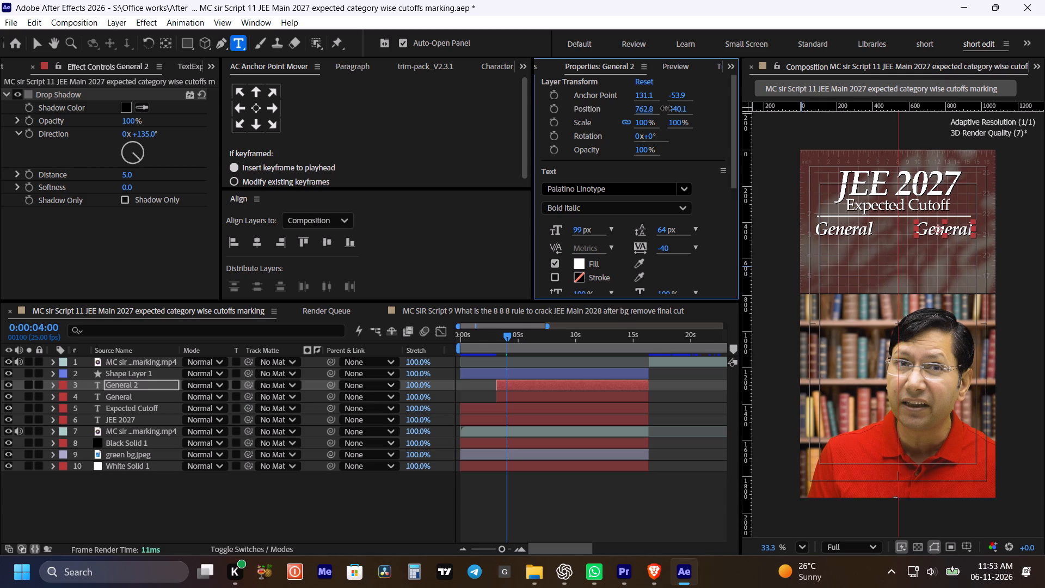
{"action": "left_click_drag", "start_coordinate": [666, 108], "coordinate": [668, 109]}
{"action": "left_click", "coordinate": [676, 111]}
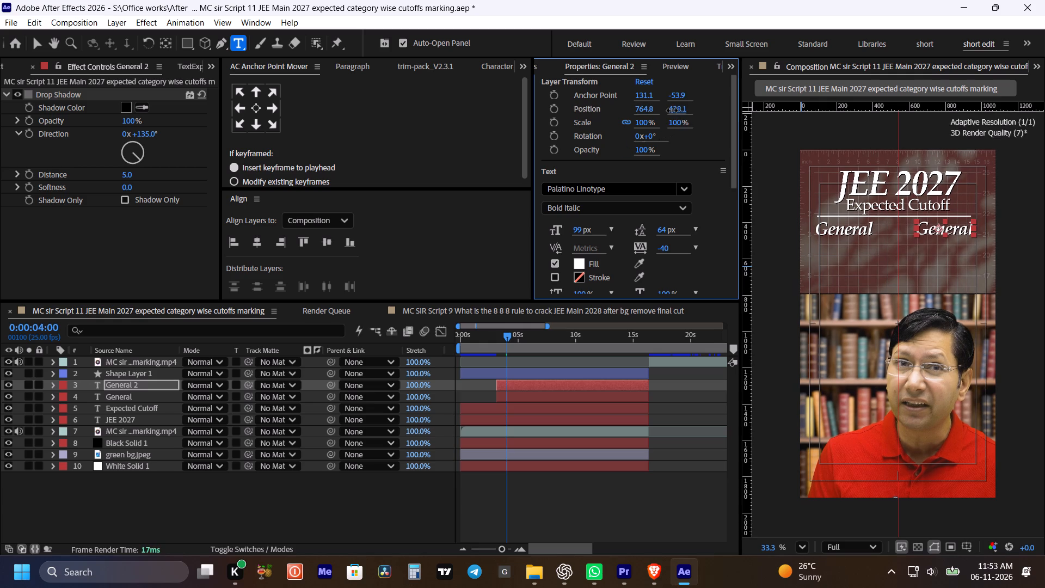
Centre the divider line horizontally in the composition, centre its anchor point and save the project.
{"action": "left_click", "coordinate": [513, 372]}
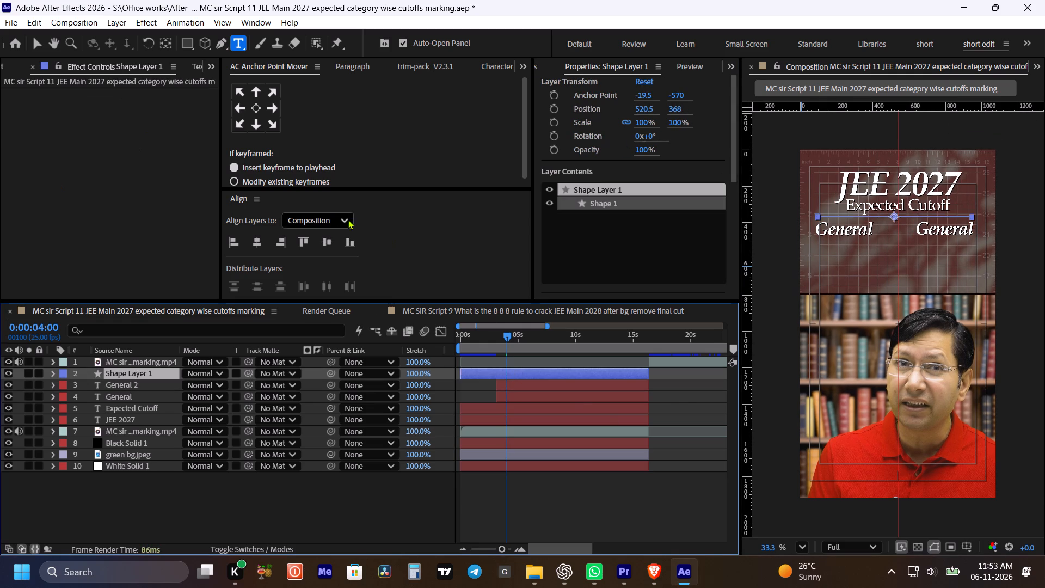
{"action": "left_click", "coordinate": [256, 238]}
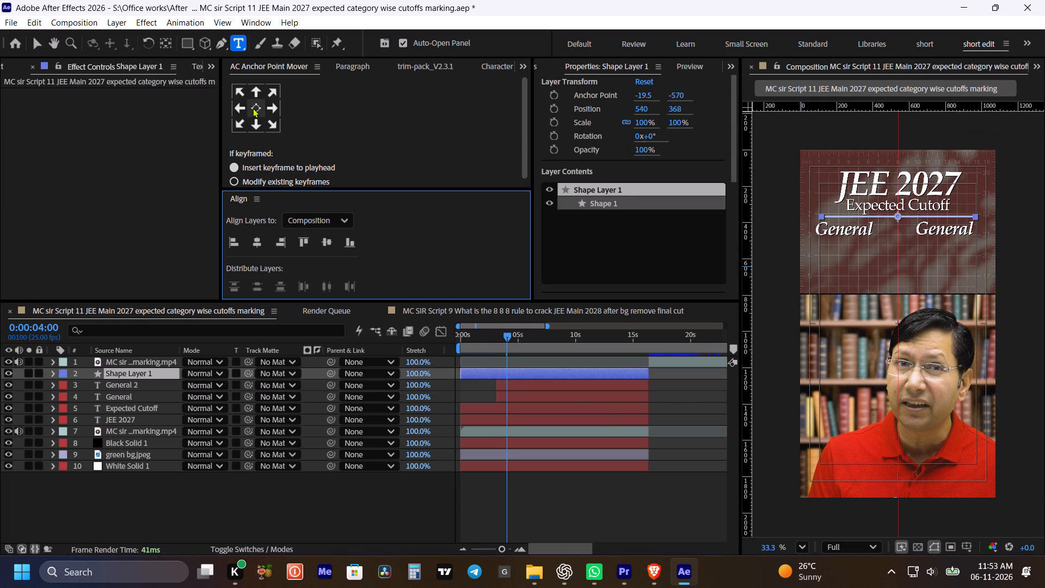
{"action": "left_click", "coordinate": [253, 108]}
{"action": "left_click", "coordinate": [495, 487]}
{"action": "key", "text": "ctrl+s"}
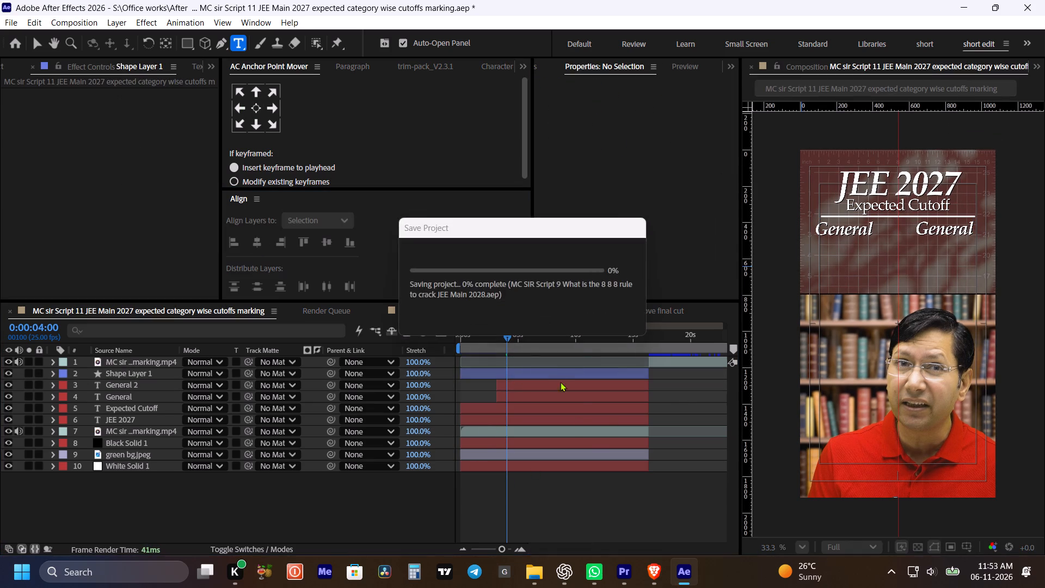
{"action": "left_click", "coordinate": [550, 484]}
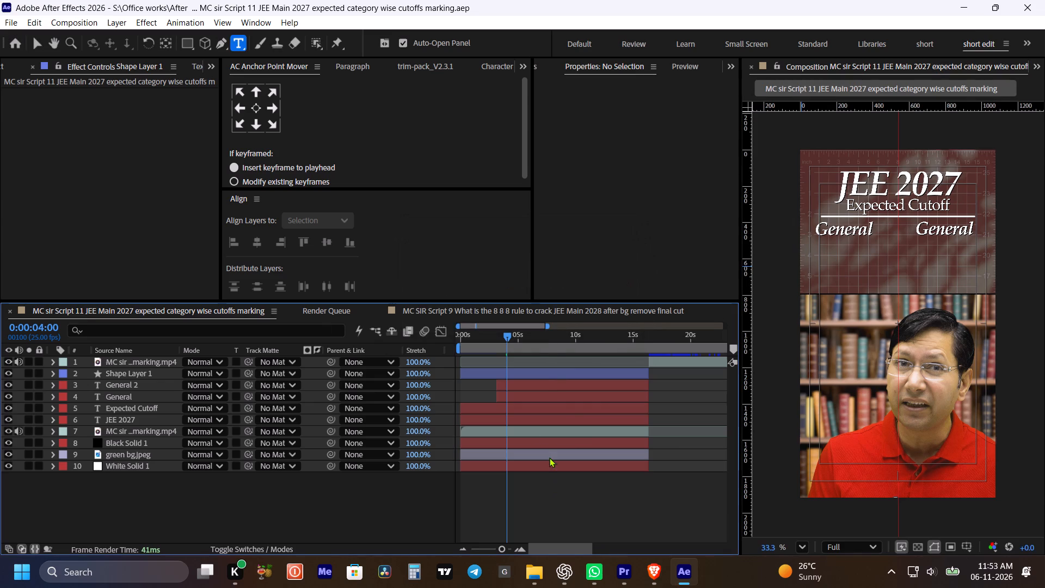
Copy "94+percentile" from Script 11 in the Google Docs script and replace the duplicated General text with it.
{"action": "left_click", "coordinate": [525, 388]}
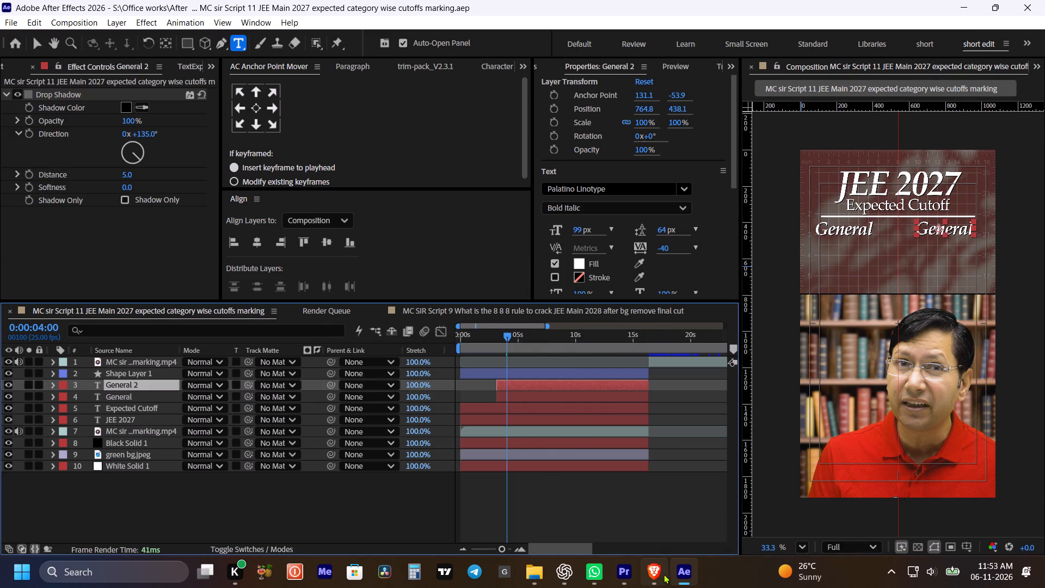
{"action": "left_click", "coordinate": [660, 574]}
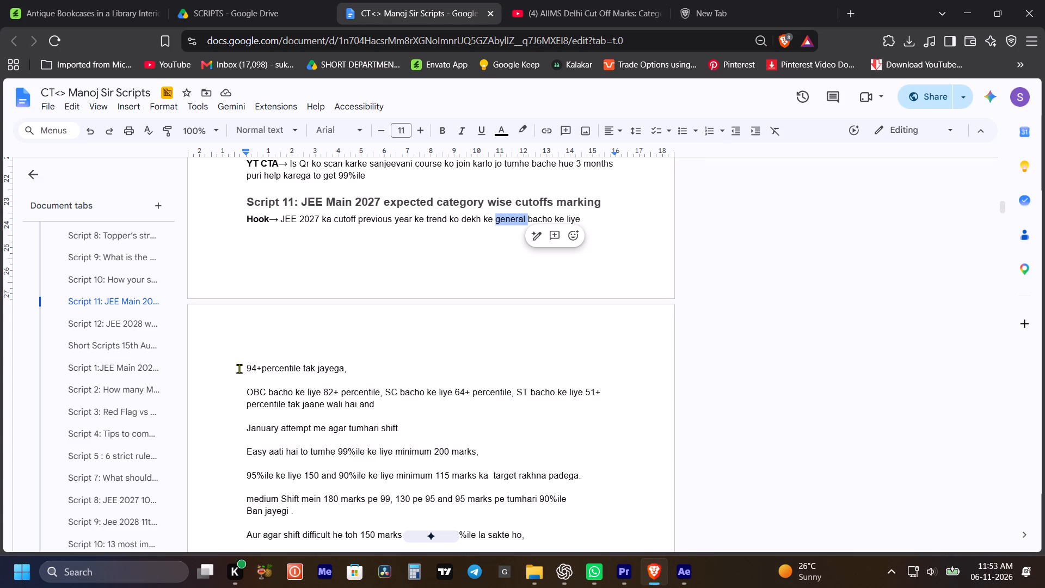
{"action": "left_click_drag", "start_coordinate": [239, 369], "coordinate": [299, 371]}
{"action": "key", "text": "ctrl+c"}
{"action": "key", "text": "ctrl+c"}
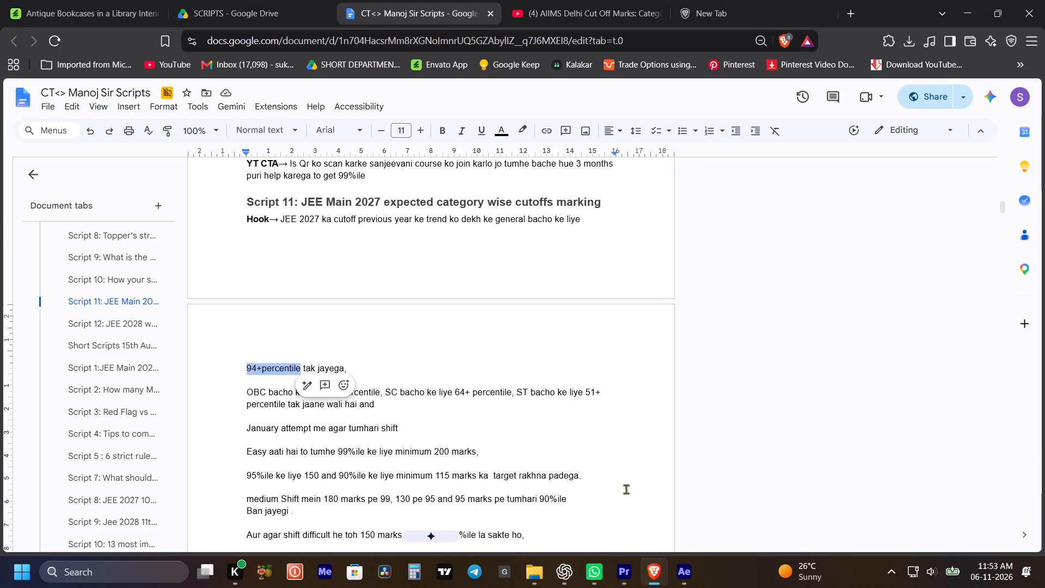
{"action": "key", "text": "ctrl+c"}
{"action": "left_click", "coordinate": [693, 579]}
{"action": "double_click", "coordinate": [549, 384]}
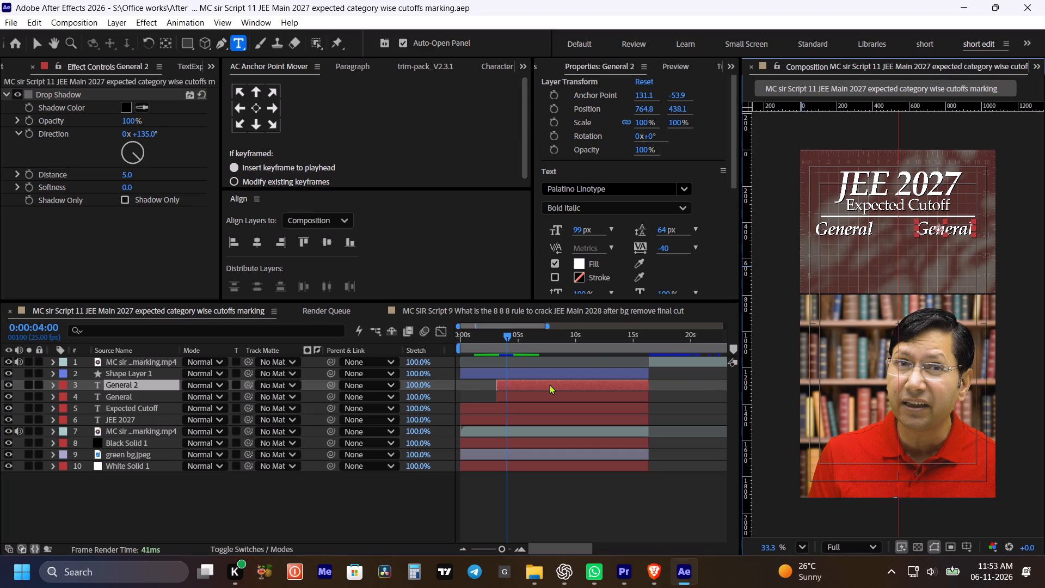
{"action": "key", "text": "ctrl+v"}
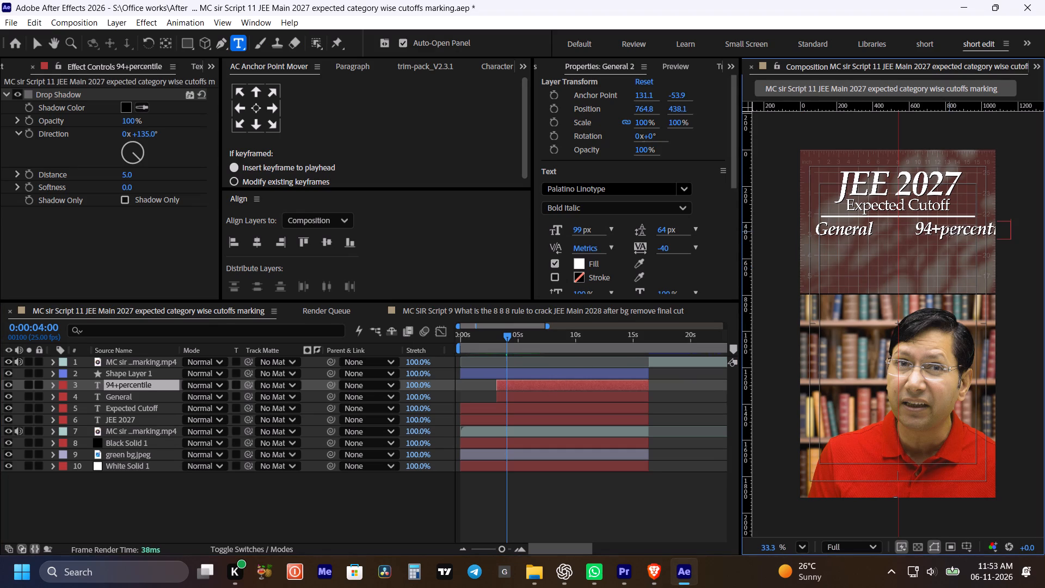
Replace the word "percentile" in the pasted text so that it reads "94+ %ile".
{"action": "left_click_drag", "start_coordinate": [943, 229], "coordinate": [1019, 235]}
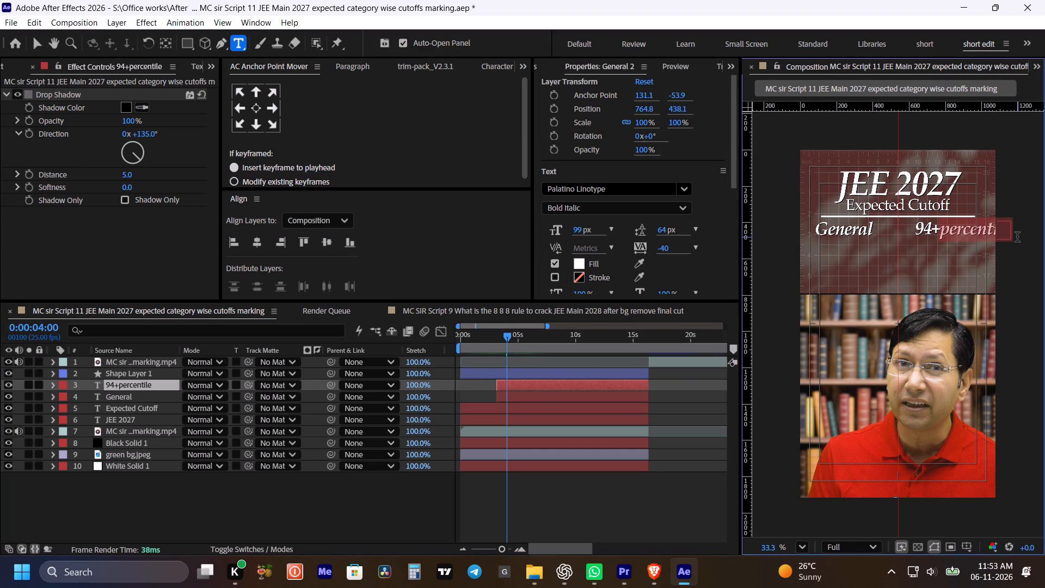
{"action": "key", "text": "BackSpace"}
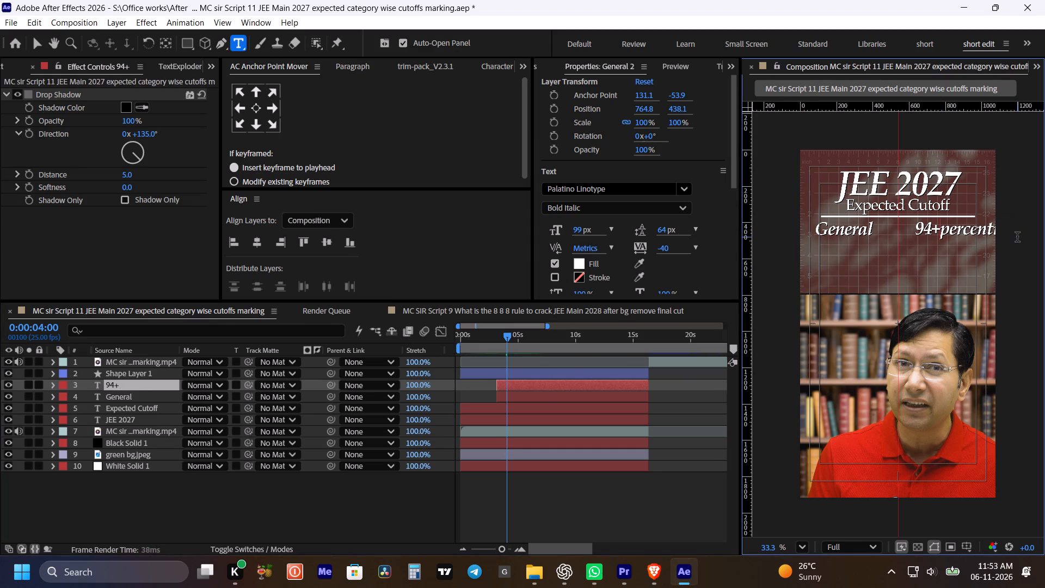
{"action": "key", "text": "space"}
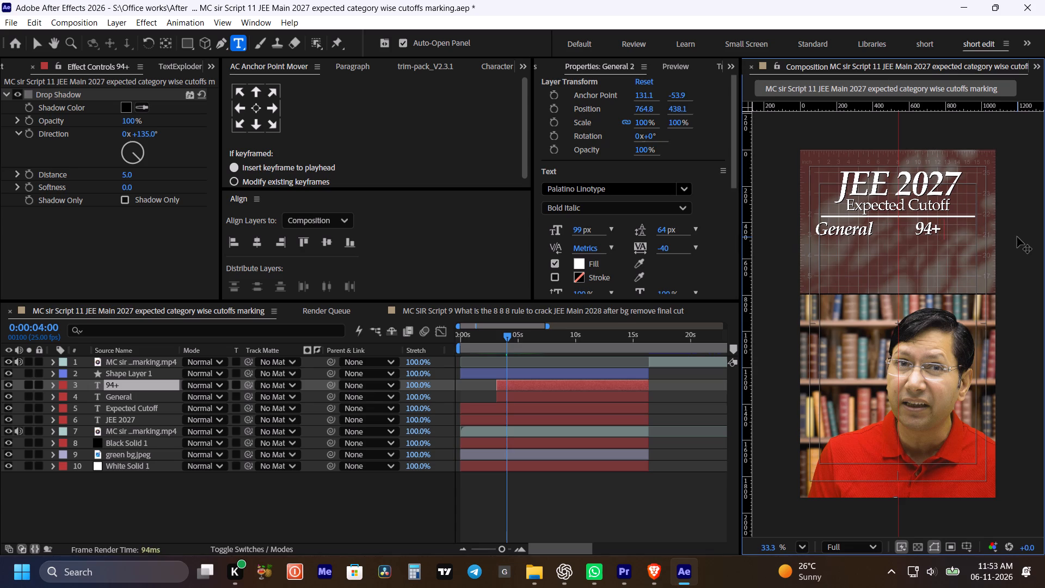
{"action": "key", "text": "shift+percent"}
{"action": "type", "text": "ile"}
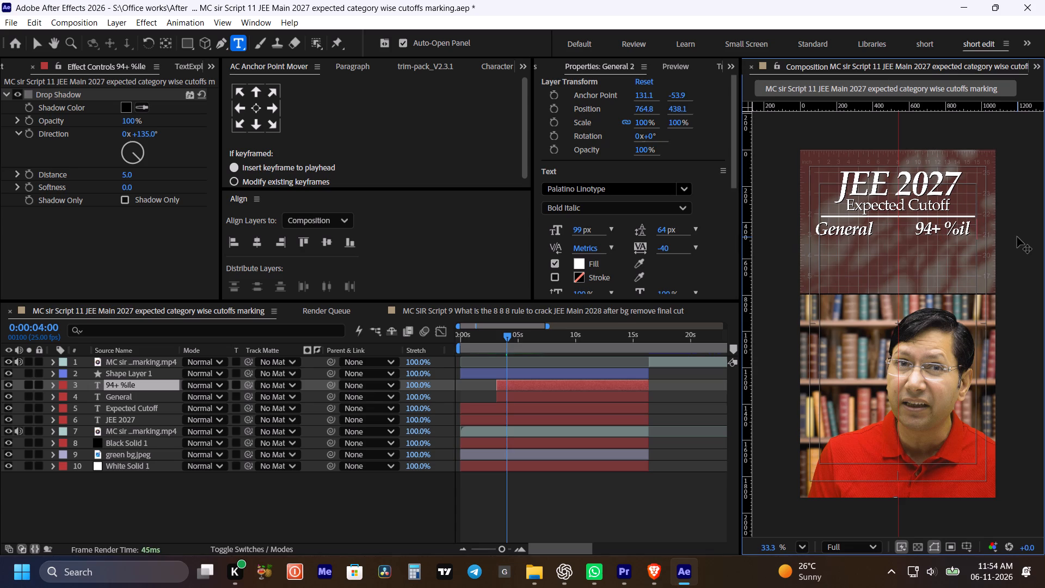
{"action": "left_click", "coordinate": [614, 505]}
Shift the 94+ %ile text to a horizontal position of 772.8, centre its anchor point and save the project.
{"action": "left_click", "coordinate": [534, 376]}
{"action": "left_click", "coordinate": [534, 385]}
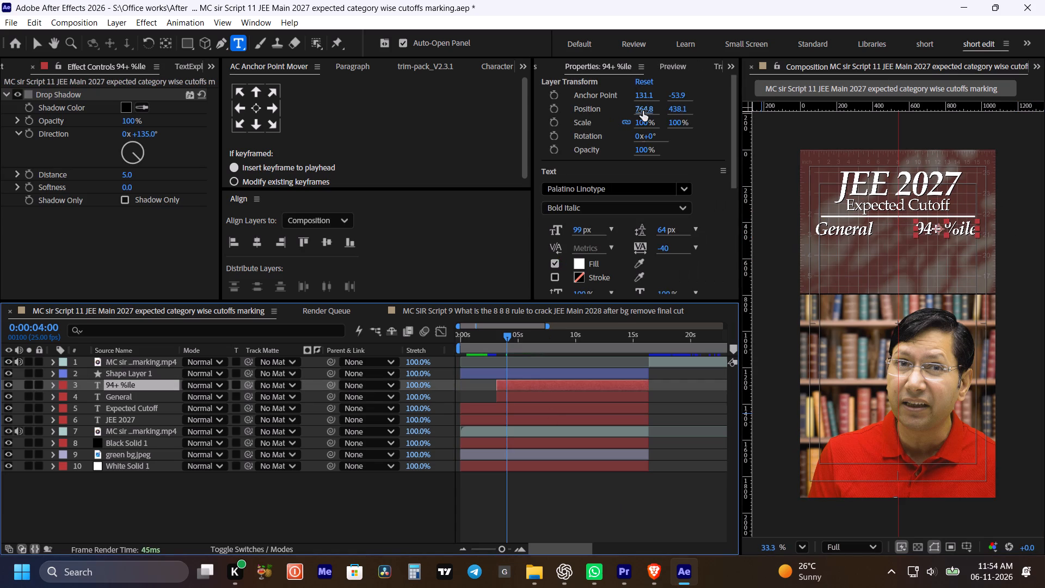
{"action": "left_click_drag", "start_coordinate": [643, 111], "coordinate": [654, 113]}
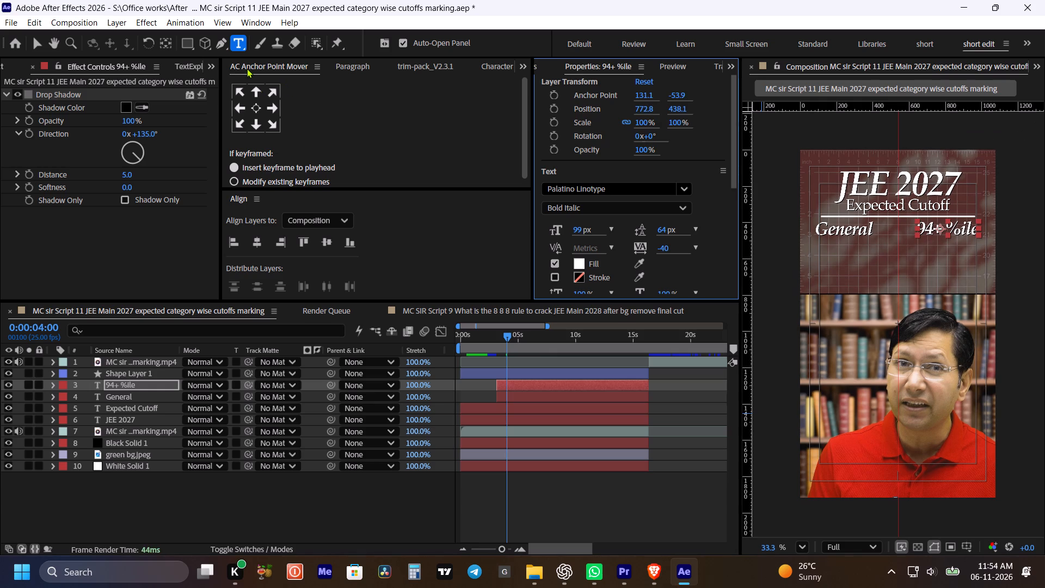
{"action": "left_click", "coordinate": [257, 109]}
{"action": "left_click", "coordinate": [497, 488]}
{"action": "key", "text": "ctrl+s"}
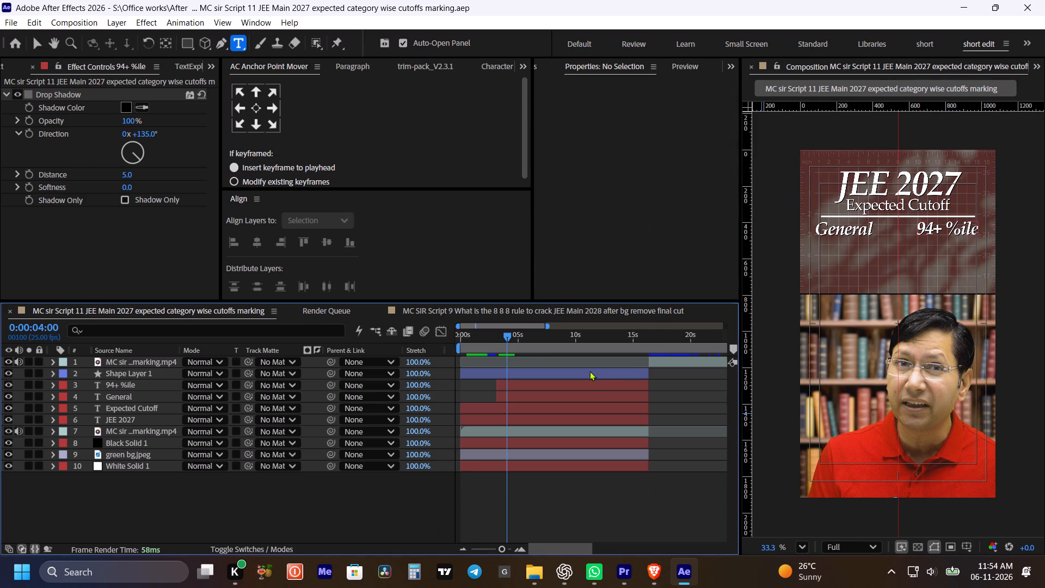
Duplicate the General and 94+ %ile texts, stack both copies above the original layers and move them down as a second row.
{"action": "left_click", "coordinate": [528, 386]}
{"action": "left_click", "coordinate": [527, 397], "text": "shift"}
{"action": "key", "text": "ctrl+d"}
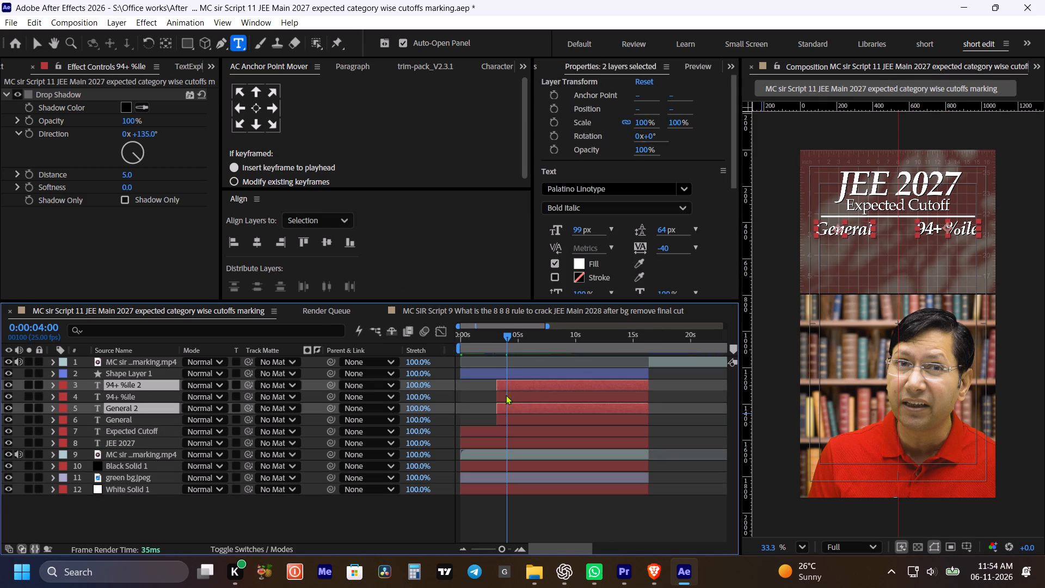
{"action": "left_click_drag", "start_coordinate": [140, 404], "coordinate": [144, 393]}
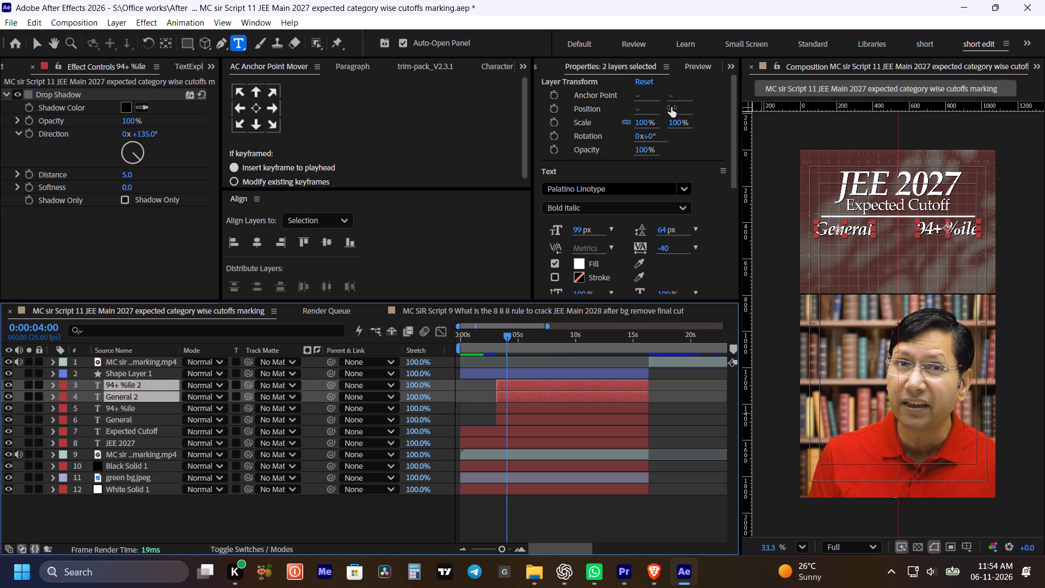
{"action": "left_click_drag", "start_coordinate": [671, 107], "coordinate": [737, 123]}
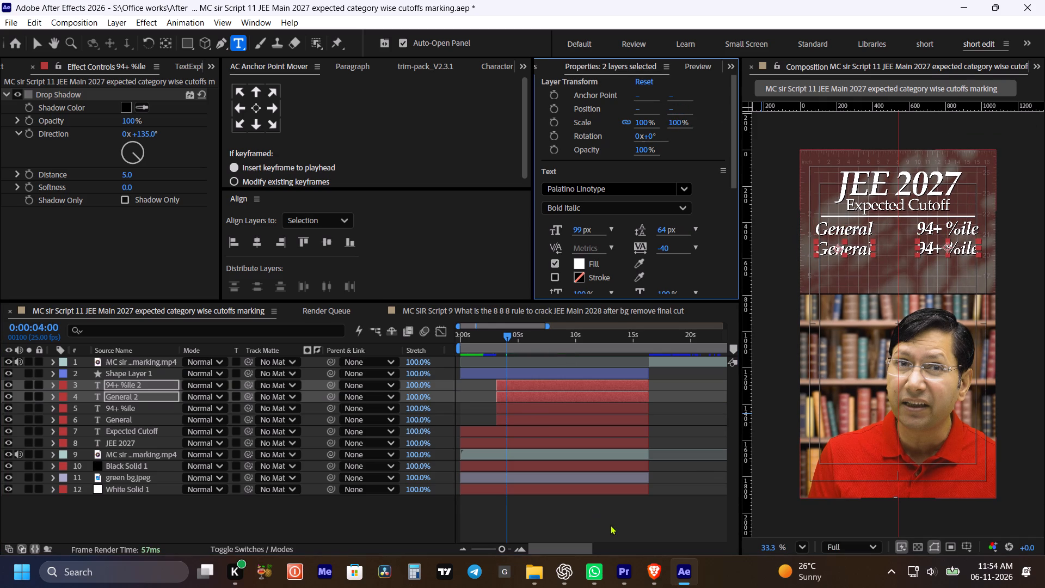
Replace the second-row General text with "OBC".
{"action": "left_click", "coordinate": [610, 525]}
{"action": "double_click", "coordinate": [521, 397]}
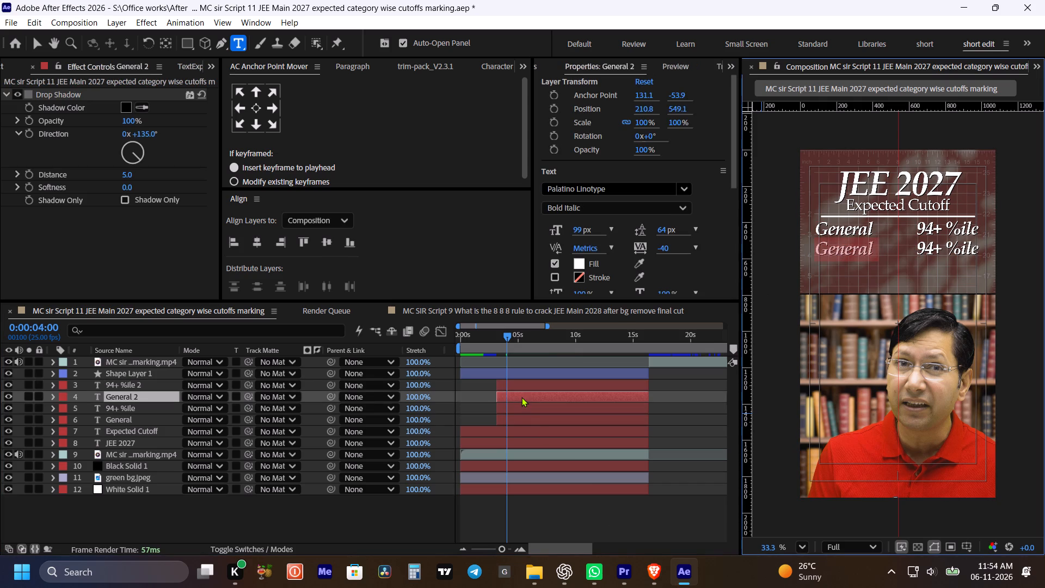
{"action": "type", "text": "OBC"}
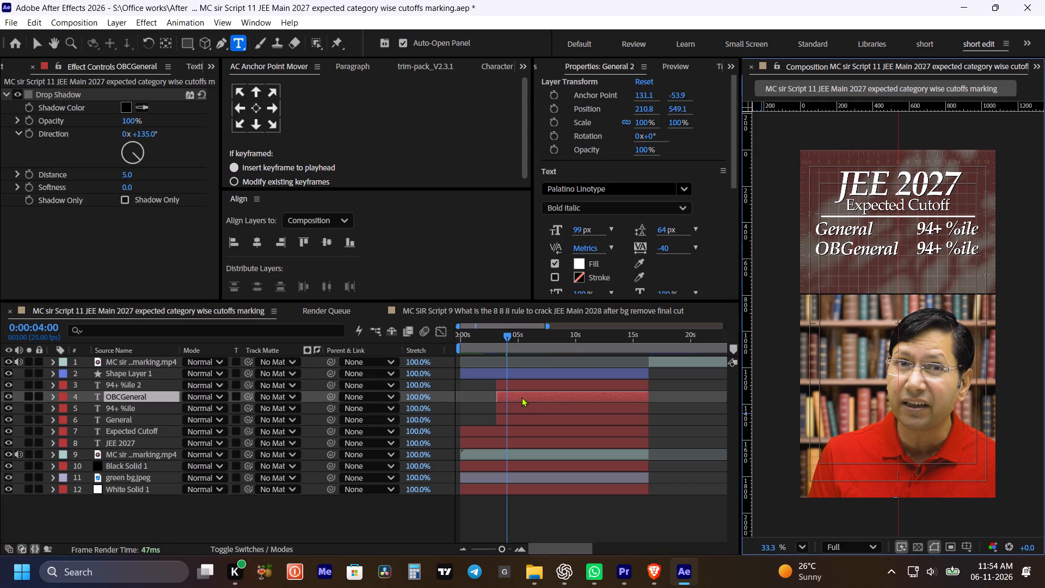
{"action": "key", "text": "Right"}
{"action": "key", "text": "Right"}
{"action": "key", "text": "Right"}
{"action": "key", "text": "Right"}
{"action": "key", "text": "Right"}
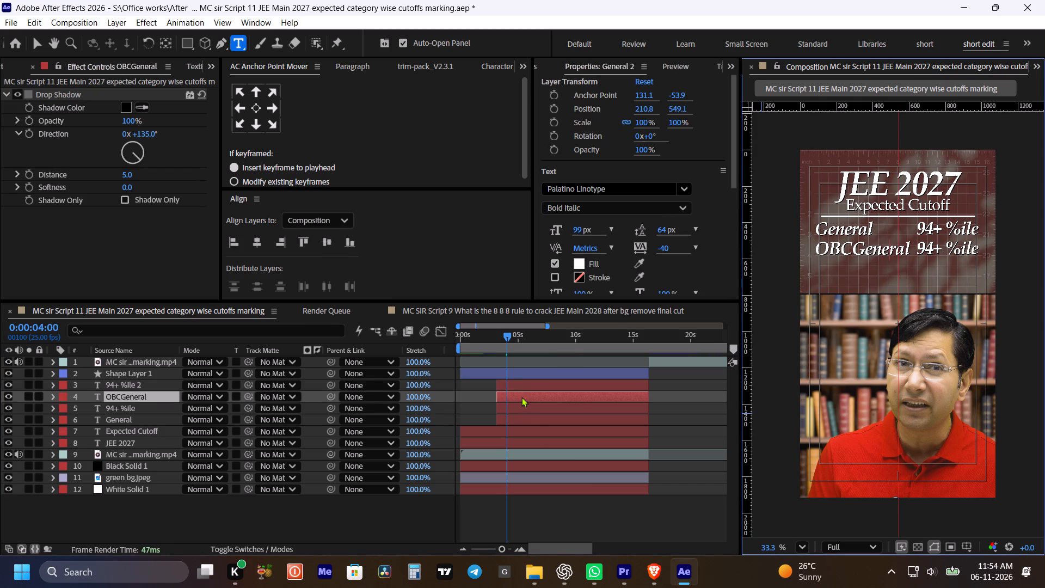
{"action": "key", "text": "Right"}
{"action": "key", "text": "Right"}
{"action": "key", "text": "BackSpace"}
{"action": "key", "text": "BackSpace"}
{"action": "key", "text": "BackSpace"}
{"action": "key", "text": "BackSpace"}
{"action": "key", "text": "BackSpace"}
{"action": "key", "text": "BackSpace"}
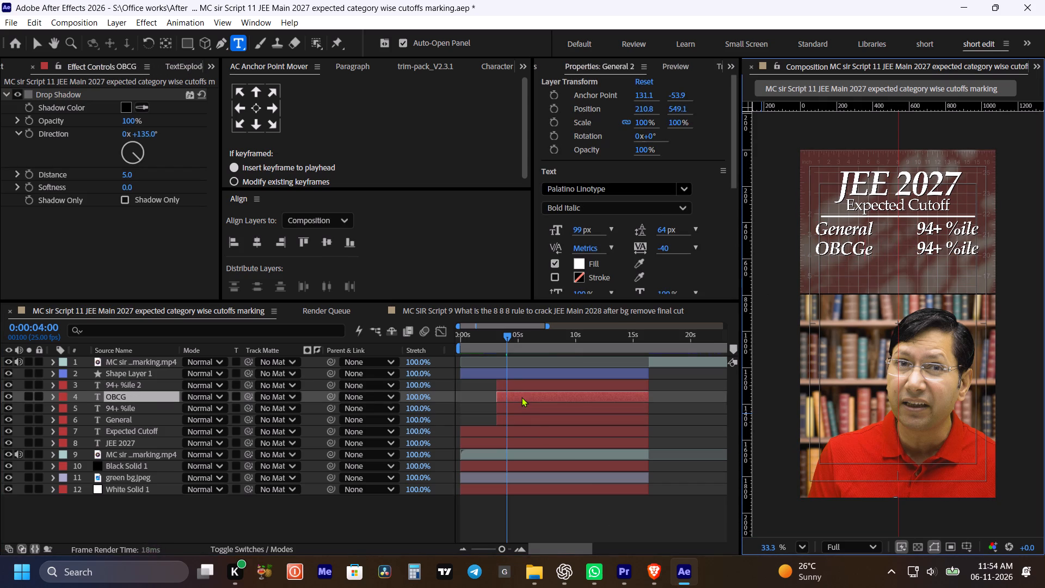
{"action": "key", "text": "BackSpace"}
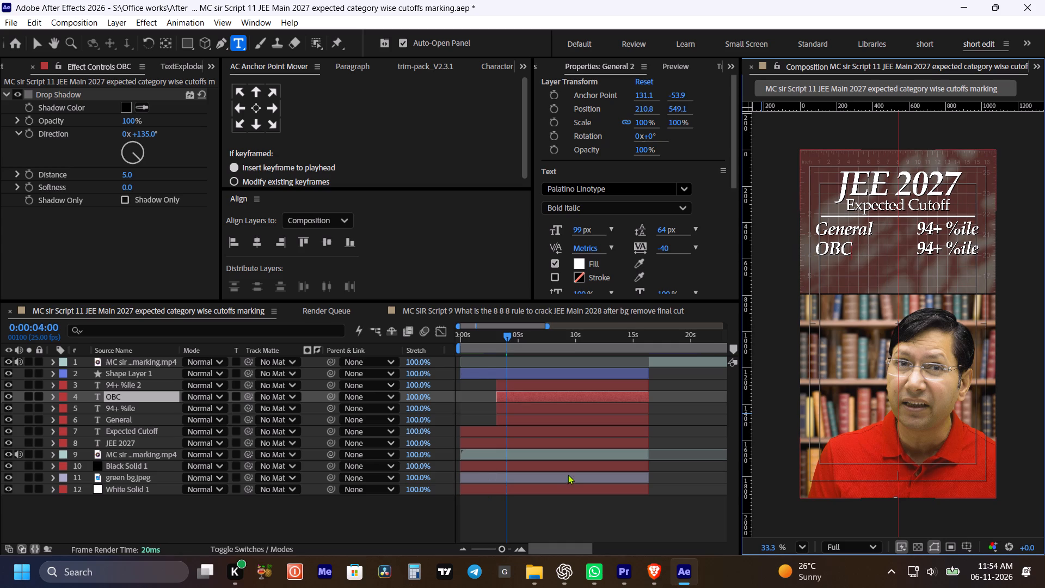
{"action": "left_click", "coordinate": [569, 529]}
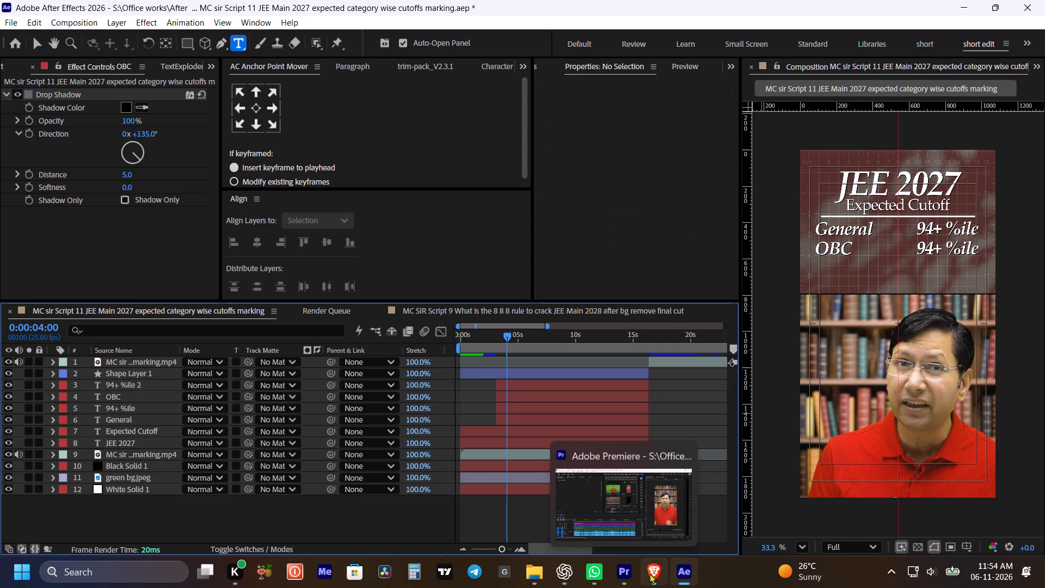
Switch to the Google Docs script in Brave and copy the OBC cutoff figure 82 from Script 11.
{"action": "left_click", "coordinate": [650, 573]}
{"action": "left_click", "coordinate": [417, 406]}
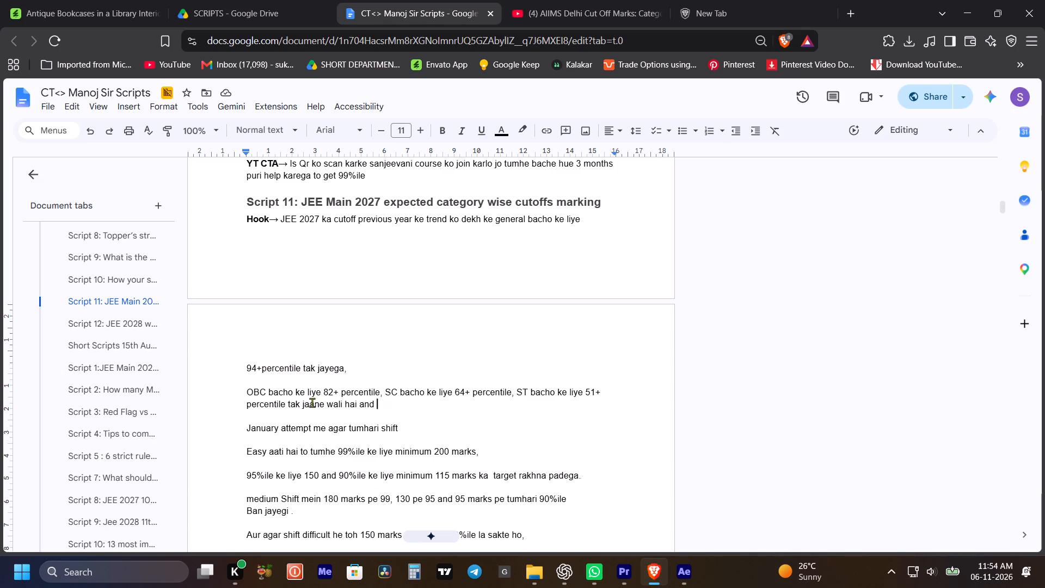
{"action": "left_click_drag", "start_coordinate": [324, 392], "coordinate": [335, 393]}
{"action": "left_click_drag", "start_coordinate": [335, 393], "coordinate": [333, 394]}
{"action": "key", "text": "ctrl+c"}
{"action": "key", "text": "ctrl+c"}
{"action": "key", "text": "ctrl+c"}
Return to After Effects, change the second-row percentile text to "82+ %ile" and save the project.
{"action": "left_click", "coordinate": [673, 569]}
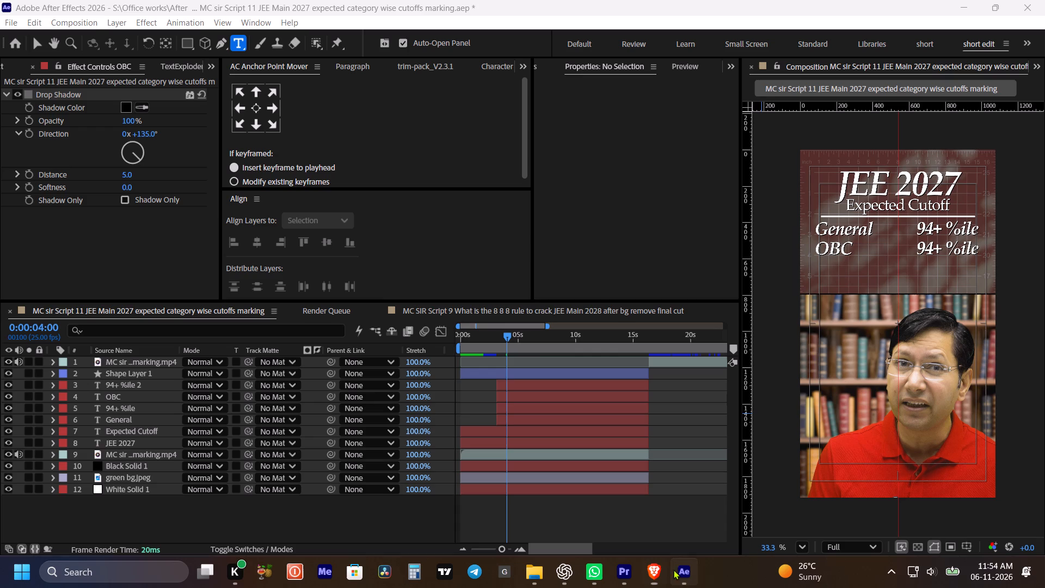
{"action": "double_click", "coordinate": [527, 388]}
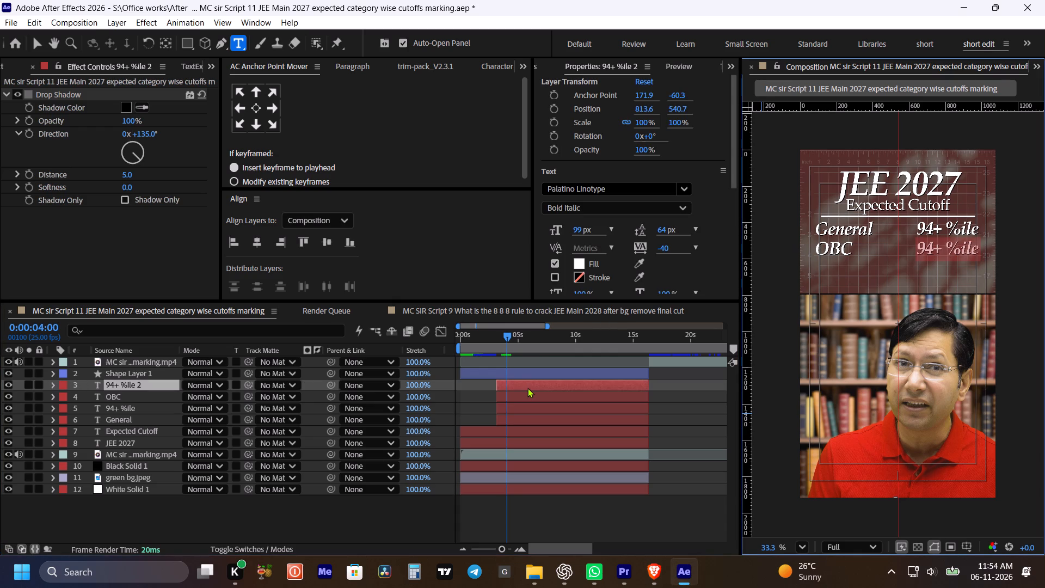
{"action": "key", "text": "Left"}
{"action": "key", "text": "Right"}
{"action": "key", "text": "Right"}
{"action": "key", "text": "BackSpace"}
{"action": "key", "text": "BackSpace"}
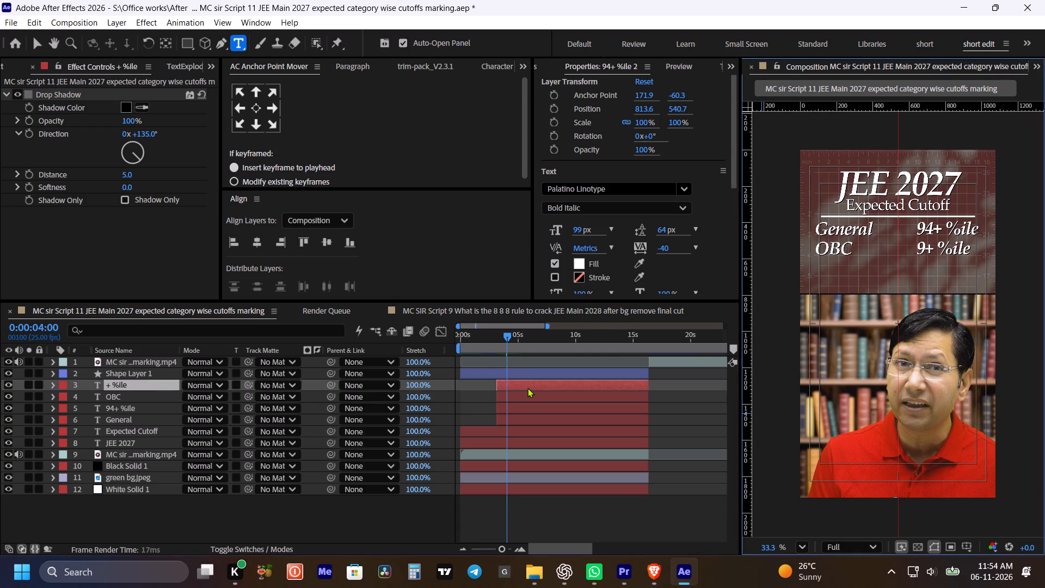
{"action": "type", "text": "82"}
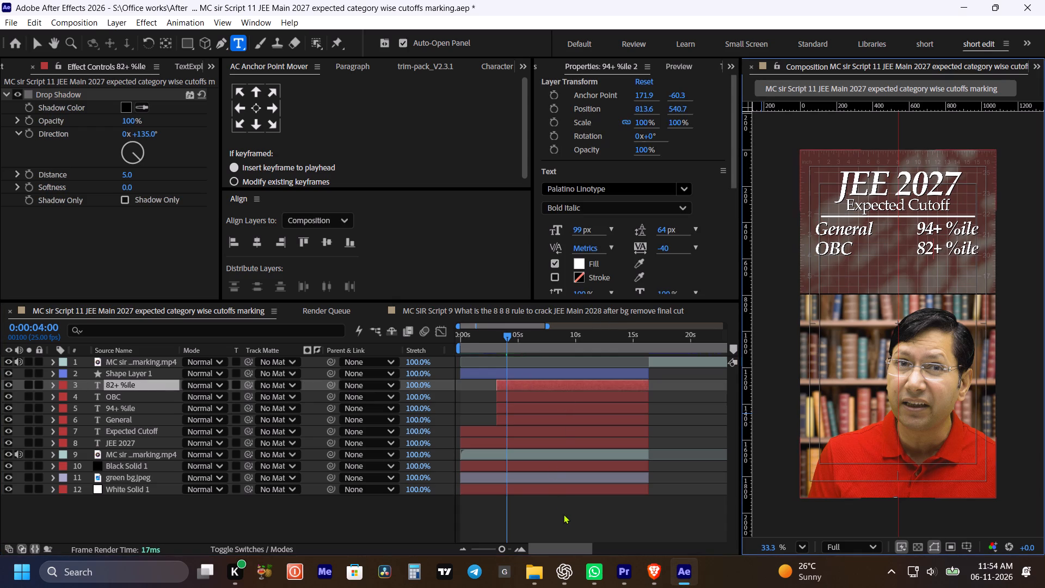
{"action": "left_click", "coordinate": [564, 514]}
{"action": "key", "text": "ctrl+s"}
{"action": "key", "text": "ctrl+s"}
{"action": "key", "text": "ctrl+s"}
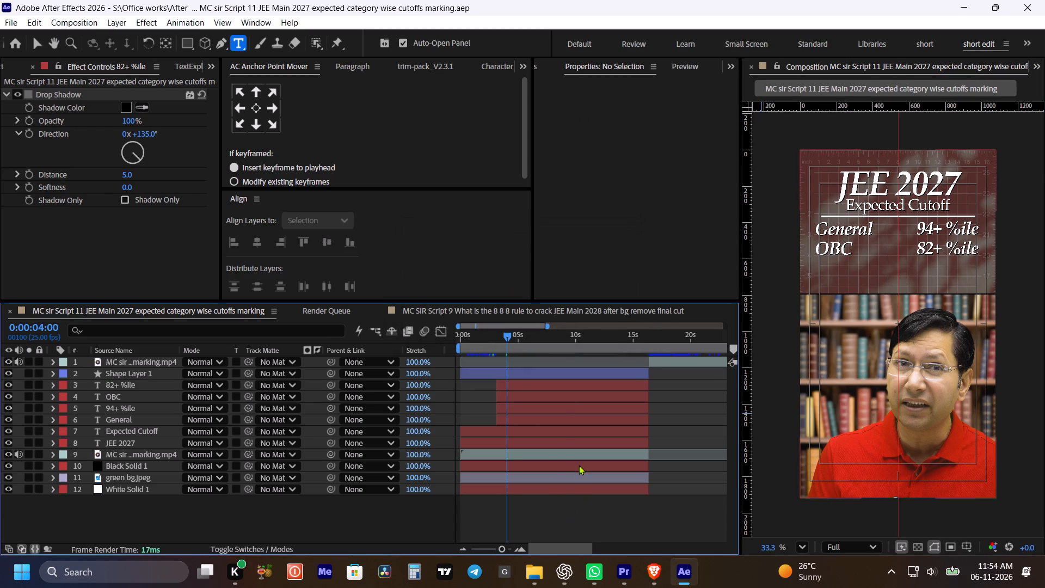
Duplicate the OBC and 82+ %ile texts, stack both copies above the originals and move them down 95 px as a third row.
{"action": "left_click", "coordinate": [518, 383]}
{"action": "left_click", "coordinate": [513, 395], "text": "shift"}
{"action": "key", "text": "ctrl+d"}
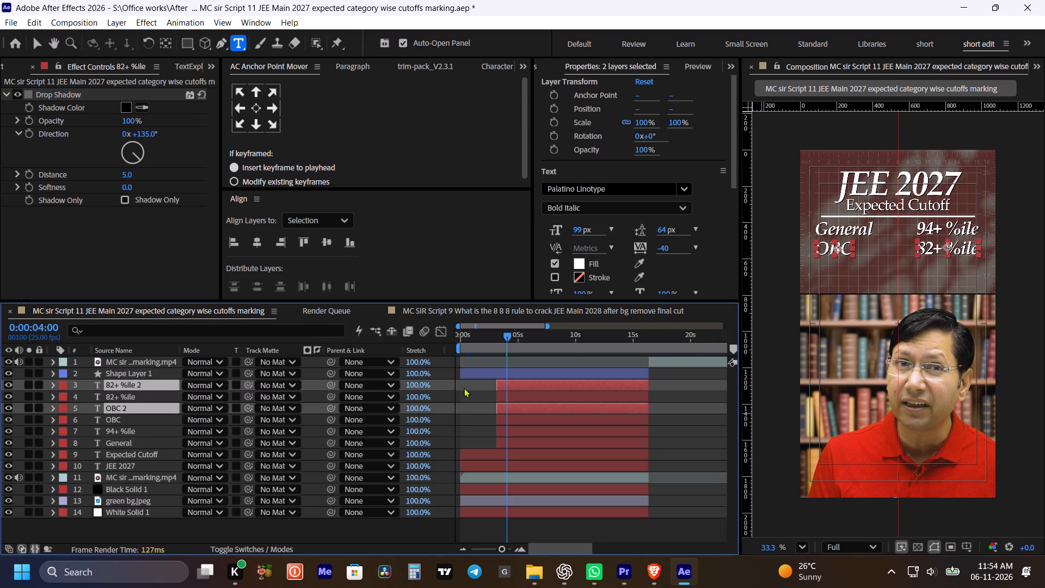
{"action": "left_click_drag", "start_coordinate": [132, 408], "coordinate": [131, 394]}
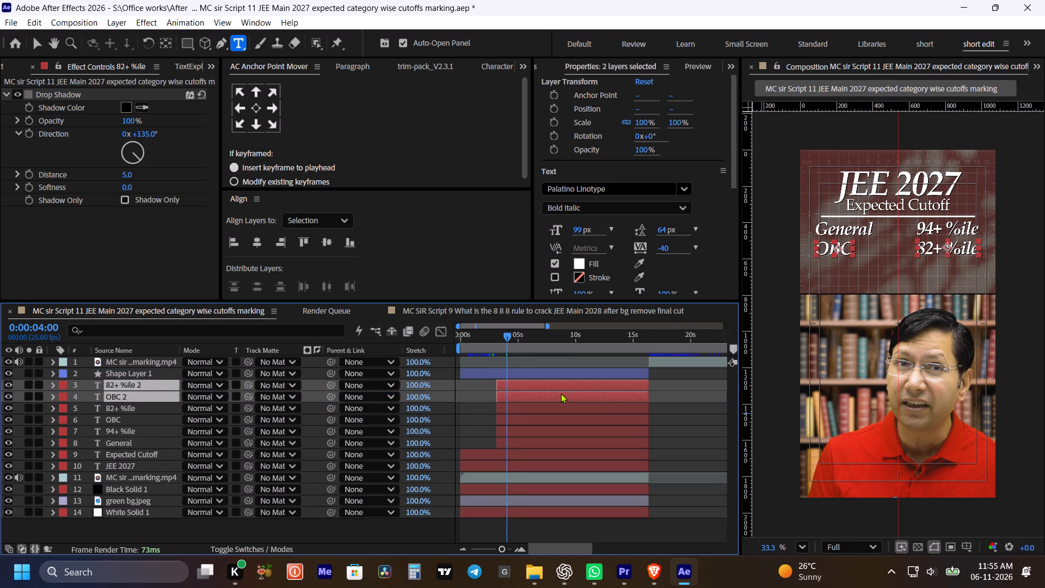
{"action": "left_click_drag", "start_coordinate": [671, 108], "coordinate": [707, 113]}
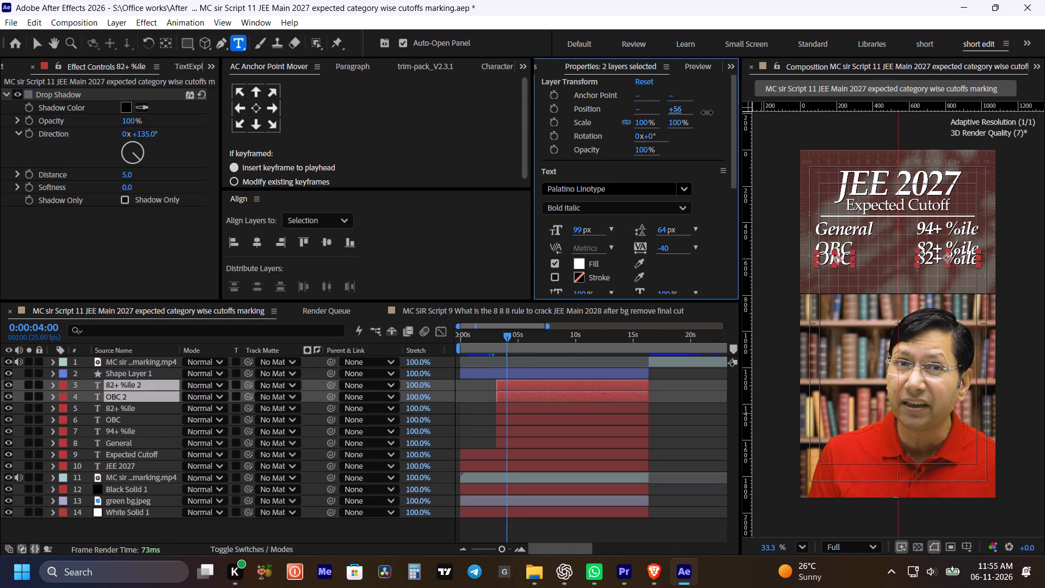
{"action": "left_click_drag", "start_coordinate": [707, 113], "coordinate": [727, 117]}
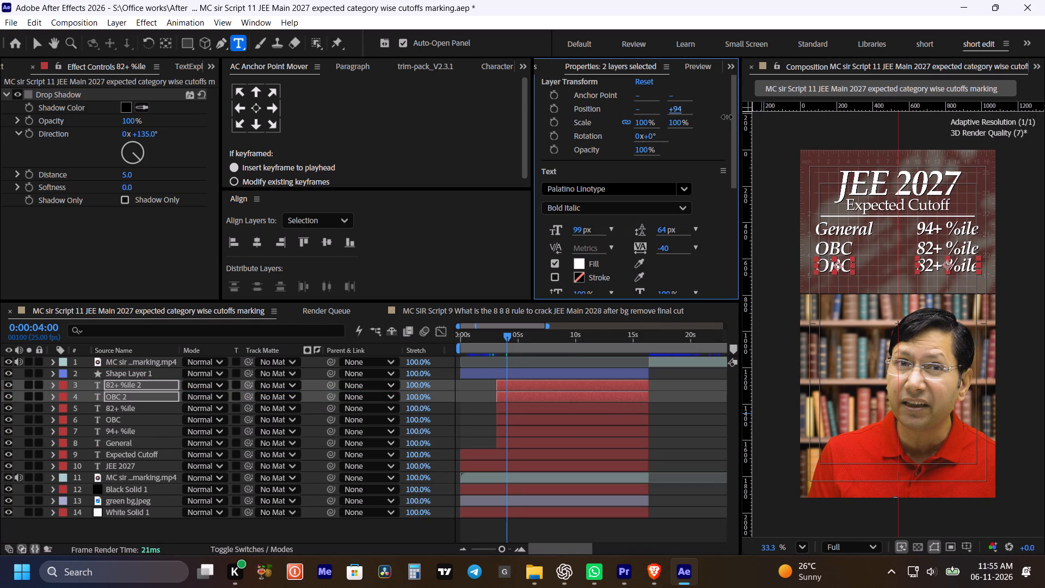
{"action": "left_click_drag", "start_coordinate": [727, 117], "coordinate": [728, 118]}
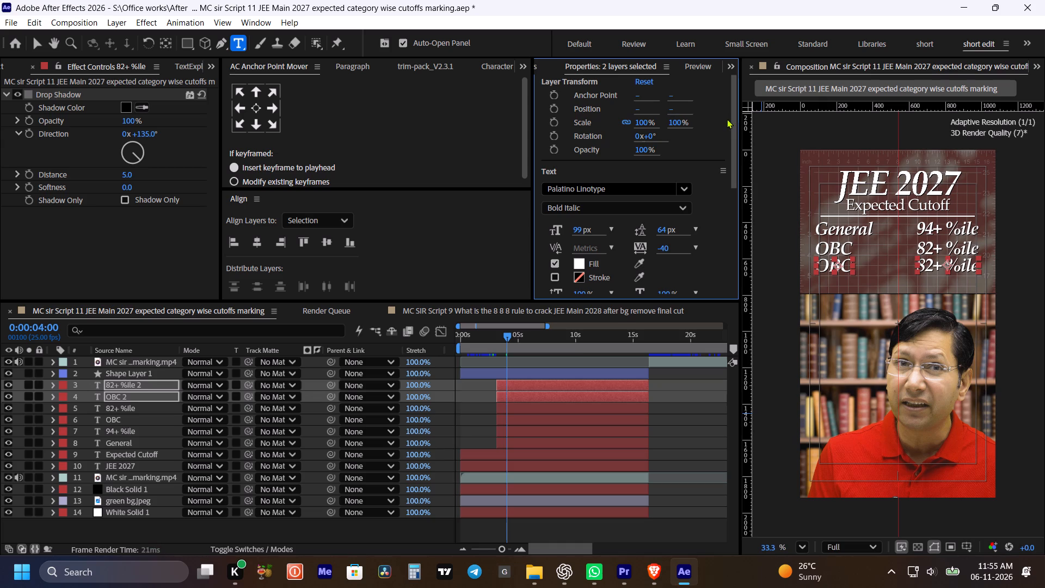
{"action": "left_click", "coordinate": [634, 532]}
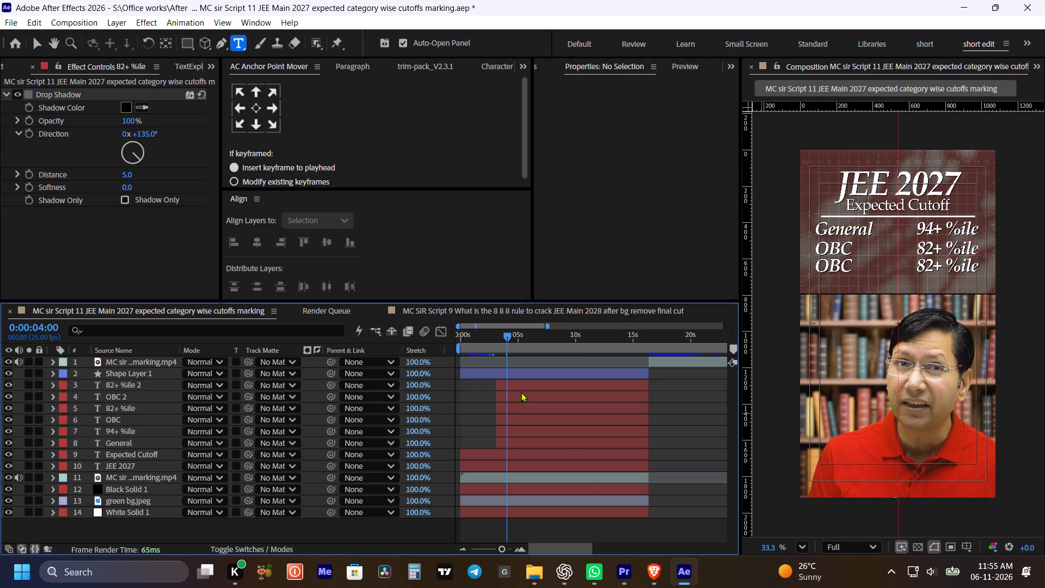
Replace the third-row OBC text with "SC".
{"action": "left_click", "coordinate": [521, 392]}
{"action": "double_click", "coordinate": [521, 392]}
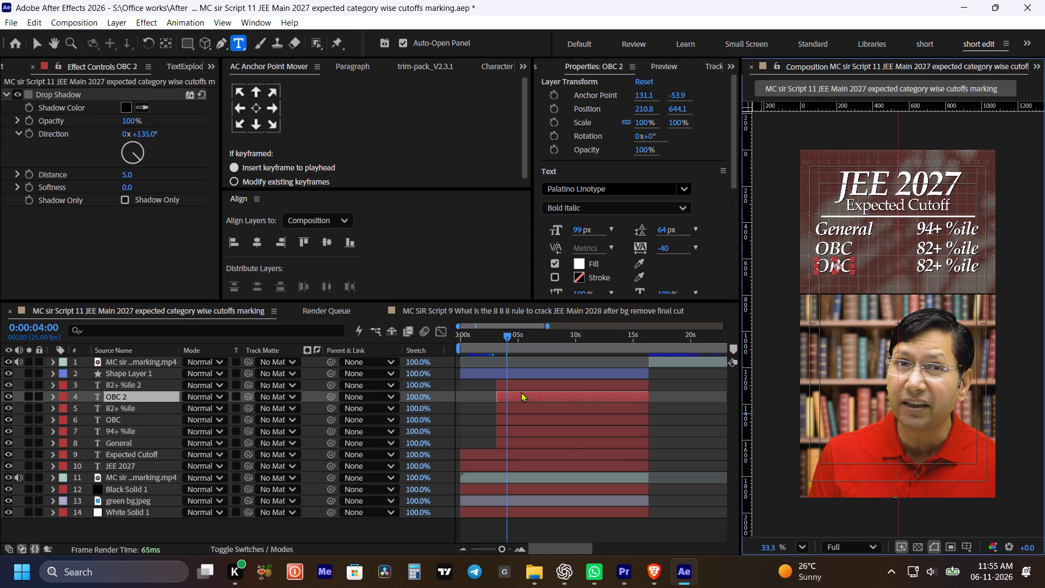
{"action": "type", "text": "SC"}
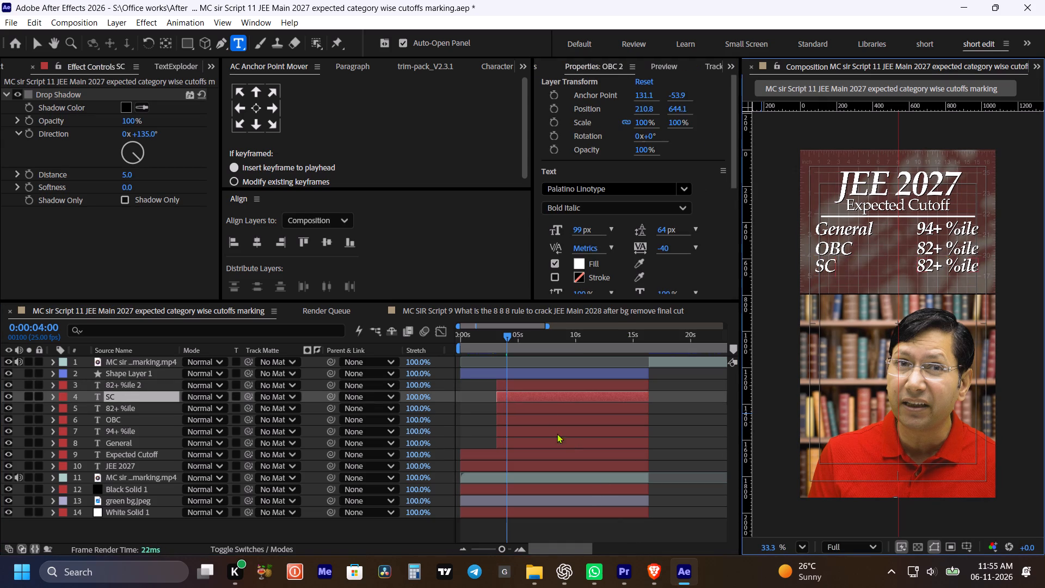
Switch to the Google Docs script in Brave and copy the SC cutoff figure 64 from Script 11.
{"action": "left_click", "coordinate": [655, 574]}
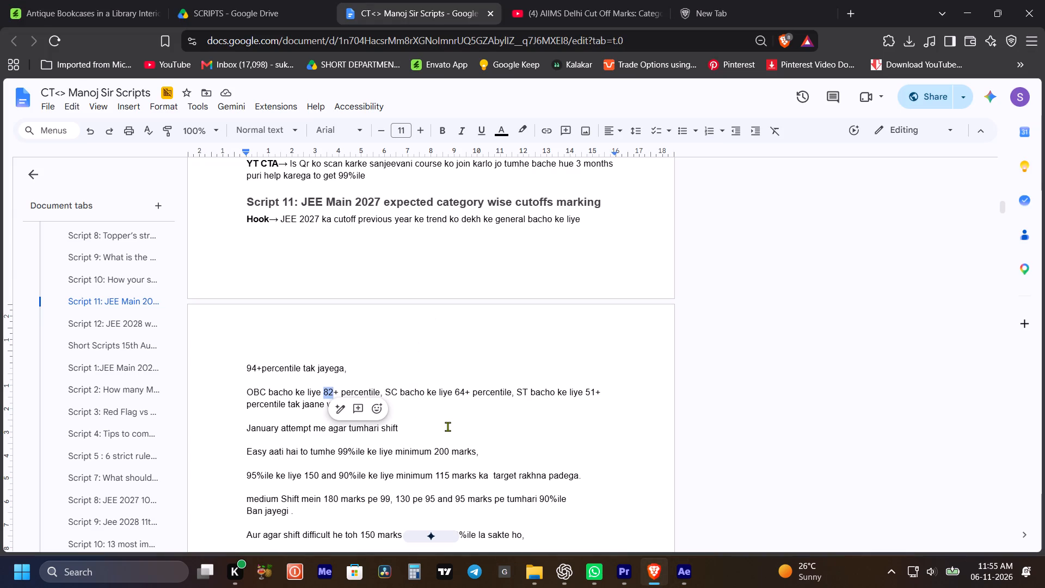
{"action": "left_click", "coordinate": [447, 426]}
{"action": "left_click_drag", "start_coordinate": [454, 390], "coordinate": [467, 396]}
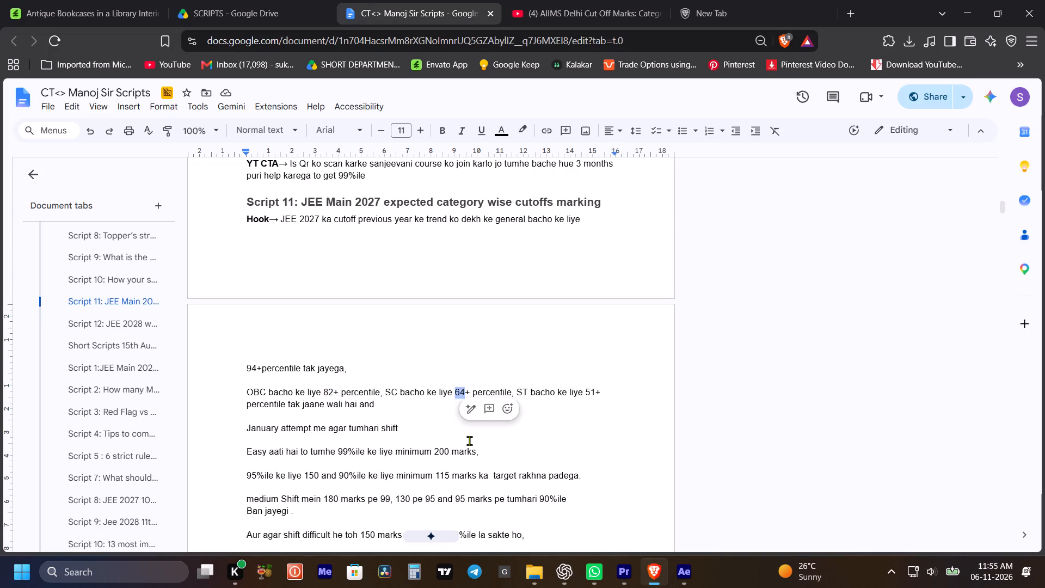
{"action": "key", "text": "ctrl+c"}
{"action": "key", "text": "ctrl+c"}
{"action": "key", "text": "ctrl+c"}
{"action": "key", "text": "ctrl+c"}
{"action": "key", "text": "ctrl+c"}
Return to After Effects and change the third-row percentile text to "64+ %ile".
{"action": "left_click", "coordinate": [687, 581]}
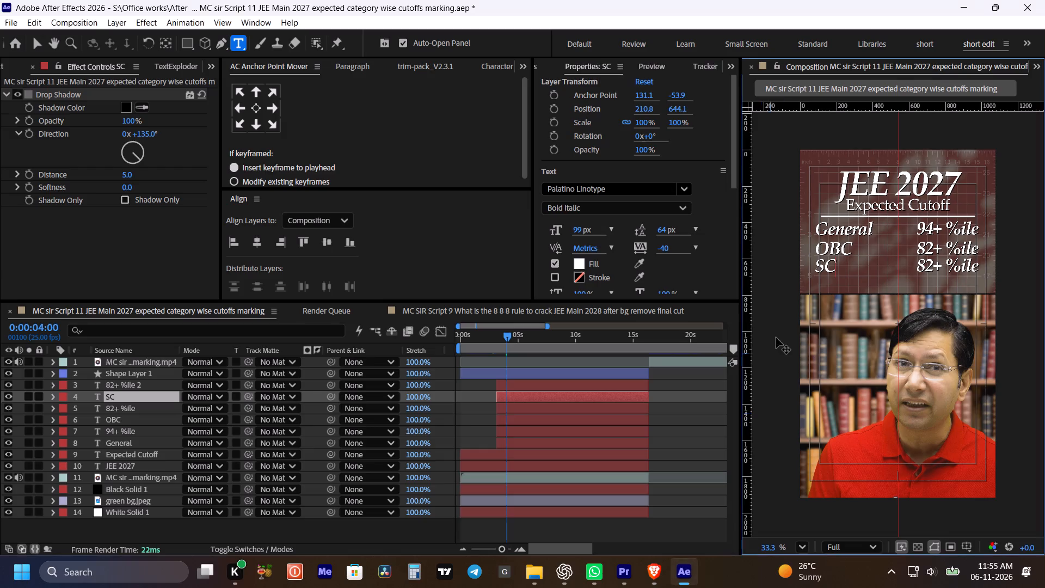
{"action": "double_click", "coordinate": [533, 383]}
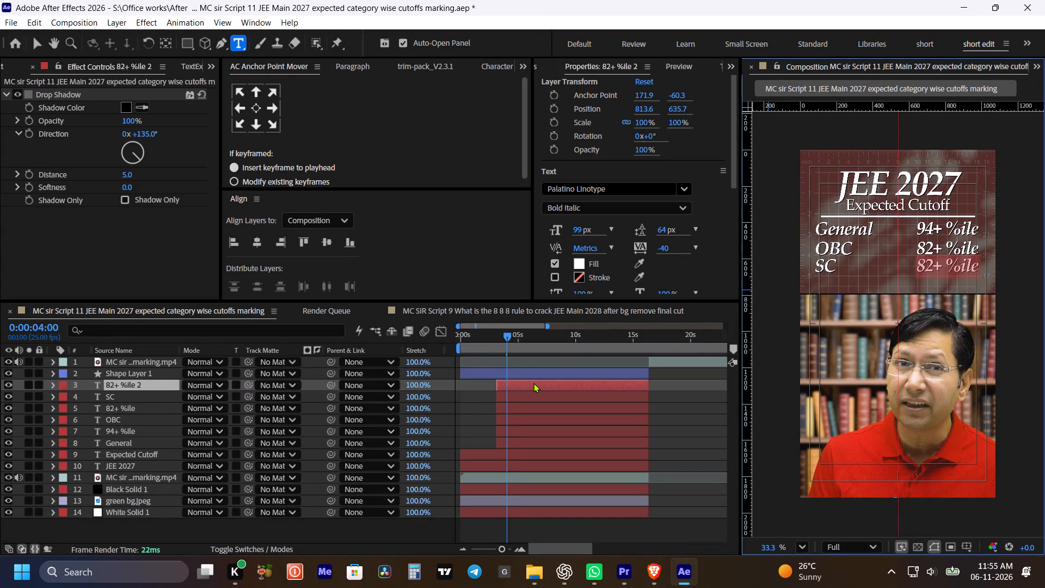
{"action": "key", "text": "Left"}
{"action": "key", "text": "Right"}
{"action": "key", "text": "Right"}
{"action": "key", "text": "BackSpace"}
{"action": "key", "text": "BackSpace"}
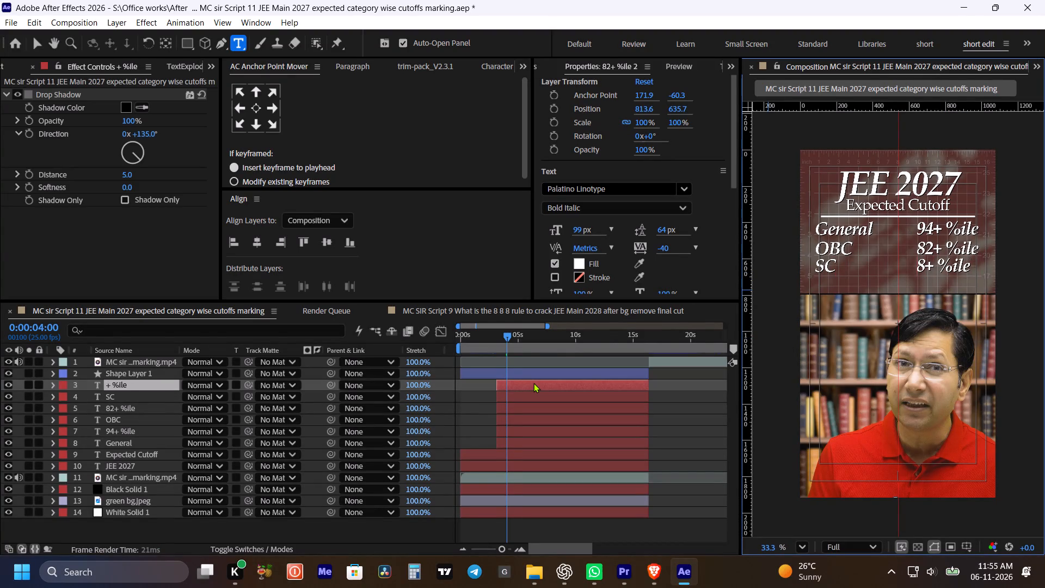
{"action": "type", "text": "64"}
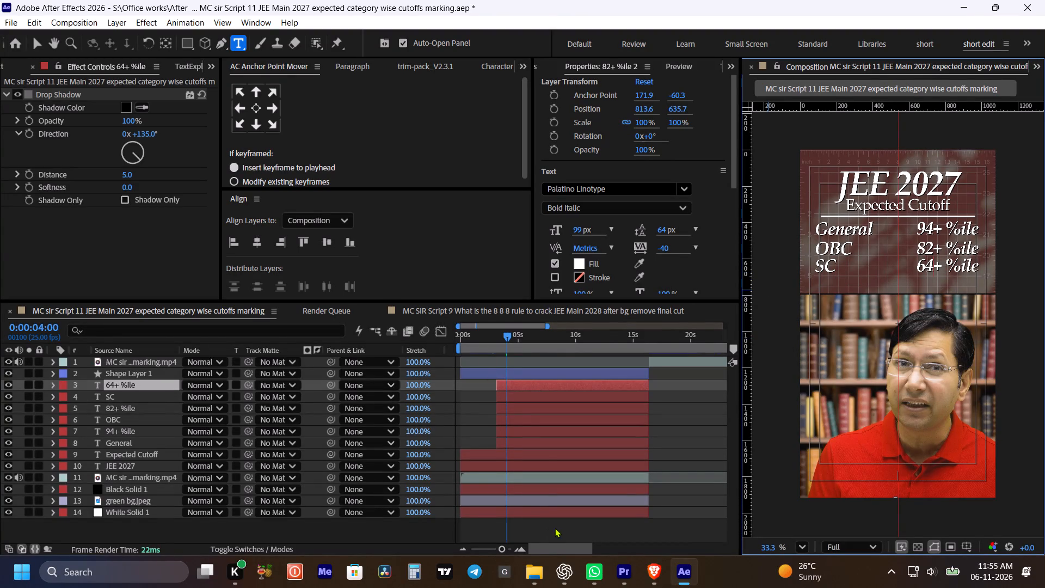
Duplicate the SC and 64+ %ile texts, stack both copies above the originals and move them down 95 px as a fourth row.
{"action": "left_click", "coordinate": [521, 396], "text": "shift"}
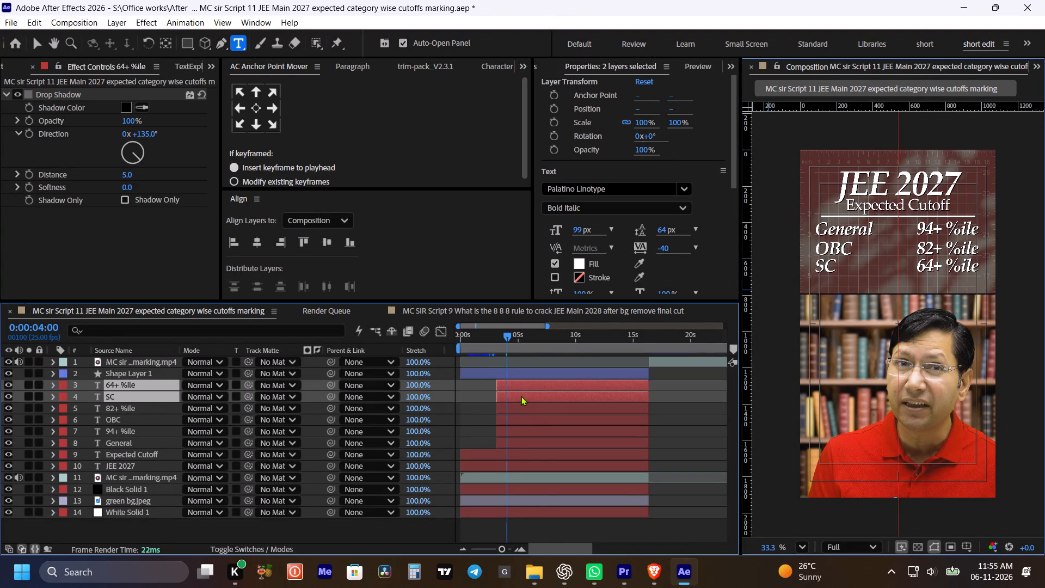
{"action": "key", "text": "ctrl+d"}
{"action": "left_click_drag", "start_coordinate": [144, 411], "coordinate": [144, 394]}
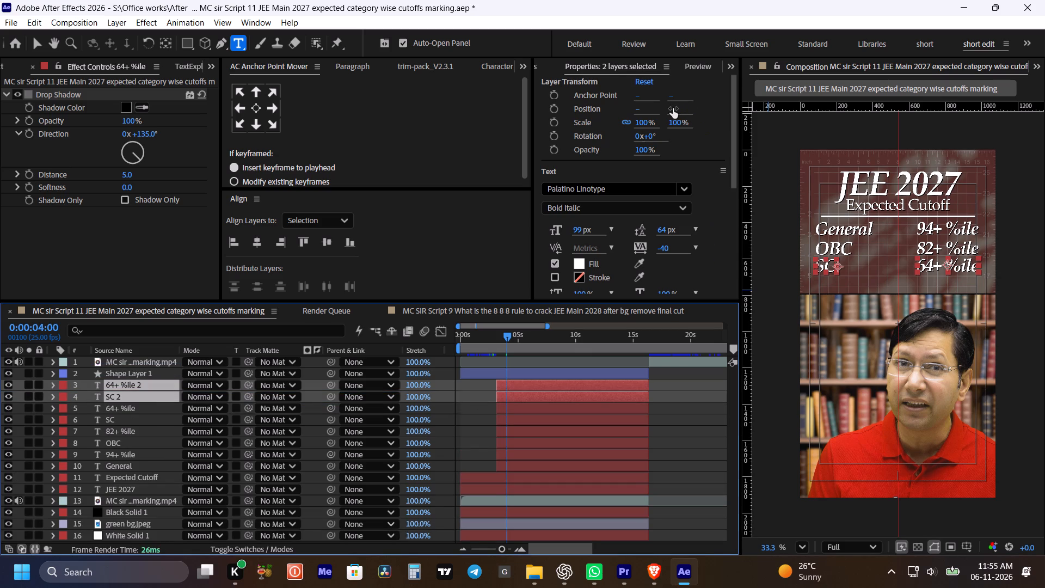
{"action": "left_click_drag", "start_coordinate": [673, 108], "coordinate": [733, 115]}
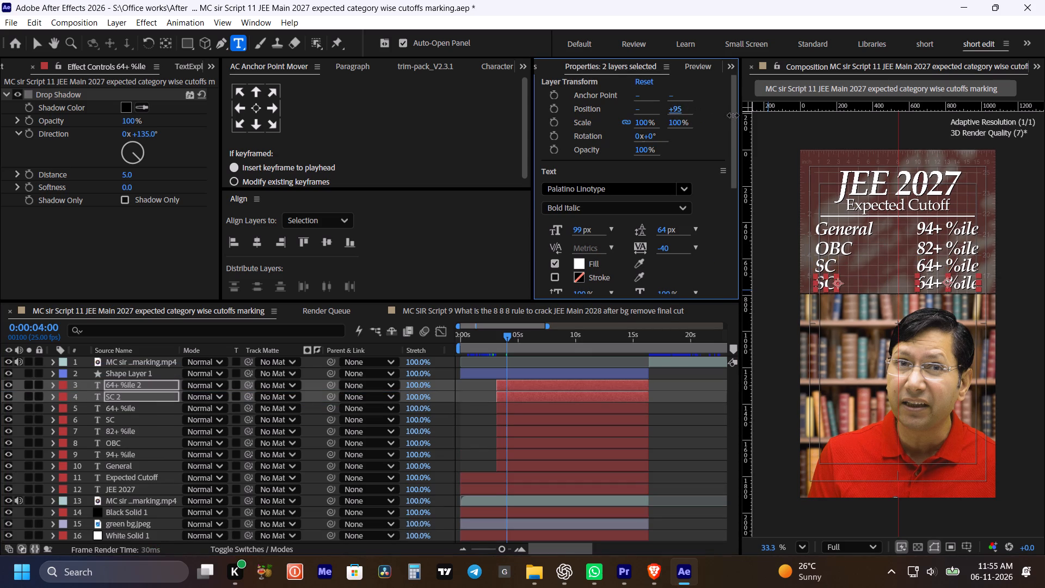
{"action": "left_click_drag", "start_coordinate": [733, 115], "coordinate": [731, 117]}
{"action": "left_click", "coordinate": [689, 421]}
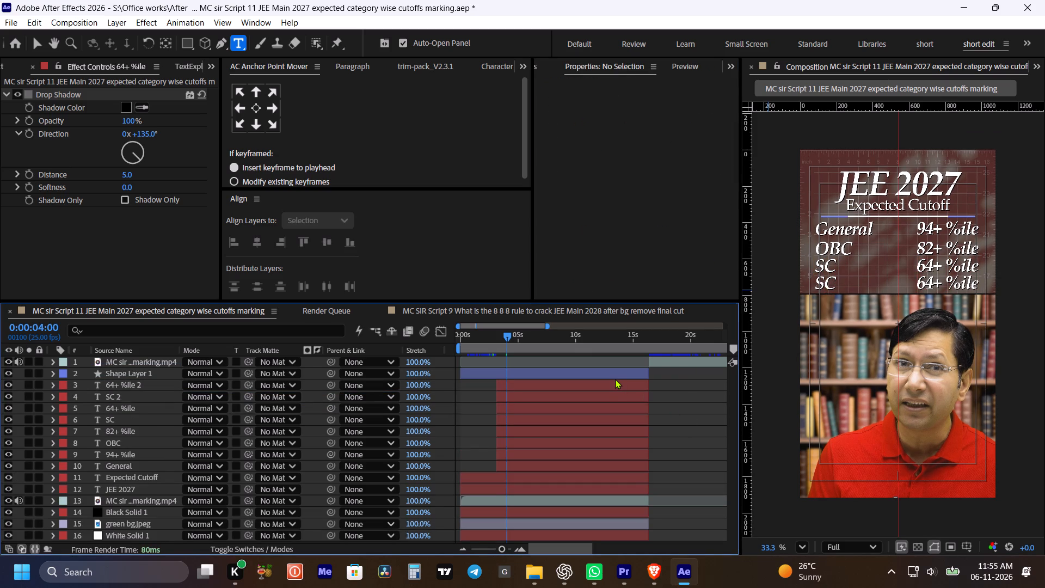
Replace the fourth-row SC text with "ST".
{"action": "double_click", "coordinate": [615, 379]}
{"action": "double_click", "coordinate": [557, 394]}
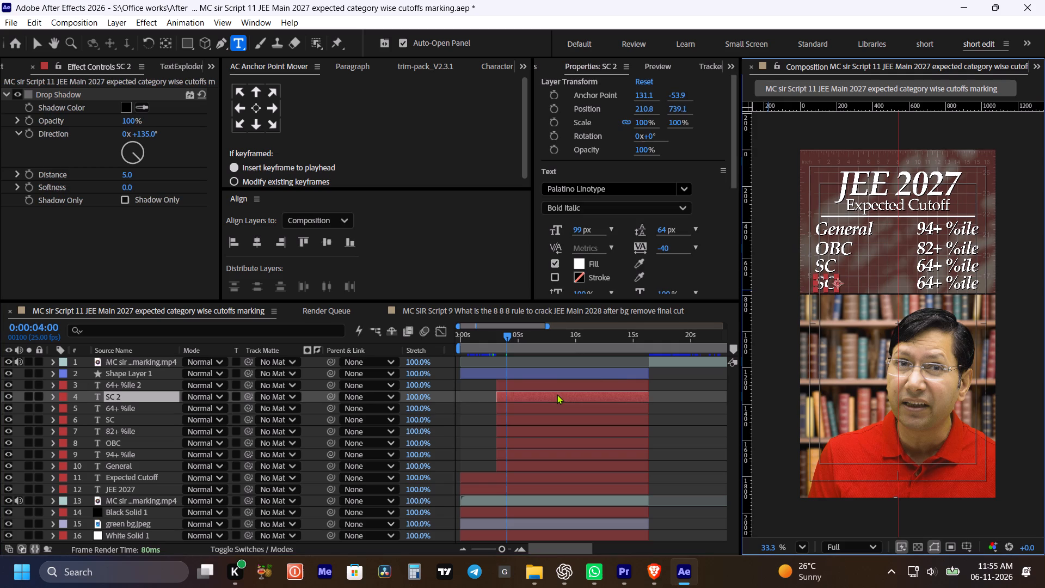
{"action": "type", "text": "ST"}
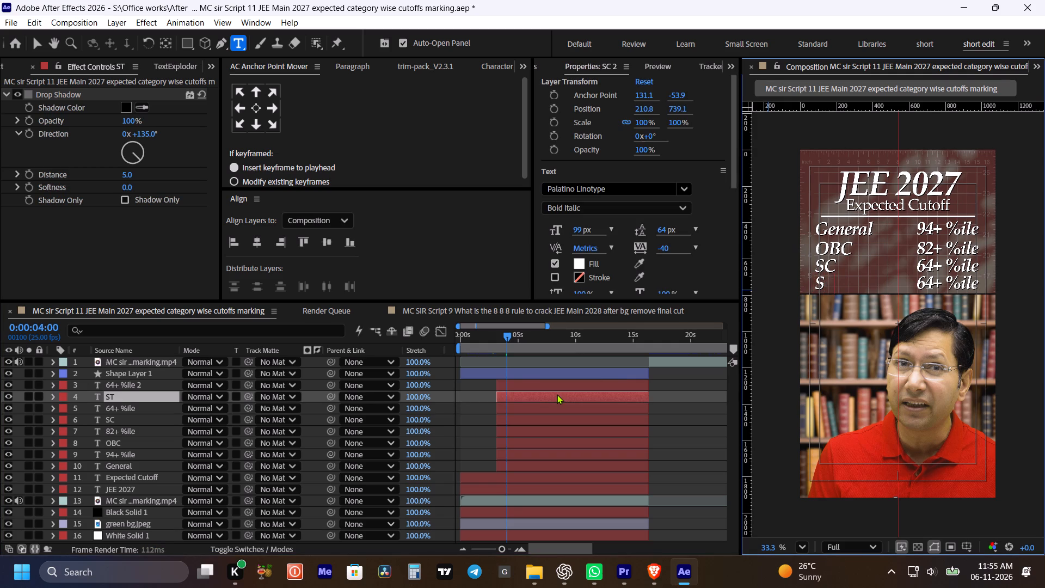
{"action": "left_click", "coordinate": [250, 103]}
{"action": "left_click", "coordinate": [705, 402]}
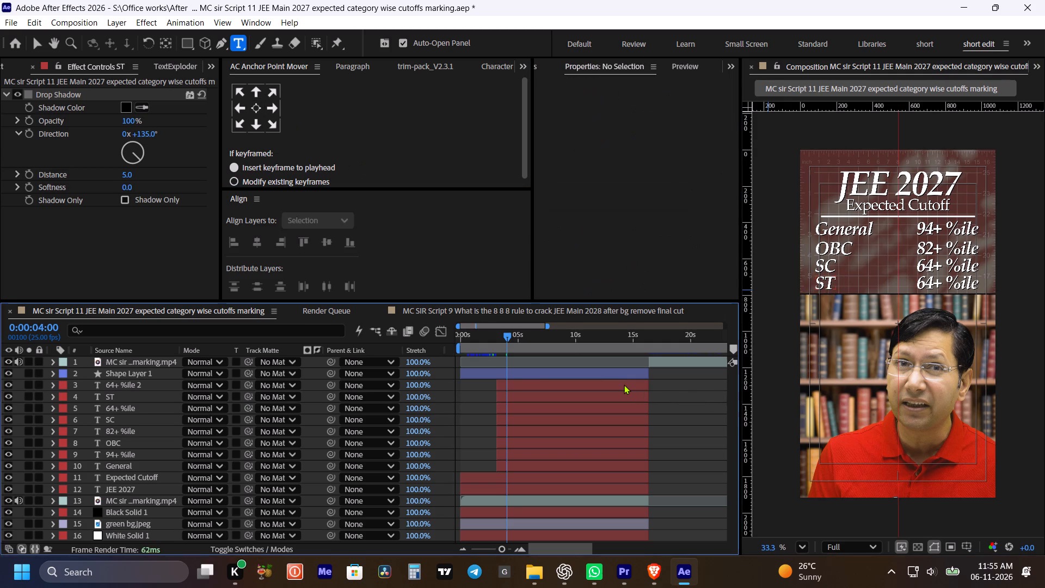
Change the fourth-row percentile text to "51+ %ile" and save the project.
{"action": "double_click", "coordinate": [623, 384]}
{"action": "key", "text": "Left"}
{"action": "key", "text": "Right"}
{"action": "key", "text": "Right"}
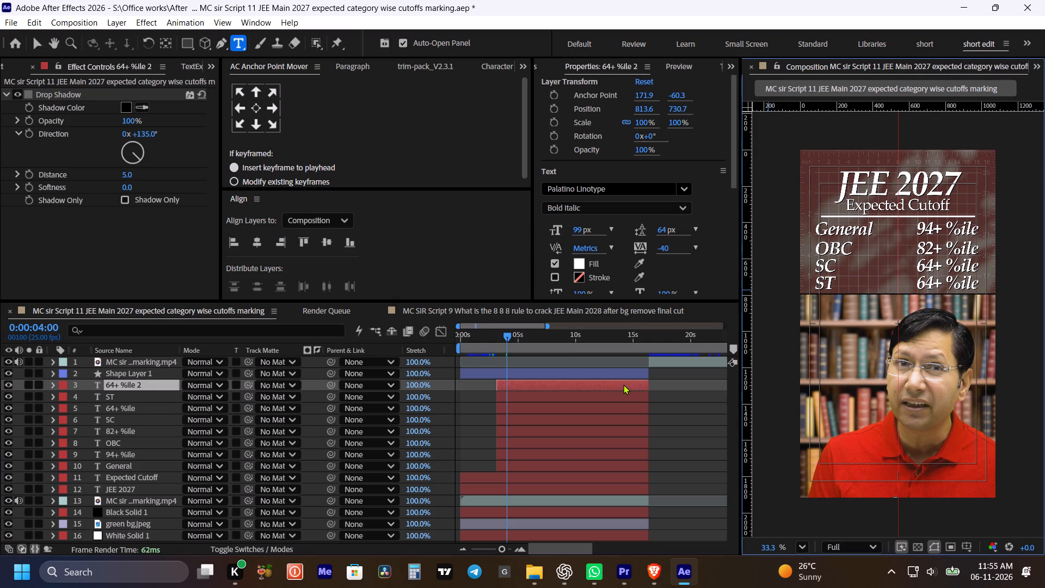
{"action": "key", "text": "BackSpace"}
{"action": "key", "text": "BackSpace"}
{"action": "type", "text": "51"}
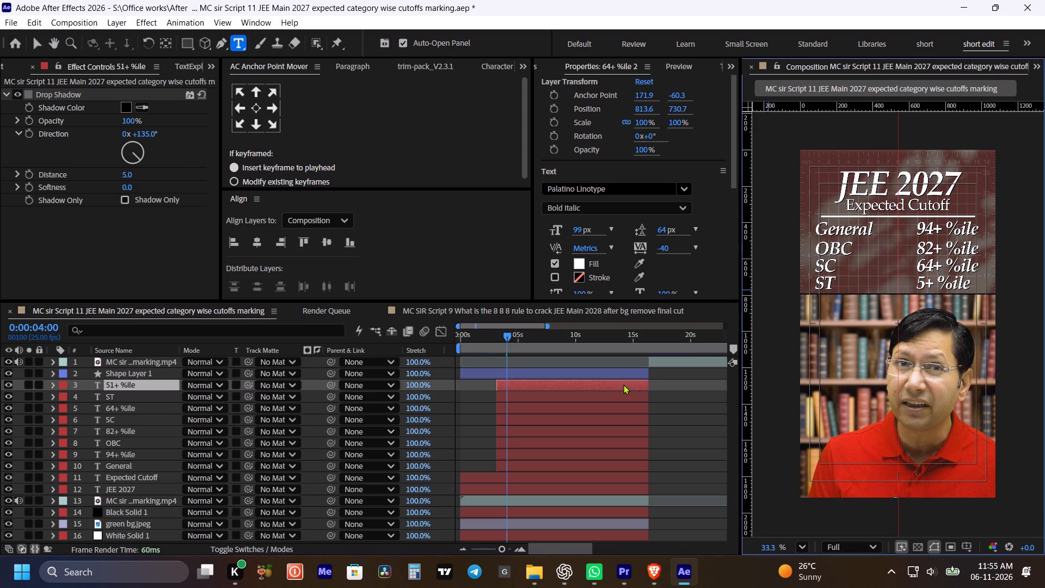
{"action": "left_click", "coordinate": [679, 440]}
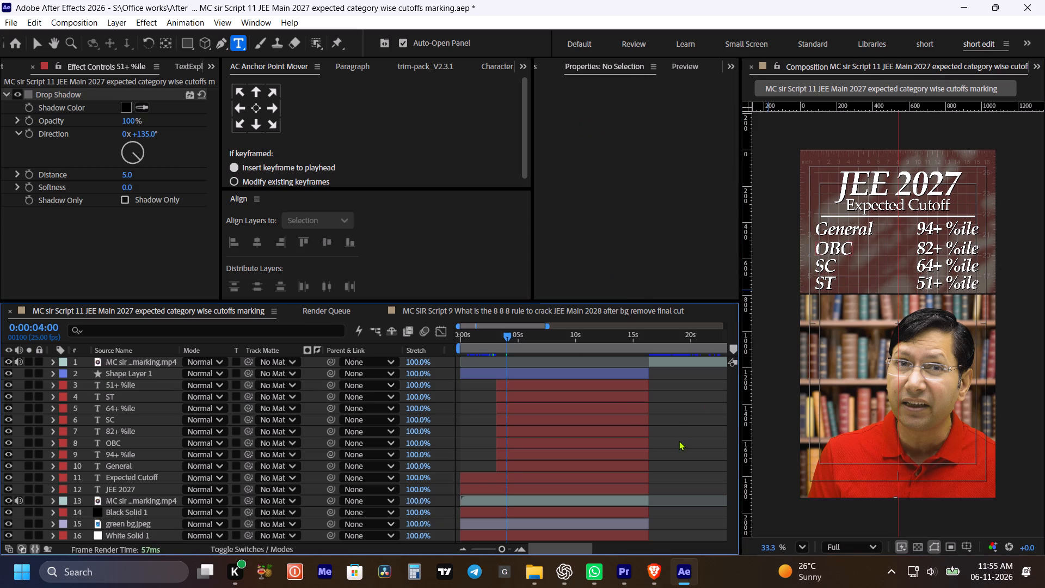
{"action": "key", "text": "ctrl+s"}
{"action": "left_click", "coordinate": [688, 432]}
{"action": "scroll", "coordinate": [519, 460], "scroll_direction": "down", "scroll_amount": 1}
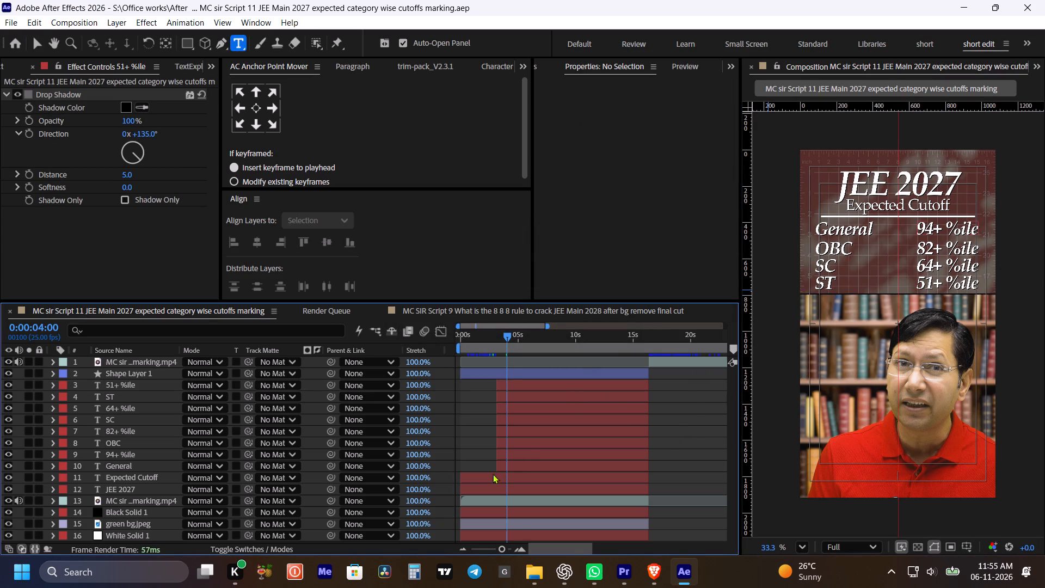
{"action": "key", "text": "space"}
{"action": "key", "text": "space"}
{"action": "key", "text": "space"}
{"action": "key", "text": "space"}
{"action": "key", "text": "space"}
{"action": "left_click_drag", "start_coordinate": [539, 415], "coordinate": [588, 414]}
Reduce the font size of the Expected Cutoff and JEE 2027 texts together, bringing JEE 2027 to 162.1 px.
{"action": "left_click", "coordinate": [503, 476]}
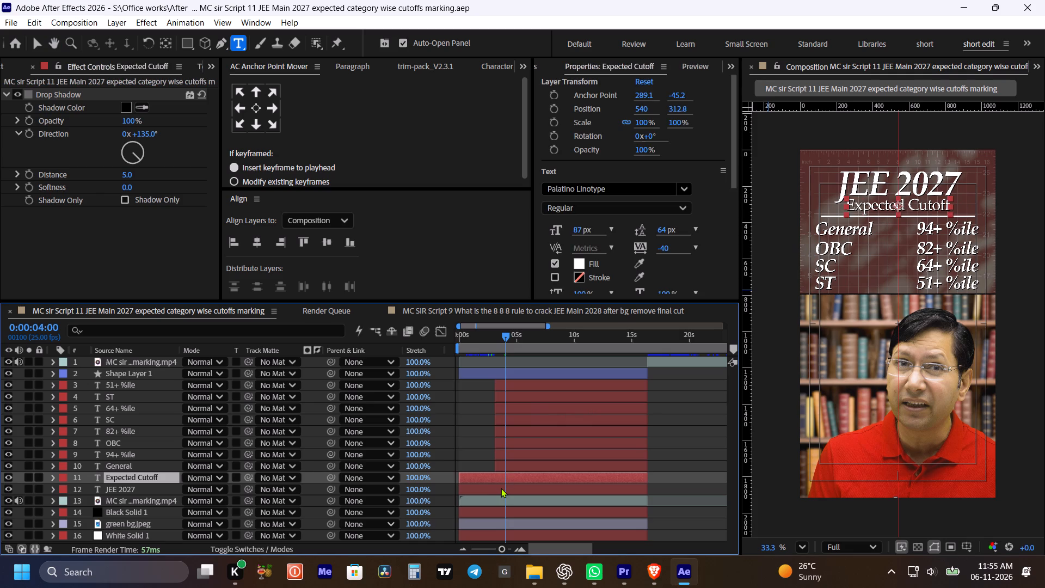
{"action": "left_click", "coordinate": [501, 488], "text": "shift"}
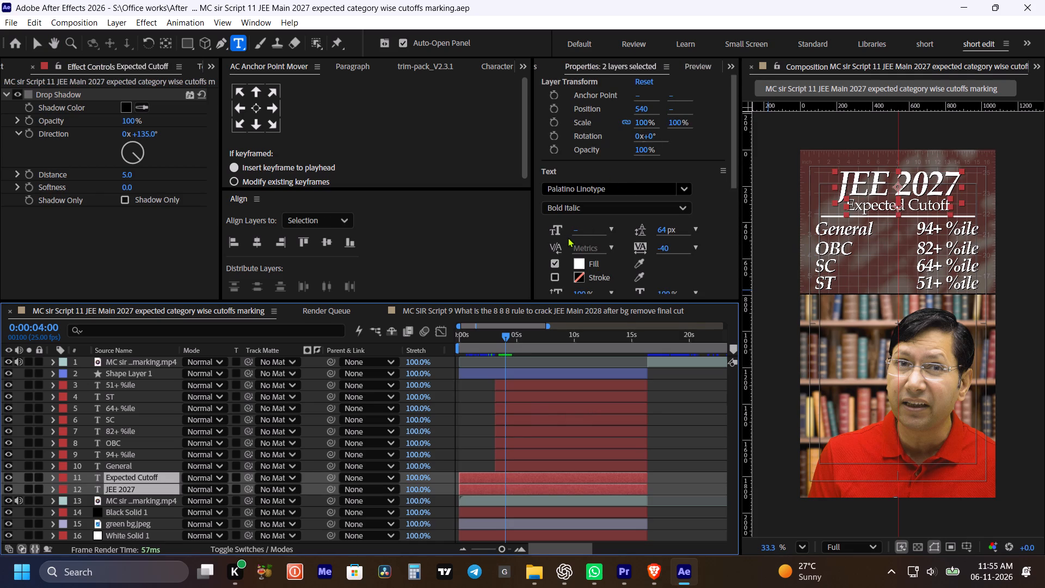
{"action": "left_click_drag", "start_coordinate": [577, 230], "coordinate": [565, 228]}
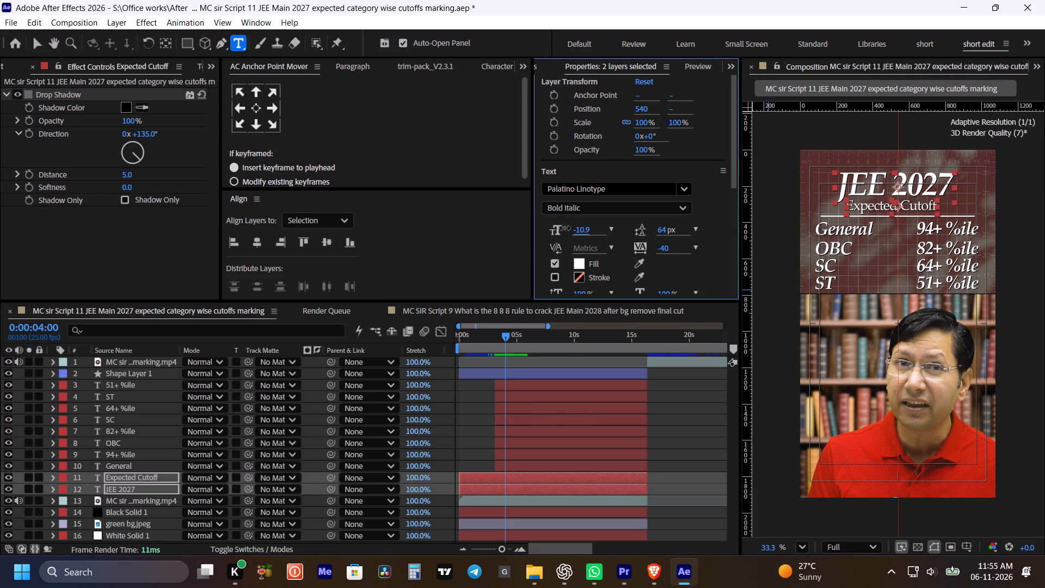
{"action": "left_click_drag", "start_coordinate": [565, 228], "coordinate": [549, 223]}
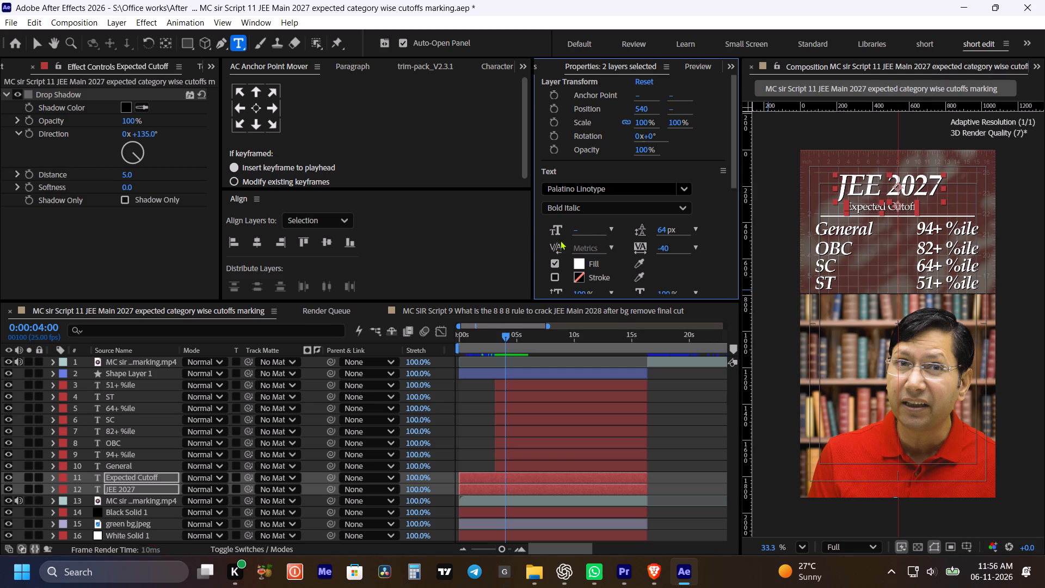
{"action": "left_click_drag", "start_coordinate": [684, 434], "coordinate": [673, 437]}
Centre the JEE 2027 title horizontally in the composition and centre its anchor point within the text.
{"action": "left_click", "coordinate": [575, 484]}
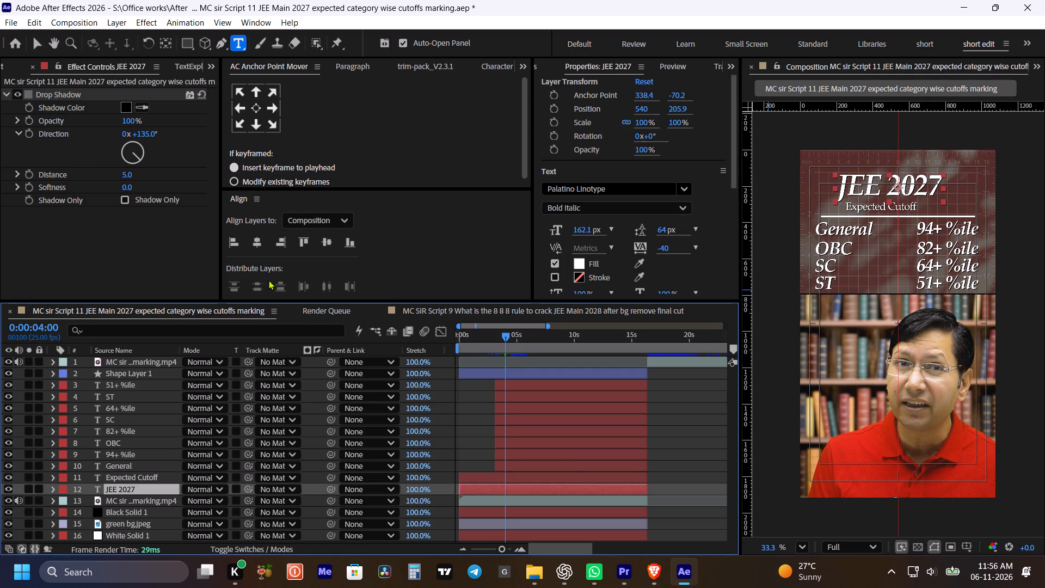
{"action": "left_click", "coordinate": [261, 240]}
{"action": "left_click", "coordinate": [255, 108]}
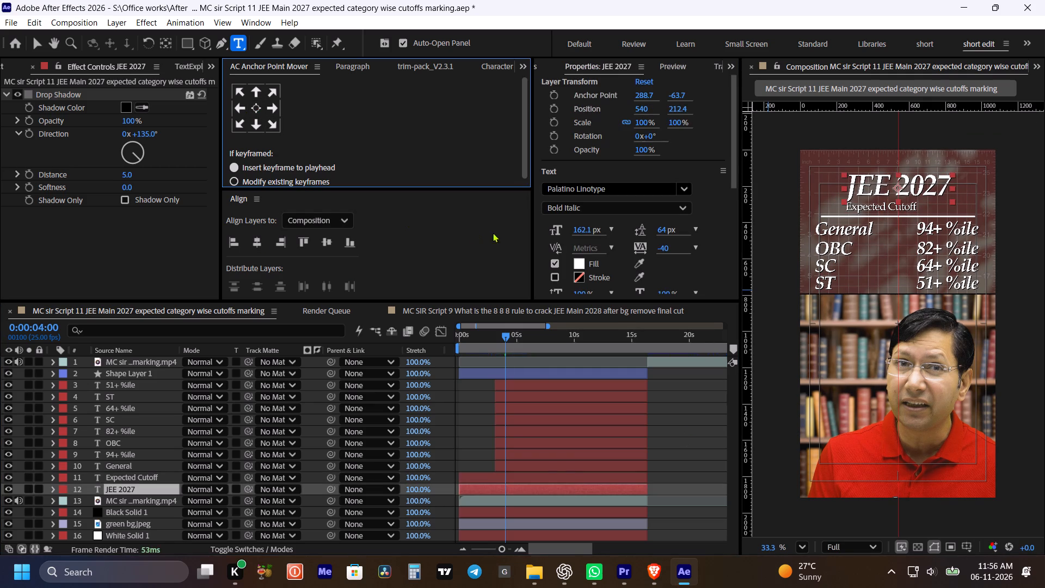
Set the Expected Cutoff subtitle's font size to 71.1 px and raise it to Y 294.8, close under the title.
{"action": "left_click", "coordinate": [519, 479]}
{"action": "left_click_drag", "start_coordinate": [637, 109], "coordinate": [704, 118]}
{"action": "left_click_drag", "start_coordinate": [579, 231], "coordinate": [583, 231]}
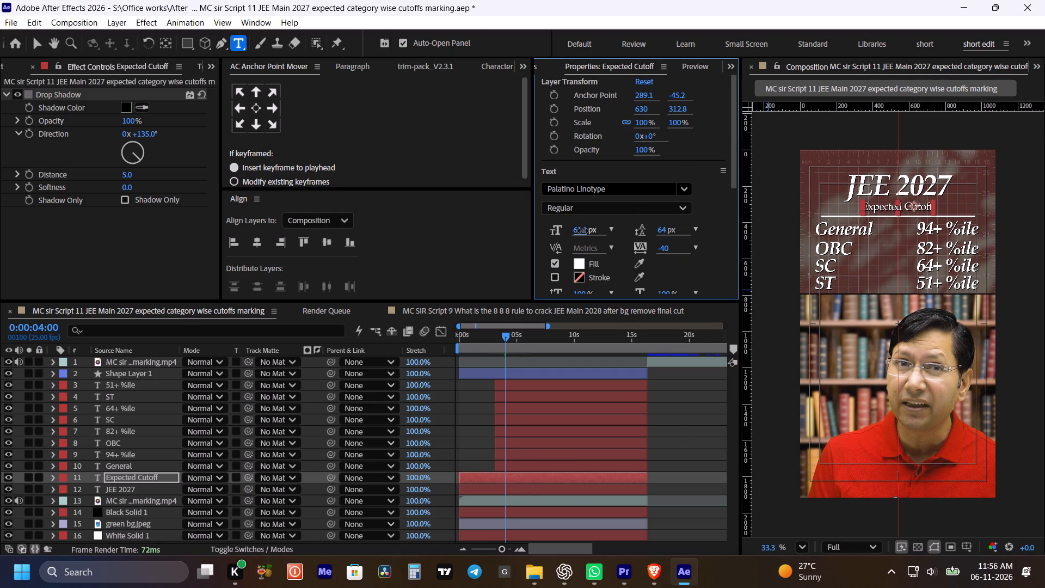
{"action": "left_click_drag", "start_coordinate": [583, 231], "coordinate": [589, 231]}
{"action": "left_click_drag", "start_coordinate": [678, 108], "coordinate": [657, 113]}
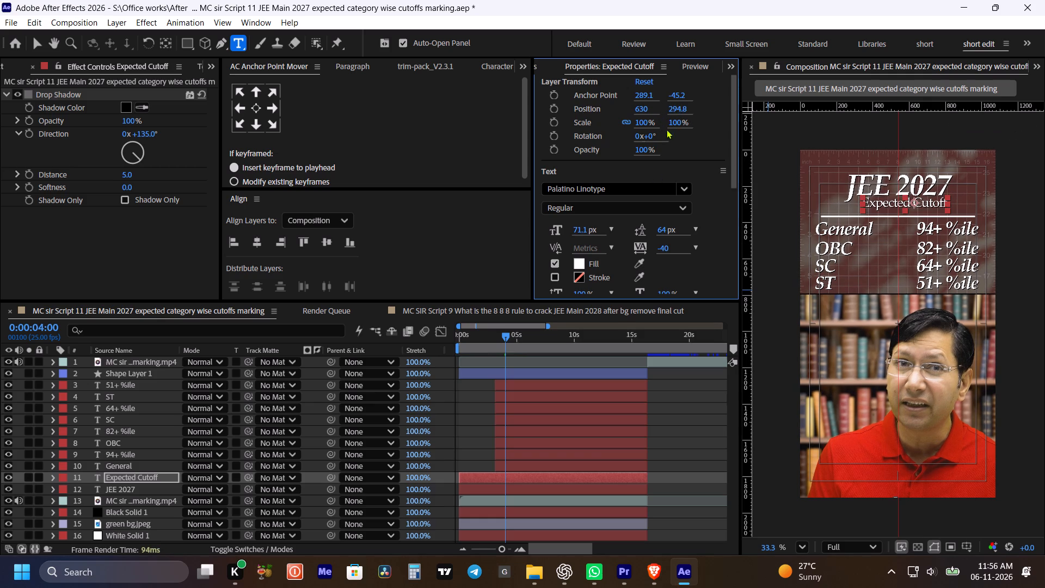
Centre the Expected Cutoff subtitle's anchor point and align the subtitle to the horizontal centre of the composition.
{"action": "left_click", "coordinate": [256, 102]}
{"action": "left_click", "coordinate": [252, 247]}
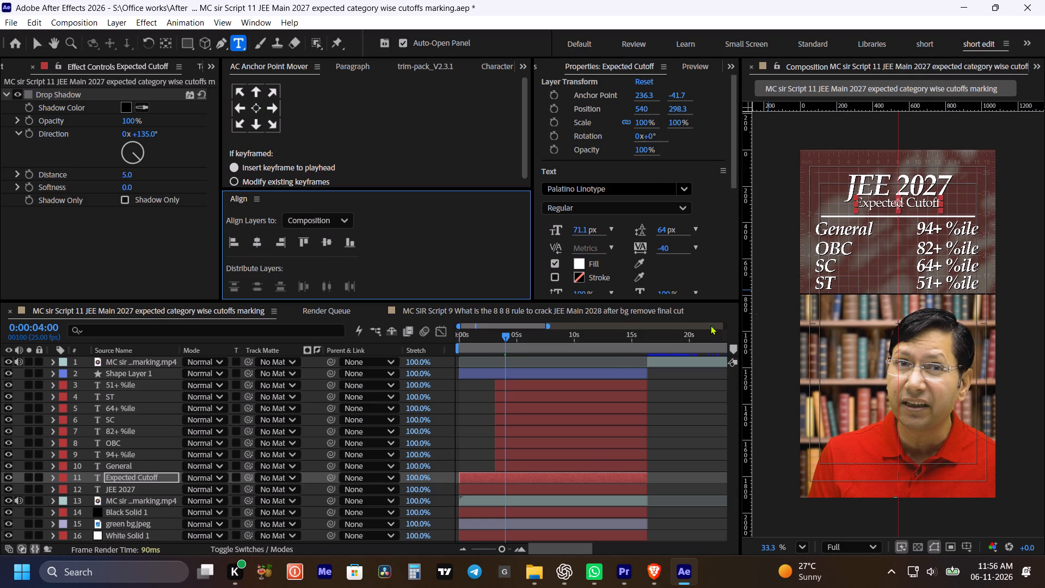
{"action": "left_click", "coordinate": [665, 428]}
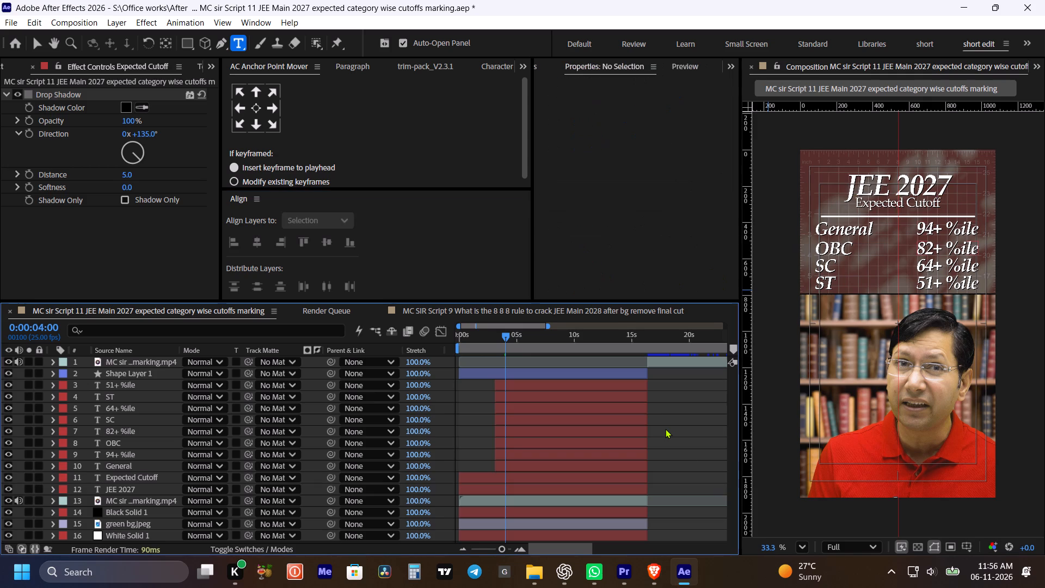
Nudge the divider line and all eight category and percentile texts slightly upward together, closer to the subtitle.
{"action": "left_click", "coordinate": [507, 373]}
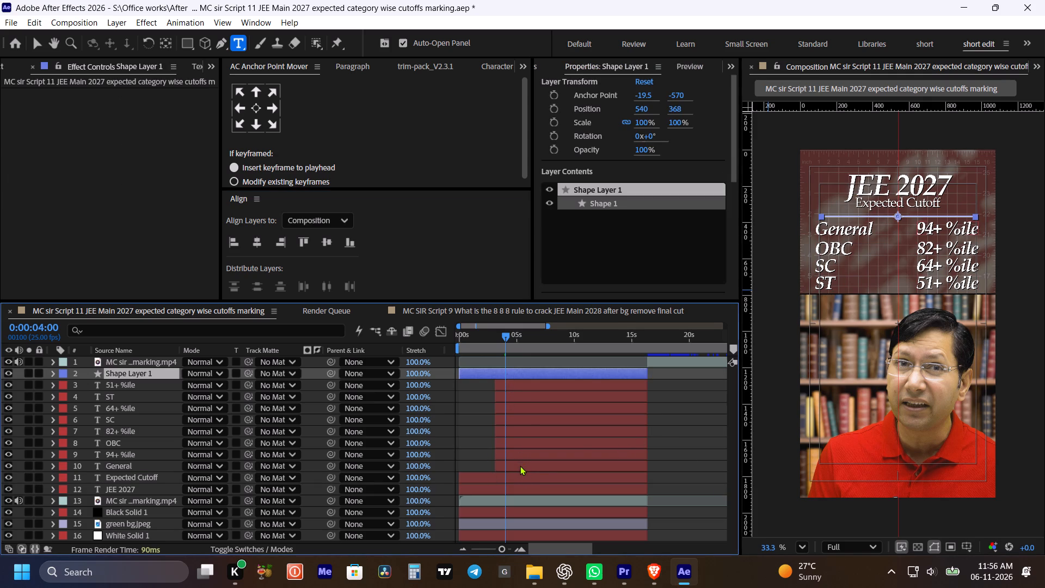
{"action": "left_click", "coordinate": [520, 465], "text": "shift"}
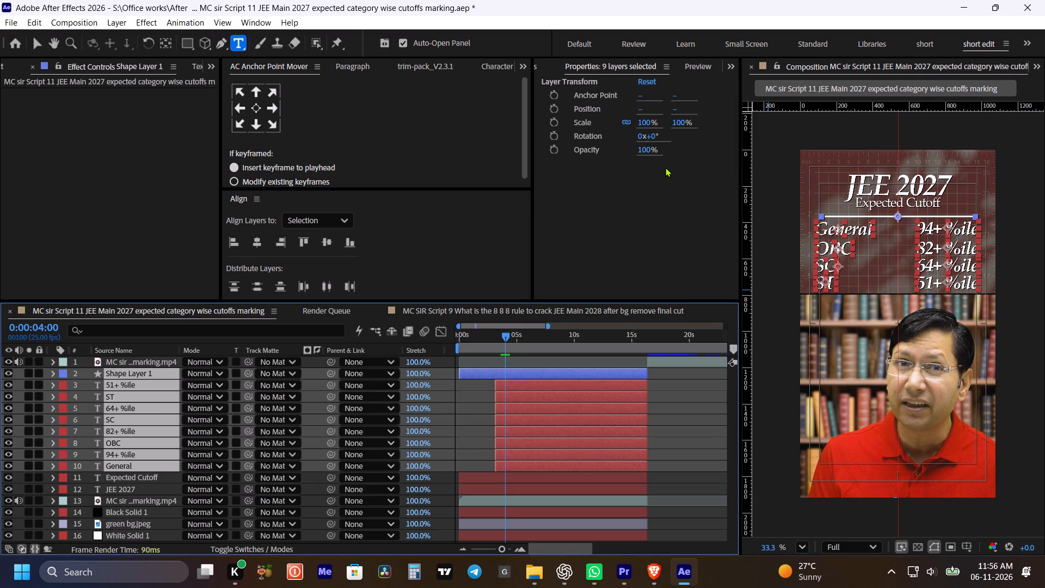
{"action": "key", "text": "Up"}
{"action": "key", "text": "Up"}
{"action": "key", "text": "Up"}
{"action": "key", "text": "Up"}
{"action": "key", "text": "Up"}
{"action": "key", "text": "Up"}
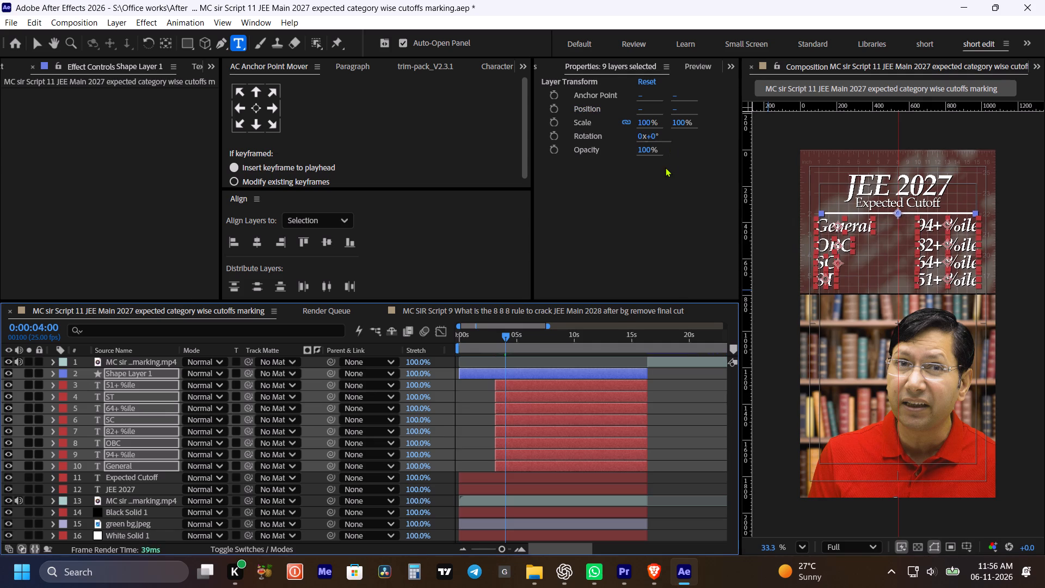
{"action": "key", "text": "Up"}
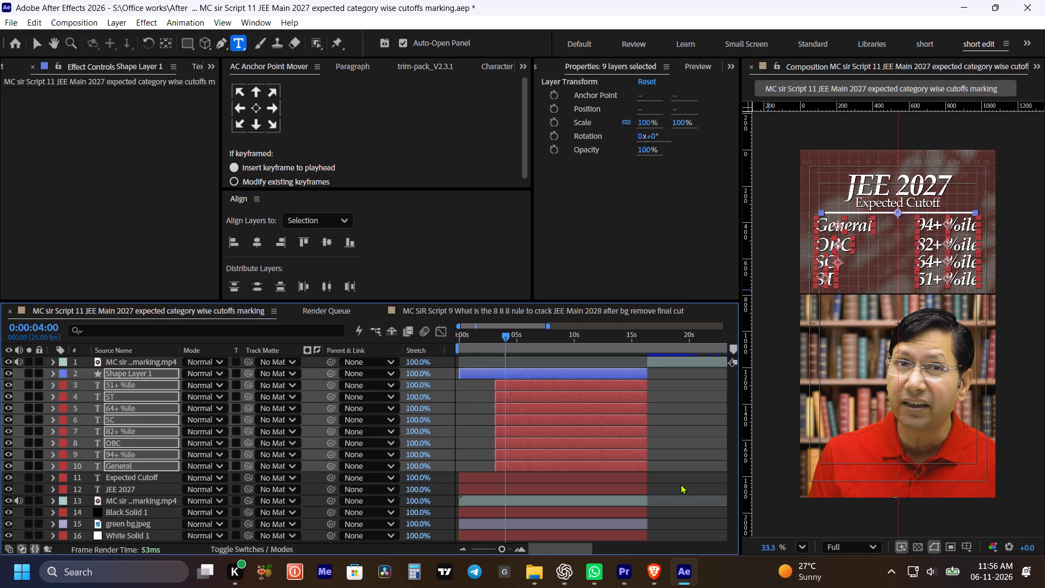
{"action": "left_click", "coordinate": [680, 484]}
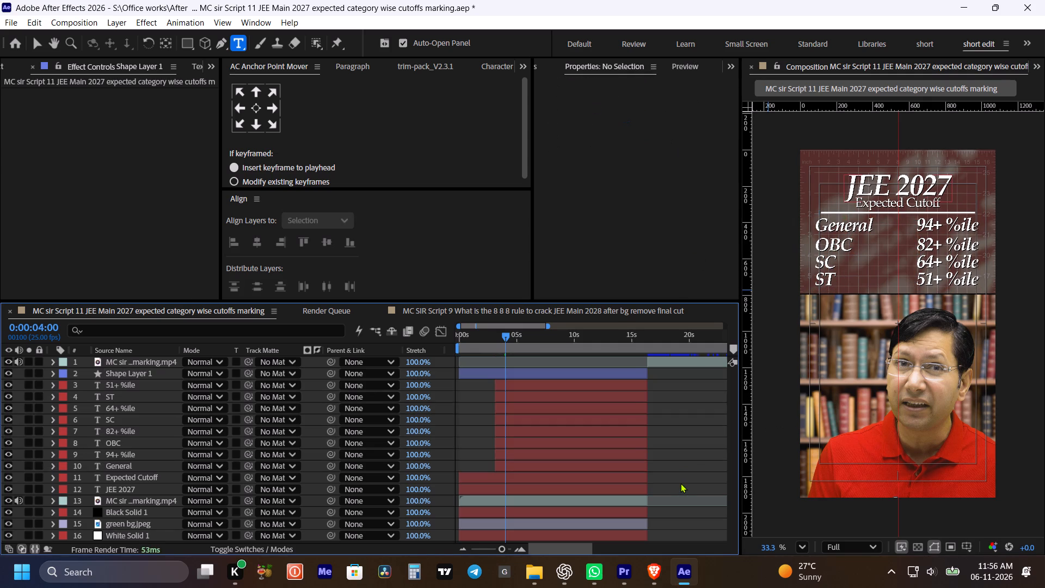
Play the opening from 0:00 to check the revised title, subtitle and divider layout.
{"action": "left_click_drag", "start_coordinate": [505, 334], "coordinate": [411, 361]}
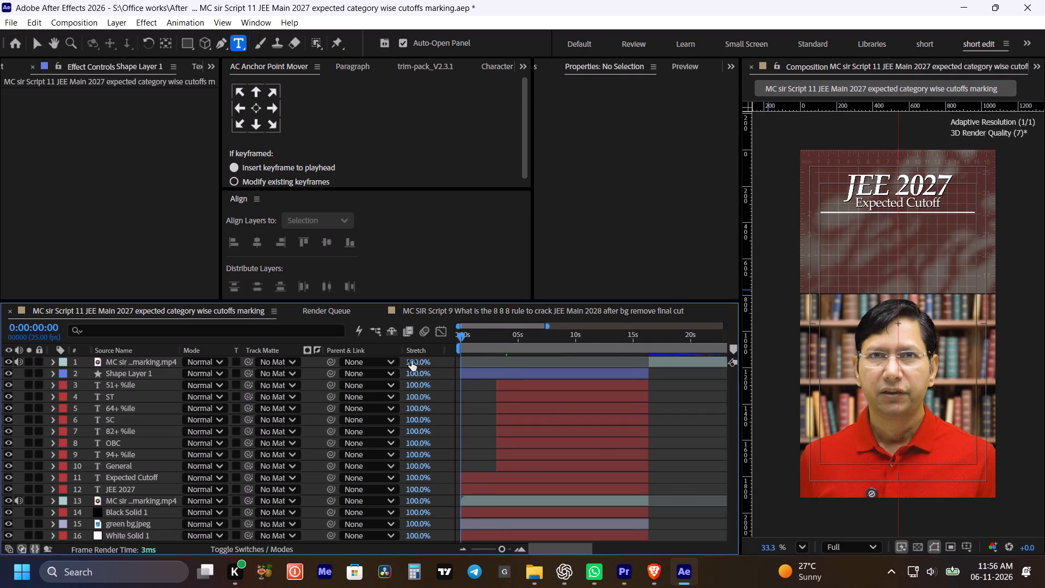
{"action": "key", "text": "space"}
{"action": "key", "text": "space"}
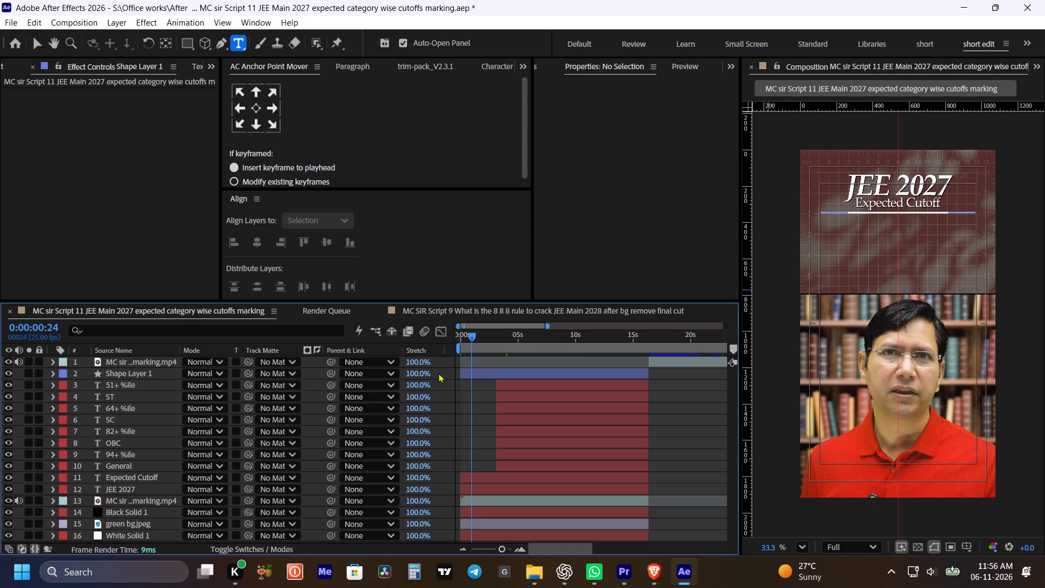
Return the playhead to 0:00 and expand the User Presets among the animation presets for the title texts.
{"action": "key", "text": "v"}
{"action": "left_click_drag", "start_coordinate": [470, 333], "coordinate": [450, 341], "text": "shift"}
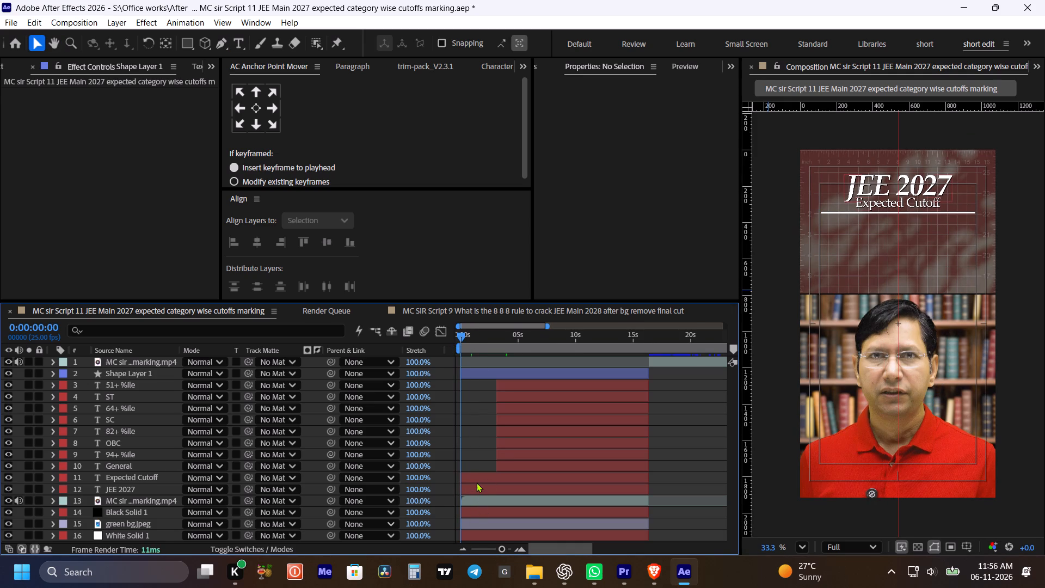
{"action": "left_click", "coordinate": [476, 482]}
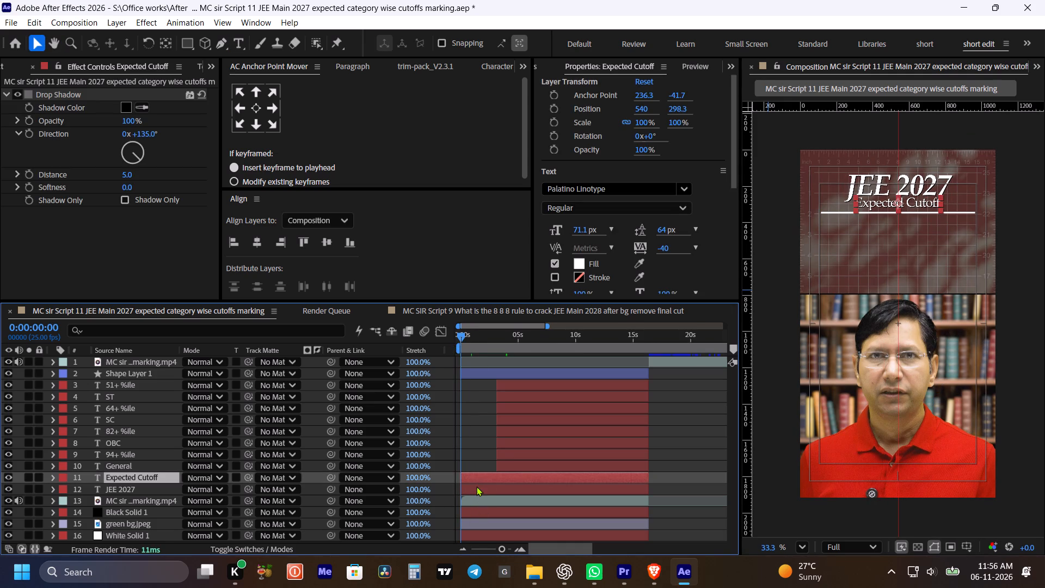
{"action": "left_click", "coordinate": [476, 486], "text": "shift"}
{"action": "scroll", "coordinate": [614, 68], "scroll_direction": "up", "scroll_amount": 2}
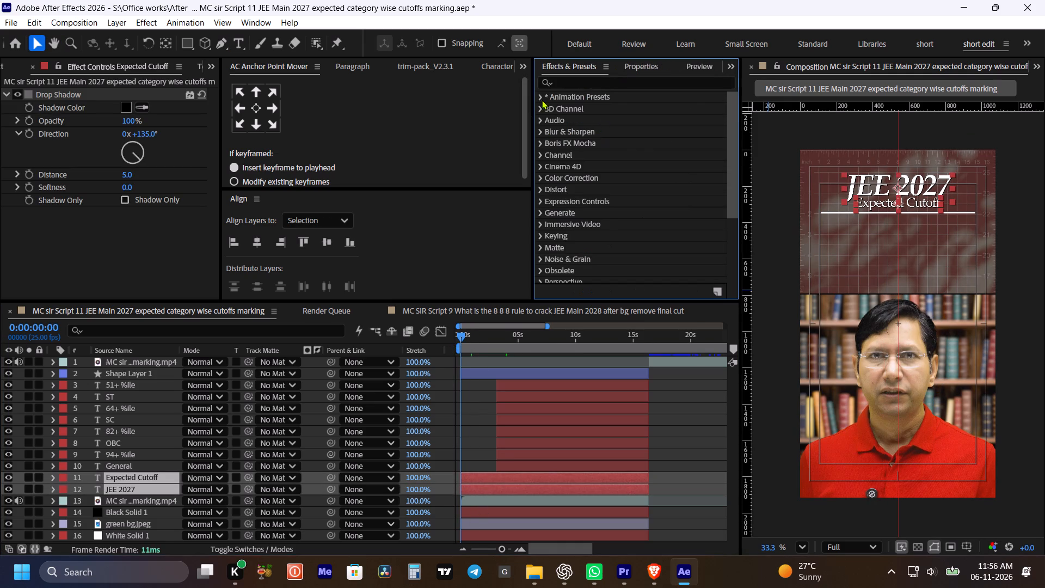
{"action": "left_click", "coordinate": [542, 100]}
{"action": "left_click", "coordinate": [551, 120]}
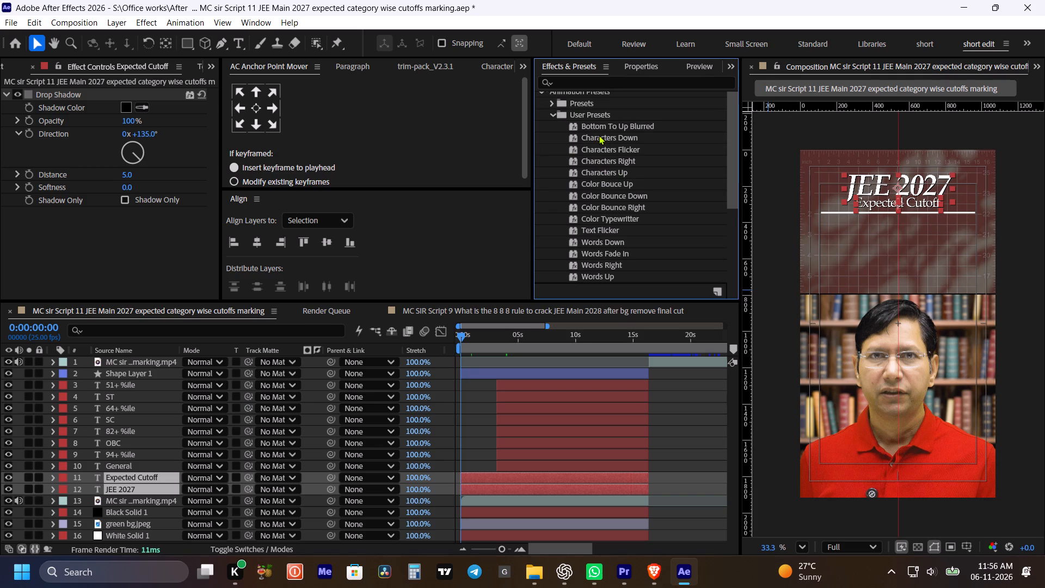
Apply the Typewriter animation preset to the JEE 2027 title at 0:00.
{"action": "left_click", "coordinate": [485, 455]}
{"action": "left_click", "coordinate": [481, 489]}
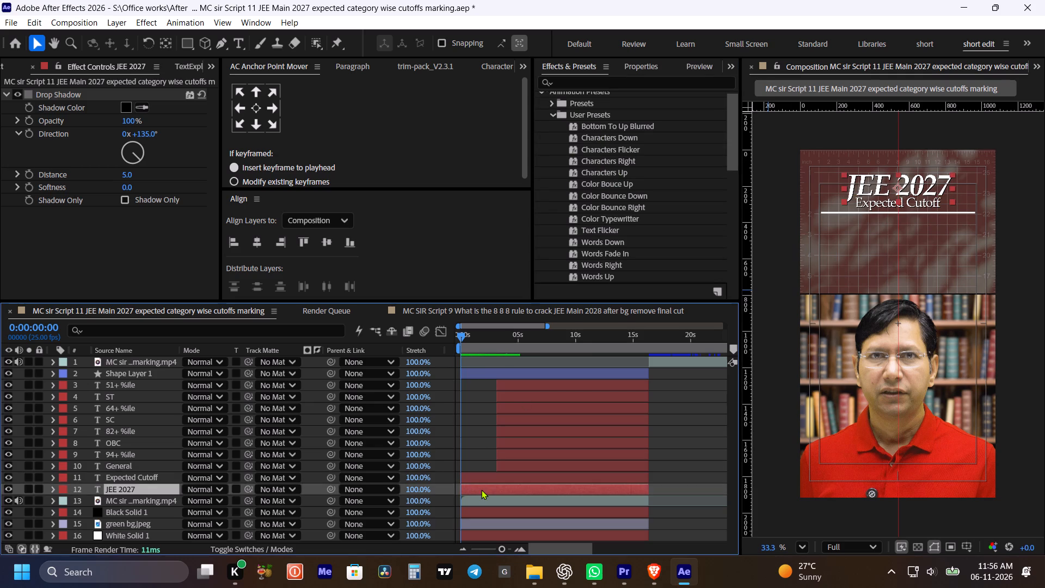
{"action": "key", "text": "ctrl+space"}
{"action": "type", "text": "ty"}
{"action": "key", "text": "p"}
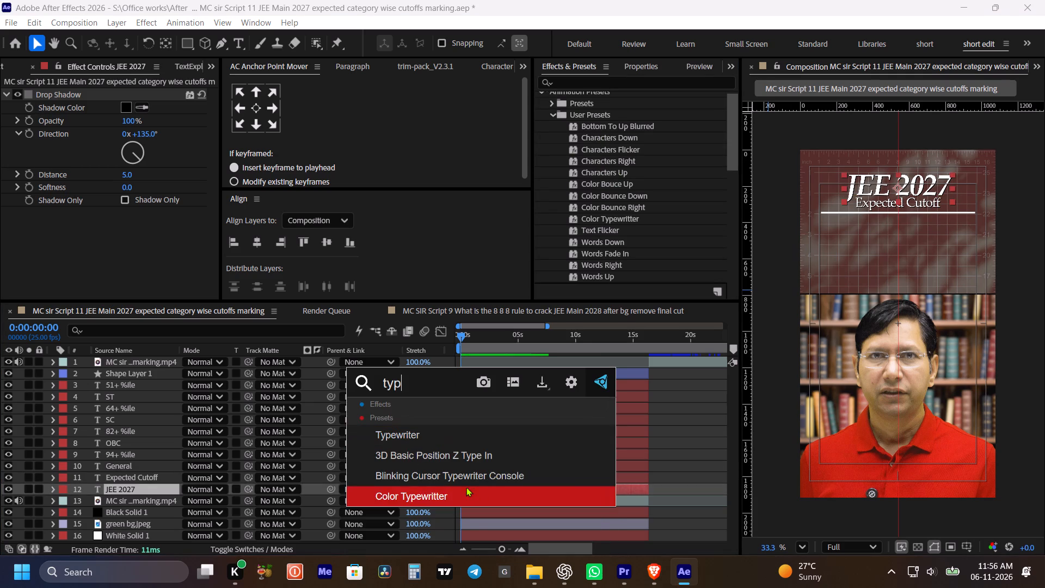
{"action": "left_click", "coordinate": [410, 439]}
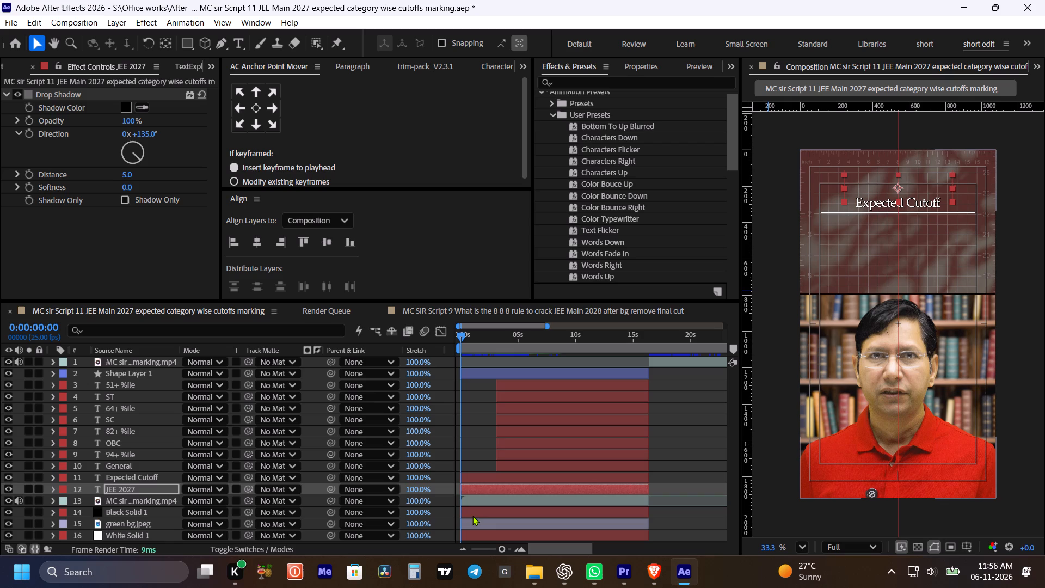
{"action": "left_click", "coordinate": [676, 443]}
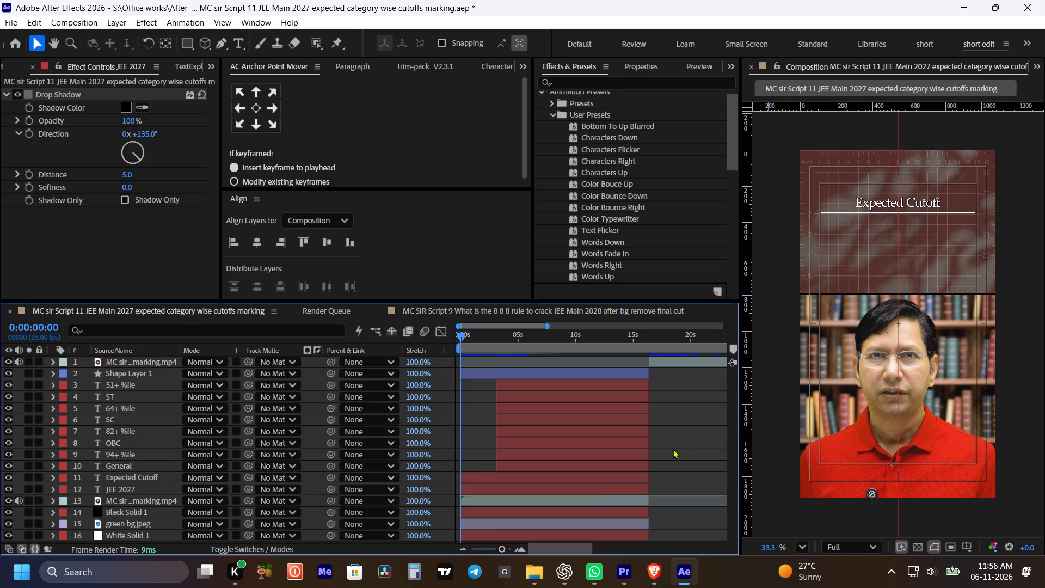
Shorten the JEE 2027 typewriter animation by moving its last Range Selector Start keyframe to about 1 second.
{"action": "left_click", "coordinate": [600, 486]}
{"action": "key", "text": "u"}
{"action": "left_click_drag", "start_coordinate": [488, 512], "coordinate": [481, 511]}
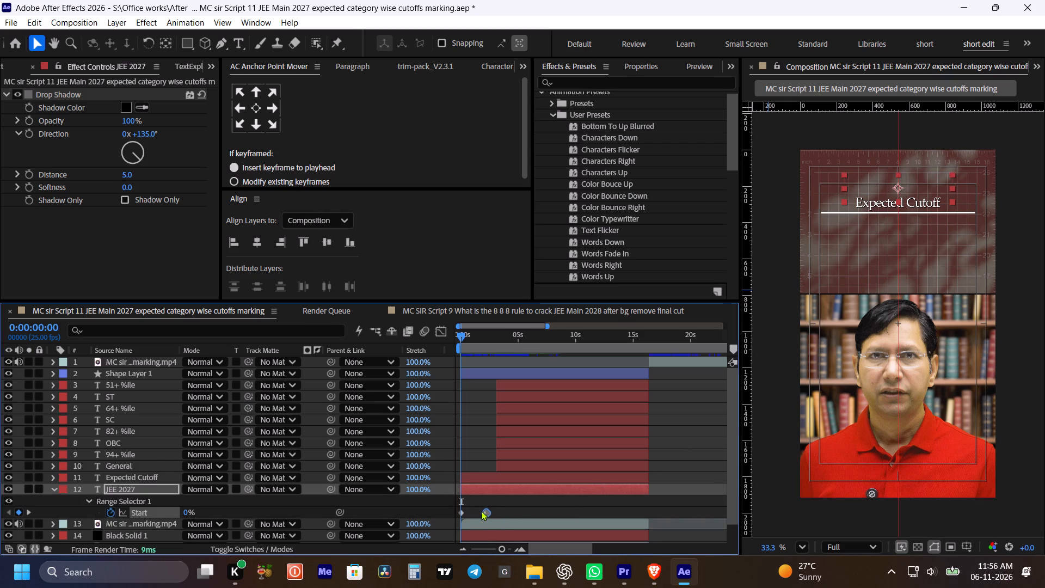
{"action": "left_click_drag", "start_coordinate": [481, 511], "coordinate": [471, 510]}
Apply the Bottom To Up Blurred user preset to the Expected Cutoff subtitle at 0:00.
{"action": "left_click", "coordinate": [478, 479]}
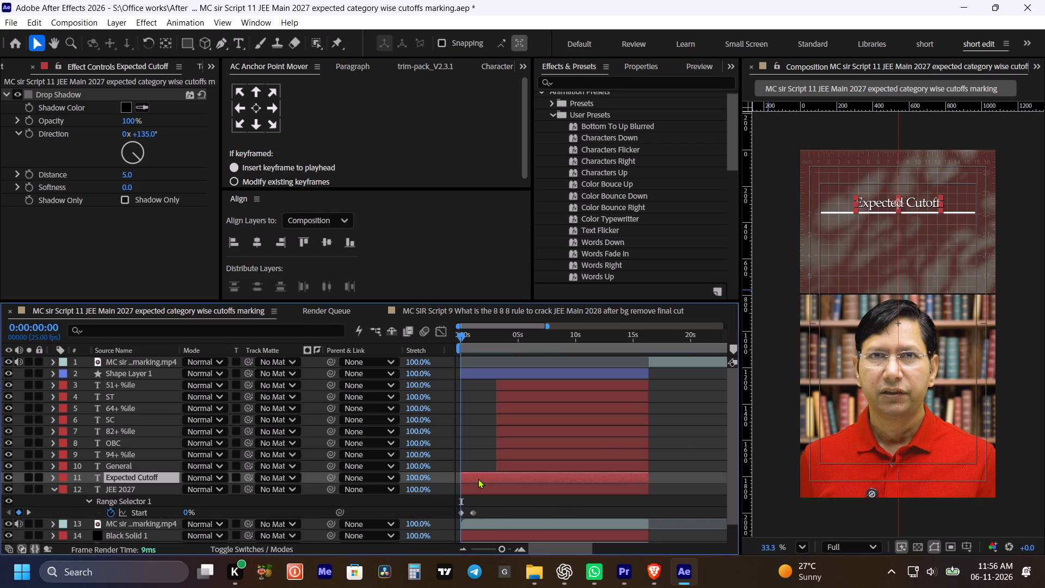
{"action": "key", "text": "ctrl+space"}
{"action": "left_click", "coordinate": [492, 421]}
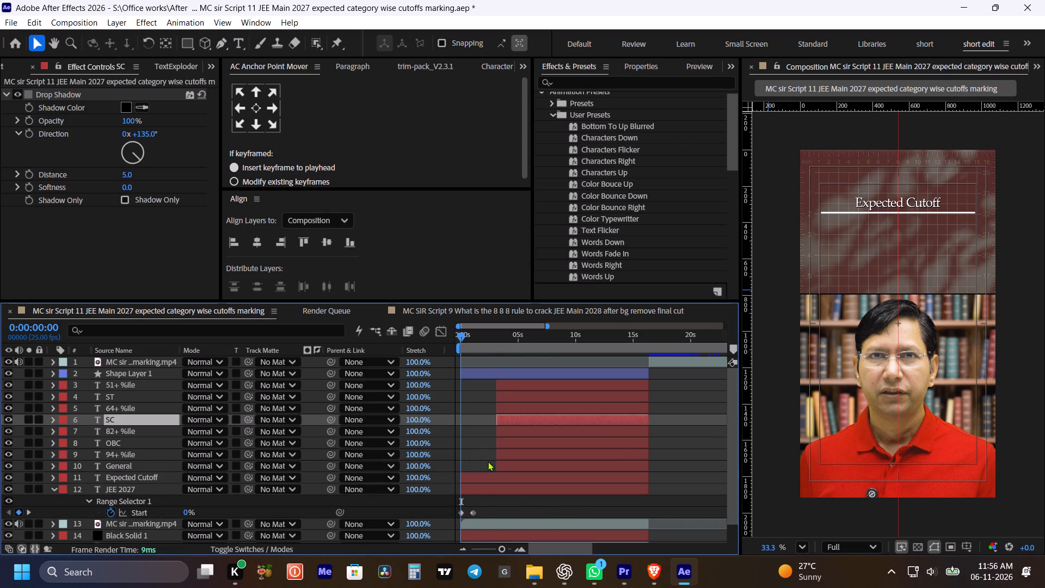
{"action": "left_click", "coordinate": [481, 480]}
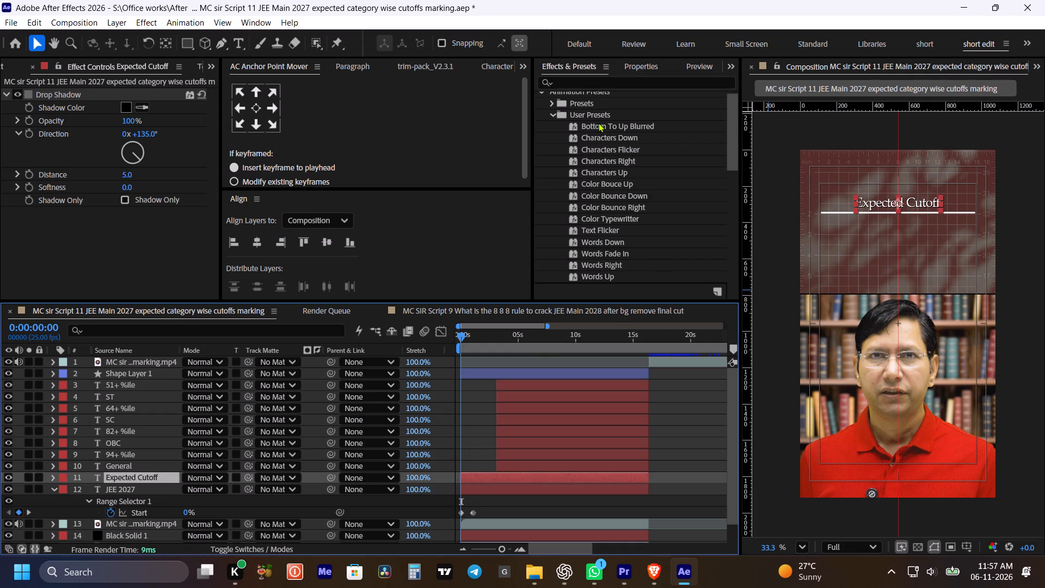
{"action": "left_click_drag", "start_coordinate": [599, 127], "coordinate": [493, 476]}
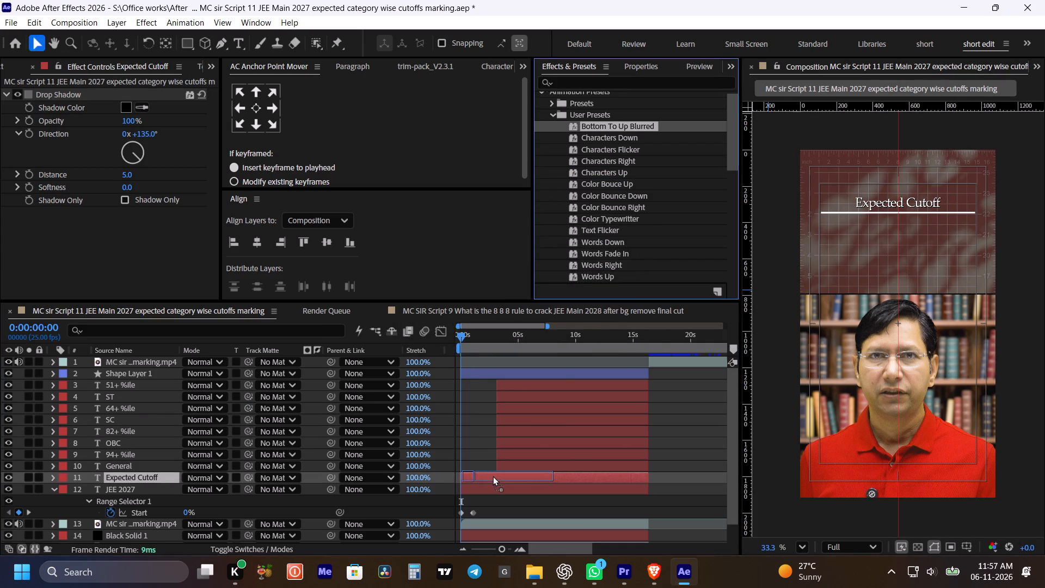
{"action": "left_click_drag", "start_coordinate": [493, 476], "coordinate": [491, 476]}
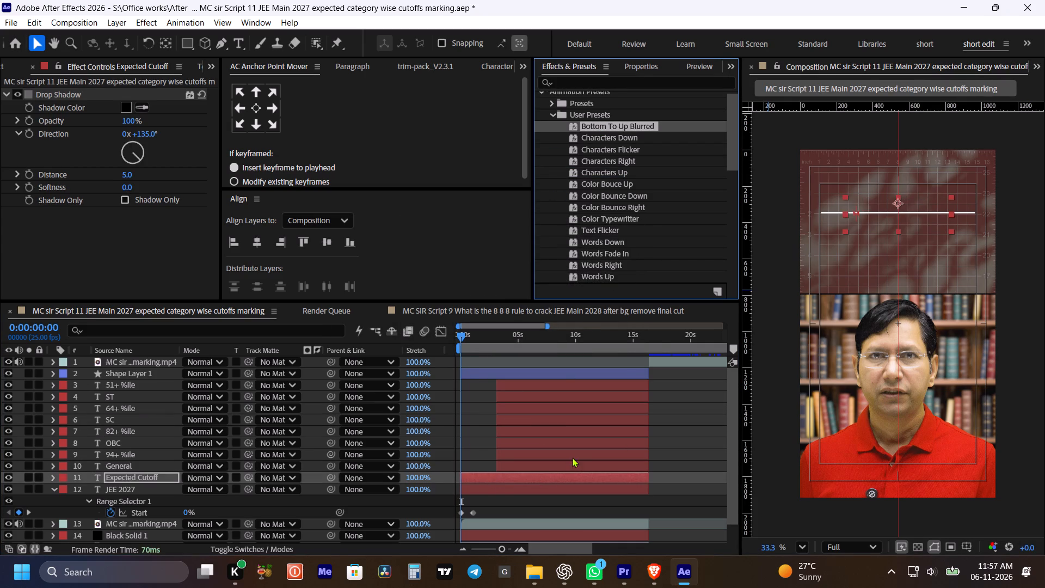
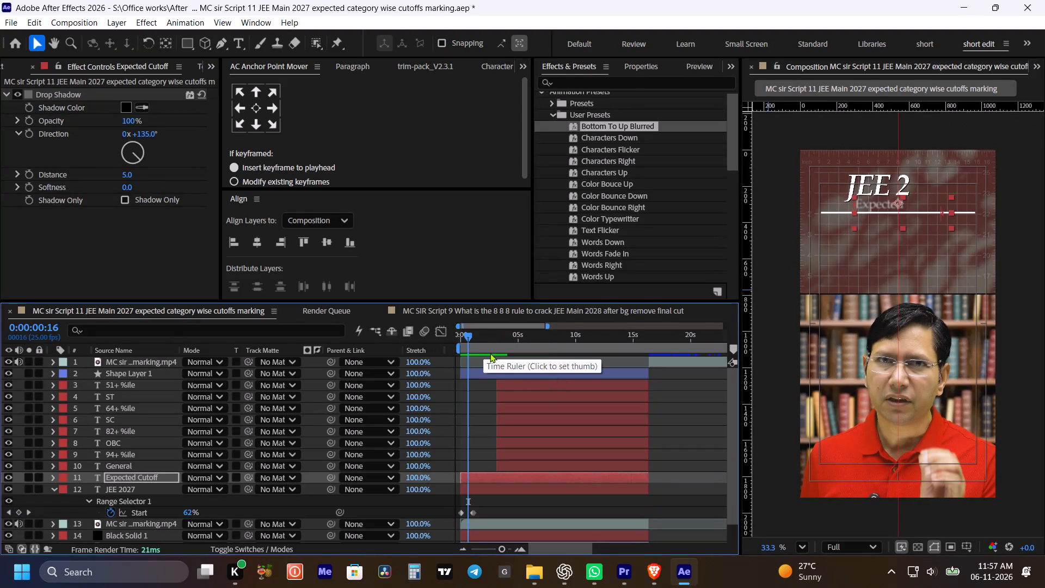
Save the project and check the title and subtitle animations over the first two seconds, leaving the playhead at 0:00.
{"action": "key", "text": "ctrl+s"}
{"action": "left_click_drag", "start_coordinate": [485, 336], "coordinate": [468, 359]}
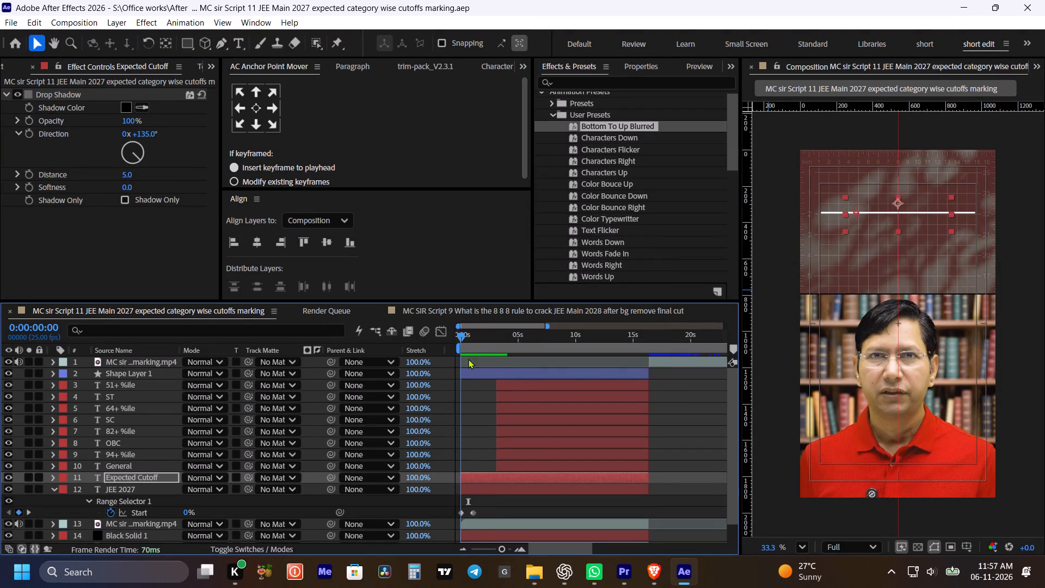
{"action": "left_click_drag", "start_coordinate": [468, 359], "coordinate": [482, 369]}
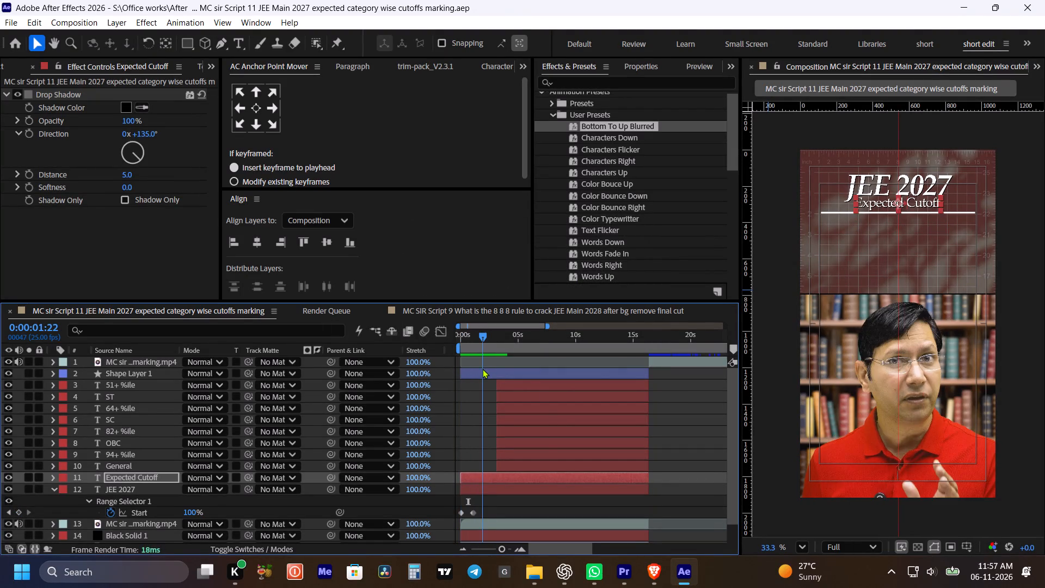
{"action": "left_click_drag", "start_coordinate": [482, 369], "coordinate": [462, 366]}
Reorder the divider line's Shape Layer 1 so it sits between the General and Expected Cutoff layers.
{"action": "left_click", "coordinate": [481, 447]}
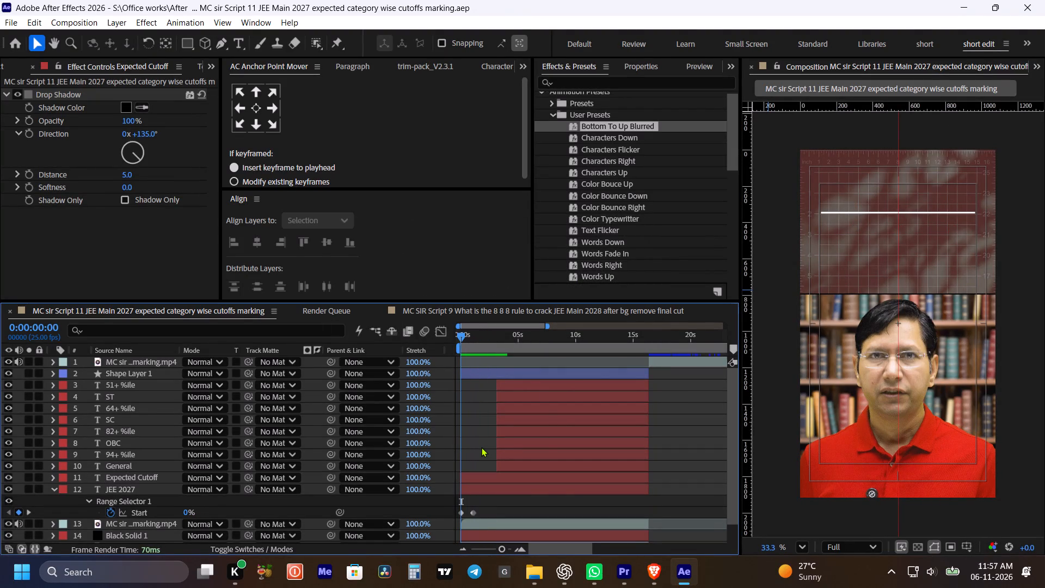
{"action": "key", "text": "m"}
{"action": "left_click", "coordinate": [480, 376]}
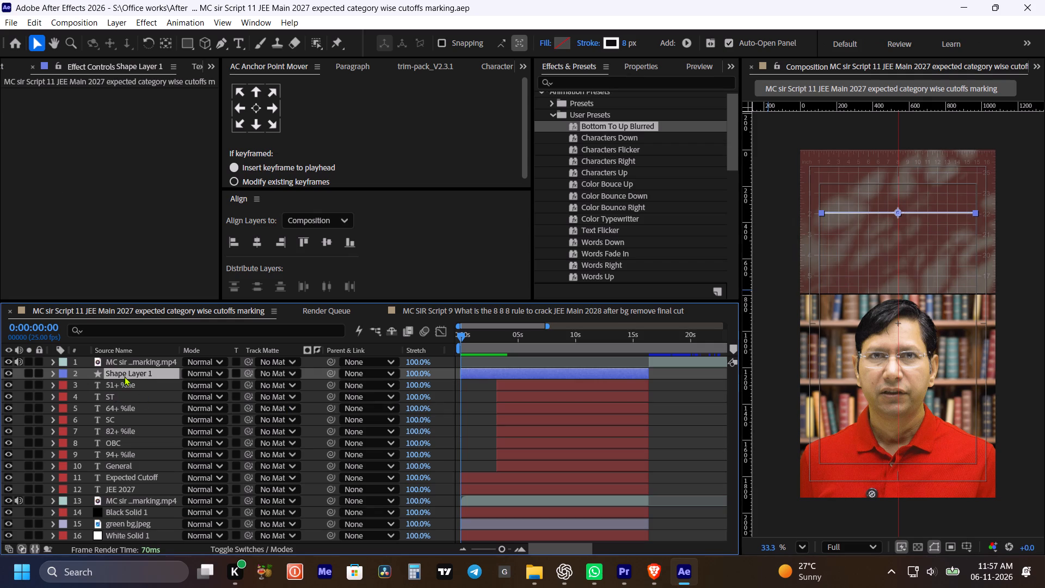
{"action": "left_click_drag", "start_coordinate": [124, 376], "coordinate": [133, 474]}
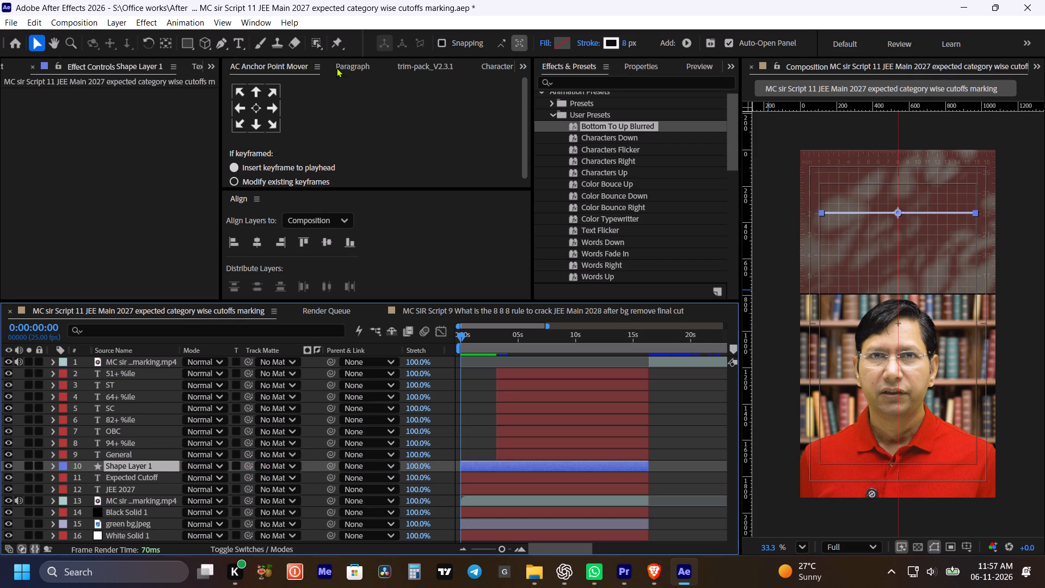
Apply the trim-pack In animation to the divider line at 0:00.
{"action": "left_click", "coordinate": [336, 68]}
{"action": "left_click", "coordinate": [427, 68]}
{"action": "left_click", "coordinate": [504, 62]}
{"action": "left_click", "coordinate": [421, 68]}
{"action": "left_click", "coordinate": [250, 115]}
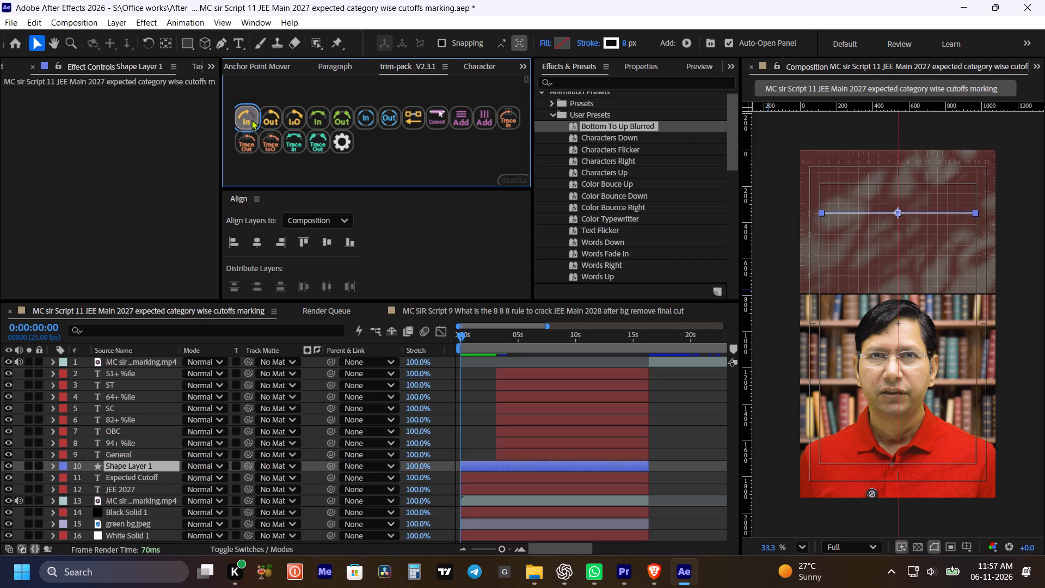
Slow the divider's line-drawing animation by moving its last End keyframe to about 1.5 seconds, and preview it.
{"action": "key", "text": "u"}
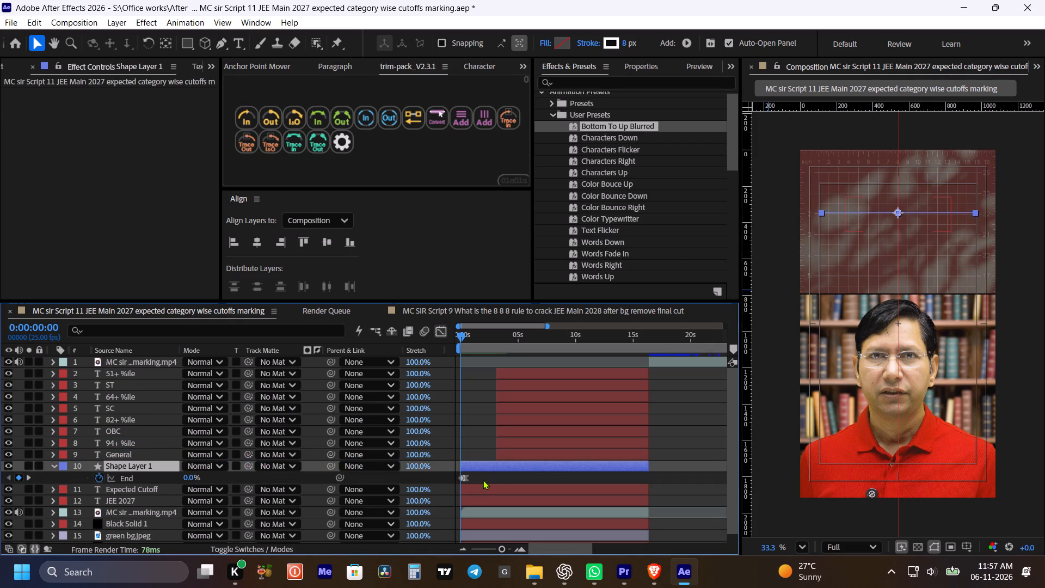
{"action": "scroll", "coordinate": [484, 473], "scroll_direction": "up", "scroll_amount": 2, "text": "alt"}
{"action": "key", "text": "space"}
{"action": "key", "text": "space"}
{"action": "key", "text": "space"}
{"action": "key", "text": "space"}
{"action": "key", "text": "space"}
{"action": "key", "text": "space"}
{"action": "key", "text": "space"}
{"action": "key", "text": "space"}
{"action": "key", "text": "space"}
{"action": "key", "text": "space"}
{"action": "key", "text": "space"}
{"action": "key", "text": "space"}
{"action": "key", "text": "space"}
{"action": "key", "text": "space"}
{"action": "key", "text": "space"}
{"action": "key", "text": "space"}
{"action": "key", "text": "space"}
{"action": "key", "text": "space"}
{"action": "key", "text": "space"}
{"action": "key", "text": "space"}
{"action": "left_click_drag", "start_coordinate": [509, 456], "coordinate": [614, 446]}
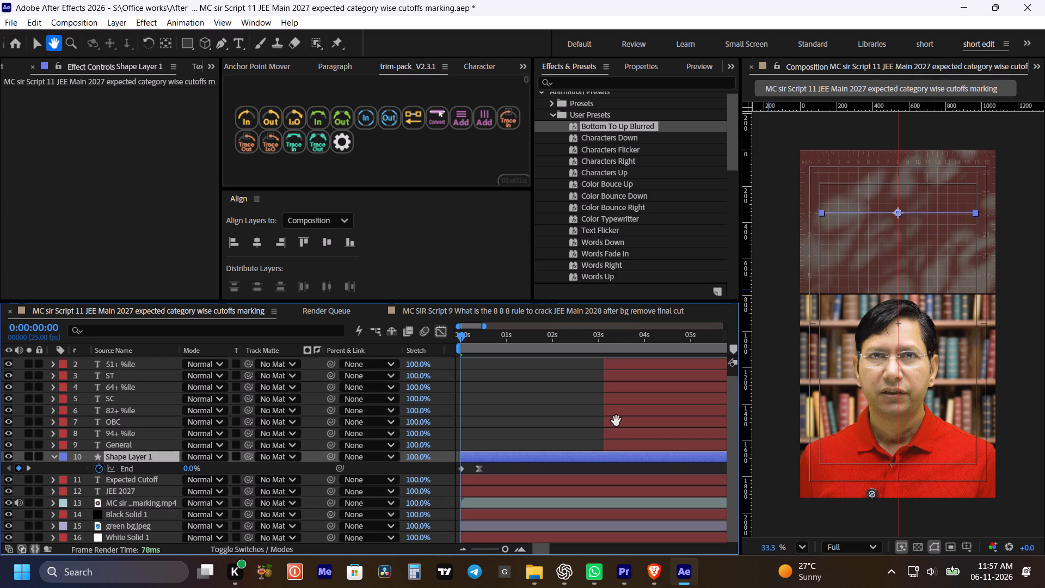
{"action": "left_click_drag", "start_coordinate": [488, 413], "coordinate": [527, 421]}
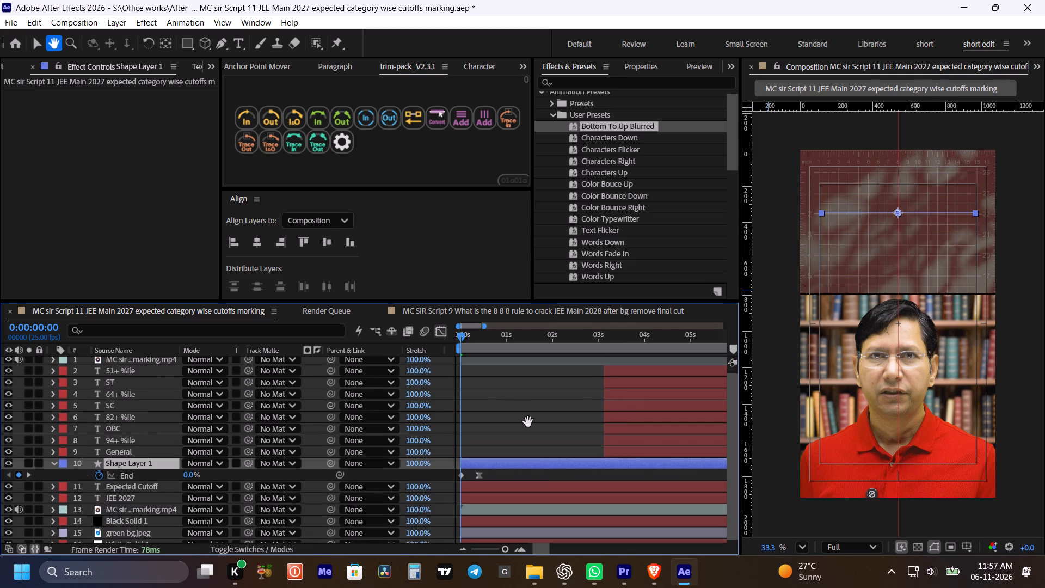
{"action": "left_click", "coordinate": [528, 422]}
{"action": "key", "text": "v"}
{"action": "left_click_drag", "start_coordinate": [480, 475], "coordinate": [530, 488]}
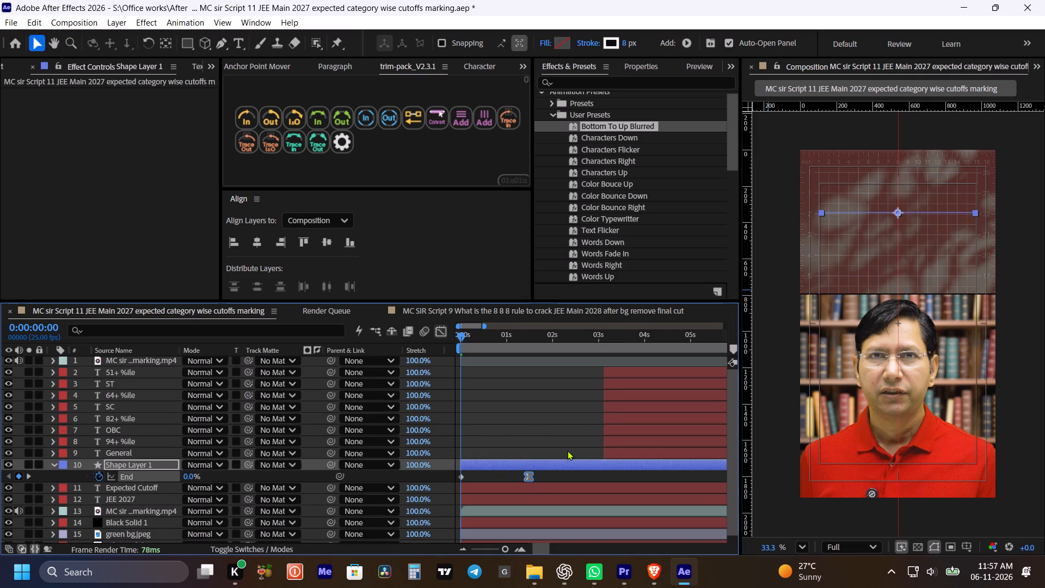
{"action": "scroll", "coordinate": [567, 450], "scroll_direction": "down", "scroll_amount": 2, "text": "alt"}
{"action": "left_click_drag", "start_coordinate": [489, 333], "coordinate": [386, 367]}
{"action": "key", "text": "space"}
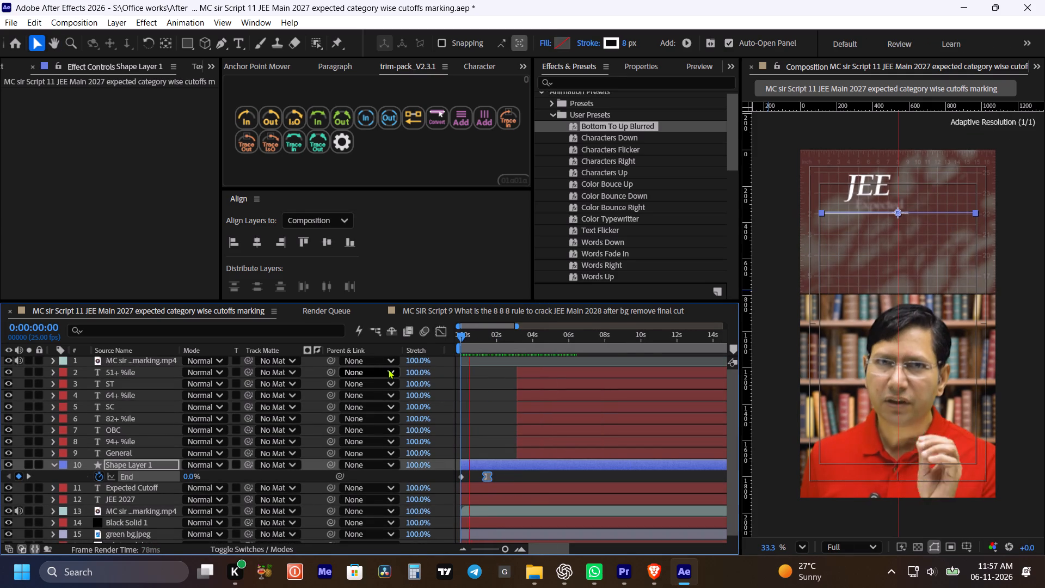
{"action": "key", "text": "space"}
Shorten the Expected Cutoff animation by moving its last Range Selector Offset keyframe to about 1 second, and preview the opening.
{"action": "left_click", "coordinate": [495, 408]}
{"action": "left_click", "coordinate": [489, 488]}
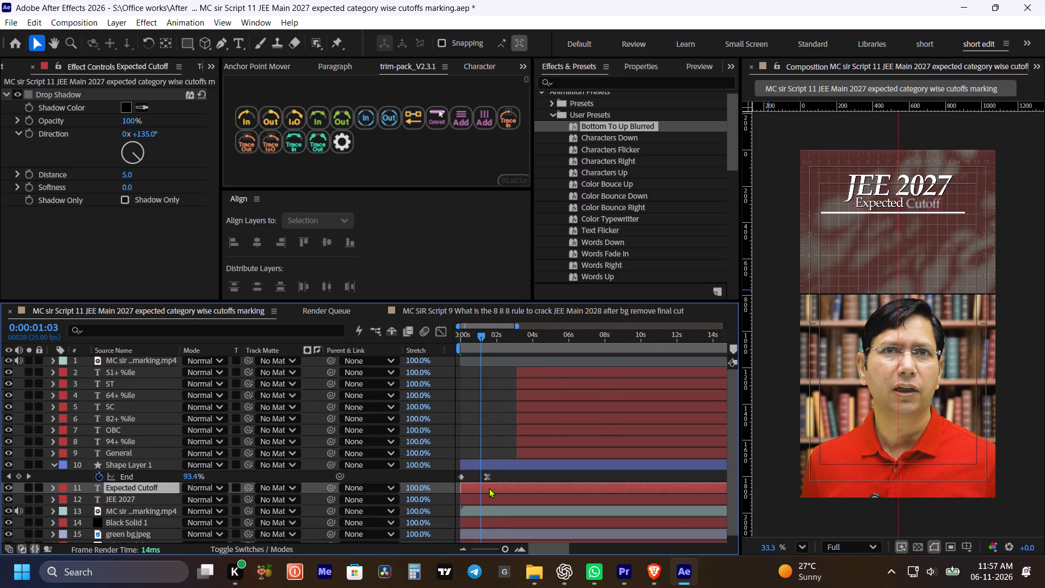
{"action": "key", "text": "u"}
{"action": "left_click_drag", "start_coordinate": [491, 510], "coordinate": [480, 507]}
{"action": "left_click_drag", "start_coordinate": [480, 334], "coordinate": [418, 346]}
{"action": "key", "text": "space"}
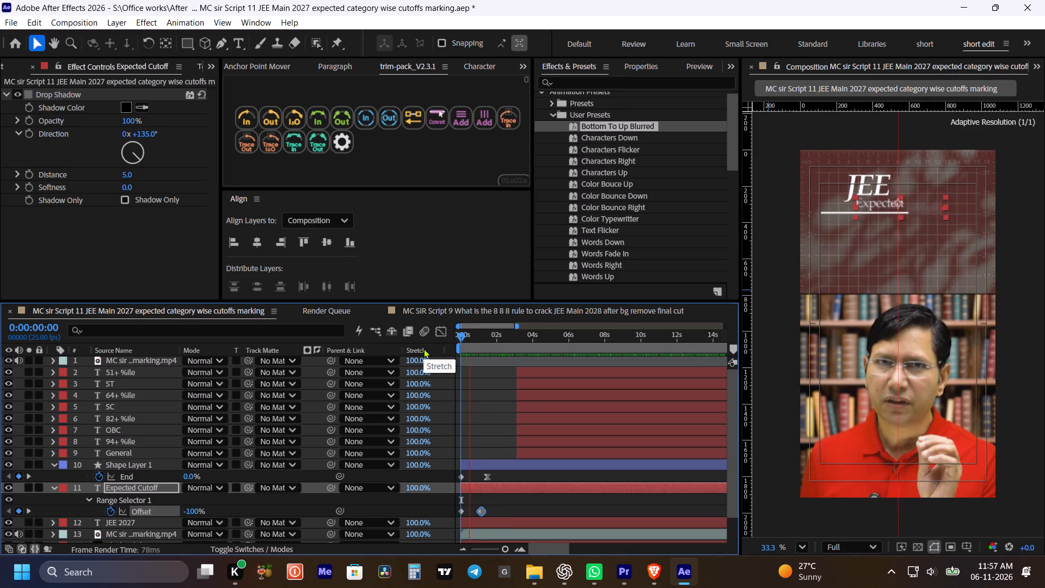
{"action": "key", "text": "space"}
{"action": "left_click", "coordinate": [480, 415]}
{"action": "left_click", "coordinate": [490, 415]}
{"action": "key", "text": "space"}
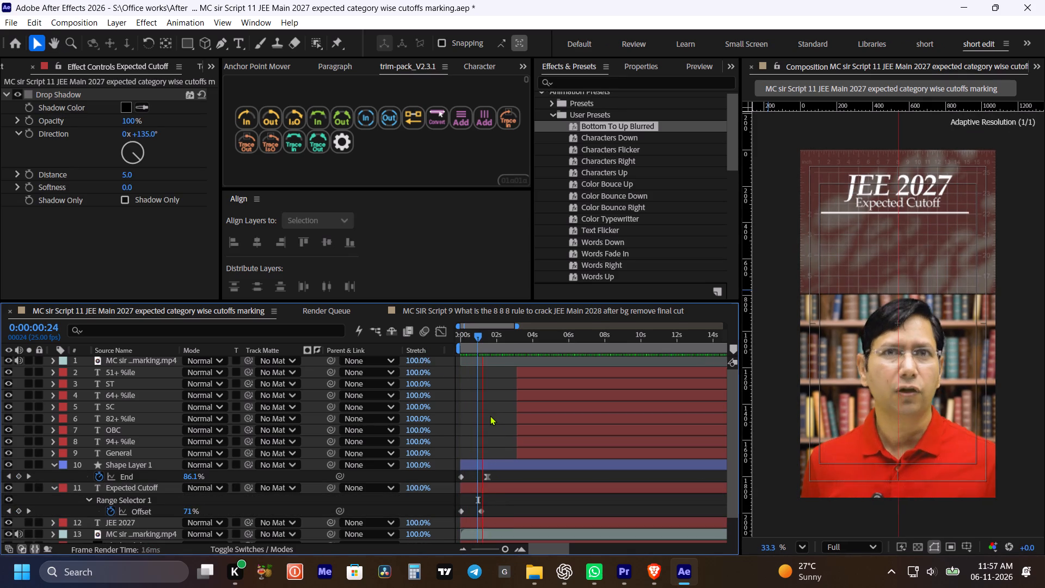
{"action": "left_click", "coordinate": [490, 415]}
{"action": "key", "text": "space"}
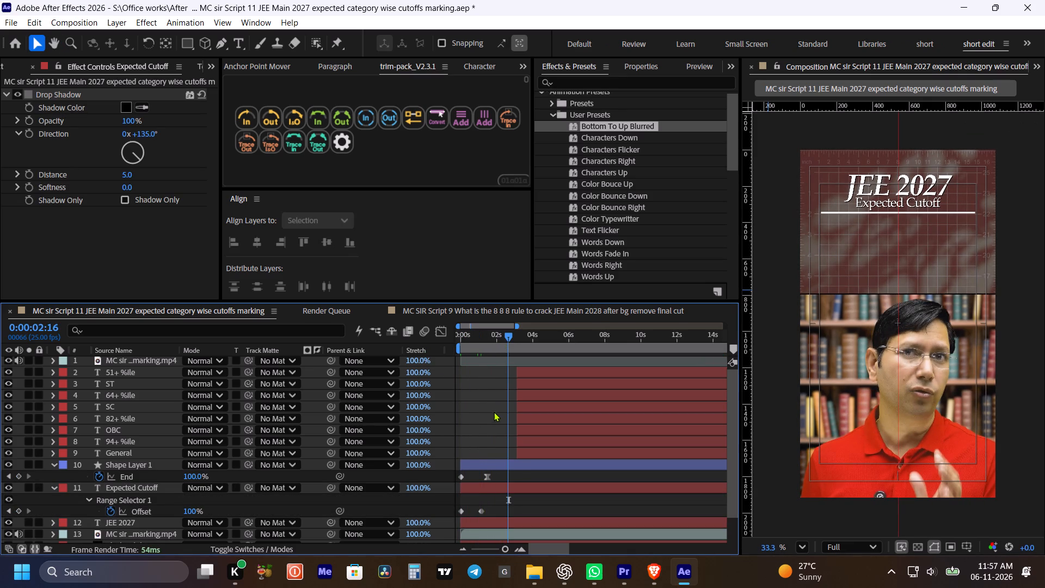
{"action": "left_click", "coordinate": [492, 414]}
Move the eight category and percentile text layers, General through 51+ %ile, to start at 0:00:00:19.
{"action": "key", "text": "m"}
{"action": "left_click_drag", "start_coordinate": [502, 338], "coordinate": [489, 339]}
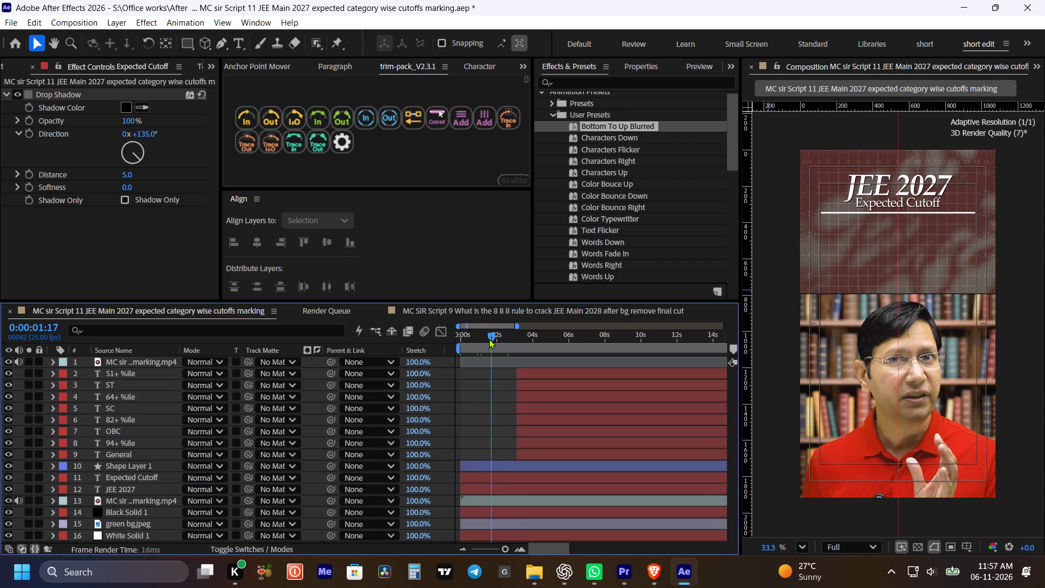
{"action": "left_click_drag", "start_coordinate": [489, 339], "coordinate": [474, 339]}
{"action": "left_click", "coordinate": [527, 450]}
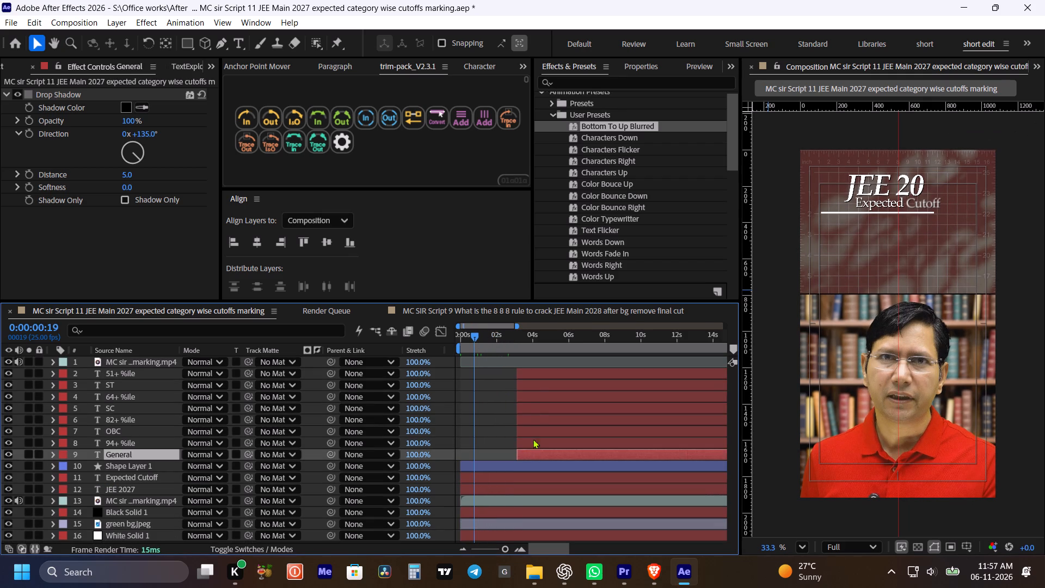
{"action": "left_click", "coordinate": [534, 372], "text": "shift"}
{"action": "key", "text": "bracketleft"}
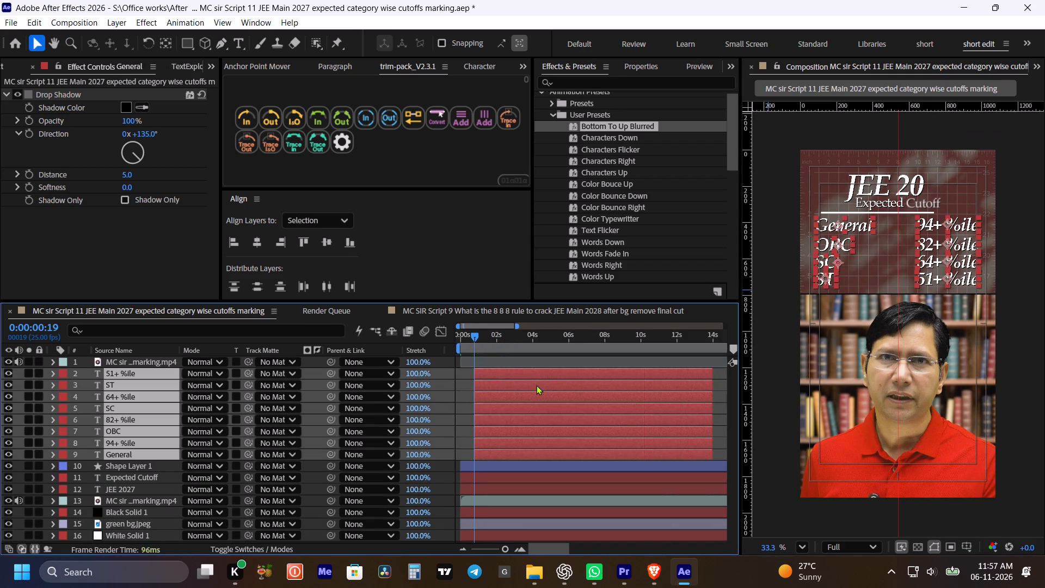
Extend the ends of the eight category and percentile layers to about 18 seconds, and preview their entry timing.
{"action": "scroll", "coordinate": [536, 385], "scroll_direction": "down", "scroll_amount": 2, "text": "alt"}
{"action": "left_click_drag", "start_coordinate": [546, 397], "coordinate": [570, 399]}
{"action": "left_click", "coordinate": [593, 475]}
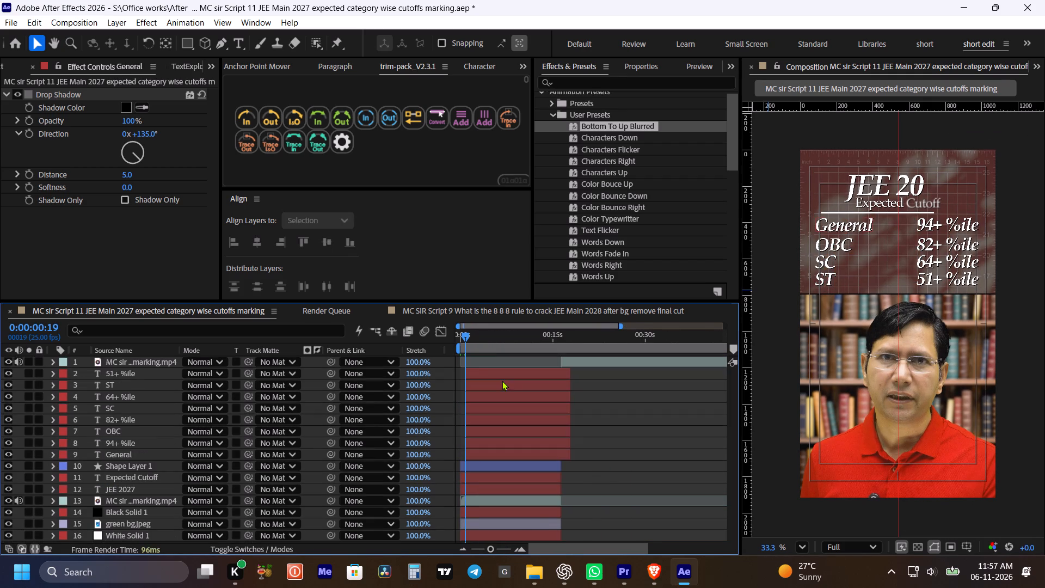
{"action": "left_click_drag", "start_coordinate": [477, 334], "coordinate": [392, 362]}
{"action": "key", "text": "space"}
{"action": "scroll", "coordinate": [460, 403], "scroll_direction": "up", "scroll_amount": 1, "text": "alt"}
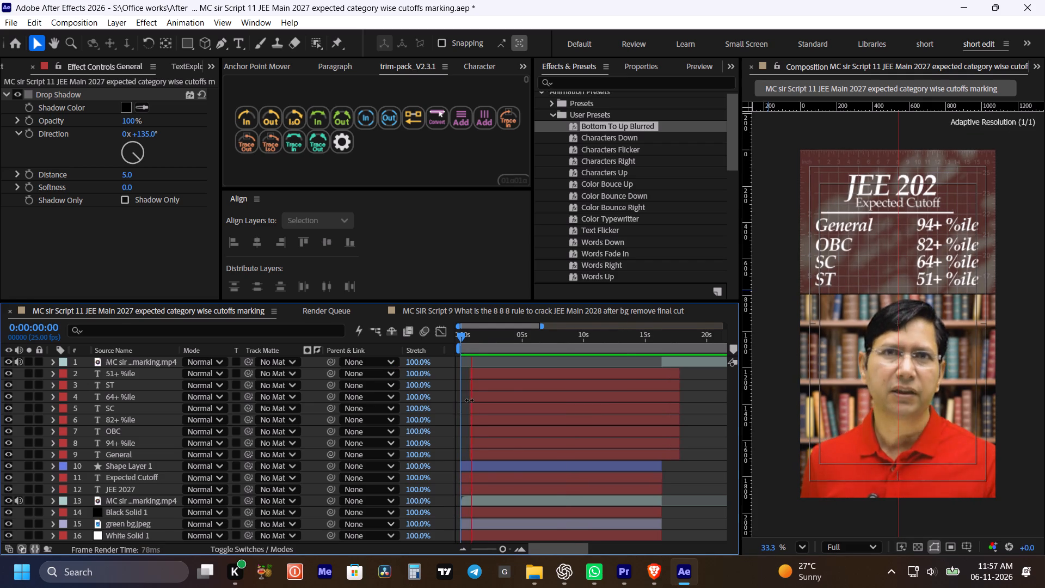
{"action": "scroll", "coordinate": [469, 400], "scroll_direction": "up", "scroll_amount": 2, "text": "alt"}
{"action": "key", "text": "space"}
{"action": "scroll", "coordinate": [514, 399], "scroll_direction": "down", "scroll_amount": 2, "text": "alt"}
Apply the Bottom To Up Blurred user preset to all eight category and percentile layers at 0:00:00:19.
{"action": "left_click", "coordinate": [481, 337], "text": "shift"}
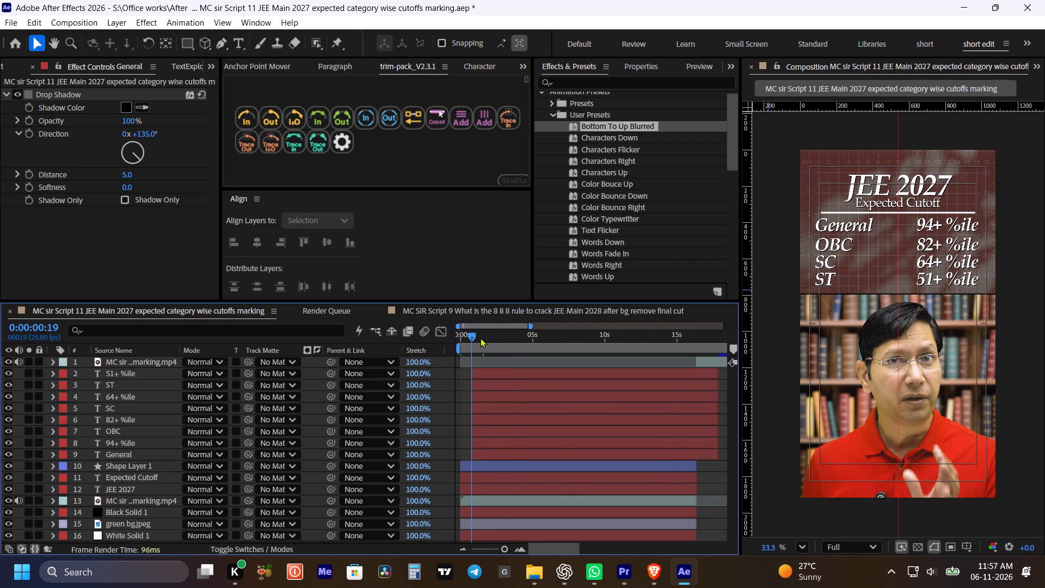
{"action": "left_click", "coordinate": [484, 372]}
{"action": "left_click", "coordinate": [493, 465], "text": "shift"}
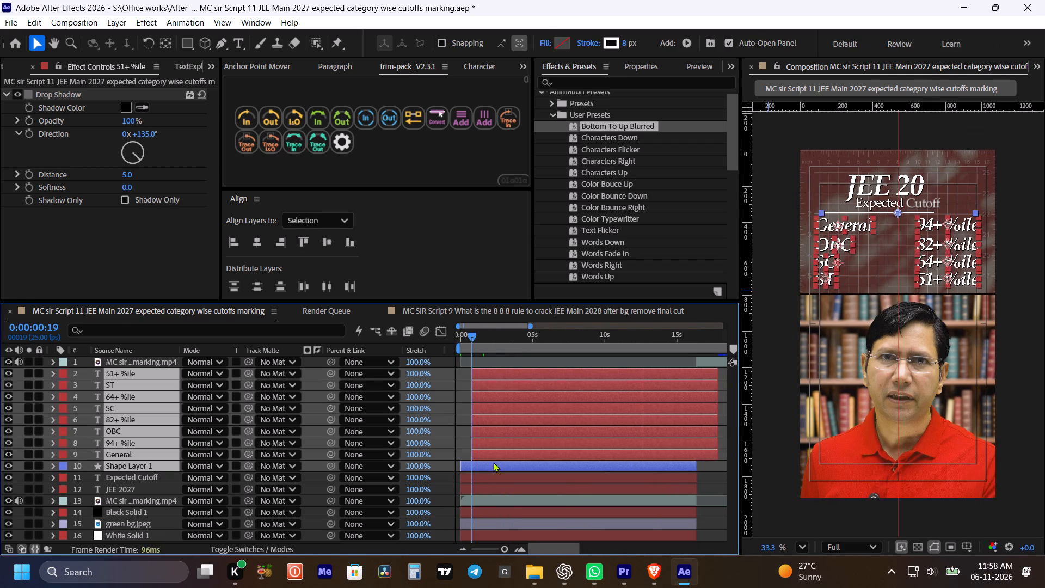
{"action": "left_click", "coordinate": [487, 463], "text": "ctrl"}
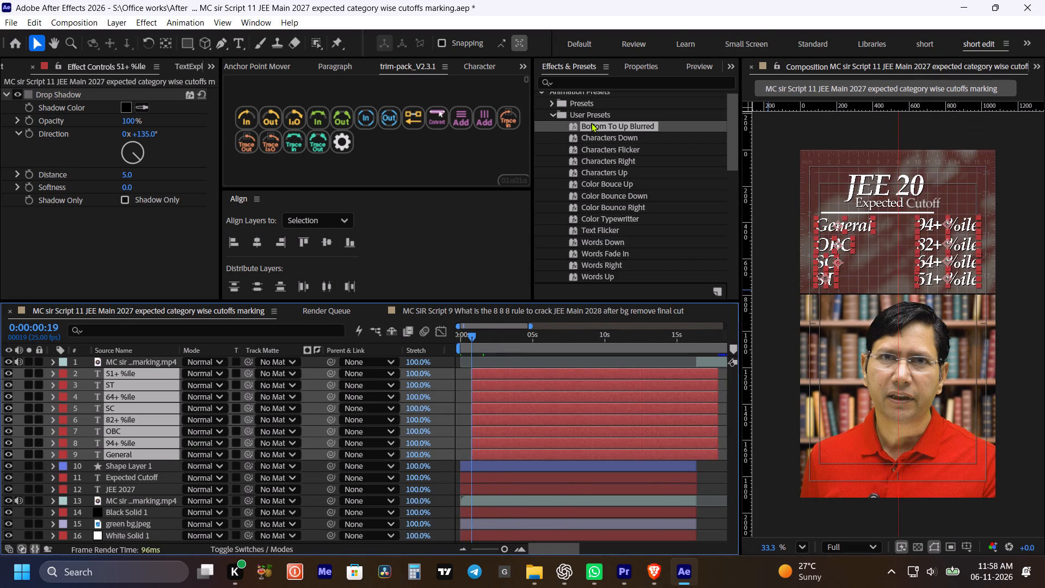
{"action": "double_click", "coordinate": [591, 122]}
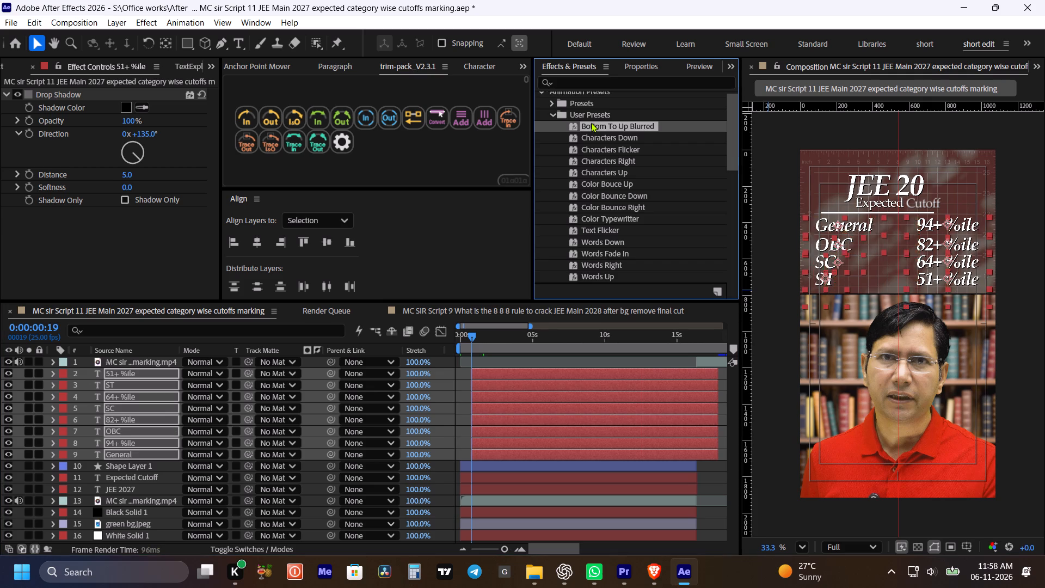
Shorten the eight category and percentile animations by moving their last Offset keyframes to about 1.6 seconds, and preview the opening.
{"action": "key", "text": "u"}
{"action": "key", "text": "u"}
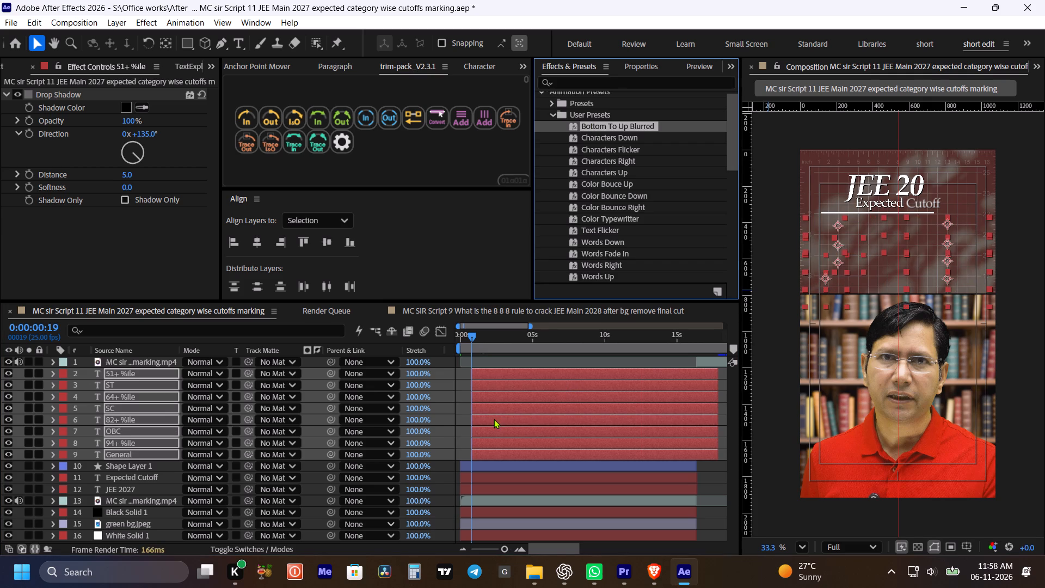
{"action": "left_click", "coordinate": [492, 450]}
{"action": "left_click", "coordinate": [491, 467]}
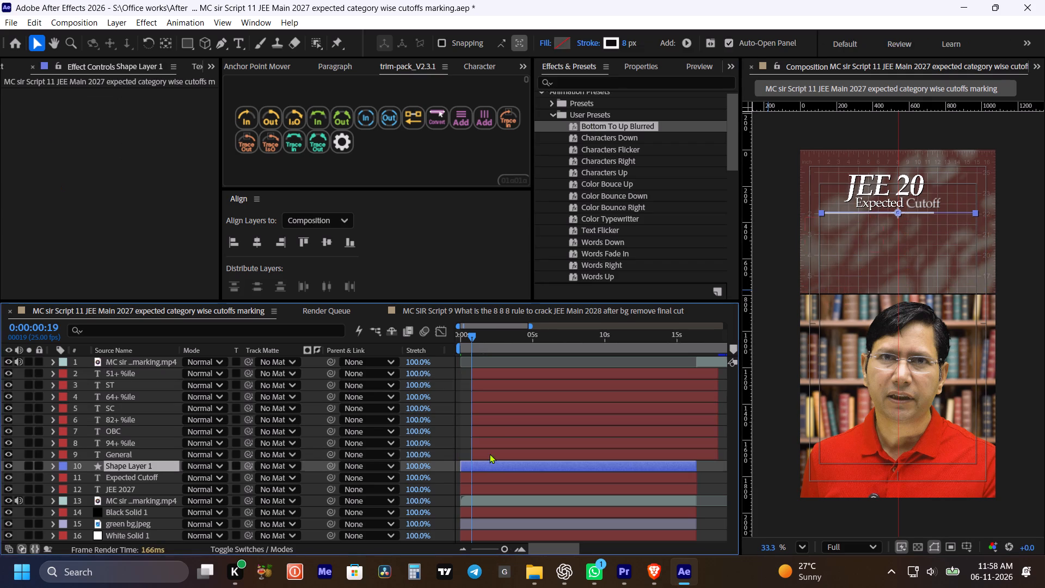
{"action": "left_click", "coordinate": [489, 454]}
{"action": "left_click", "coordinate": [483, 370], "text": "shift"}
{"action": "key", "text": "u"}
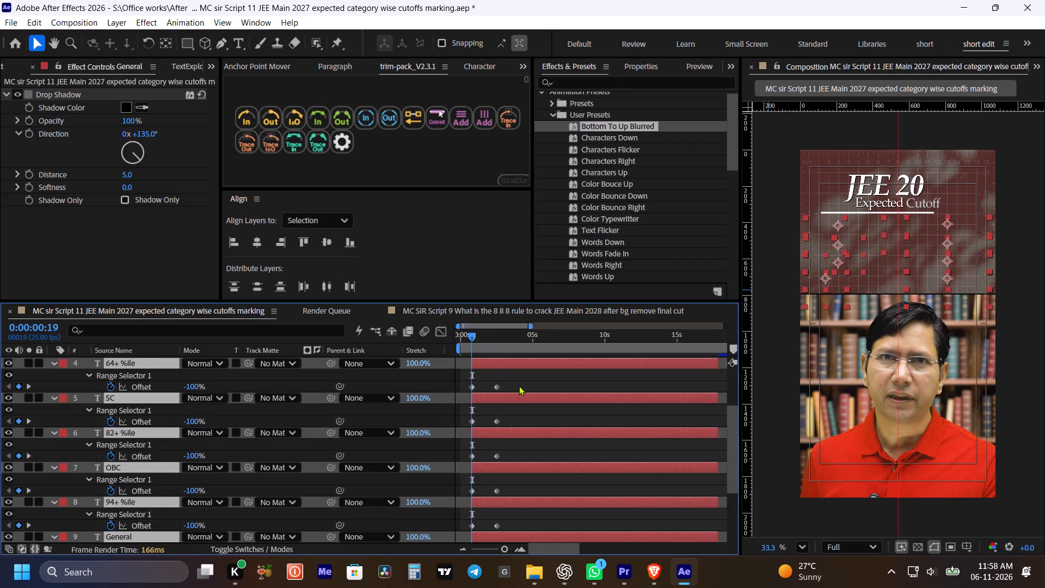
{"action": "key", "text": "grave"}
{"action": "left_click_drag", "start_coordinate": [512, 146], "coordinate": [488, 395]}
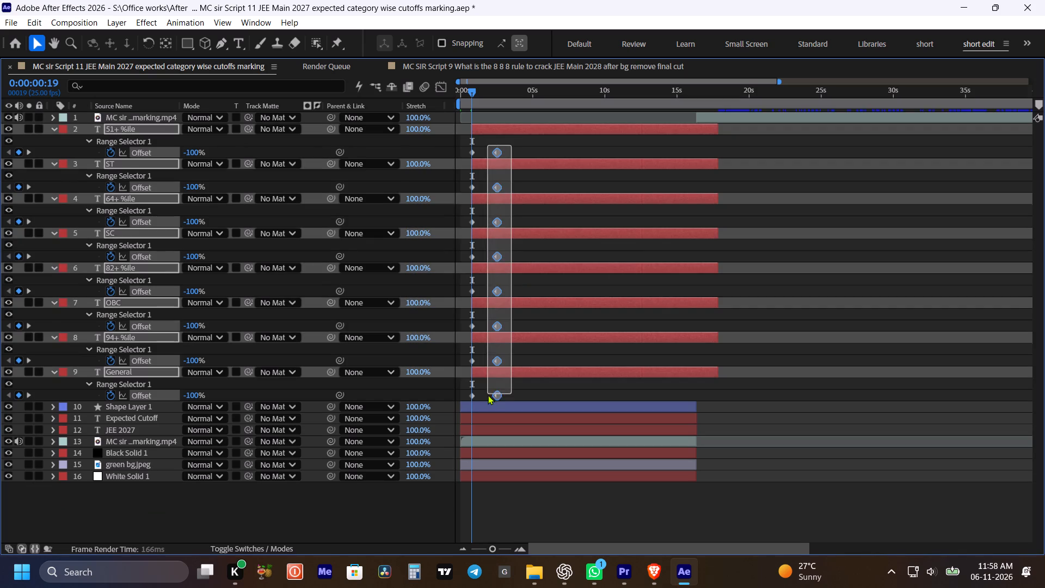
{"action": "left_click_drag", "start_coordinate": [488, 395], "coordinate": [487, 396]}
{"action": "scroll", "coordinate": [482, 177], "scroll_direction": "up", "scroll_amount": 2, "text": "alt"}
{"action": "key", "text": "space"}
{"action": "left_click_drag", "start_coordinate": [478, 183], "coordinate": [558, 204]}
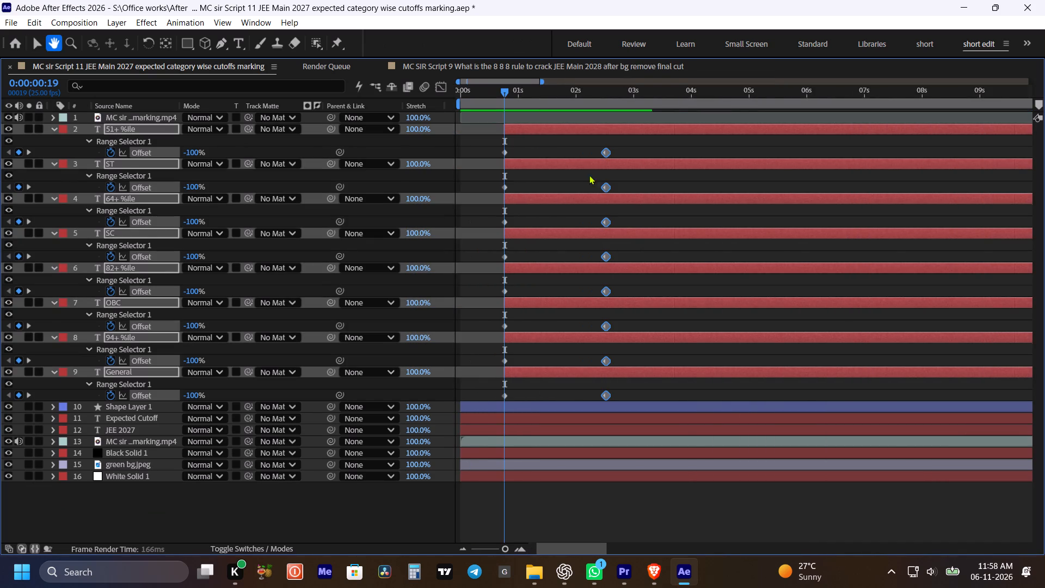
{"action": "left_click_drag", "start_coordinate": [604, 151], "coordinate": [551, 160]}
{"action": "key", "text": "grave"}
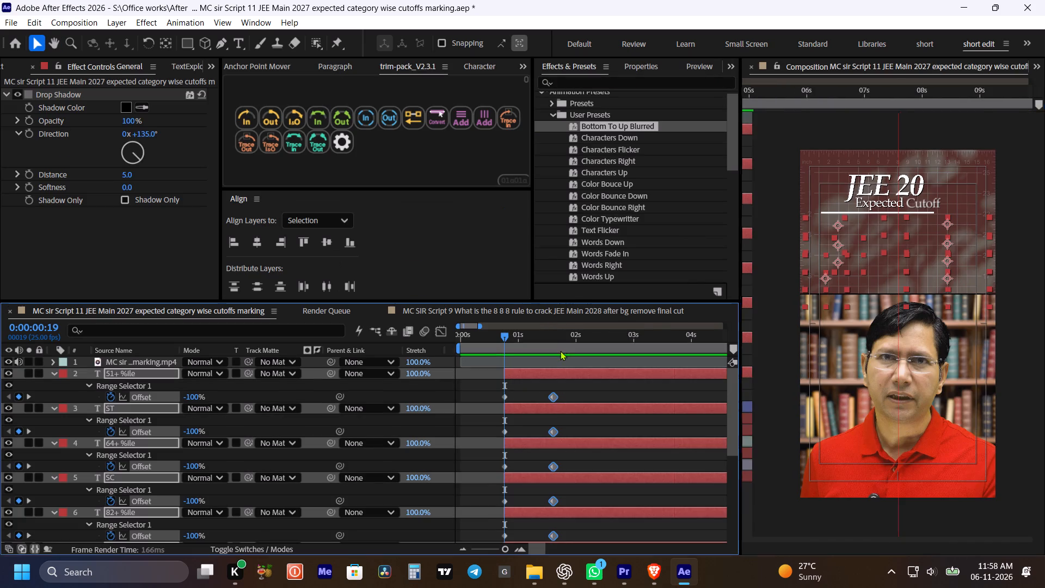
{"action": "scroll", "coordinate": [543, 367], "scroll_direction": "down", "scroll_amount": 2, "text": "alt"}
{"action": "left_click", "coordinate": [468, 335]}
{"action": "key", "text": "space"}
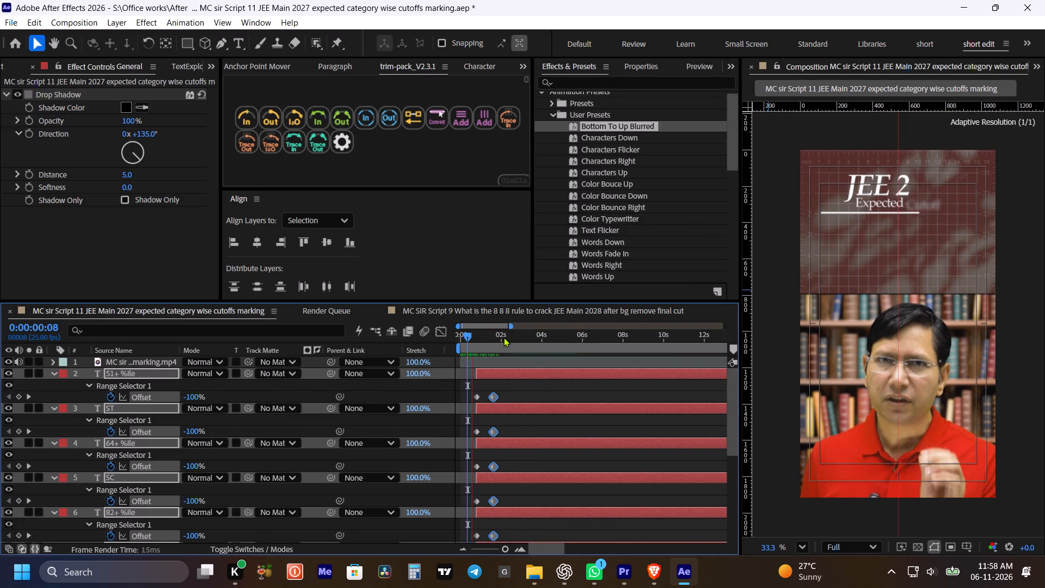
{"action": "key", "text": "space"}
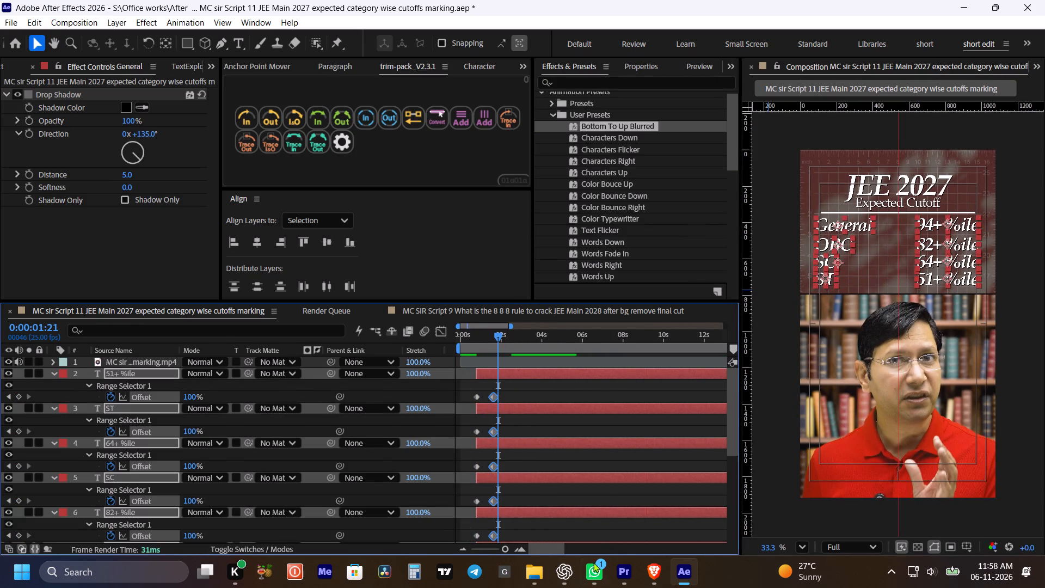
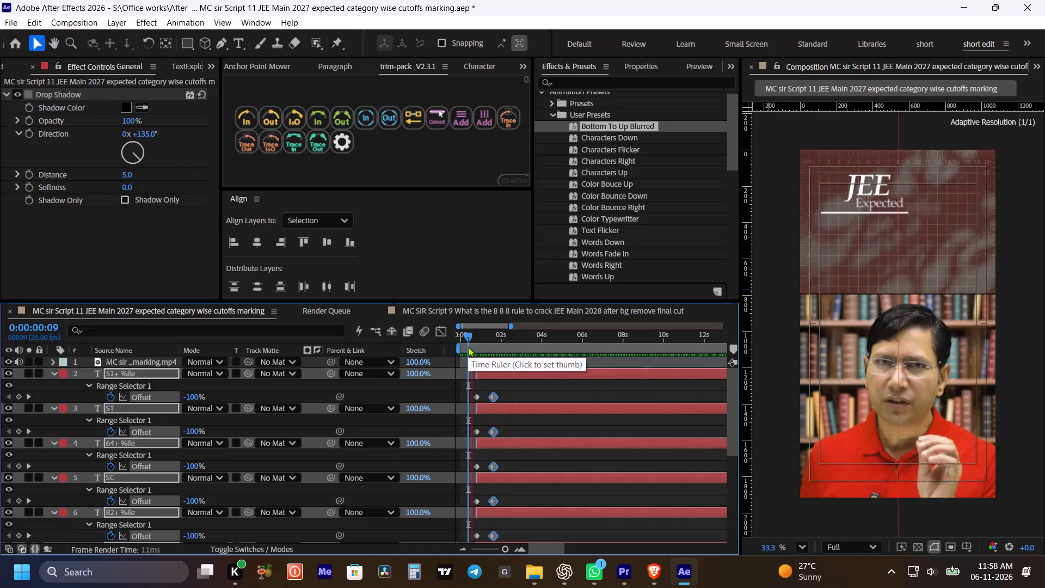
Stagger the eight category and percentile layers from General up to 51+ %ile, each starting about three frames after the previous.
{"action": "key", "text": "space"}
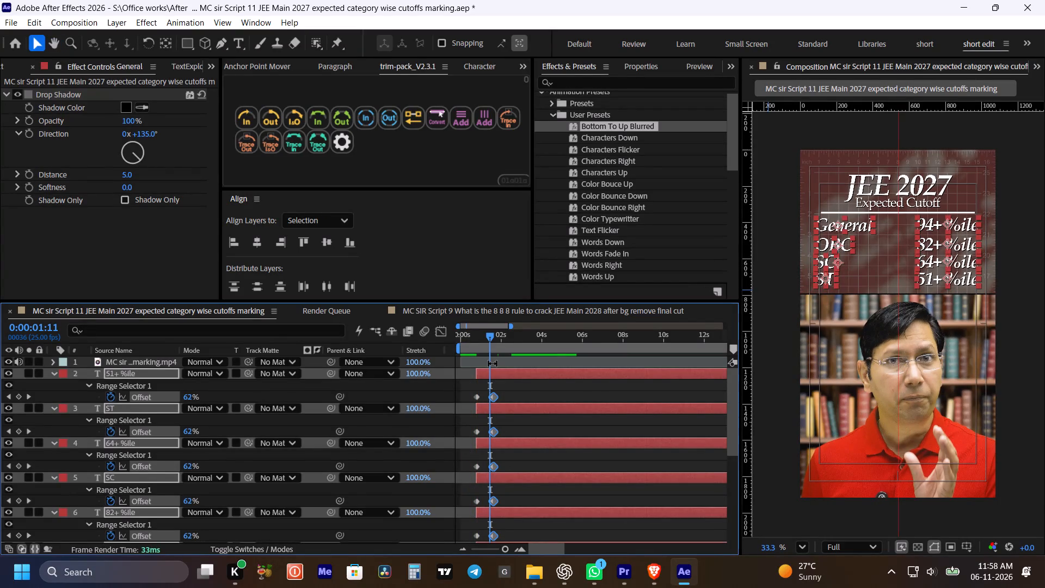
{"action": "key", "text": "grave"}
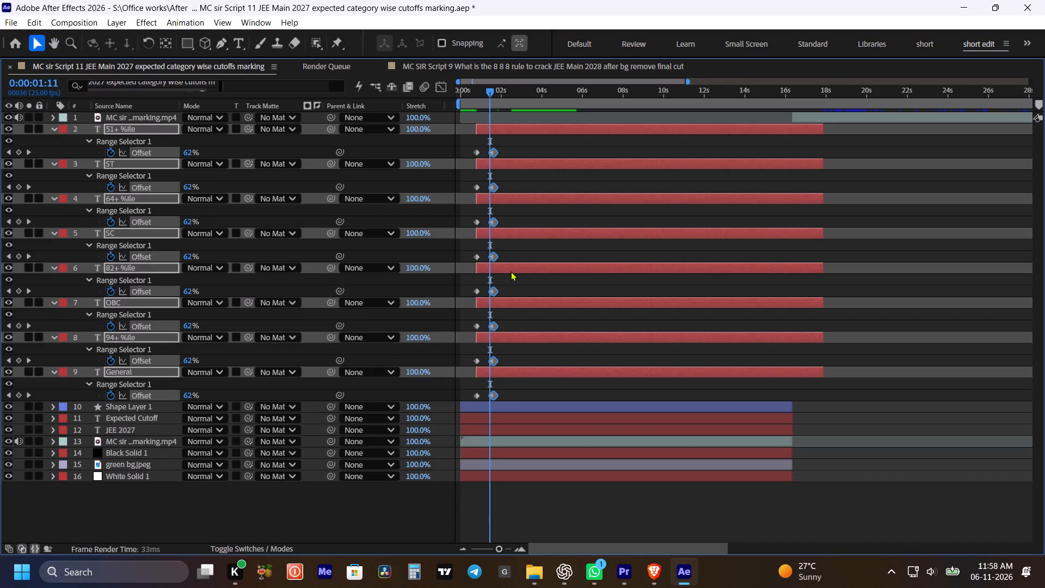
{"action": "key", "text": "grave"}
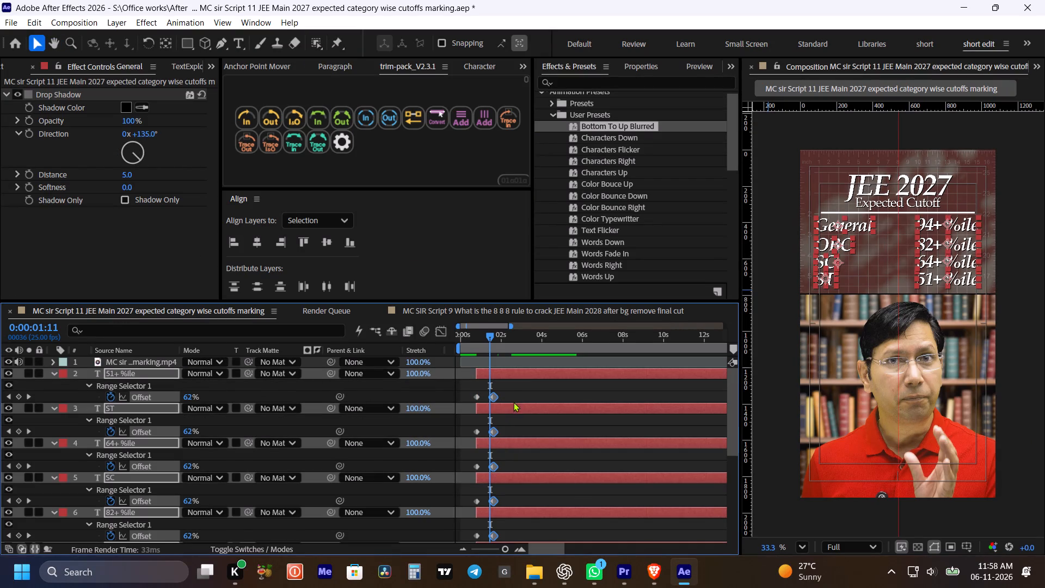
{"action": "left_click", "coordinate": [514, 392]}
{"action": "key", "text": "m"}
{"action": "left_click", "coordinate": [493, 451]}
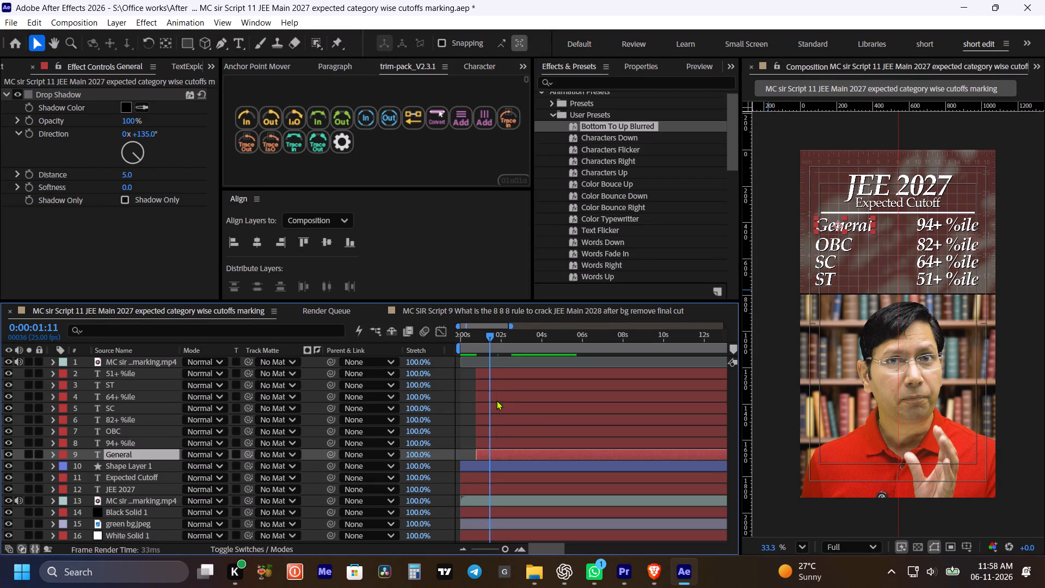
{"action": "left_click", "coordinate": [493, 371], "text": "shift"}
{"action": "scroll", "coordinate": [493, 372], "scroll_direction": "up", "scroll_amount": 1}
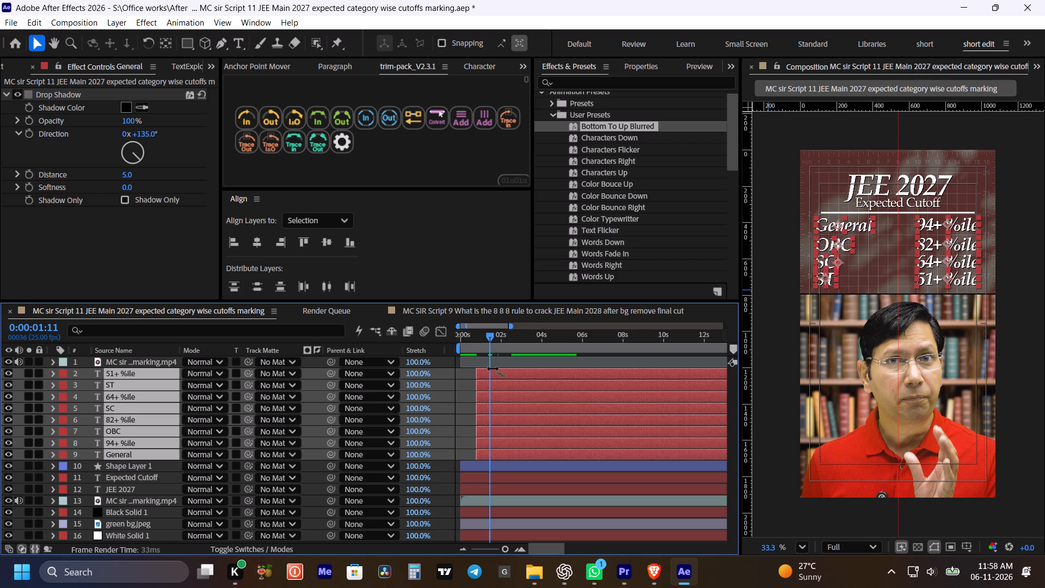
{"action": "left_click_drag", "start_coordinate": [493, 372], "coordinate": [512, 381], "text": "ctrl+alt"}
Preview the opening from the start to check the staggered entrance of the category and percentile rows.
{"action": "left_click_drag", "start_coordinate": [476, 338], "coordinate": [461, 336]}
{"action": "key", "text": "space"}
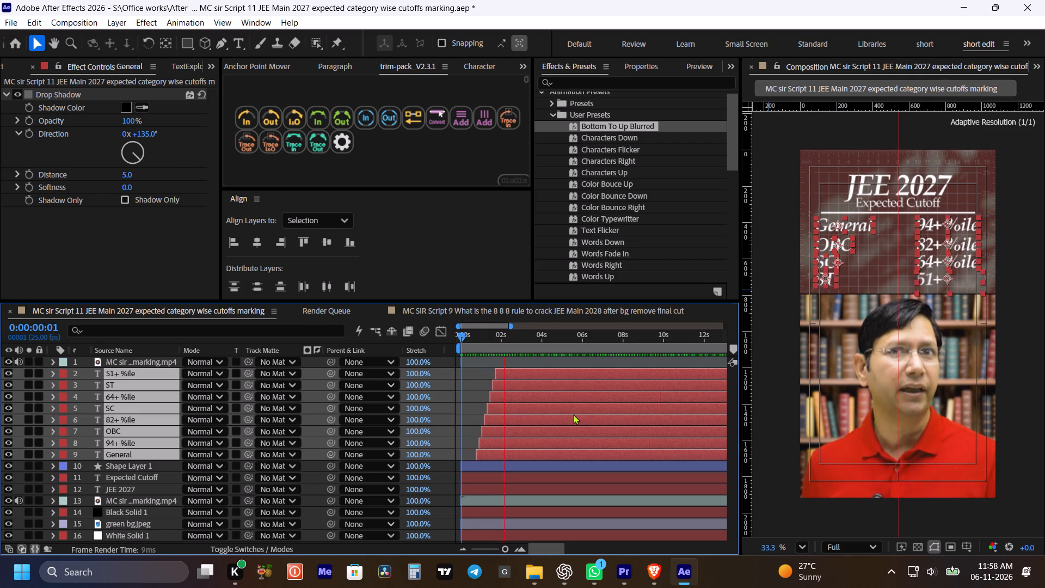
{"action": "key", "text": "space"}
{"action": "key", "text": "space"}
{"action": "key", "text": "space"}
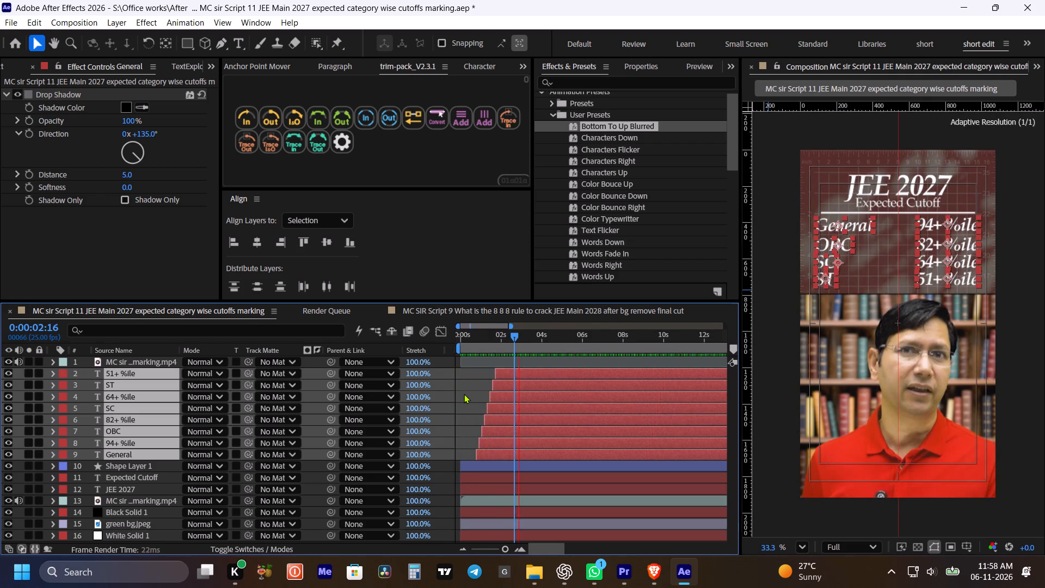
{"action": "left_click", "coordinate": [464, 394]}
{"action": "key", "text": "space"}
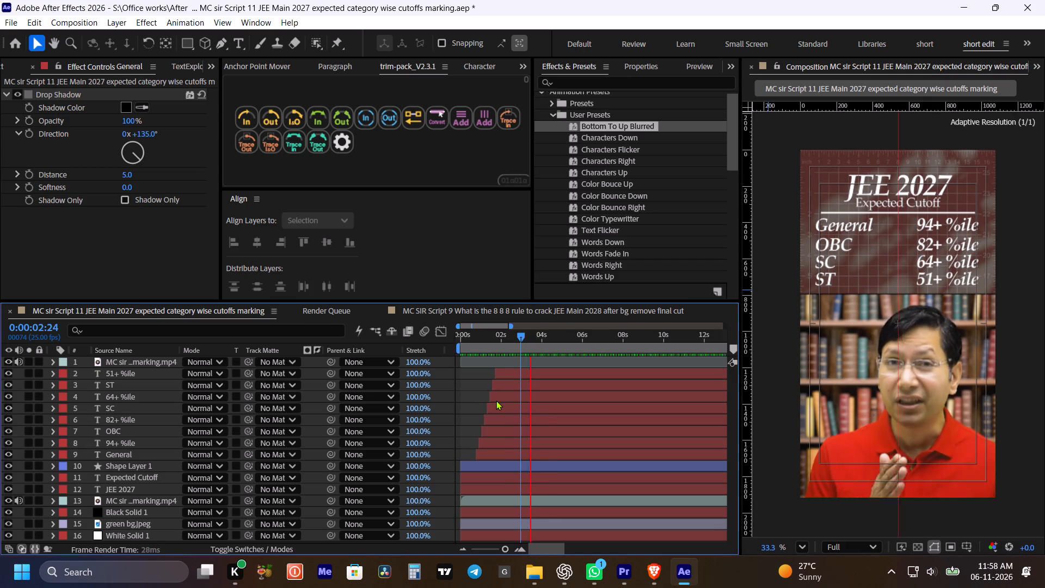
{"action": "key", "text": "space"}
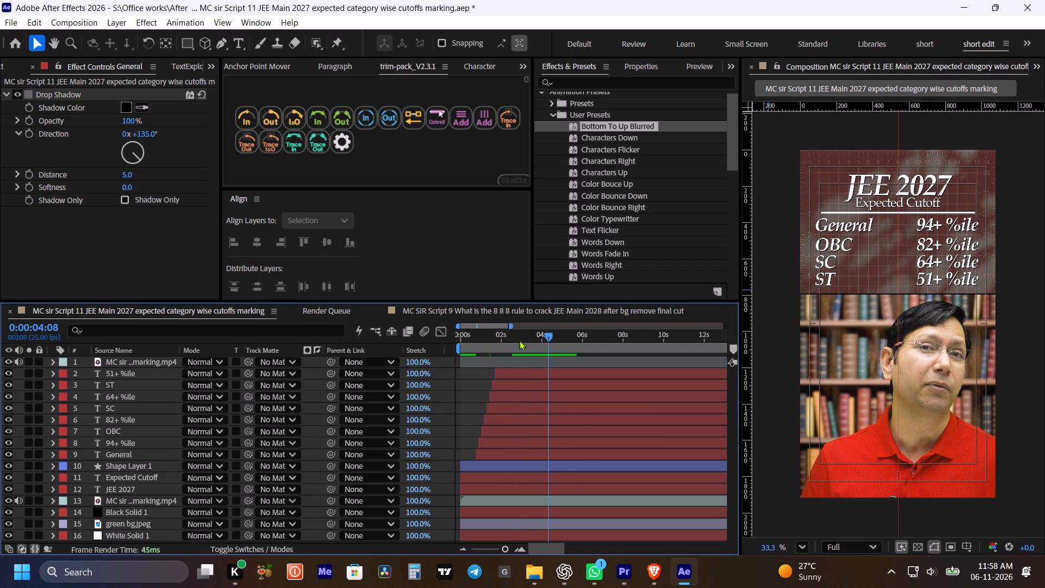
{"action": "left_click", "coordinate": [519, 340]}
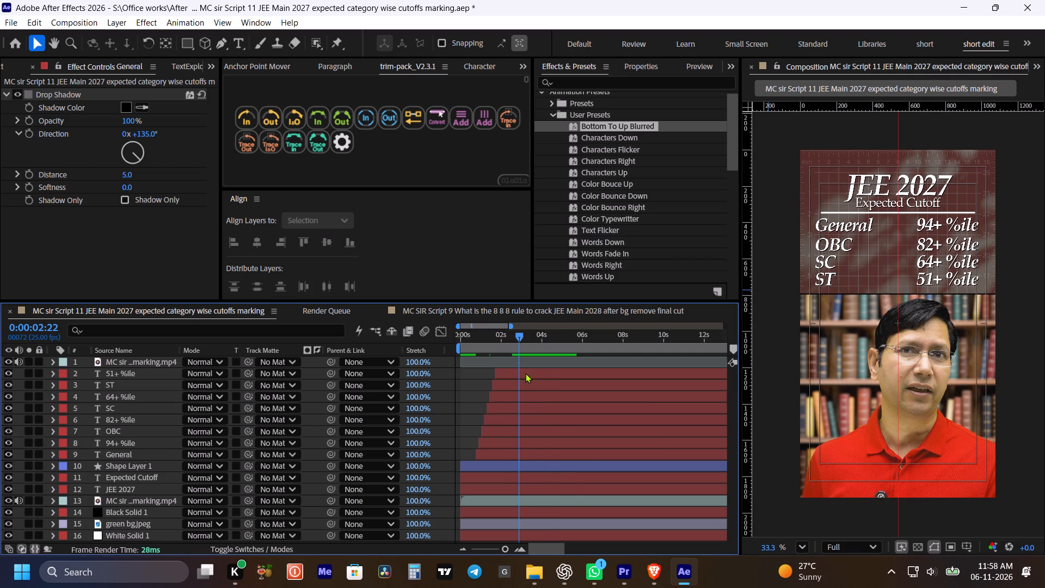
Save the project.
{"action": "left_click", "coordinate": [525, 373]}
{"action": "left_click", "coordinate": [526, 458], "text": "shift"}
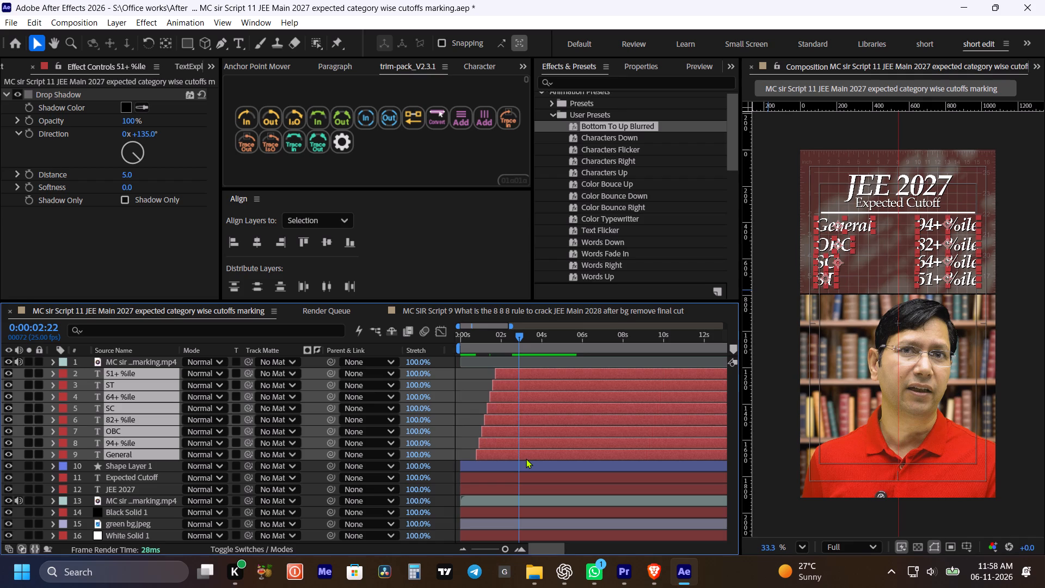
{"action": "key", "text": "ctrl+s"}
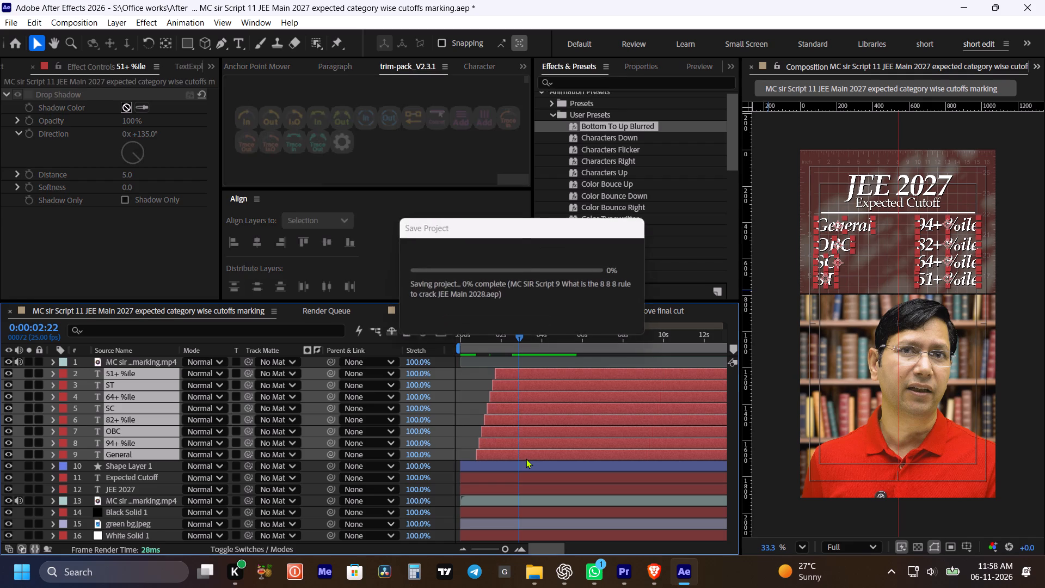
{"action": "left_click", "coordinate": [463, 405]}
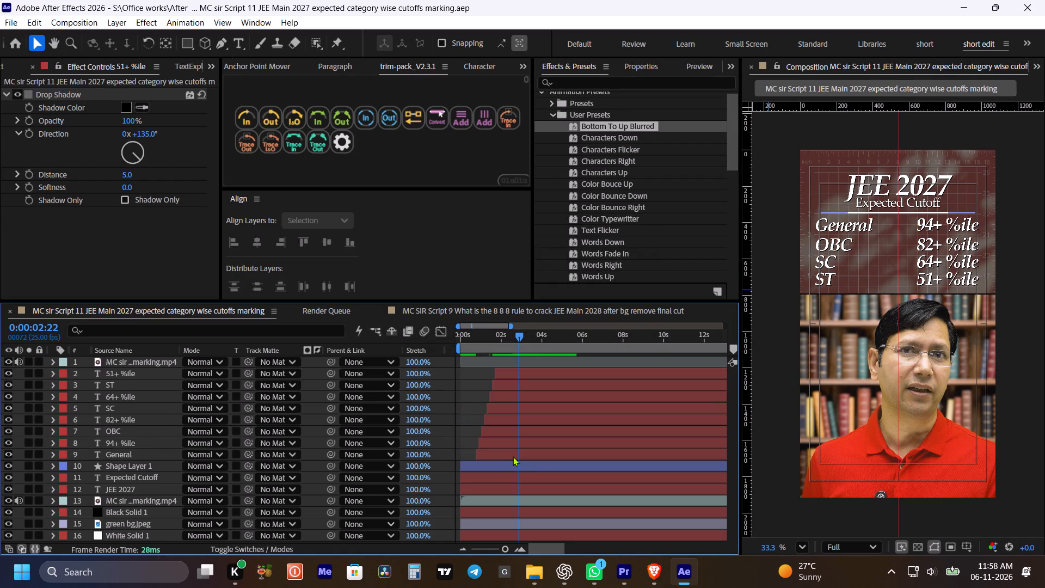
Apply the Mosaic effect to the General layer with 536 horizontal blocks and 79 vertical blocks.
{"action": "left_click", "coordinate": [513, 456]}
{"action": "key", "text": "ctrl+space"}
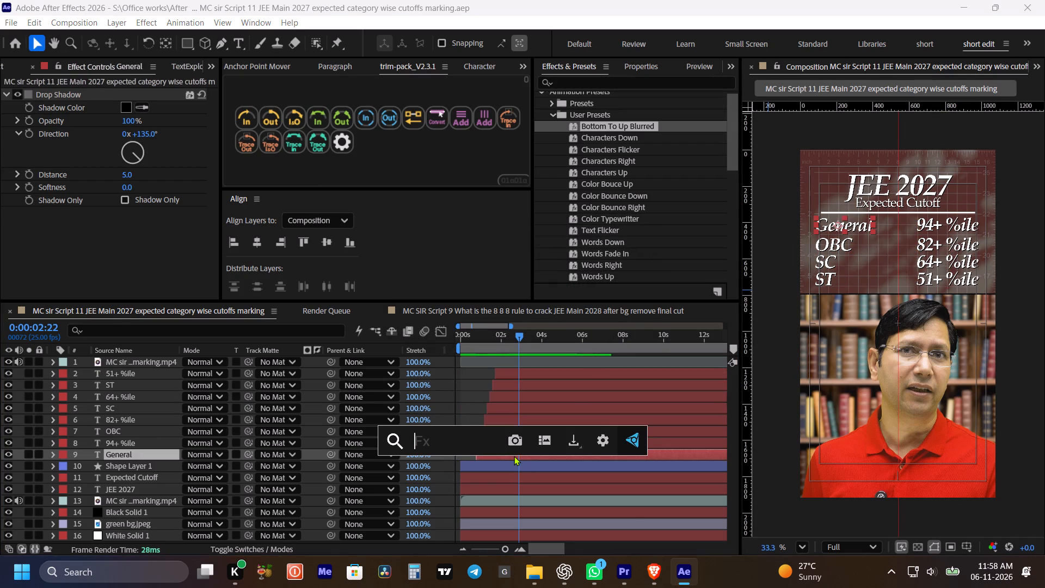
{"action": "type", "text": "mos"}
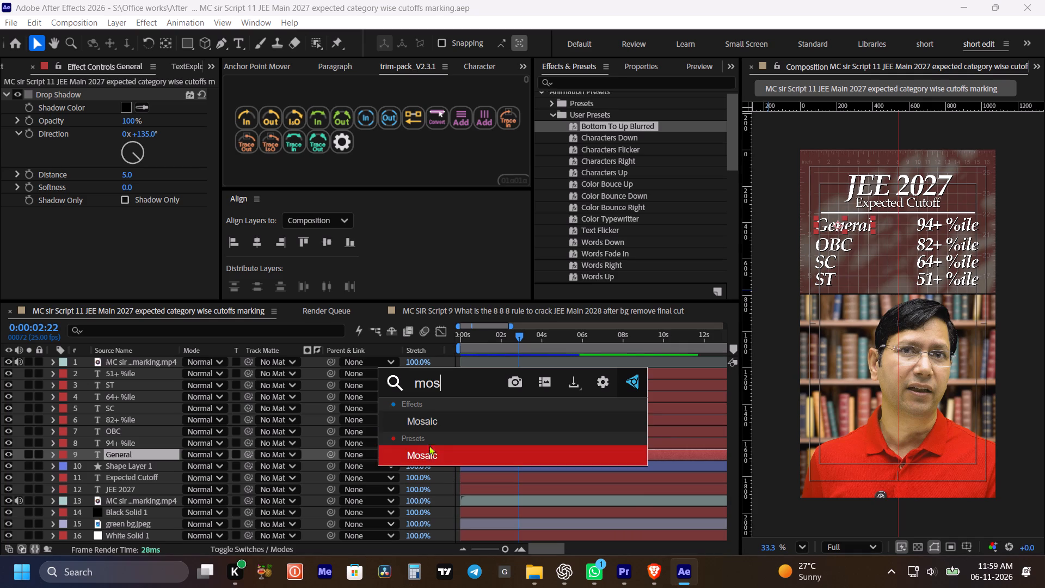
{"action": "left_click", "coordinate": [430, 426]}
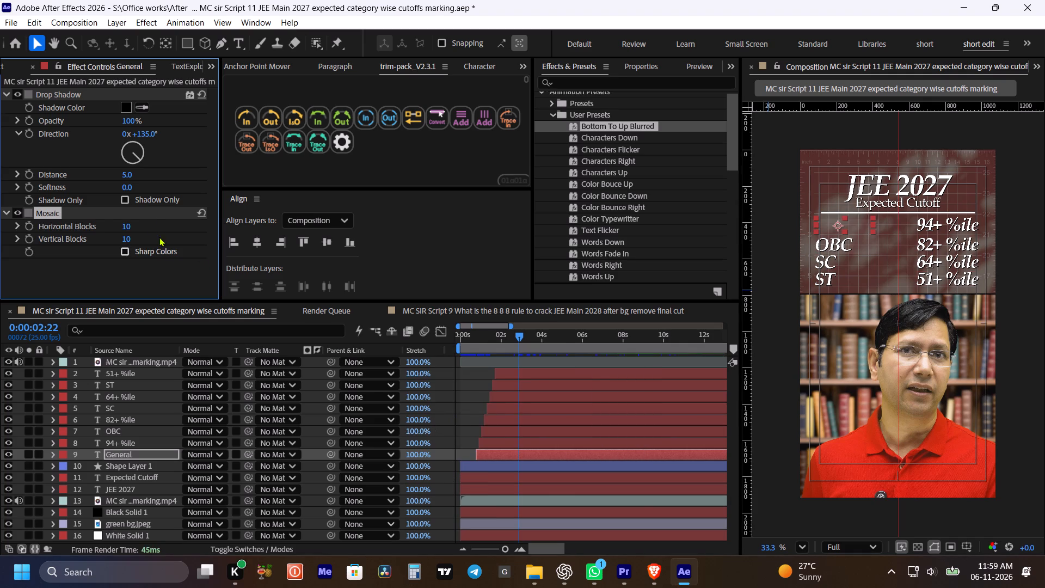
{"action": "left_click_drag", "start_coordinate": [127, 226], "coordinate": [147, 227]}
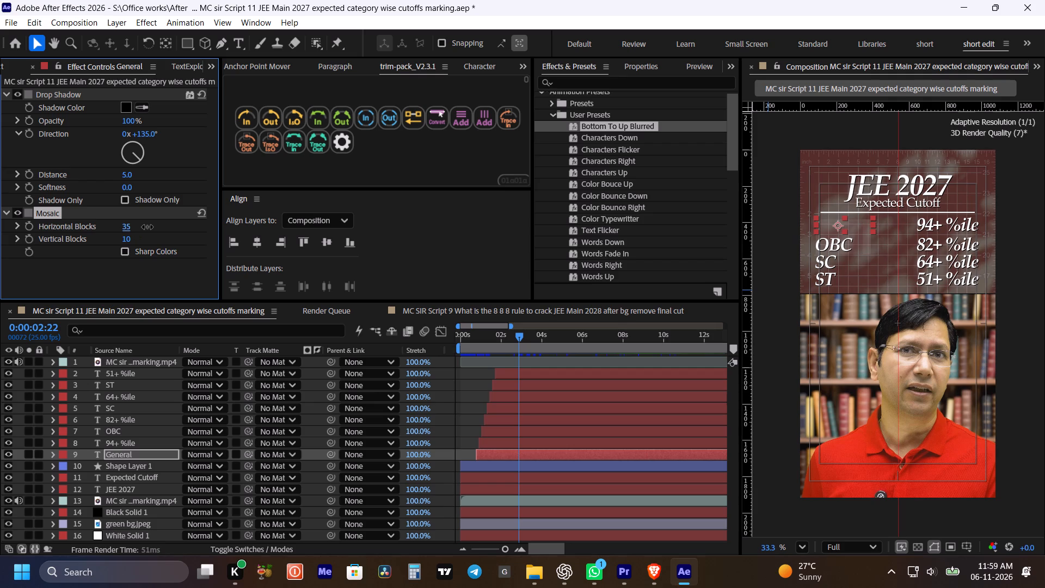
{"action": "left_click_drag", "start_coordinate": [147, 227], "coordinate": [470, 209]}
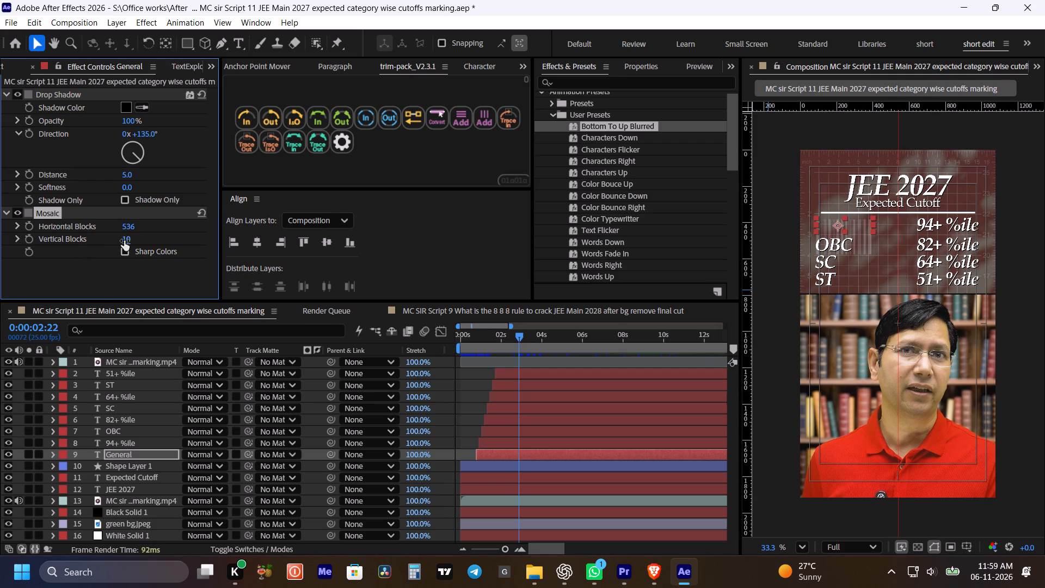
{"action": "left_click_drag", "start_coordinate": [124, 240], "coordinate": [162, 229]}
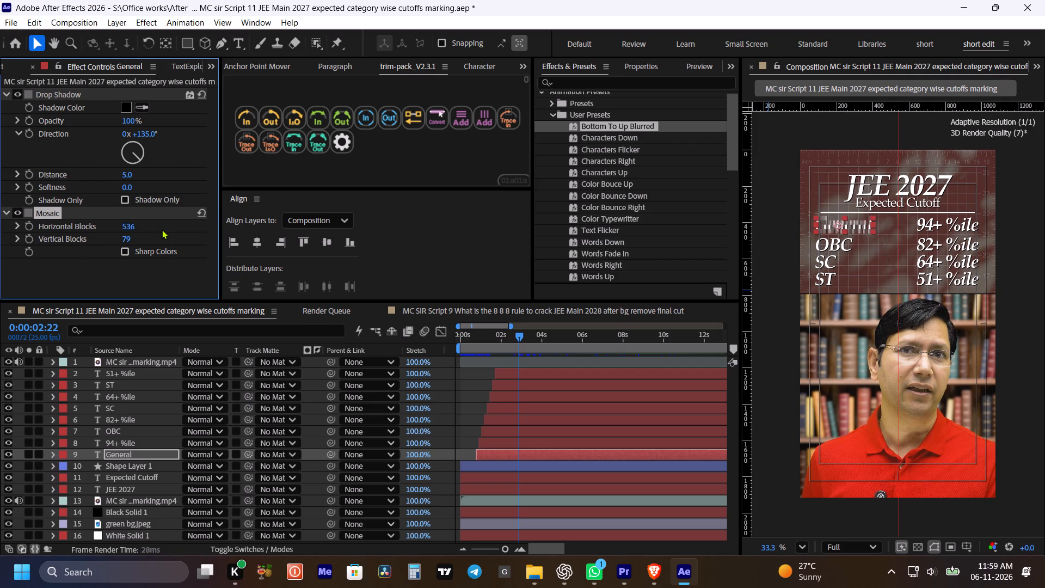
Move the Mosaic effect from the General layer to the 94+ %ile layer.
{"action": "left_click", "coordinate": [47, 214]}
{"action": "key", "text": "ctrl+x"}
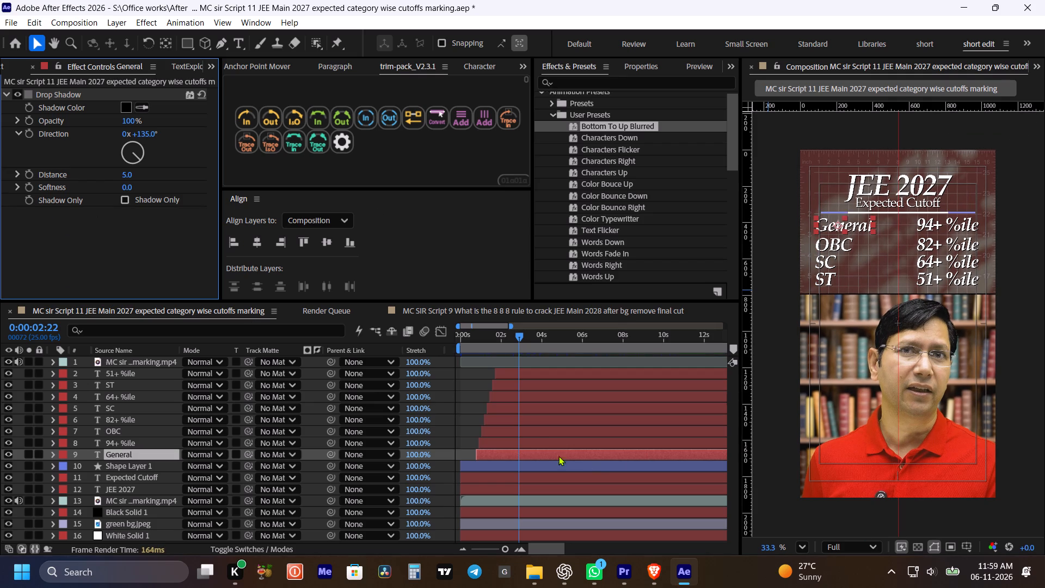
{"action": "left_click", "coordinate": [539, 441]}
{"action": "key", "text": "ctrl+v"}
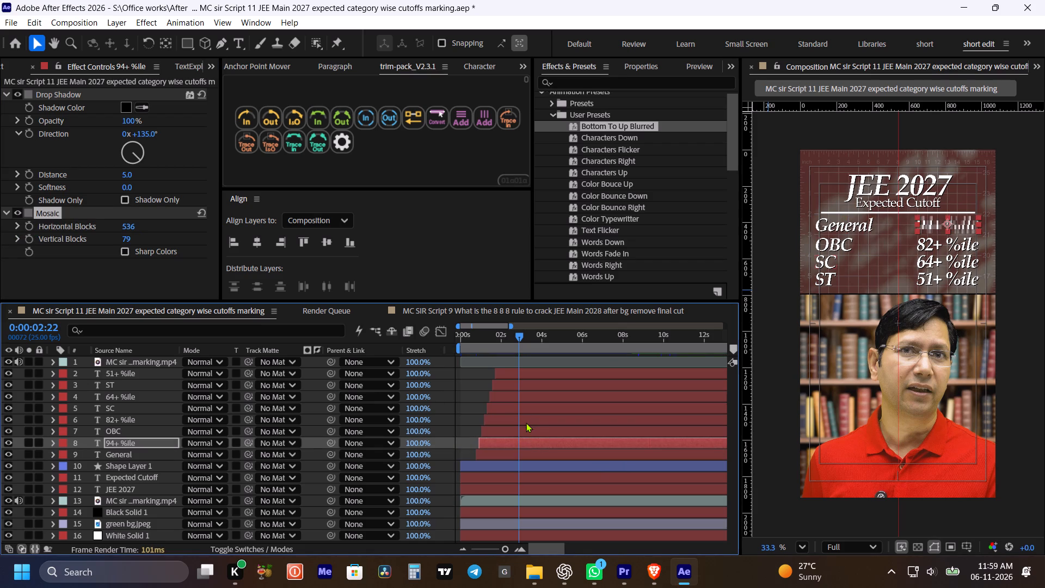
Preview the opening from 0:00:00:06 to check the mosaic on the 94+ %ile text.
{"action": "left_click_drag", "start_coordinate": [484, 339], "coordinate": [465, 340]}
{"action": "key", "text": "space"}
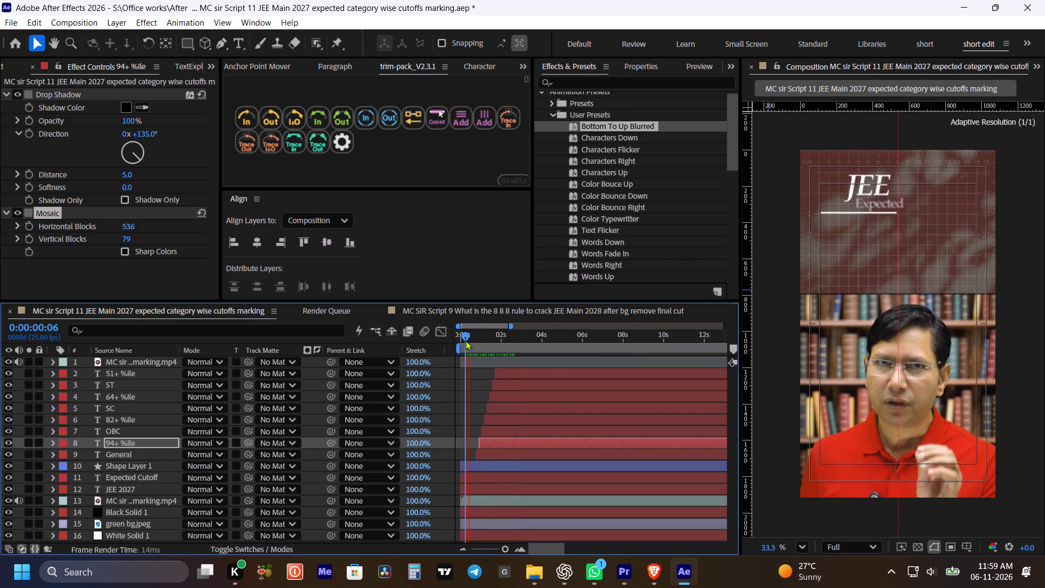
{"action": "key", "text": "space"}
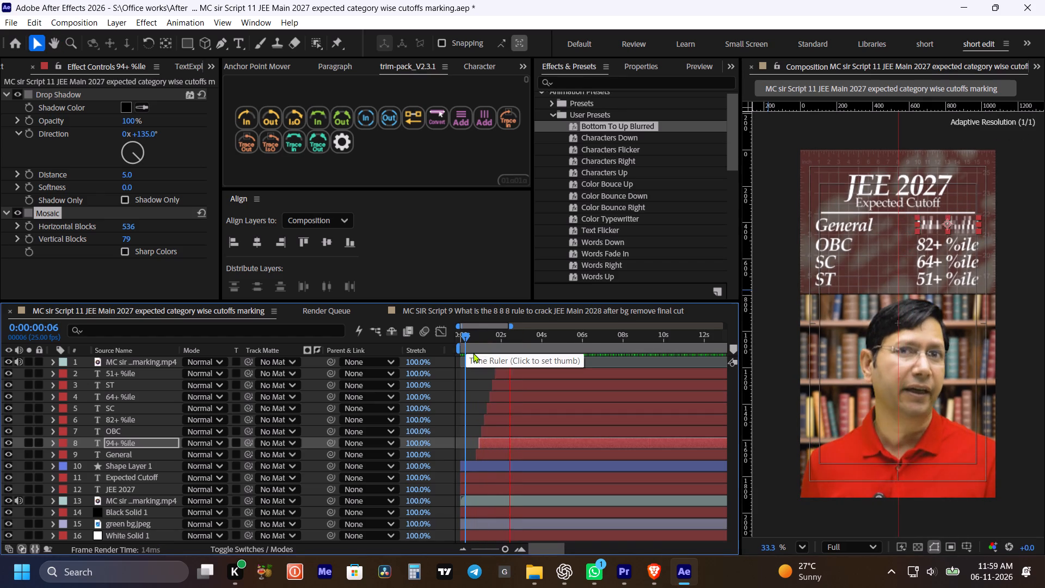
Copy the Mosaic effect from the 94+ %ile layer.
{"action": "left_click", "coordinate": [55, 211]}
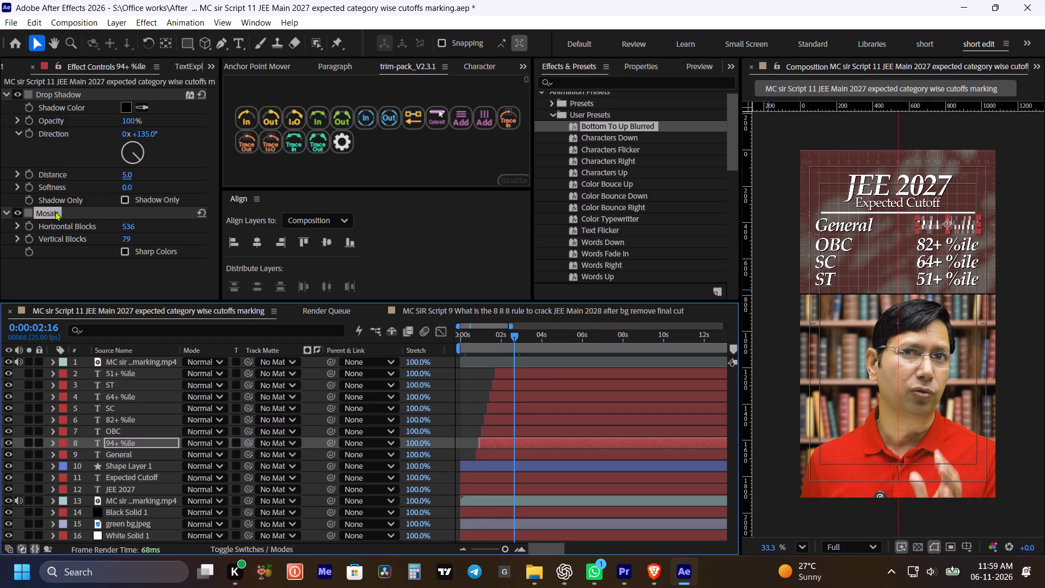
{"action": "key", "text": "ctrl+c"}
{"action": "key", "text": "ctrl+c"}
{"action": "key", "text": "ctrl+c"}
{"action": "key", "text": "ctrl+c"}
{"action": "key", "text": "ctrl+c"}
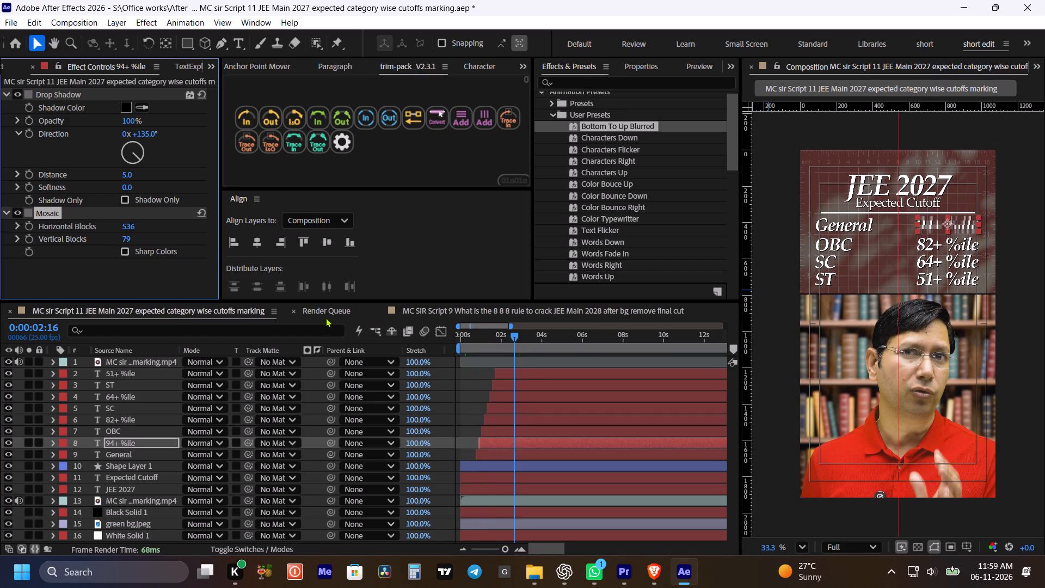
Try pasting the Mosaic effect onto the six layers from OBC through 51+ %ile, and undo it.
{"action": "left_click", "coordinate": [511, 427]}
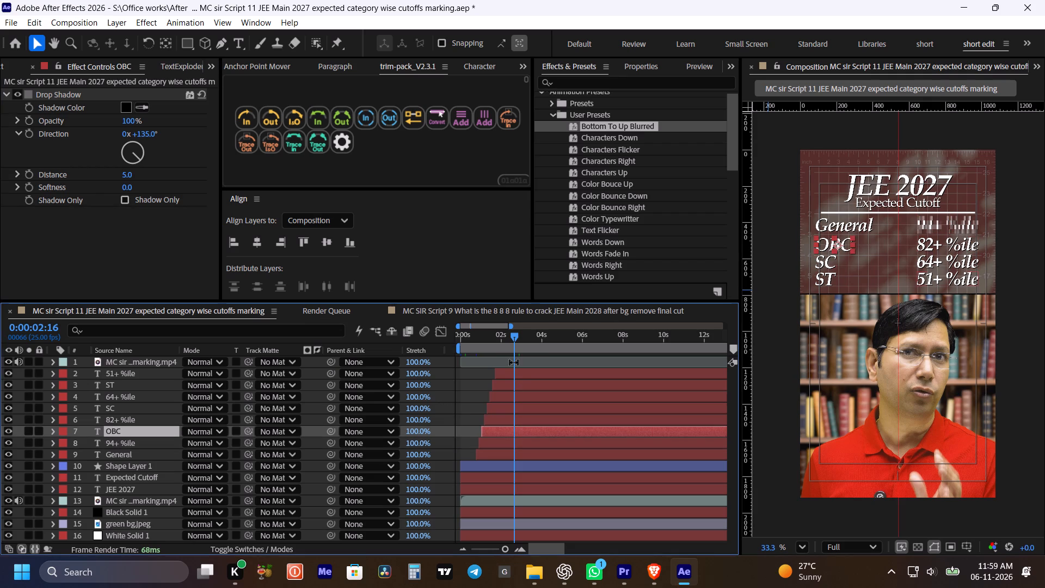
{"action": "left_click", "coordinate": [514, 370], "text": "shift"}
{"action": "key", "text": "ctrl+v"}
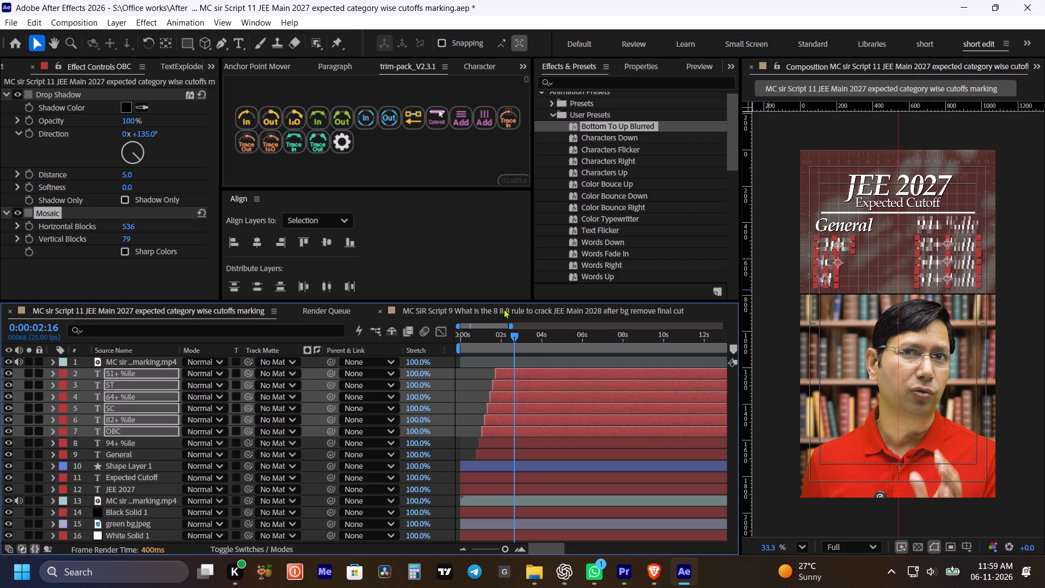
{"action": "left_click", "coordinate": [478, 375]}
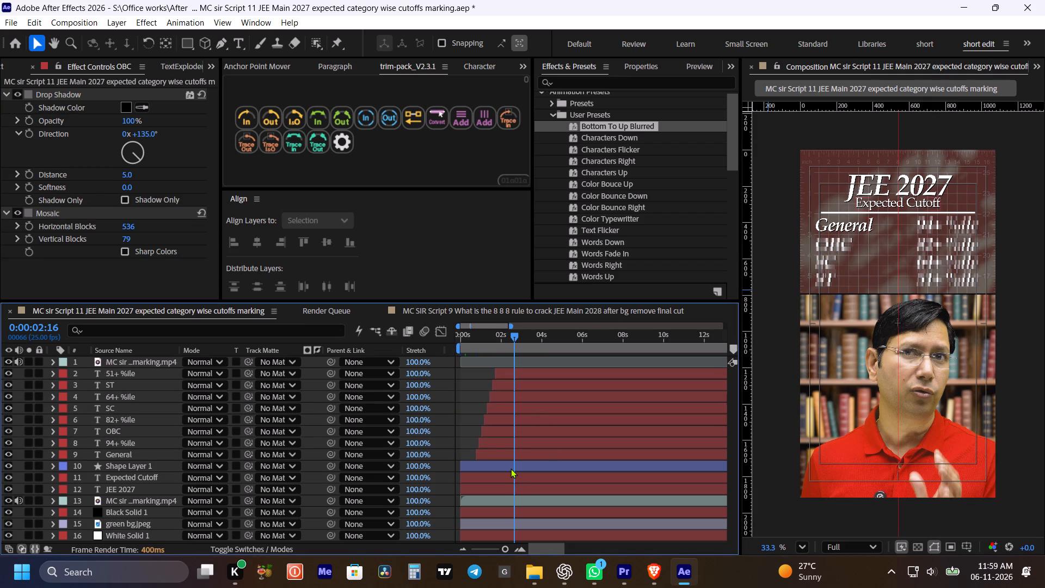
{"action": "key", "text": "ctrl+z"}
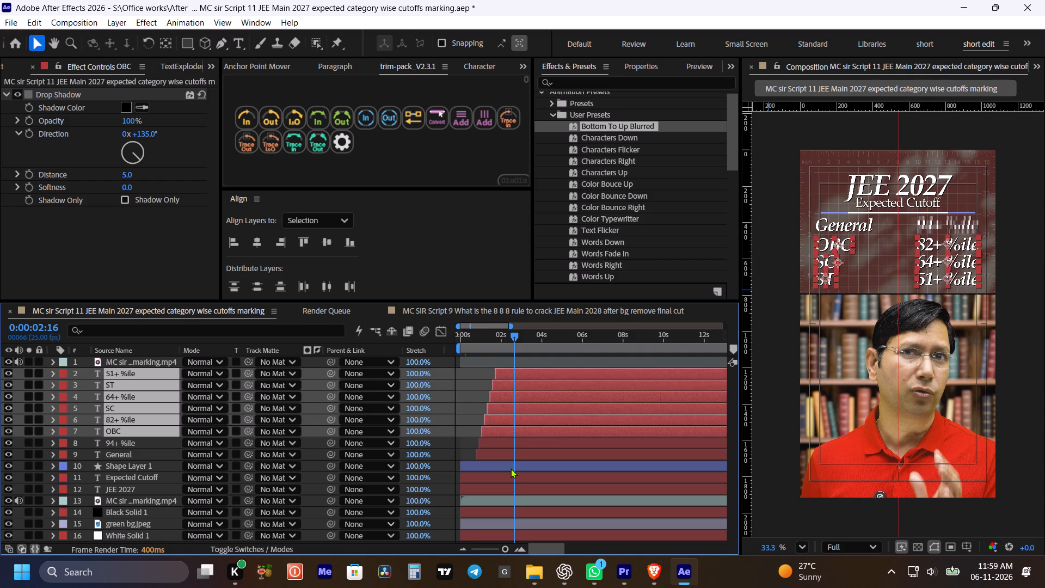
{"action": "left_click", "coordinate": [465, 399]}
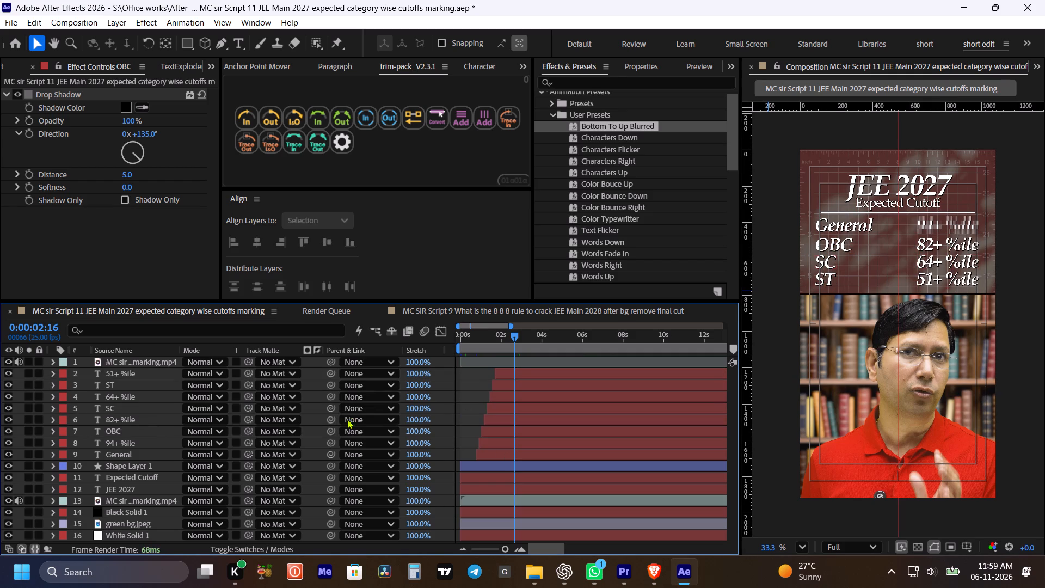
Paste the copied Mosaic effect onto only the 82+ %ile, 64+ %ile and 51+ %ile layers.
{"action": "left_click", "coordinate": [129, 419]}
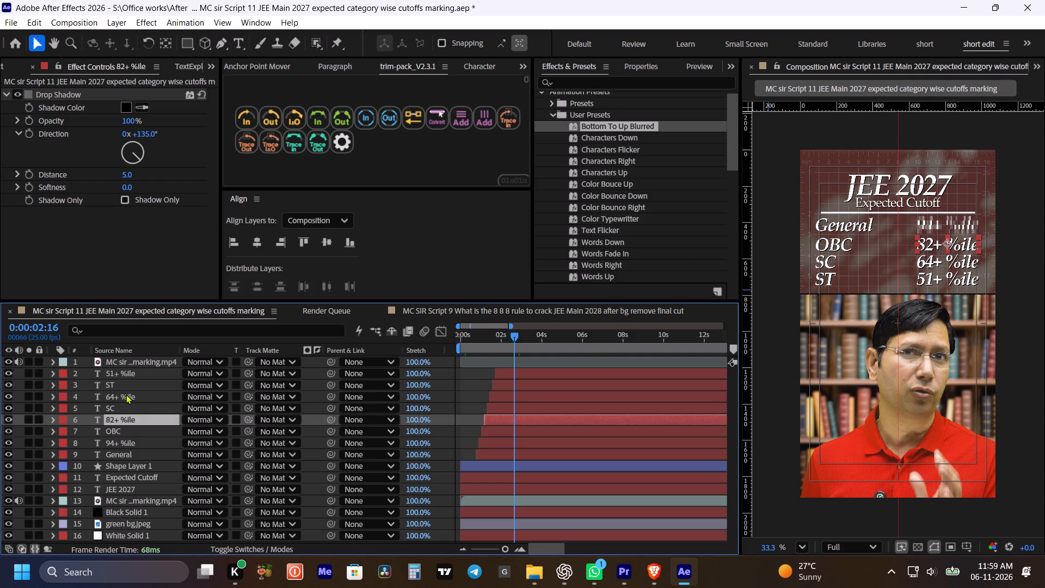
{"action": "left_click", "coordinate": [126, 394], "text": "shift"}
{"action": "left_click", "coordinate": [126, 420]}
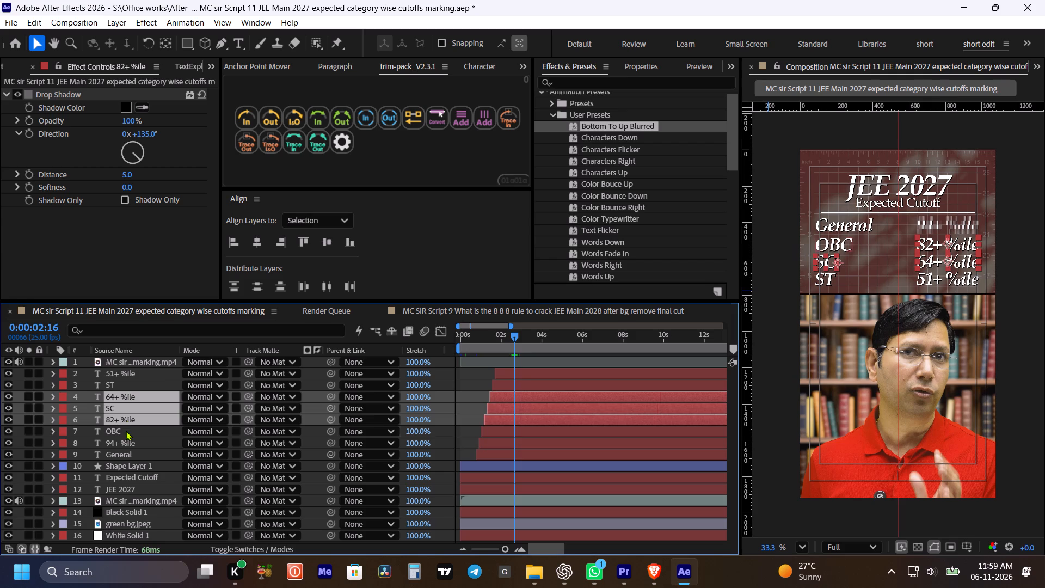
{"action": "left_click", "coordinate": [126, 431]}
{"action": "left_click", "coordinate": [126, 420]}
{"action": "left_click", "coordinate": [125, 396], "text": "ctrl"}
{"action": "left_click", "coordinate": [127, 374], "text": "ctrl"}
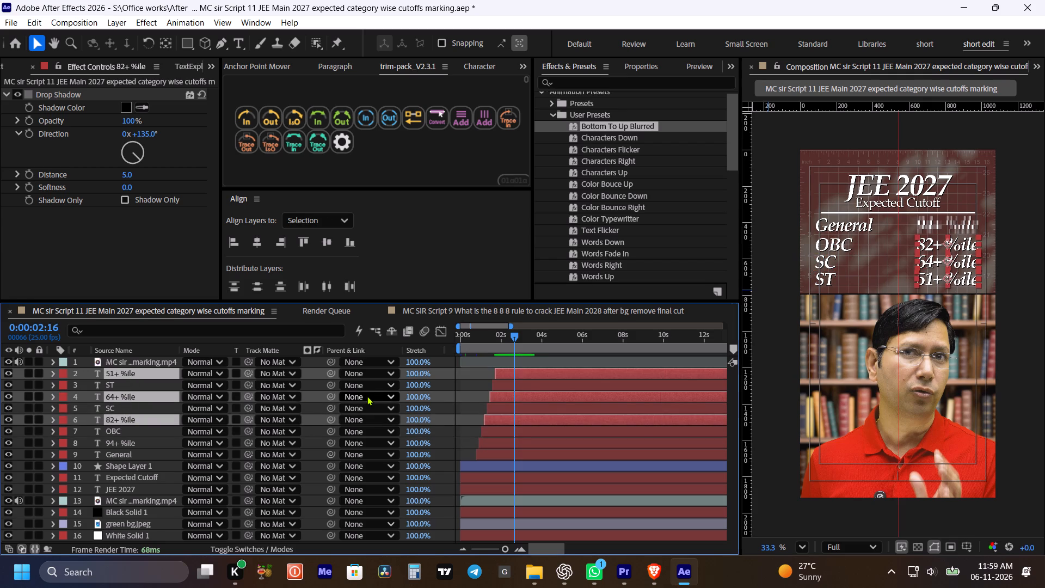
{"action": "key", "text": "ctrl+v"}
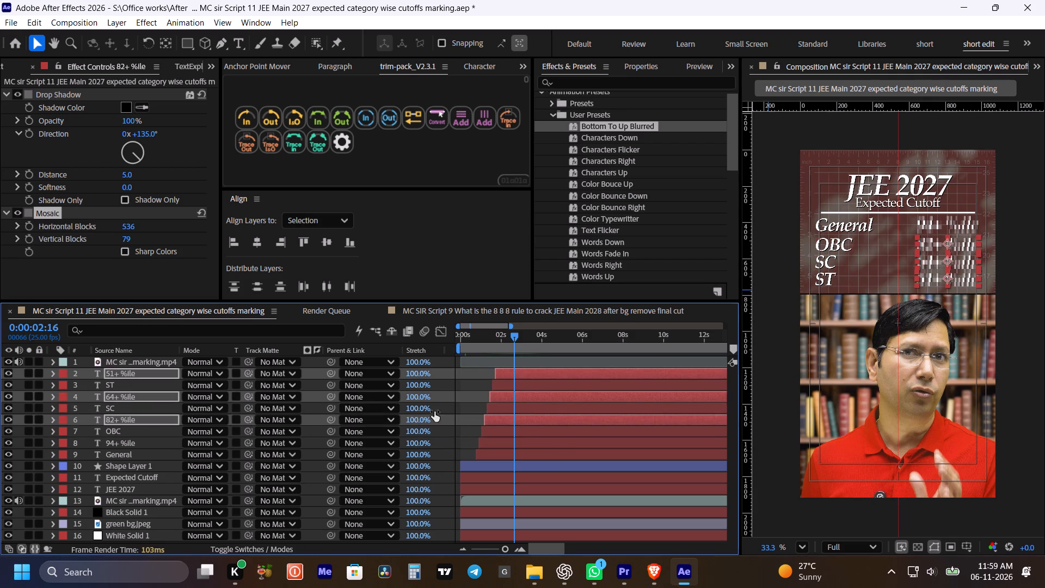
{"action": "left_click", "coordinate": [469, 385]}
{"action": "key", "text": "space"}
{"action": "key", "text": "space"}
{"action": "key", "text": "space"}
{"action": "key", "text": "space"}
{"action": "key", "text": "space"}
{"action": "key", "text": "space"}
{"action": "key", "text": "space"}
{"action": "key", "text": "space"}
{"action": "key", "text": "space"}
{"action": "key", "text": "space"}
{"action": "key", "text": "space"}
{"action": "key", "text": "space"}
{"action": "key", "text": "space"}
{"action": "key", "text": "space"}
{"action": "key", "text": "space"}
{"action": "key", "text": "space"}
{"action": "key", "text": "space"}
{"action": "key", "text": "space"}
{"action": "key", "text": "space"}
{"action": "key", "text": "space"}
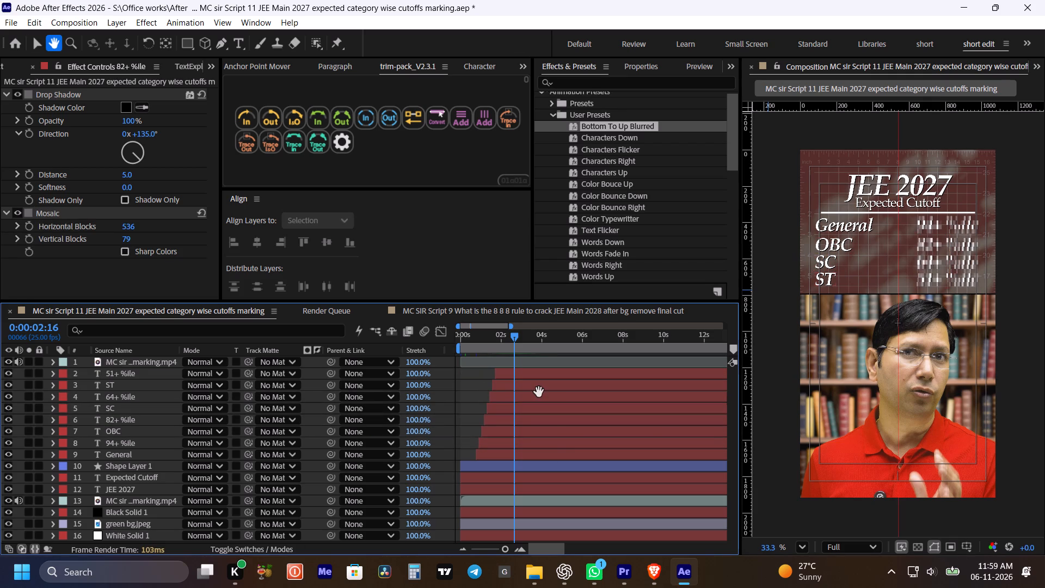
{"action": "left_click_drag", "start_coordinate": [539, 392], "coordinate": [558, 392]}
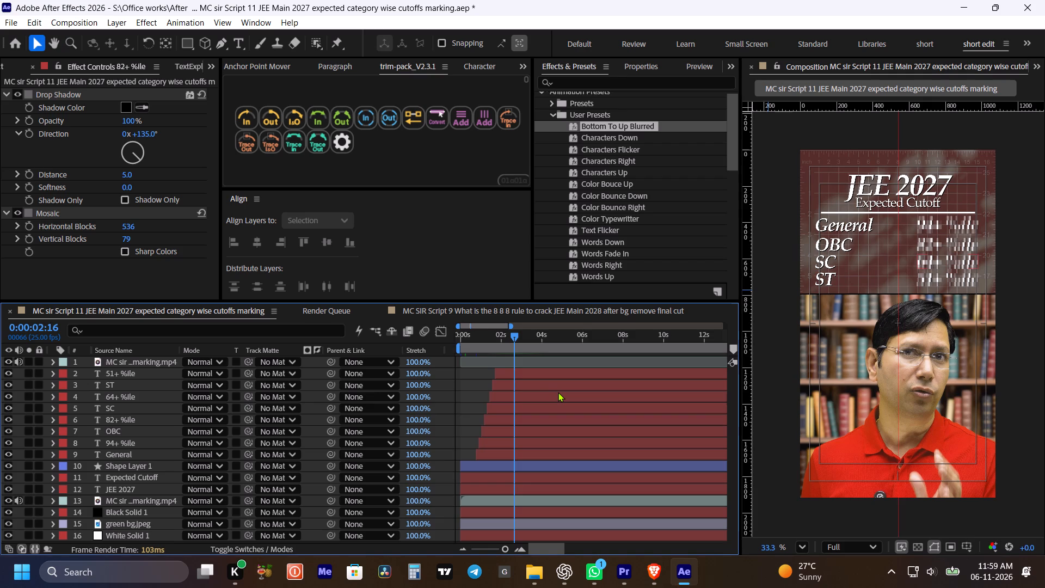
Preview the opening from 0:00:00:00 to check the mosaic on all four percentile values.
{"action": "left_click_drag", "start_coordinate": [472, 342], "coordinate": [471, 342]}
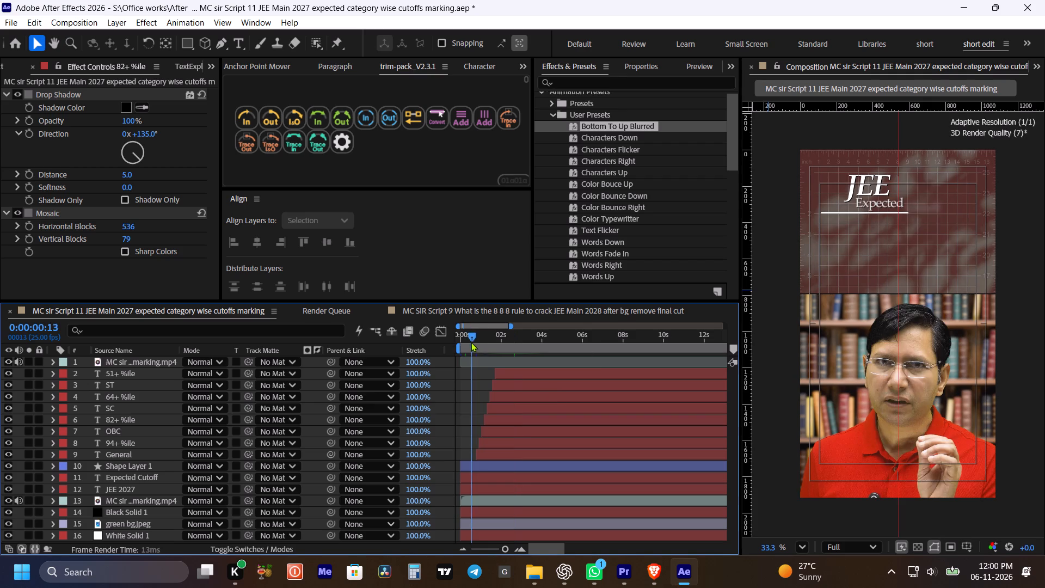
{"action": "left_click_drag", "start_coordinate": [471, 342], "coordinate": [460, 340]}
{"action": "key", "text": "space"}
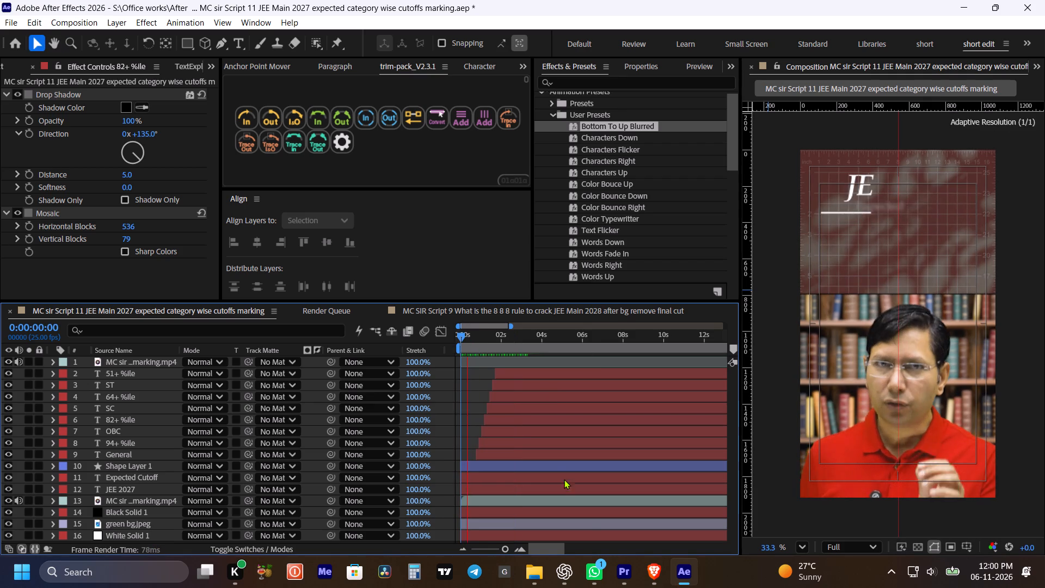
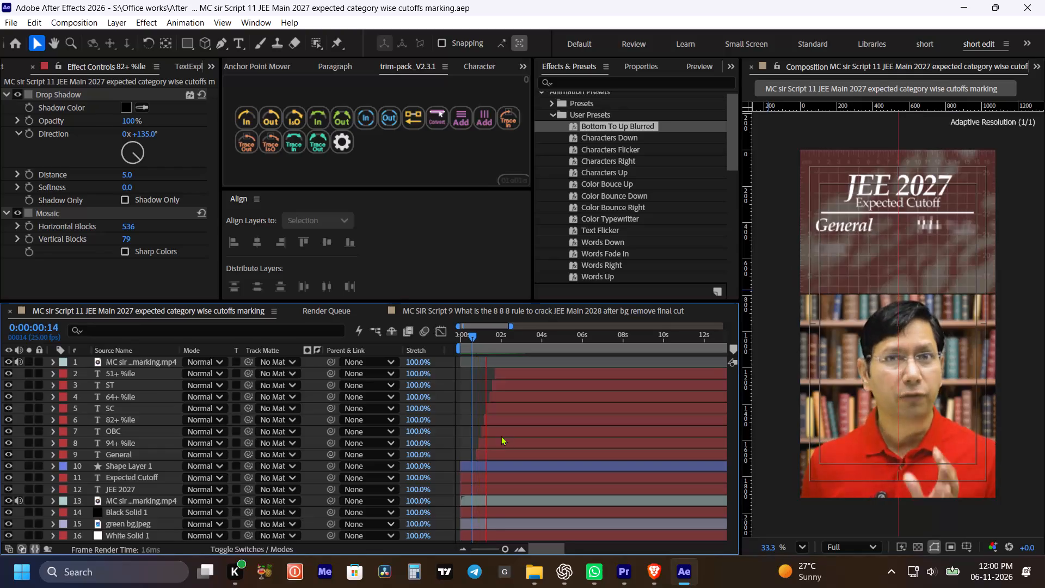
Preview the opening up to 0:00:04:24 to find the moment for revealing the General percentile.
{"action": "key", "text": "space"}
{"action": "key", "text": "space"}
{"action": "key", "text": "space"}
{"action": "key", "text": "space"}
{"action": "key", "text": "space"}
{"action": "key", "text": "space"}
{"action": "key", "text": "space"}
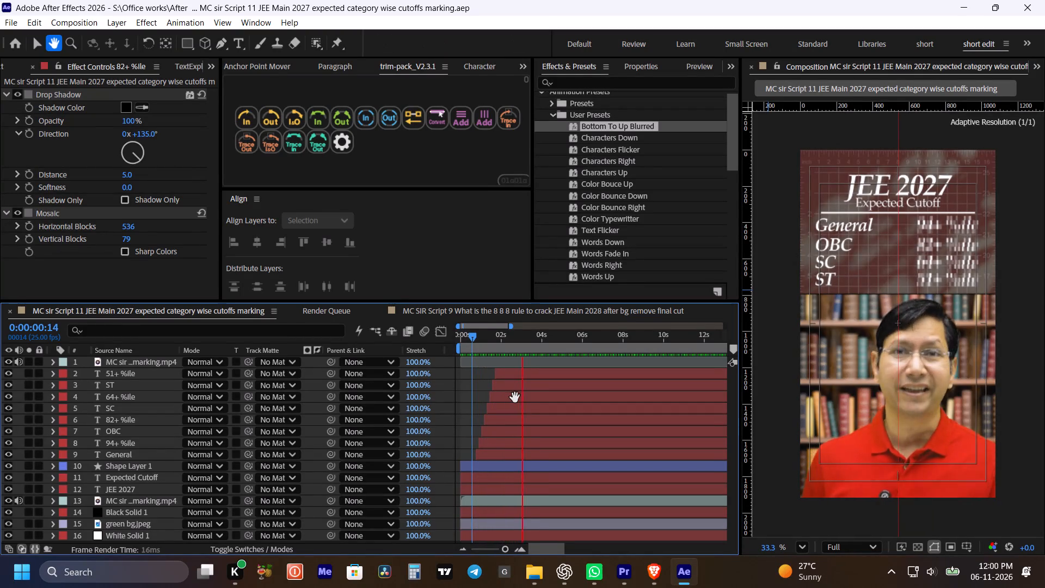
{"action": "left_click_drag", "start_coordinate": [518, 397], "coordinate": [531, 397]}
{"action": "key", "text": "space"}
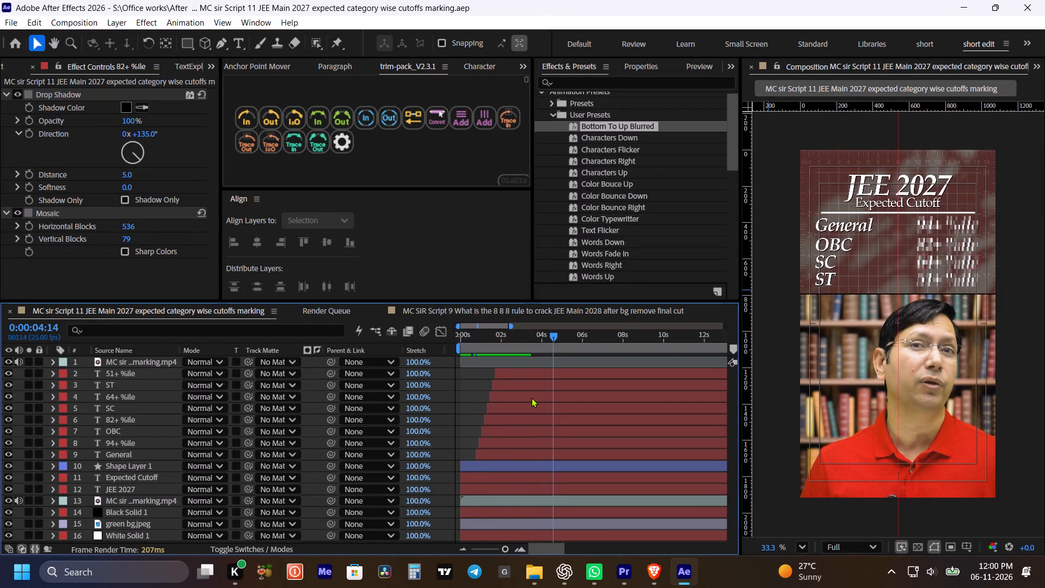
{"action": "key", "text": "space"}
{"action": "key", "text": "space"}
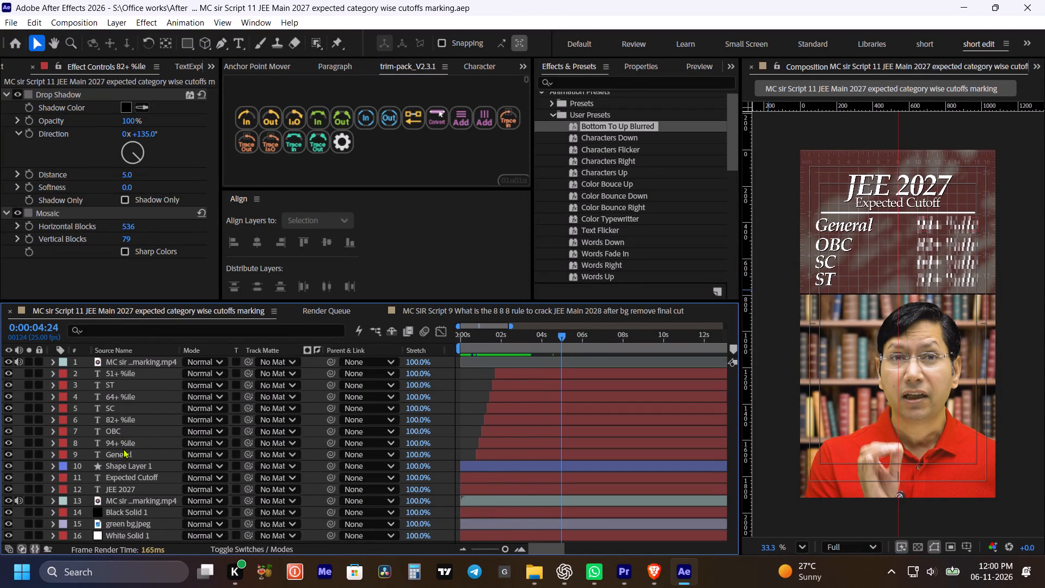
Set starting keyframes for the Mosaic effect's Horizontal Blocks and Vertical Blocks on the 94+ %ile layer at 0:00:04:24.
{"action": "left_click", "coordinate": [124, 444]}
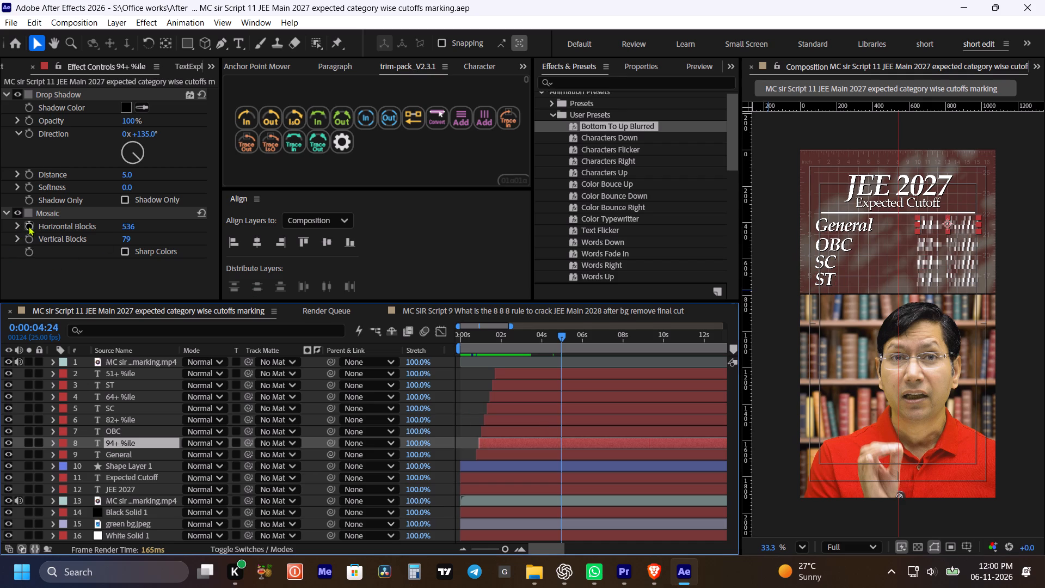
{"action": "left_click_drag", "start_coordinate": [28, 226], "coordinate": [32, 249]}
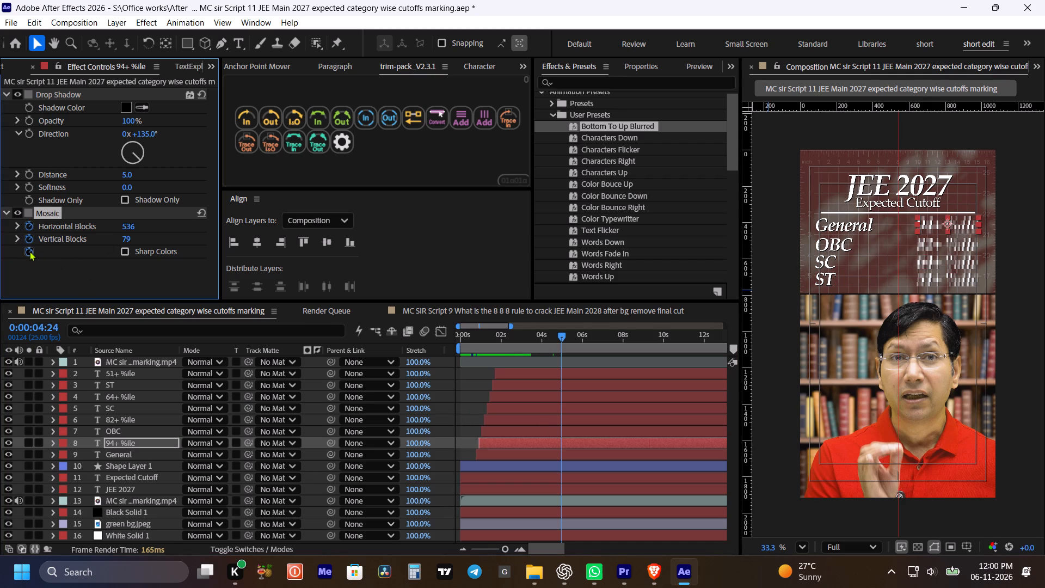
{"action": "left_click", "coordinate": [29, 251]}
{"action": "key", "text": "u"}
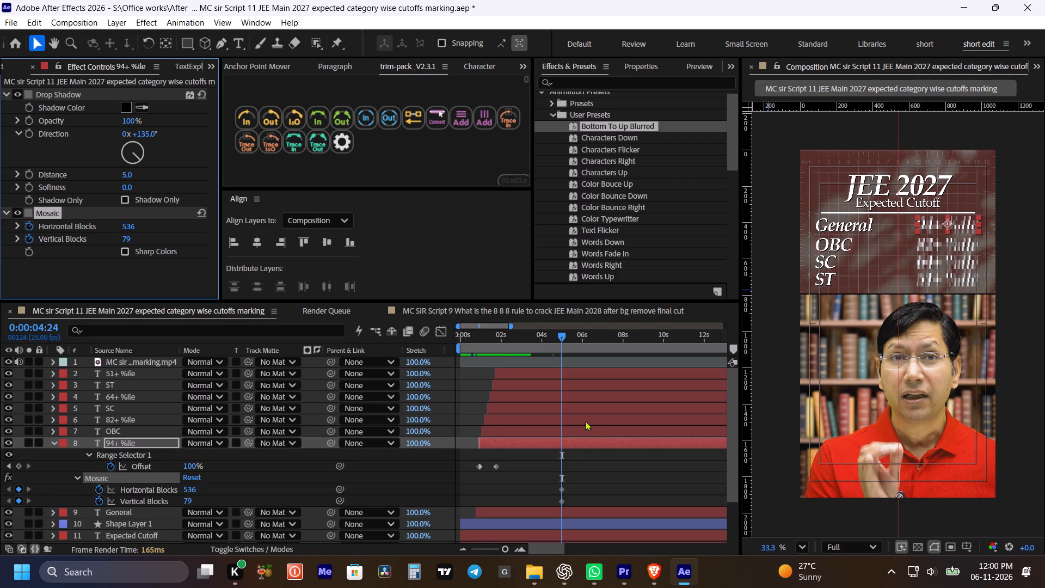
{"action": "scroll", "coordinate": [570, 409], "scroll_direction": "down", "scroll_amount": 1}
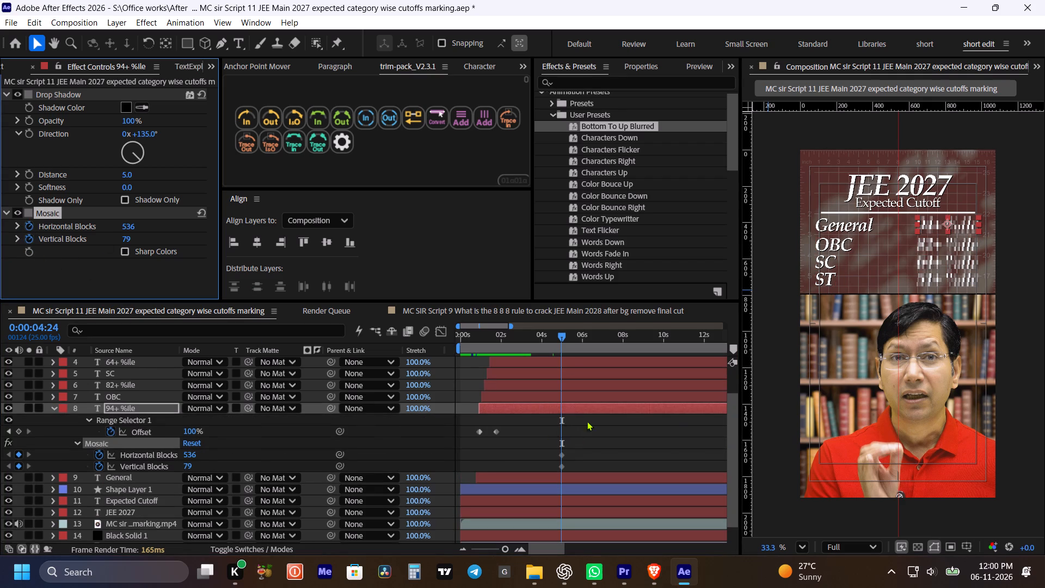
At 0:00:06:04, keyframe the 94+ %ile layer's Mosaic to 1000 Horizontal Blocks and 1714 Vertical Blocks.
{"action": "key", "text": "space"}
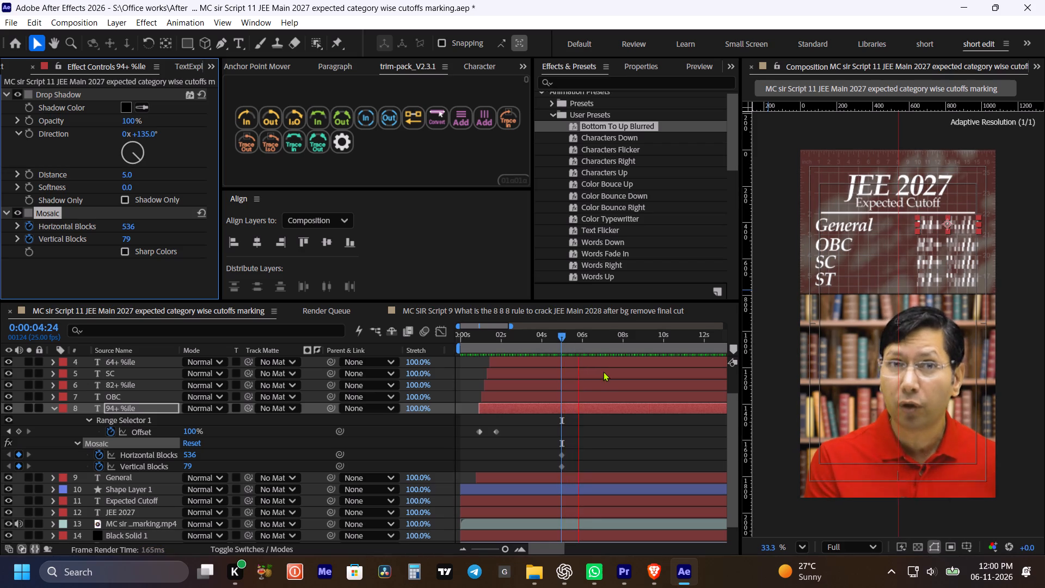
{"action": "key", "text": "space"}
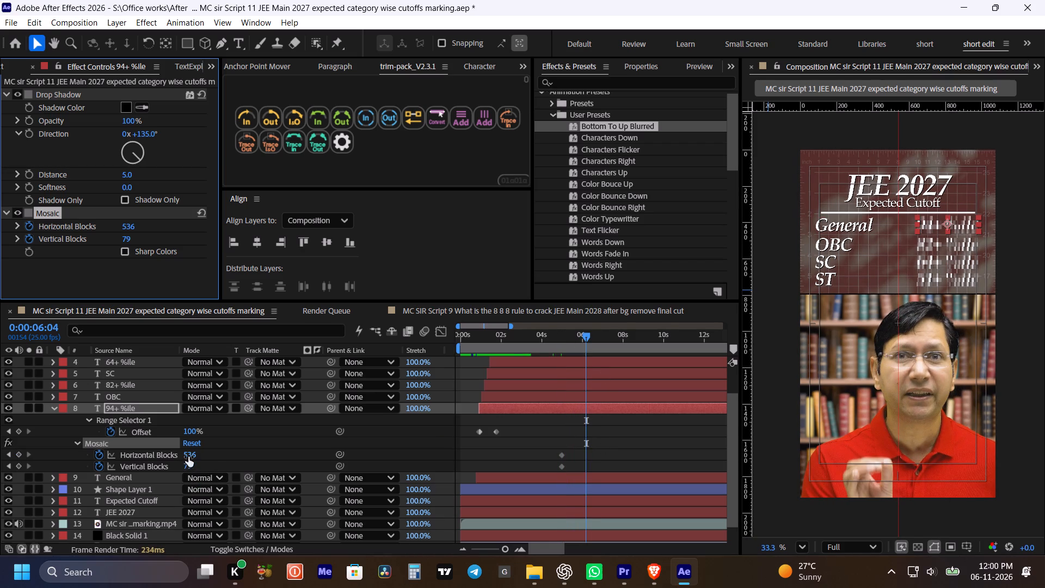
{"action": "left_click_drag", "start_coordinate": [188, 457], "coordinate": [318, 441]}
{"action": "left_click_drag", "start_coordinate": [538, 432], "coordinate": [218, 476]}
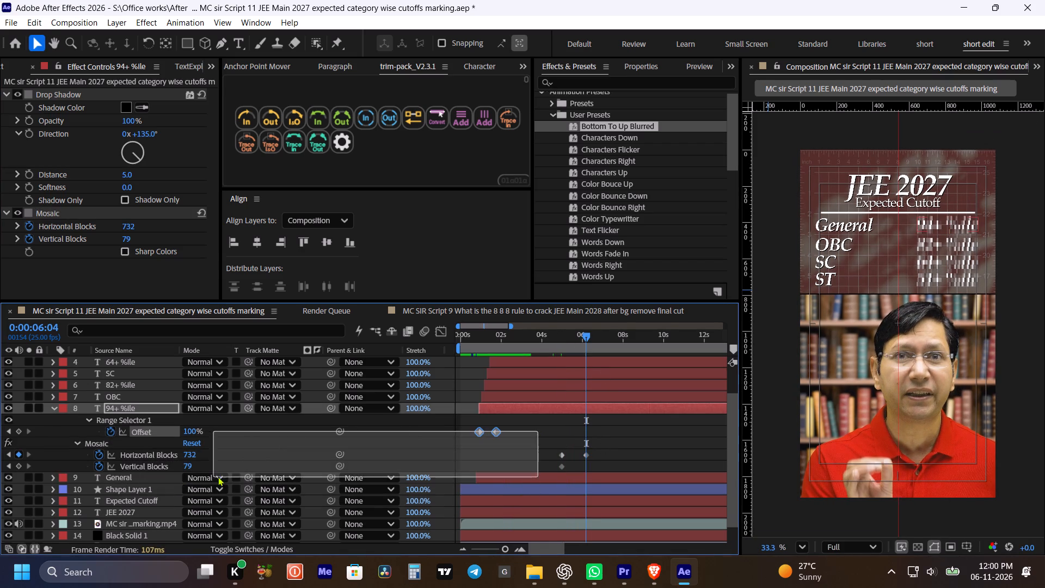
{"action": "left_click_drag", "start_coordinate": [218, 476], "coordinate": [300, 460]}
{"action": "left_click", "coordinate": [527, 450]}
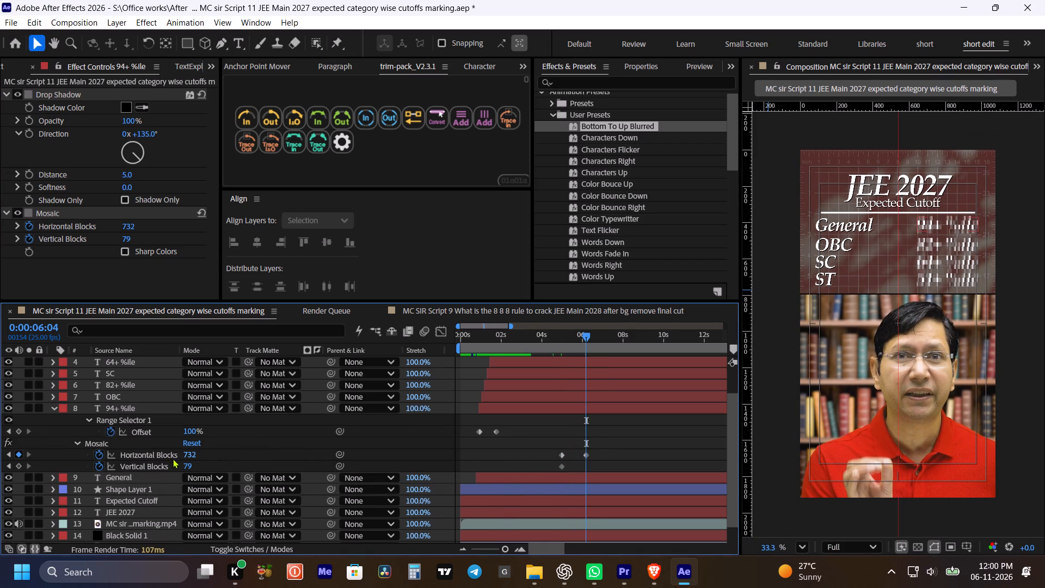
{"action": "left_click_drag", "start_coordinate": [192, 452], "coordinate": [408, 420]}
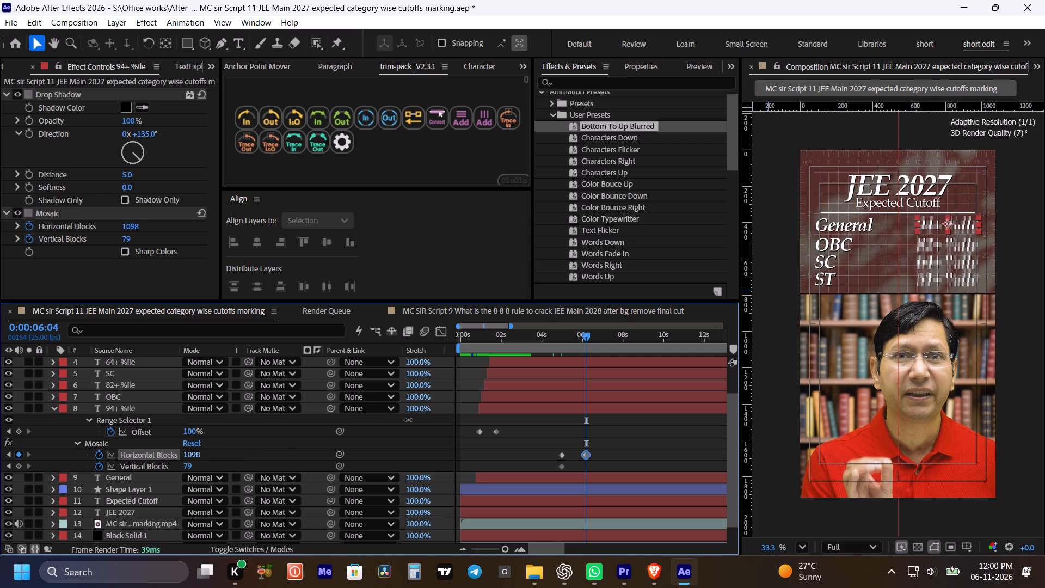
{"action": "left_click_drag", "start_coordinate": [408, 420], "coordinate": [364, 442]}
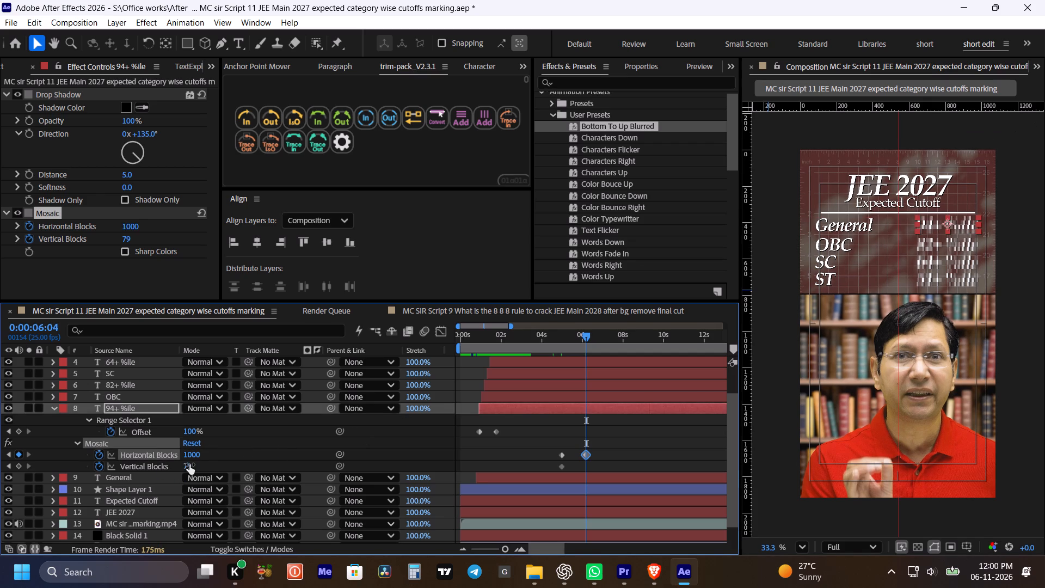
{"action": "left_click_drag", "start_coordinate": [189, 464], "coordinate": [763, 414]}
{"action": "left_click_drag", "start_coordinate": [189, 468], "coordinate": [206, 461]}
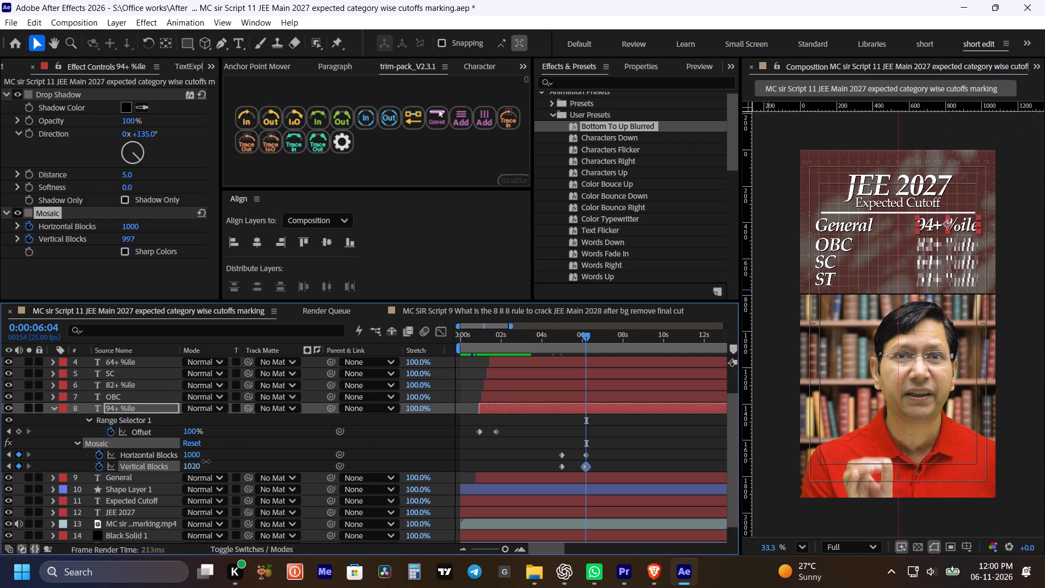
{"action": "left_click_drag", "start_coordinate": [206, 461], "coordinate": [272, 448]}
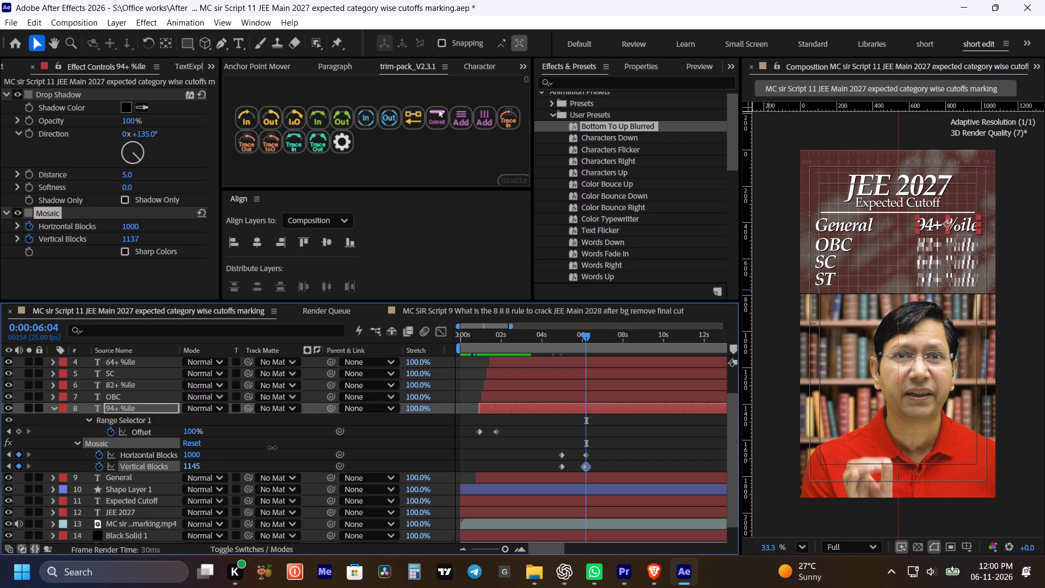
{"action": "left_click_drag", "start_coordinate": [272, 448], "coordinate": [580, 431]}
{"action": "left_click_drag", "start_coordinate": [580, 431], "coordinate": [637, 428]}
Apply Easy Ease to all four Mosaic keyframes on the 94+ %ile layer.
{"action": "left_click_drag", "start_coordinate": [546, 438], "coordinate": [595, 477]}
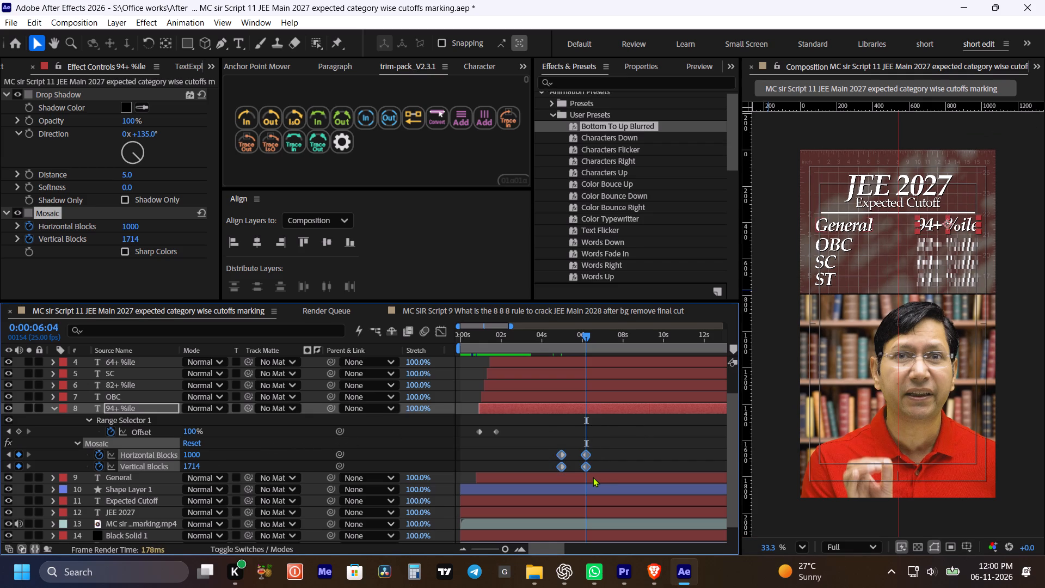
{"action": "key", "text": "F9"}
Preview the 94+ %ile reveal from 0:00:03:13 to check how the mosaic clears.
{"action": "left_click", "coordinate": [533, 335]}
{"action": "key", "text": "space"}
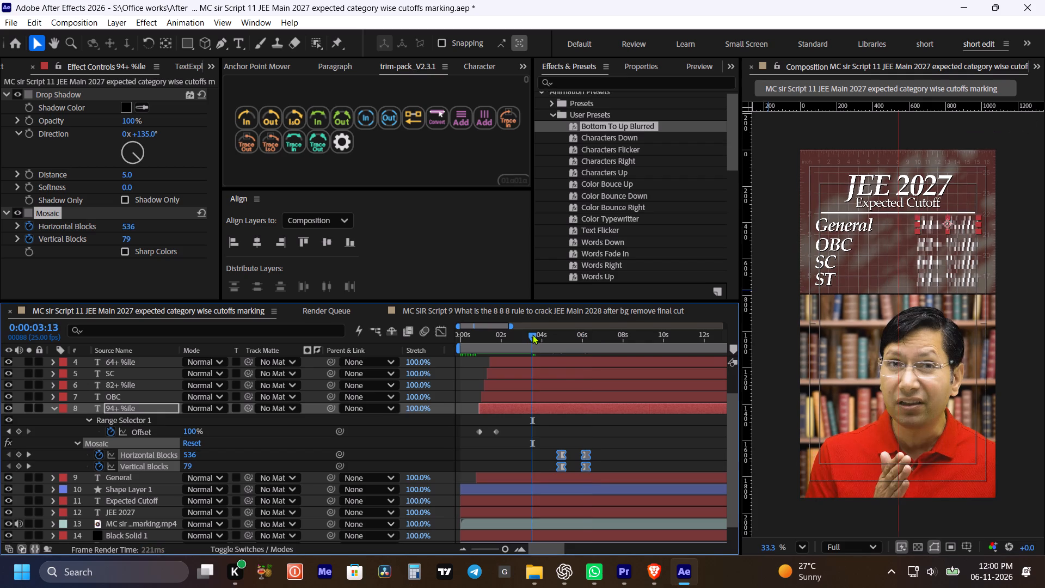
{"action": "left_click", "coordinate": [635, 437]}
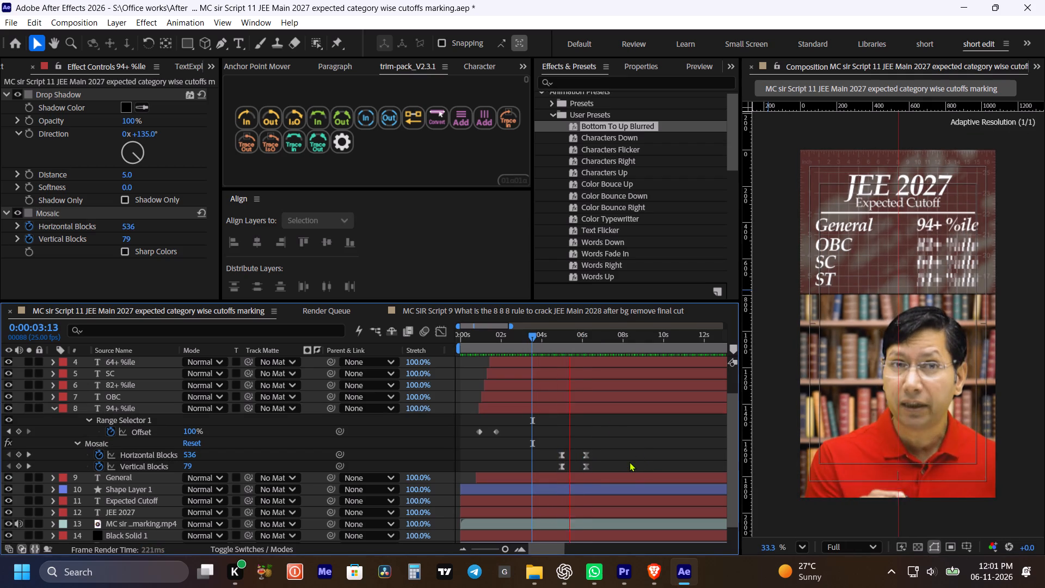
{"action": "key", "text": "space"}
{"action": "left_click", "coordinate": [625, 451]}
{"action": "key", "text": "space"}
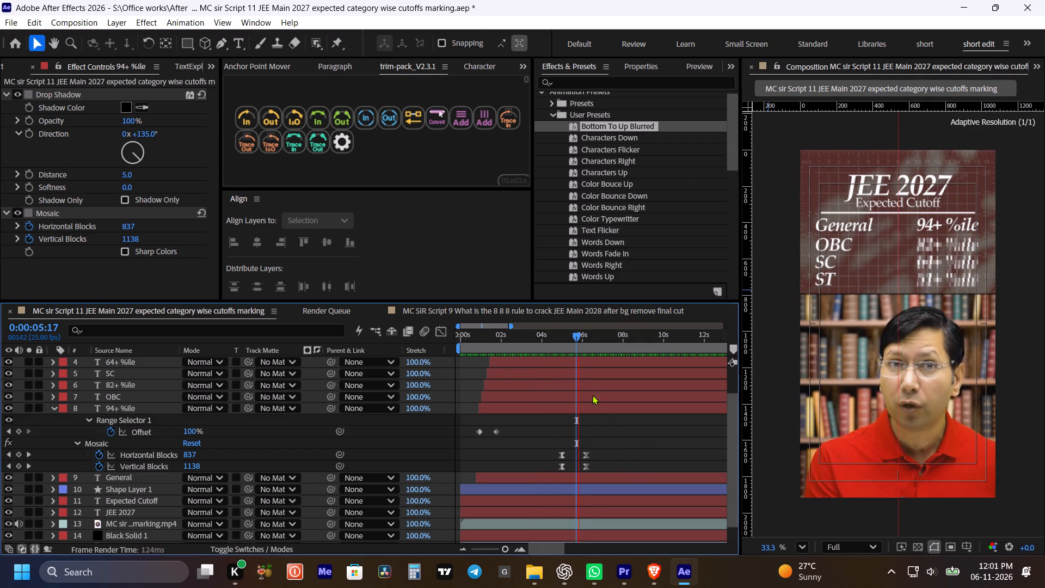
{"action": "key", "text": "space"}
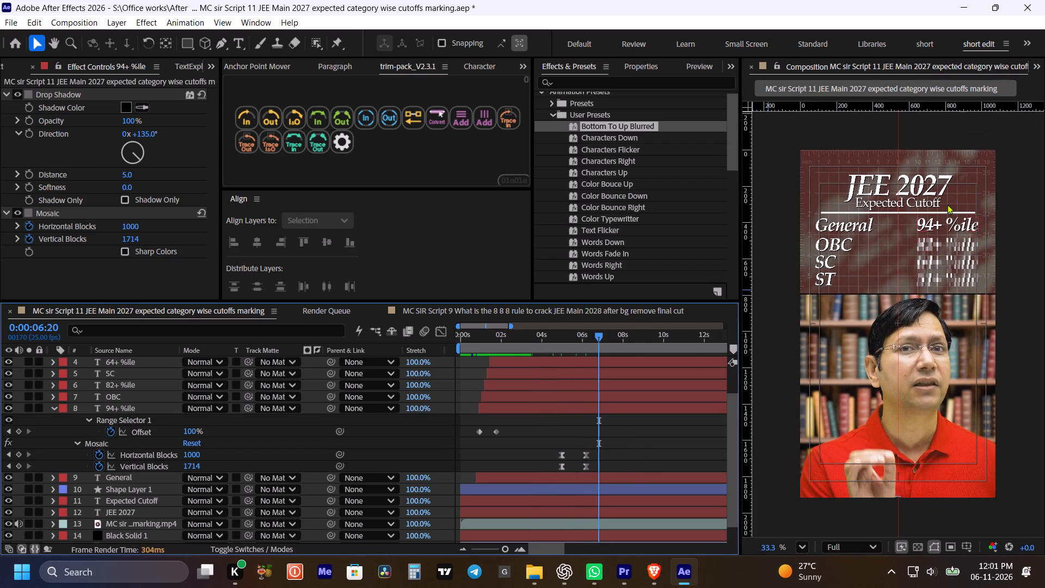
{"action": "scroll", "coordinate": [947, 204], "scroll_direction": "up", "scroll_amount": 4}
{"action": "scroll", "coordinate": [948, 211], "scroll_direction": "down", "scroll_amount": 5}
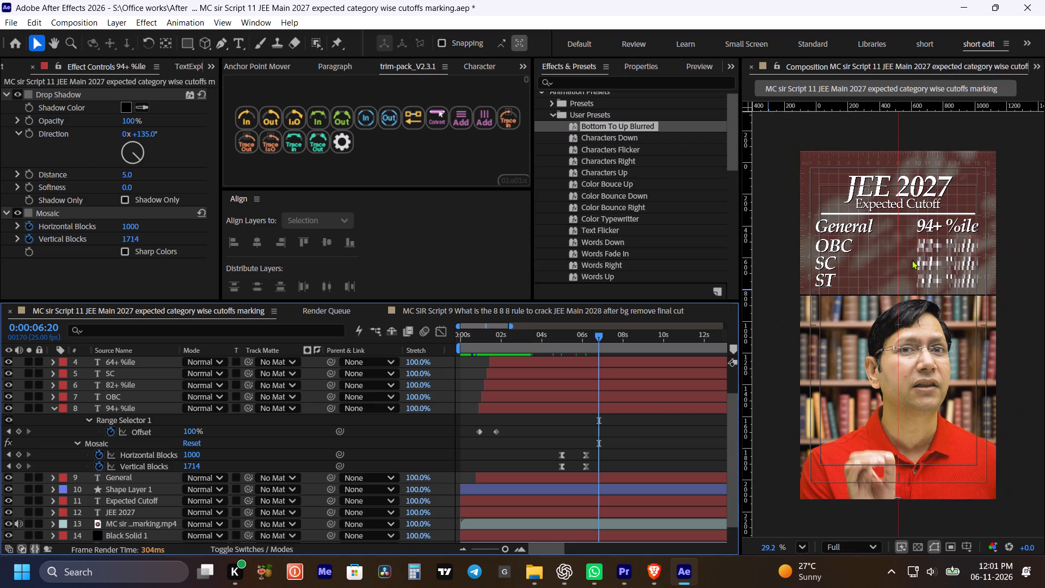
{"action": "left_click", "coordinate": [629, 429]}
{"action": "left_click", "coordinate": [553, 335]}
{"action": "key", "text": "space"}
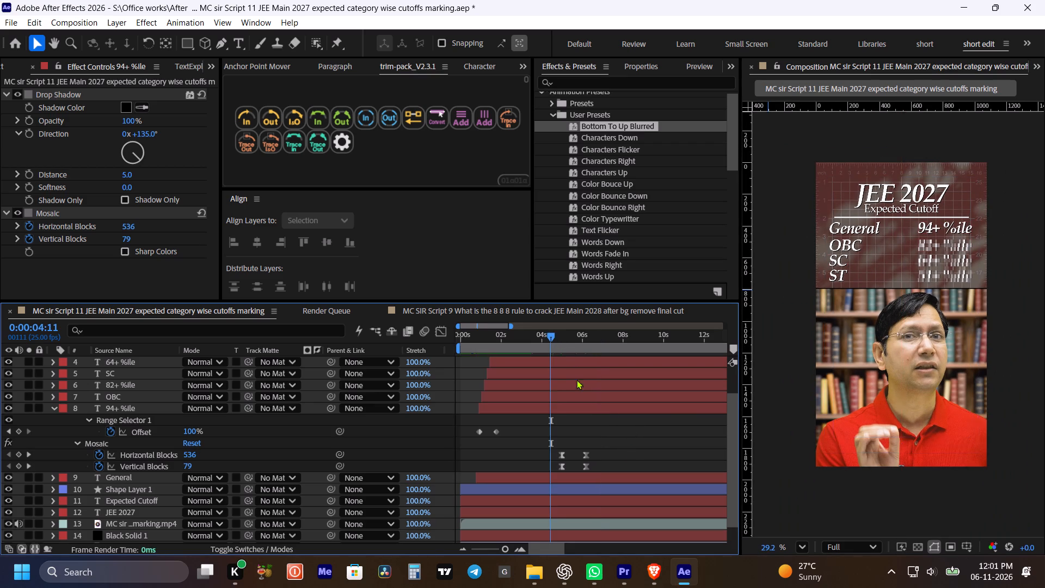
{"action": "left_click", "coordinate": [627, 454]}
{"action": "key", "text": "space"}
Replay the 94+ %ile reveal from 0:00:03:15 on to 0:00:07:11 to check its timing against the speech.
{"action": "left_click_drag", "start_coordinate": [562, 338], "coordinate": [550, 338]}
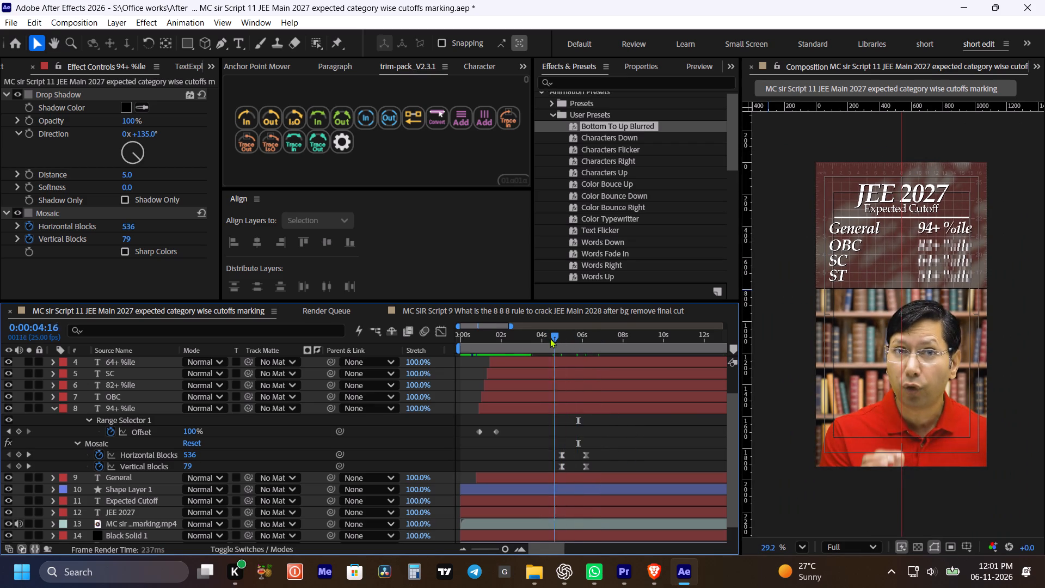
{"action": "left_click_drag", "start_coordinate": [550, 338], "coordinate": [533, 341]}
{"action": "key", "text": "space"}
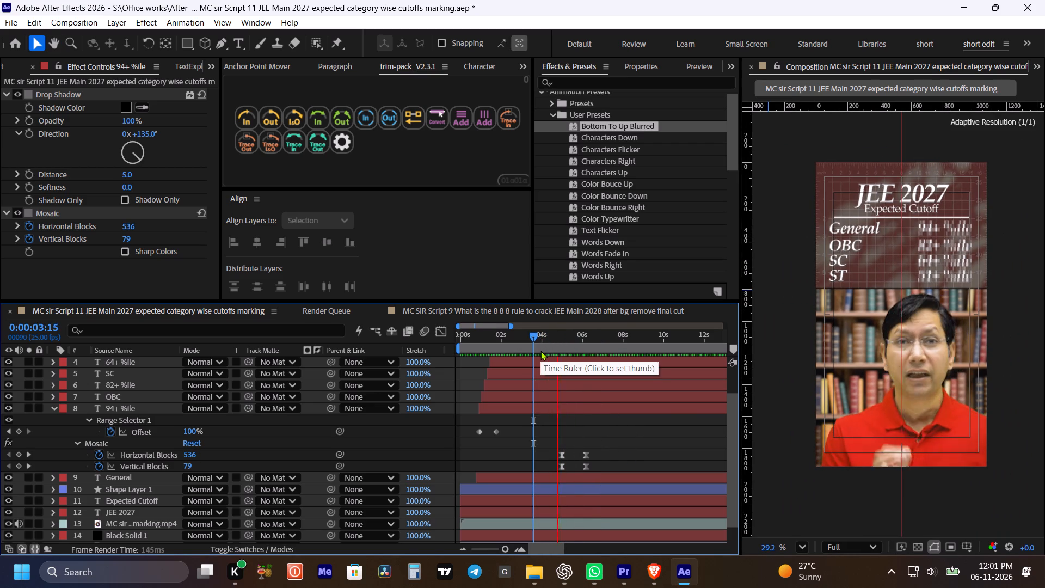
{"action": "key", "text": "space"}
{"action": "key", "text": "space"}
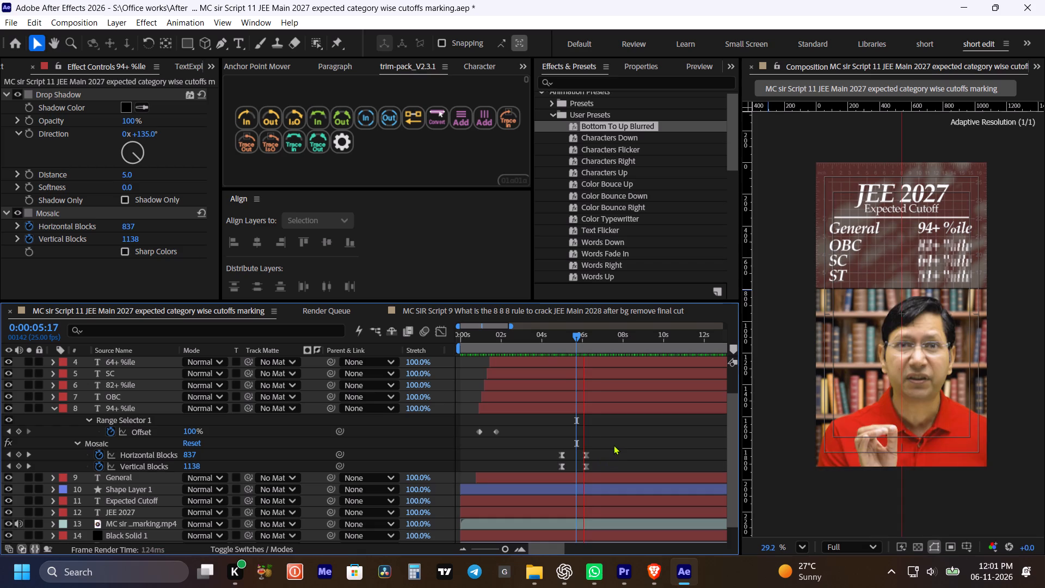
{"action": "key", "text": "space"}
{"action": "key", "text": "space"}
{"action": "key", "text": "space"}
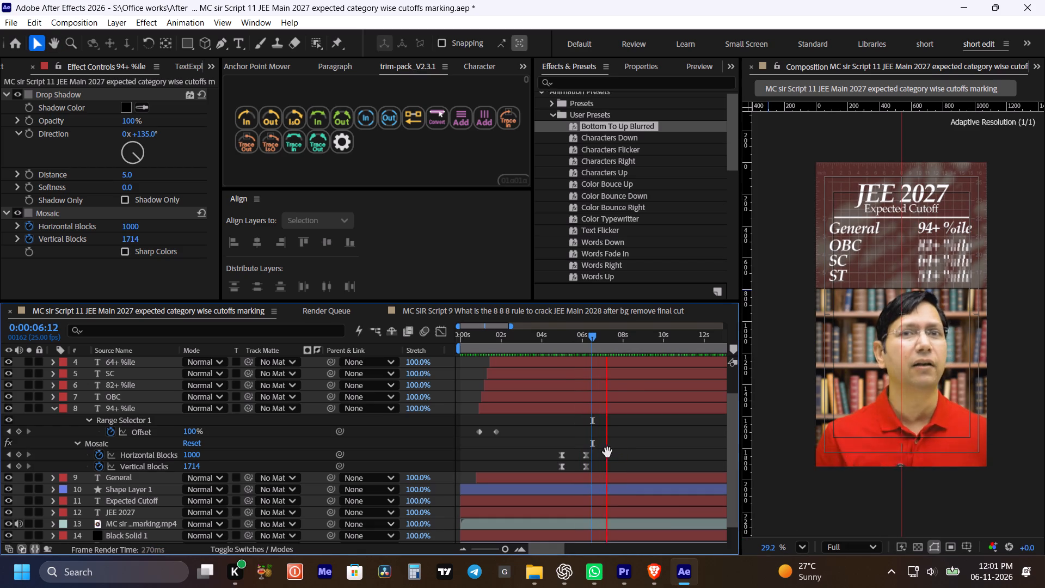
{"action": "left_click_drag", "start_coordinate": [605, 331], "coordinate": [601, 331]}
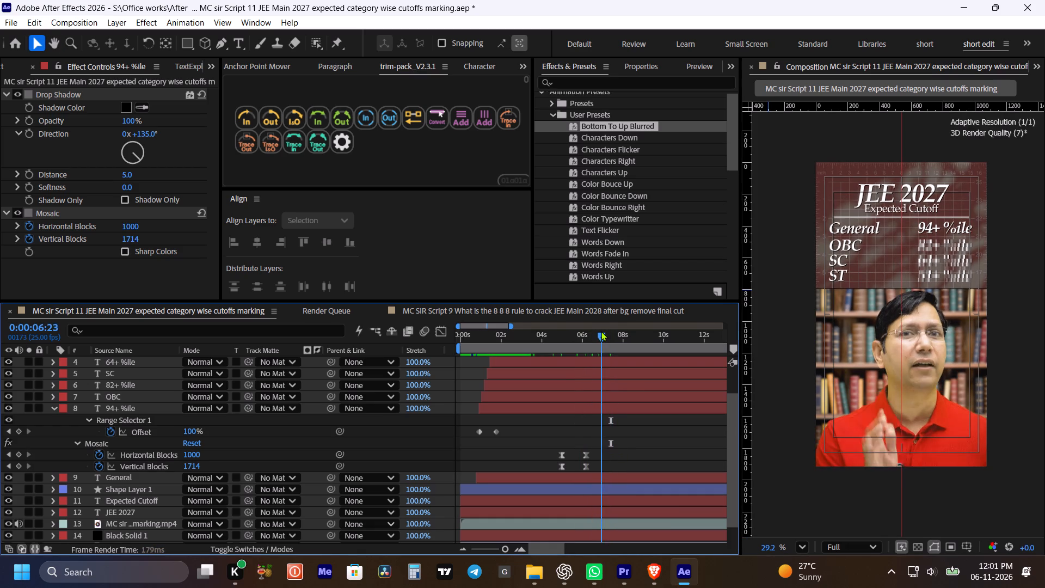
{"action": "left_click_drag", "start_coordinate": [601, 331], "coordinate": [599, 332]}
{"action": "key", "text": "space"}
{"action": "key", "text": "space"}
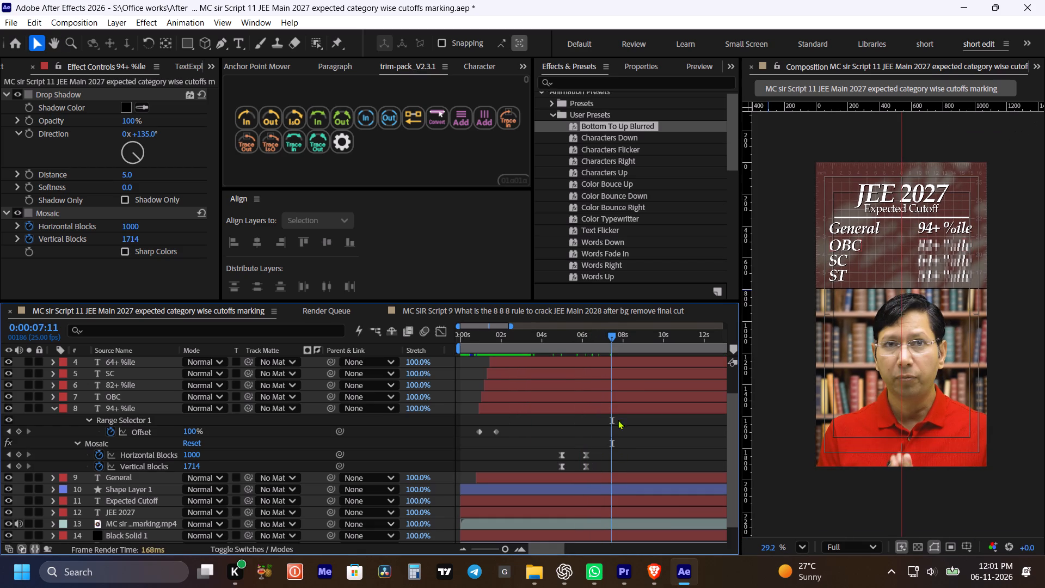
Copy the four Mosaic block keyframes from the 94+ %ile layer.
{"action": "left_click", "coordinate": [622, 438]}
{"action": "left_click_drag", "start_coordinate": [616, 440], "coordinate": [529, 485]}
{"action": "key", "text": "ctrl+c"}
{"action": "key", "text": "ctrl+c"}
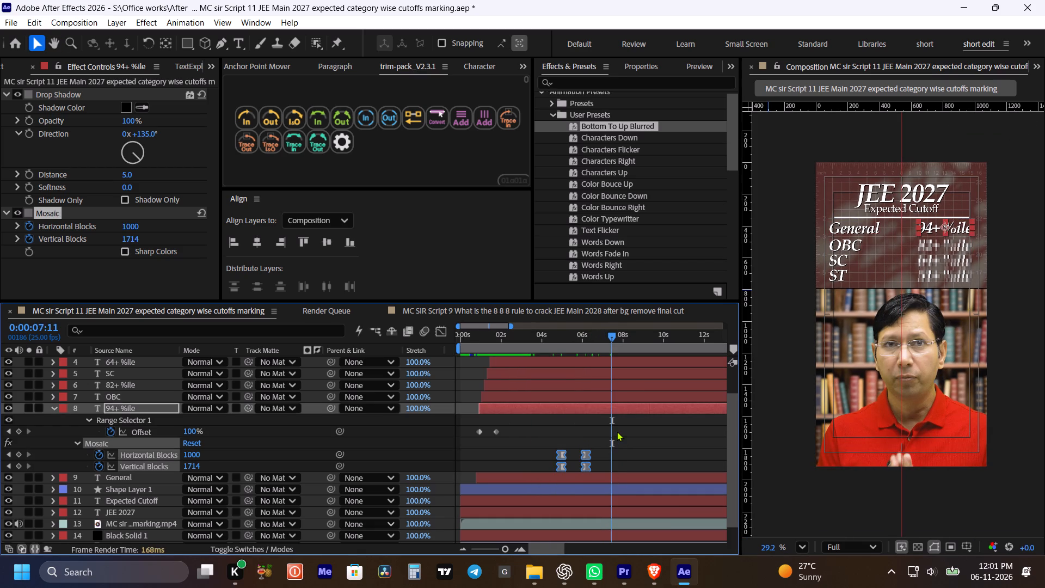
Paste the copied Mosaic keyframes onto the 82+ %ile layer at 0:00:08:16.
{"action": "left_click", "coordinate": [617, 431]}
{"action": "key", "text": "space"}
{"action": "key", "text": "space"}
{"action": "left_click_drag", "start_coordinate": [633, 425], "coordinate": [618, 429]}
{"action": "key", "text": "space"}
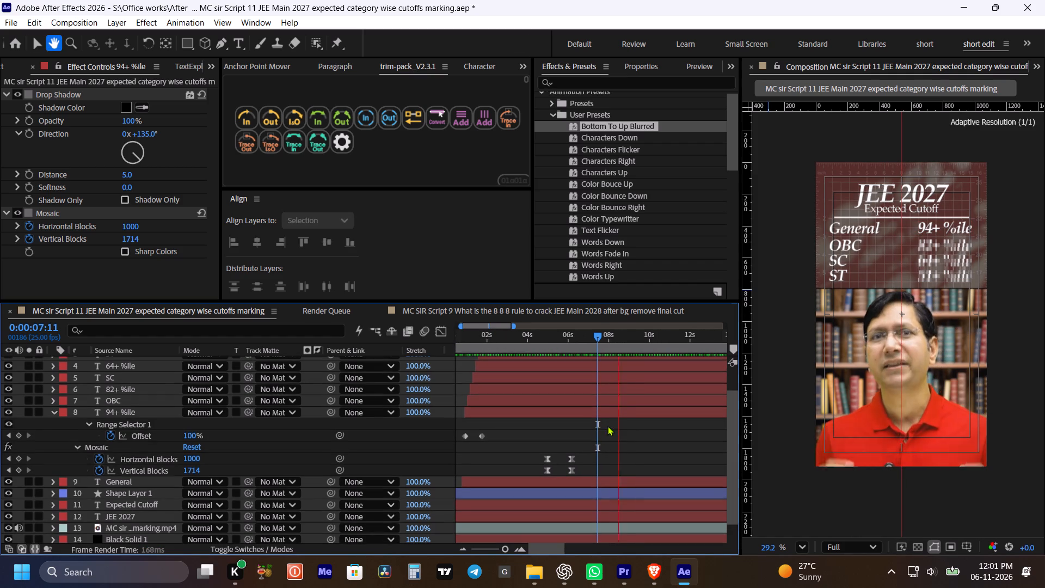
{"action": "left_click_drag", "start_coordinate": [596, 334], "coordinate": [586, 339]}
{"action": "key", "text": "space"}
{"action": "key", "text": "space"}
{"action": "left_click_drag", "start_coordinate": [656, 441], "coordinate": [649, 444]}
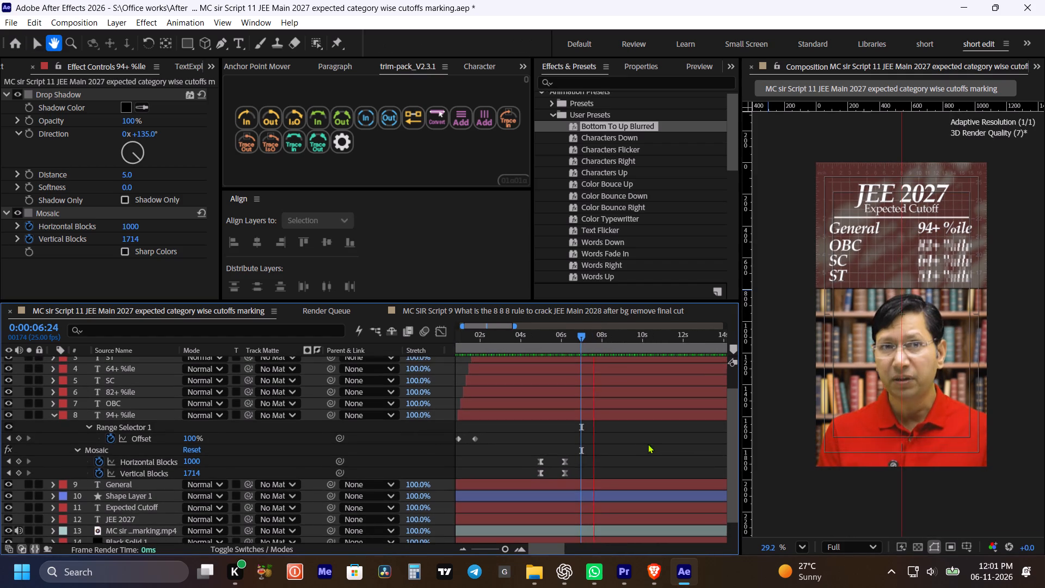
{"action": "key", "text": "space"}
{"action": "key", "text": "space"}
{"action": "key", "text": "space"}
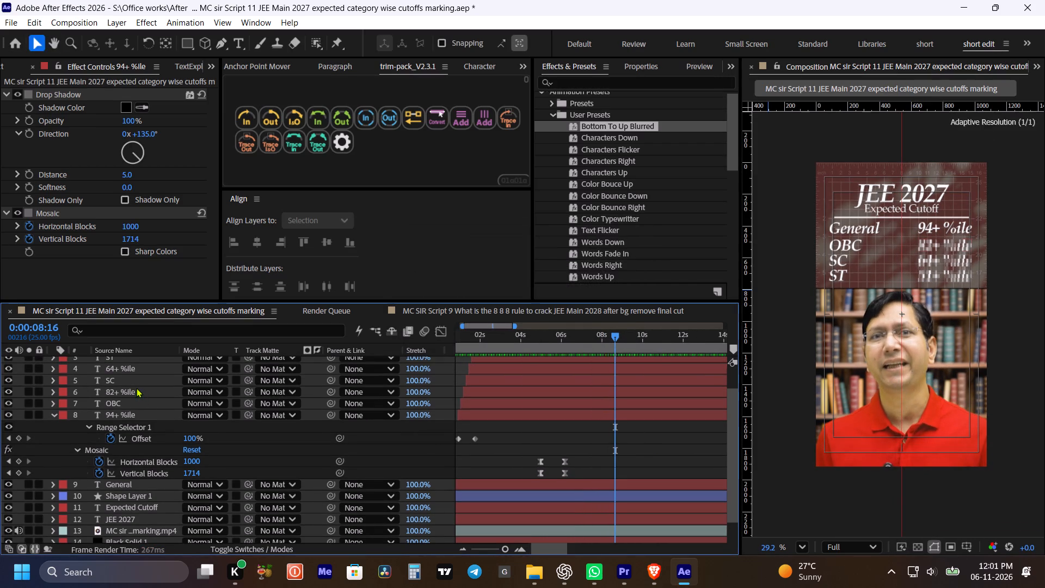
{"action": "left_click", "coordinate": [136, 388]}
{"action": "key", "text": "ctrl+v"}
Preview the 82+ %ile reveal from 0:00:08:16 on to 0:00:11:11 to check its timing against the speech.
{"action": "key", "text": "space"}
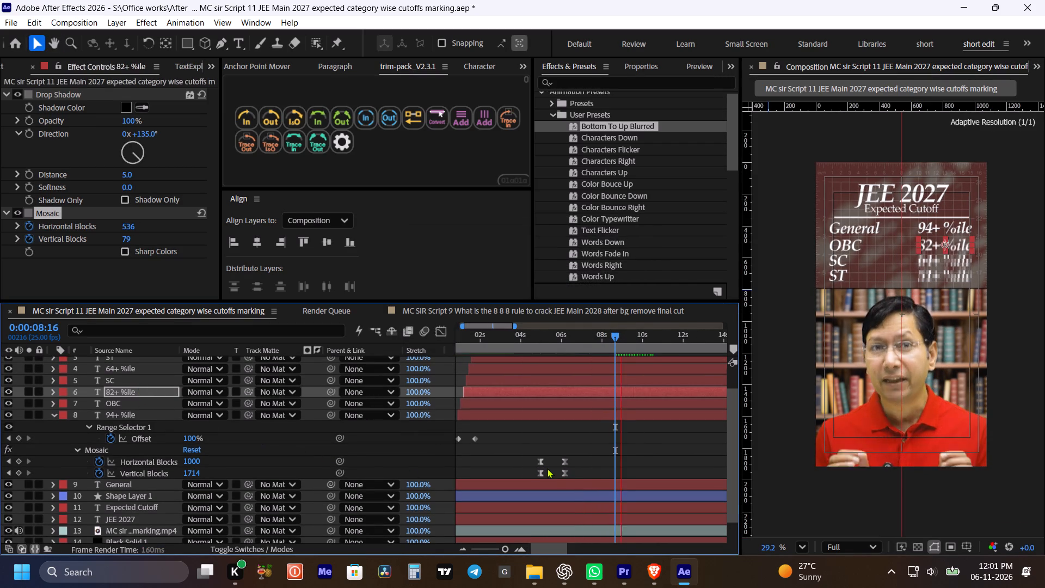
{"action": "key", "text": "space"}
{"action": "key", "text": "space"}
{"action": "key", "text": "space"}
{"action": "key", "text": "space"}
{"action": "left_click_drag", "start_coordinate": [637, 445], "coordinate": [599, 454]}
{"action": "scroll", "coordinate": [609, 451], "scroll_direction": "down", "scroll_amount": 1, "text": "alt"}
{"action": "key", "text": "space"}
{"action": "left_click_drag", "start_coordinate": [625, 451], "coordinate": [617, 454]}
{"action": "key", "text": "space"}
Paste the copied Mosaic keyframes onto the 64+ %ile layer at 0:00:11:15, where the SC cutoff is spoken.
{"action": "left_click", "coordinate": [116, 376]}
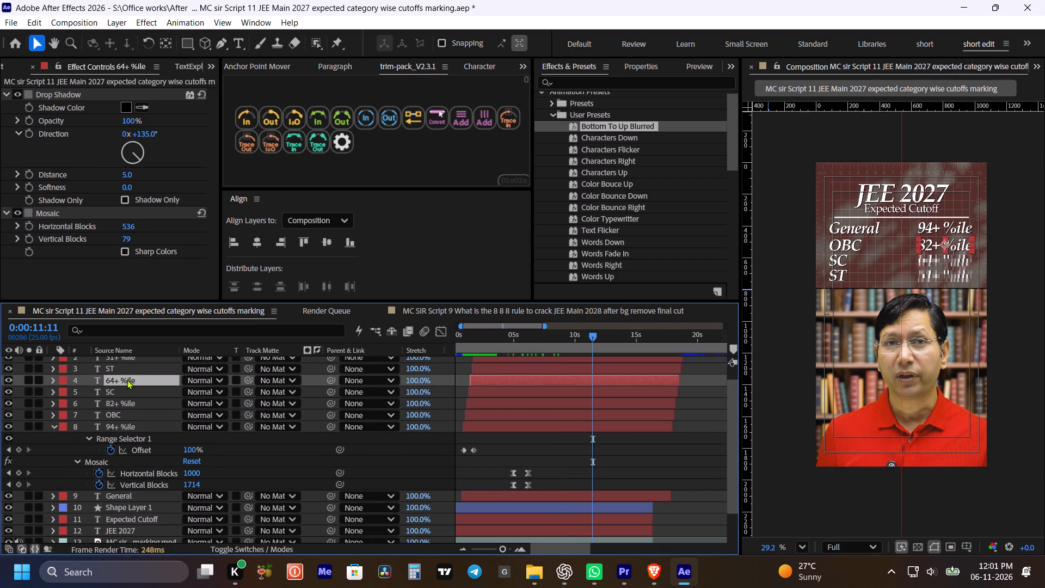
{"action": "key", "text": "space"}
{"action": "key", "text": "space"}
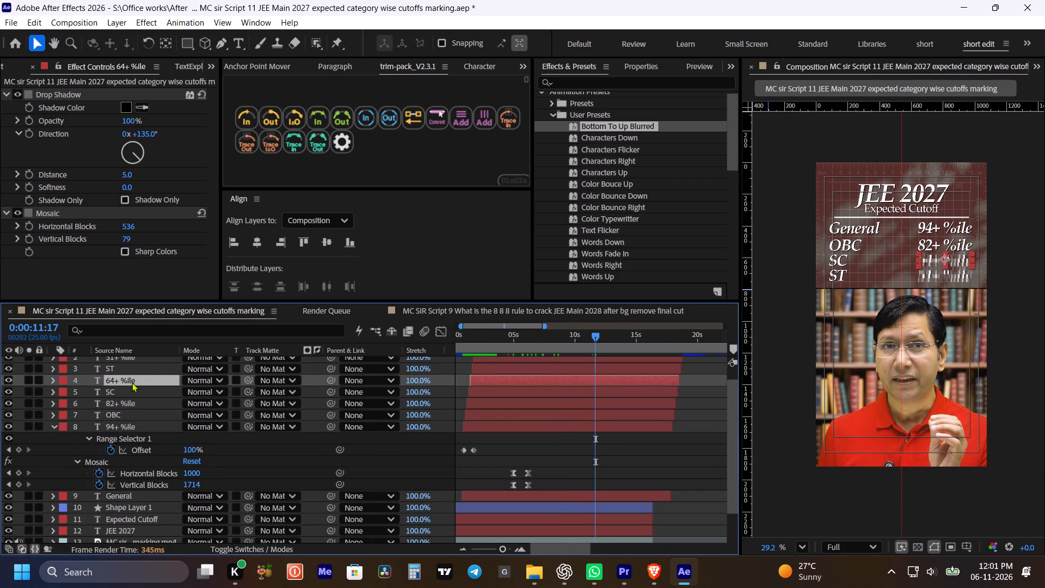
{"action": "scroll", "coordinate": [600, 342], "scroll_direction": "up", "scroll_amount": 2, "text": "alt"}
{"action": "left_click", "coordinate": [577, 337]}
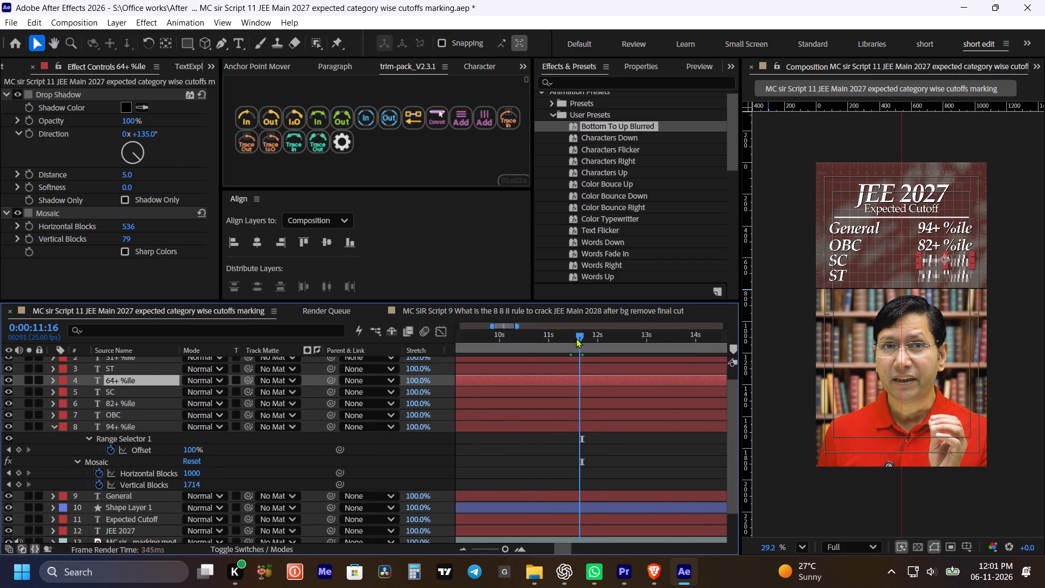
{"action": "left_click", "coordinate": [581, 382]}
{"action": "key", "text": "ctrl+v"}
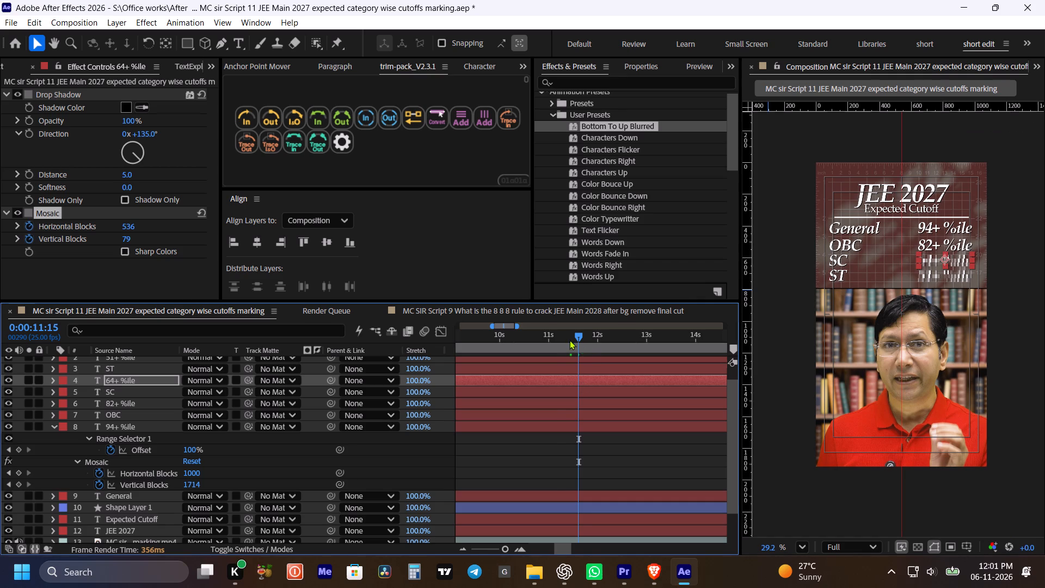
Preview the 64+ %ile reveal and play on to 0:00:14:10 to find where the ST cutoff is spoken.
{"action": "left_click_drag", "start_coordinate": [558, 336], "coordinate": [553, 335]}
{"action": "key", "text": "space"}
{"action": "scroll", "coordinate": [571, 358], "scroll_direction": "down", "scroll_amount": 1, "text": "alt"}
{"action": "key", "text": "space"}
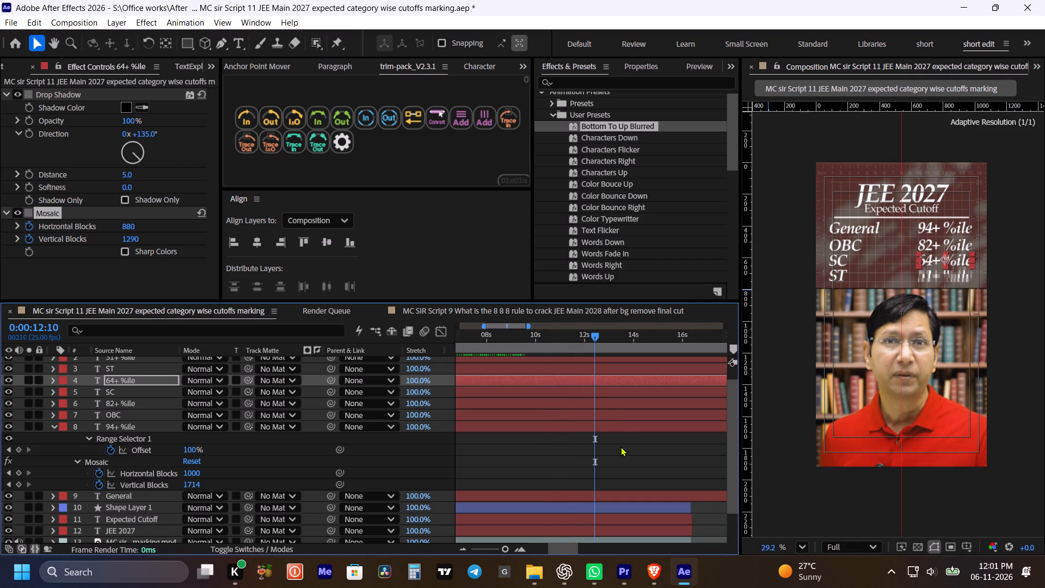
{"action": "left_click", "coordinate": [620, 446]}
{"action": "key", "text": "space"}
{"action": "scroll", "coordinate": [628, 427], "scroll_direction": "up", "scroll_amount": 3}
{"action": "key", "text": "space"}
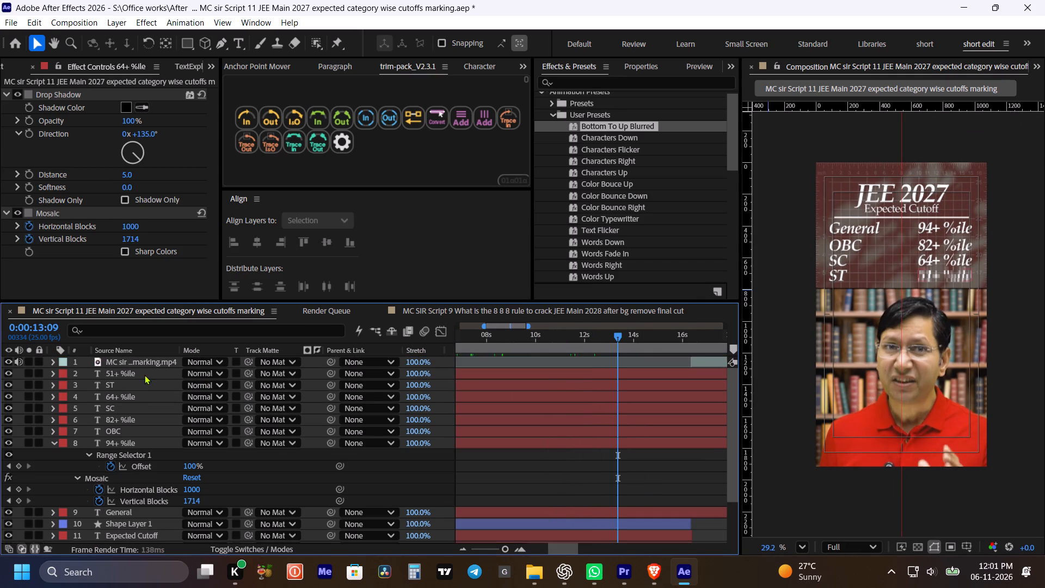
{"action": "key", "text": "space"}
{"action": "key", "text": "space"}
Paste the copied Mosaic keyframes onto the 51+ %ile layer at 0:00:14:03 and collapse the layer properties.
{"action": "left_click", "coordinate": [133, 371]}
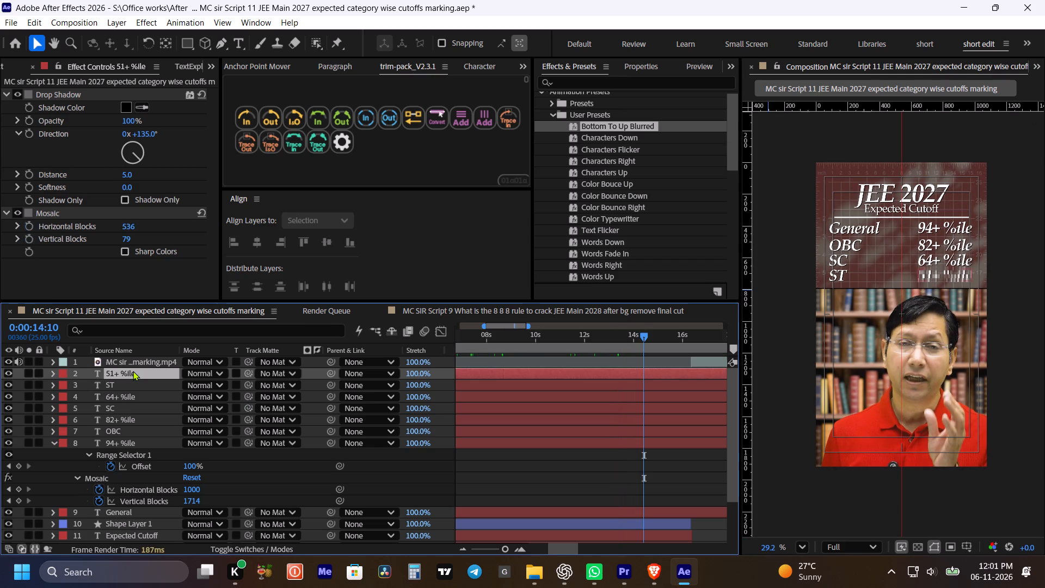
{"action": "left_click_drag", "start_coordinate": [646, 334], "coordinate": [640, 334]}
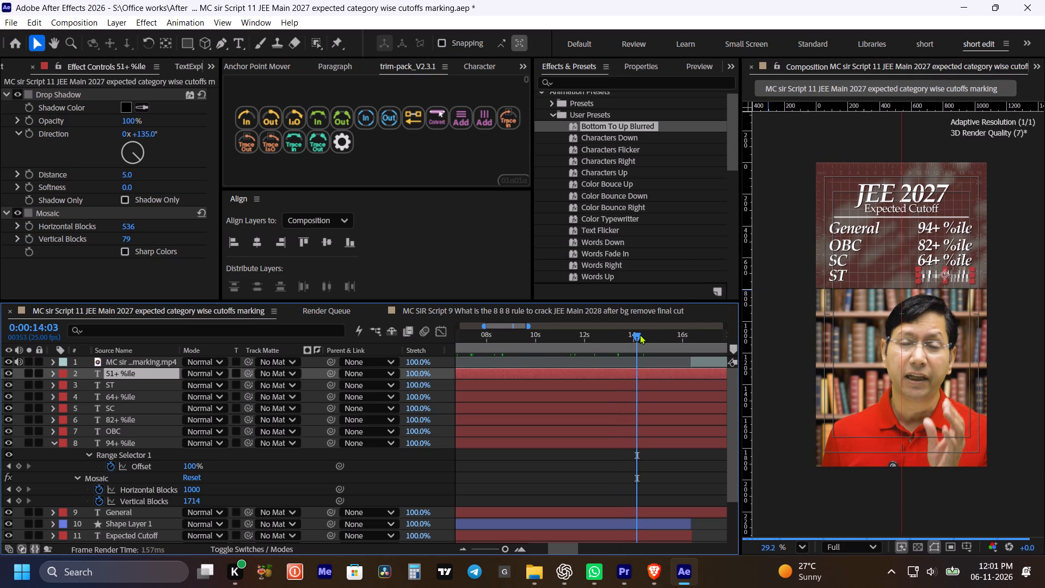
{"action": "key", "text": "ctrl+v"}
{"action": "scroll", "coordinate": [665, 455], "scroll_direction": "down", "scroll_amount": 2, "text": "alt"}
{"action": "left_click", "coordinate": [670, 465]}
{"action": "key", "text": "m"}
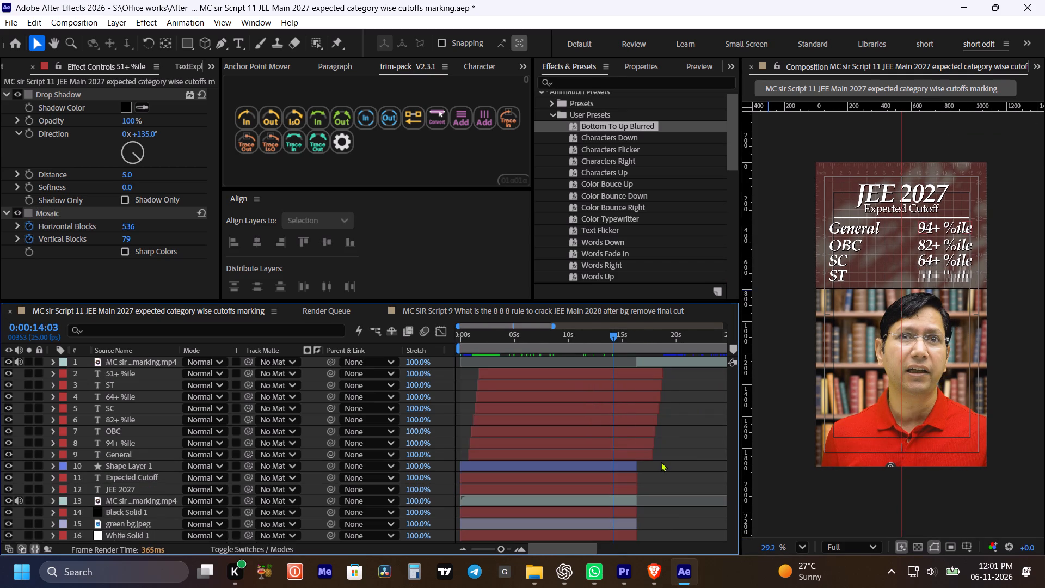
Play from 0:00:09:17 on to 0:00:16:20 to check the SC and ST cutoff reveals against the speech.
{"action": "left_click_drag", "start_coordinate": [550, 338], "coordinate": [564, 341]}
{"action": "key", "text": "space"}
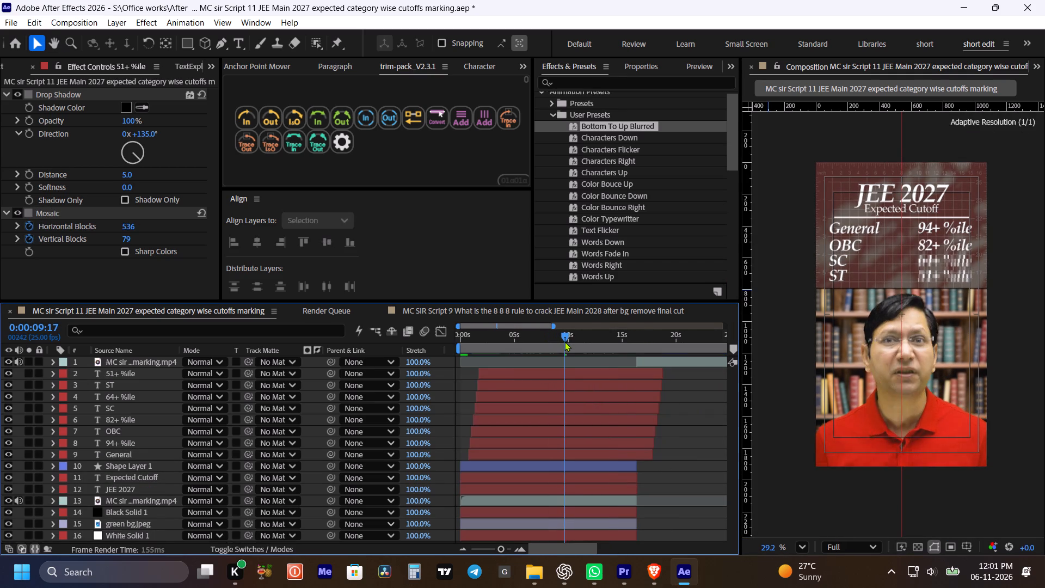
{"action": "key", "text": "space"}
{"action": "key", "text": "space"}
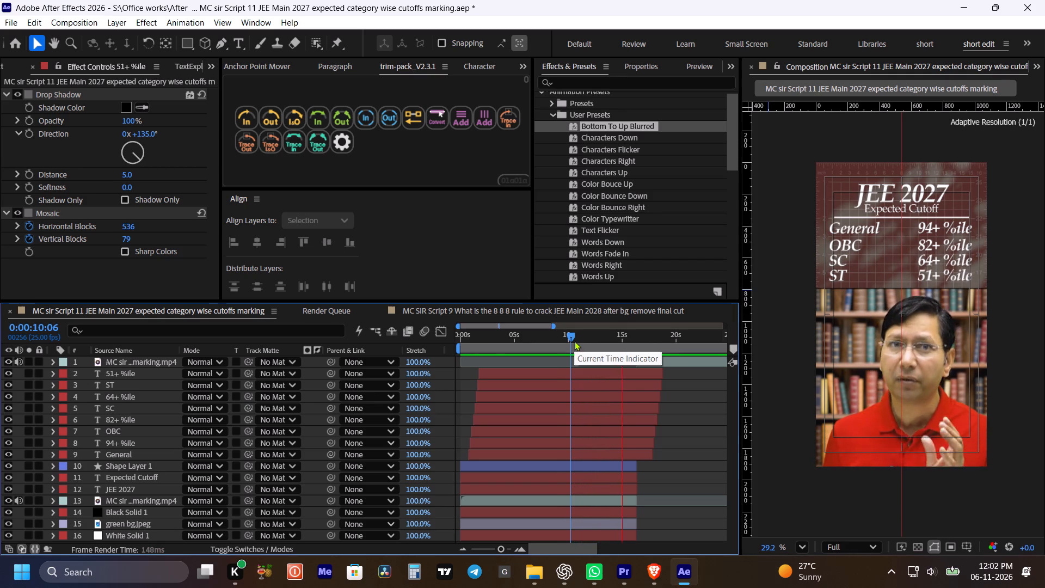
{"action": "key", "text": "space"}
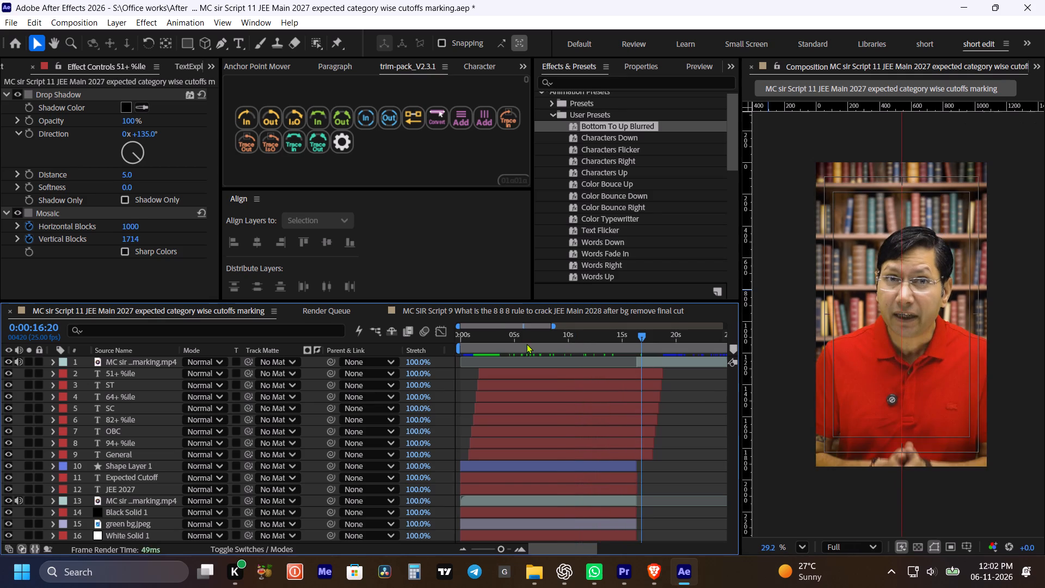
Replay the opening from 0:00:00:00 to 0:00:09:23 to check the text entrances and the General and OBC reveals.
{"action": "left_click_drag", "start_coordinate": [489, 334], "coordinate": [444, 341]}
{"action": "key", "text": "space"}
{"action": "scroll", "coordinate": [466, 356], "scroll_direction": "up", "scroll_amount": 2, "text": "alt"}
{"action": "key", "text": "space"}
{"action": "left_click_drag", "start_coordinate": [480, 396], "coordinate": [506, 400]}
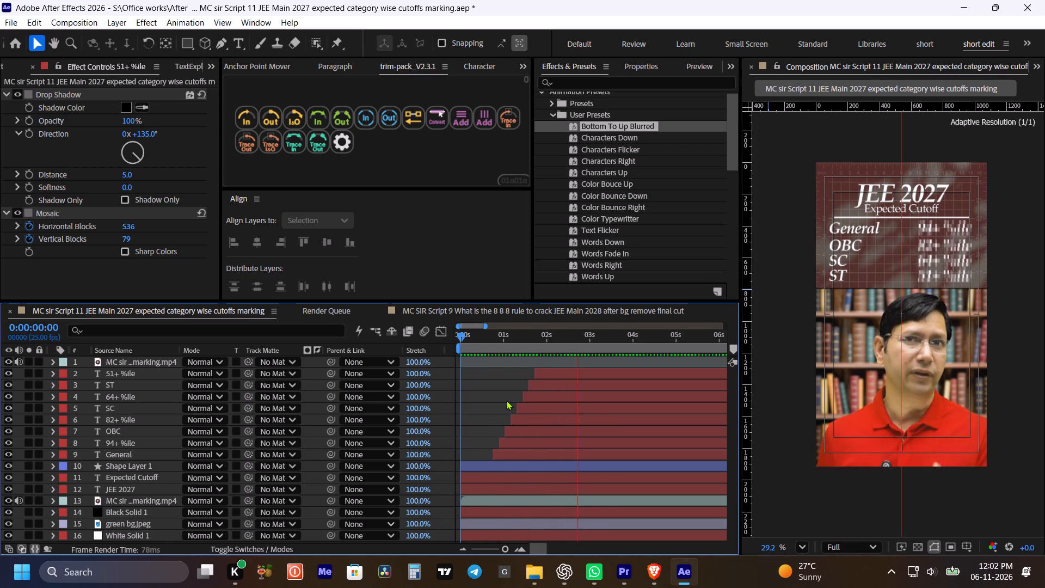
{"action": "scroll", "coordinate": [597, 402], "scroll_direction": "down", "scroll_amount": 1, "text": "alt"}
{"action": "key", "text": "space"}
{"action": "key", "text": "space"}
{"action": "key", "text": "space"}
{"action": "key", "text": "space"}
{"action": "key", "text": "space"}
{"action": "key", "text": "space"}
{"action": "key", "text": "space"}
{"action": "key", "text": "space"}
{"action": "key", "text": "space"}
{"action": "key", "text": "space"}
{"action": "key", "text": "space"}
{"action": "key", "text": "space"}
{"action": "key", "text": "space"}
{"action": "key", "text": "space"}
{"action": "left_click", "coordinate": [605, 397]}
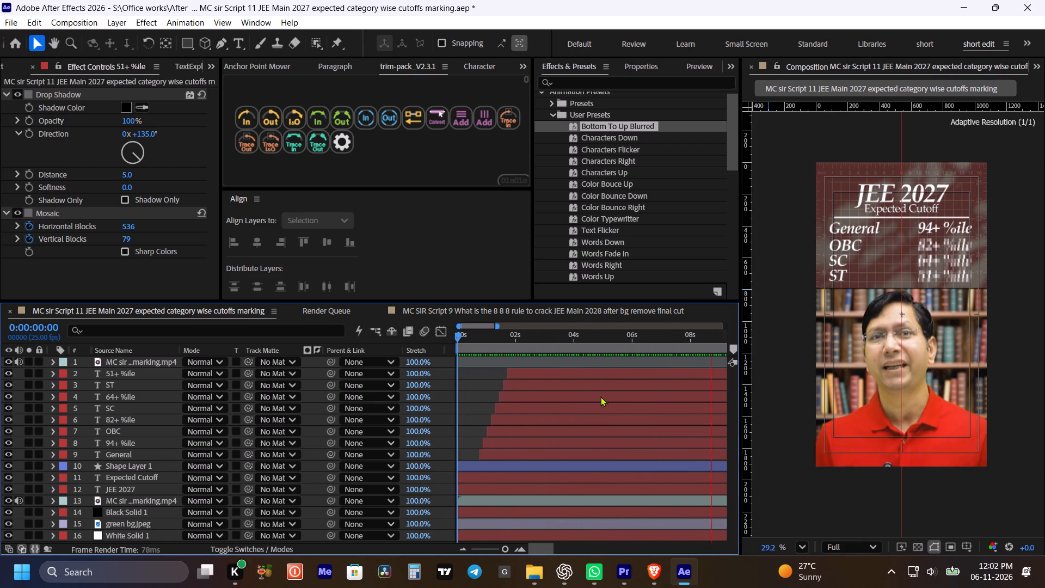
{"action": "key", "text": "space"}
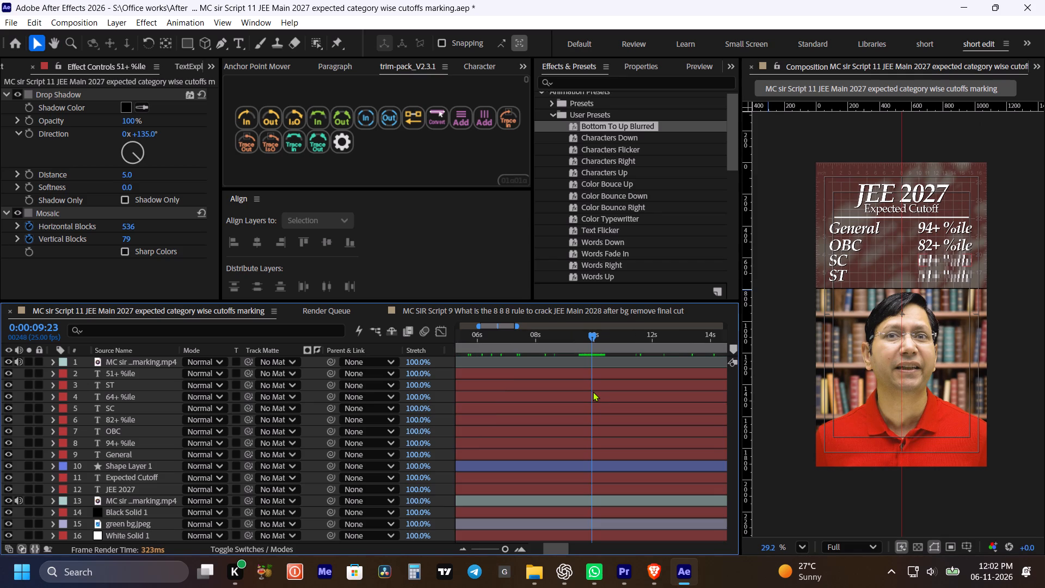
{"action": "scroll", "coordinate": [584, 421], "scroll_direction": "down", "scroll_amount": 1, "text": "alt"}
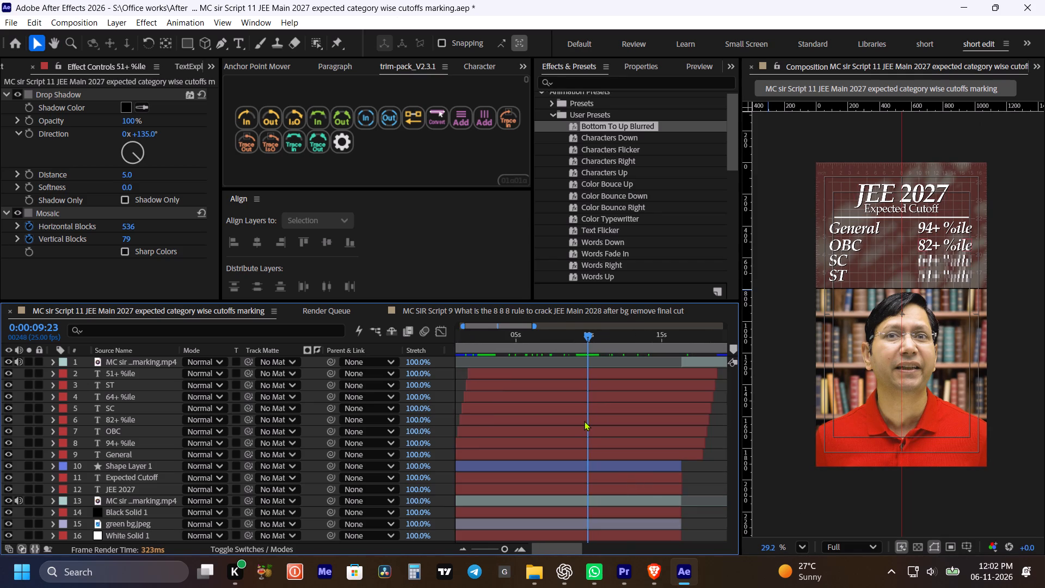
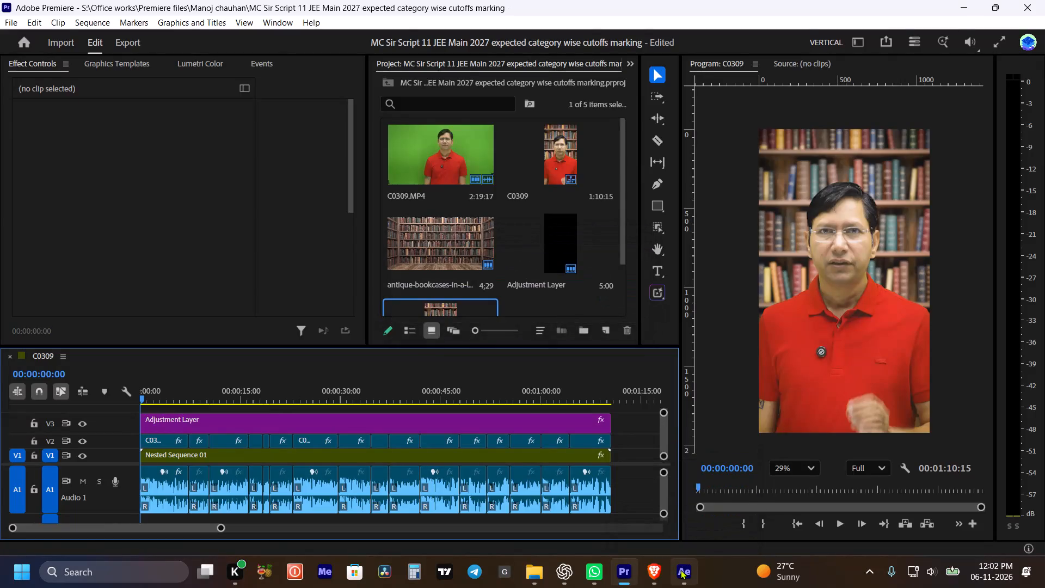
Switch to After Effects and play from 0:00:09:23 to 0:00:18:20 to check the SC and ST reveals and the return to full-frame.
{"action": "left_click", "coordinate": [680, 569]}
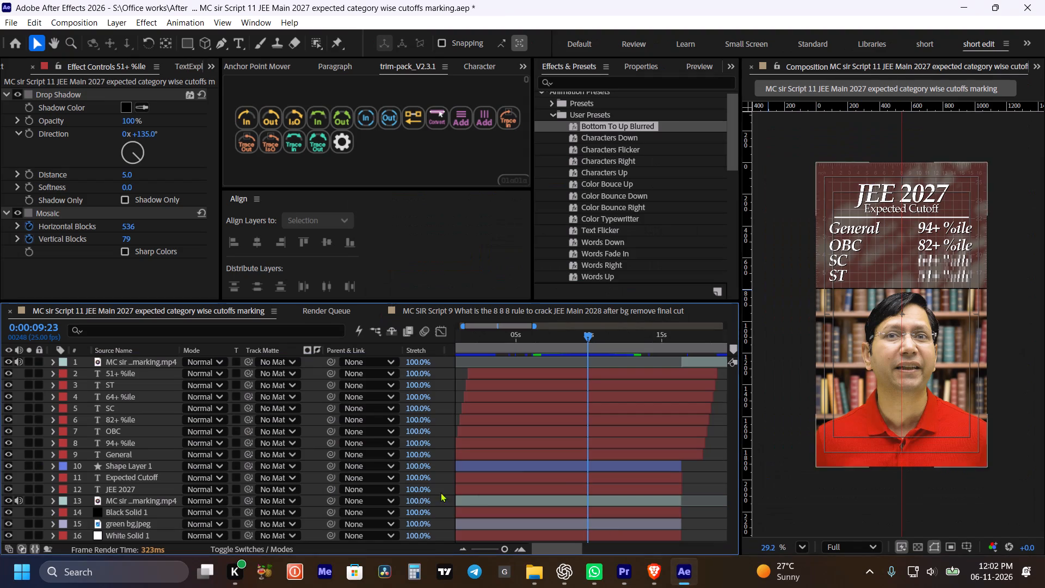
{"action": "key", "text": "space"}
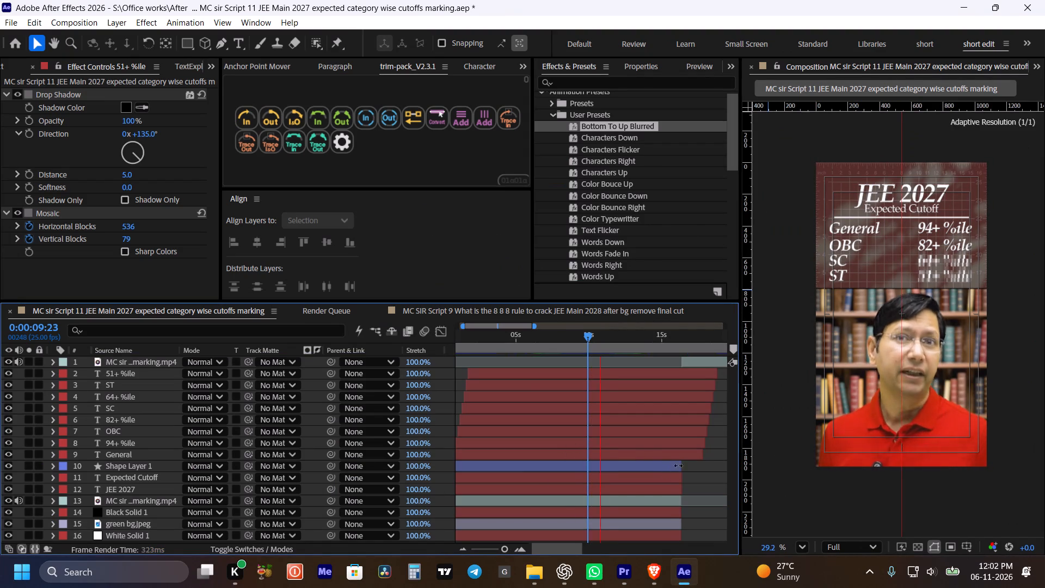
{"action": "key", "text": "space"}
{"action": "key", "text": "space"}
{"action": "key", "text": "space"}
{"action": "key", "text": "space"}
{"action": "left_click_drag", "start_coordinate": [706, 471], "coordinate": [689, 471]}
{"action": "key", "text": "space"}
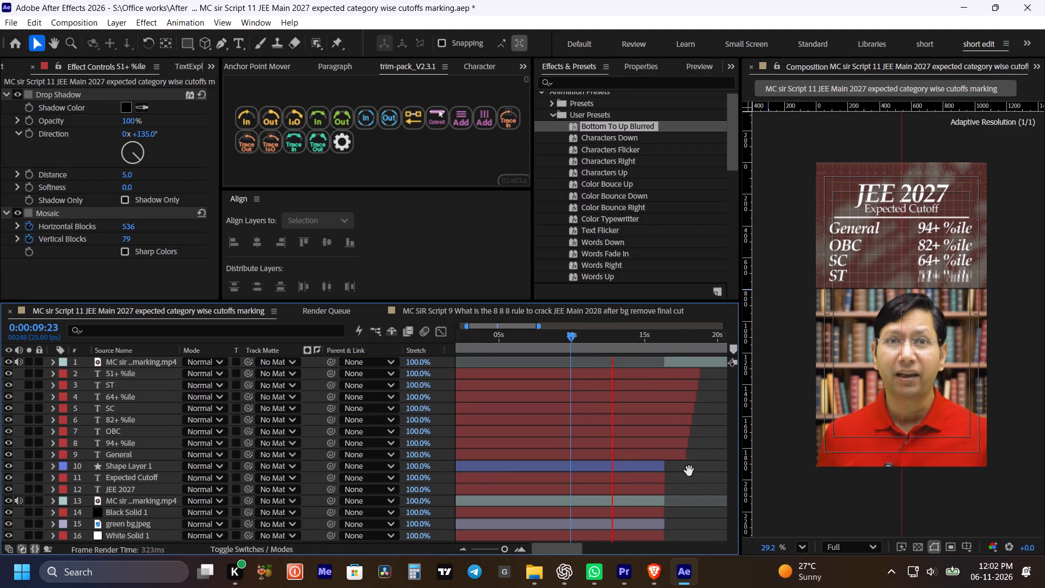
{"action": "key", "text": "space"}
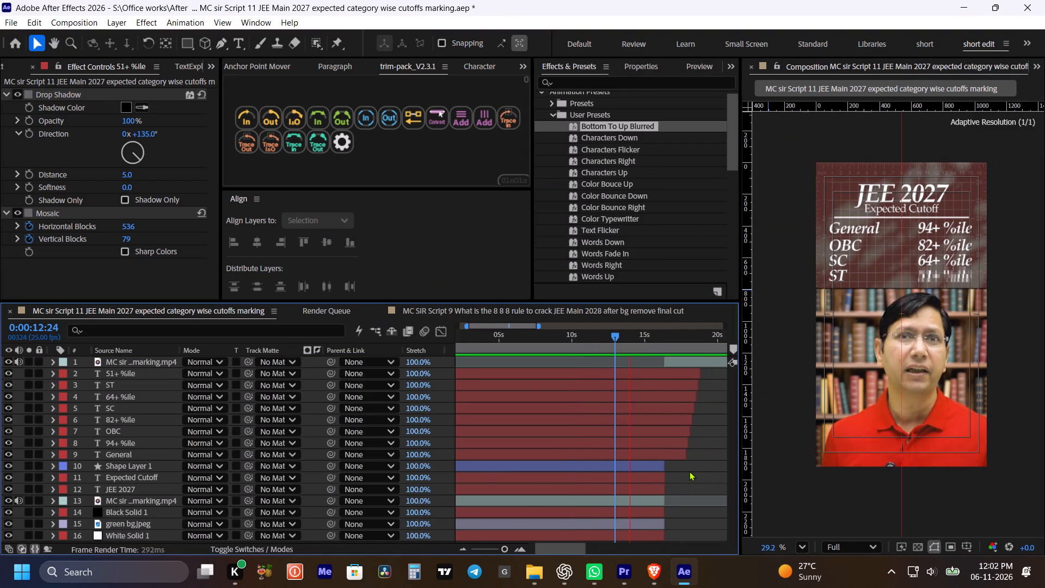
{"action": "key", "text": "space"}
{"action": "key", "text": "space"}
{"action": "key", "text": "space"}
{"action": "key", "text": "space"}
{"action": "key", "text": "space"}
{"action": "key", "text": "space"}
{"action": "key", "text": "space"}
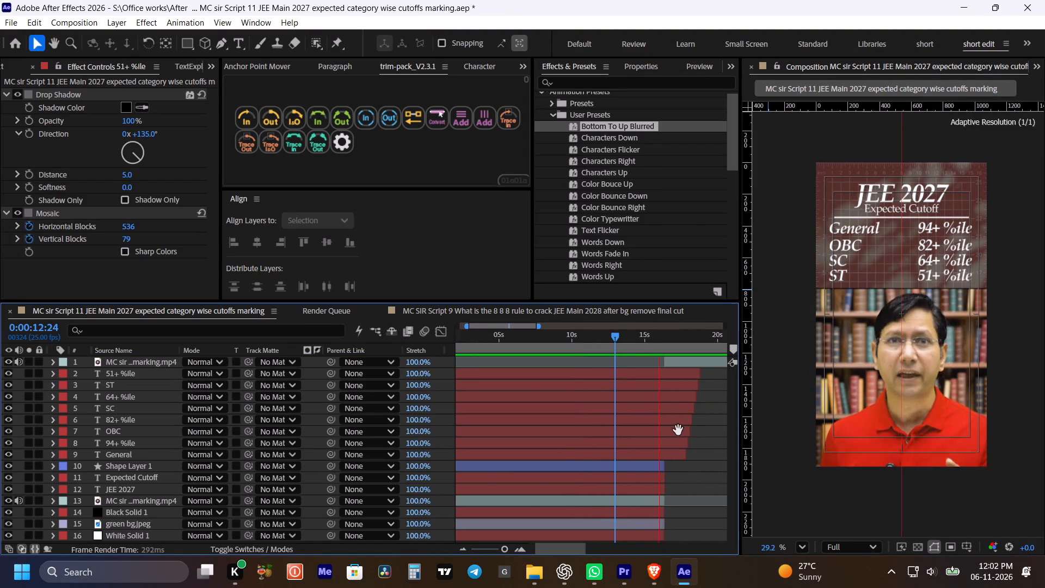
{"action": "left_click_drag", "start_coordinate": [678, 430], "coordinate": [649, 439]}
{"action": "key", "text": "space"}
{"action": "scroll", "coordinate": [634, 388], "scroll_direction": "down", "scroll_amount": 2, "text": "alt"}
{"action": "key", "text": "space"}
{"action": "scroll", "coordinate": [576, 425], "scroll_direction": "up", "scroll_amount": 2, "text": "alt"}
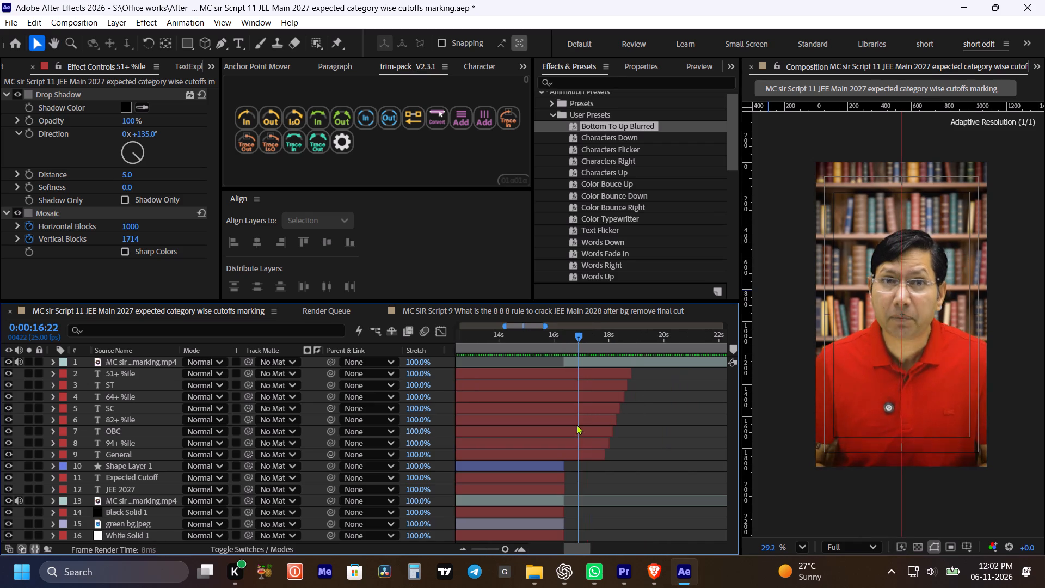
{"action": "key", "text": "space"}
{"action": "left_click_drag", "start_coordinate": [640, 442], "coordinate": [632, 442]}
{"action": "key", "text": "space"}
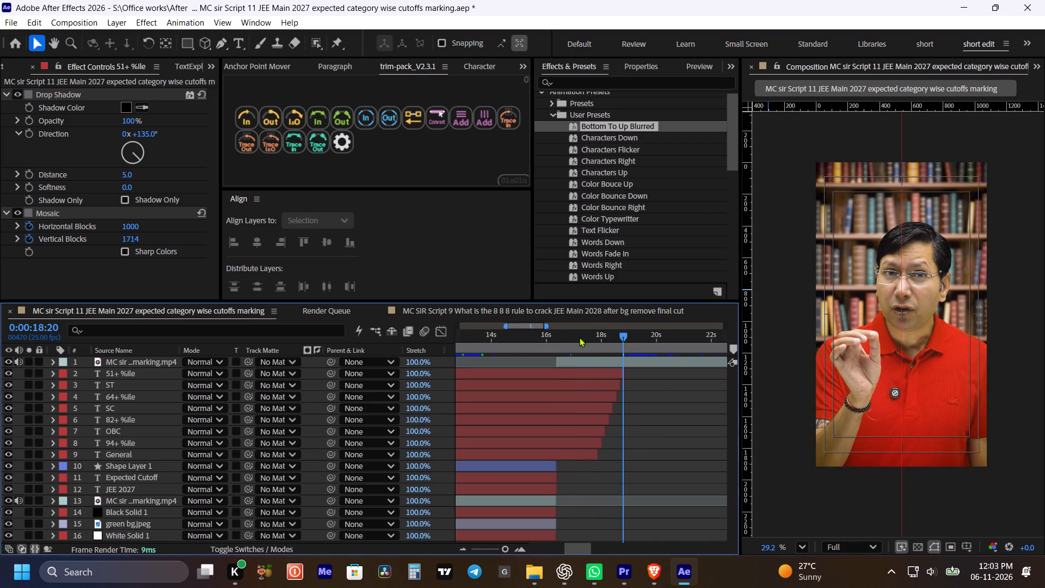
Trim the ends of the eight category and percentile text layers, General through 51+ %ile, to 0:00:16:22 and save the project.
{"action": "left_click_drag", "start_coordinate": [579, 337], "coordinate": [571, 338]}
{"action": "left_click", "coordinate": [576, 373]}
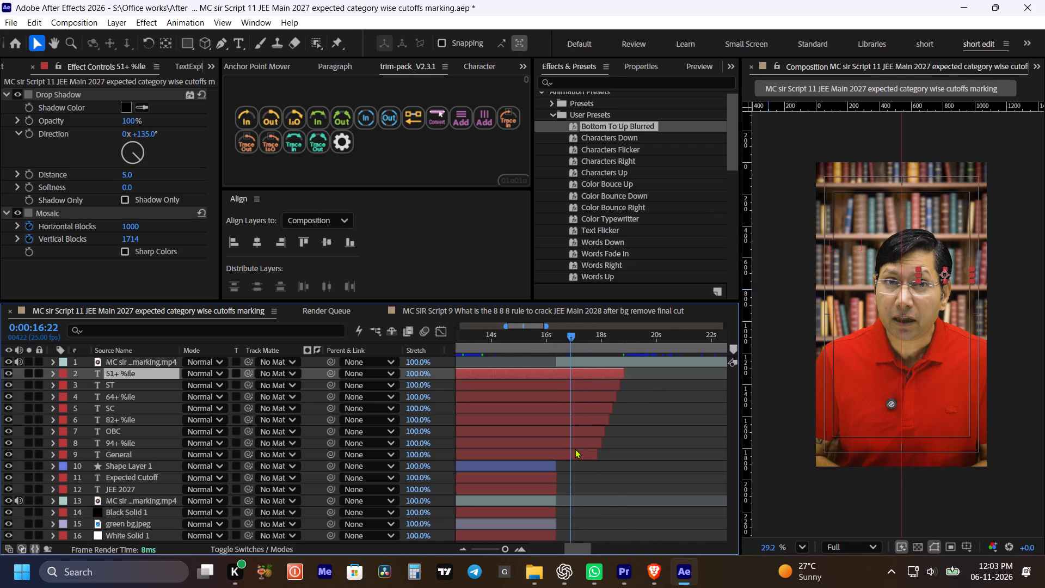
{"action": "left_click", "coordinate": [575, 451], "text": "shift"}
{"action": "key", "text": "alt+bracketright"}
{"action": "key", "text": "ctrl+s"}
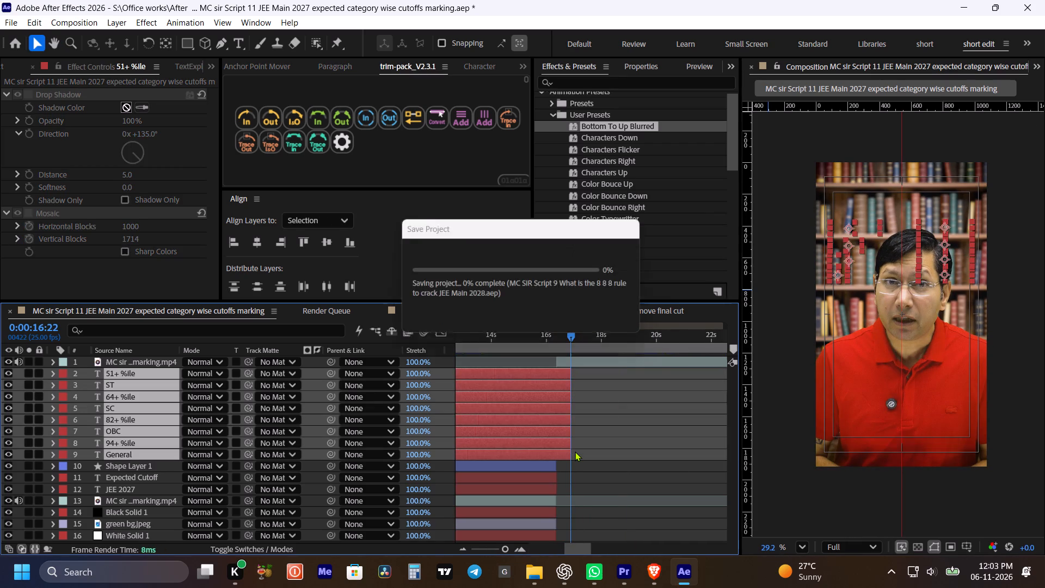
{"action": "left_click", "coordinate": [623, 476]}
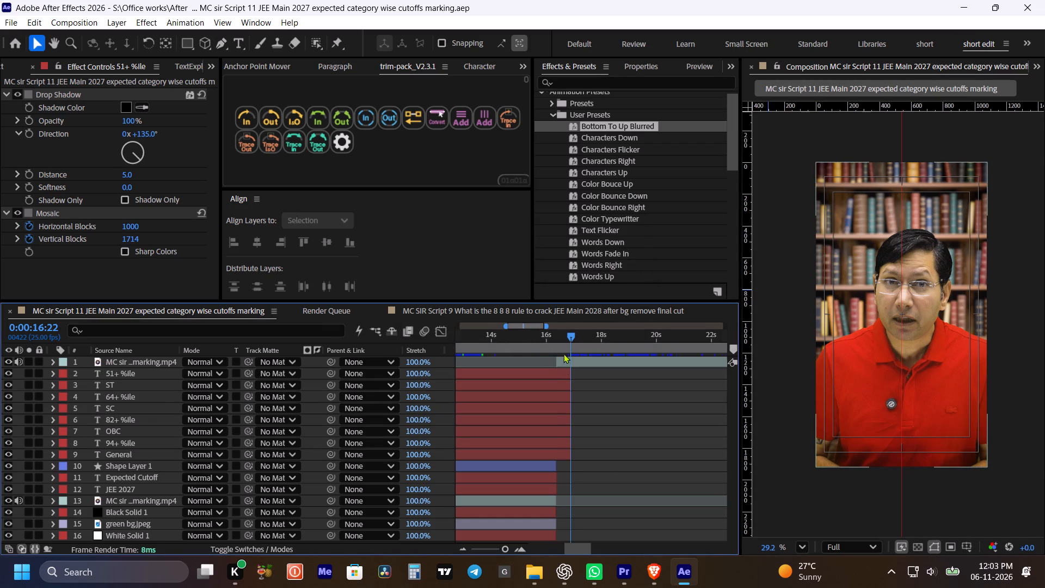
Play from 0:00:15:13 past 0:00:20:16 to check how the cutoff card ends and the full-frame speaker follows.
{"action": "left_click_drag", "start_coordinate": [562, 342], "coordinate": [533, 339], "text": "shift"}
{"action": "key", "text": "space"}
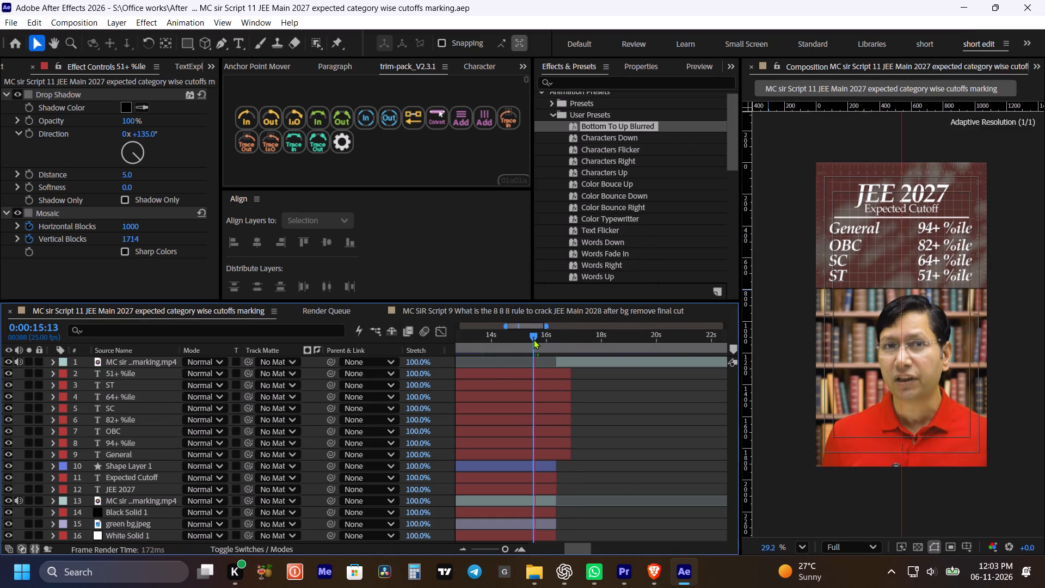
{"action": "scroll", "coordinate": [666, 424], "scroll_direction": "down", "scroll_amount": 2, "text": "alt"}
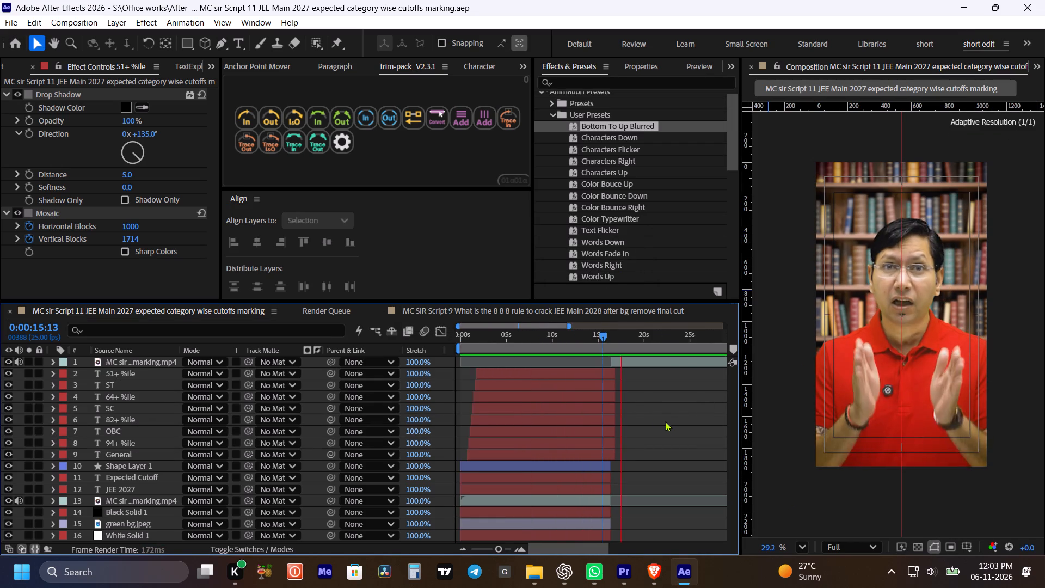
{"action": "scroll", "coordinate": [644, 407], "scroll_direction": "up", "scroll_amount": 1, "text": "alt"}
{"action": "key", "text": "space"}
{"action": "left_click_drag", "start_coordinate": [640, 407], "coordinate": [617, 408]}
{"action": "scroll", "coordinate": [612, 408], "scroll_direction": "down", "scroll_amount": 1, "text": "alt"}
{"action": "key", "text": "space"}
{"action": "left_click_drag", "start_coordinate": [630, 406], "coordinate": [610, 405]}
{"action": "key", "text": "space"}
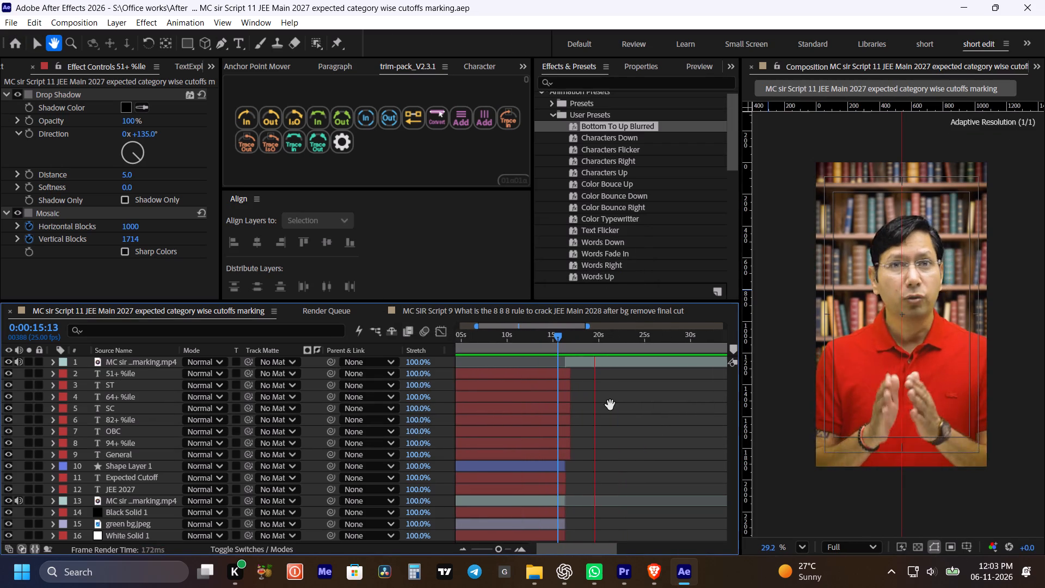
{"action": "key", "text": "ctrl+s"}
{"action": "key", "text": "space"}
{"action": "key", "text": "space"}
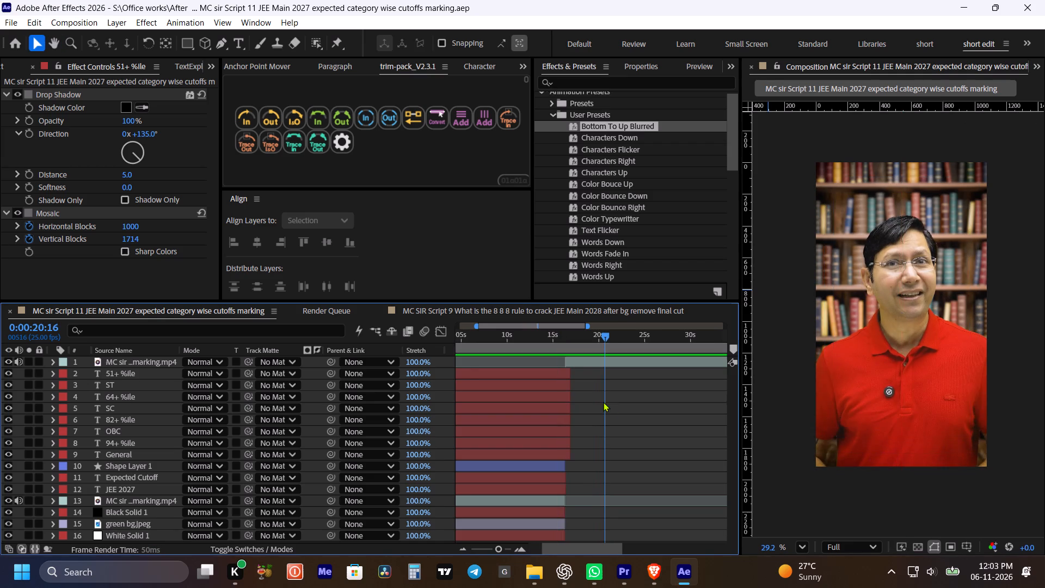
{"action": "scroll", "coordinate": [603, 402], "scroll_direction": "down", "scroll_amount": 1, "text": "alt"}
{"action": "key", "text": "space"}
{"action": "left_click_drag", "start_coordinate": [624, 395], "coordinate": [619, 395]}
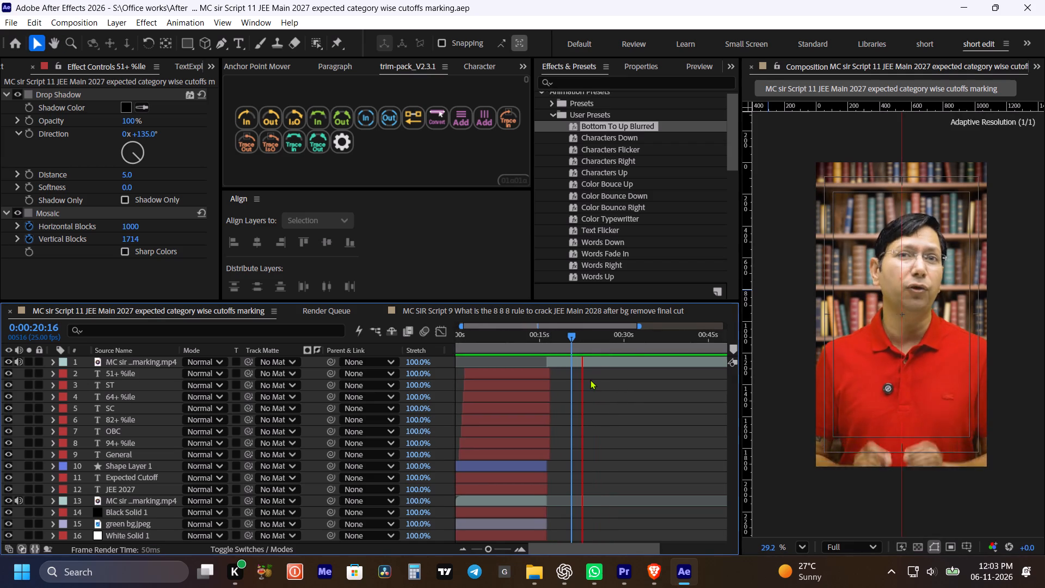
{"action": "key", "text": "space"}
Play from 0:00:16:08 on past 0:00:32:08 to review the speech that follows the cutoff card.
{"action": "left_click", "coordinate": [545, 335], "text": "shift"}
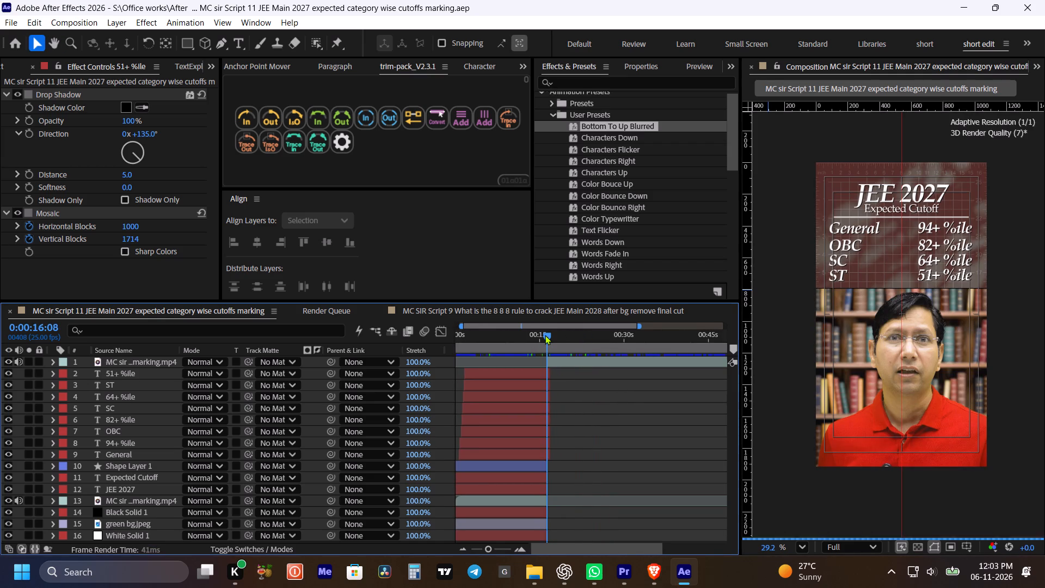
{"action": "key", "text": "ctrl+s"}
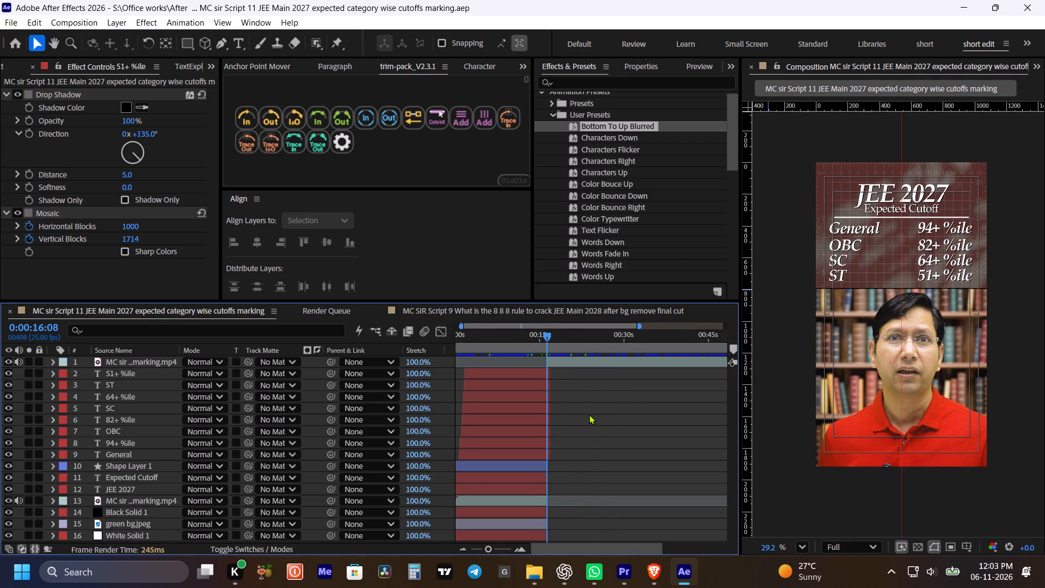
{"action": "key", "text": "space"}
{"action": "key", "text": "space"}
{"action": "key", "text": "space"}
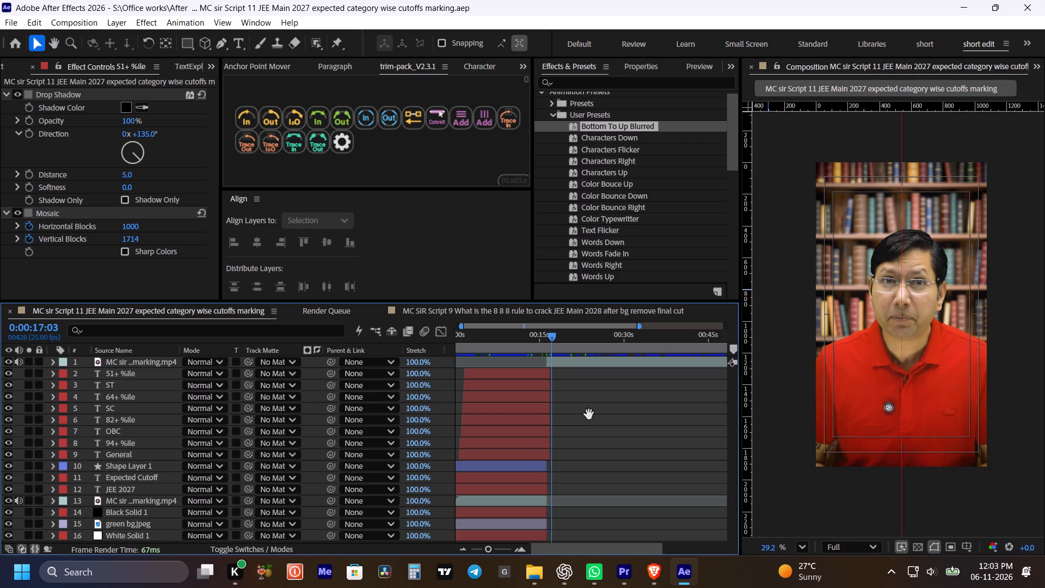
{"action": "key", "text": "space"}
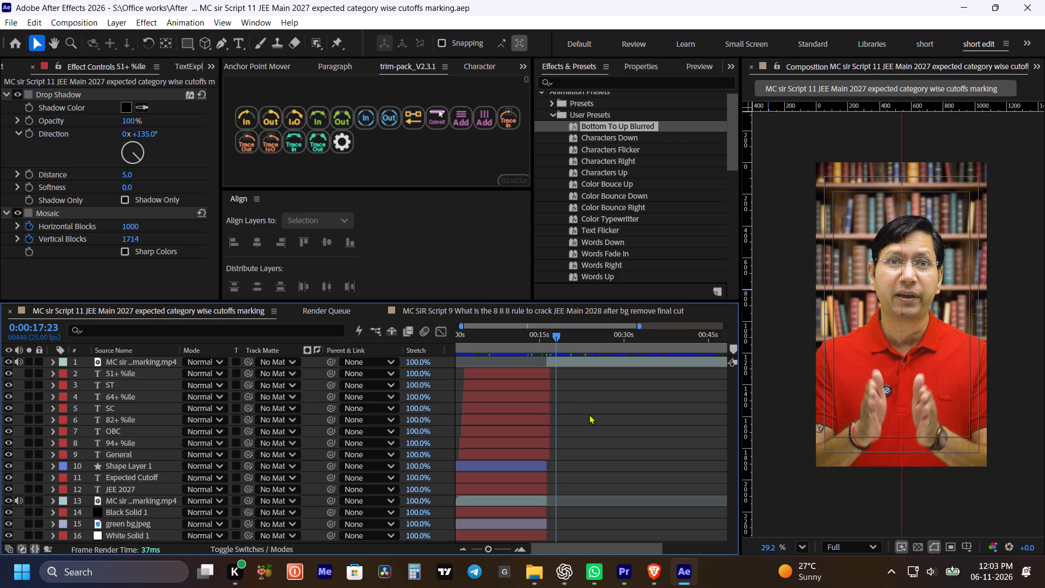
{"action": "key", "text": "space"}
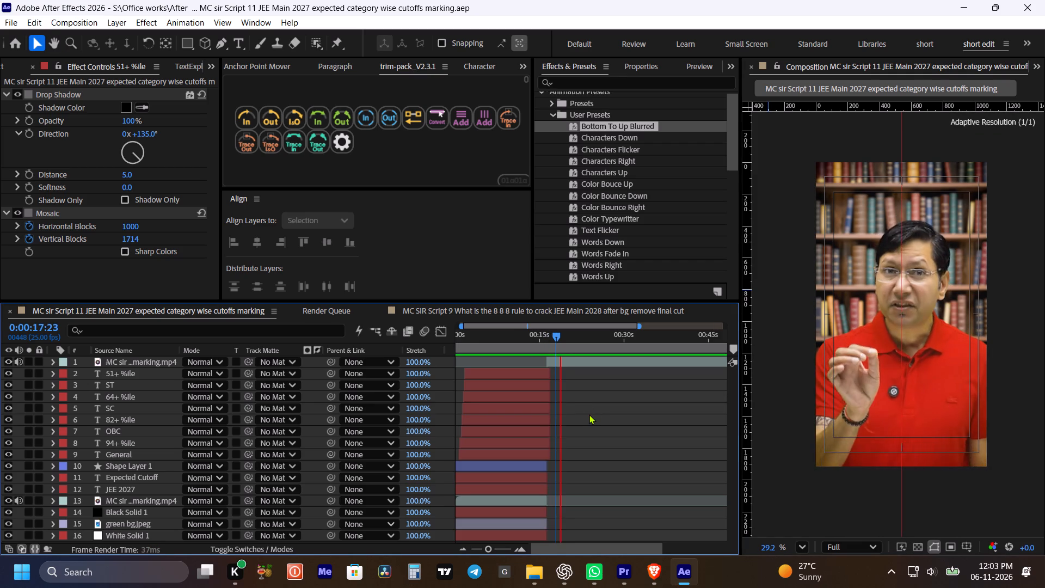
{"action": "key", "text": "space"}
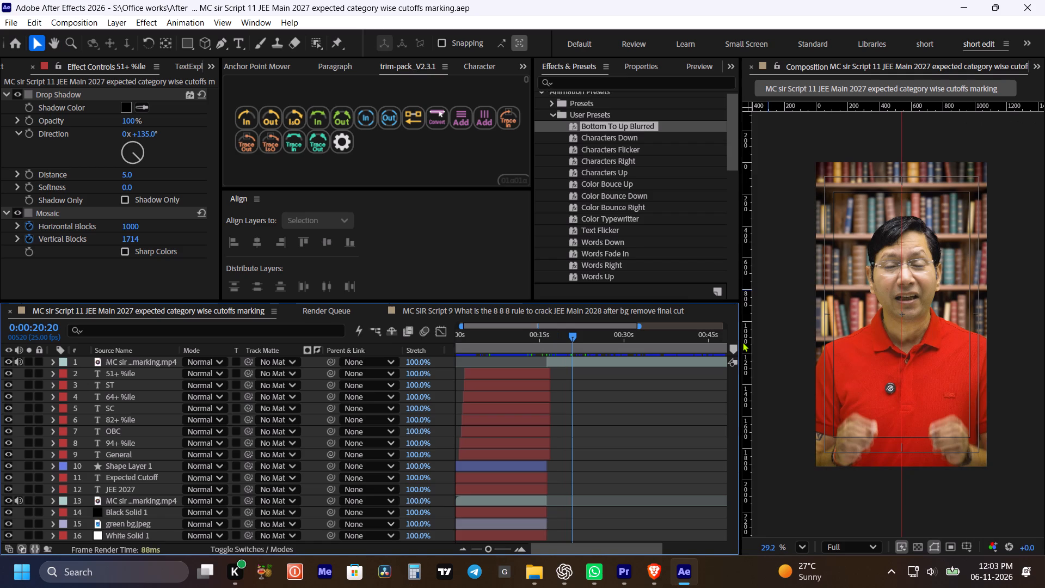
{"action": "key", "text": "space"}
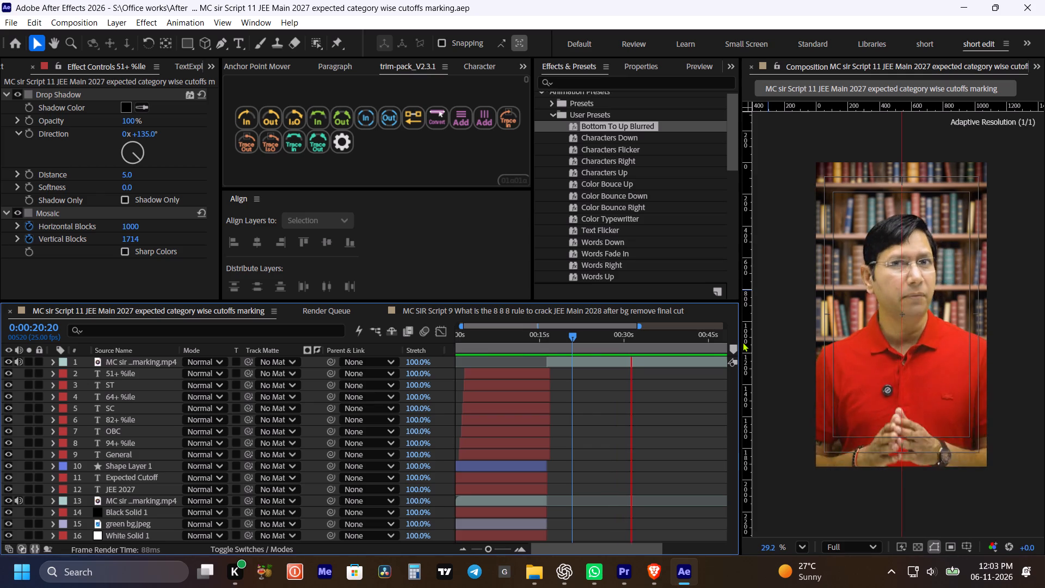
{"action": "key", "text": "space"}
{"action": "key", "text": "space"}
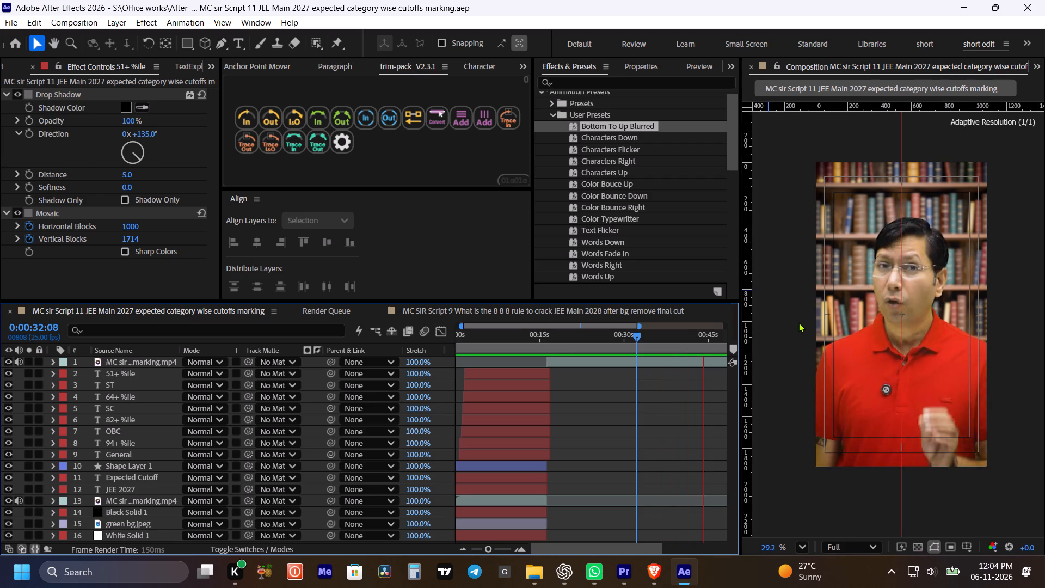
{"action": "scroll", "coordinate": [618, 424], "scroll_direction": "down", "scroll_amount": 1, "text": "alt"}
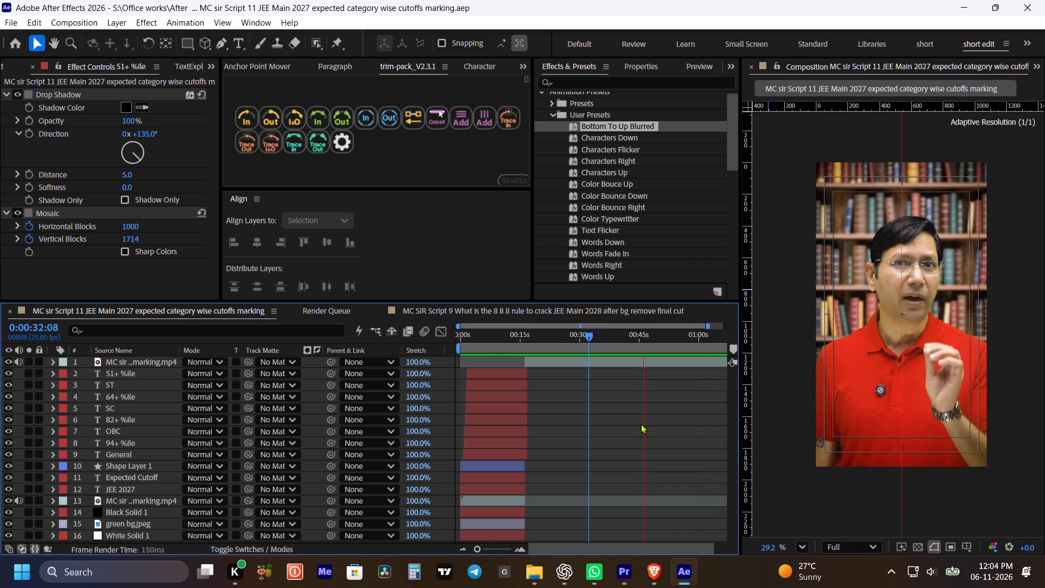
{"action": "key", "text": "space"}
{"action": "left_click_drag", "start_coordinate": [641, 424], "coordinate": [608, 429]}
{"action": "key", "text": "space"}
{"action": "left_click_drag", "start_coordinate": [594, 420], "coordinate": [605, 424]}
{"action": "key", "text": "space"}
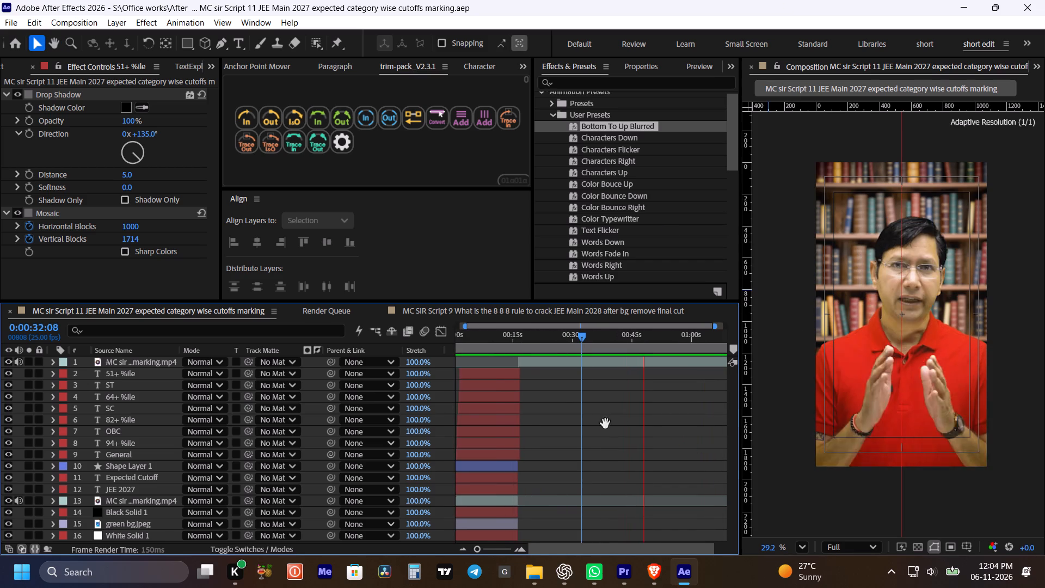
Replay from 0:00:13:21 and 0:00:17:05 to recheck the end of the cutoff card, and park the playhead at the cut, 0:00:16:08.
{"action": "left_click", "coordinate": [508, 339]}
{"action": "key", "text": "space"}
{"action": "scroll", "coordinate": [511, 366], "scroll_direction": "up", "scroll_amount": 1, "text": "alt"}
{"action": "key", "text": "space"}
{"action": "left_click", "coordinate": [563, 399]}
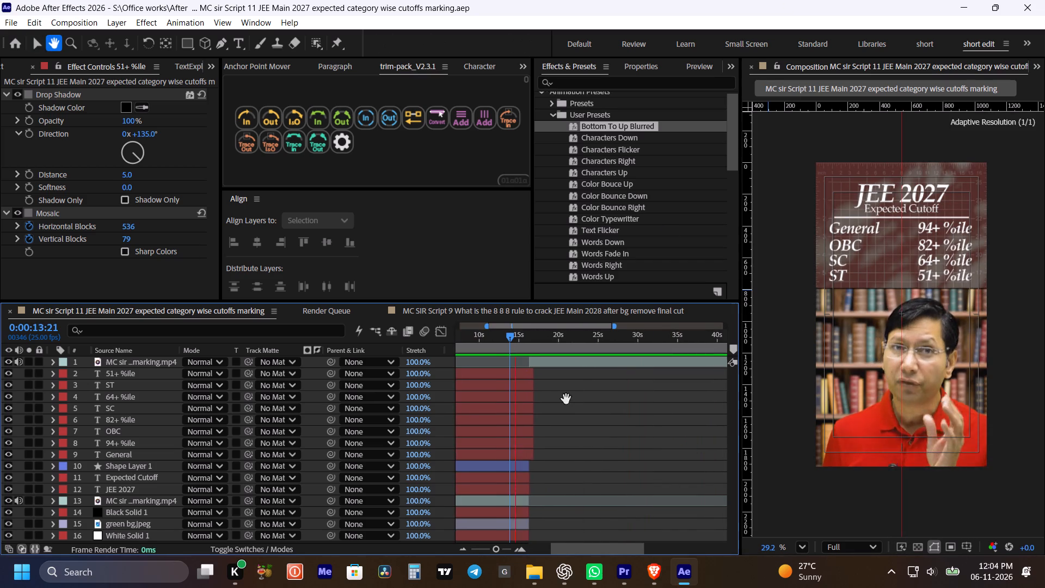
{"action": "key", "text": "space"}
{"action": "left_click", "coordinate": [597, 399]}
{"action": "key", "text": "space"}
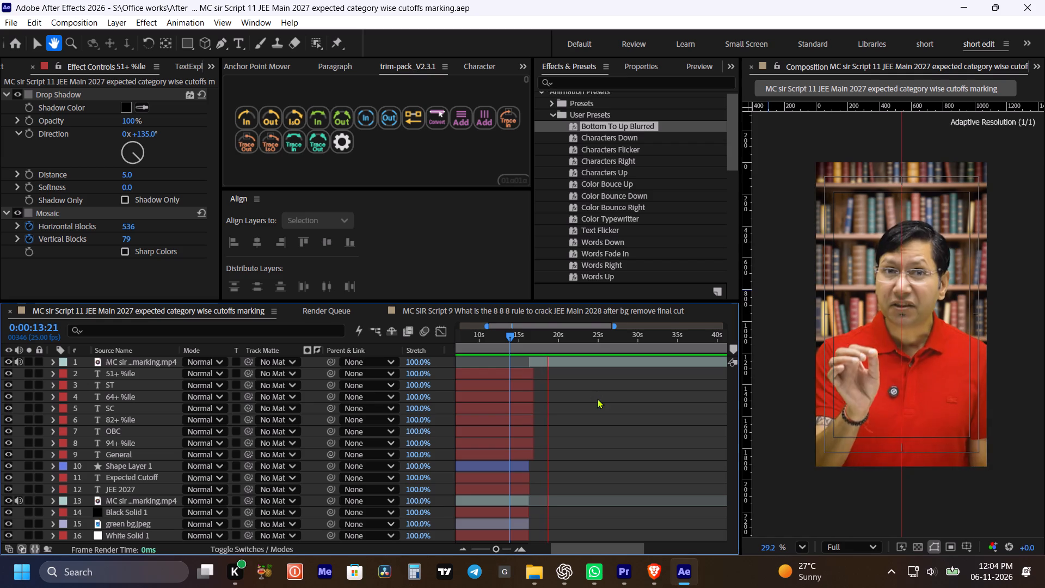
{"action": "left_click", "coordinate": [534, 336]}
{"action": "key", "text": "space"}
{"action": "key", "text": "space"}
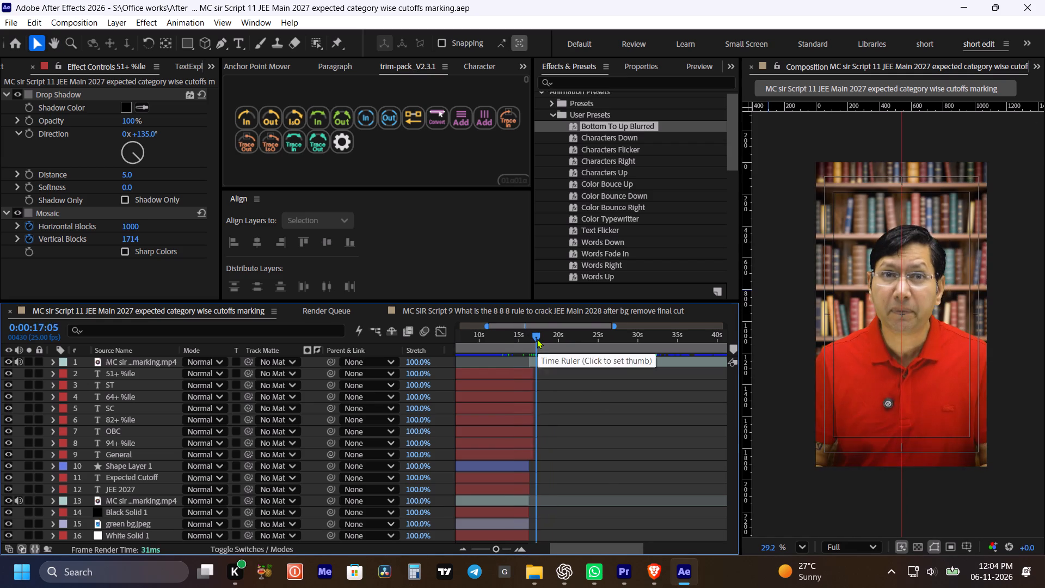
{"action": "left_click_drag", "start_coordinate": [537, 339], "coordinate": [528, 338], "text": "shift"}
{"action": "scroll", "coordinate": [96, 65], "scroll_direction": "up", "scroll_amount": 3}
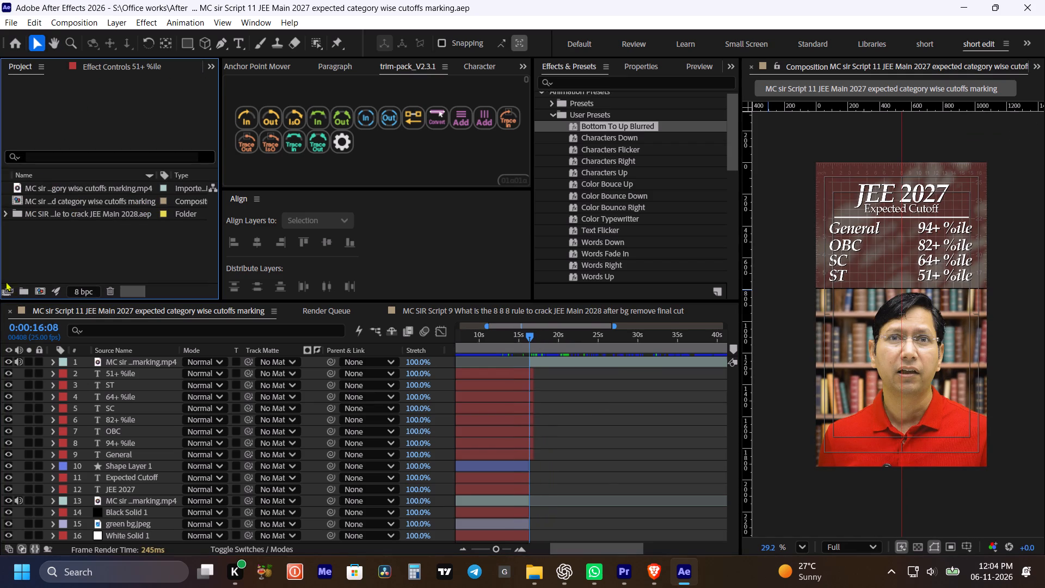
Create a project folder named b roll.
{"action": "left_click", "coordinate": [18, 262]}
{"action": "left_click", "coordinate": [16, 289]}
{"action": "left_click", "coordinate": [22, 288]}
{"action": "type", "text": "b roll"}
{"action": "key", "text": "Return"}
Import the _49 clip from the video Assits folder in Office works into the b roll folder as footage.
{"action": "key", "text": "ctrl+i"}
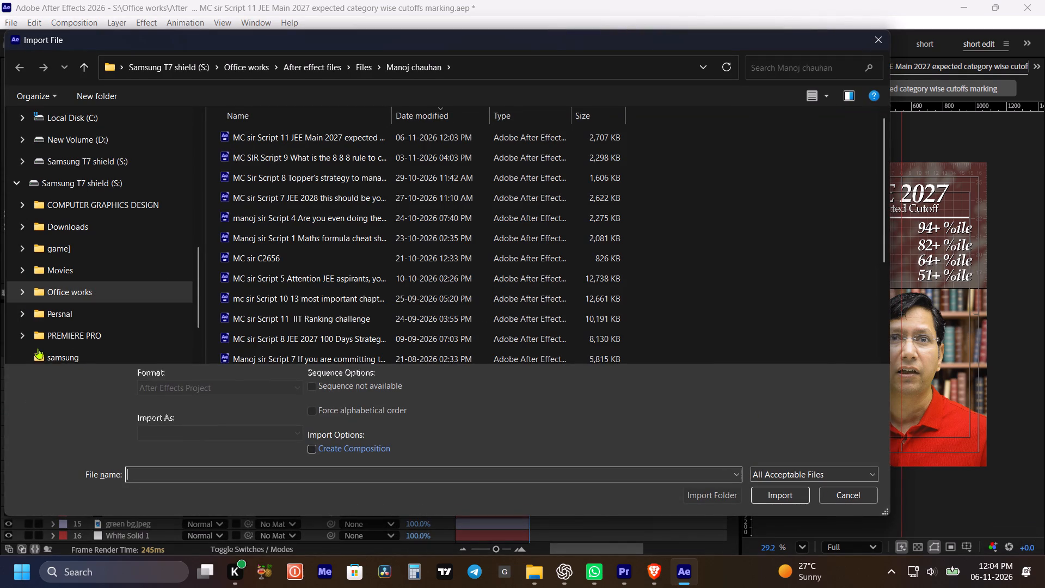
{"action": "left_click", "coordinate": [115, 287]}
{"action": "left_click", "coordinate": [531, 305]}
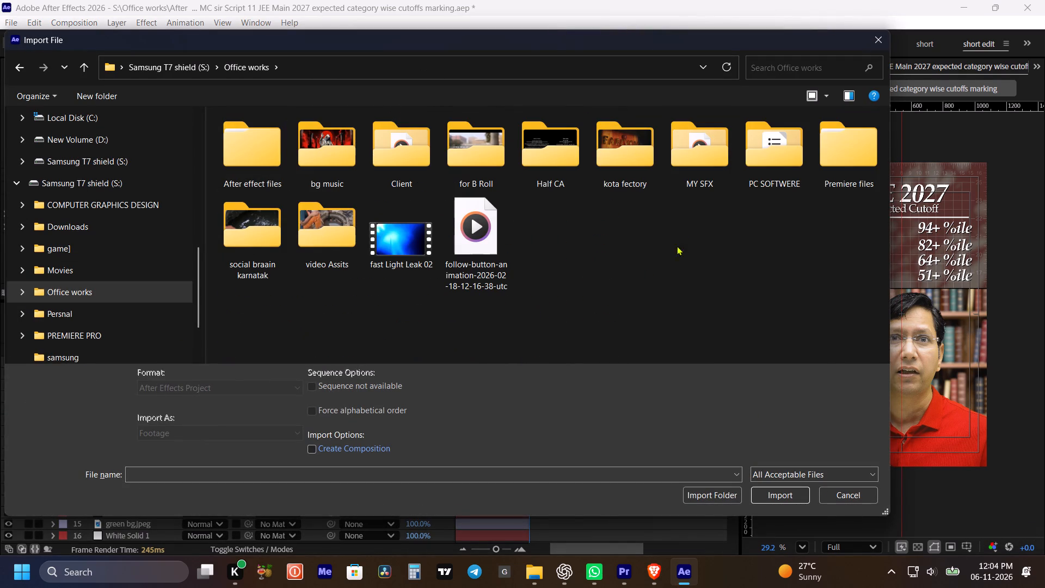
{"action": "double_click", "coordinate": [347, 236]}
{"action": "scroll", "coordinate": [580, 340], "scroll_direction": "down", "scroll_amount": 1}
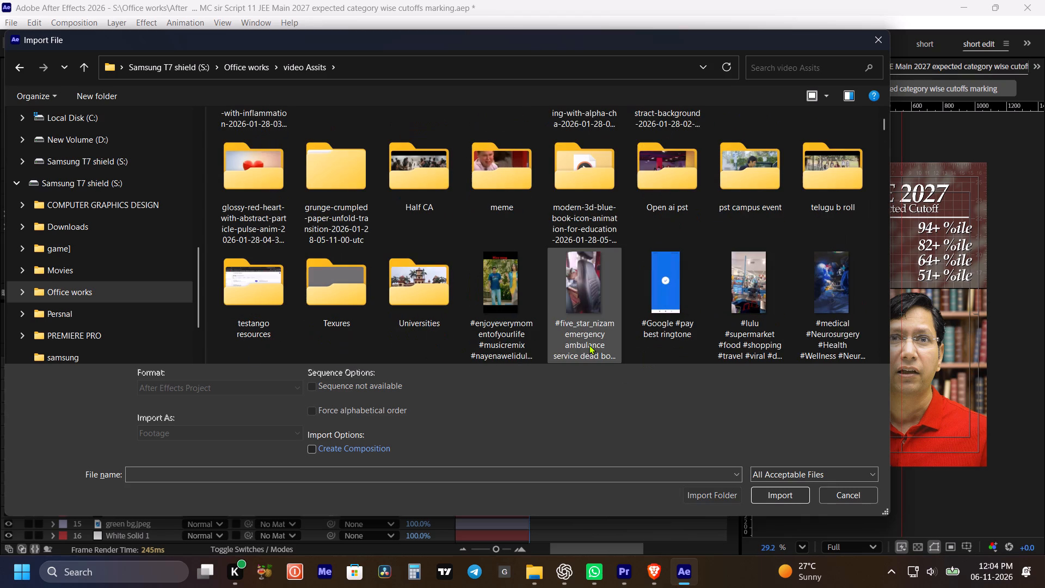
{"action": "scroll", "coordinate": [727, 279], "scroll_direction": "down", "scroll_amount": 1}
{"action": "left_click", "coordinate": [665, 319]}
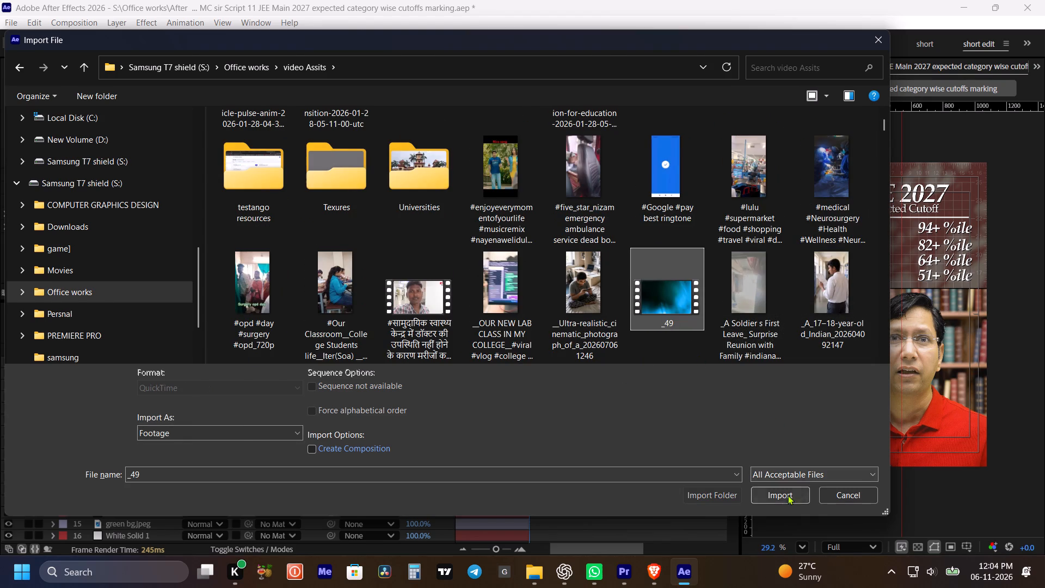
{"action": "left_click", "coordinate": [788, 495]}
Add _49.mov as the top layer across the cut from the cutoff card to the full-frame speaker, starting at about 0:00:16:06.
{"action": "left_click_drag", "start_coordinate": [63, 238], "coordinate": [537, 346]}
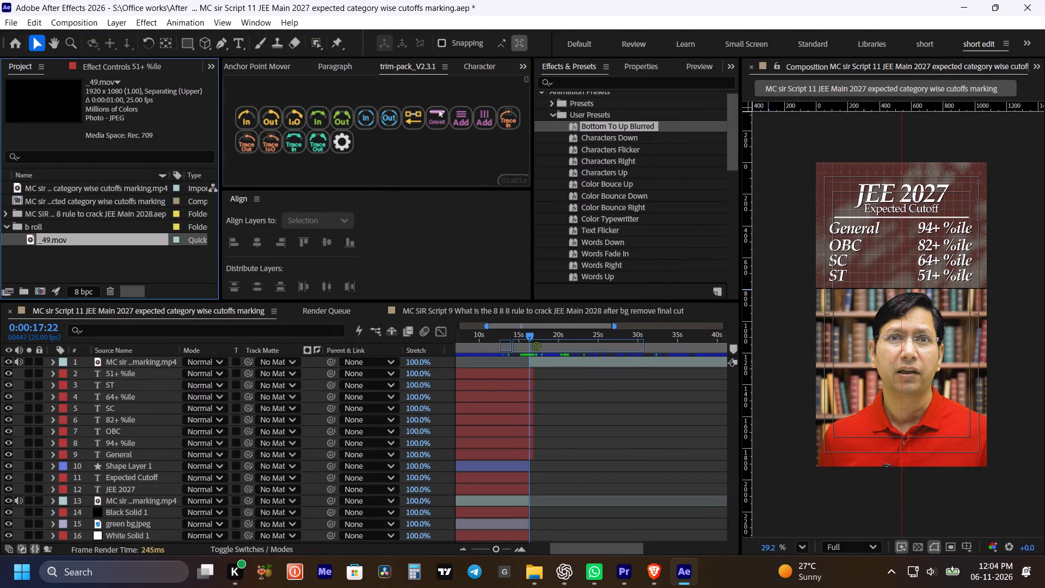
{"action": "left_click_drag", "start_coordinate": [537, 346], "coordinate": [528, 357]}
{"action": "scroll", "coordinate": [531, 364], "scroll_direction": "up", "scroll_amount": 4, "text": "alt"}
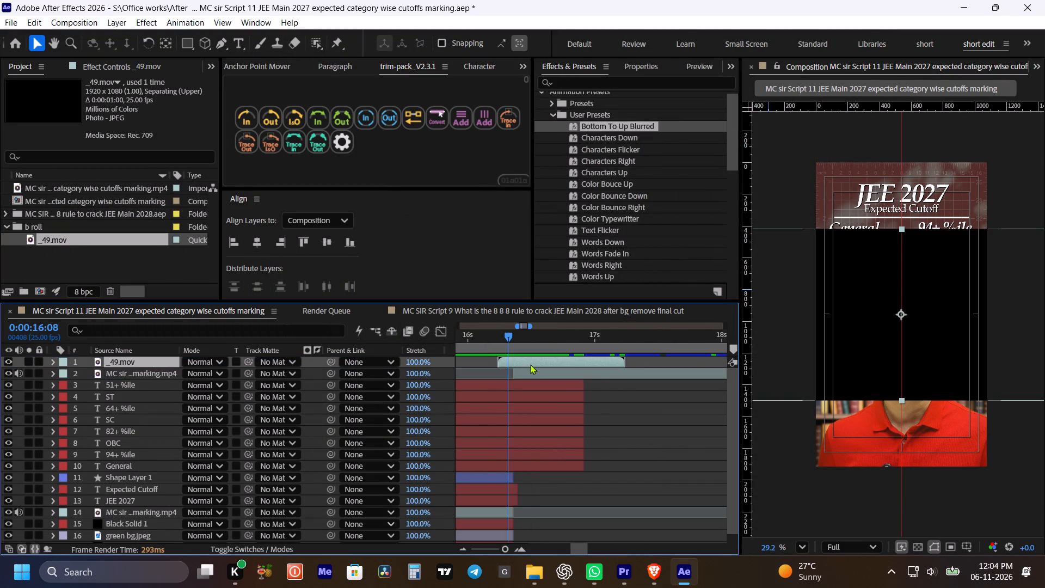
Shift _49.mov earlier so its full-white frame falls on the cut at 0:00:16:09, and add a layer marker there.
{"action": "scroll", "coordinate": [530, 364], "scroll_direction": "up", "scroll_amount": 3, "text": "alt"}
{"action": "key", "text": "space"}
{"action": "left_click_drag", "start_coordinate": [523, 374], "coordinate": [654, 386]}
{"action": "scroll", "coordinate": [608, 383], "scroll_direction": "down", "scroll_amount": 4, "text": "alt"}
{"action": "key", "text": "space"}
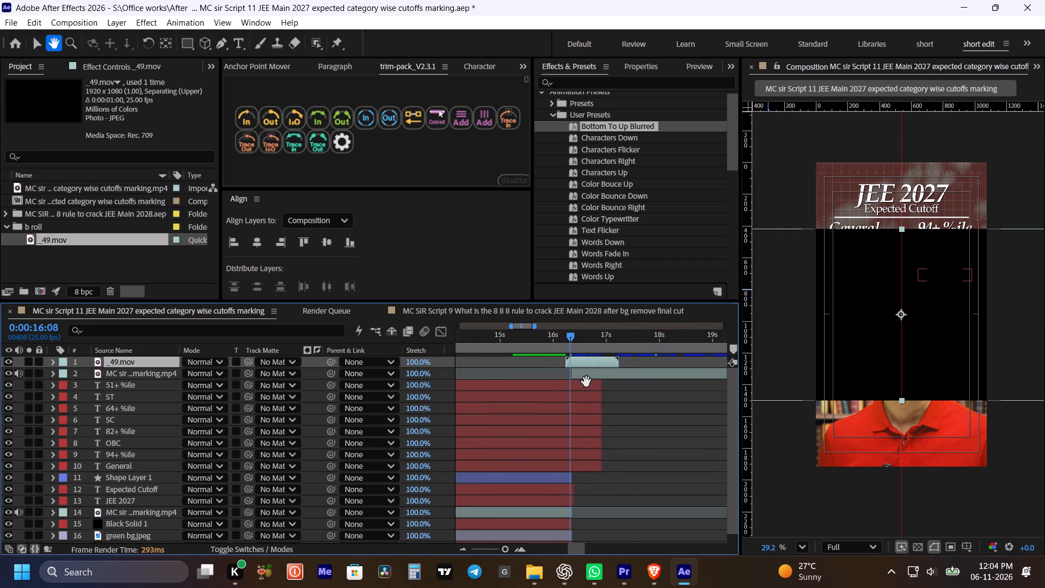
{"action": "left_click_drag", "start_coordinate": [586, 382], "coordinate": [575, 382]}
{"action": "scroll", "coordinate": [562, 381], "scroll_direction": "up", "scroll_amount": 1, "text": "alt"}
{"action": "key", "text": "space"}
{"action": "left_click_drag", "start_coordinate": [562, 381], "coordinate": [568, 382]}
{"action": "key", "text": "v"}
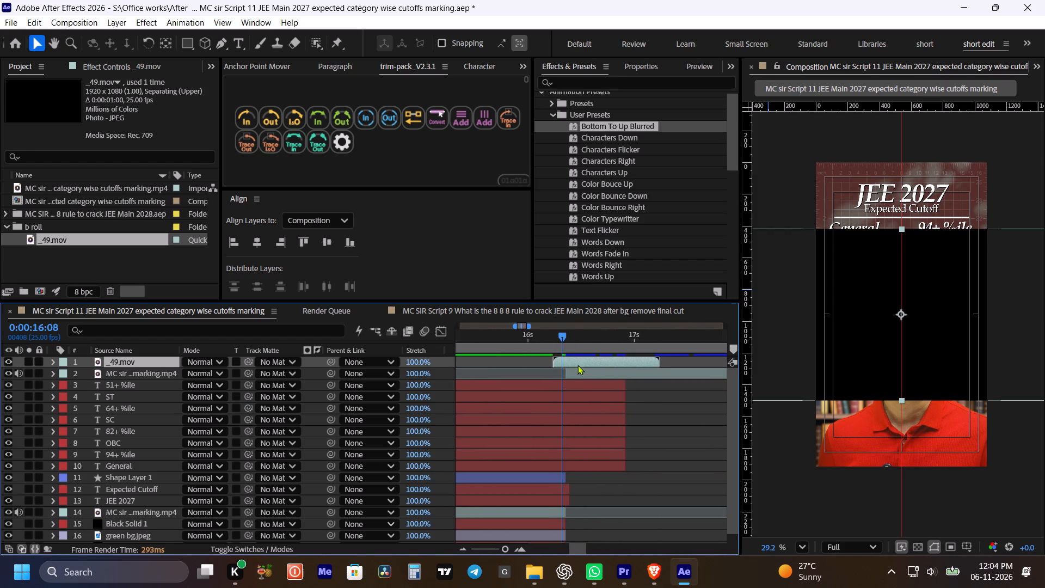
{"action": "left_click_drag", "start_coordinate": [579, 363], "coordinate": [531, 360]}
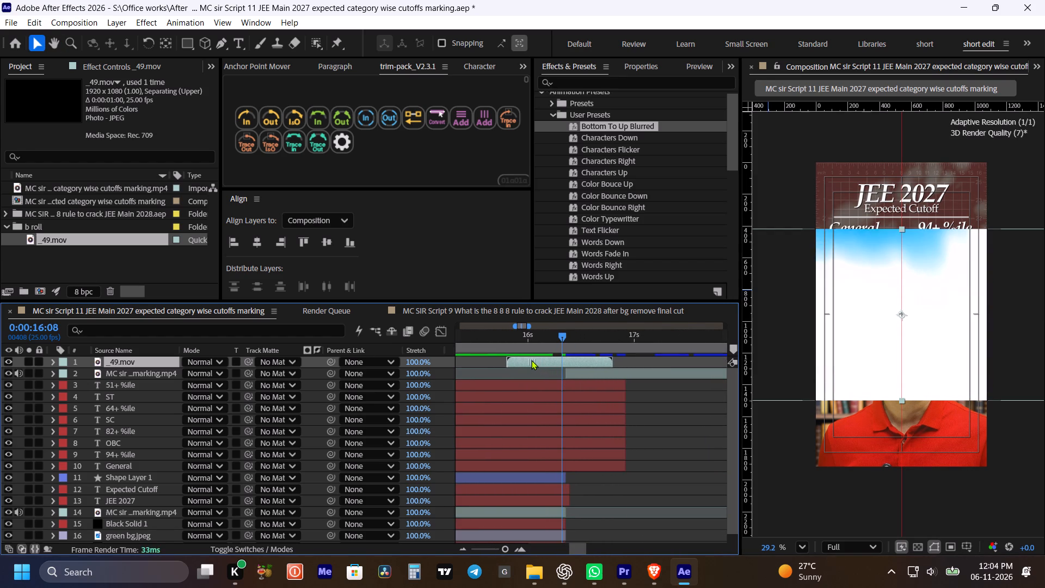
{"action": "left_click_drag", "start_coordinate": [531, 360], "coordinate": [527, 359]}
{"action": "left_click", "coordinate": [568, 366]}
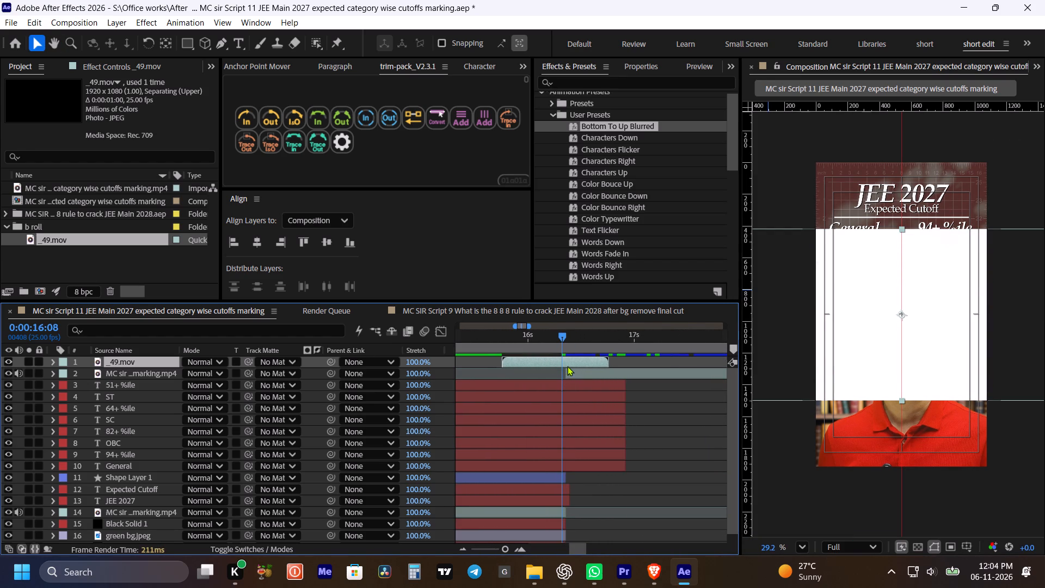
{"action": "left_click", "coordinate": [565, 344]}
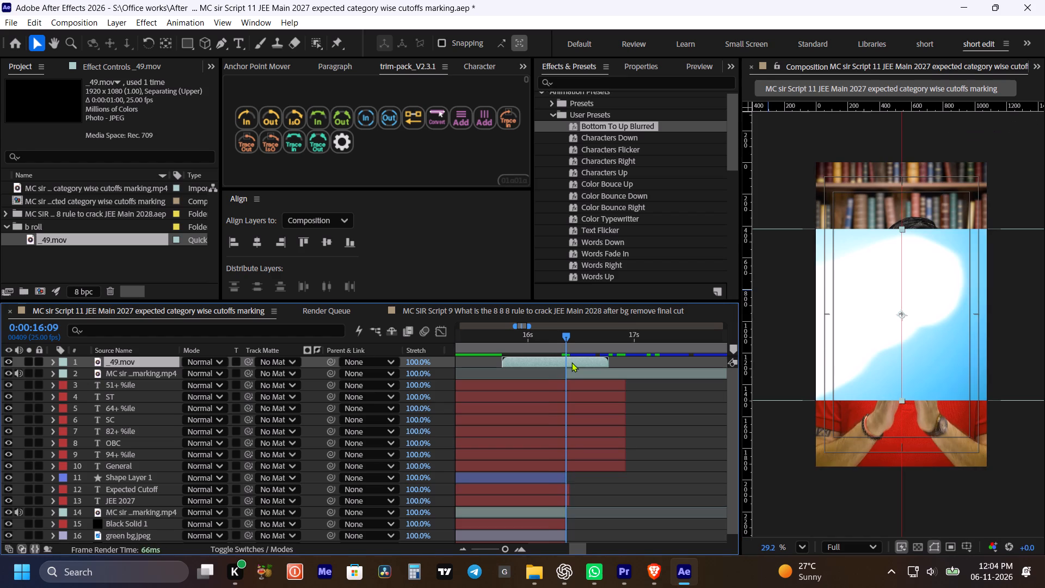
{"action": "left_click", "coordinate": [571, 363]}
{"action": "left_click", "coordinate": [574, 363]}
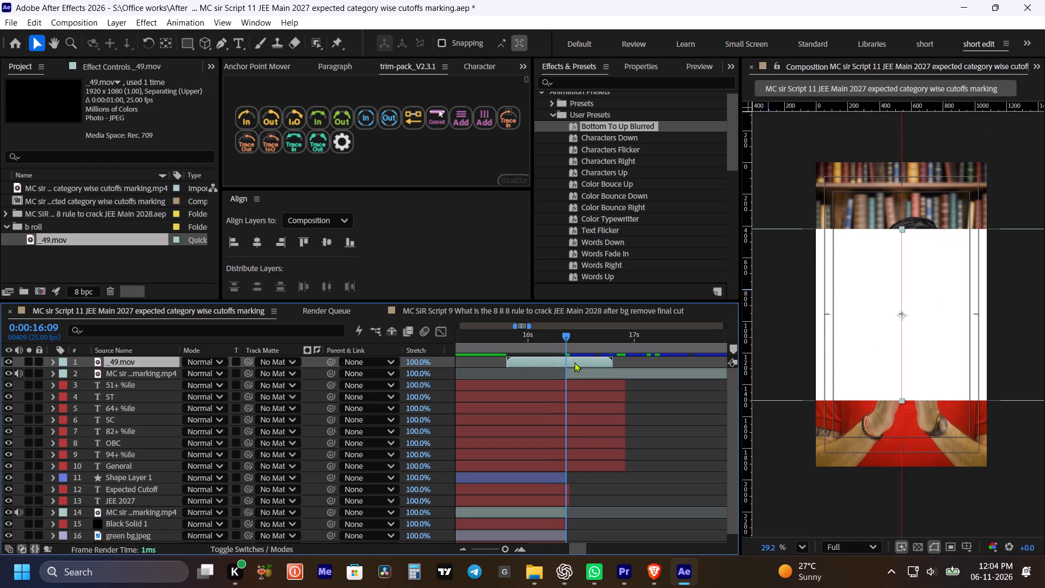
{"action": "key", "text": "asterisk"}
{"action": "key", "text": "v"}
Rotate the _49.mov overlay 90° clockwise so it fills the vertical frame.
{"action": "key", "text": "grave"}
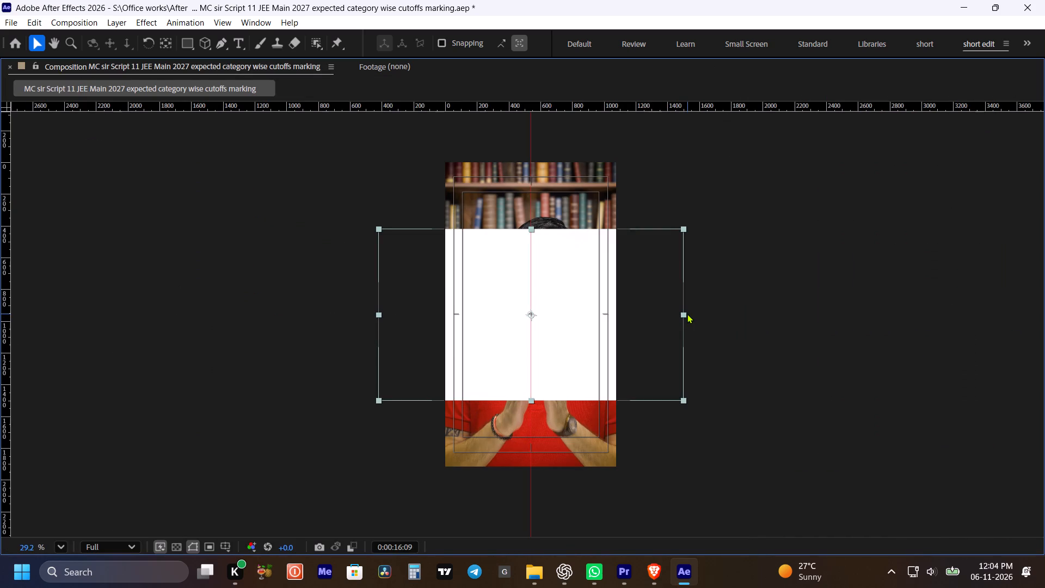
{"action": "key", "text": "w"}
{"action": "left_click_drag", "start_coordinate": [683, 316], "coordinate": [598, 430]}
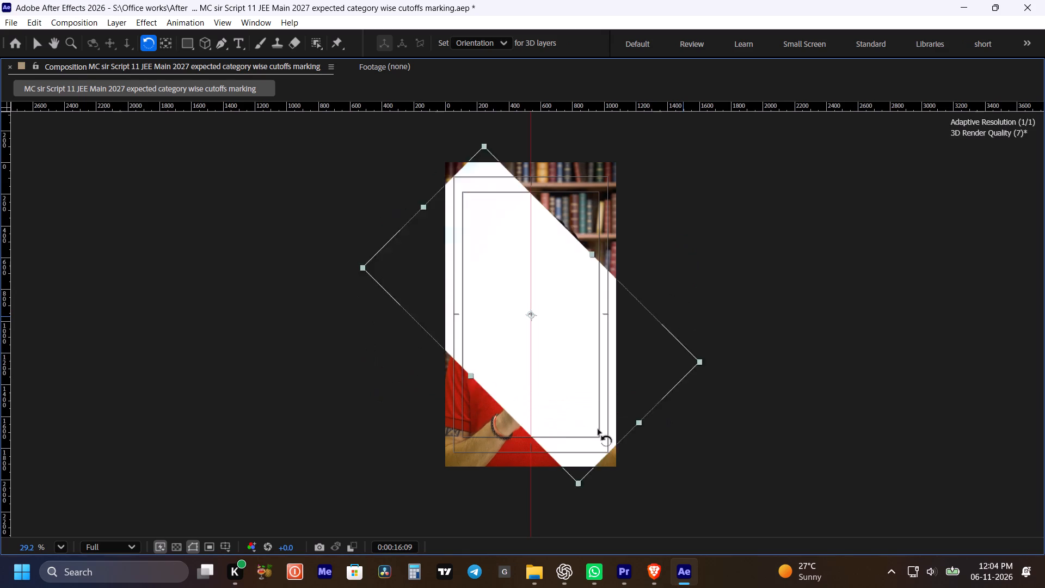
{"action": "left_click_drag", "start_coordinate": [598, 430], "coordinate": [528, 448]}
{"action": "key", "text": "grave"}
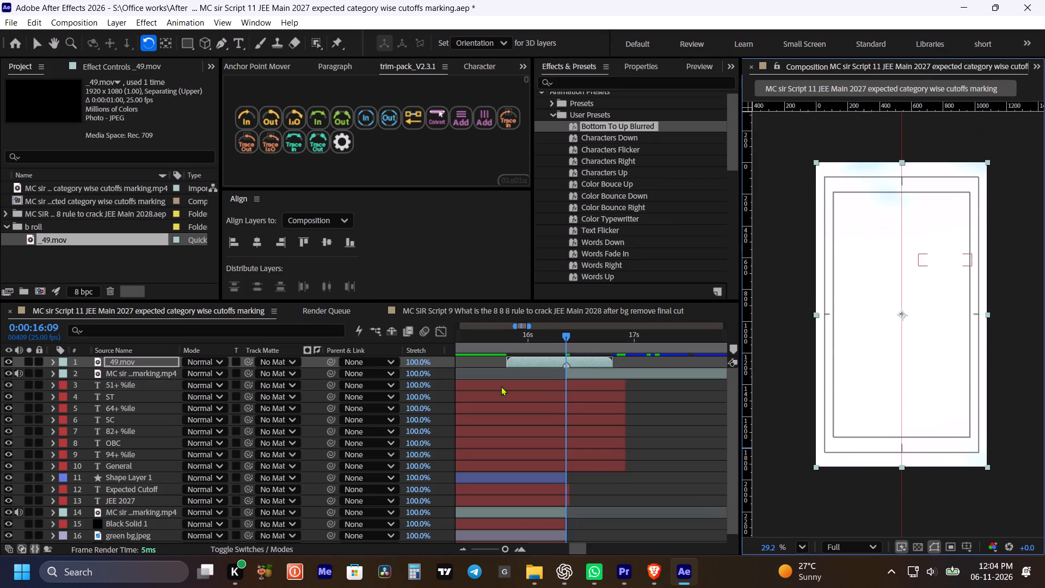
Set the blending mode of _49.mov to Screen and preview the transition from 0:00:15:05.
{"action": "left_click", "coordinate": [202, 359]}
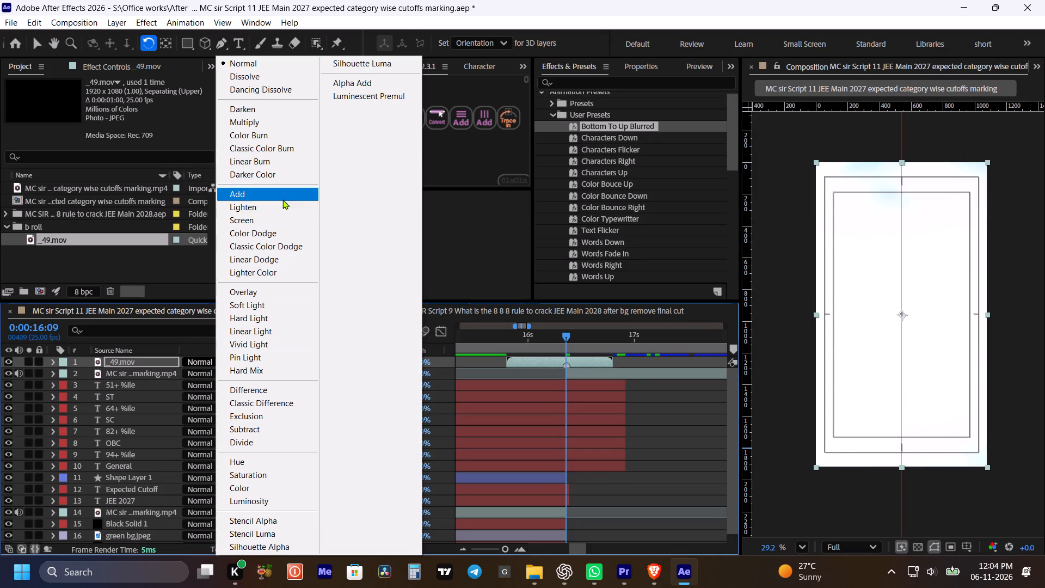
{"action": "left_click", "coordinate": [252, 218]}
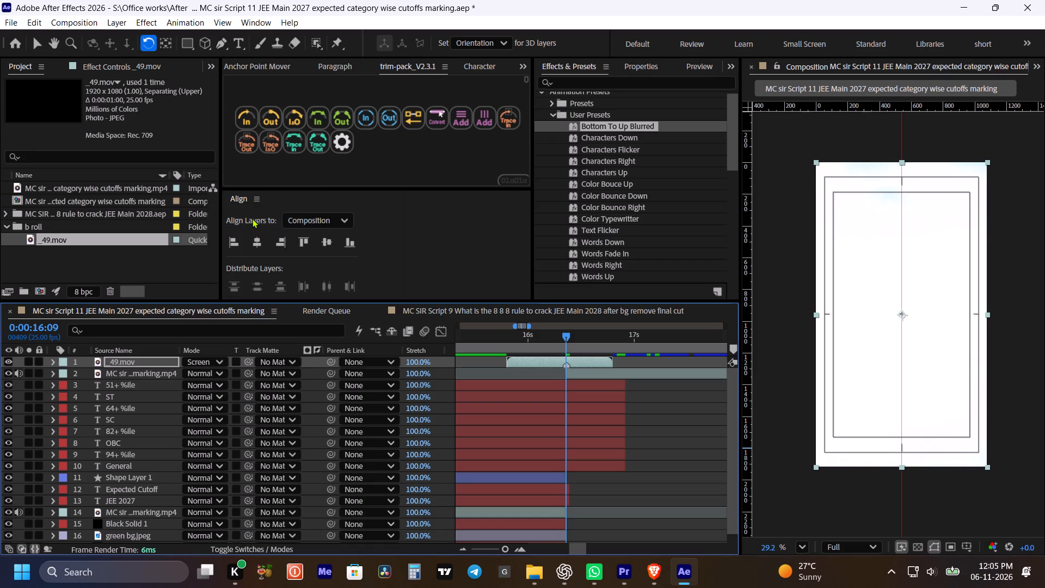
{"action": "scroll", "coordinate": [564, 419], "scroll_direction": "down", "scroll_amount": 2, "text": "alt"}
{"action": "left_click", "coordinate": [533, 337]}
{"action": "key", "text": "space"}
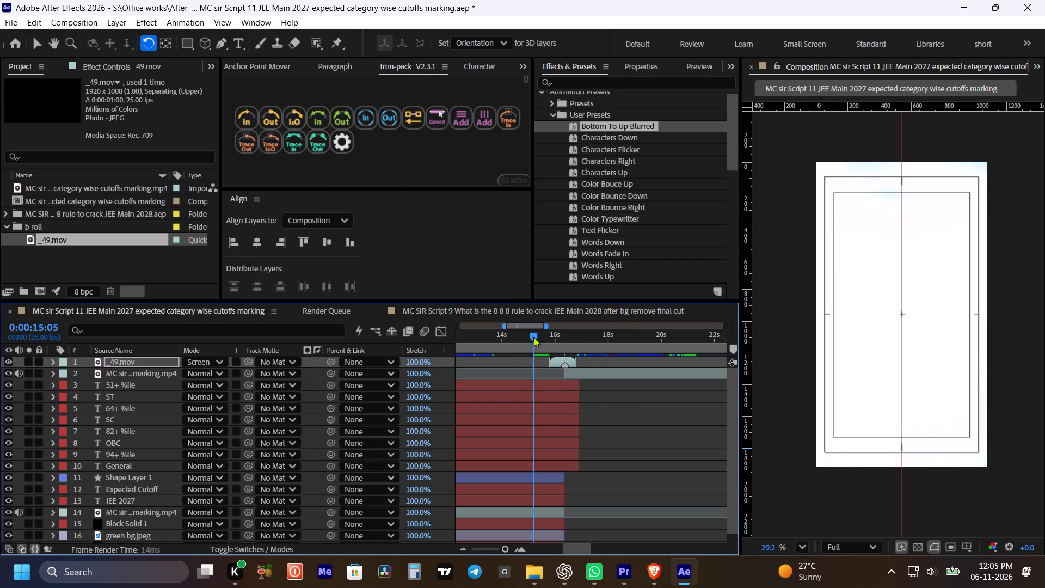
{"action": "key", "text": "space"}
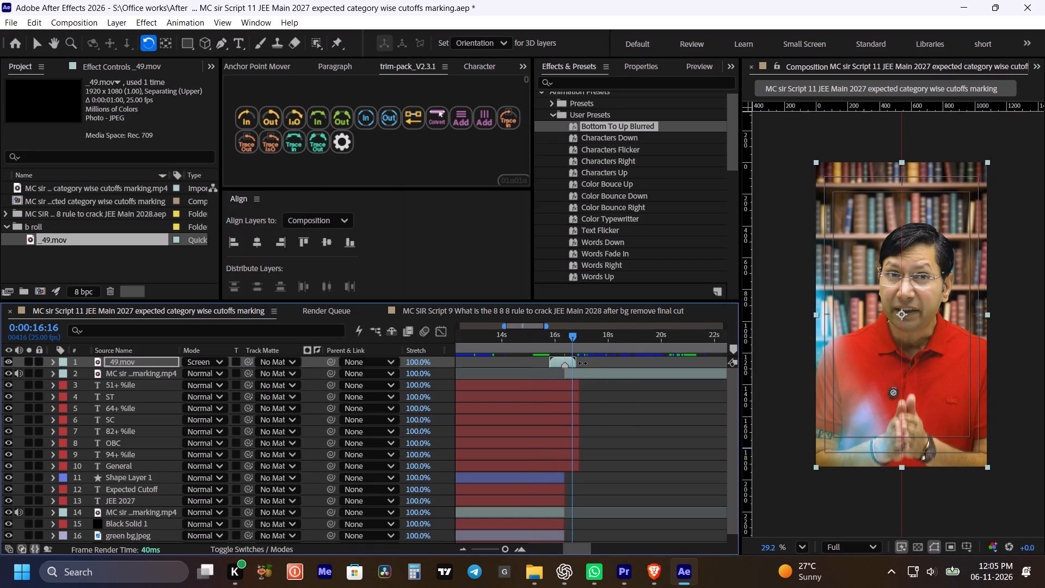
Time-stretch _49.mov to 40% and slide it so its marker lines up with the cut at 0:00:16:09.
{"action": "scroll", "coordinate": [554, 367], "scroll_direction": "up", "scroll_amount": 2, "text": "alt"}
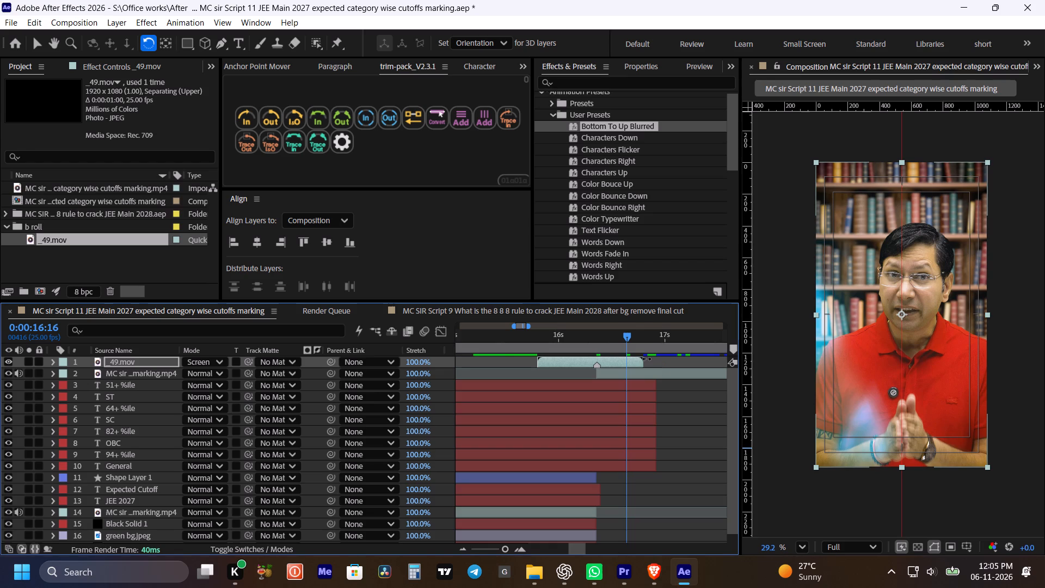
{"action": "left_click_drag", "start_coordinate": [647, 359], "coordinate": [579, 355], "text": "alt"}
{"action": "left_click_drag", "start_coordinate": [575, 362], "coordinate": [613, 369]}
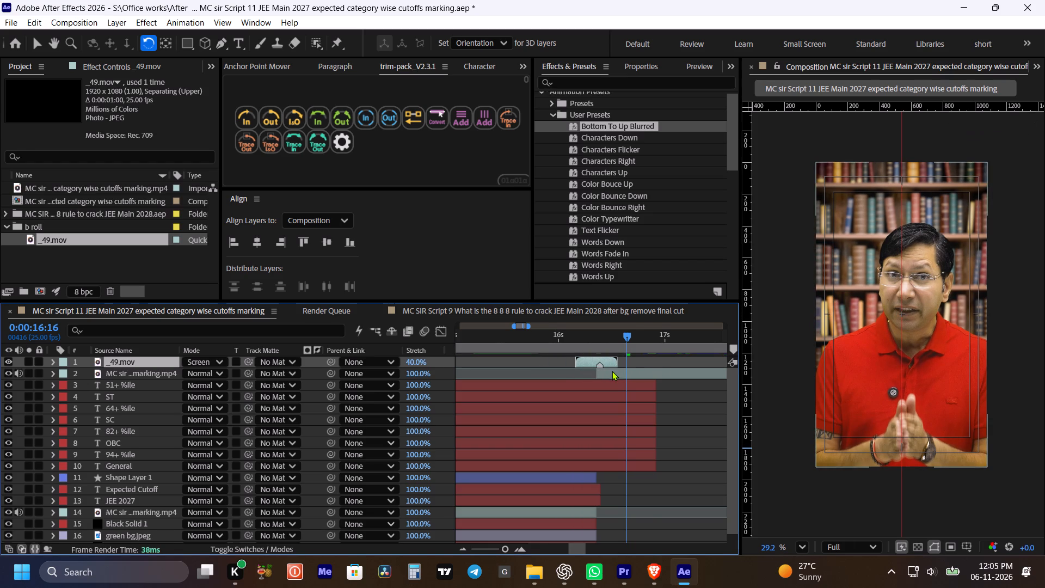
{"action": "scroll", "coordinate": [588, 367], "scroll_direction": "up", "scroll_amount": 3, "text": "alt"}
{"action": "left_click_drag", "start_coordinate": [620, 362], "coordinate": [593, 360]}
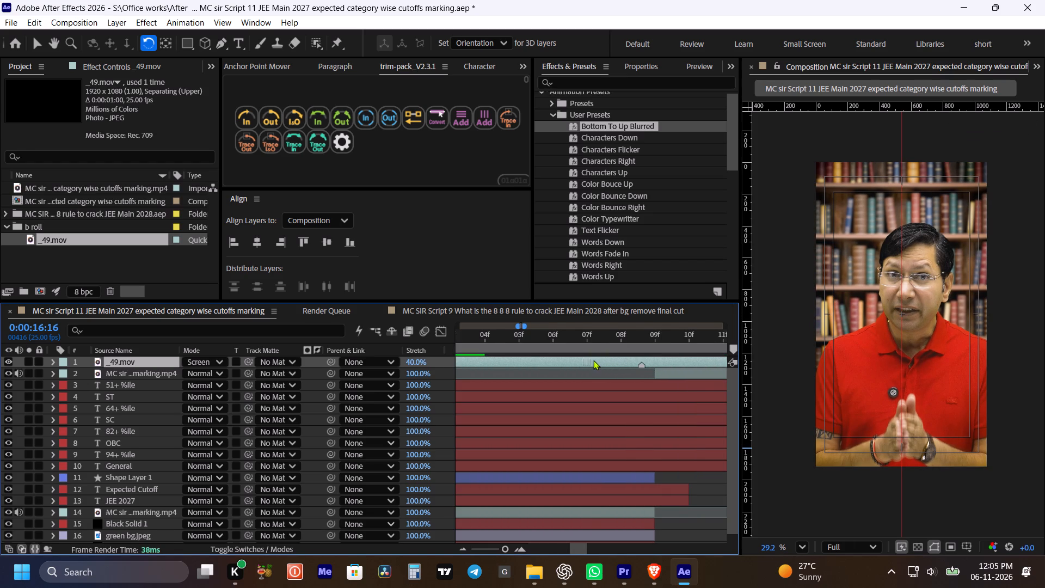
{"action": "left_click_drag", "start_coordinate": [593, 360], "coordinate": [594, 360]}
{"action": "scroll", "coordinate": [602, 362], "scroll_direction": "down", "scroll_amount": 2, "text": "alt"}
{"action": "scroll", "coordinate": [611, 369], "scroll_direction": "up", "scroll_amount": 2, "text": "alt"}
{"action": "left_click_drag", "start_coordinate": [616, 366], "coordinate": [622, 367]}
{"action": "scroll", "coordinate": [622, 367], "scroll_direction": "down", "scroll_amount": 3, "text": "alt"}
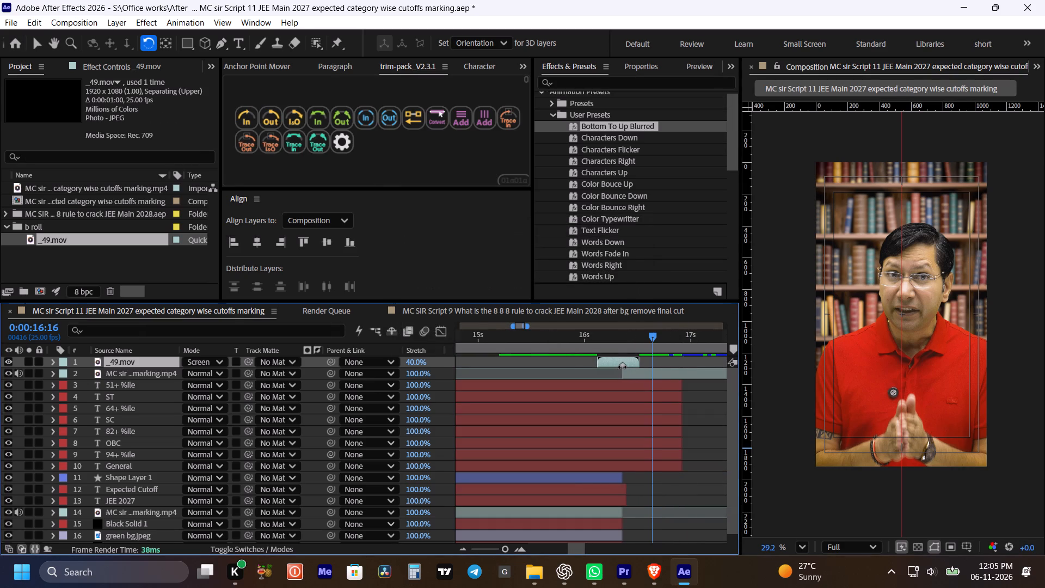
Save the project.
{"action": "key", "text": "ctrl+s"}
{"action": "scroll", "coordinate": [619, 359], "scroll_direction": "down", "scroll_amount": 1, "text": "alt"}
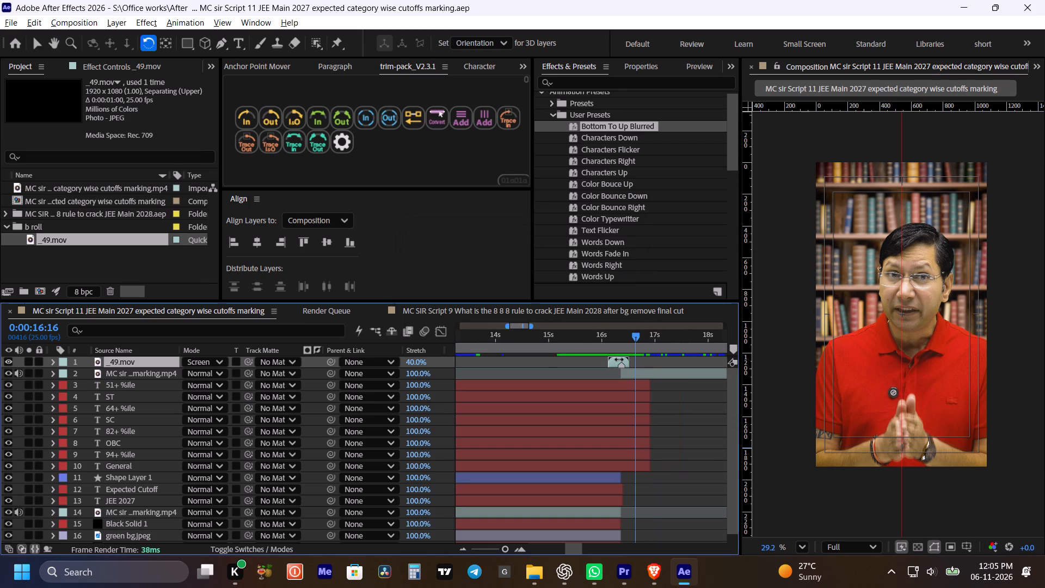
{"action": "key", "text": "ctrl+s"}
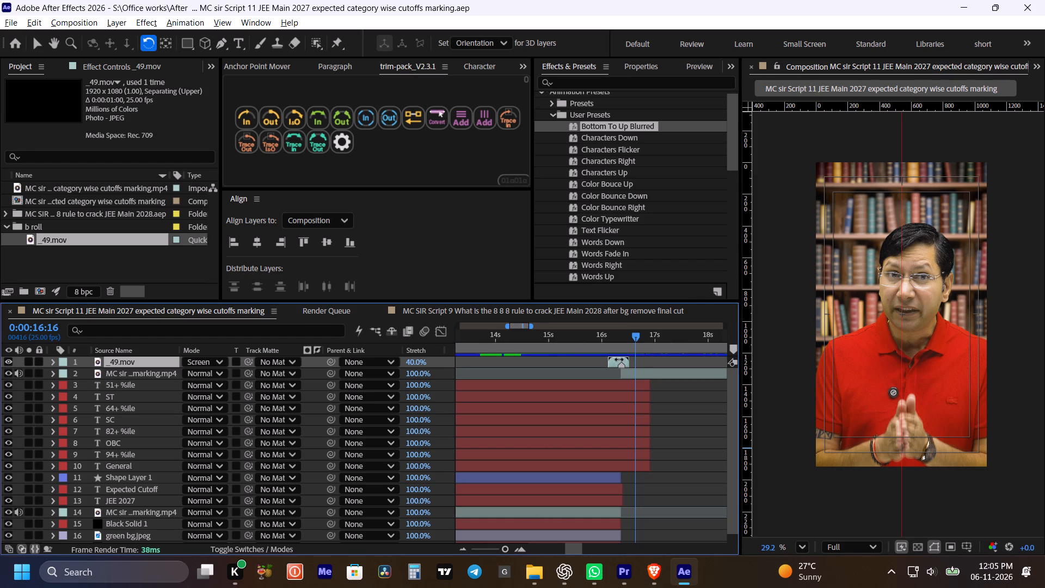
{"action": "key", "text": "ctrl+s"}
Play the transition from 0:00:15:12 and again from the cut at 0:00:16:09 to check its speed and alignment.
{"action": "left_click", "coordinate": [576, 334]}
{"action": "key", "text": "space"}
{"action": "scroll", "coordinate": [575, 333], "scroll_direction": "down", "scroll_amount": 1, "text": "alt"}
{"action": "key", "text": "space"}
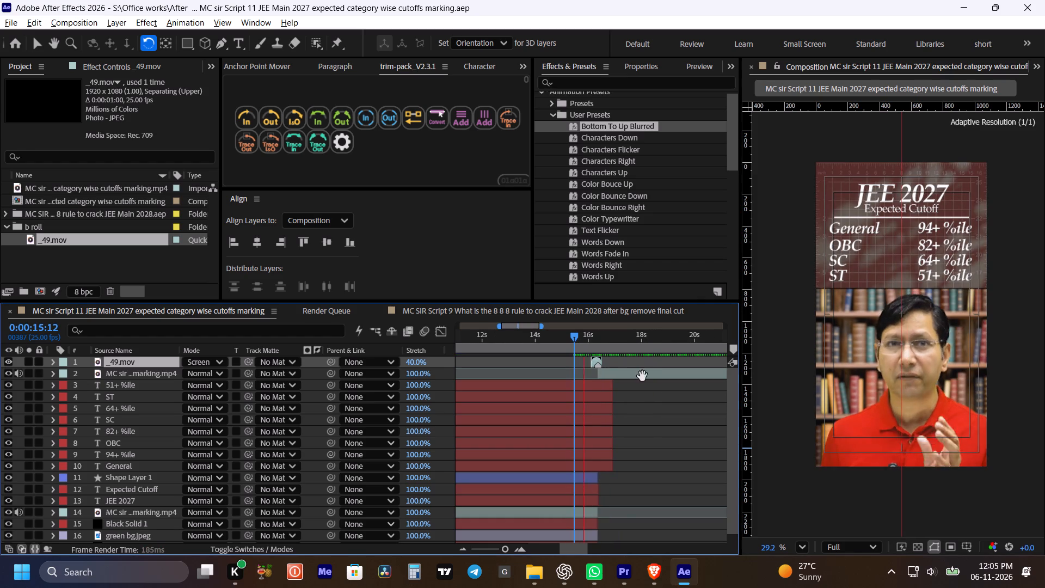
{"action": "left_click_drag", "start_coordinate": [653, 395], "coordinate": [634, 395]}
{"action": "key", "text": "space"}
{"action": "left_click", "coordinate": [630, 415]}
{"action": "key", "text": "space"}
{"action": "scroll", "coordinate": [591, 412], "scroll_direction": "up", "scroll_amount": 1, "text": "alt"}
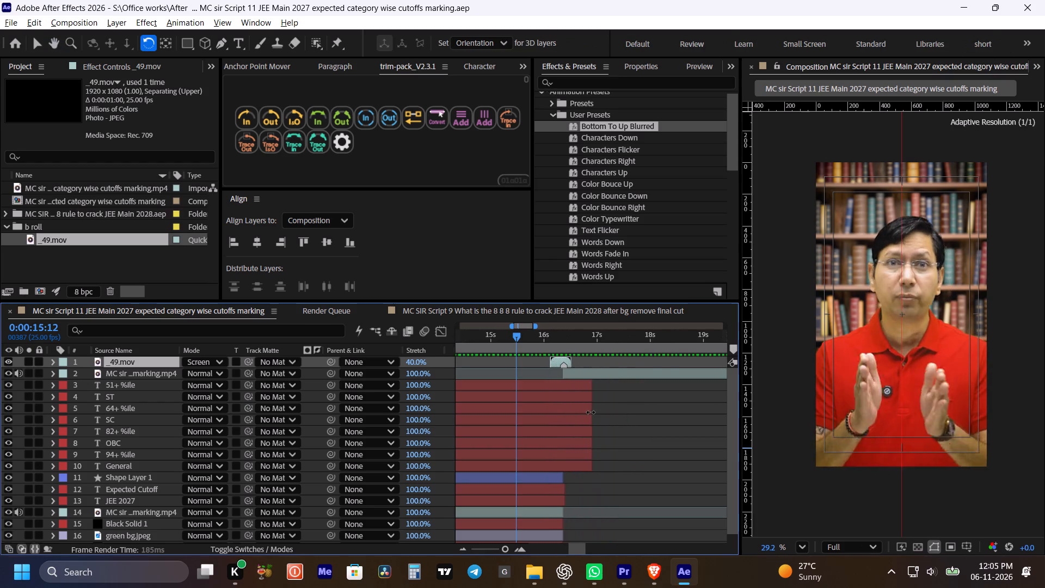
{"action": "key", "text": "space"}
{"action": "key", "text": "v"}
{"action": "left_click", "coordinate": [568, 328], "text": "shift"}
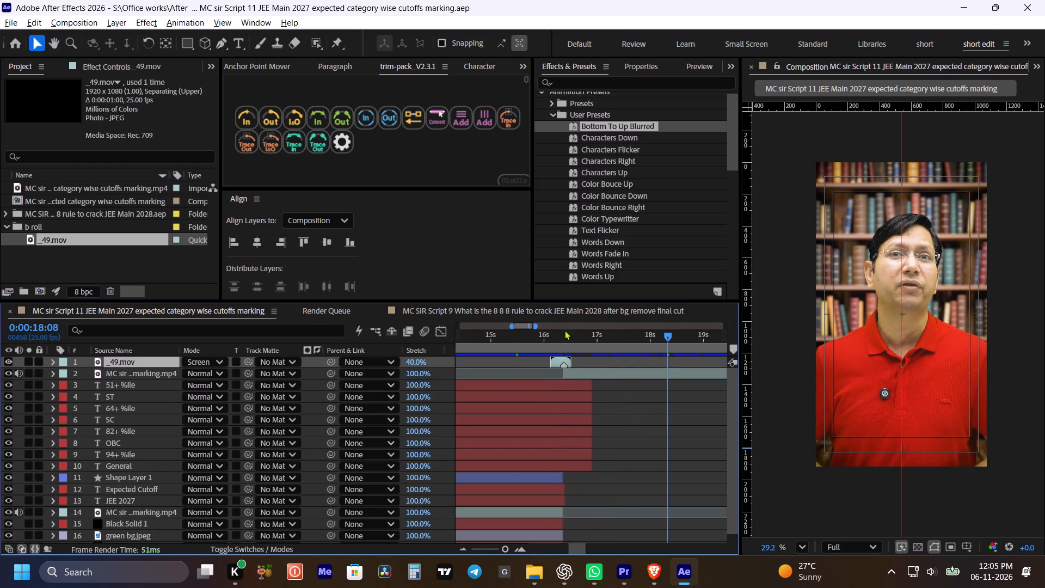
{"action": "left_click", "coordinate": [566, 337], "text": "shift"}
{"action": "key", "text": "space"}
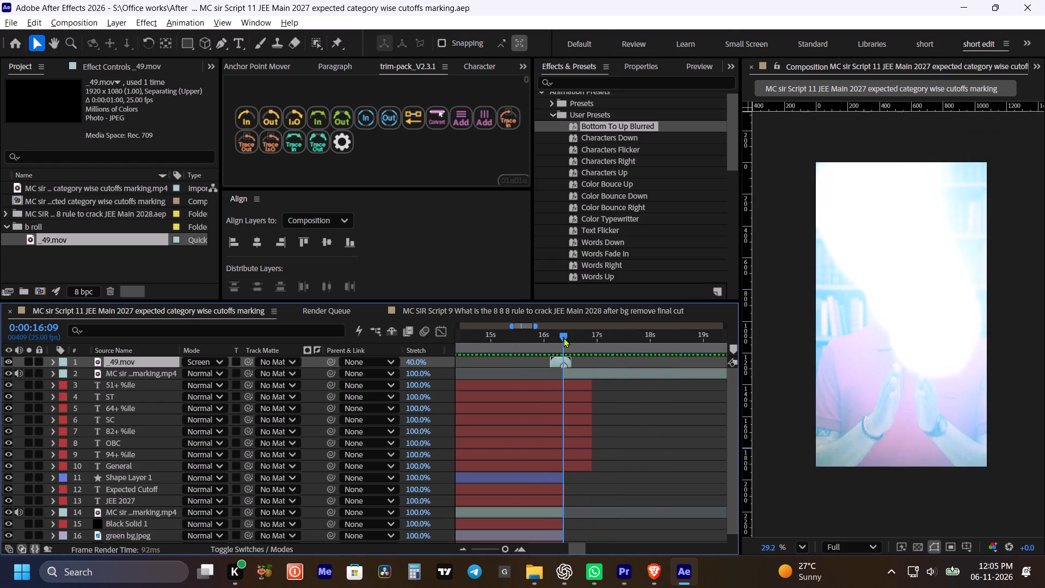
{"action": "key", "text": "space"}
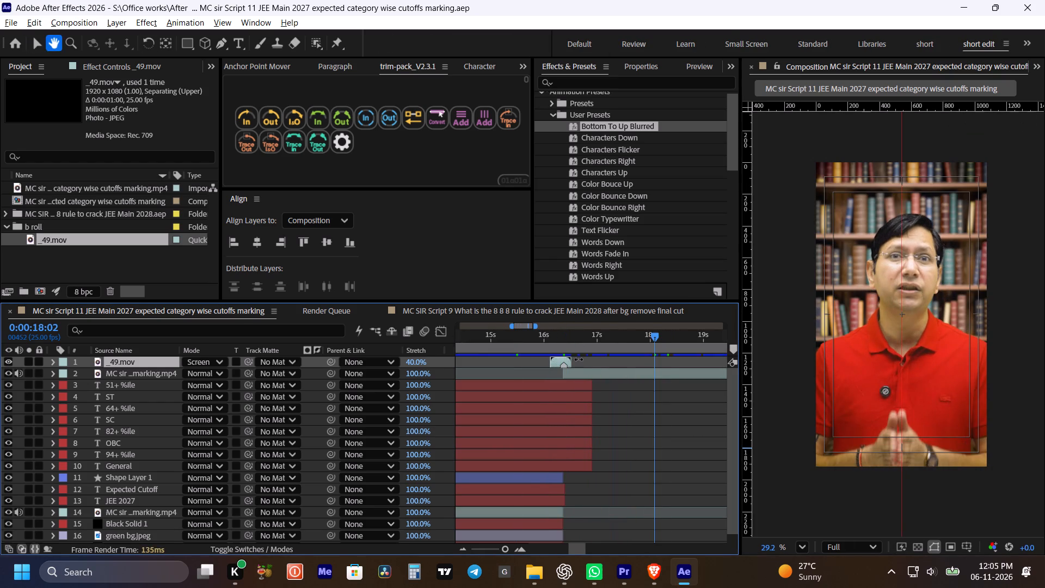
Add an adjustment layer above the full-frame speaker clip, starting at the cut, 0:00:16:09.
{"action": "left_click", "coordinate": [71, 264]}
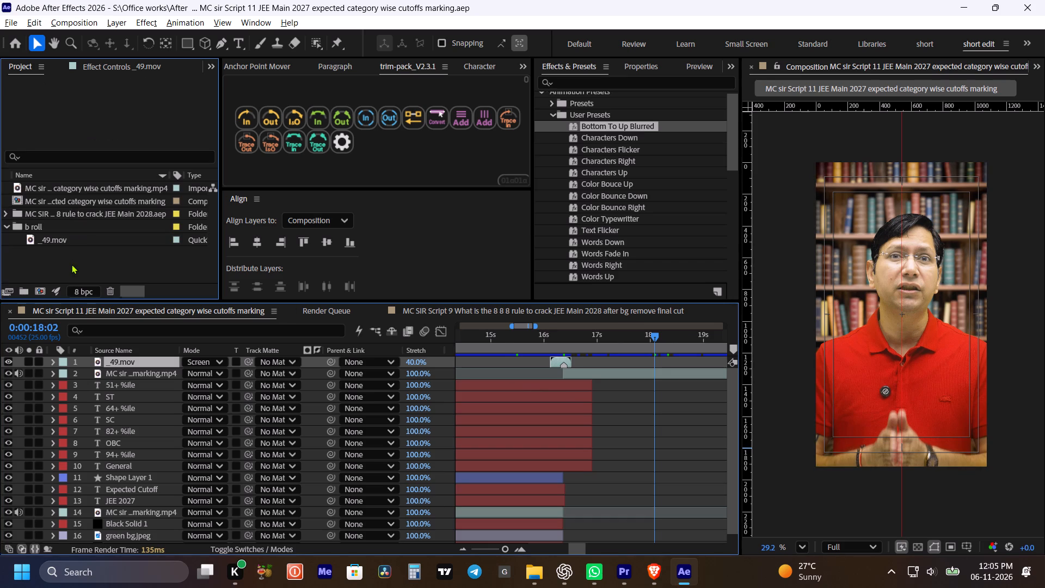
{"action": "left_click", "coordinate": [564, 335], "text": "shift"}
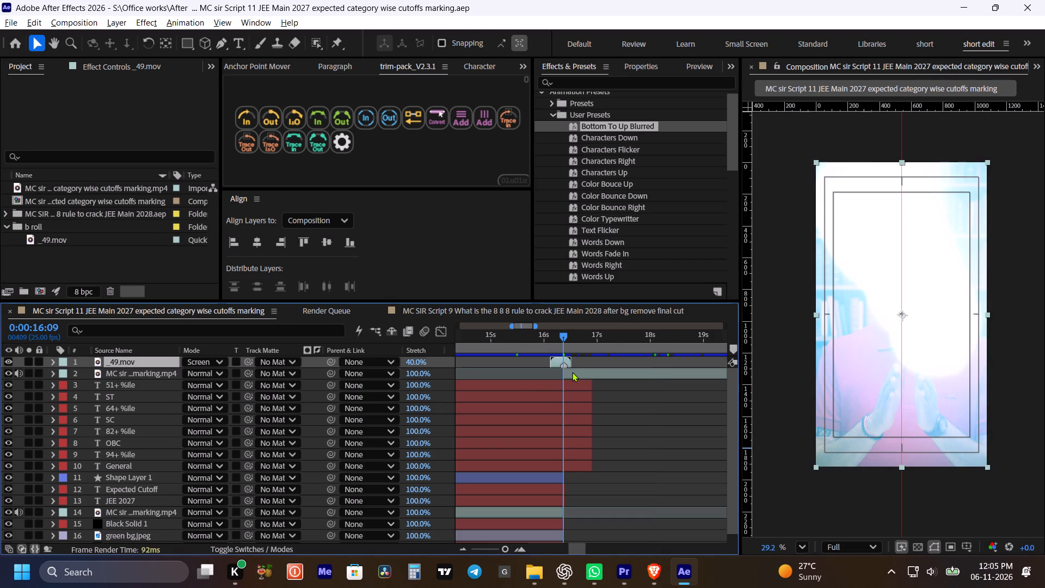
{"action": "left_click", "coordinate": [572, 372]}
{"action": "key", "text": "1"}
{"action": "key", "text": "bracketleft"}
{"action": "left_click", "coordinate": [572, 372]}
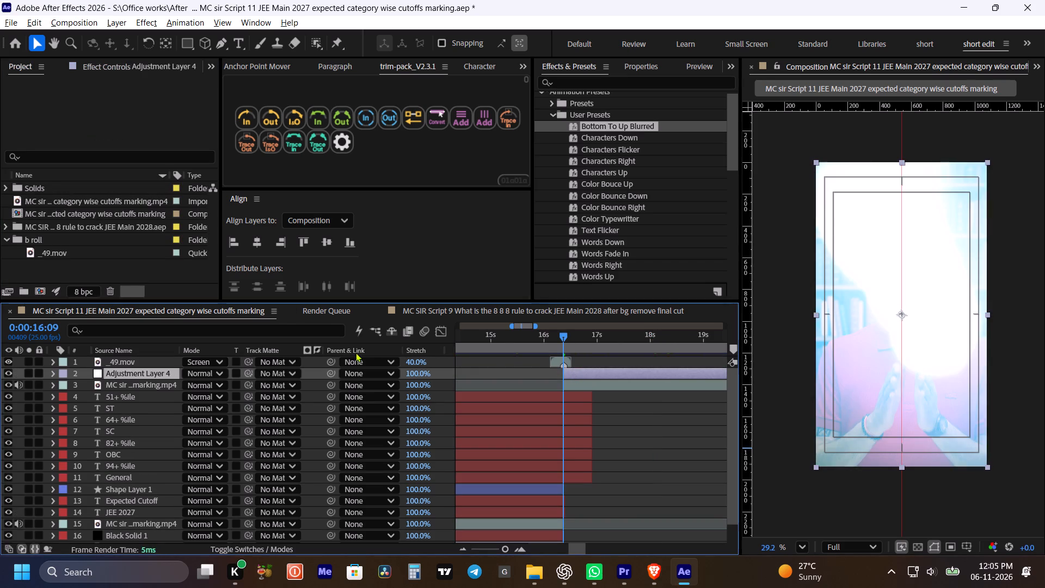
Set the new adjustment layer's label colour to Green.
{"action": "left_click", "coordinate": [64, 374]}
{"action": "left_click_drag", "start_coordinate": [115, 152], "coordinate": [106, 248]}
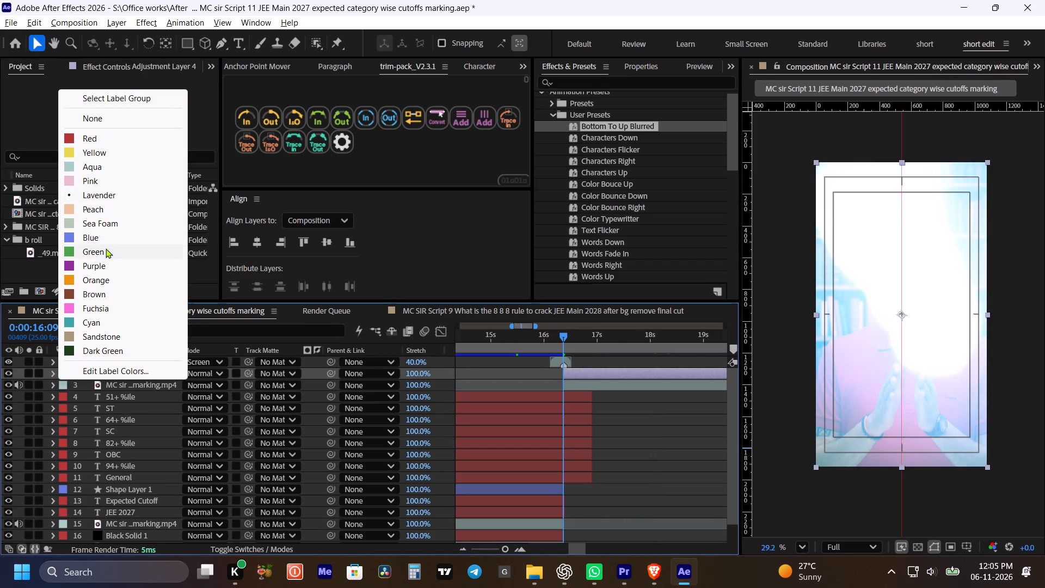
{"action": "left_click_drag", "start_coordinate": [106, 248], "coordinate": [106, 249]}
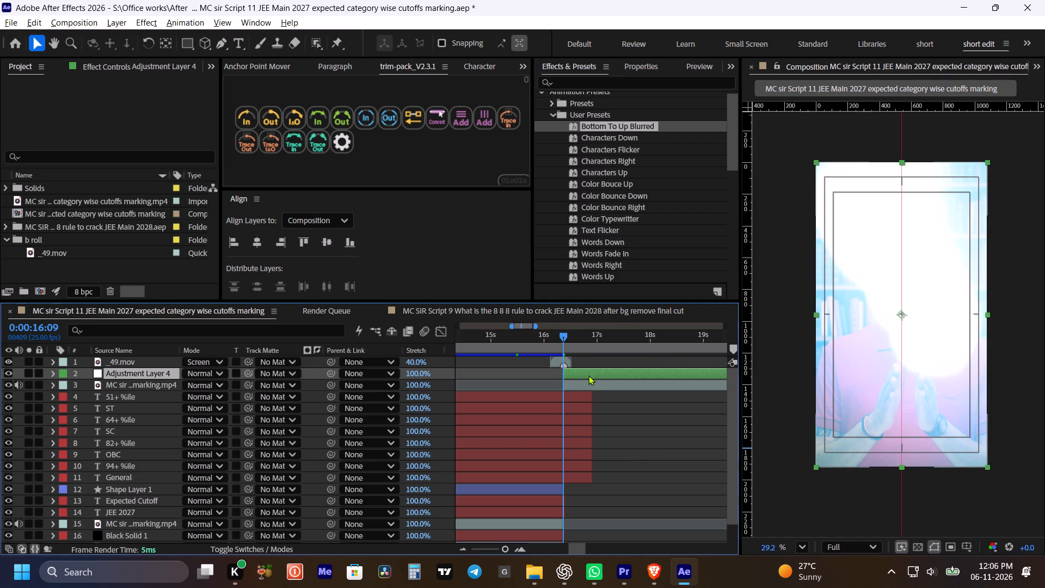
Trim the end of the adjustment layer to 0:00:20:21 and save the project.
{"action": "scroll", "coordinate": [592, 390], "scroll_direction": "down", "scroll_amount": 2, "text": "alt"}
{"action": "key", "text": "space"}
{"action": "left_click_drag", "start_coordinate": [641, 411], "coordinate": [596, 422]}
{"action": "left_click_drag", "start_coordinate": [573, 338], "coordinate": [599, 347]}
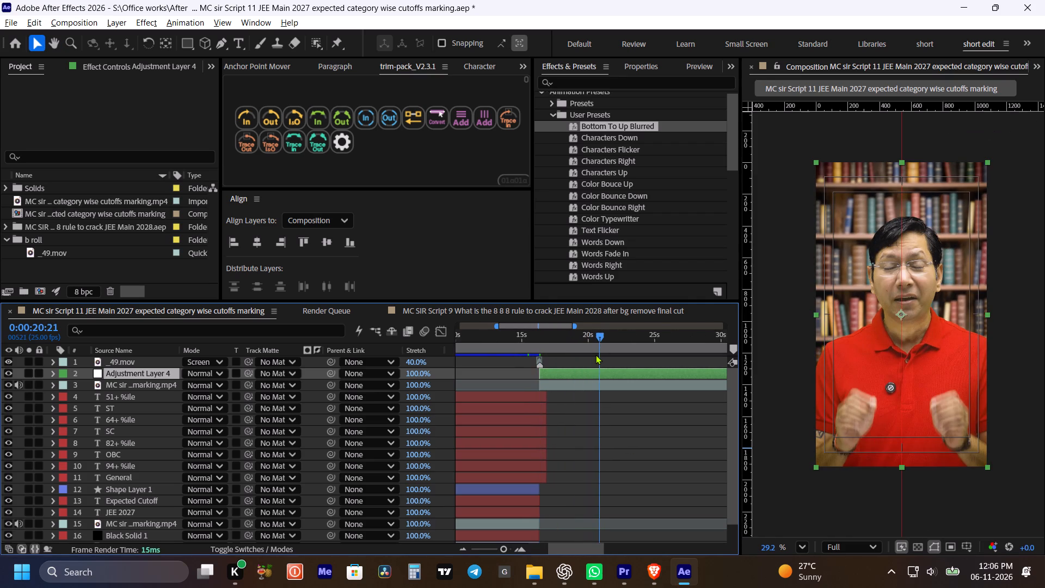
{"action": "key", "text": "alt+bracketright"}
{"action": "key", "text": "ctrl+s"}
Apply the "zoom out" animation preset from Office works > Client > Student hub to the green adjustment layer at 0:00:16:08.
{"action": "left_click_drag", "start_coordinate": [545, 330], "coordinate": [534, 332], "text": "shift"}
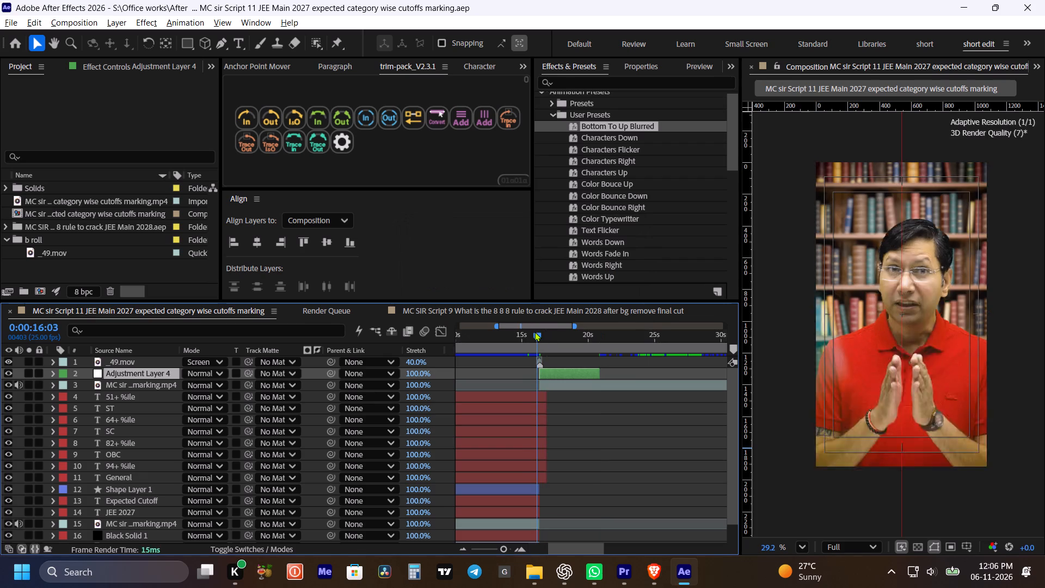
{"action": "left_click_drag", "start_coordinate": [534, 332], "coordinate": [539, 334], "text": "shift"}
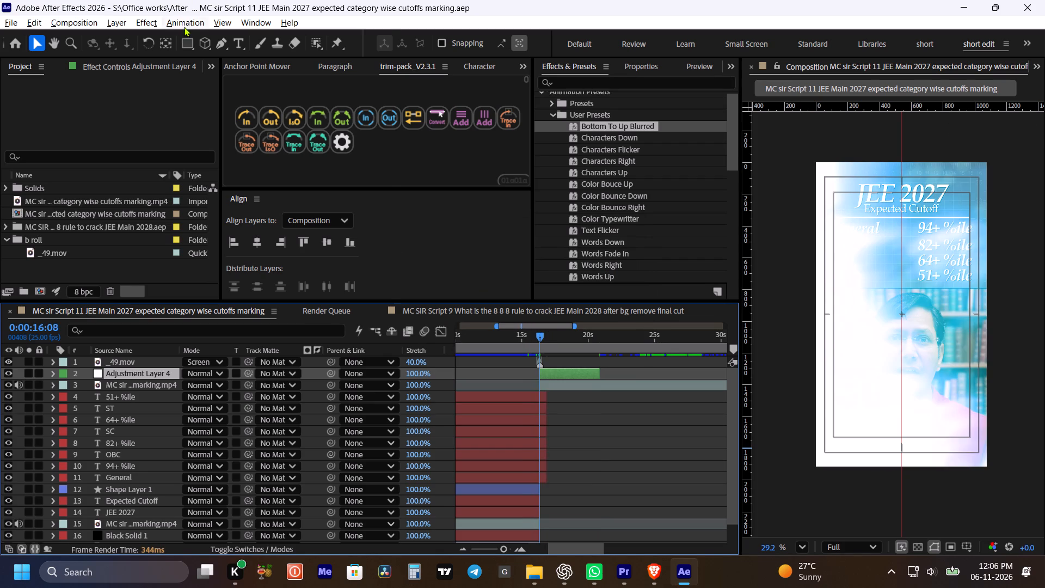
{"action": "left_click", "coordinate": [184, 20]}
{"action": "left_click", "coordinate": [219, 50]}
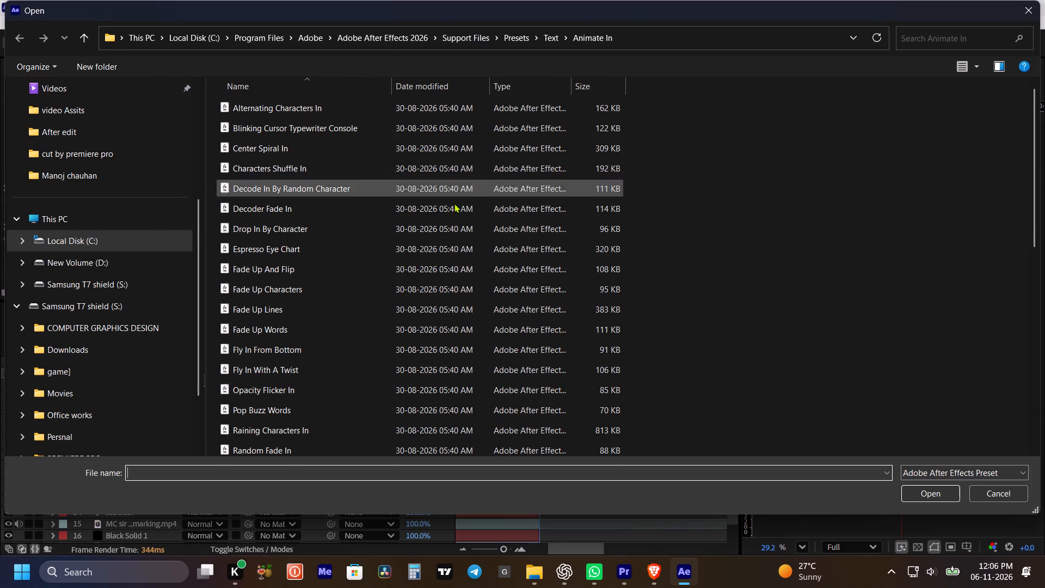
{"action": "left_click", "coordinate": [81, 420]}
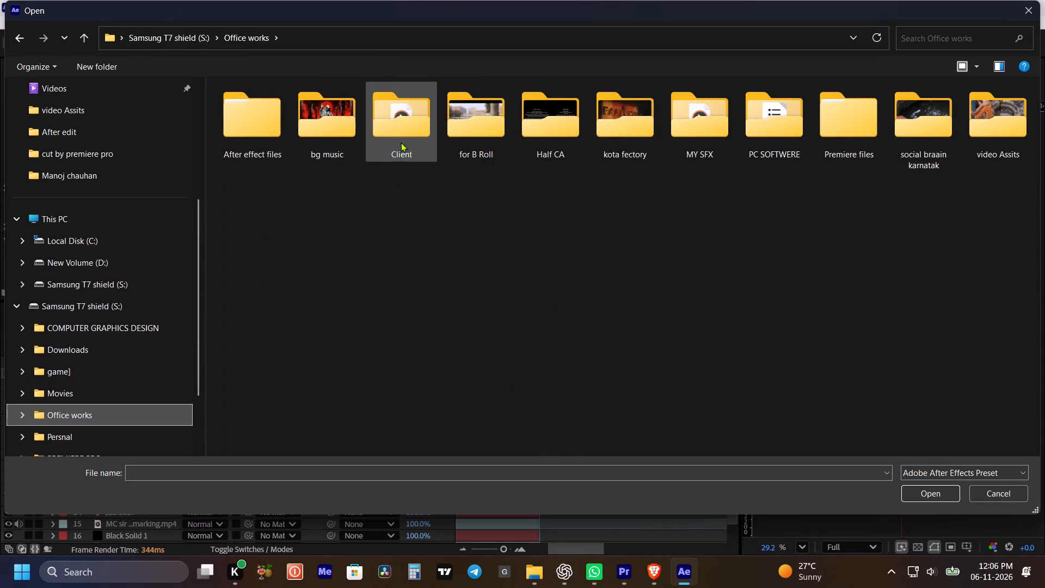
{"action": "double_click", "coordinate": [401, 134]}
{"action": "scroll", "coordinate": [551, 274], "scroll_direction": "down", "scroll_amount": 3}
{"action": "double_click", "coordinate": [480, 304]}
{"action": "left_click", "coordinate": [261, 230]}
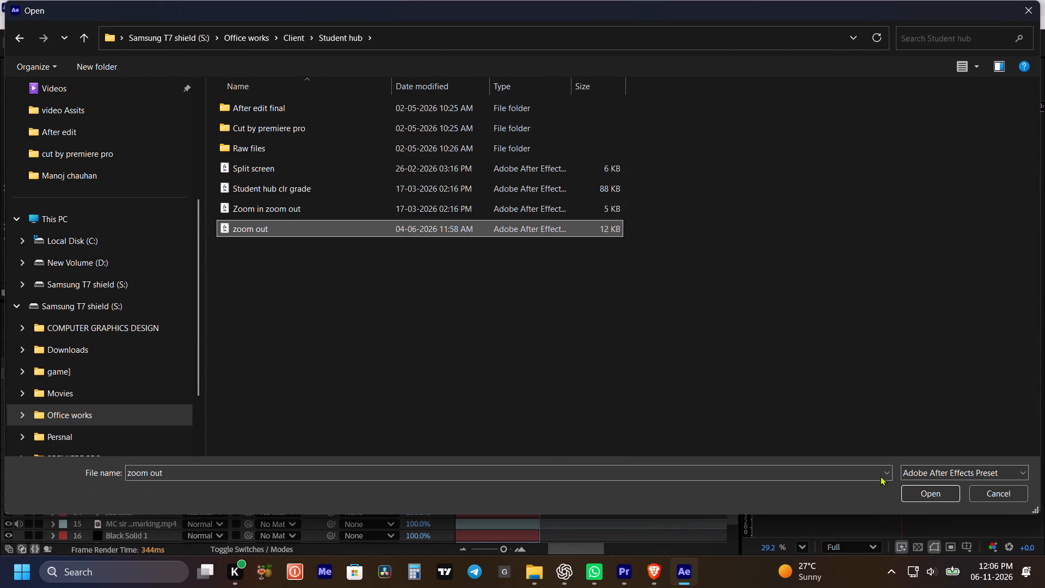
{"action": "left_click", "coordinate": [926, 495]}
Trim the end of the adjustment layer to its last Scale keyframe, 0:00:17:02, and collapse the expanded layer properties.
{"action": "left_click", "coordinate": [586, 416]}
{"action": "key", "text": "u"}
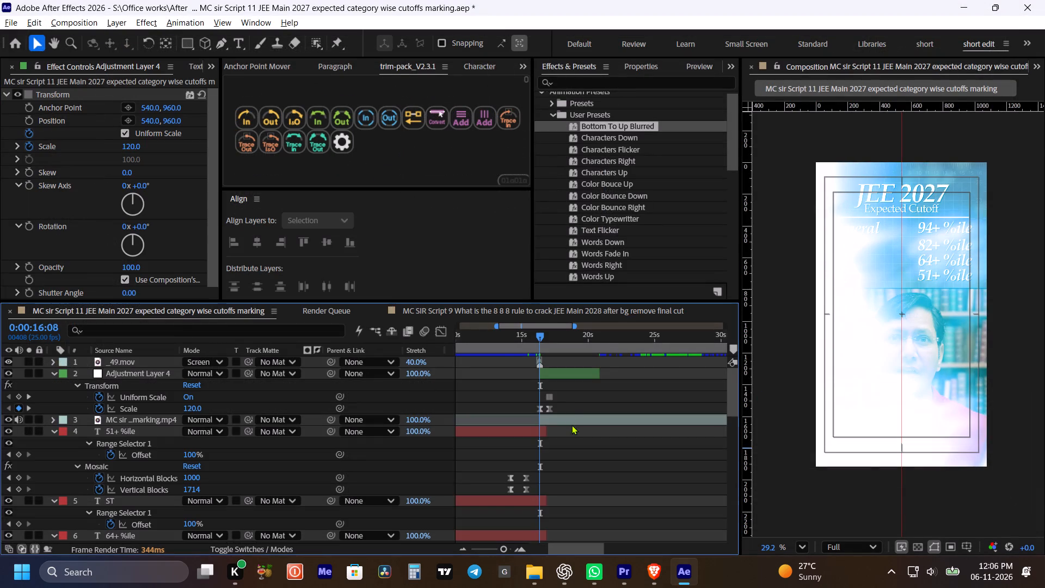
{"action": "scroll", "coordinate": [545, 386], "scroll_direction": "up", "scroll_amount": 2, "text": "alt"}
{"action": "left_click_drag", "start_coordinate": [554, 331], "coordinate": [556, 330]}
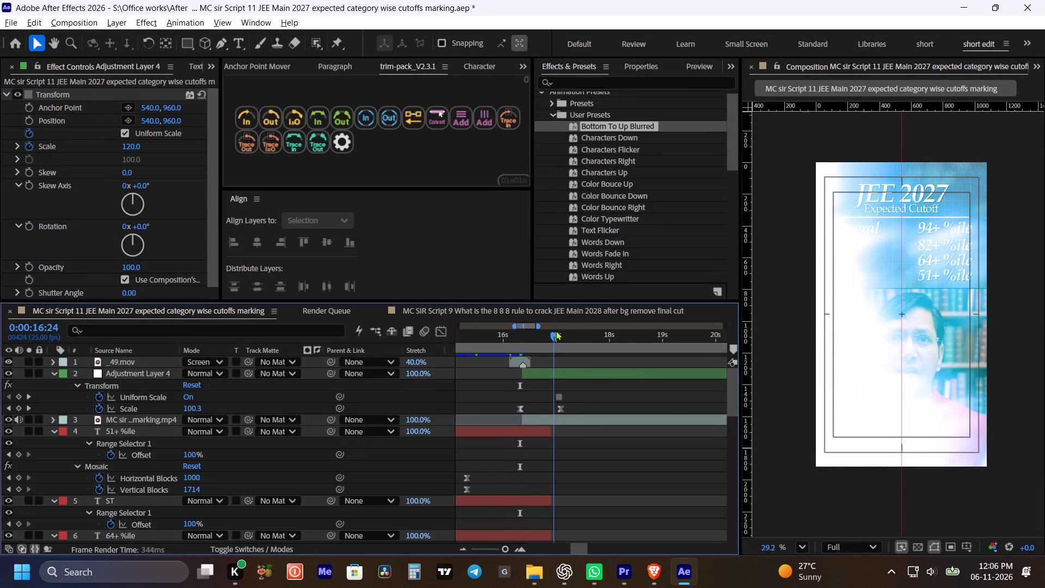
{"action": "left_click_drag", "start_coordinate": [556, 330], "coordinate": [568, 333]}
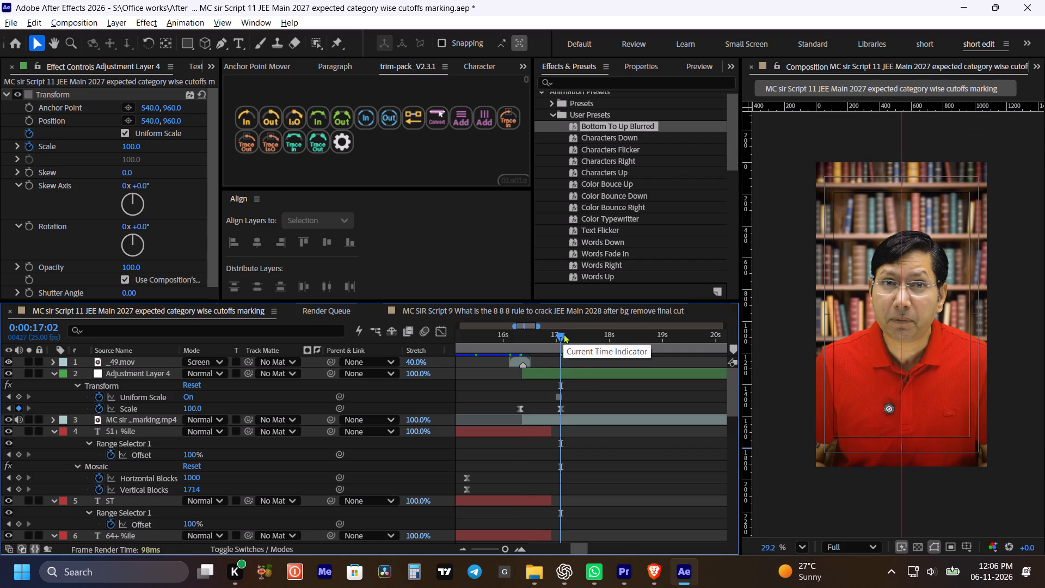
{"action": "left_click", "coordinate": [571, 383]}
{"action": "left_click", "coordinate": [573, 373]}
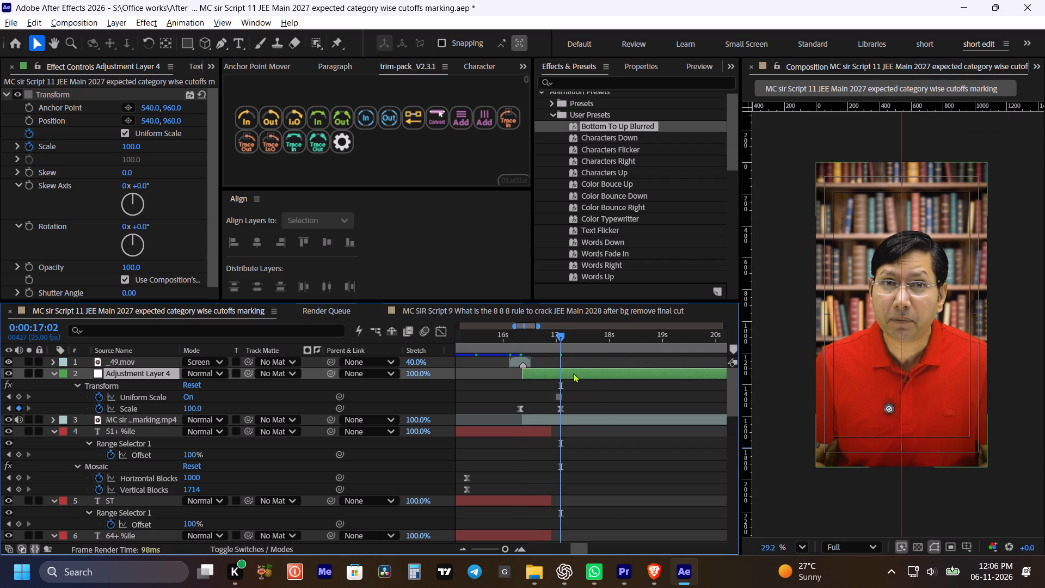
{"action": "key", "text": "alt+bracketright"}
{"action": "key", "text": "m"}
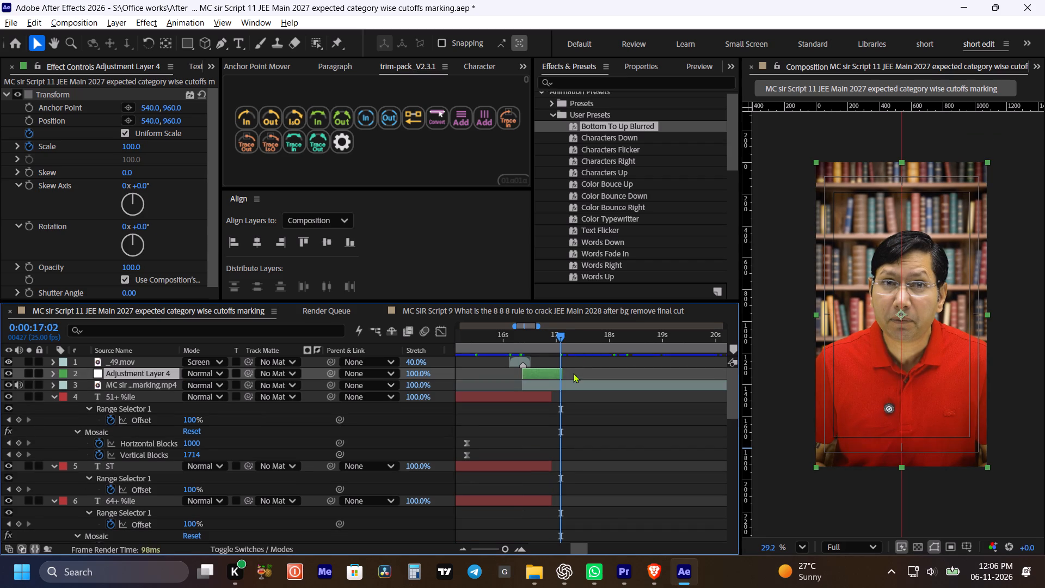
{"action": "left_click", "coordinate": [579, 420]}
{"action": "key", "text": "m"}
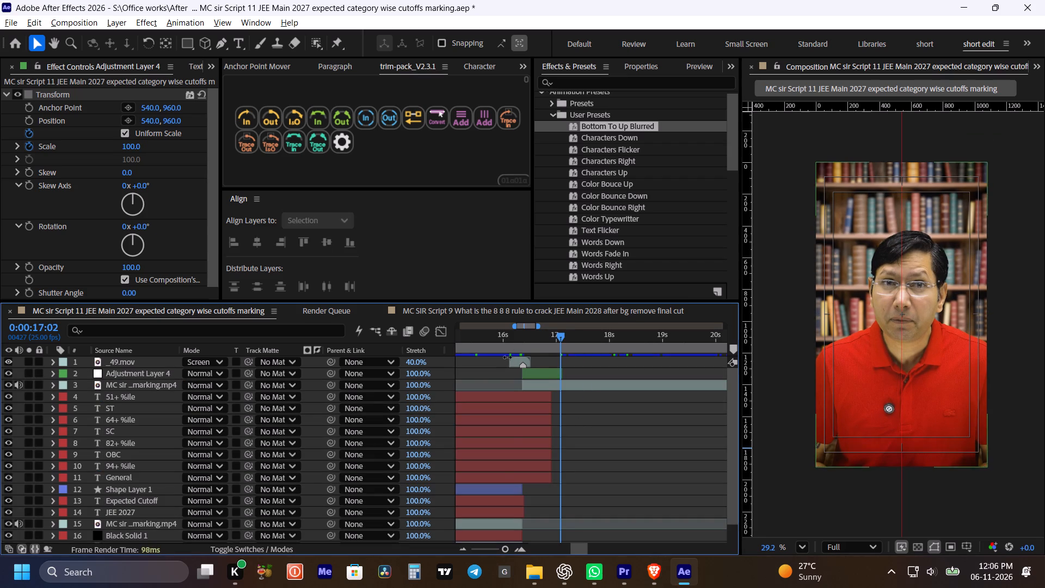
Play from 0:00:16:02 and again from 0:00:16:01 to check the zoom-out over the transition and the speaker footage after it.
{"action": "left_click", "coordinate": [507, 342]}
{"action": "key", "text": "space"}
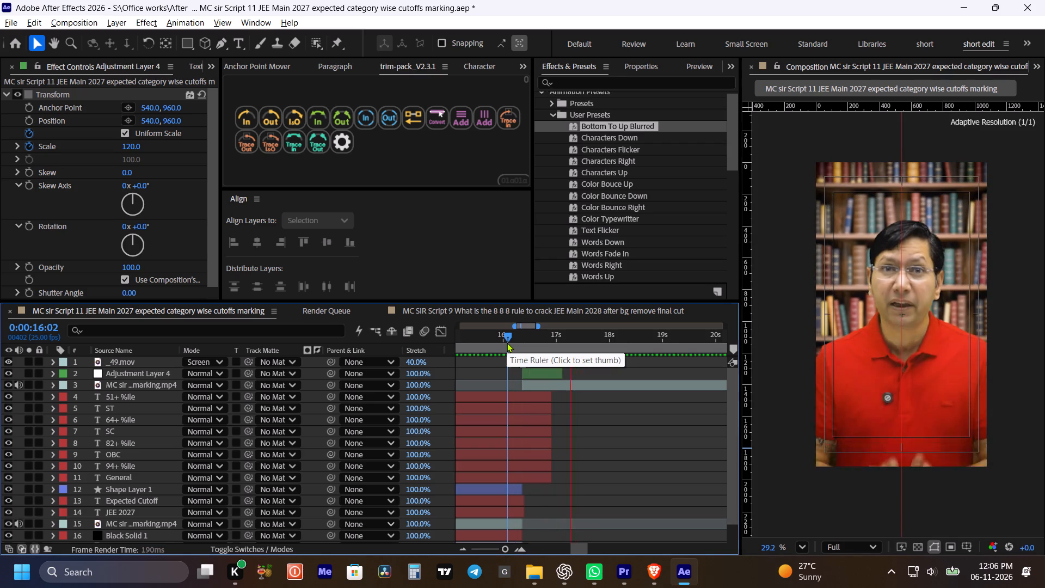
{"action": "key", "text": "space"}
{"action": "left_click", "coordinate": [506, 340]}
{"action": "key", "text": "space"}
{"action": "scroll", "coordinate": [509, 346], "scroll_direction": "down", "scroll_amount": 1, "text": "alt"}
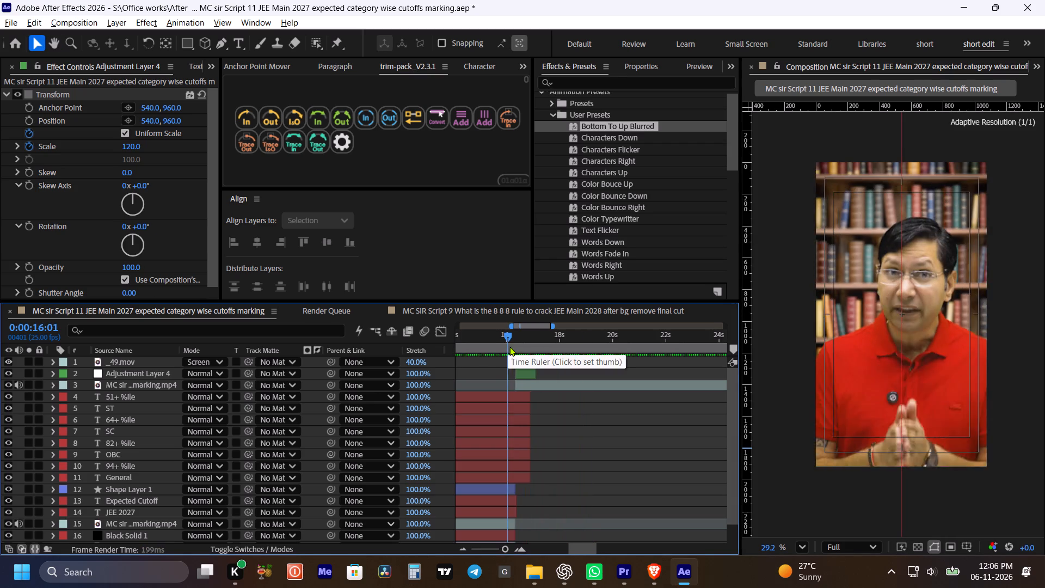
{"action": "key", "text": "space"}
{"action": "left_click_drag", "start_coordinate": [583, 400], "coordinate": [578, 400]}
{"action": "key", "text": "space"}
{"action": "key", "text": "space"}
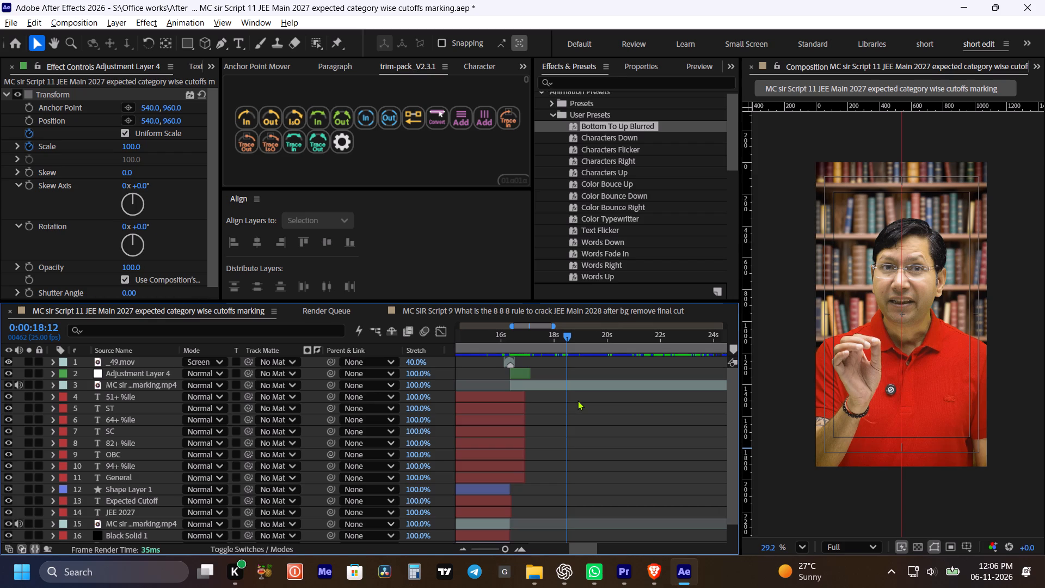
{"action": "key", "text": "space"}
{"action": "key", "text": "space"}
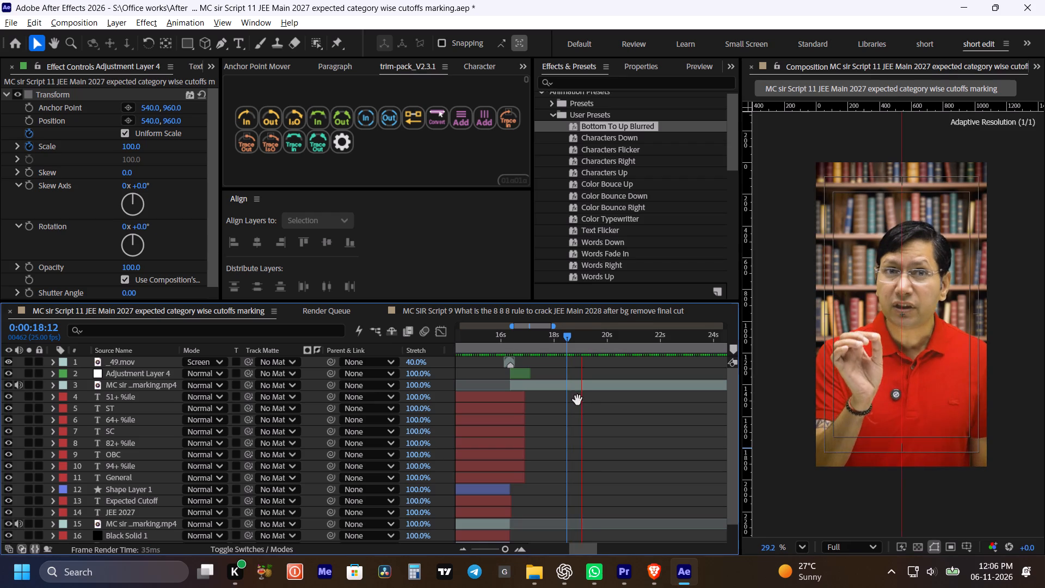
Save the project.
{"action": "key", "text": "ctrl+s"}
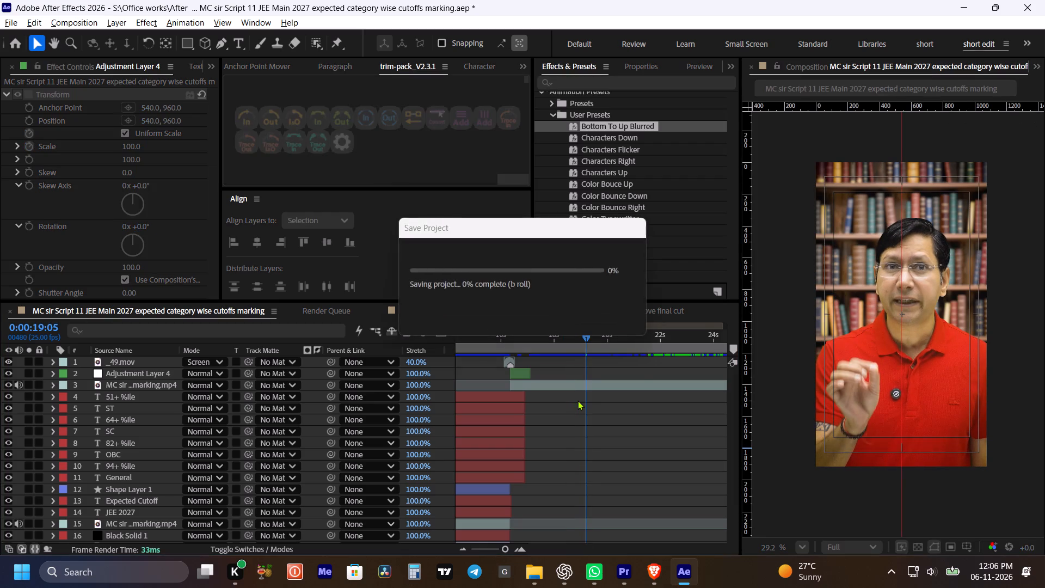
Replay the speaker footage from 0:00:17:02 and 0:00:16:16 to look for the next cut point.
{"action": "left_click_drag", "start_coordinate": [545, 336], "coordinate": [530, 333]}
{"action": "key", "text": "space"}
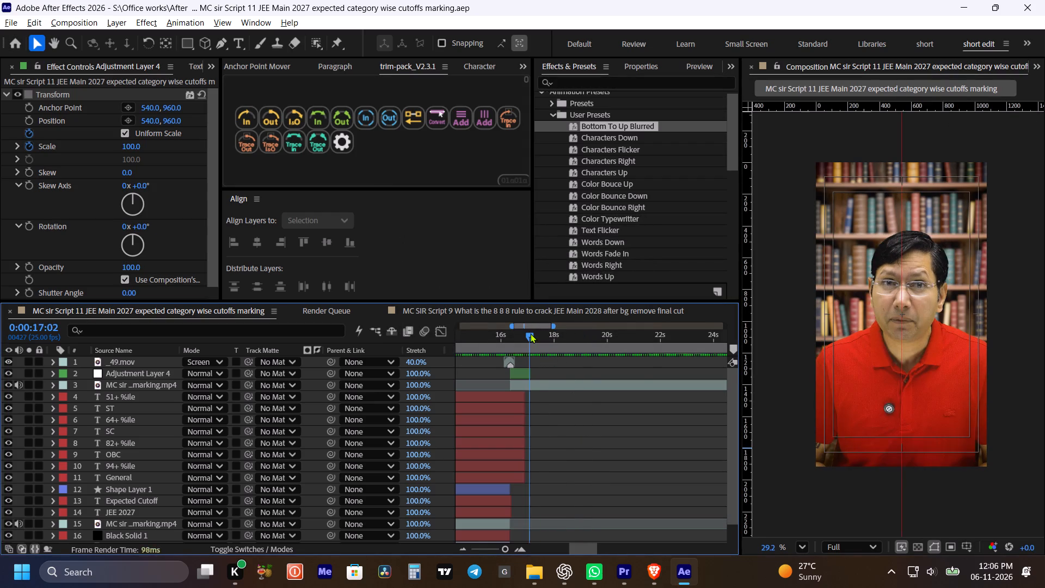
{"action": "key", "text": "space"}
{"action": "left_click_drag", "start_coordinate": [560, 402], "coordinate": [569, 405]}
{"action": "key", "text": "space"}
{"action": "left_click", "coordinate": [604, 422]}
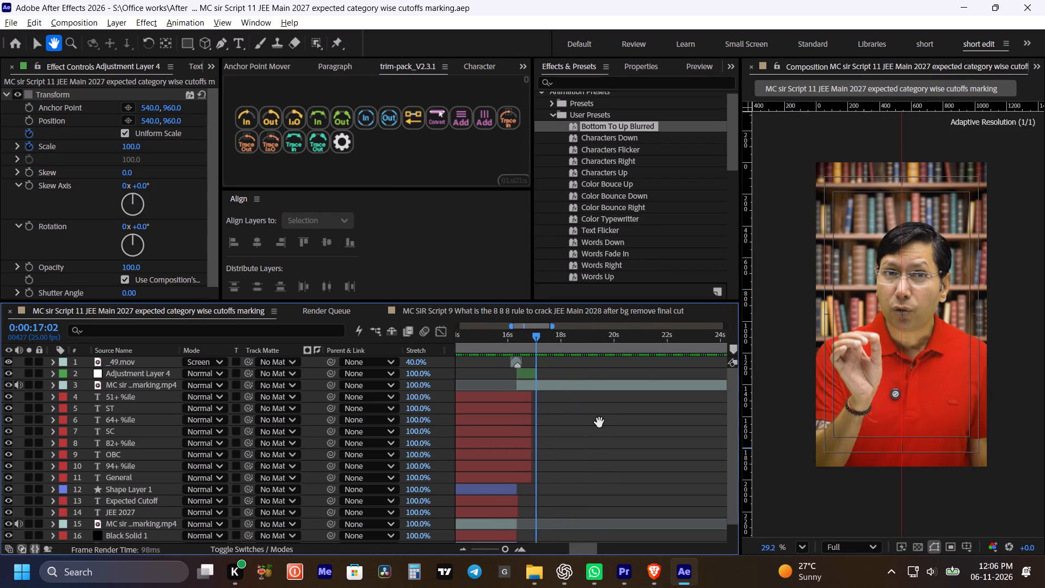
{"action": "key", "text": "space"}
{"action": "left_click_drag", "start_coordinate": [551, 336], "coordinate": [525, 332]}
{"action": "key", "text": "space"}
{"action": "scroll", "coordinate": [535, 350], "scroll_direction": "up", "scroll_amount": 1, "text": "alt"}
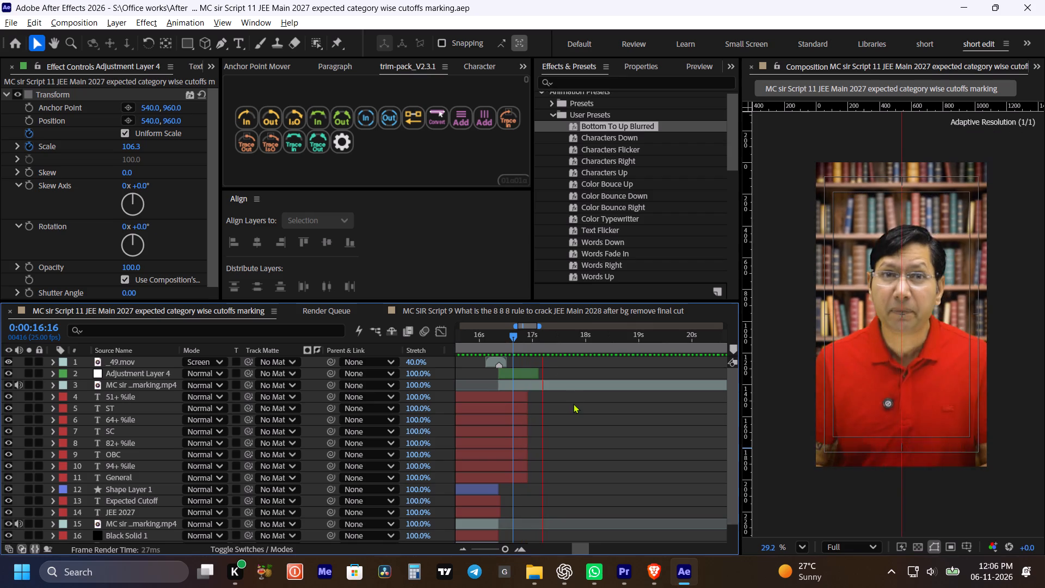
{"action": "key", "text": "space"}
{"action": "left_click_drag", "start_coordinate": [579, 407], "coordinate": [570, 406]}
{"action": "key", "text": "space"}
{"action": "scroll", "coordinate": [570, 406], "scroll_direction": "down", "scroll_amount": 1, "text": "alt"}
{"action": "key", "text": "space"}
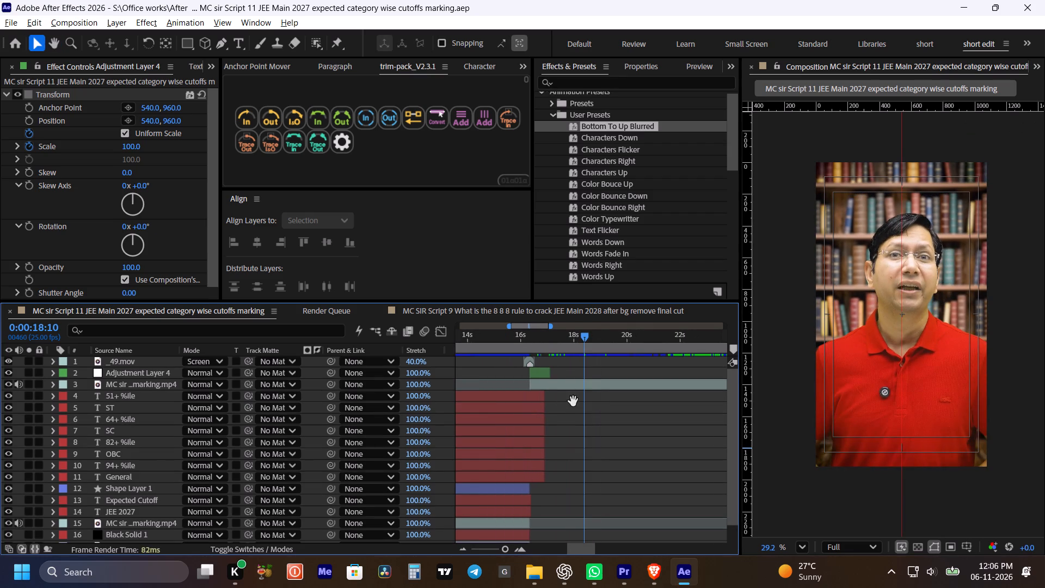
{"action": "key", "text": "space"}
Save the project and add a composition marker at the exact frame 0:00:18:11, with no layer selected.
{"action": "key", "text": "ctrl+Left"}
{"action": "key", "text": "ctrl+Left"}
{"action": "key", "text": "ctrl+Left"}
{"action": "key", "text": "ctrl+Left"}
{"action": "key", "text": "ctrl+Left"}
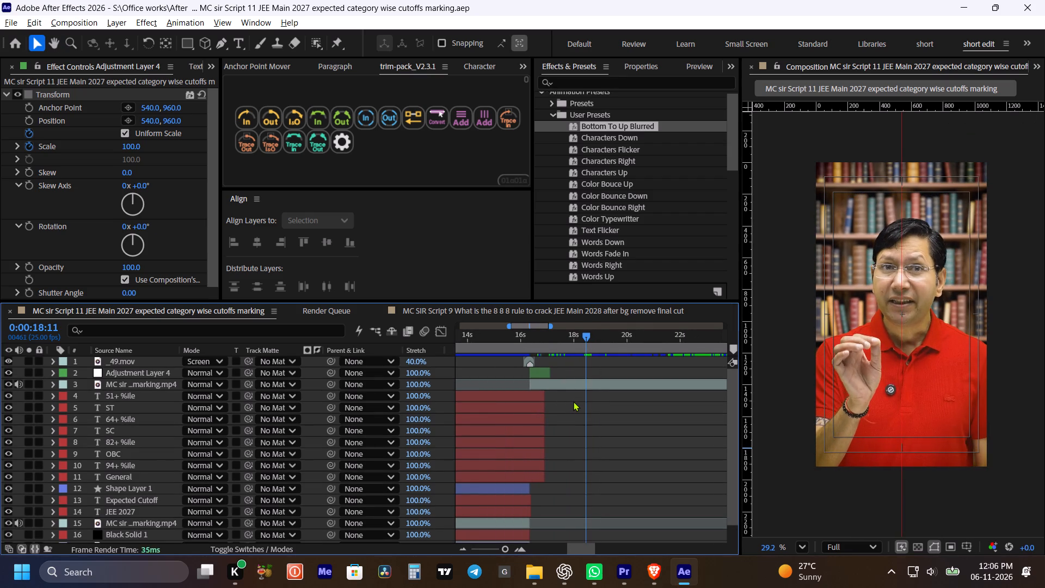
{"action": "key", "text": "ctrl+Left"}
{"action": "key", "text": "ctrl+Right"}
{"action": "key", "text": "ctrl+Left"}
{"action": "key", "text": "ctrl+Right"}
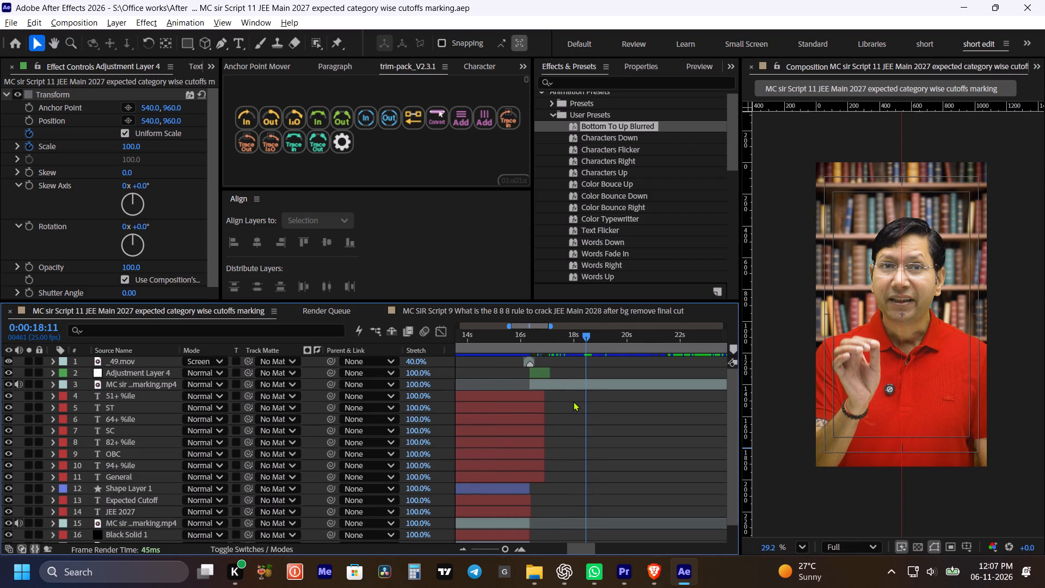
{"action": "key", "text": "ctrl+s"}
{"action": "left_click", "coordinate": [600, 412]}
{"action": "key", "text": "asterisk"}
{"action": "left_click", "coordinate": [600, 412]}
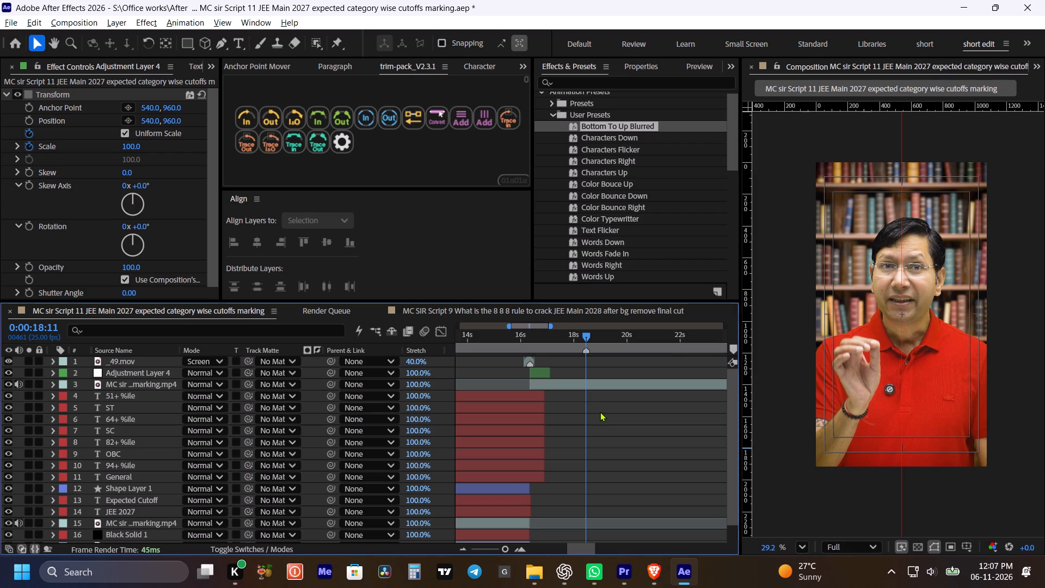
Split the full-frame speaker clip at the marker, 0:00:18:11.
{"action": "left_click", "coordinate": [592, 388]}
{"action": "key", "text": "ctrl+shift+d"}
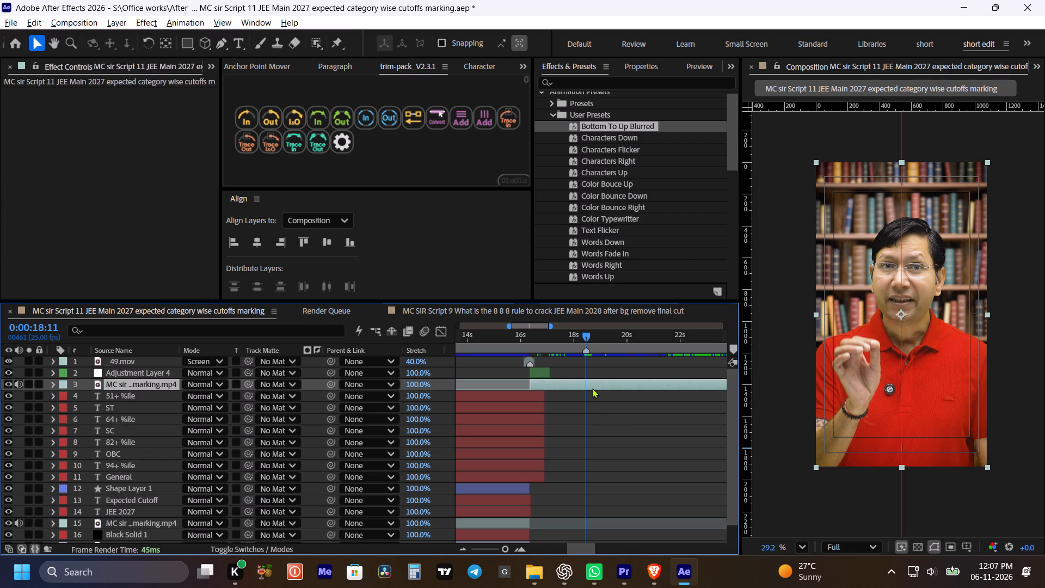
{"action": "key", "text": "space"}
{"action": "key", "text": "space"}
Move the second part of the split speaker clip to the top of the layer stack.
{"action": "left_click", "coordinate": [593, 388]}
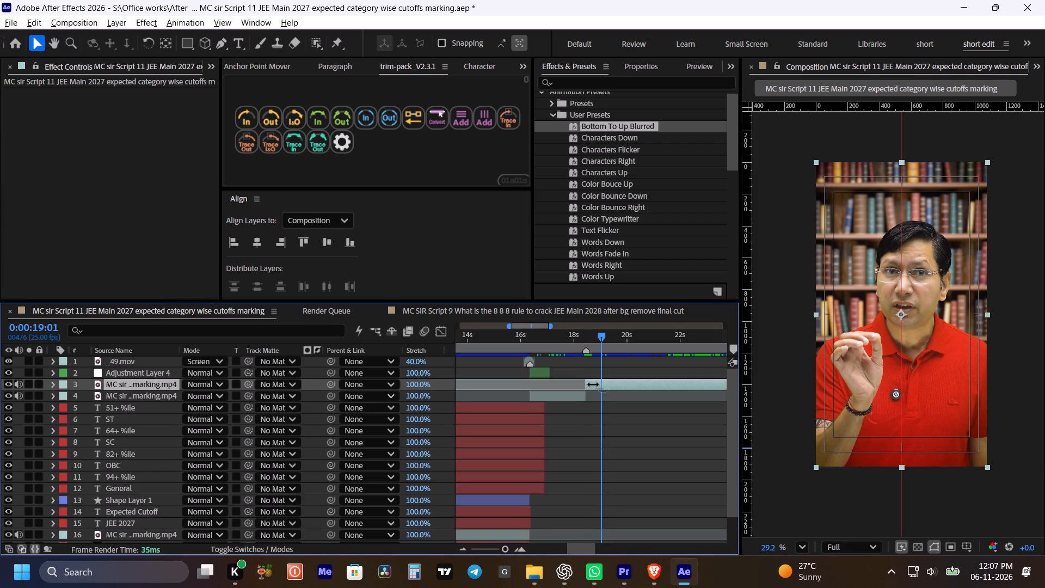
{"action": "key", "text": "ctrl+alt+shift+Up"}
Play the speaker footage from 0:00:19:01 to about 0:00:30:04 in stages to look for the next cut point.
{"action": "key", "text": "space"}
{"action": "scroll", "coordinate": [592, 385], "scroll_direction": "down", "scroll_amount": 1, "text": "alt"}
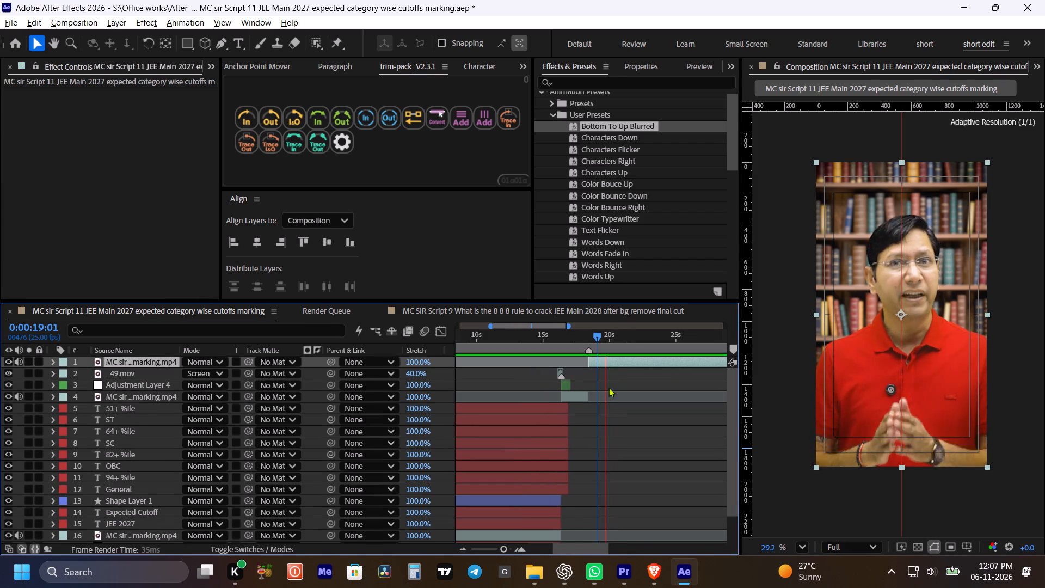
{"action": "key", "text": "space"}
{"action": "left_click_drag", "start_coordinate": [614, 387], "coordinate": [597, 385]}
{"action": "key", "text": "space"}
{"action": "left_click_drag", "start_coordinate": [611, 376], "coordinate": [600, 374]}
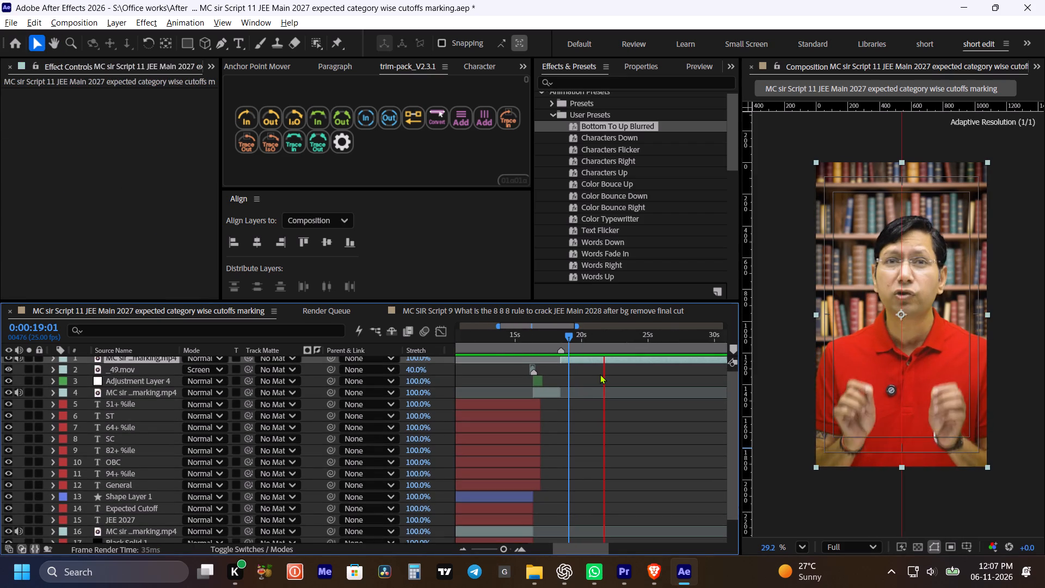
{"action": "key", "text": "space"}
{"action": "key", "text": "space"}
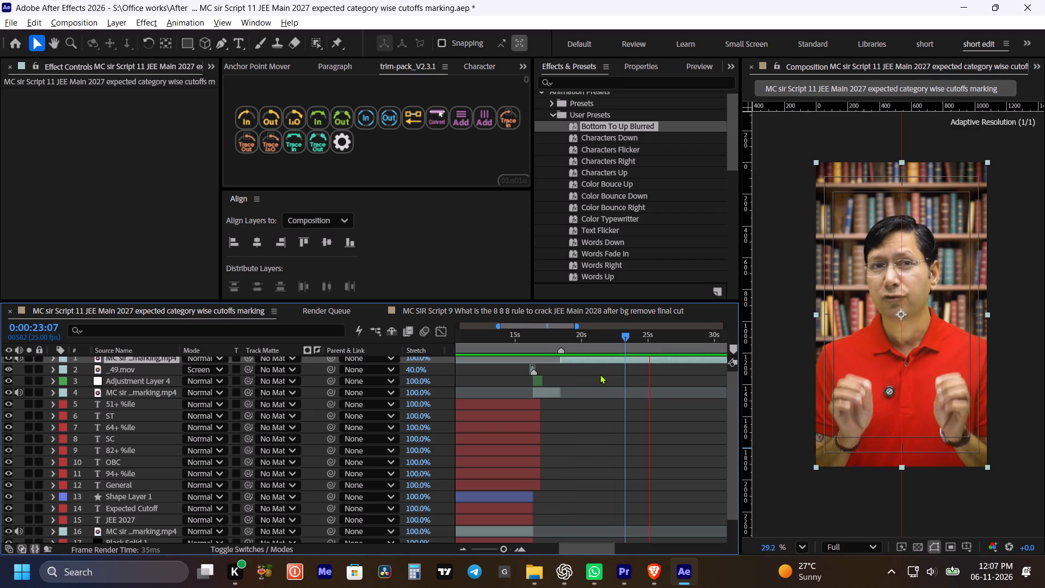
{"action": "key", "text": "space"}
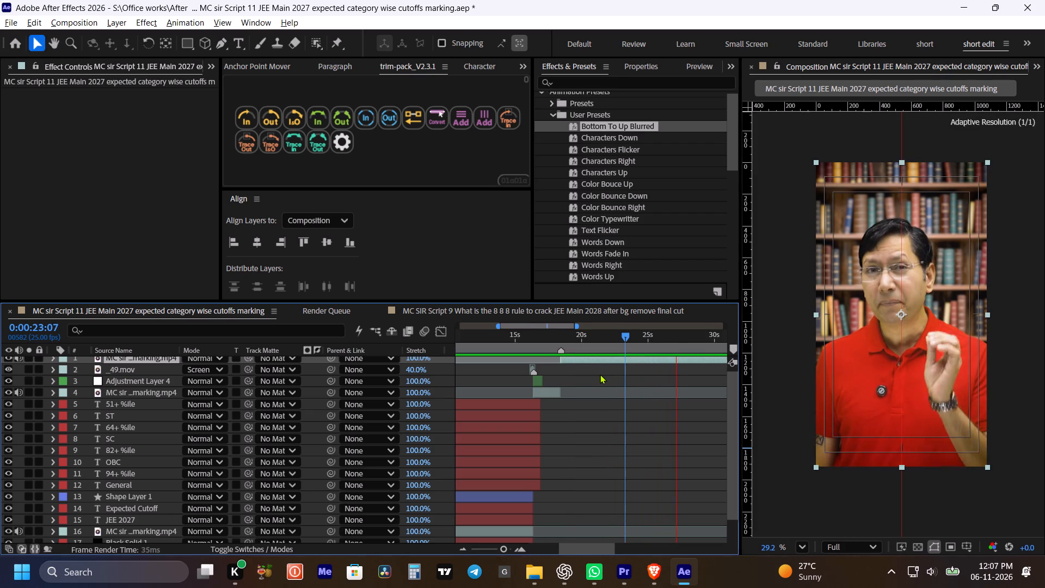
{"action": "key", "text": "space"}
{"action": "key", "text": "space"}
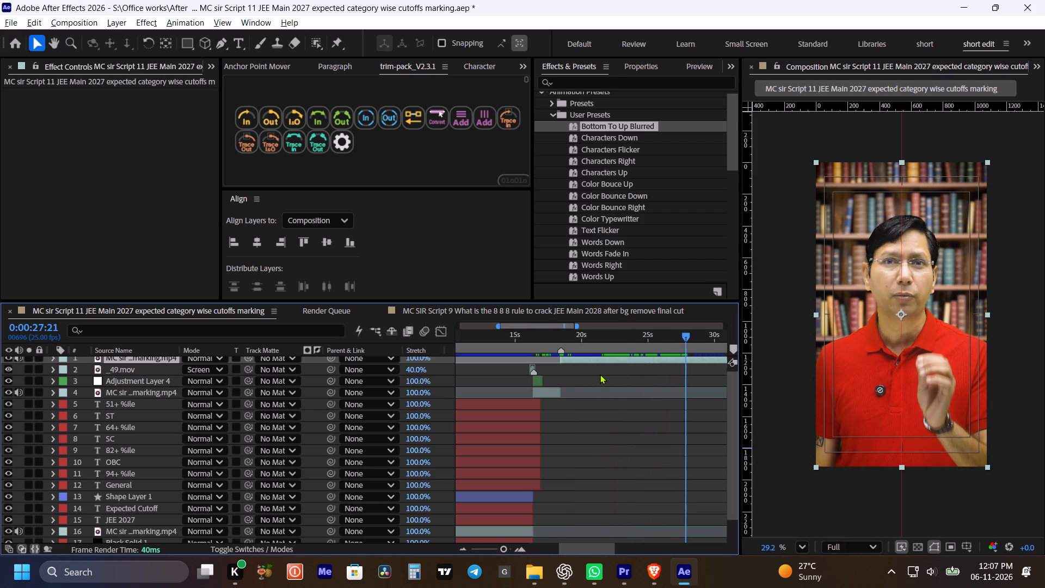
{"action": "key", "text": "space"}
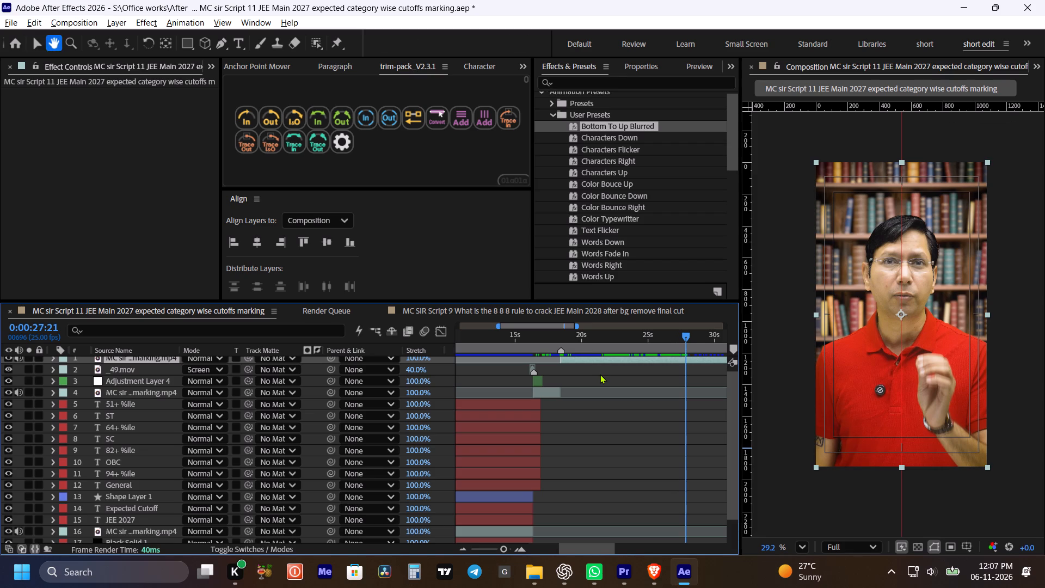
{"action": "key", "text": "space"}
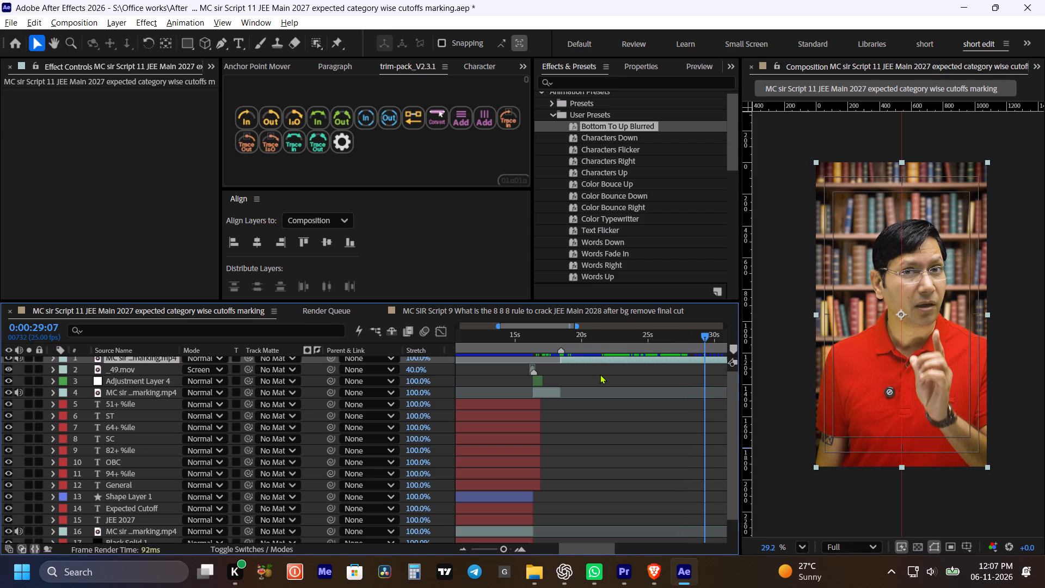
{"action": "key", "text": "space"}
{"action": "key", "text": "space"}
{"action": "key", "text": "space"}
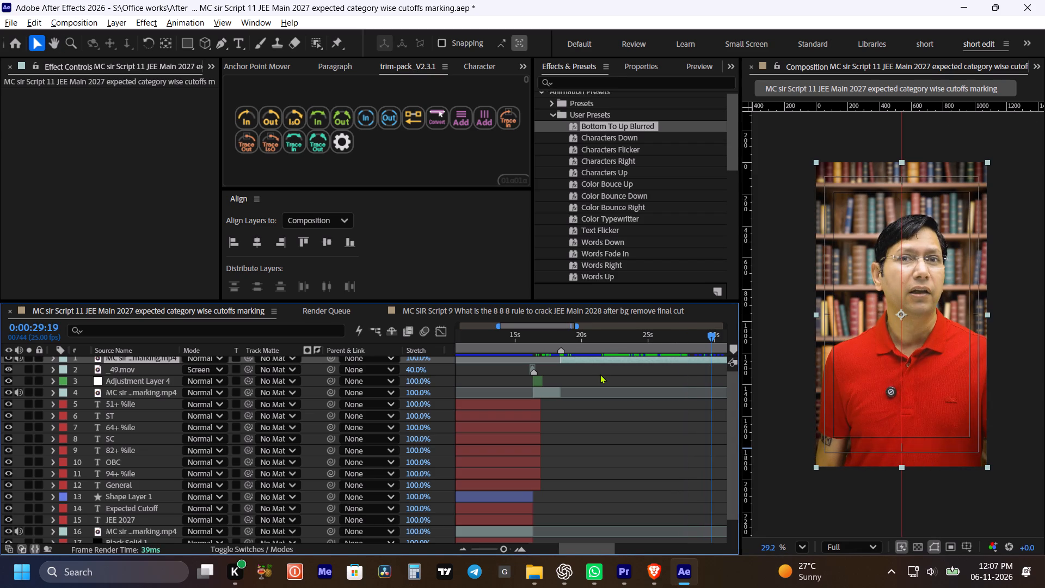
{"action": "key", "text": "space"}
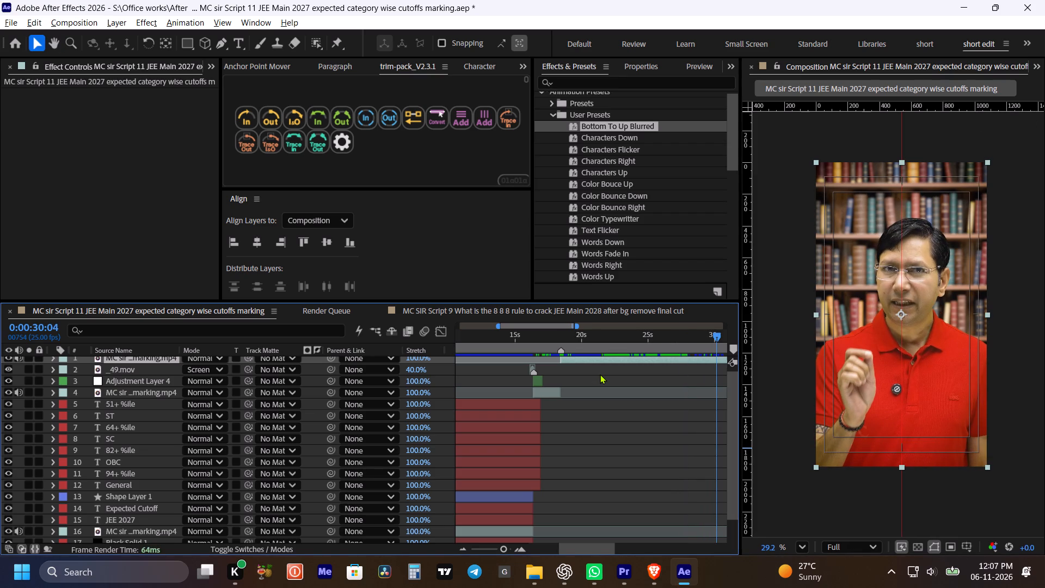
{"action": "key", "text": "space"}
Continue playing the speaker footage from 0:00:30:04 to about 0:00:36:04, looking for where the next cut belongs.
{"action": "scroll", "coordinate": [587, 393], "scroll_direction": "down", "scroll_amount": 3, "text": "alt"}
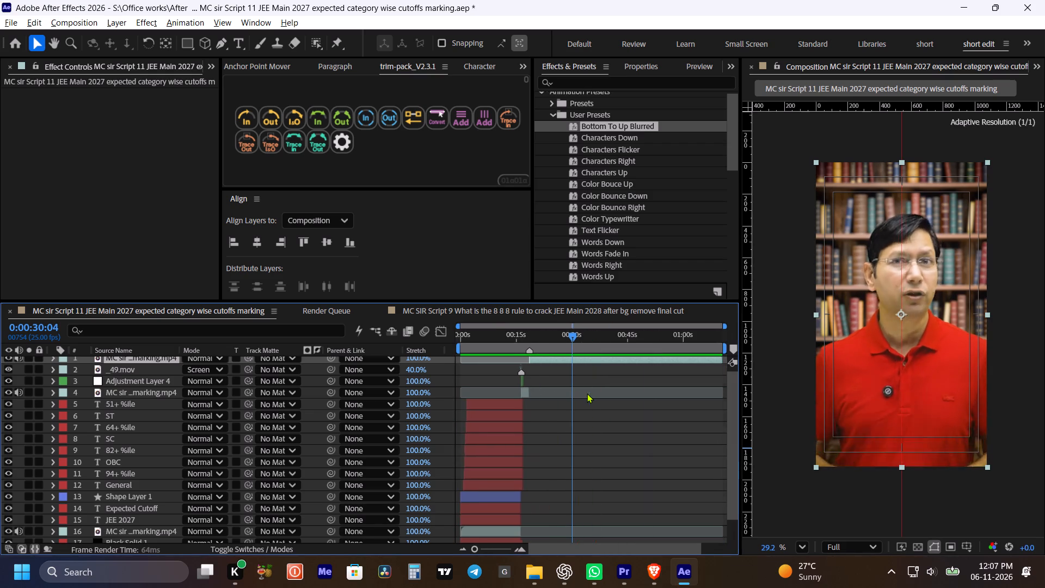
{"action": "key", "text": "space"}
{"action": "key", "text": "space"}
{"action": "key", "text": "space"}
{"action": "key", "text": "space"}
{"action": "key", "text": "space"}
{"action": "key", "text": "space"}
{"action": "left_click_drag", "start_coordinate": [614, 425], "coordinate": [577, 467]}
{"action": "scroll", "coordinate": [592, 443], "scroll_direction": "up", "scroll_amount": 4}
{"action": "key", "text": "space"}
{"action": "key", "text": "space"}
{"action": "key", "text": "space"}
{"action": "left_click_drag", "start_coordinate": [597, 372], "coordinate": [588, 373]}
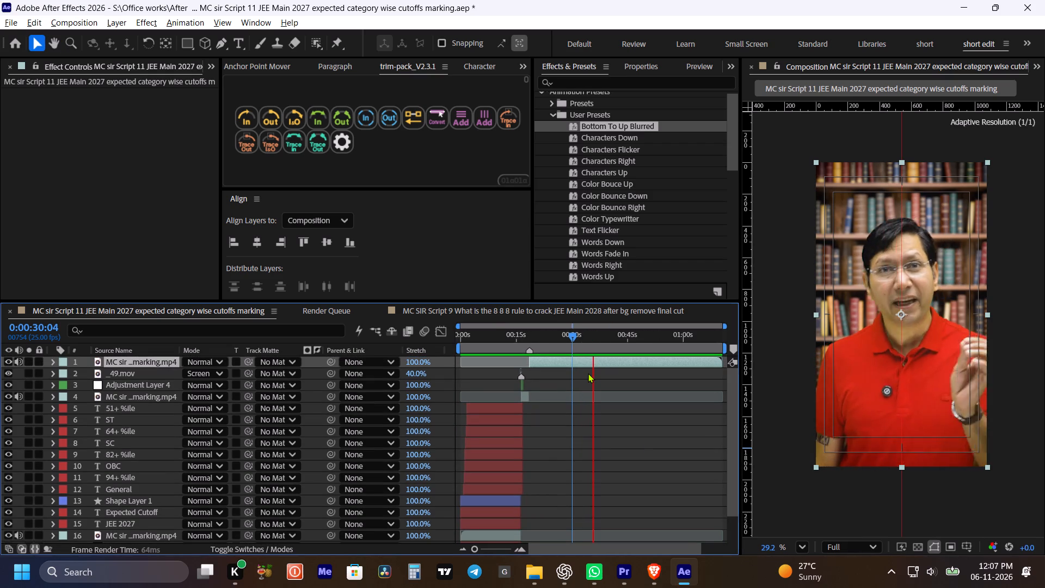
{"action": "key", "text": "space"}
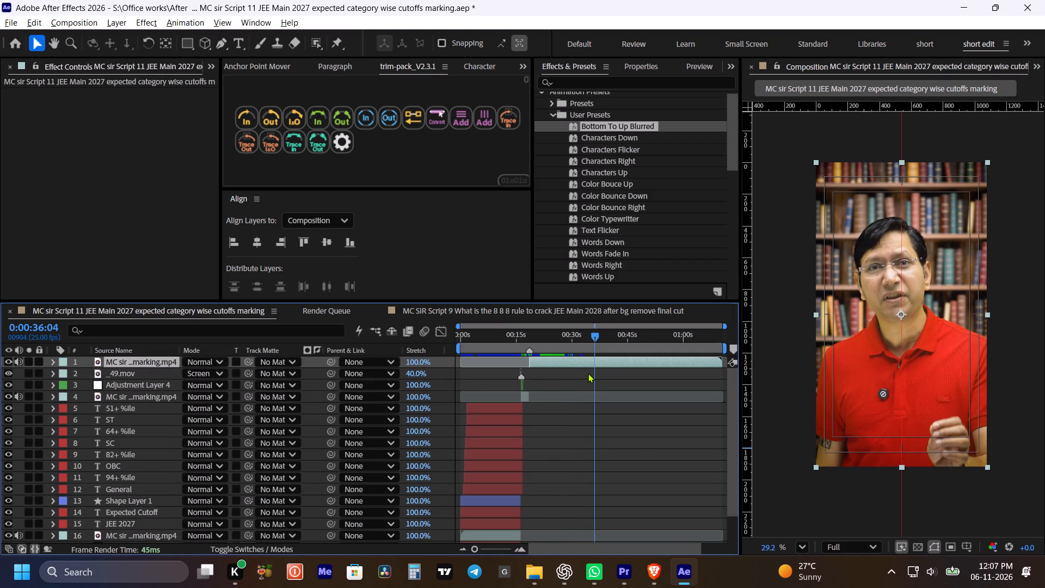
Return to 0:00:29:22 in the composition and save the project.
{"action": "left_click_drag", "start_coordinate": [567, 329], "coordinate": [560, 330]}
{"action": "left_click", "coordinate": [571, 341]}
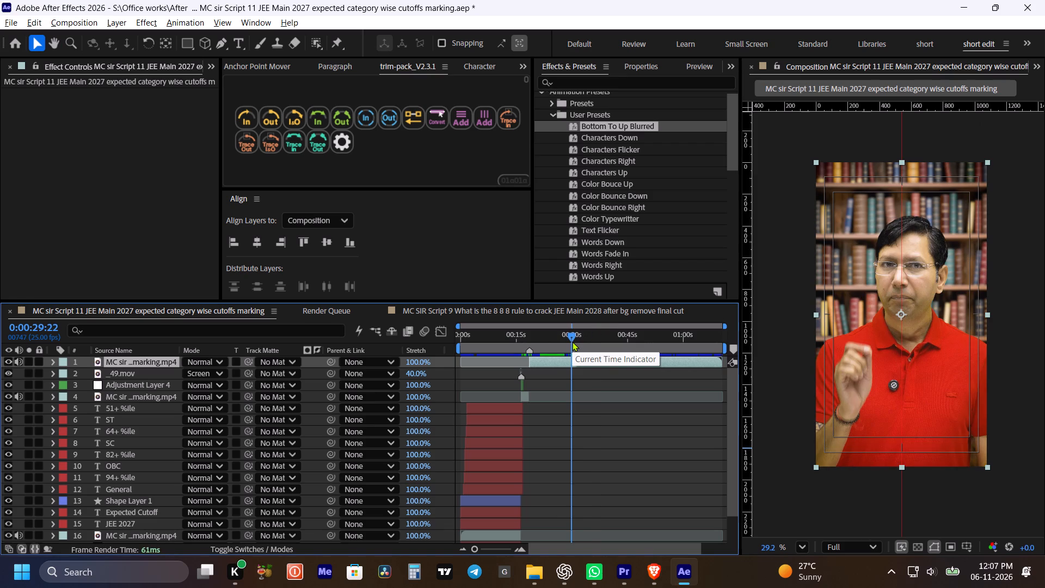
{"action": "key", "text": "ctrl+s"}
Replay the speaker footage from 0:00:29:22 to about 0:00:40:20, pausing to judge possible cut points.
{"action": "key", "text": "space"}
{"action": "key", "text": "space"}
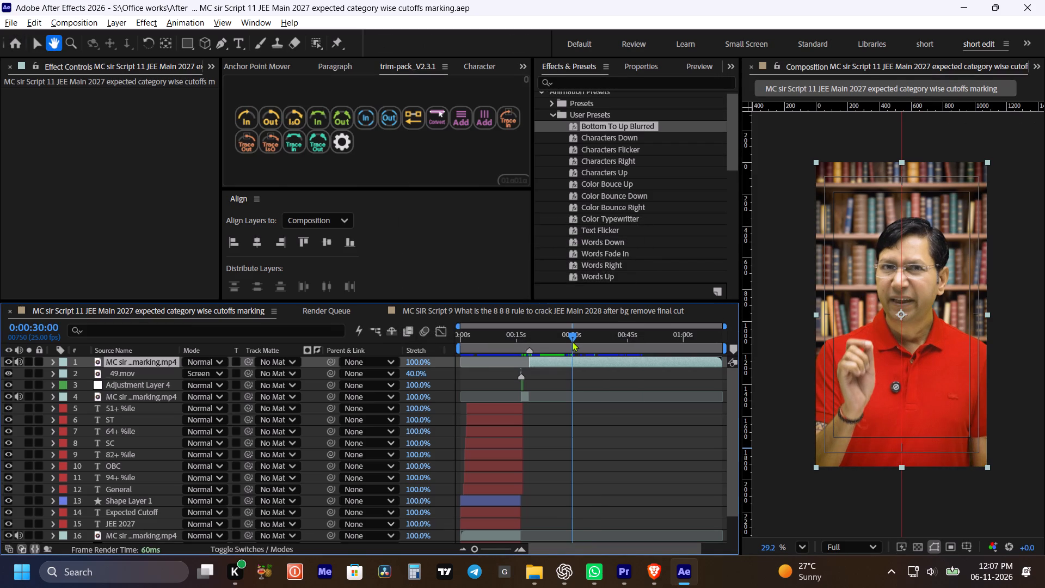
{"action": "key", "text": "space"}
{"action": "key", "text": "space"}
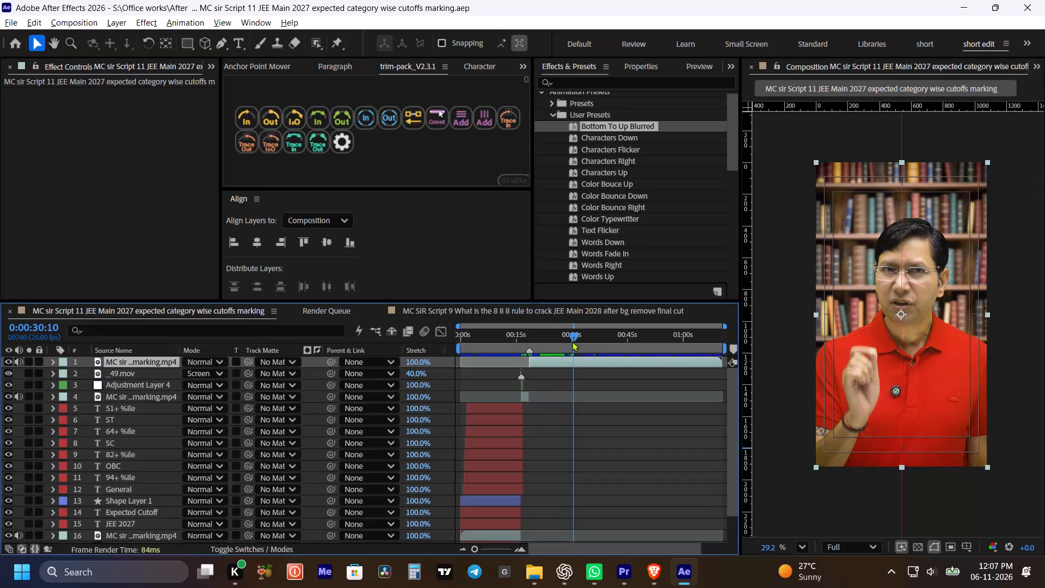
{"action": "key", "text": "space"}
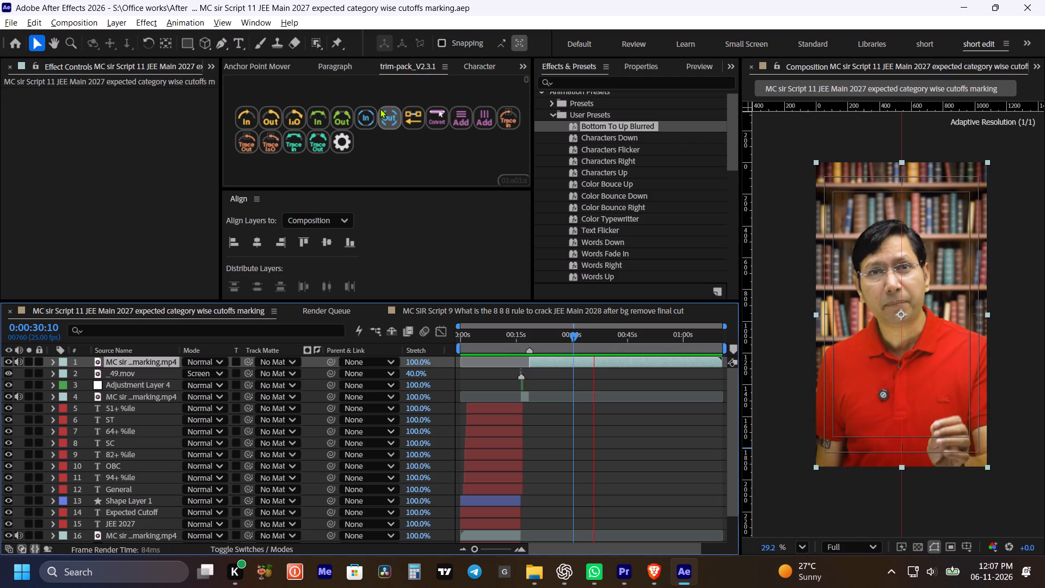
{"action": "key", "text": "space"}
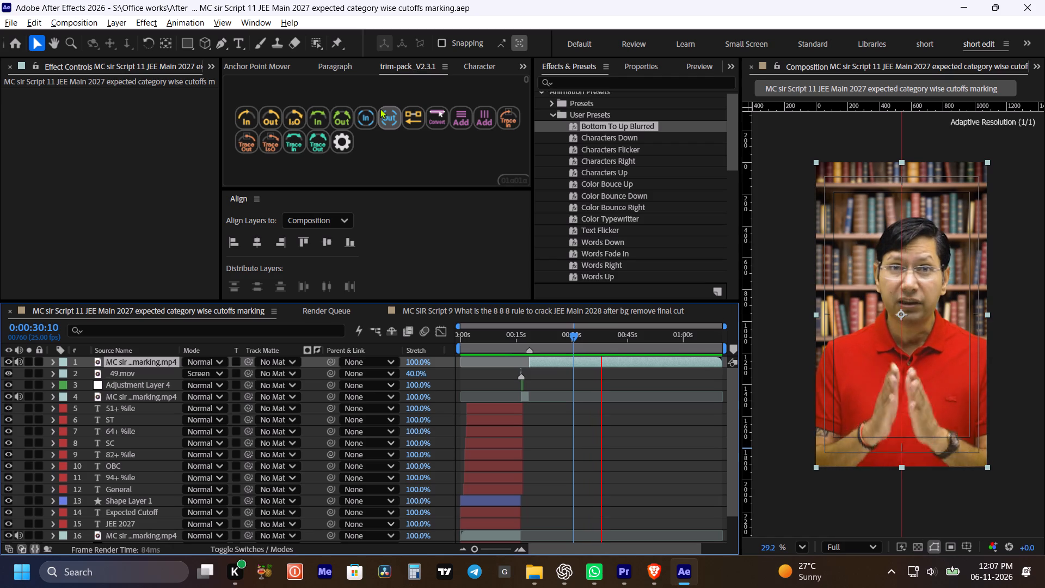
{"action": "key", "text": "space"}
{"action": "key", "text": "space"}
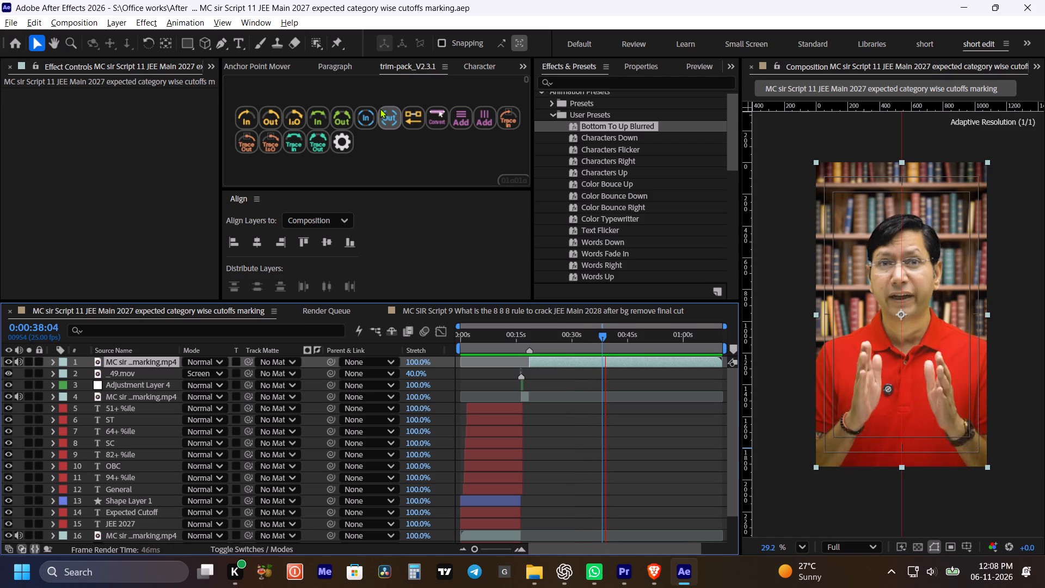
{"action": "key", "text": "space"}
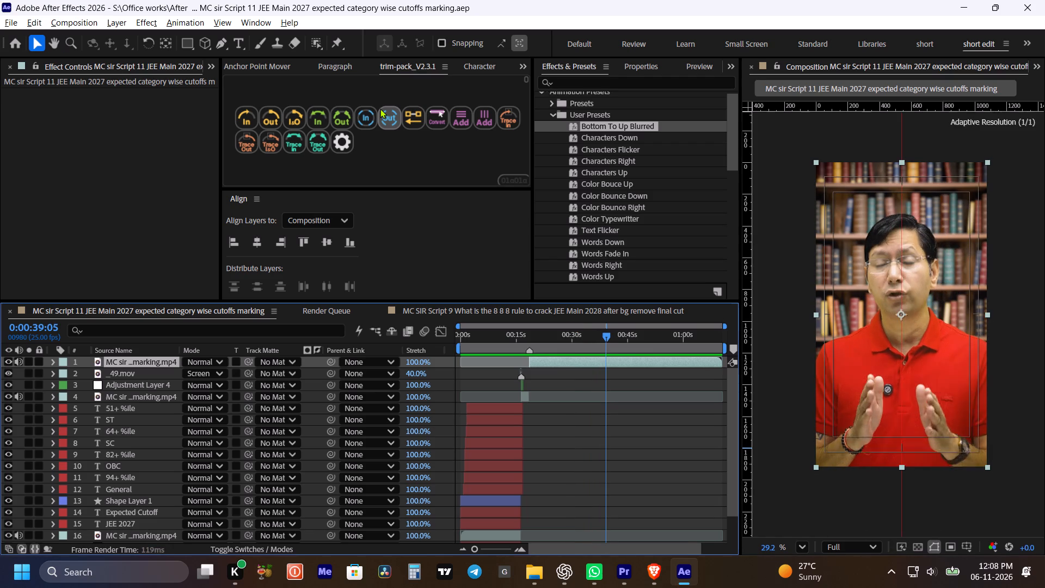
{"action": "key", "text": "space"}
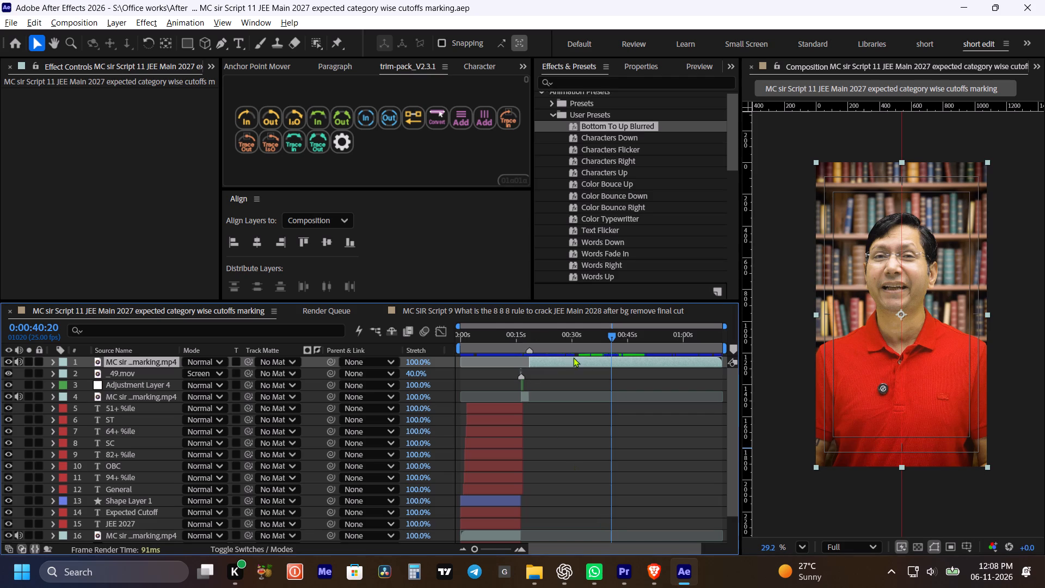
Play the speaker footage onward from 0:00:40:20 to check the following section for a cut point.
{"action": "key", "text": "space"}
{"action": "key", "text": "space"}
{"action": "left_click_drag", "start_coordinate": [623, 442], "coordinate": [566, 450]}
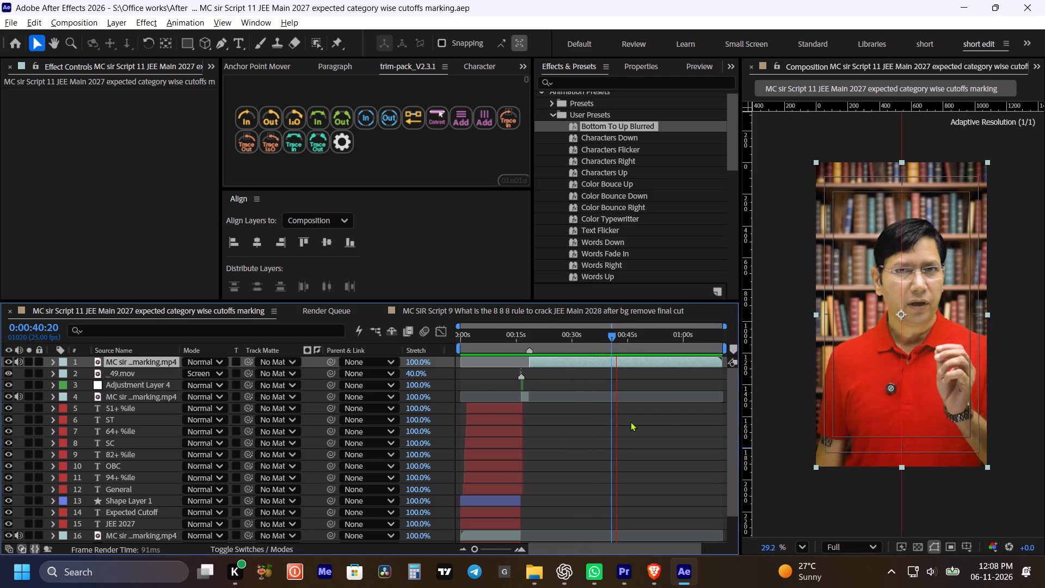
{"action": "scroll", "coordinate": [630, 421], "scroll_direction": "up", "scroll_amount": 1, "text": "alt"}
{"action": "key", "text": "space"}
{"action": "left_click_drag", "start_coordinate": [649, 429], "coordinate": [634, 432]}
{"action": "scroll", "coordinate": [627, 431], "scroll_direction": "down", "scroll_amount": 2, "text": "alt"}
{"action": "key", "text": "space"}
{"action": "left_click_drag", "start_coordinate": [643, 428], "coordinate": [628, 430]}
{"action": "key", "text": "space"}
{"action": "key", "text": "space"}
{"action": "left_click_drag", "start_coordinate": [652, 431], "coordinate": [640, 432]}
{"action": "key", "text": "space"}
Replay the speaker footage from 0:00:37:06 through the following section to narrow down the cut point.
{"action": "left_click", "coordinate": [599, 337]}
{"action": "key", "text": "space"}
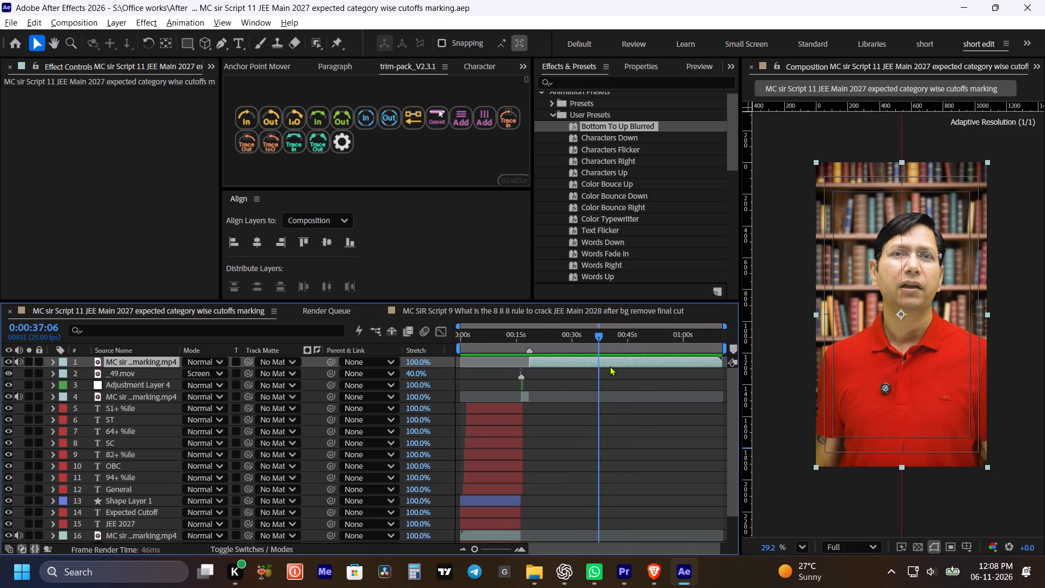
{"action": "scroll", "coordinate": [610, 366], "scroll_direction": "up", "scroll_amount": 1, "text": "alt"}
{"action": "key", "text": "space"}
{"action": "left_click_drag", "start_coordinate": [614, 382], "coordinate": [608, 383]}
{"action": "scroll", "coordinate": [608, 383], "scroll_direction": "down", "scroll_amount": 1, "text": "alt"}
{"action": "key", "text": "space"}
{"action": "left_click", "coordinate": [632, 378]}
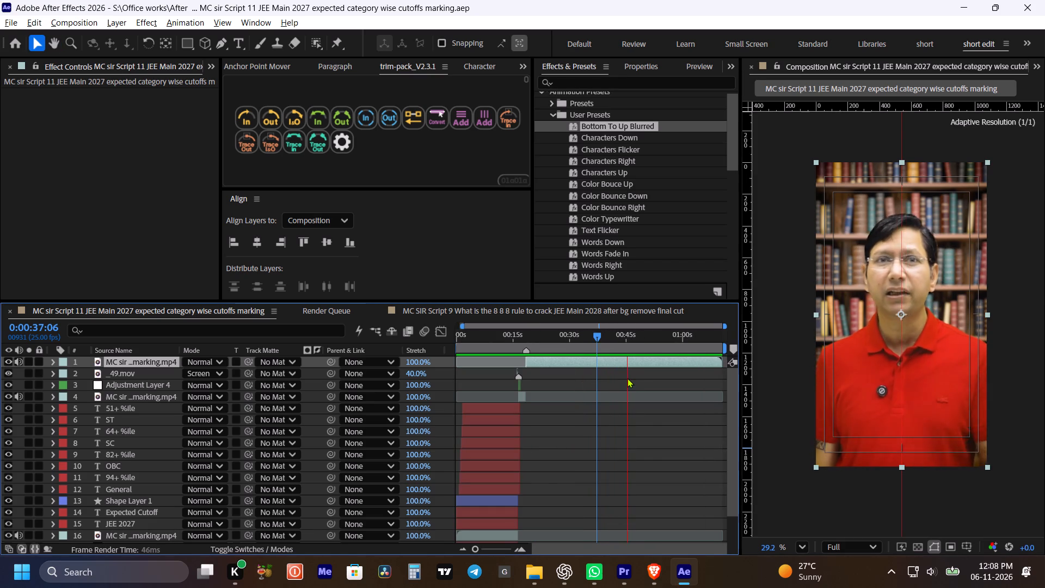
{"action": "scroll", "coordinate": [627, 378], "scroll_direction": "up", "scroll_amount": 1, "text": "alt"}
{"action": "key", "text": "space"}
{"action": "left_click_drag", "start_coordinate": [635, 378], "coordinate": [572, 390]}
{"action": "scroll", "coordinate": [591, 389], "scroll_direction": "down", "scroll_amount": 1, "text": "alt"}
{"action": "key", "text": "space"}
{"action": "left_click_drag", "start_coordinate": [605, 382], "coordinate": [604, 382]}
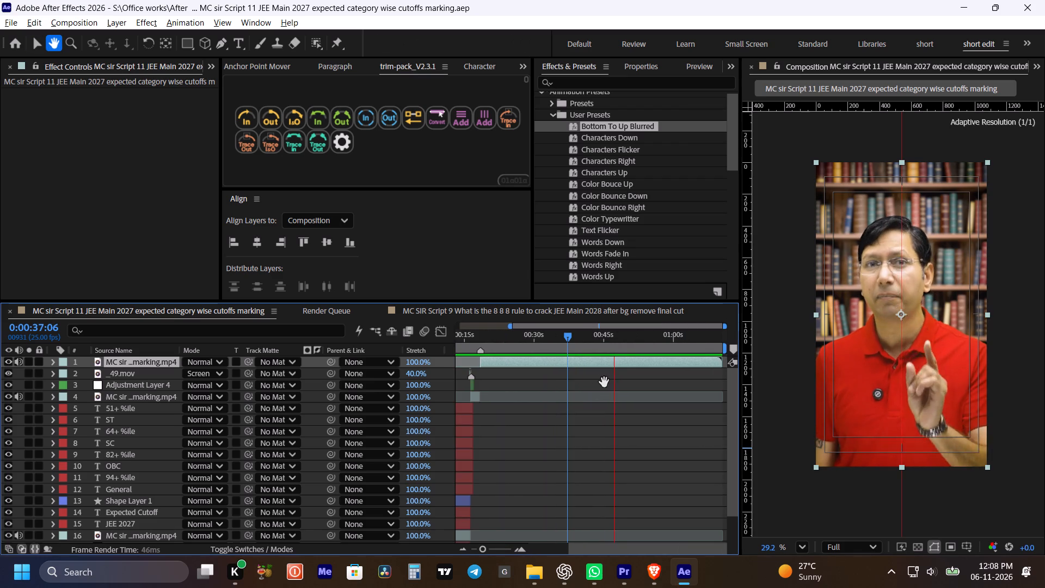
{"action": "left_click_drag", "start_coordinate": [604, 382], "coordinate": [597, 382]}
{"action": "key", "text": "space"}
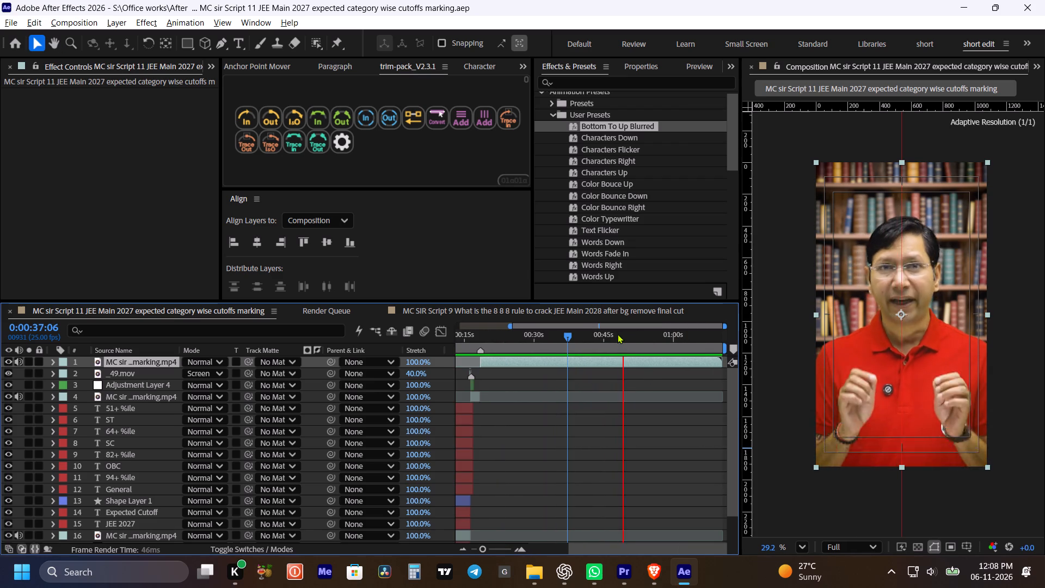
Locate the exact cut frame 0:00:47:24 in the speaker footage and save the project there.
{"action": "left_click", "coordinate": [617, 334]}
{"action": "key", "text": "space"}
{"action": "scroll", "coordinate": [620, 354], "scroll_direction": "up", "scroll_amount": 1, "text": "alt"}
{"action": "key", "text": "space"}
{"action": "left_click_drag", "start_coordinate": [612, 338], "coordinate": [607, 338]}
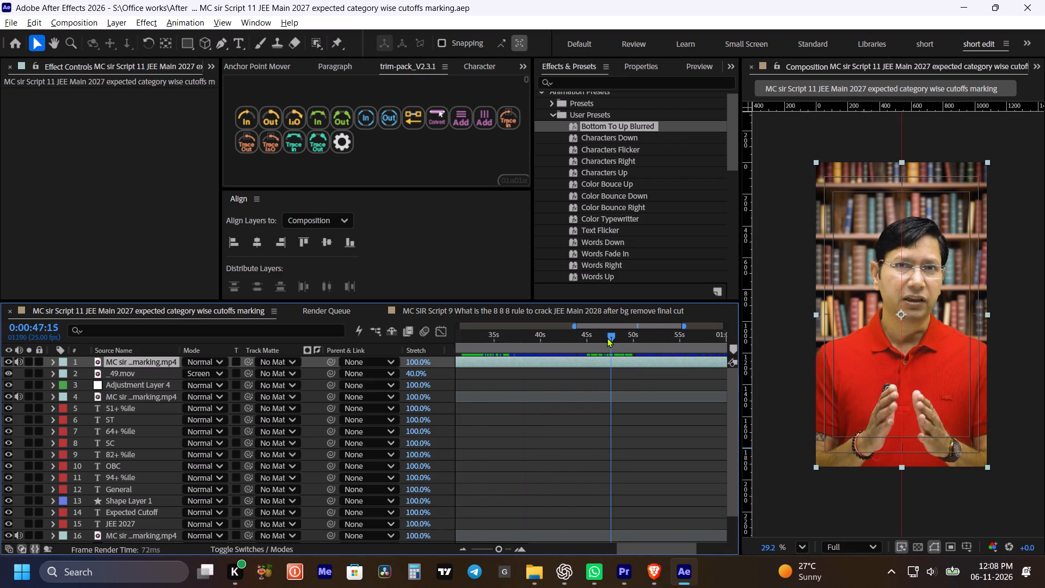
{"action": "left_click_drag", "start_coordinate": [607, 338], "coordinate": [604, 336]}
{"action": "key", "text": "space"}
{"action": "key", "text": "space"}
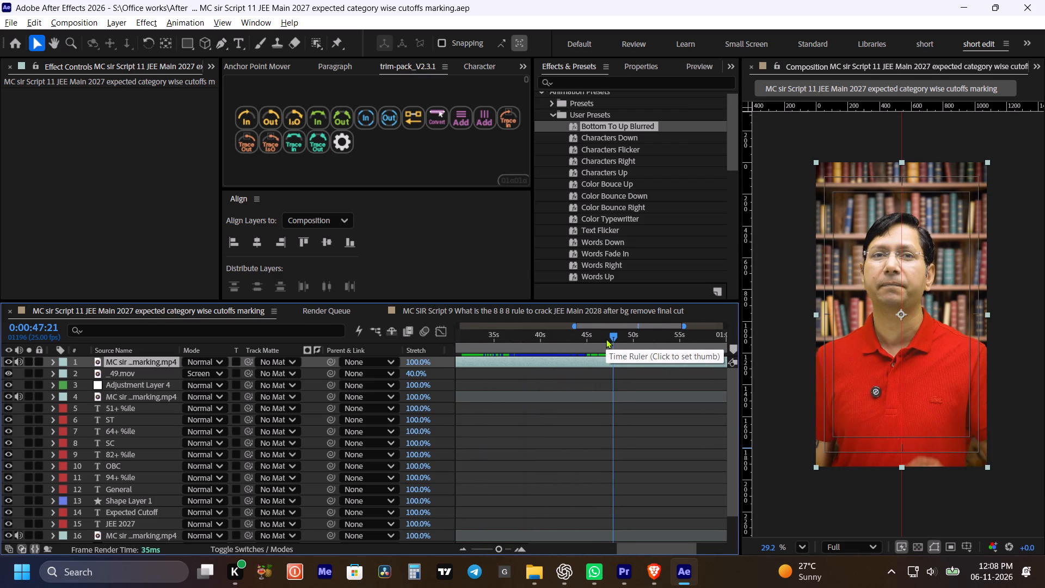
{"action": "key", "text": "ctrl+Right"}
{"action": "key", "text": "ctrl+Right"}
{"action": "key", "text": "ctrl+Right"}
{"action": "key", "text": "ctrl+Left"}
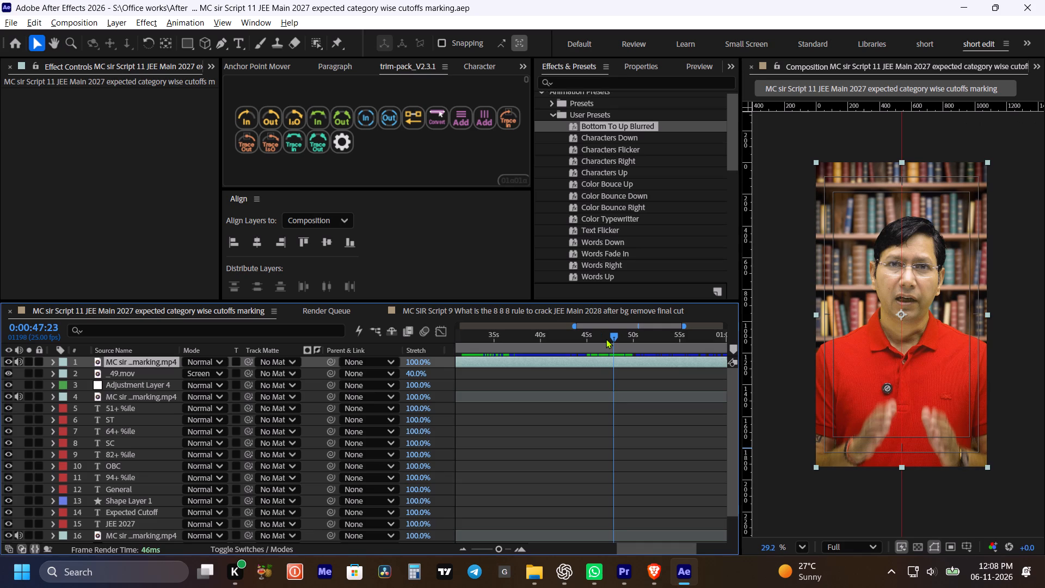
{"action": "key", "text": "ctrl+Right"}
{"action": "key", "text": "ctrl+s"}
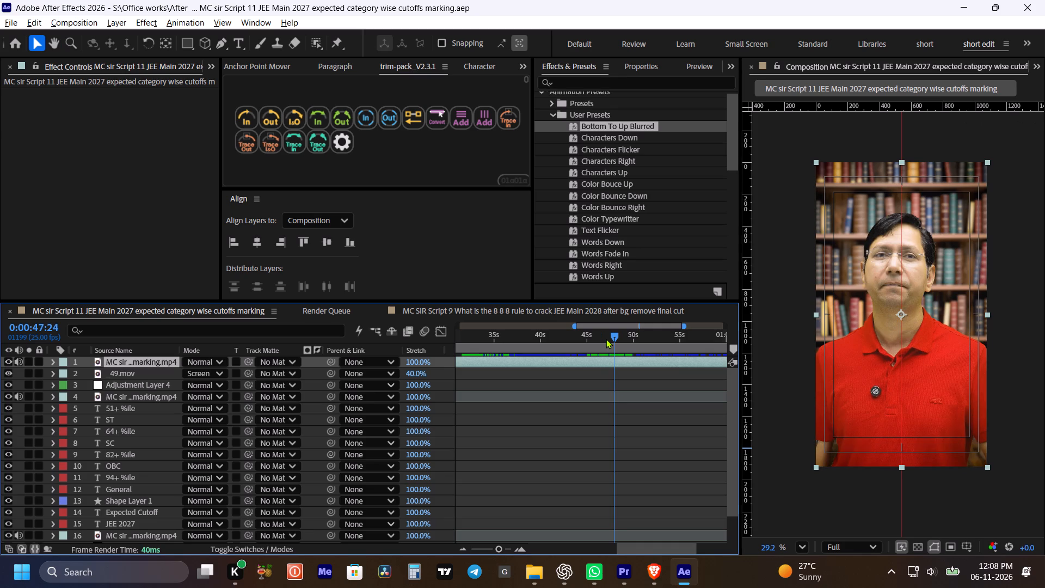
Save the project and split the top speaker clip at 0:00:47:24.
{"action": "key", "text": "ctrl+a"}
{"action": "key", "text": "ctrl+s"}
{"action": "key", "text": "ctrl+s"}
{"action": "left_click", "coordinate": [634, 446]}
{"action": "left_click", "coordinate": [612, 358]}
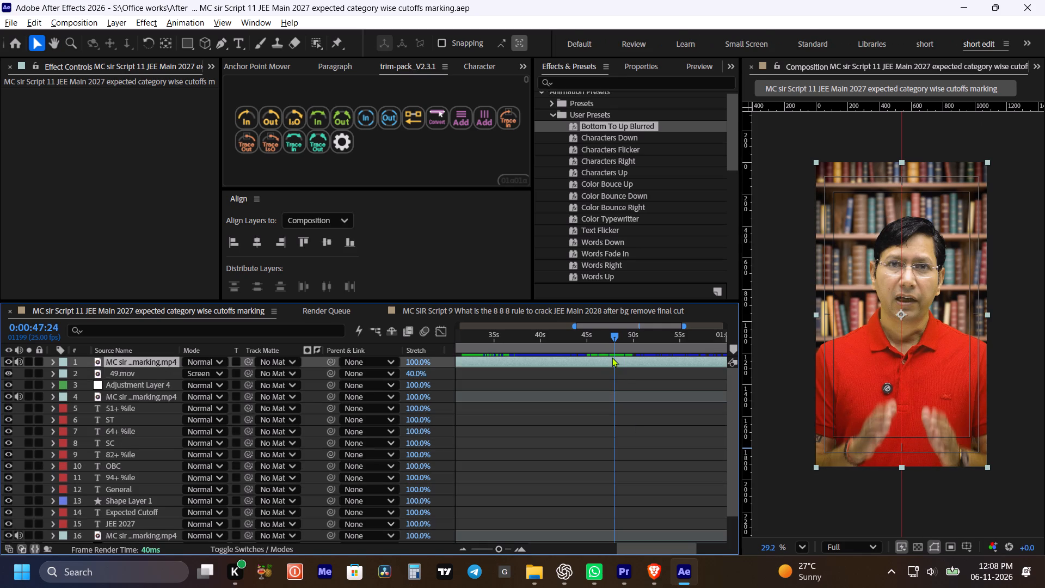
{"action": "key", "text": "ctrl+shift+d"}
Go back to just after the 0:00:18:11 marker and review the start of the speaker section.
{"action": "scroll", "coordinate": [615, 362], "scroll_direction": "down", "scroll_amount": 3, "text": "alt"}
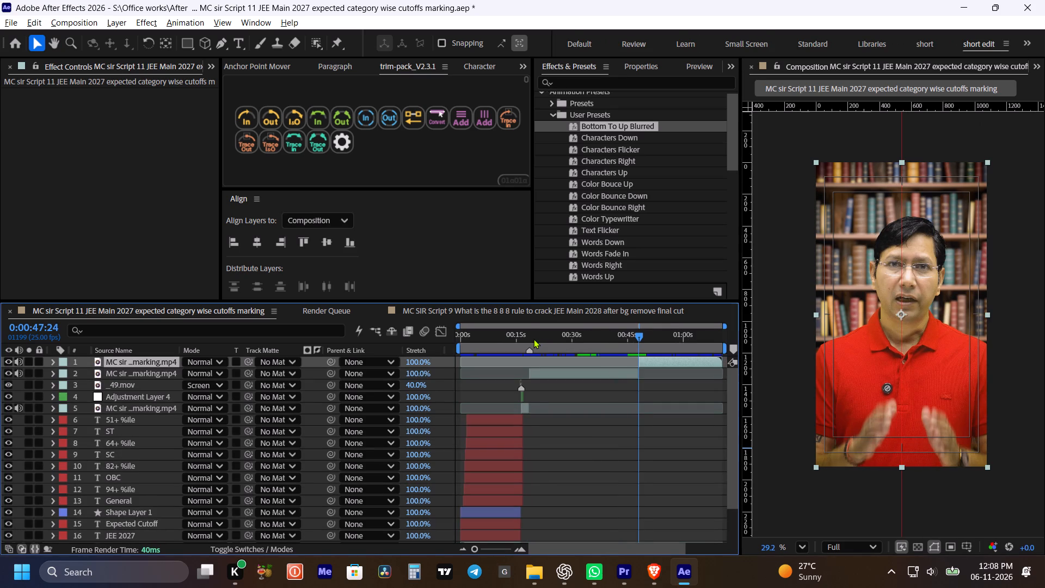
{"action": "left_click", "coordinate": [533, 339], "text": "shift"}
{"action": "key", "text": "space"}
{"action": "key", "text": "space"}
{"action": "key", "text": "space"}
{"action": "key", "text": "space"}
{"action": "key", "text": "space"}
{"action": "key", "text": "space"}
{"action": "key", "text": "space"}
{"action": "key", "text": "space"}
{"action": "key", "text": "space"}
{"action": "key", "text": "space"}
{"action": "left_click_drag", "start_coordinate": [552, 456], "coordinate": [612, 354]}
At 0:00:08:06, move all cutoff card text layers and the divider shape layer below the split-screen speaker clip in the layer stack.
{"action": "left_click", "coordinate": [491, 332]}
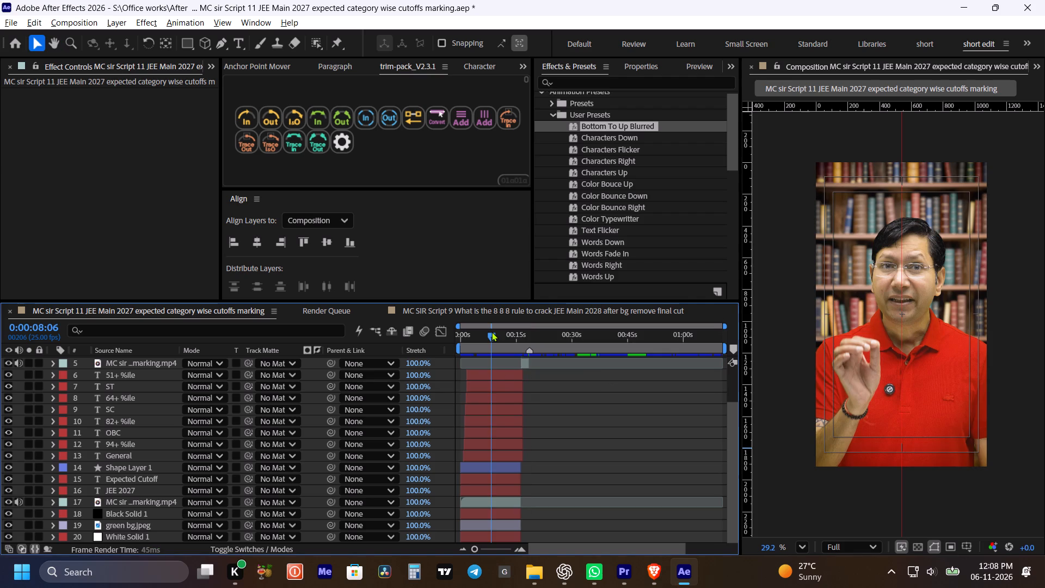
{"action": "left_click", "coordinate": [495, 500]}
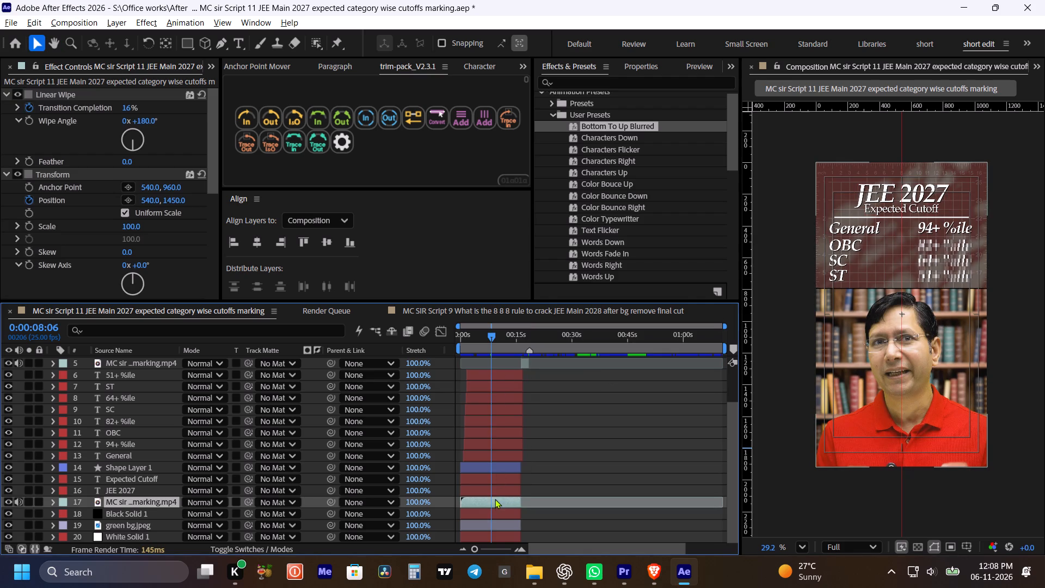
{"action": "left_click", "coordinate": [495, 491]}
{"action": "left_click", "coordinate": [506, 377], "text": "shift"}
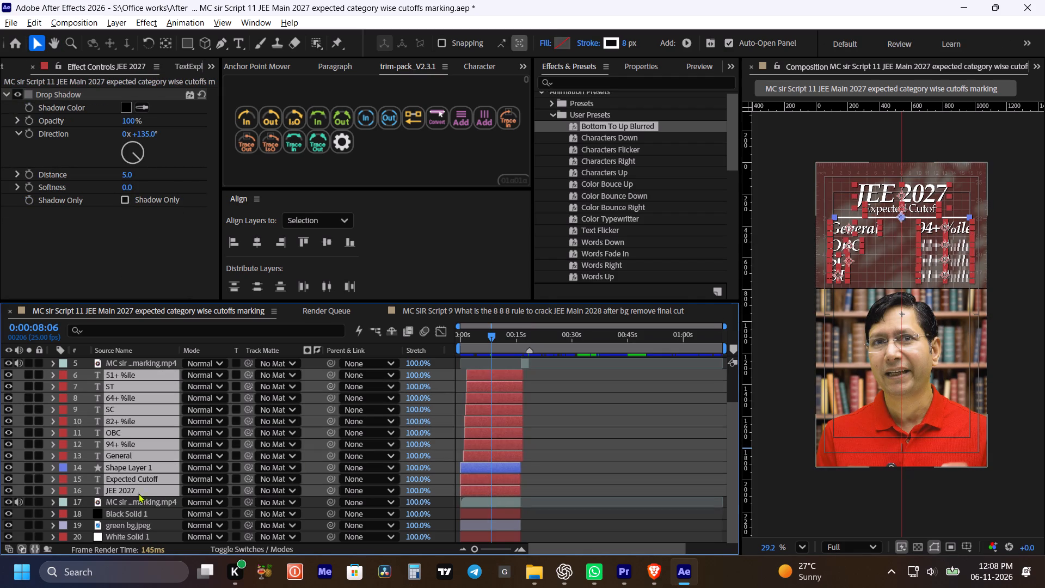
{"action": "left_click_drag", "start_coordinate": [130, 492], "coordinate": [129, 503]}
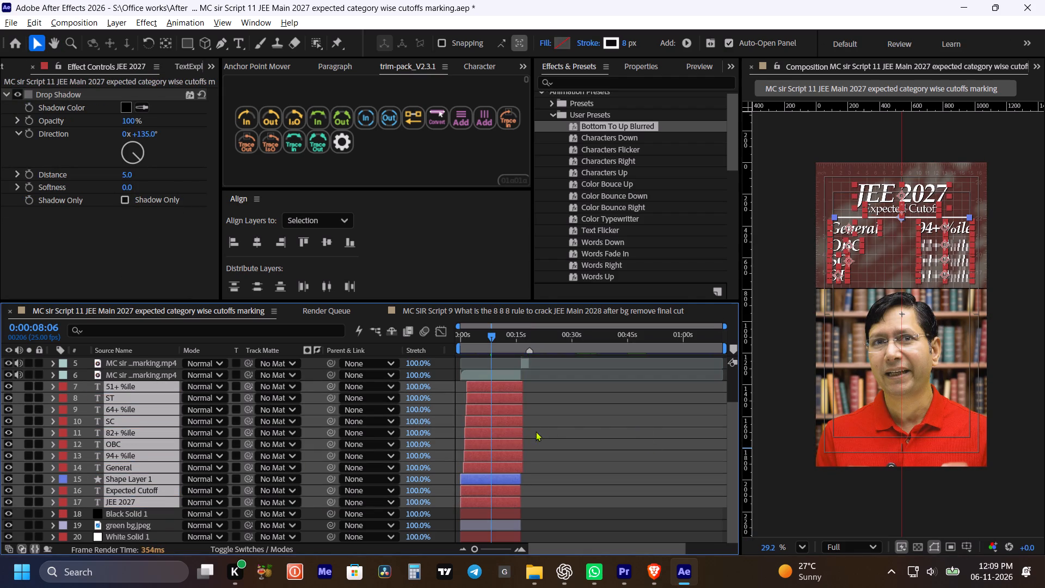
Copy the Linear Wipe and Transform effects with their keyframes from the split-screen speaker clip directly above the cutoff text layers.
{"action": "scroll", "coordinate": [477, 416], "scroll_direction": "up", "scroll_amount": 1, "text": "alt"}
{"action": "key", "text": "space"}
{"action": "key", "text": "space"}
{"action": "left_click_drag", "start_coordinate": [484, 419], "coordinate": [560, 419]}
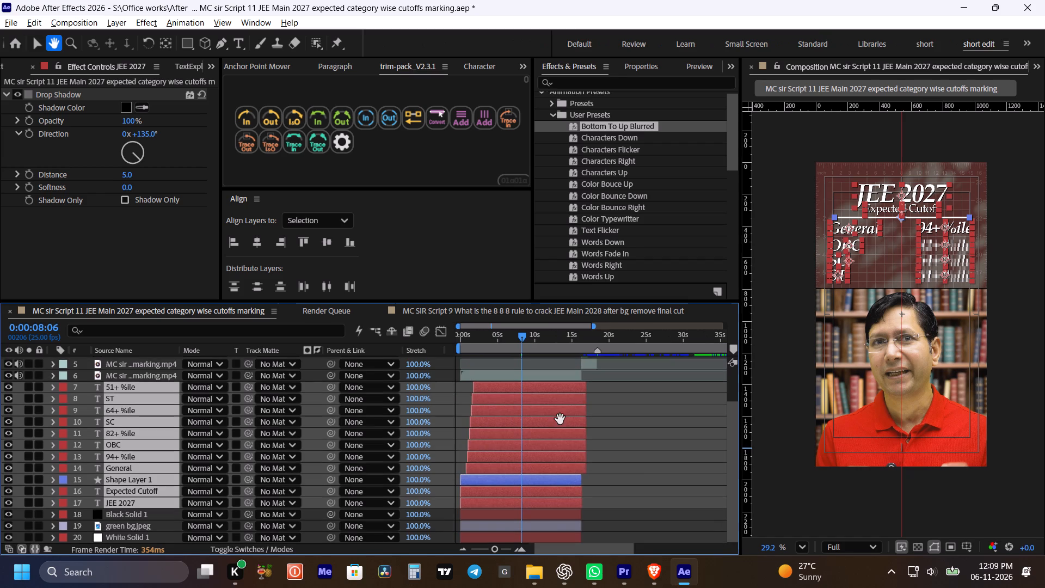
{"action": "left_click_drag", "start_coordinate": [560, 419], "coordinate": [561, 419]}
{"action": "left_click", "coordinate": [648, 529]}
{"action": "left_click", "coordinate": [488, 376]}
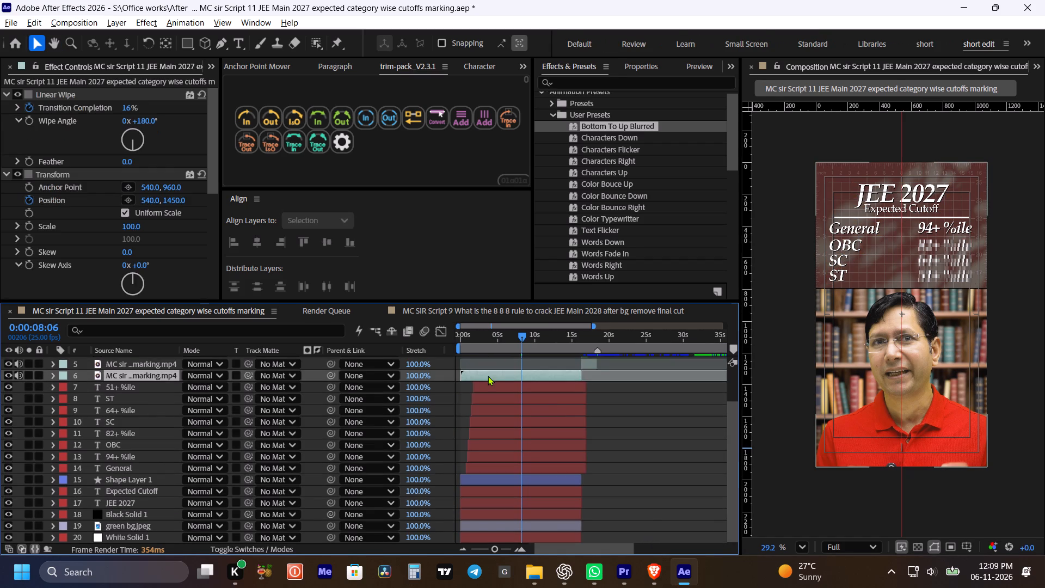
{"action": "key", "text": "u"}
{"action": "left_click_drag", "start_coordinate": [481, 389], "coordinate": [441, 430]}
{"action": "key", "text": "ctrl+c"}
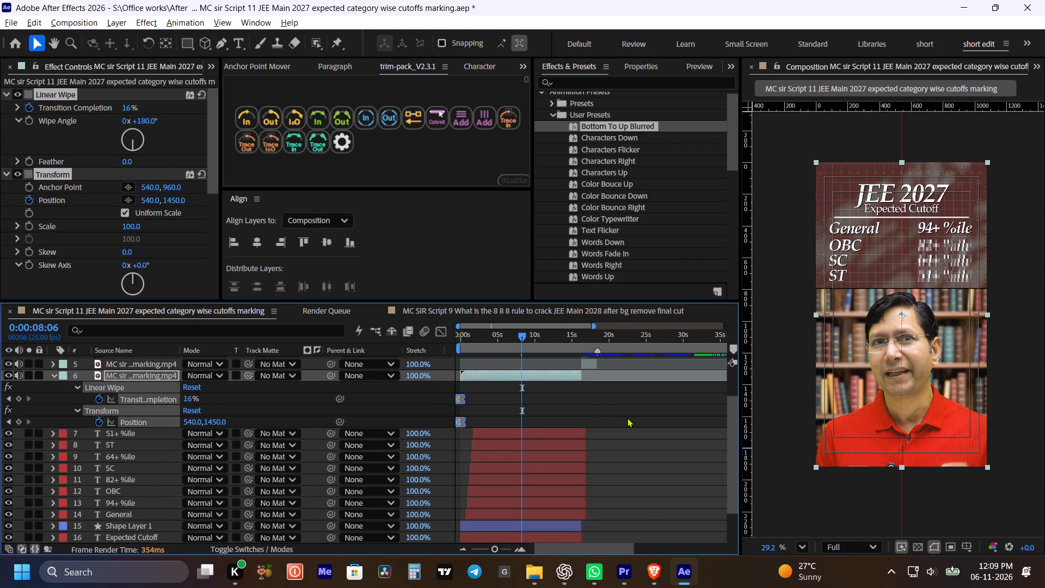
{"action": "key", "text": "ctrl+c"}
Paste the copied Linear Wipe and Transform effects onto the speaker clip on layer 2 at 0:00:18:11 and reveal its keyframes.
{"action": "left_click", "coordinate": [599, 403]}
{"action": "key", "text": "m"}
{"action": "scroll", "coordinate": [597, 402], "scroll_direction": "down", "scroll_amount": 1, "text": "alt"}
{"action": "scroll", "coordinate": [607, 401], "scroll_direction": "up", "scroll_amount": 9}
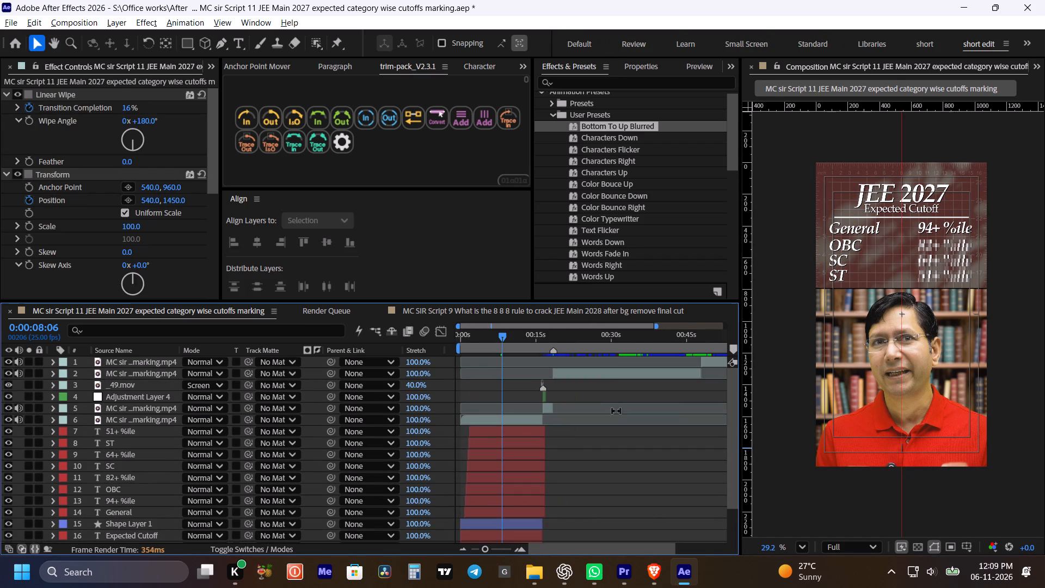
{"action": "key", "text": "space"}
{"action": "key", "text": "space"}
{"action": "left_click_drag", "start_coordinate": [573, 387], "coordinate": [564, 389]}
{"action": "scroll", "coordinate": [562, 390], "scroll_direction": "up", "scroll_amount": 1, "text": "alt"}
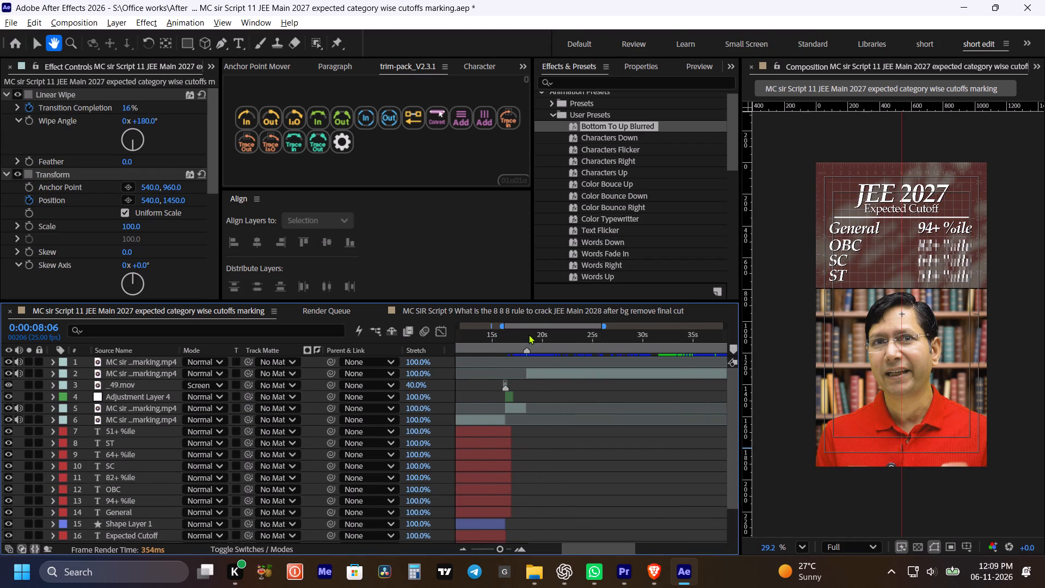
{"action": "left_click", "coordinate": [528, 334], "text": "shift"}
{"action": "key", "text": "v"}
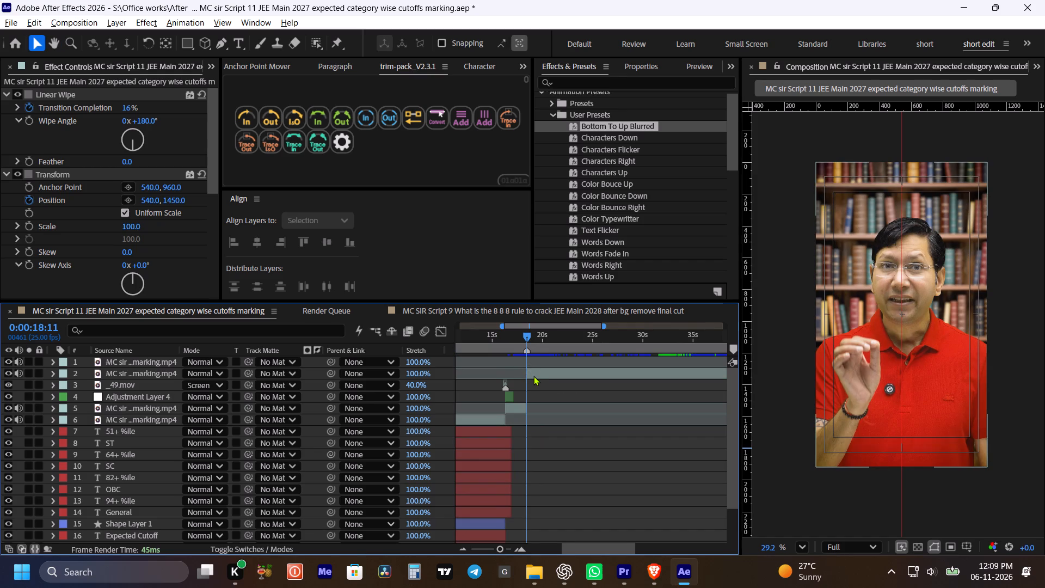
{"action": "left_click", "coordinate": [533, 376]}
{"action": "key", "text": "ctrl+v"}
{"action": "key", "text": "u"}
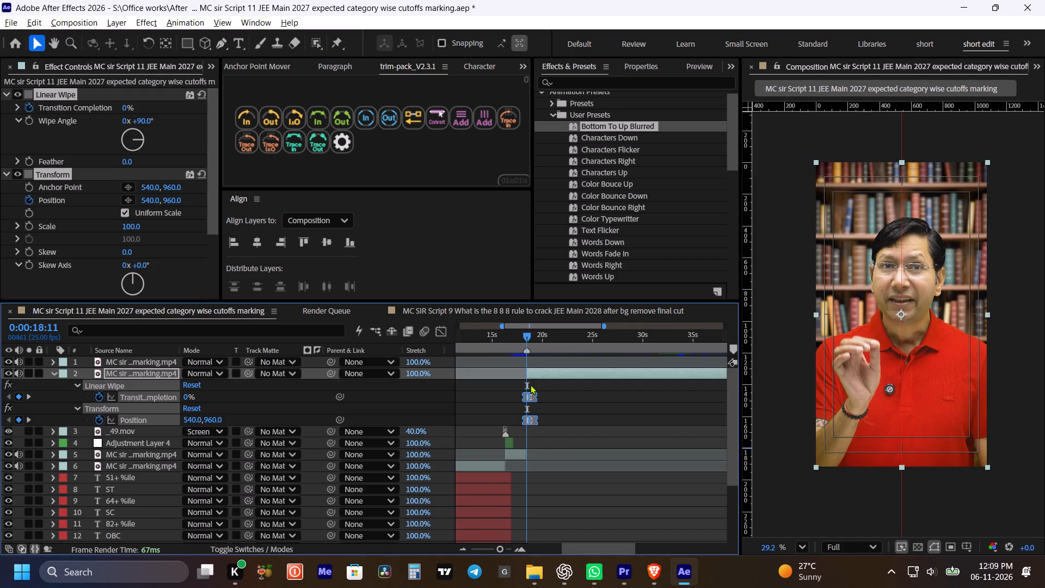
Shift all pasted wipe and position keyframes on layer 2 earlier, ahead of the clip's start at 0:00:18:11.
{"action": "left_click_drag", "start_coordinate": [544, 389], "coordinate": [511, 445]}
{"action": "left_click_drag", "start_coordinate": [533, 397], "coordinate": [531, 398]}
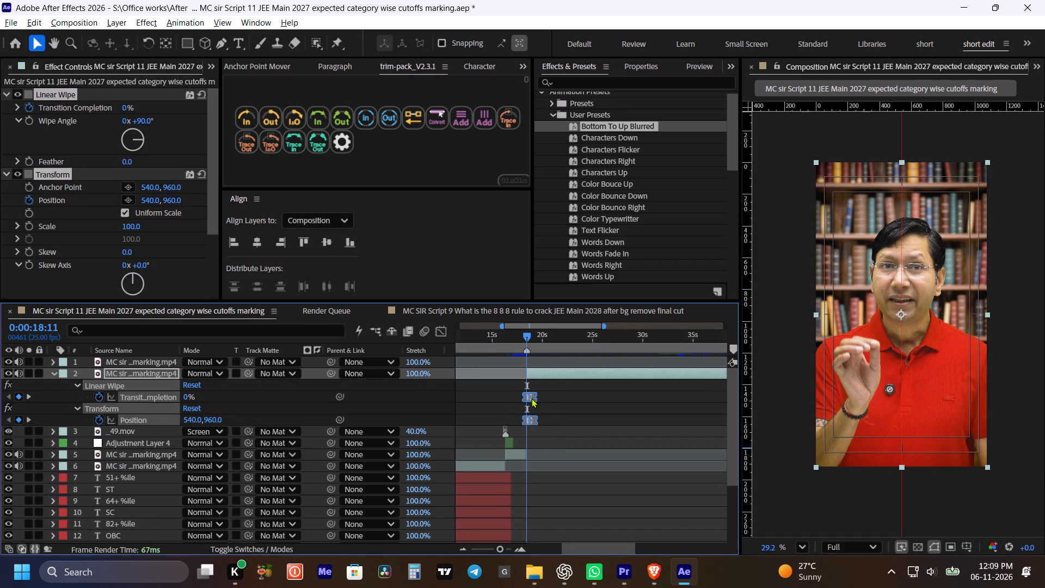
{"action": "left_click_drag", "start_coordinate": [531, 398], "coordinate": [518, 399]}
{"action": "left_click", "coordinate": [547, 403]}
Set the Linear Wipe angle of the layer 2 speaker clip to 180° and save the project.
{"action": "left_click", "coordinate": [143, 122]}
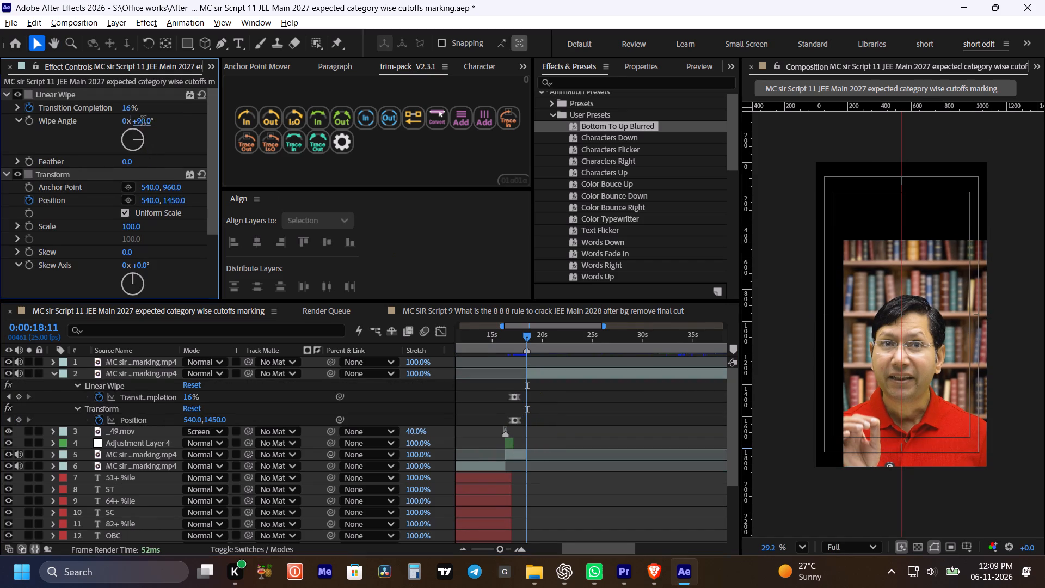
{"action": "key", "text": "1"}
{"action": "key", "text": "8"}
{"action": "key", "text": "0"}
{"action": "left_click", "coordinate": [175, 144]}
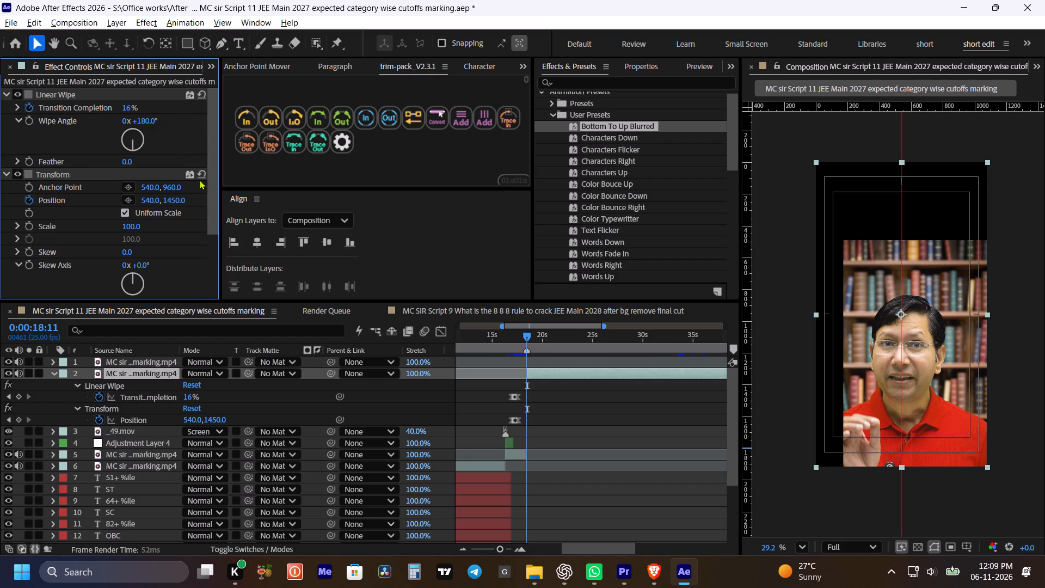
{"action": "key", "text": "ctrl+s"}
{"action": "key", "text": "ctrl+s"}
{"action": "left_click", "coordinate": [540, 398]}
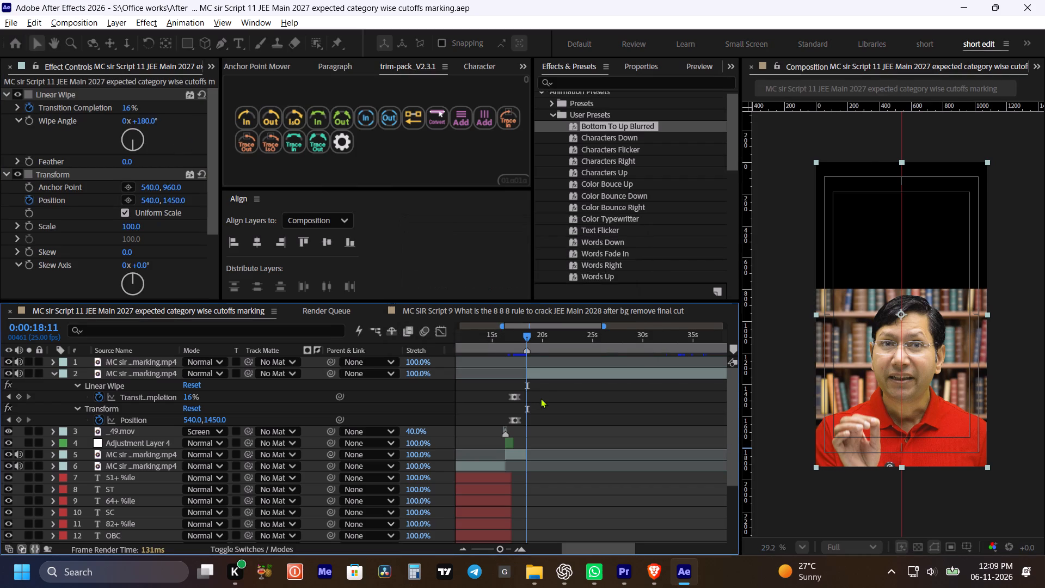
Add a Drop Shadow effect to the layer 2 speaker clip with 100% opacity and save the project.
{"action": "left_click", "coordinate": [536, 373]}
{"action": "key", "text": "ctrl+space"}
{"action": "type", "text": "dr"}
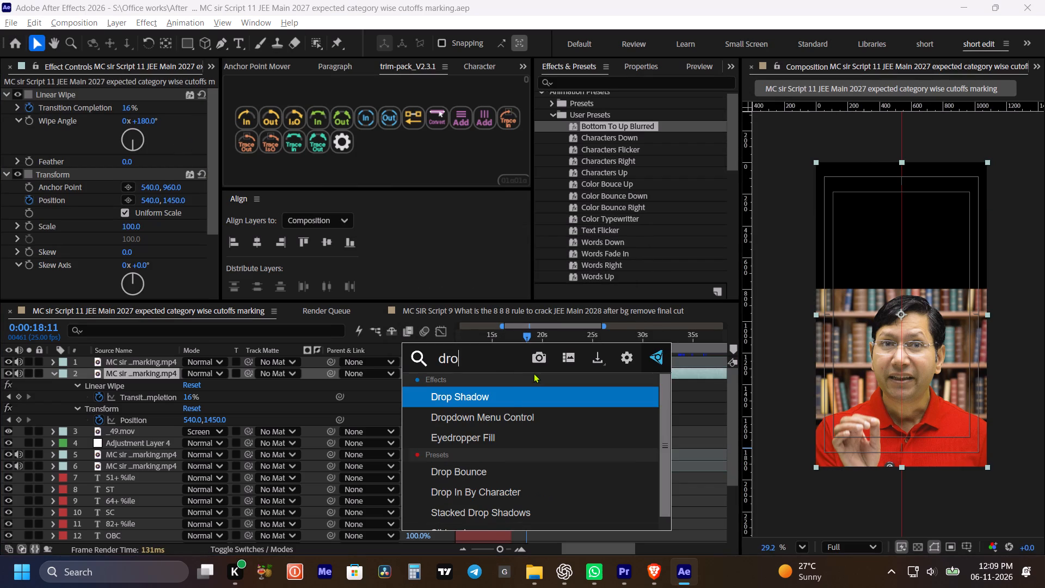
{"action": "key", "text": "o"}
{"action": "key", "text": "p"}
{"action": "left_click", "coordinate": [505, 397]}
{"action": "scroll", "coordinate": [79, 244], "scroll_direction": "down", "scroll_amount": 5}
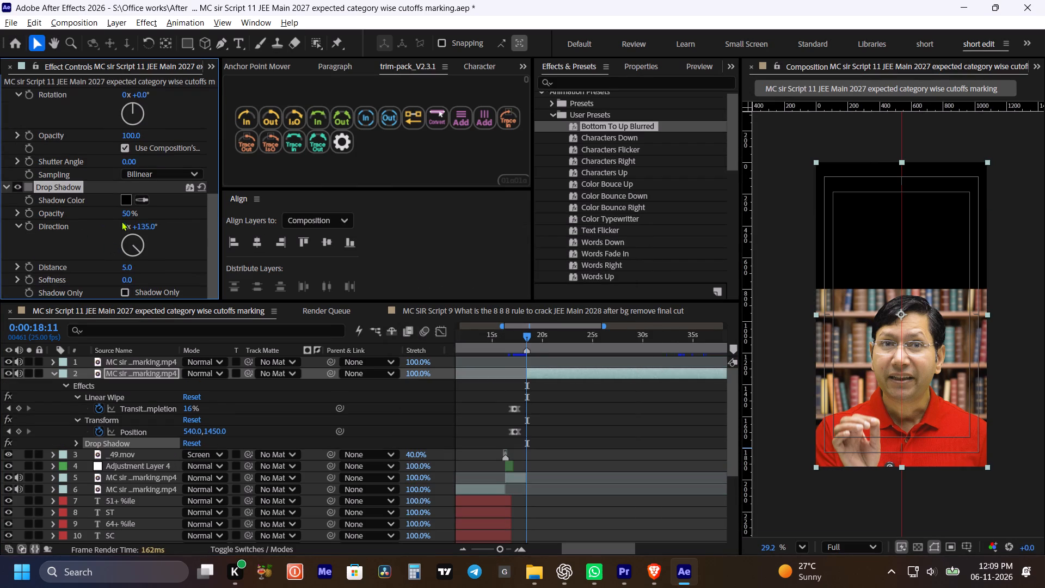
{"action": "left_click_drag", "start_coordinate": [124, 216], "coordinate": [292, 182]}
{"action": "key", "text": "ctrl+s"}
{"action": "key", "text": "ctrl+s"}
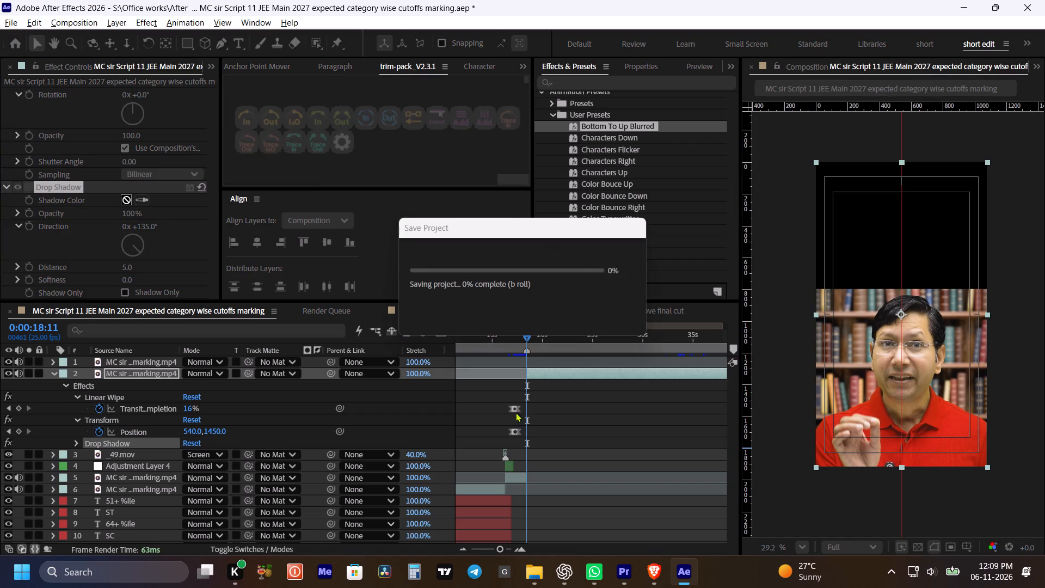
{"action": "left_click", "coordinate": [543, 409]}
Set the Drop Shadow direction of the layer 2 speaker clip to 0°, save, and collapse the layer's properties.
{"action": "left_click", "coordinate": [153, 229]}
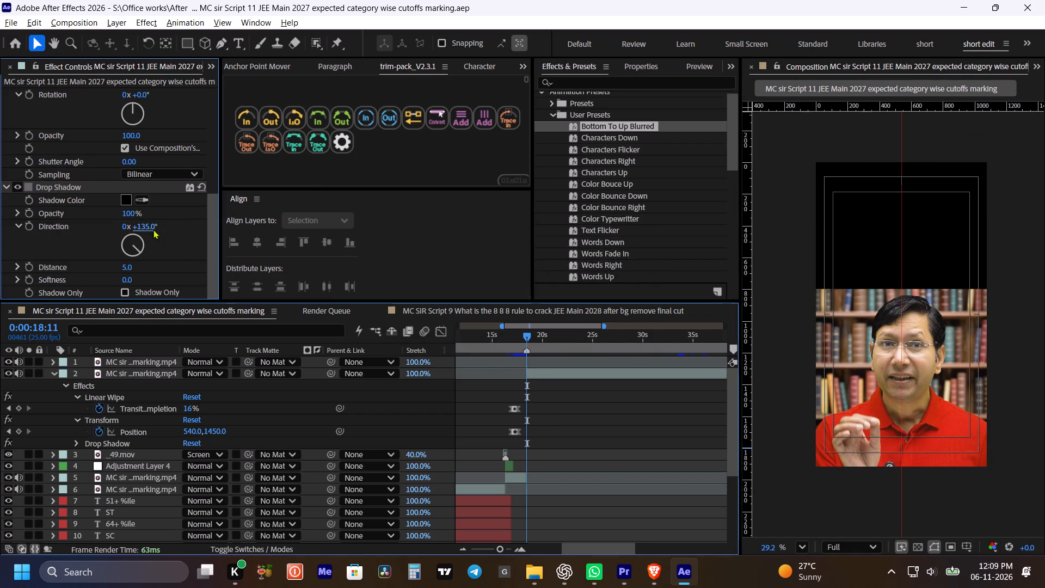
{"action": "key", "text": "0"}
{"action": "left_click", "coordinate": [185, 261]}
{"action": "key", "text": "ctrl+s"}
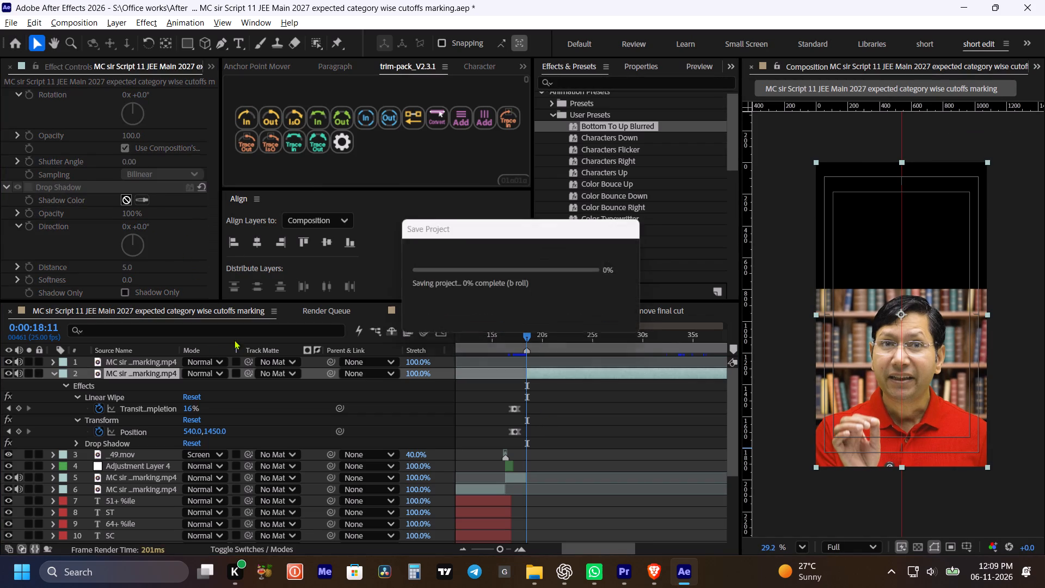
{"action": "left_click", "coordinate": [567, 400]}
{"action": "key", "text": "m"}
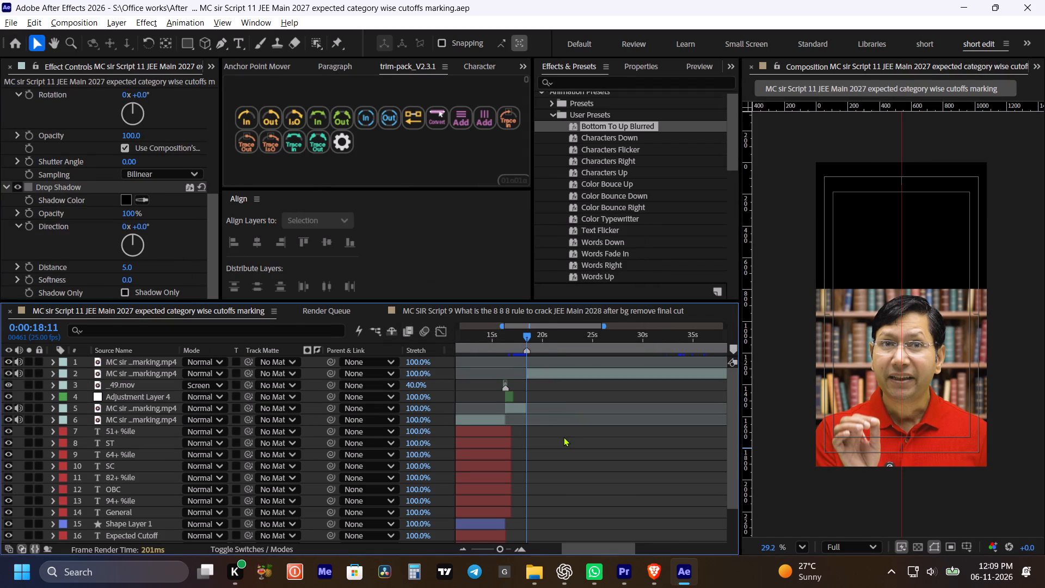
Copy the cutoff card's background layers Black Solid 1, green bg.jpeg and White Solid 1.
{"action": "scroll", "coordinate": [563, 437], "scroll_direction": "down", "scroll_amount": 1, "text": "alt"}
{"action": "key", "text": "space"}
{"action": "key", "text": "space"}
{"action": "key", "text": "space"}
{"action": "key", "text": "space"}
{"action": "key", "text": "space"}
{"action": "left_click_drag", "start_coordinate": [569, 474], "coordinate": [618, 401]}
{"action": "key", "text": "space"}
{"action": "key", "text": "space"}
{"action": "key", "text": "space"}
{"action": "key", "text": "space"}
{"action": "key", "text": "space"}
{"action": "key", "text": "space"}
{"action": "left_click_drag", "start_coordinate": [576, 467], "coordinate": [687, 415]}
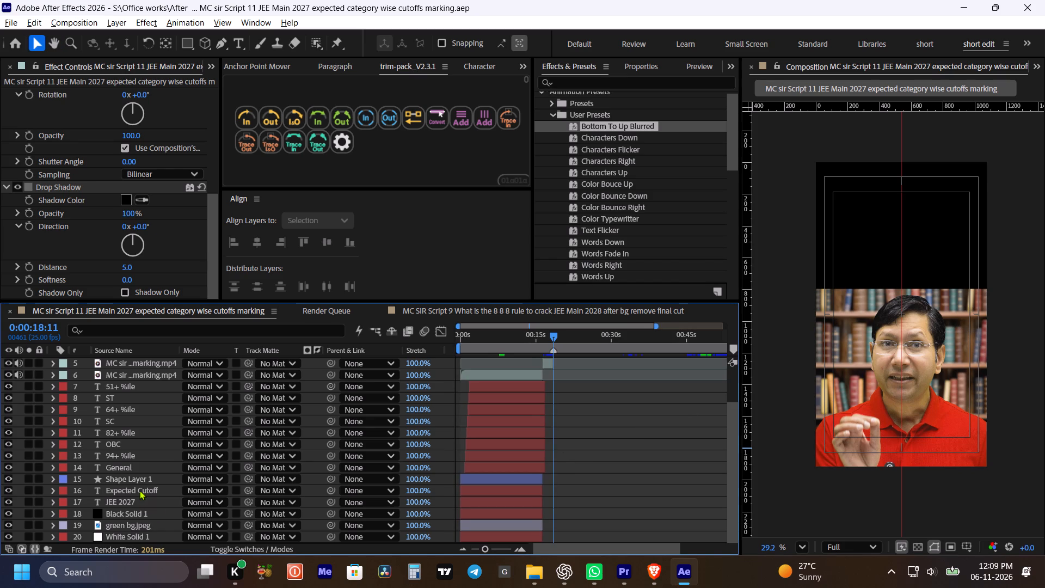
{"action": "left_click", "coordinate": [139, 482]}
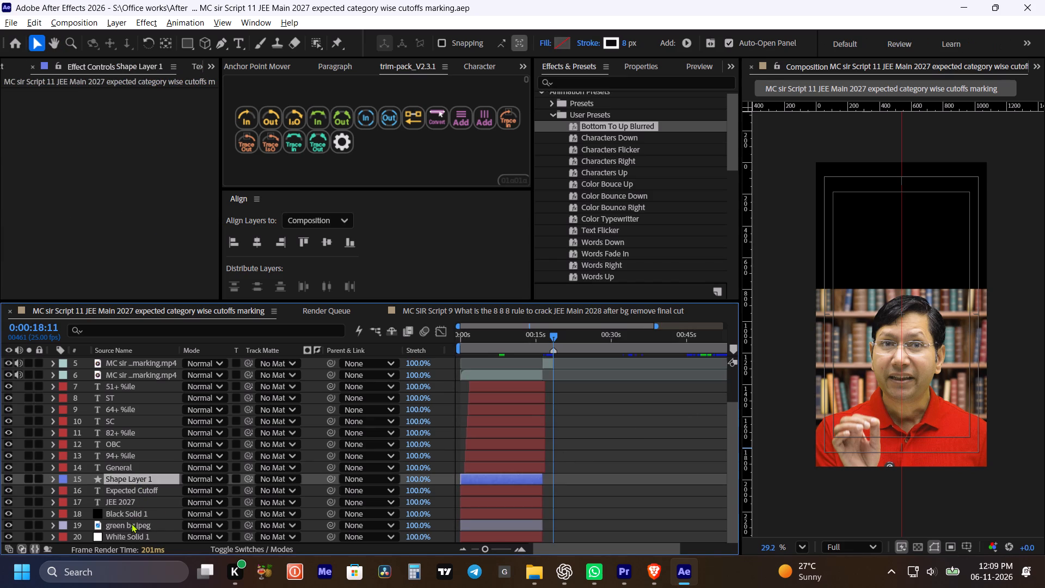
{"action": "left_click", "coordinate": [132, 532]}
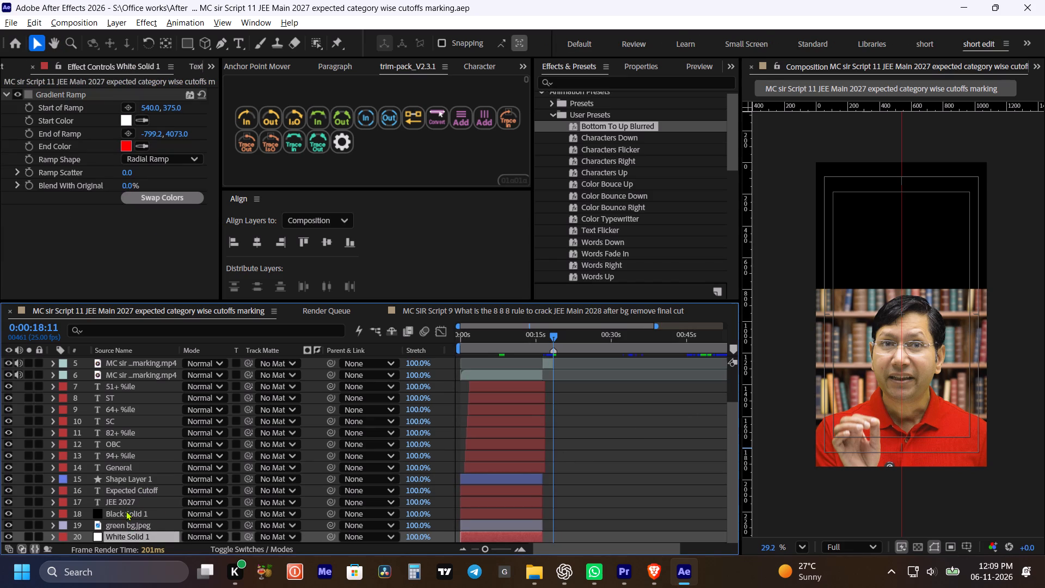
{"action": "left_click", "coordinate": [126, 511], "text": "shift"}
{"action": "key", "text": "ctrl+c"}
{"action": "key", "text": "ctrl+c"}
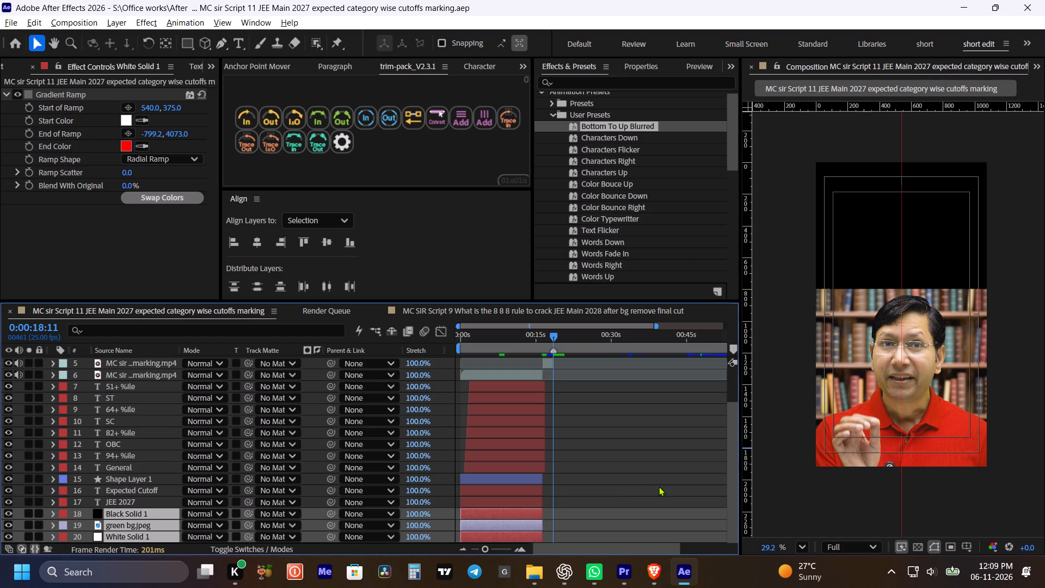
Paste the three background layers directly above _49.mov and start them at 0:00:18:11.
{"action": "scroll", "coordinate": [700, 480], "scroll_direction": "up", "scroll_amount": 4}
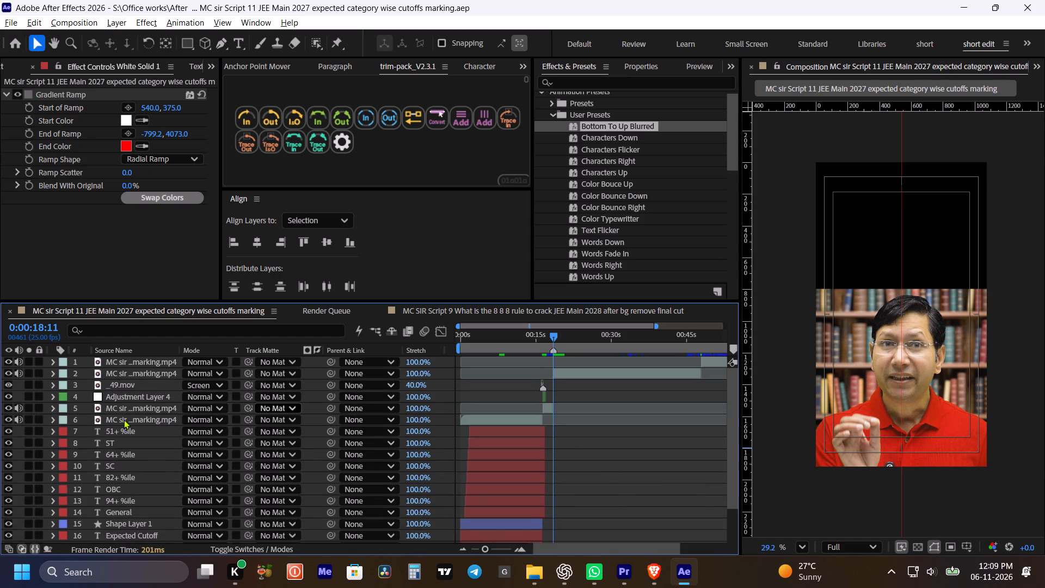
{"action": "left_click", "coordinate": [136, 382]}
{"action": "key", "text": "ctrl+v"}
{"action": "key", "text": "bracketleft"}
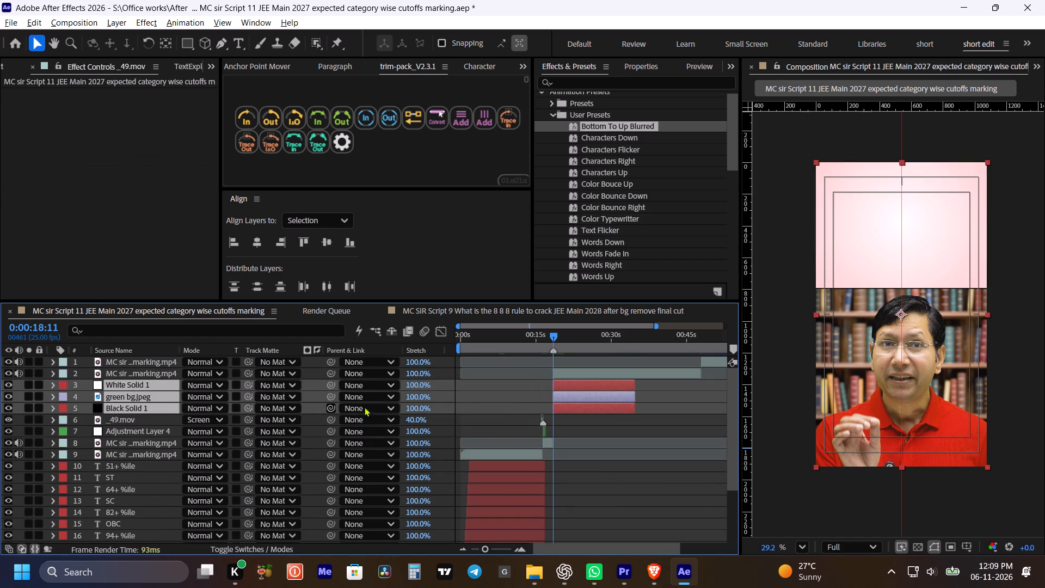
Extend the three pasted background layers to the start of the final speaker clip and save the project.
{"action": "left_click_drag", "start_coordinate": [635, 389], "coordinate": [696, 398], "text": "shift"}
{"action": "left_click", "coordinate": [690, 471]}
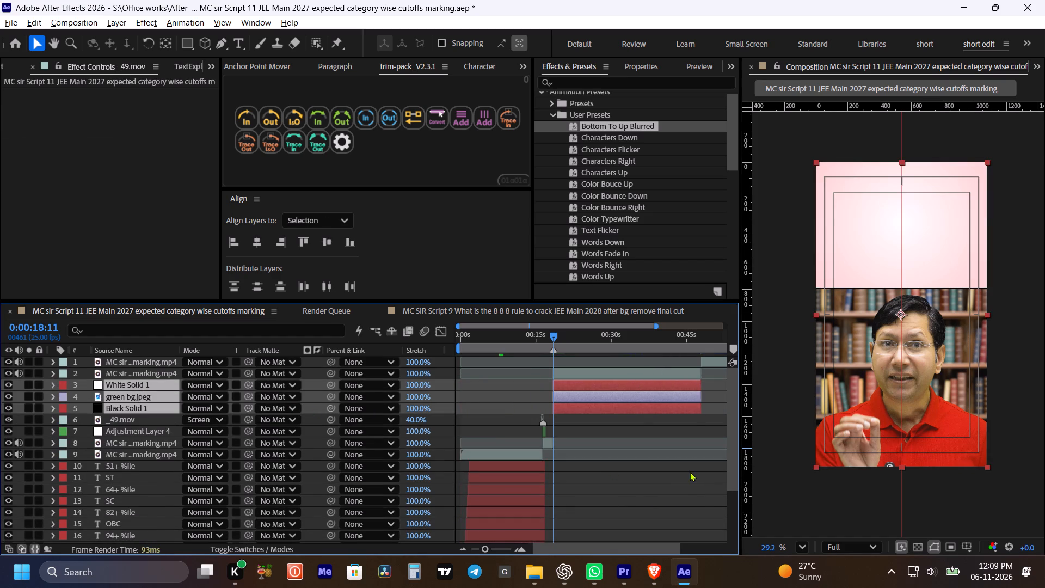
{"action": "key", "text": "ctrl+s"}
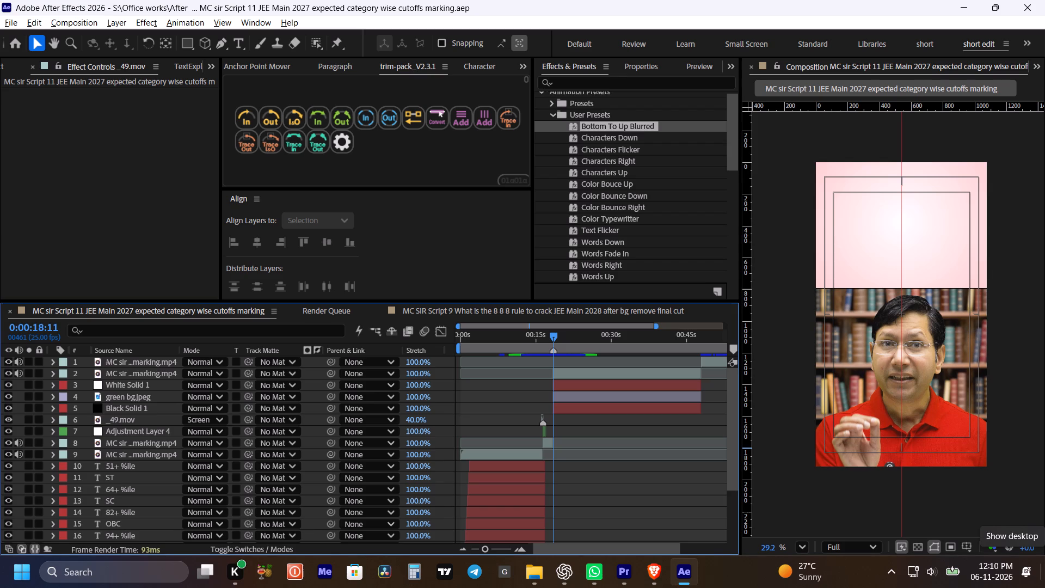
{"action": "scroll", "coordinate": [604, 464], "scroll_direction": "up", "scroll_amount": 2}
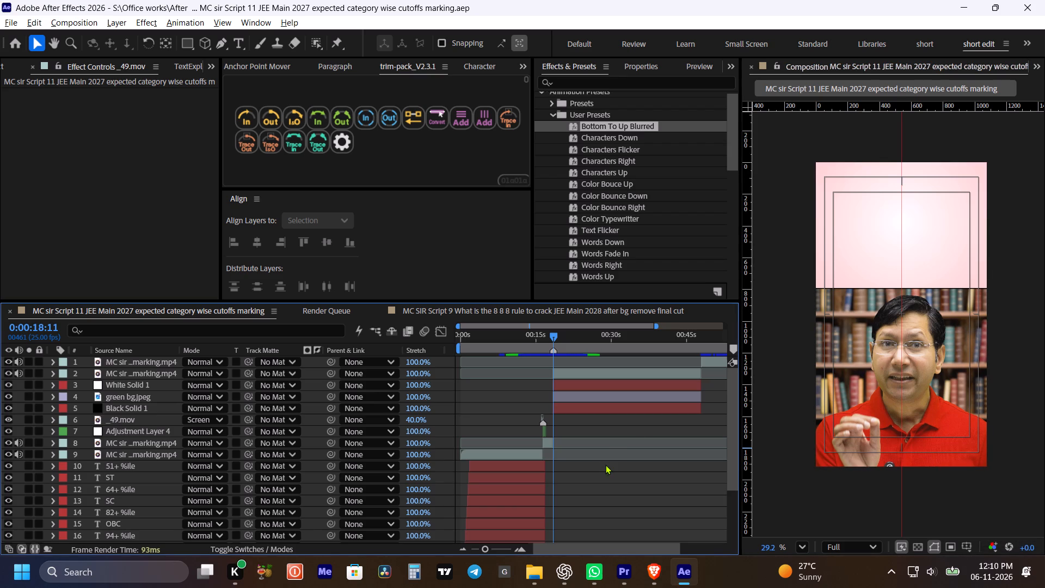
{"action": "key", "text": "ctrl+s"}
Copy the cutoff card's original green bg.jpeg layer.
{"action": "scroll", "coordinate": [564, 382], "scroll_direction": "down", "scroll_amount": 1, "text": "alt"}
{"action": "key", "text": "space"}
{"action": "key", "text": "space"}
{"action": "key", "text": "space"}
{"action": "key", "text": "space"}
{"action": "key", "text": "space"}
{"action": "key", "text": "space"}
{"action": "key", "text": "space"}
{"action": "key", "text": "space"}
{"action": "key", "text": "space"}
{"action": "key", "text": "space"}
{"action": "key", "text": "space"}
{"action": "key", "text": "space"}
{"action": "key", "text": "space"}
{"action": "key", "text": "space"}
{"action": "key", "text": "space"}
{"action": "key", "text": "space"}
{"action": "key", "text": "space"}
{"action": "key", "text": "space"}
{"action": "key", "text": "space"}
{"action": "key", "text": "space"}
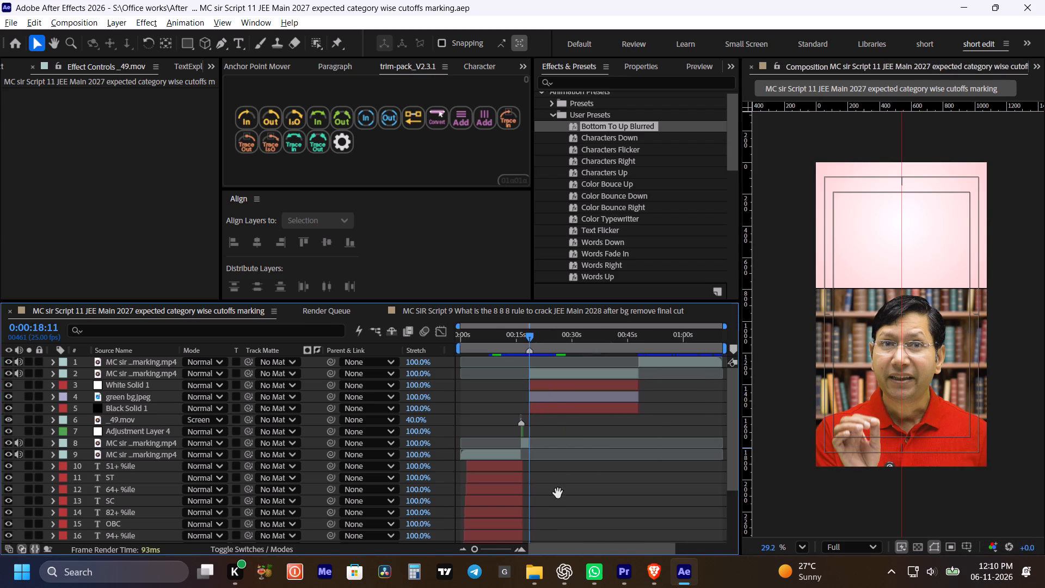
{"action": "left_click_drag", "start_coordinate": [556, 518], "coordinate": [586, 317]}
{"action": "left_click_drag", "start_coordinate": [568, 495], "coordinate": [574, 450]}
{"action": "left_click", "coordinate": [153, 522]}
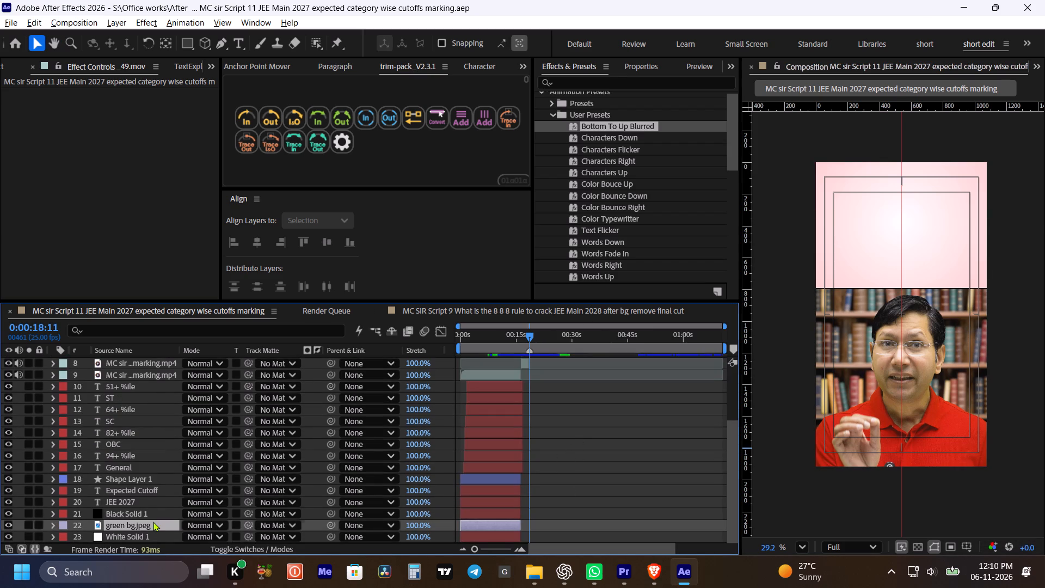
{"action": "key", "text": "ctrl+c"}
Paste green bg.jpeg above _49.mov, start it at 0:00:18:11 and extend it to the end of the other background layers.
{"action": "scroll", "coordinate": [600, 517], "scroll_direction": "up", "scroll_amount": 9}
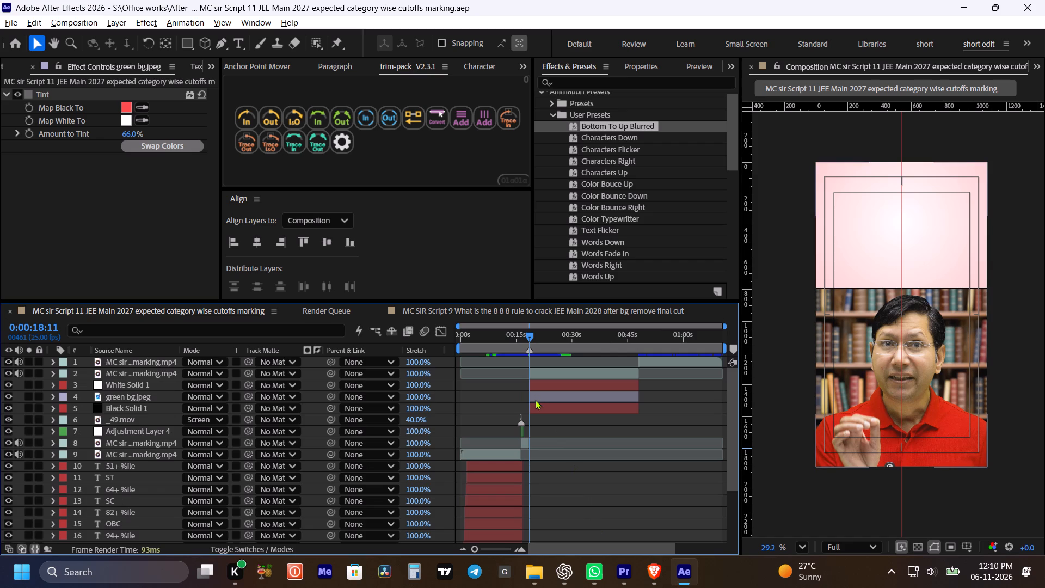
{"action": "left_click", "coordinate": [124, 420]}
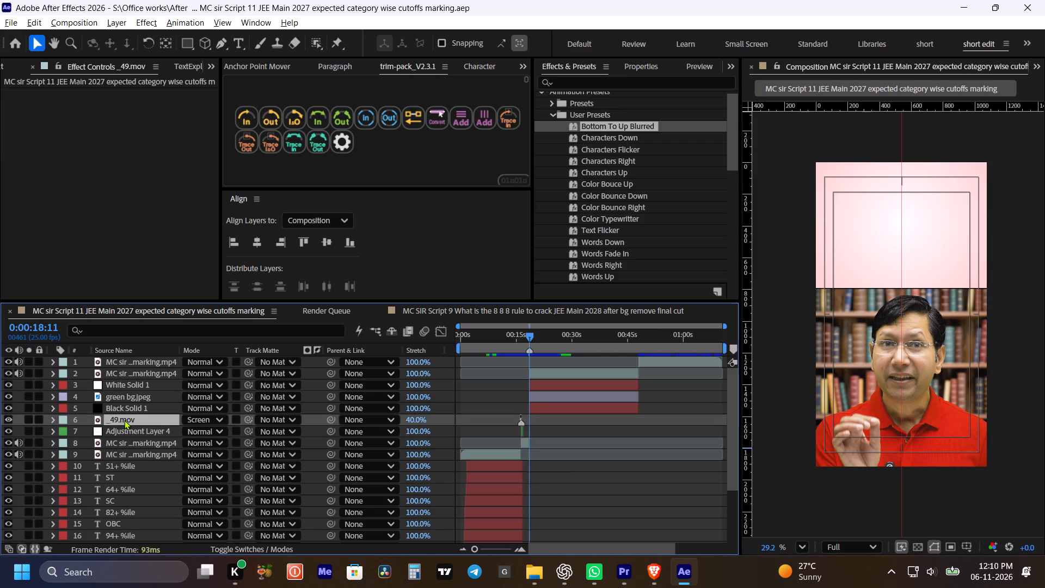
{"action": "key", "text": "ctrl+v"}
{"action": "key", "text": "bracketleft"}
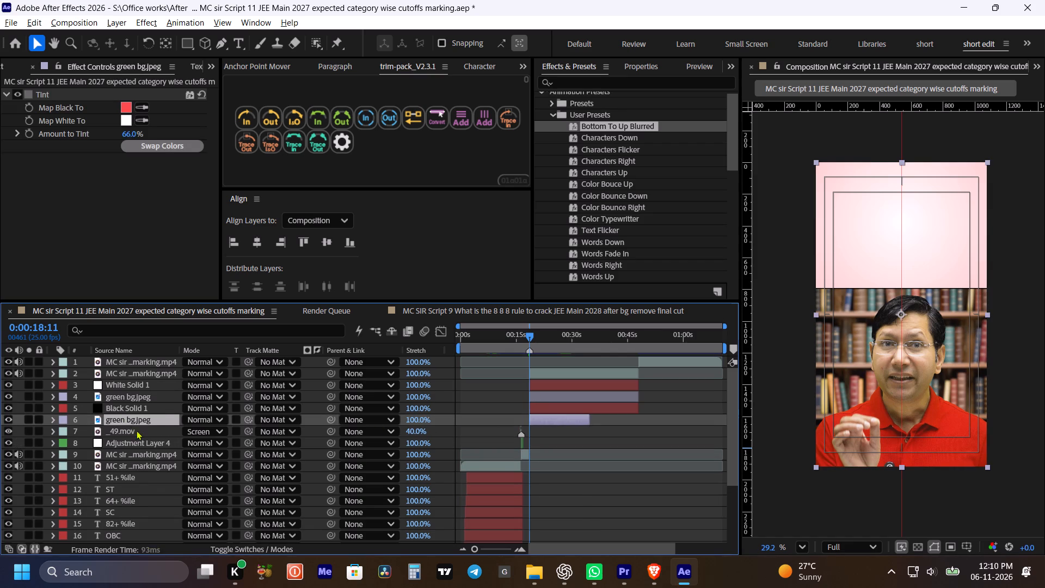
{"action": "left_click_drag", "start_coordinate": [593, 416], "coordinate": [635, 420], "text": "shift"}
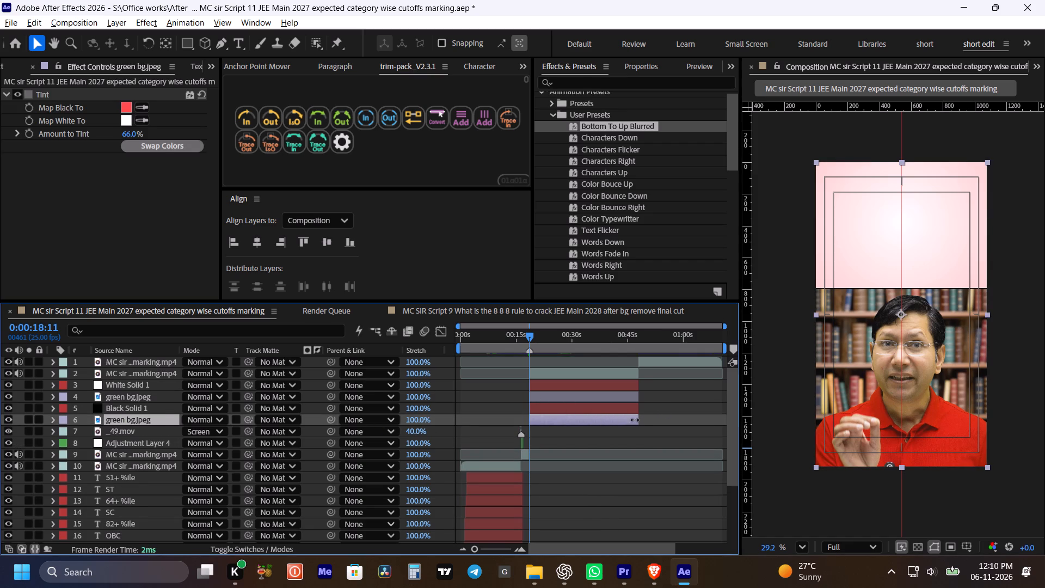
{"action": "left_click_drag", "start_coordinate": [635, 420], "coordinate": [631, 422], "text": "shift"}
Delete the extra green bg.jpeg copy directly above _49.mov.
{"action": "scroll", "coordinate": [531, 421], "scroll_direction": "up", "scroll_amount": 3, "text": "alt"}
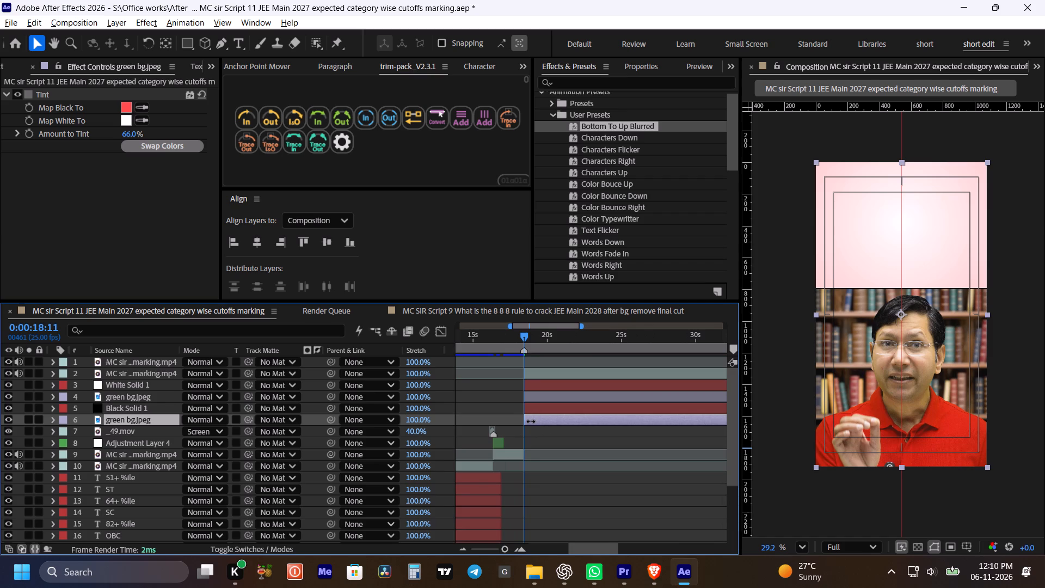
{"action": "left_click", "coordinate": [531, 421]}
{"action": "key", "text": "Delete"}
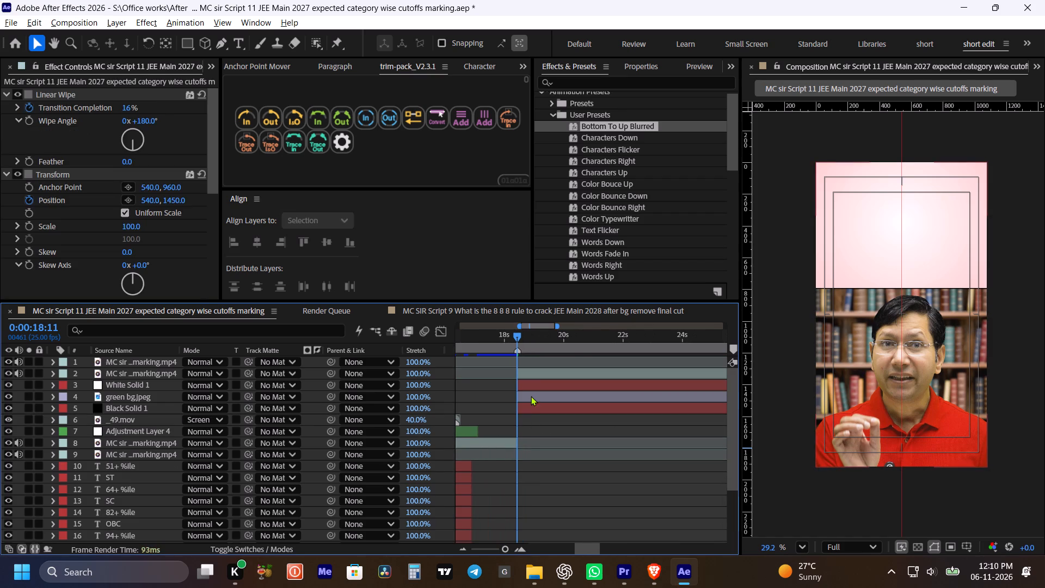
Move the pasted Black Solid 1 layer directly above the pasted green bg.jpeg layer.
{"action": "left_click", "coordinate": [531, 396]}
{"action": "left_click", "coordinate": [127, 406]}
{"action": "left_click_drag", "start_coordinate": [127, 406], "coordinate": [129, 394]}
{"action": "left_click", "coordinate": [129, 394]}
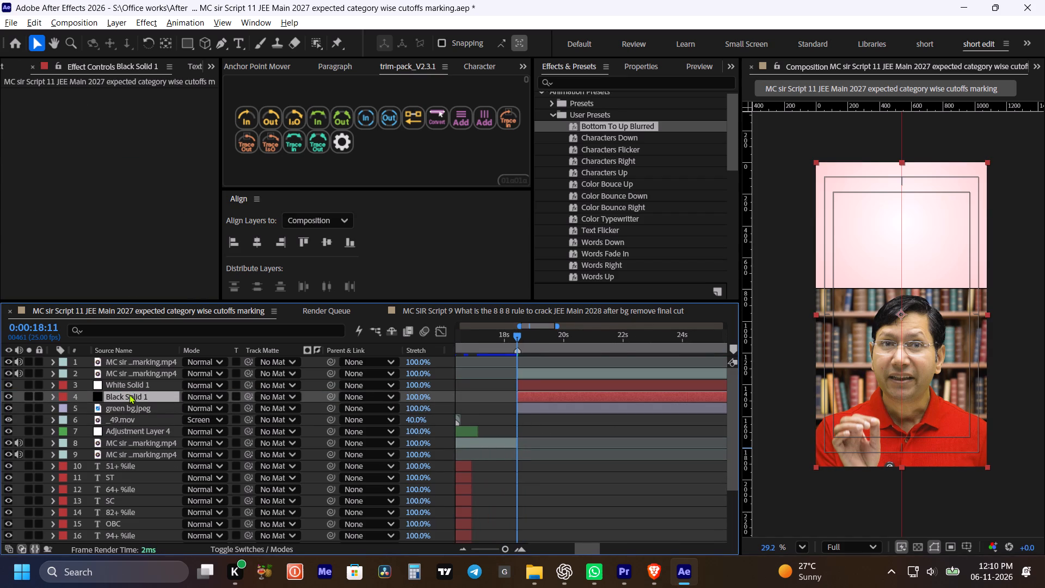
Move the pasted White Solid 1 layer directly below the pasted green bg.jpeg layer and save the project.
{"action": "left_click_drag", "start_coordinate": [134, 382], "coordinate": [138, 409]}
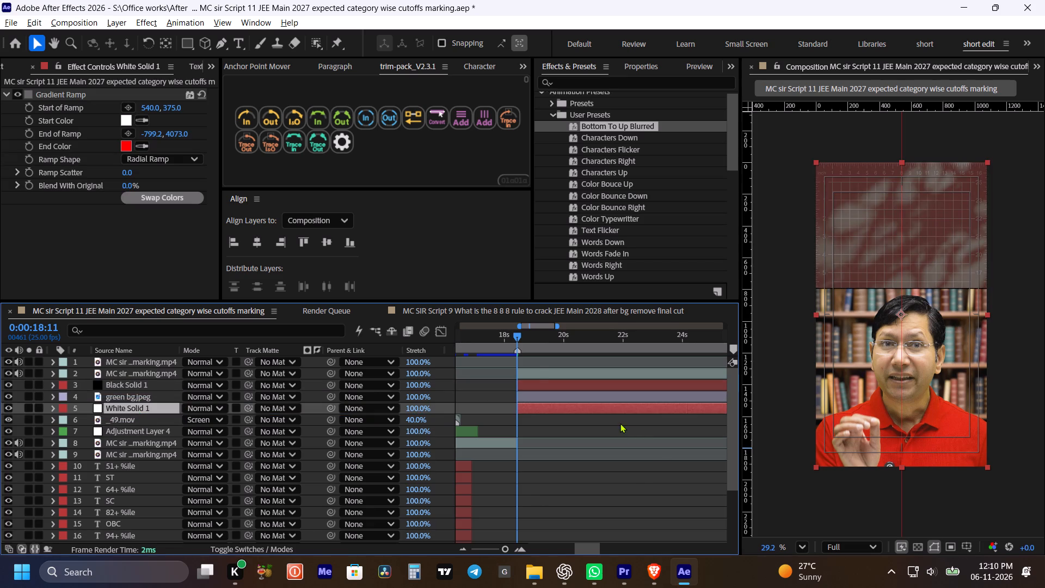
{"action": "left_click", "coordinate": [503, 340]}
{"action": "key", "text": "space"}
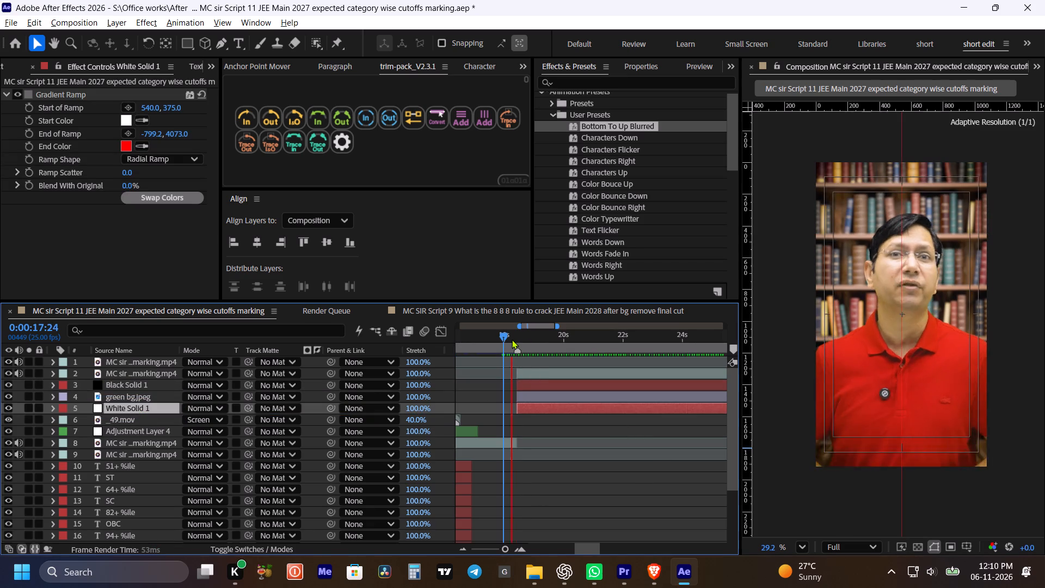
{"action": "scroll", "coordinate": [544, 386], "scroll_direction": "down", "scroll_amount": 1, "text": "alt"}
{"action": "key", "text": "space"}
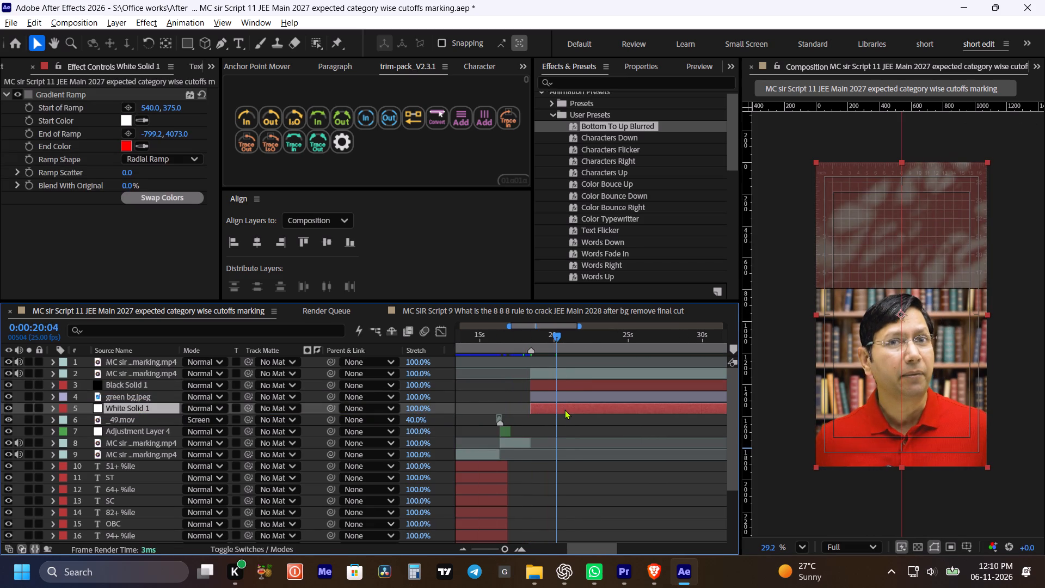
{"action": "key", "text": "ctrl+s"}
Play back the span from the cutoff card into the speaker section to check the new card background.
{"action": "left_click_drag", "start_coordinate": [513, 342], "coordinate": [488, 341]}
{"action": "key", "text": "space"}
{"action": "key", "text": "space"}
{"action": "key", "text": "space"}
{"action": "key", "text": "space"}
{"action": "key", "text": "space"}
{"action": "key", "text": "space"}
{"action": "key", "text": "space"}
{"action": "key", "text": "space"}
{"action": "key", "text": "space"}
{"action": "key", "text": "space"}
{"action": "key", "text": "space"}
{"action": "key", "text": "space"}
{"action": "key", "text": "space"}
{"action": "key", "text": "space"}
{"action": "key", "text": "space"}
{"action": "key", "text": "space"}
{"action": "key", "text": "space"}
{"action": "key", "text": "space"}
{"action": "key", "text": "space"}
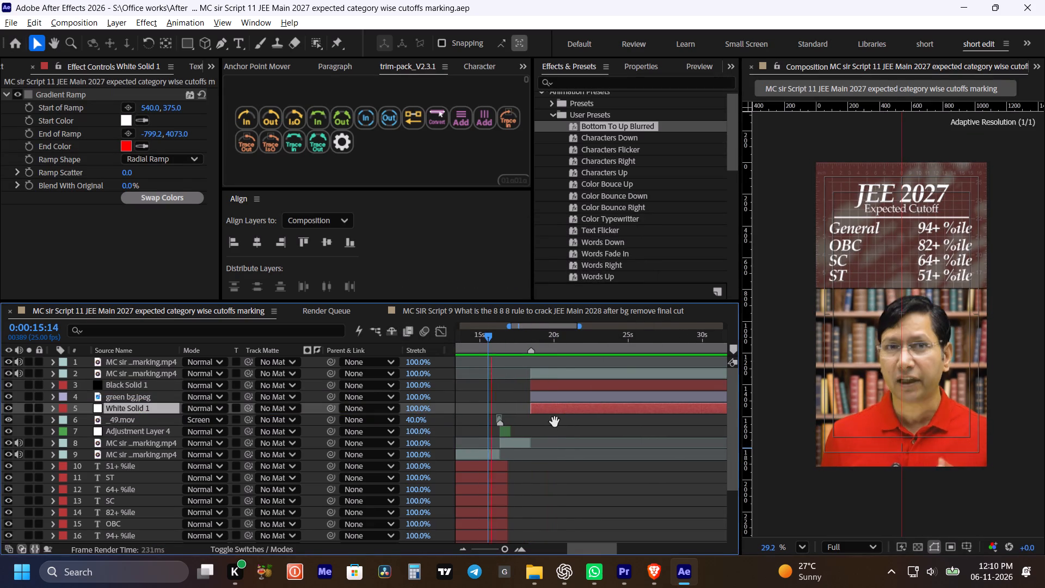
{"action": "left_click_drag", "start_coordinate": [537, 422], "coordinate": [558, 426]}
{"action": "key", "text": "v"}
{"action": "key", "text": "space"}
{"action": "key", "text": "space"}
{"action": "left_click", "coordinate": [569, 421]}
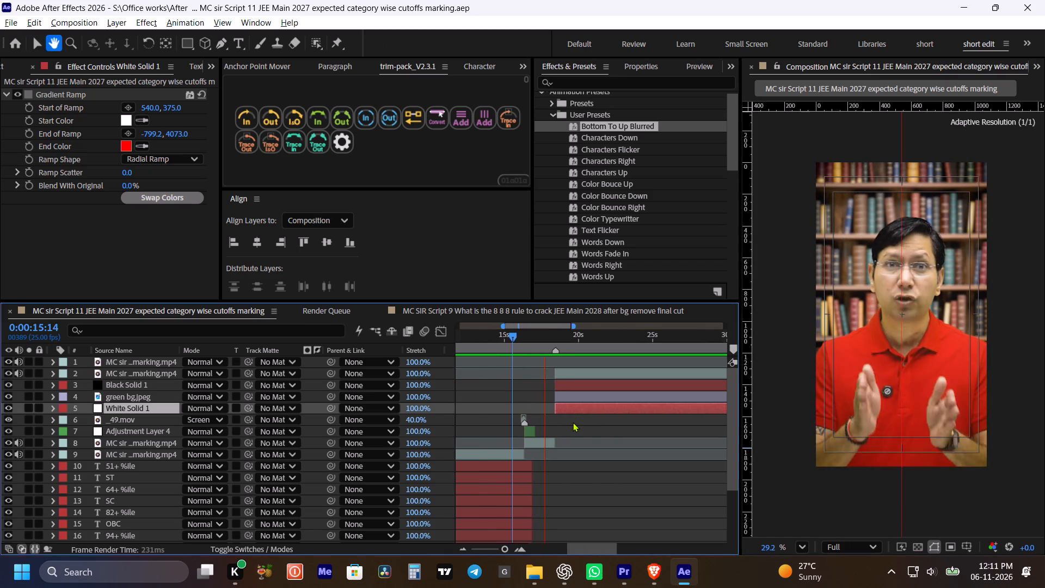
{"action": "key", "text": "space"}
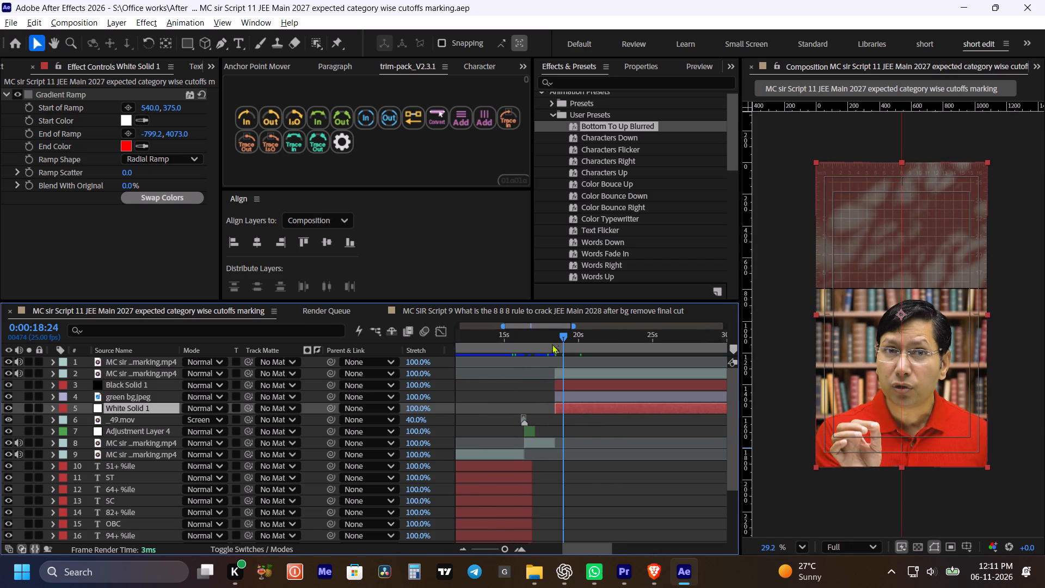
Copy the cutoff card's JEE 2027 and Expected Cutoff text layers.
{"action": "left_click_drag", "start_coordinate": [551, 333], "coordinate": [527, 336]}
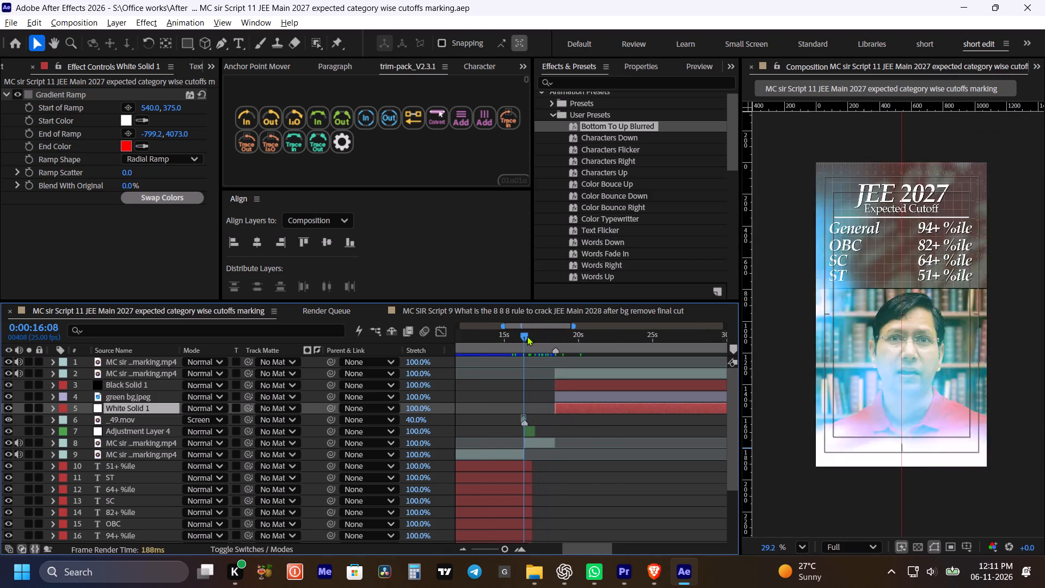
{"action": "left_click_drag", "start_coordinate": [527, 336], "coordinate": [515, 338]}
{"action": "key", "text": "space"}
{"action": "key", "text": "space"}
{"action": "key", "text": "space"}
{"action": "key", "text": "space"}
{"action": "key", "text": "space"}
{"action": "key", "text": "space"}
{"action": "key", "text": "space"}
{"action": "key", "text": "space"}
{"action": "key", "text": "space"}
{"action": "key", "text": "space"}
{"action": "key", "text": "space"}
{"action": "key", "text": "space"}
{"action": "key", "text": "space"}
{"action": "key", "text": "space"}
{"action": "key", "text": "space"}
{"action": "key", "text": "space"}
{"action": "key", "text": "space"}
{"action": "key", "text": "space"}
{"action": "key", "text": "space"}
{"action": "key", "text": "space"}
{"action": "left_click_drag", "start_coordinate": [591, 483], "coordinate": [620, 469]}
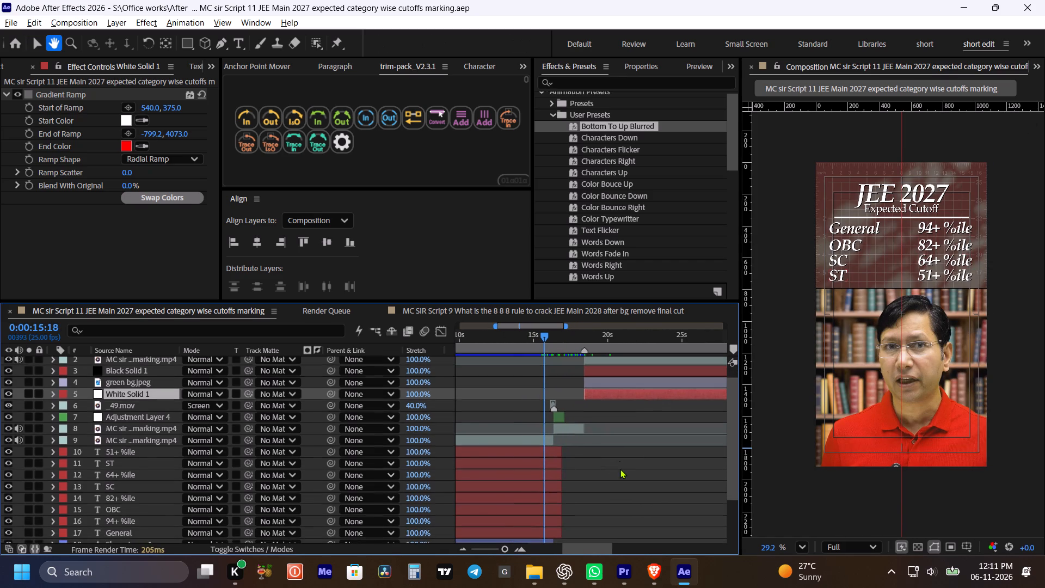
{"action": "type", "text": "v"}
{"action": "key", "text": "space"}
{"action": "left_click_drag", "start_coordinate": [626, 468], "coordinate": [630, 462]}
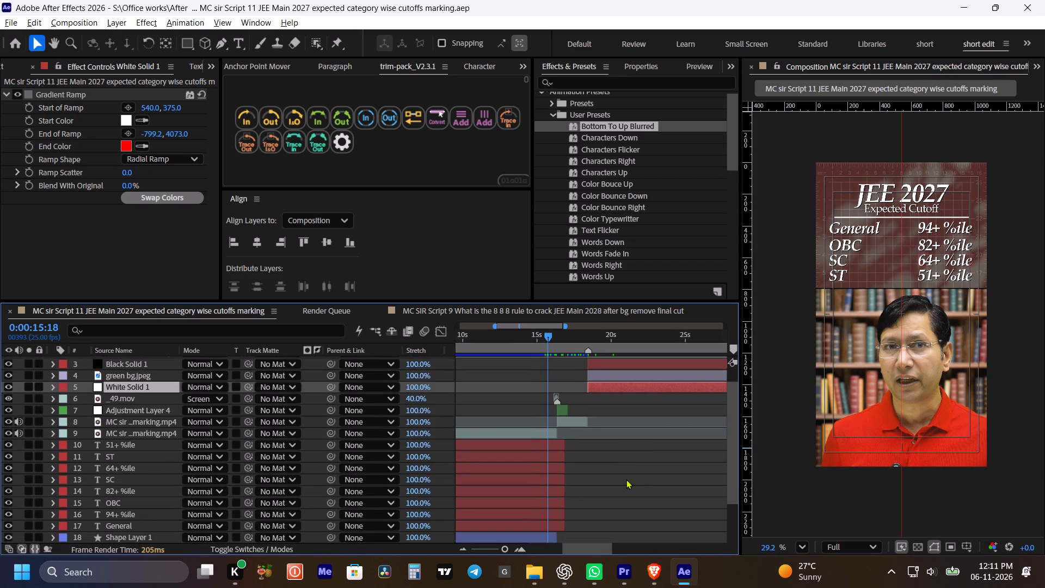
{"action": "key", "text": "space"}
{"action": "key", "text": "space"}
{"action": "key", "text": "space"}
{"action": "key", "text": "space"}
{"action": "key", "text": "space"}
{"action": "key", "text": "space"}
{"action": "key", "text": "space"}
{"action": "left_click_drag", "start_coordinate": [594, 465], "coordinate": [619, 437]}
{"action": "scroll", "coordinate": [148, 498], "scroll_direction": "down", "scroll_amount": 2}
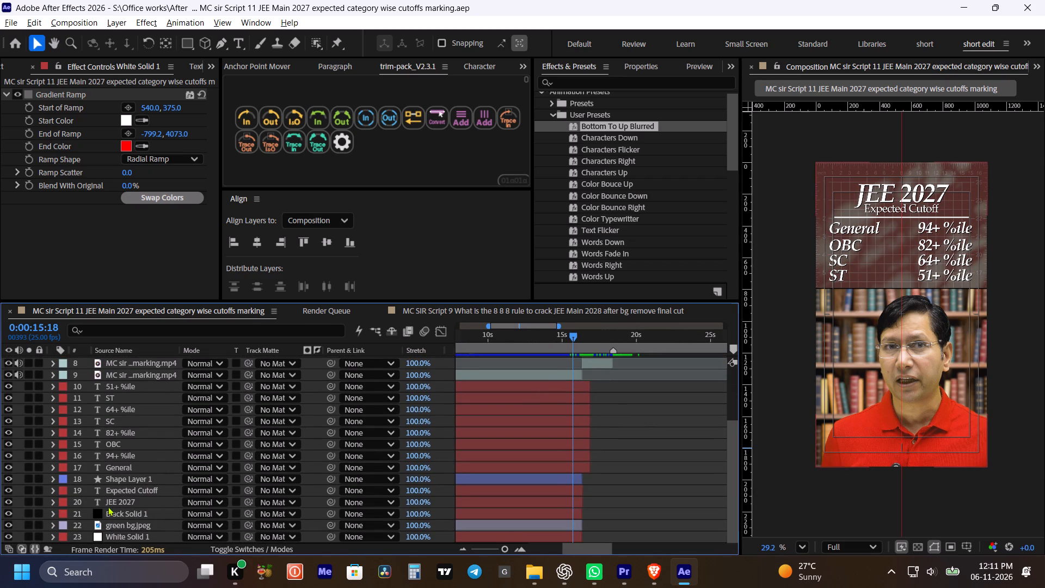
{"action": "left_click", "coordinate": [117, 502]}
{"action": "left_click", "coordinate": [125, 492], "text": "ctrl"}
{"action": "key", "text": "ctrl+c"}
{"action": "key", "text": "ctrl+c"}
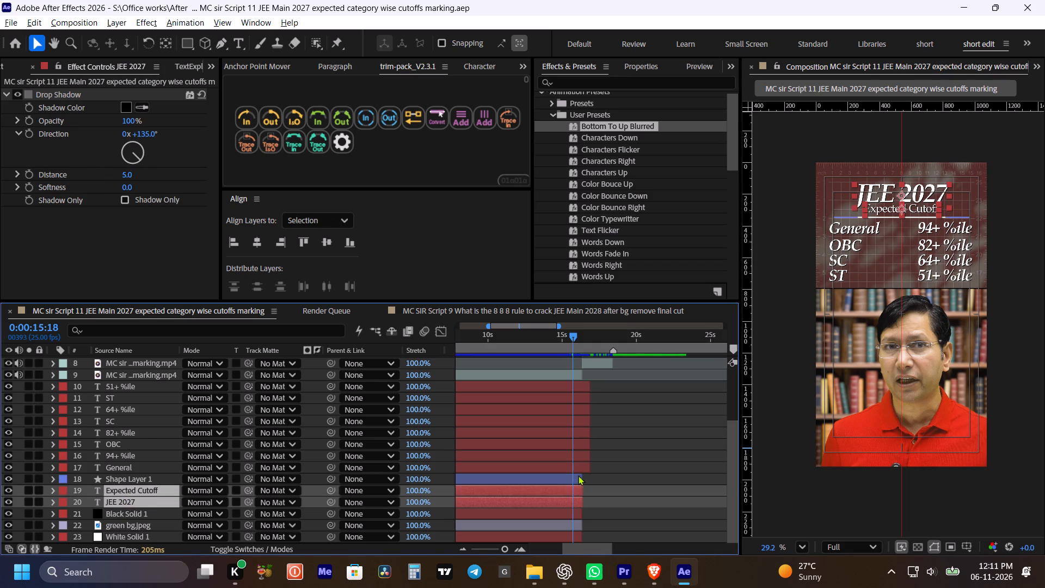
Paste both title text layers above the upper Black Solid 1 layer and start them at 0:00:18:11.
{"action": "scroll", "coordinate": [599, 444], "scroll_direction": "up", "scroll_amount": 8}
{"action": "key", "text": "space"}
{"action": "key", "text": "space"}
{"action": "key", "text": "space"}
{"action": "key", "text": "space"}
{"action": "key", "text": "space"}
{"action": "key", "text": "space"}
{"action": "key", "text": "space"}
{"action": "left_click_drag", "start_coordinate": [646, 448], "coordinate": [581, 475]}
{"action": "left_click_drag", "start_coordinate": [556, 333], "coordinate": [545, 333], "text": "shift"}
{"action": "scroll", "coordinate": [555, 377], "scroll_direction": "up", "scroll_amount": 3, "text": "alt"}
{"action": "key", "text": "space"}
{"action": "key", "text": "space"}
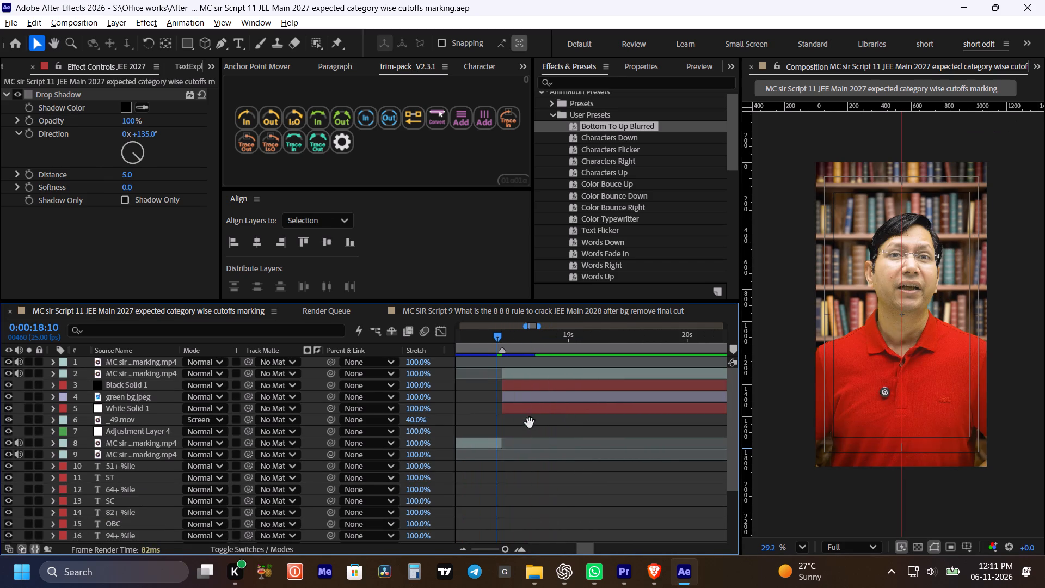
{"action": "left_click_drag", "start_coordinate": [531, 425], "coordinate": [538, 426]}
{"action": "key", "text": "v"}
{"action": "left_click", "coordinate": [513, 332]}
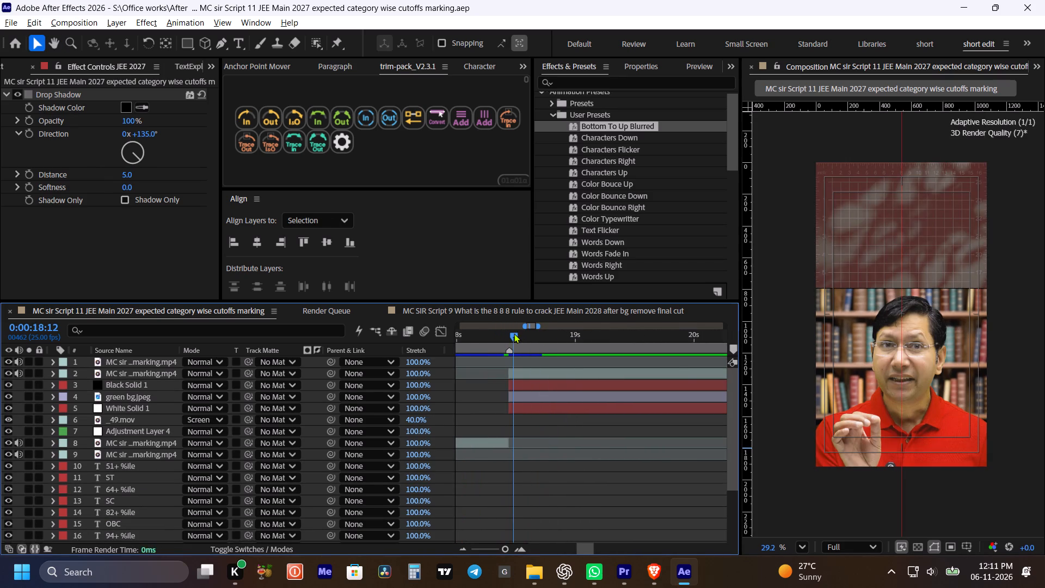
{"action": "left_click", "coordinate": [519, 385]}
{"action": "key", "text": "ctrl+v"}
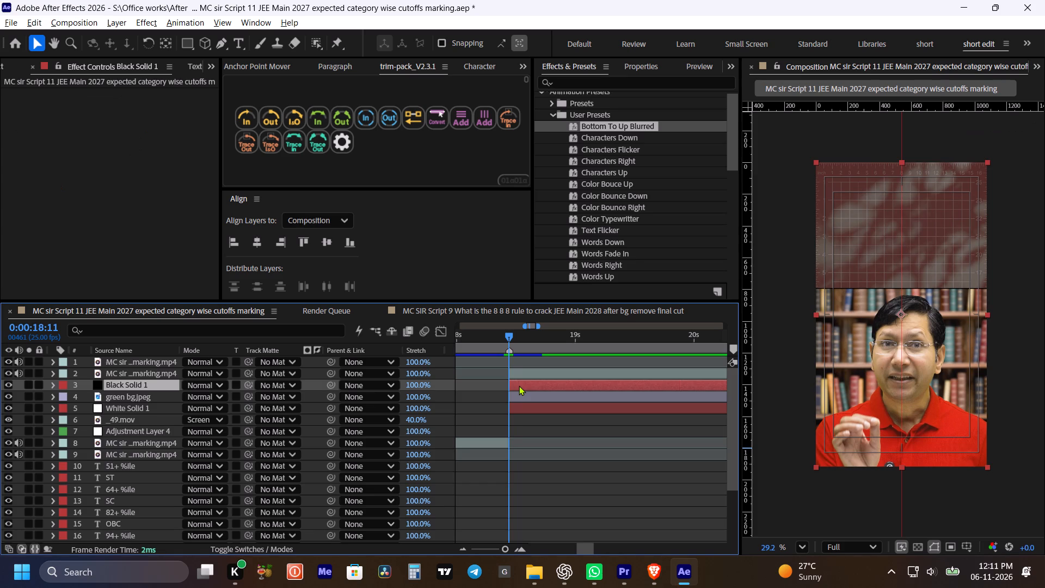
{"action": "type", "text": "]["}
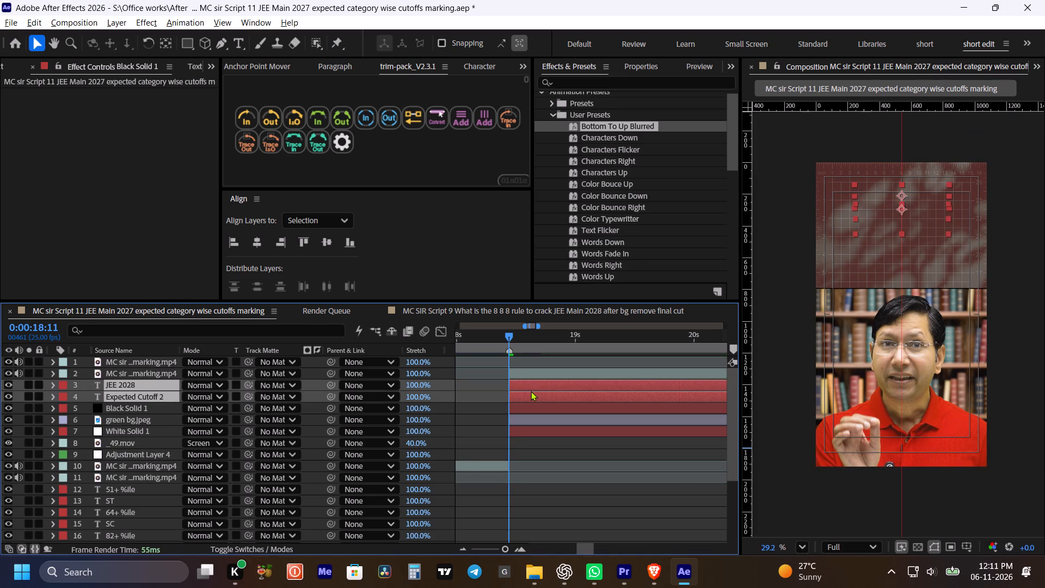
Play back the section around 0:00:18:11 to check the pasted titles' animation, and save the project.
{"action": "key", "text": "space"}
{"action": "key", "text": "space"}
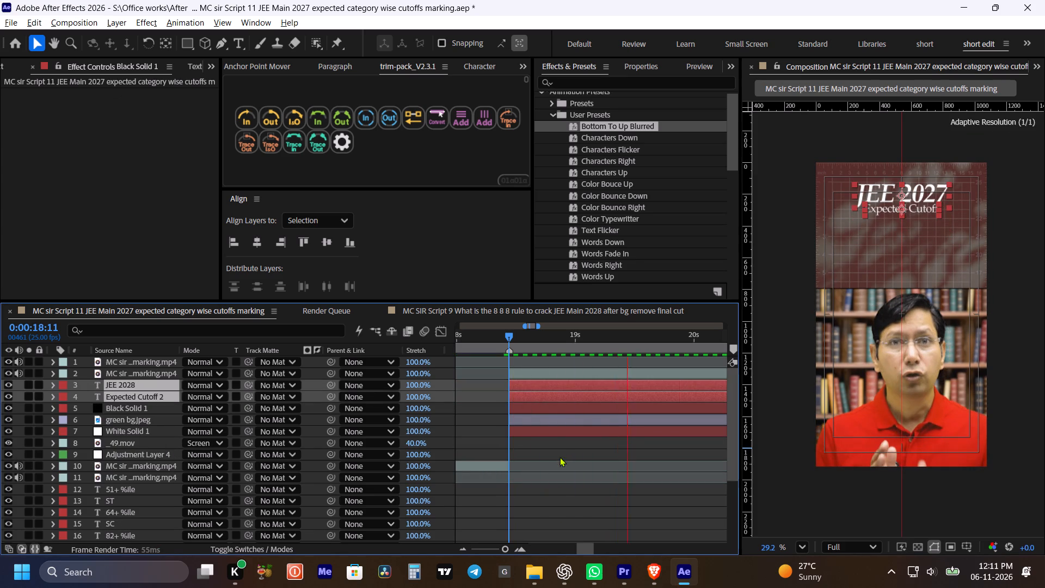
{"action": "left_click", "coordinate": [558, 449]}
{"action": "scroll", "coordinate": [557, 447], "scroll_direction": "down", "scroll_amount": 1, "text": "alt"}
{"action": "left_click", "coordinate": [522, 329]}
{"action": "left_click", "coordinate": [519, 332]}
{"action": "key", "text": "space"}
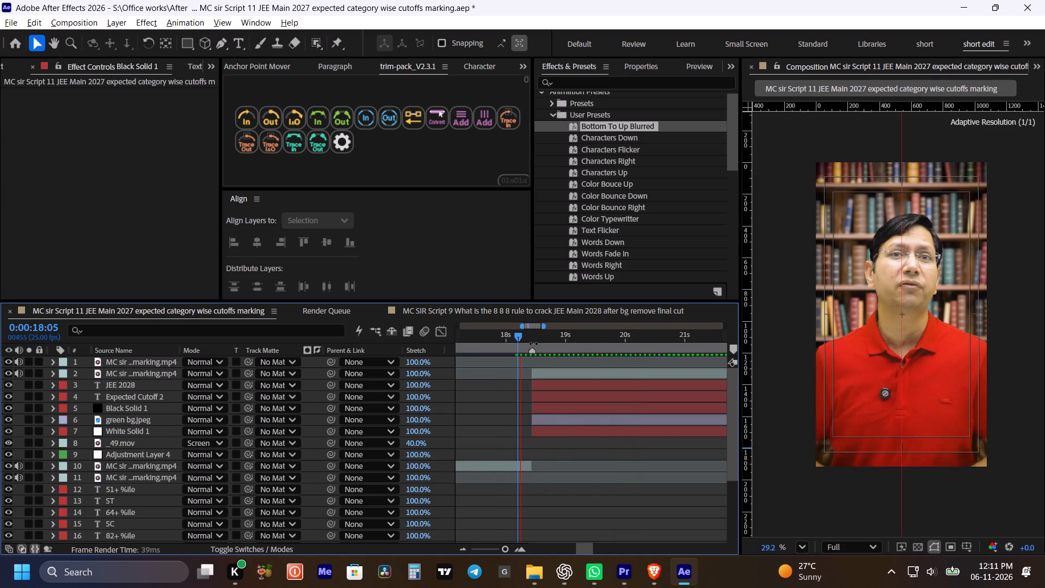
{"action": "key", "text": "space"}
{"action": "scroll", "coordinate": [539, 356], "scroll_direction": "down", "scroll_amount": 2, "text": "alt"}
{"action": "left_click", "coordinate": [526, 335]}
{"action": "key", "text": "space"}
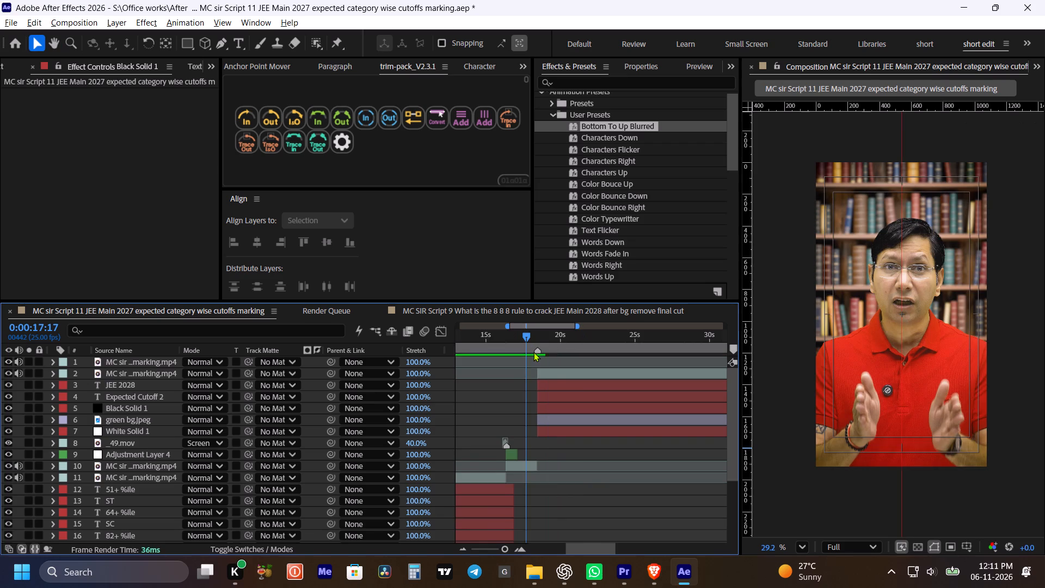
{"action": "scroll", "coordinate": [533, 352], "scroll_direction": "up", "scroll_amount": 1, "text": "alt"}
{"action": "key", "text": "space"}
{"action": "key", "text": "space"}
{"action": "left_click", "coordinate": [561, 442]}
{"action": "key", "text": "space"}
{"action": "type", "text": "v"}
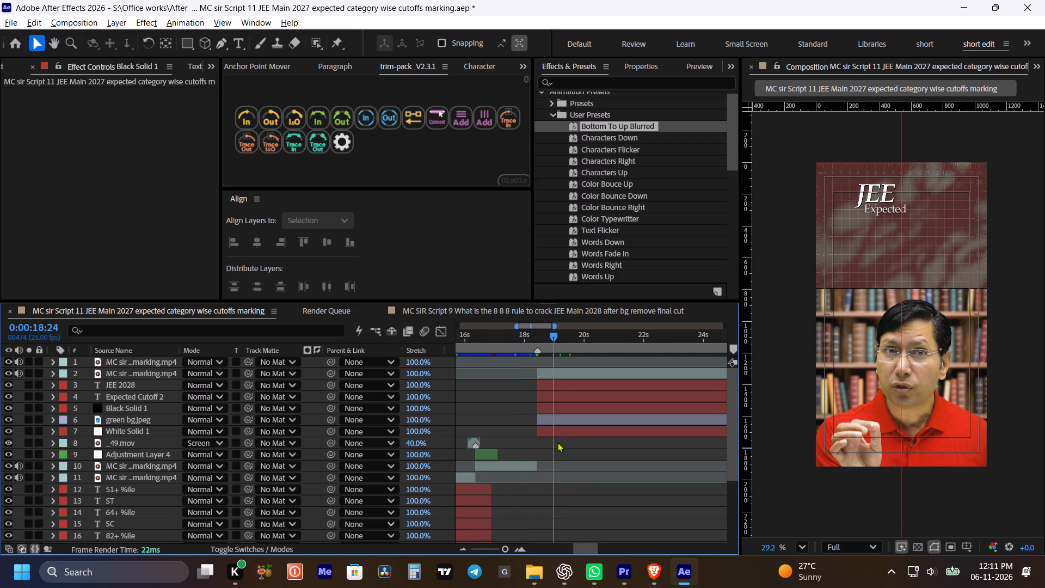
{"action": "key", "text": "space"}
{"action": "key", "text": "space"}
{"action": "left_click", "coordinate": [567, 449]}
{"action": "key", "text": "space"}
{"action": "key", "text": "space"}
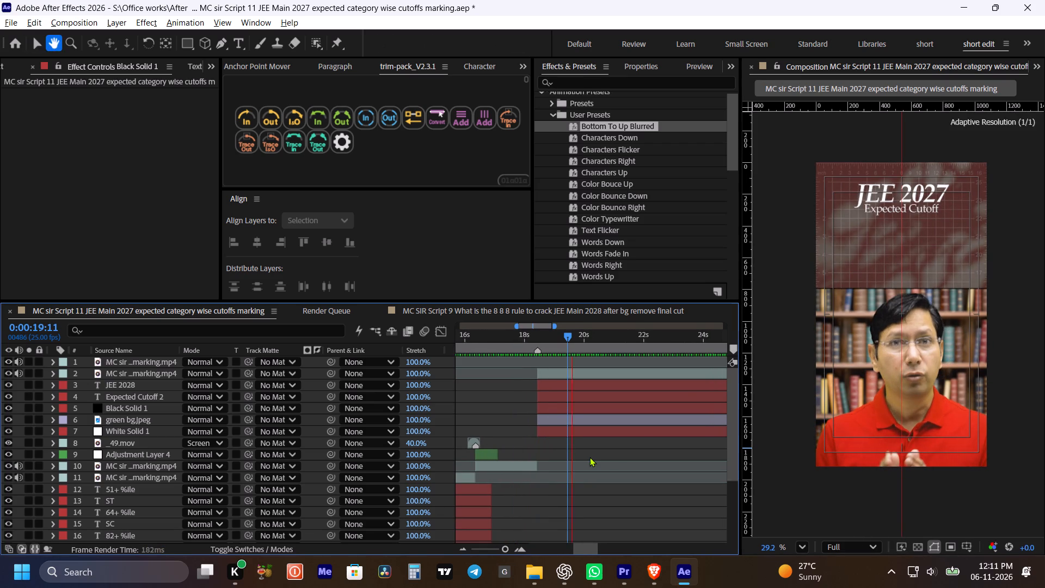
{"action": "left_click", "coordinate": [589, 457]}
{"action": "key", "text": "ctrl+s"}
{"action": "left_click", "coordinate": [592, 451]}
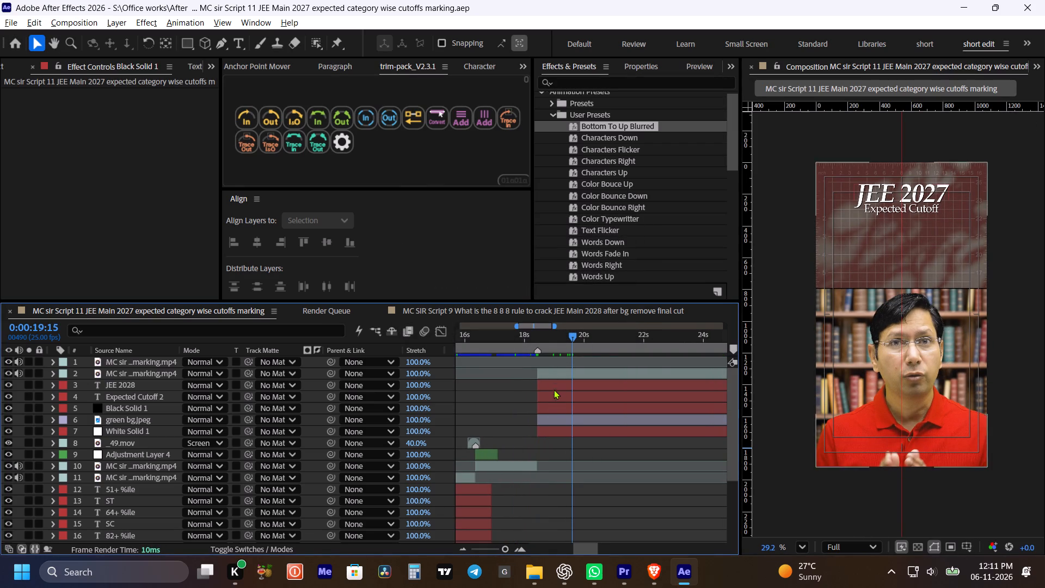
Switch to the Script 11 document in the Brave browser and copy the word "January".
{"action": "left_click", "coordinate": [555, 386]}
{"action": "left_click", "coordinate": [654, 575]}
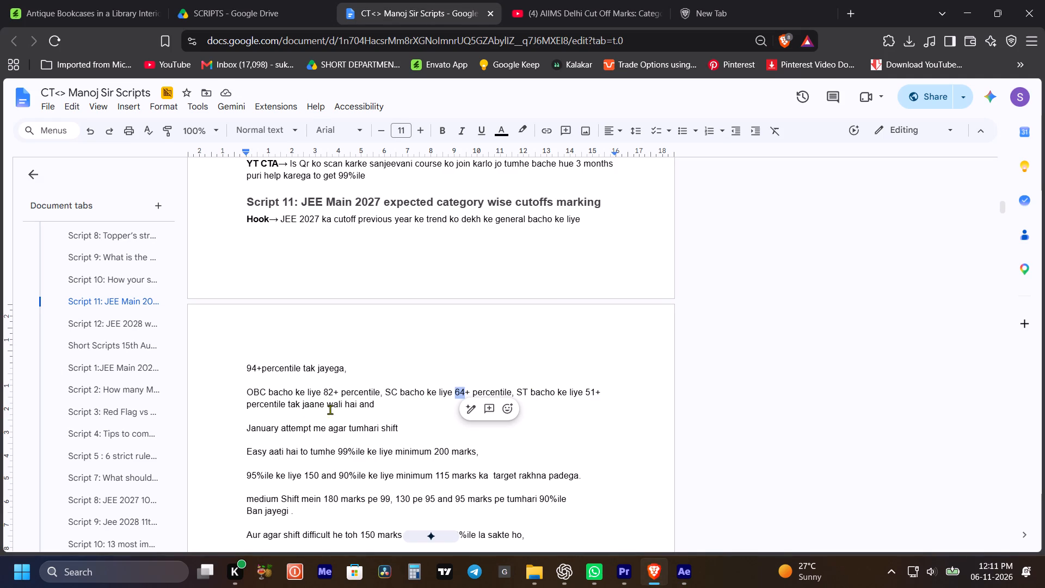
{"action": "left_click_drag", "start_coordinate": [244, 427], "coordinate": [268, 430]}
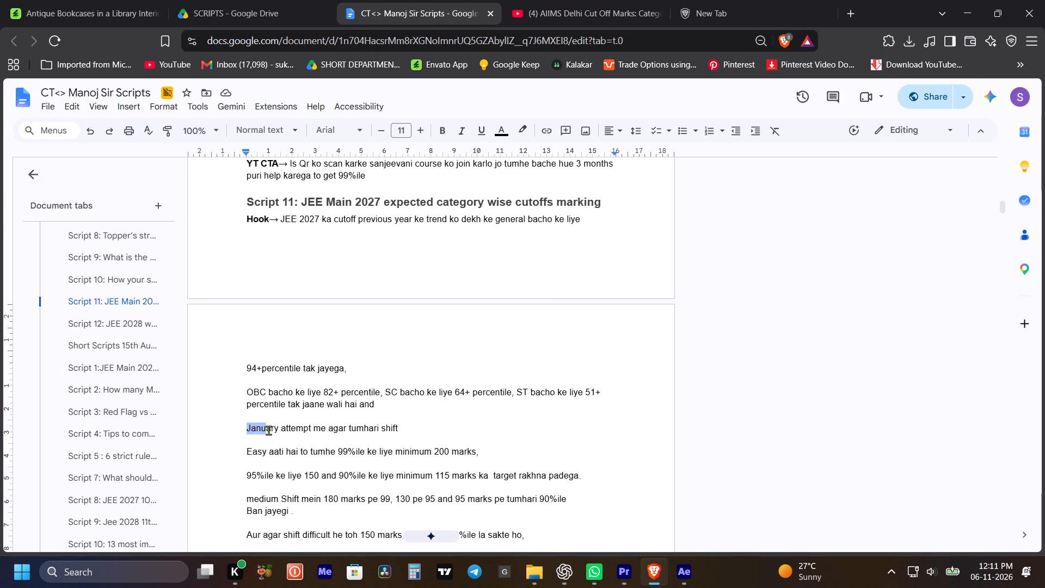
{"action": "left_click_drag", "start_coordinate": [268, 430], "coordinate": [278, 434]}
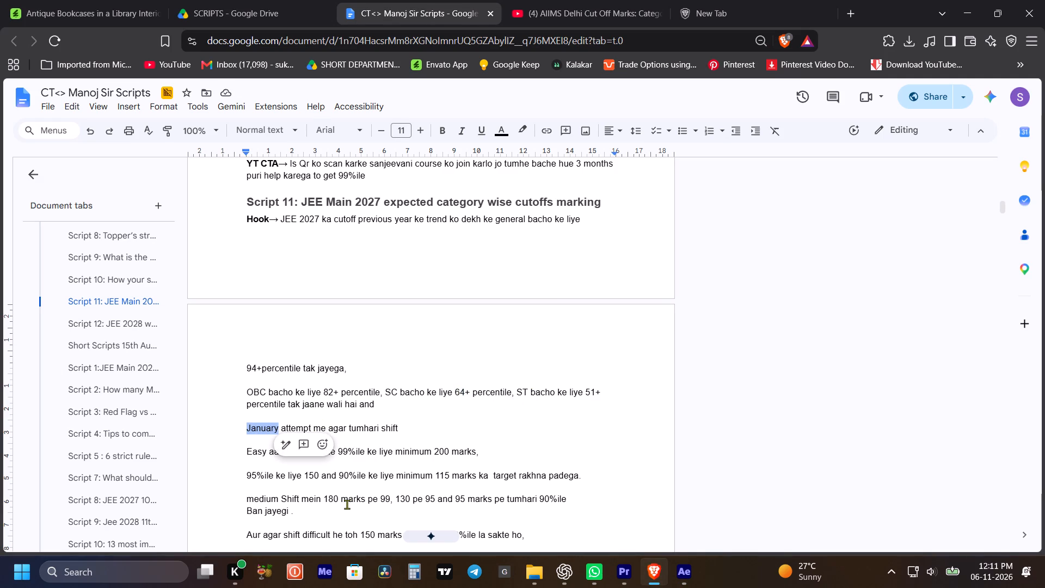
{"action": "key", "text": "ctrl+c"}
{"action": "key", "text": "ctrl+c"}
Back in After Effects, replace the pasted JEE 2027 title's text with "January", centre it horizontally with a centred anchor point, and save.
{"action": "left_click", "coordinate": [682, 569]}
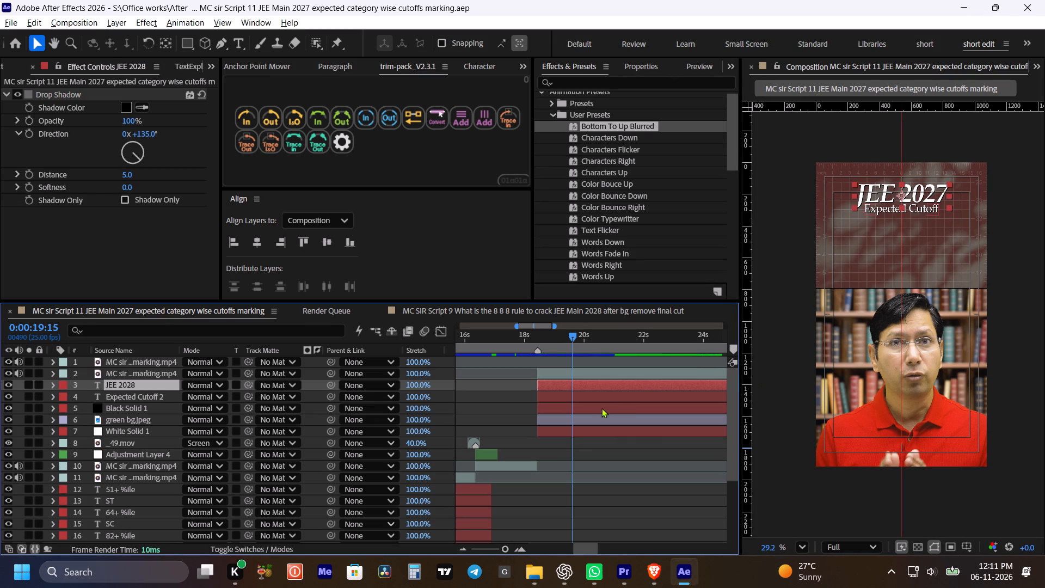
{"action": "double_click", "coordinate": [577, 388]}
{"action": "key", "text": "ctrl+v"}
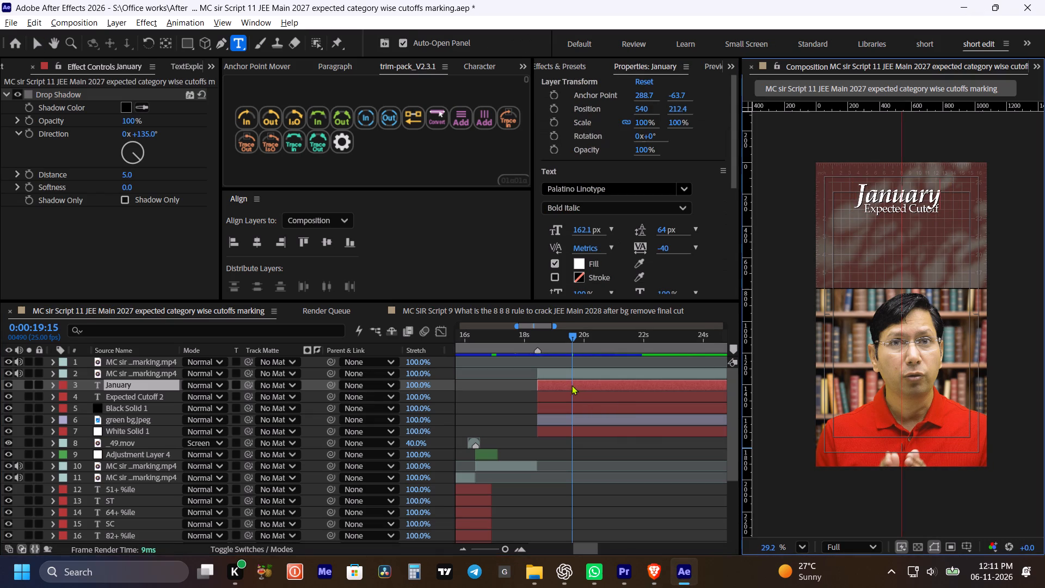
{"action": "left_click", "coordinate": [253, 241]}
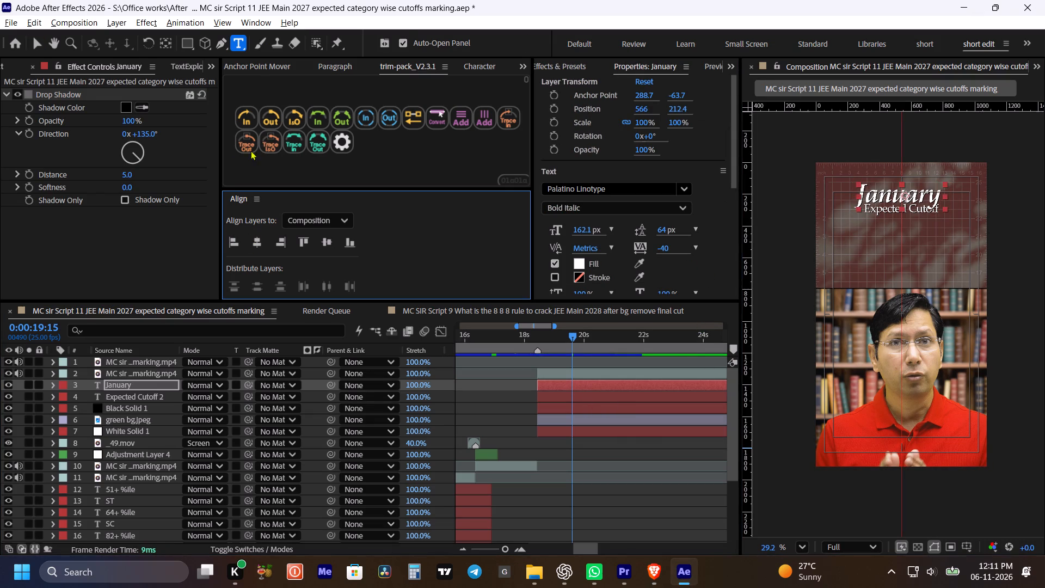
{"action": "left_click", "coordinate": [255, 71]}
{"action": "left_click", "coordinate": [256, 103]}
{"action": "left_click", "coordinate": [623, 500]}
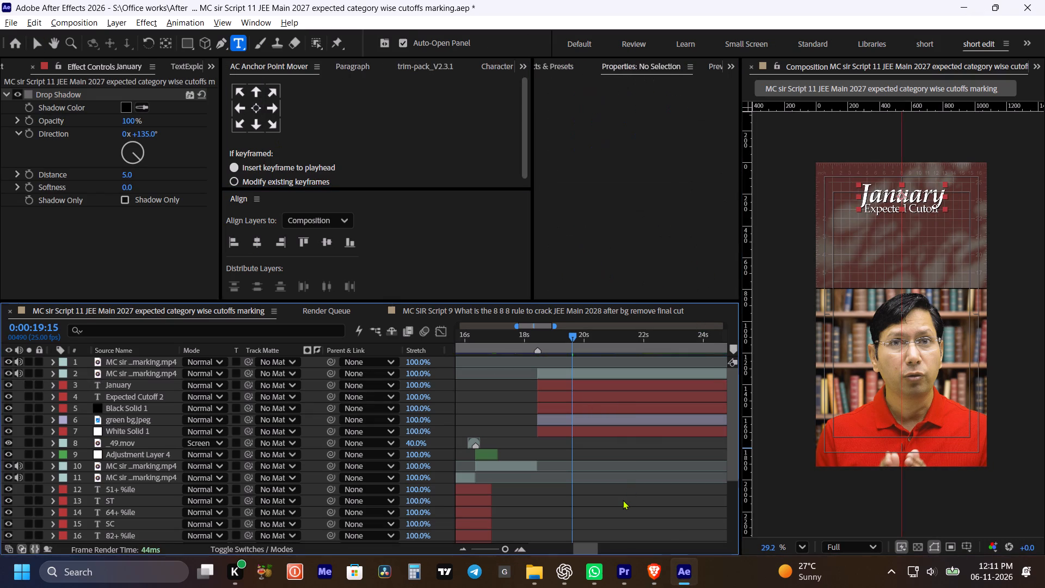
{"action": "key", "text": "ctrl+s"}
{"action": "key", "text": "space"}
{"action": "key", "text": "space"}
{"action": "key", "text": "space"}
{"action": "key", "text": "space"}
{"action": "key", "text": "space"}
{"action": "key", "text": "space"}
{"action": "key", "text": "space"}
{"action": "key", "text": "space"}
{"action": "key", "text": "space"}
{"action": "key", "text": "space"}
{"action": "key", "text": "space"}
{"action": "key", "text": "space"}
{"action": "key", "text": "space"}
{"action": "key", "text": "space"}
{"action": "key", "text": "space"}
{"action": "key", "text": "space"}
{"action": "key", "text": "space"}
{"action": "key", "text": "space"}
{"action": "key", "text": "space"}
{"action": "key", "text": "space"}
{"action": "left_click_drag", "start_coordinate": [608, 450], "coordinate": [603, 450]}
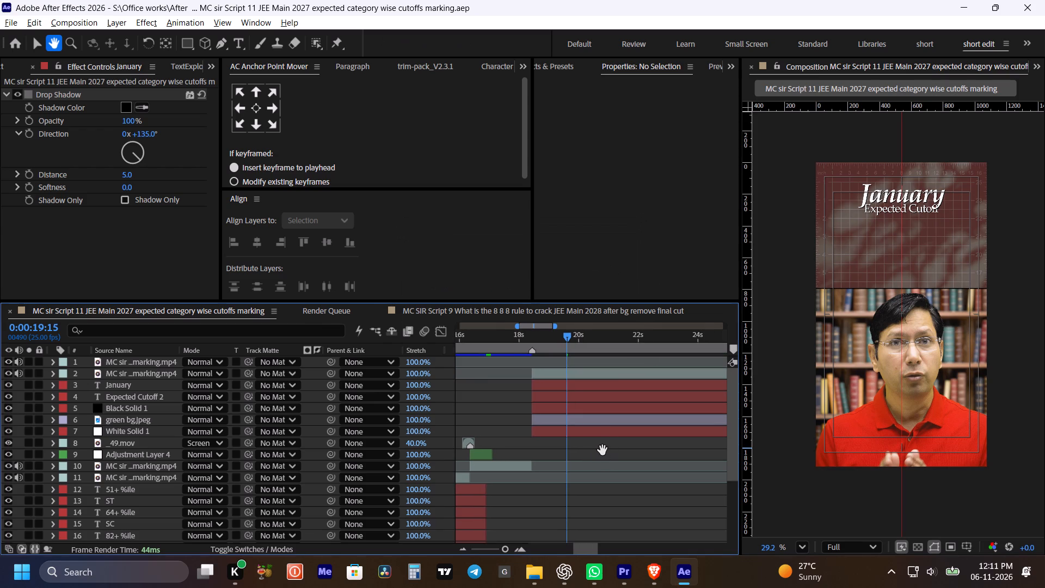
Extend the January title to read "January Shift", centre it horizontally with a centred anchor point, and save the project.
{"action": "left_click", "coordinate": [560, 384]}
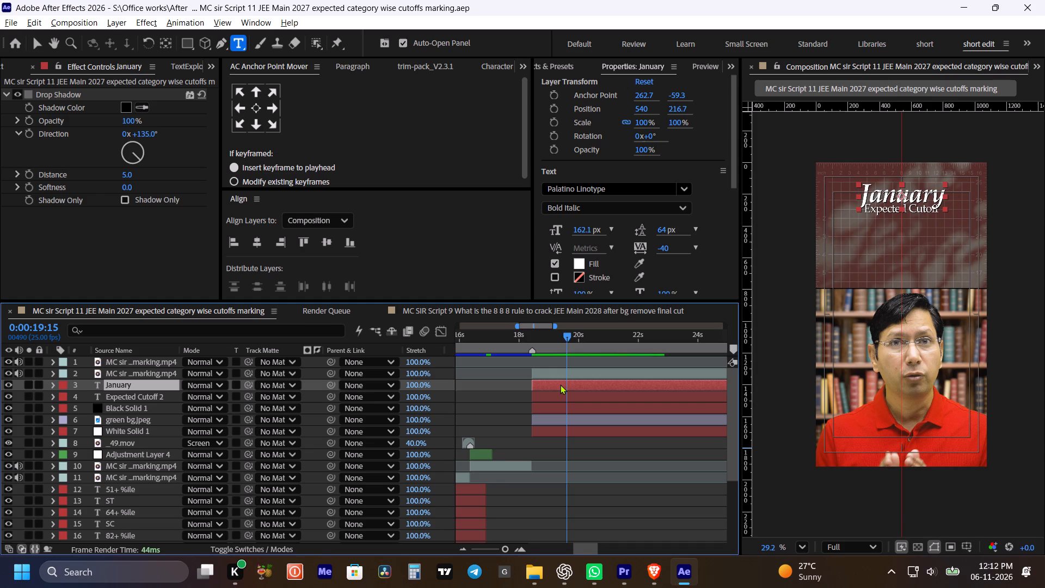
{"action": "double_click", "coordinate": [560, 384]}
{"action": "key", "text": "Right"}
{"action": "key", "text": "space"}
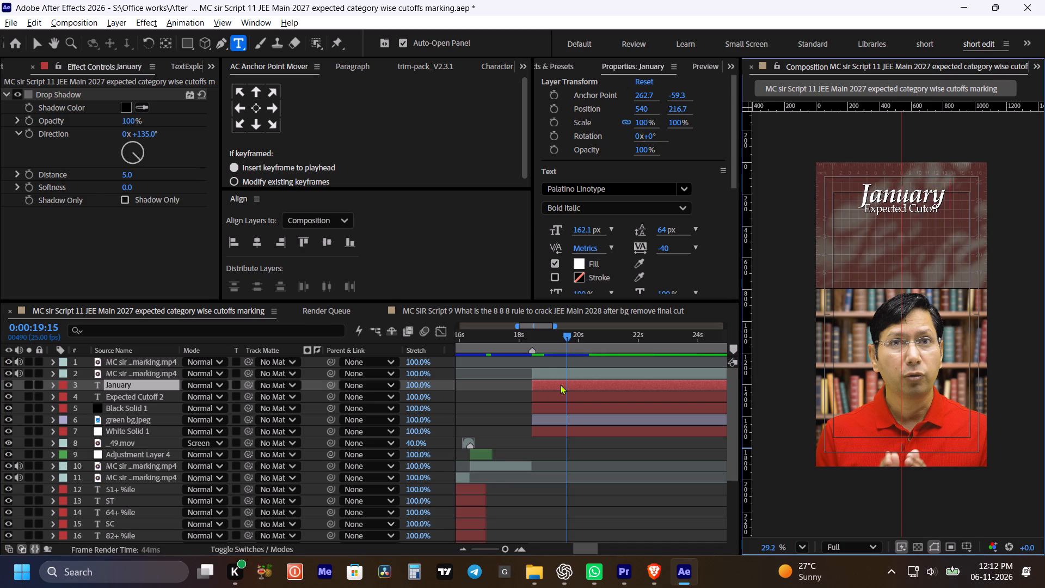
{"action": "type", "text": "Shift"}
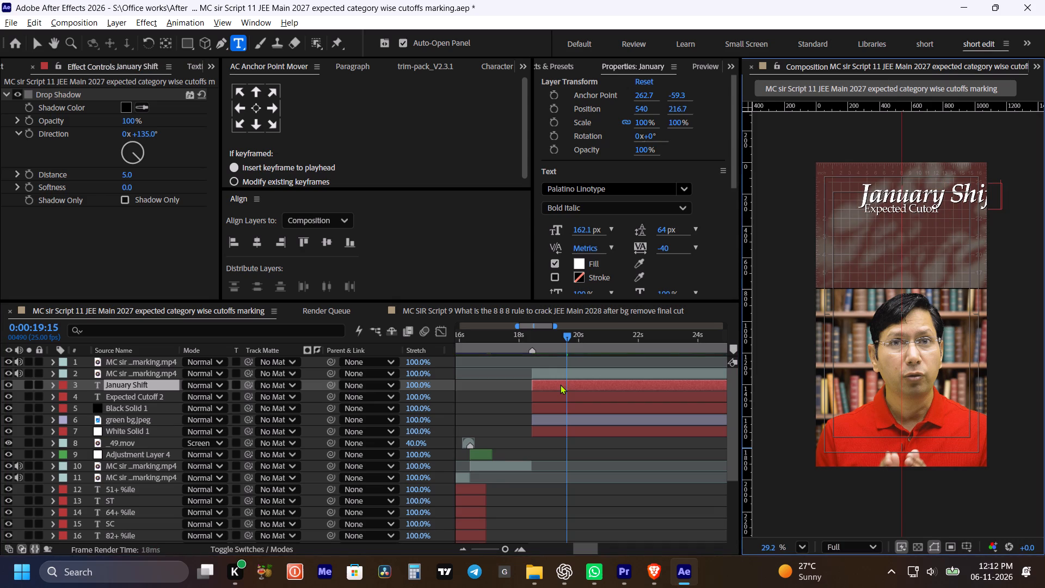
{"action": "left_click", "coordinate": [249, 243]}
{"action": "left_click", "coordinate": [251, 243]}
{"action": "left_click", "coordinate": [256, 106]}
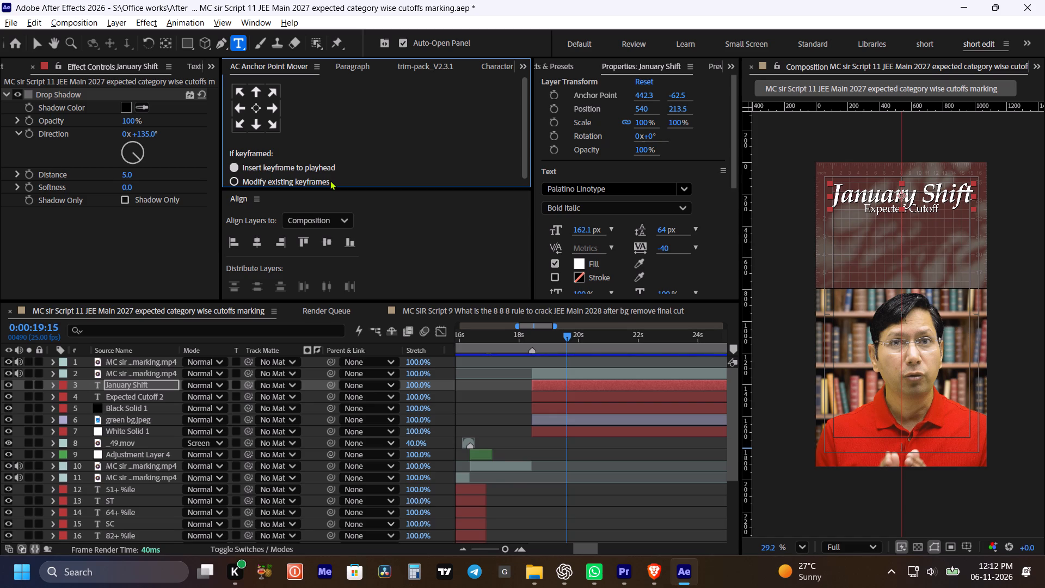
{"action": "key", "text": "ctrl+s"}
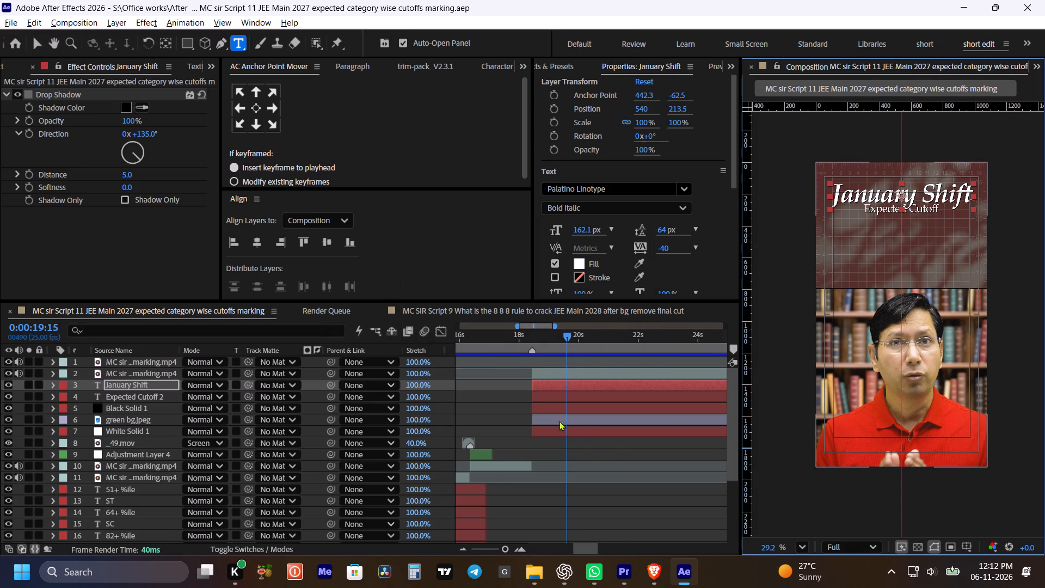
{"action": "left_click", "coordinate": [608, 444]}
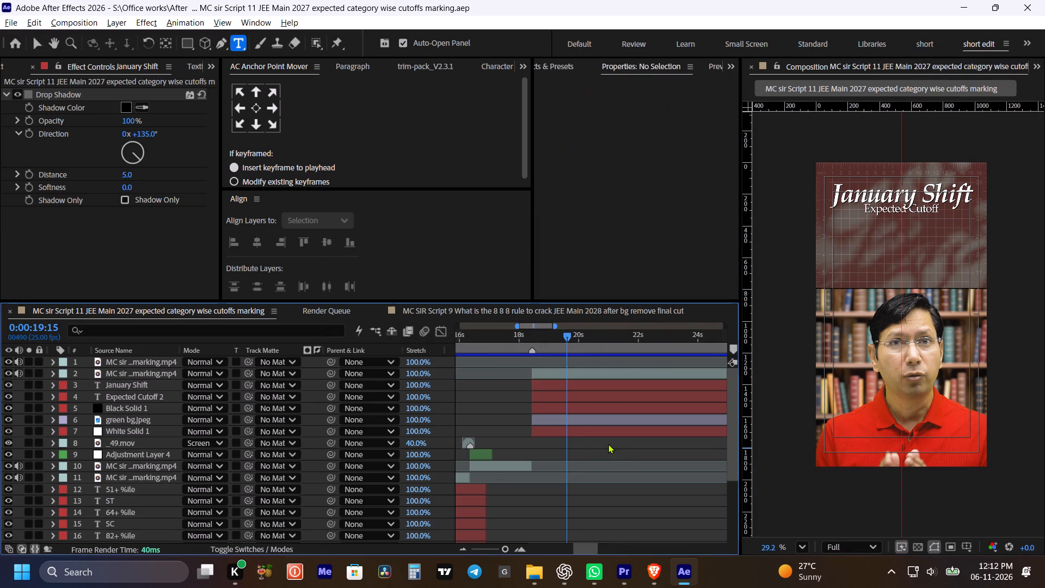
Move the Expected Cutoff 2 subtitle down to a vertical position of 331.3, just below the January Shift title.
{"action": "left_click", "coordinate": [608, 444]}
{"action": "left_click", "coordinate": [588, 387]}
{"action": "left_click", "coordinate": [586, 399]}
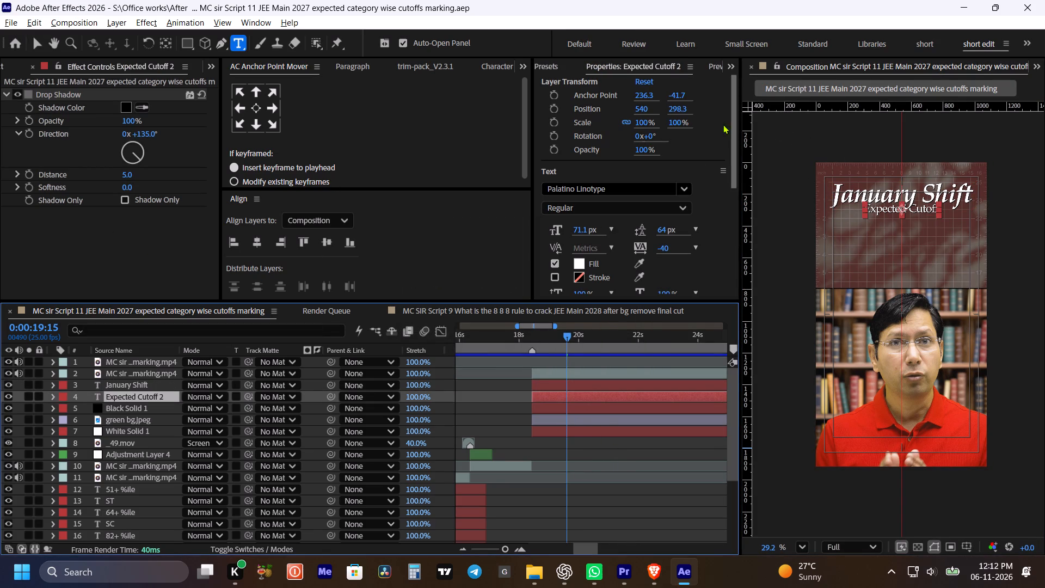
{"action": "left_click_drag", "start_coordinate": [680, 112], "coordinate": [701, 116]}
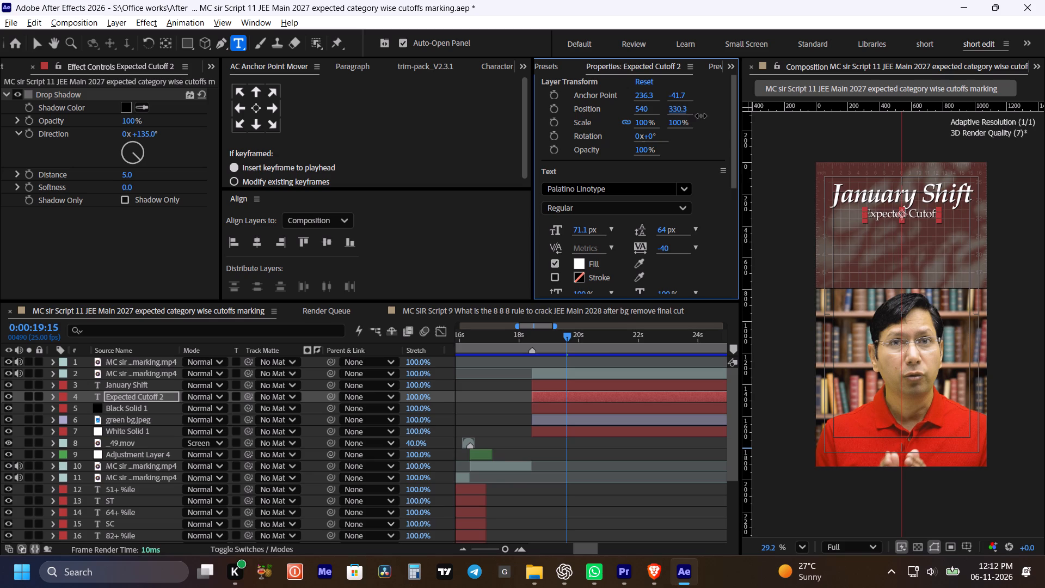
{"action": "left_click_drag", "start_coordinate": [701, 116], "coordinate": [702, 117]}
{"action": "left_click", "coordinate": [625, 450]}
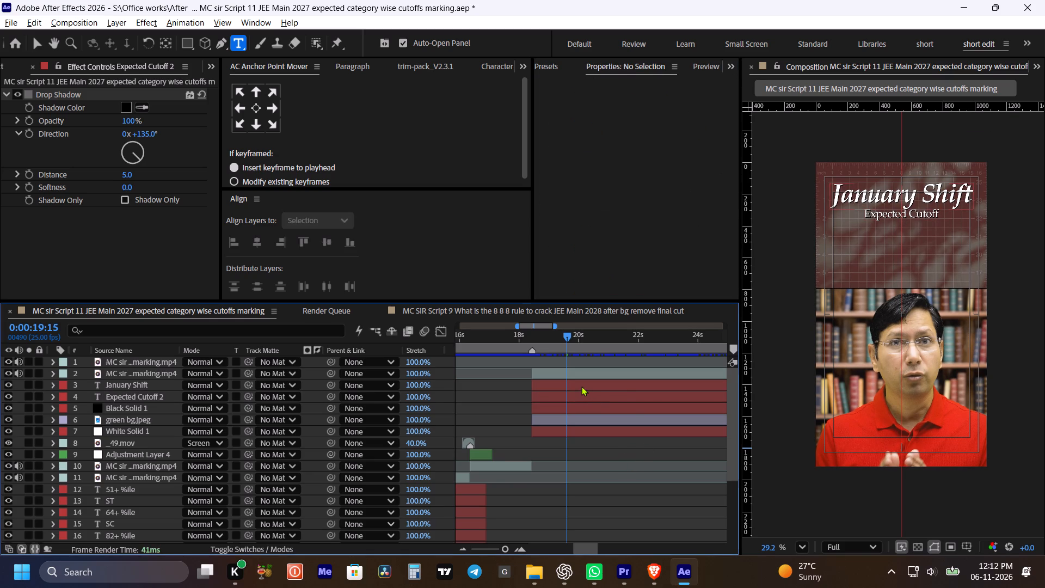
Reorder the Expected Cutoff 2 layer above the January Shift layer and save the project.
{"action": "double_click", "coordinate": [581, 386]}
{"action": "left_click", "coordinate": [582, 398]}
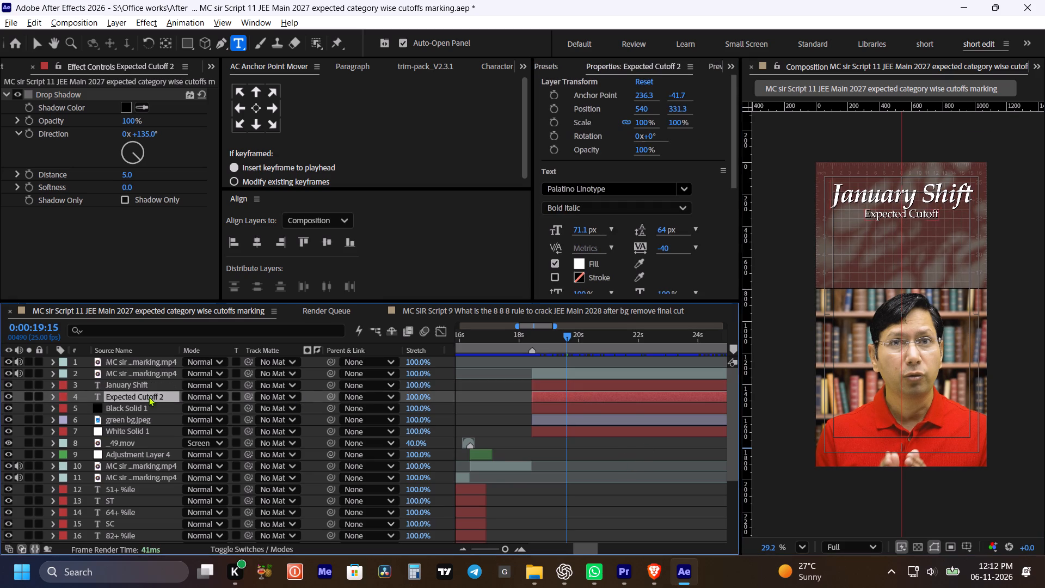
{"action": "left_click_drag", "start_coordinate": [139, 397], "coordinate": [140, 382]}
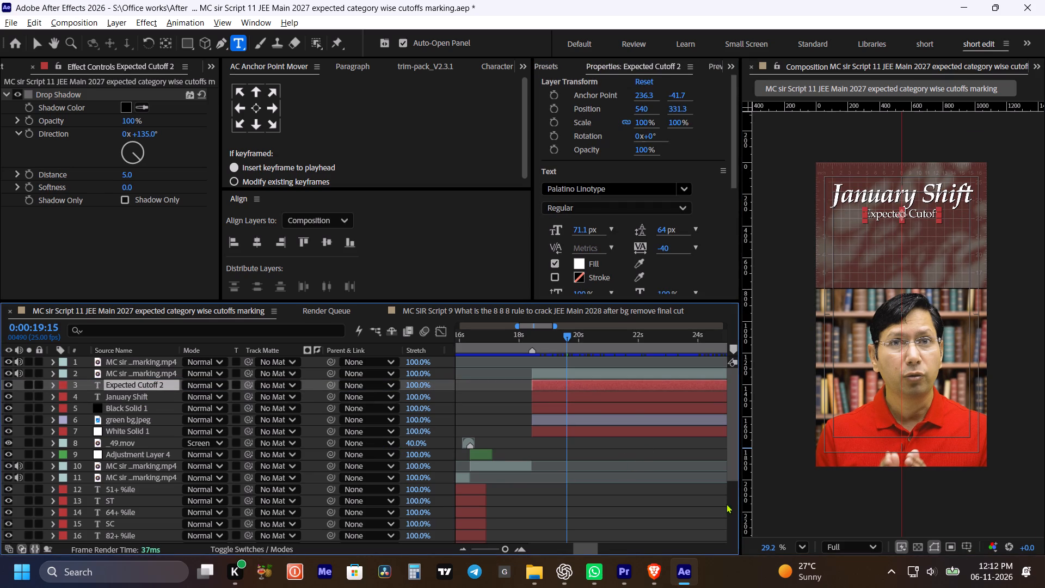
{"action": "key", "text": "ctrl+s"}
{"action": "key", "text": "ctrl+s"}
{"action": "key", "text": "ctrl+s"}
{"action": "left_click", "coordinate": [604, 449]}
{"action": "key", "text": "ctrl+s"}
{"action": "key", "text": "ctrl+s"}
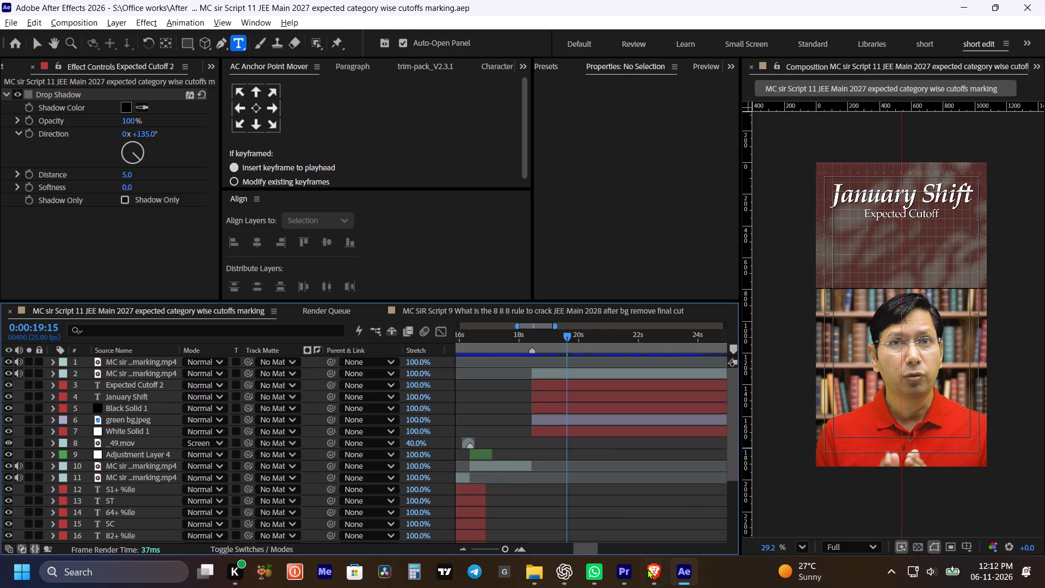
Switch to the Script 11 document in the Brave browser and copy the word "Easy".
{"action": "left_click", "coordinate": [648, 573]}
{"action": "left_click", "coordinate": [356, 421]}
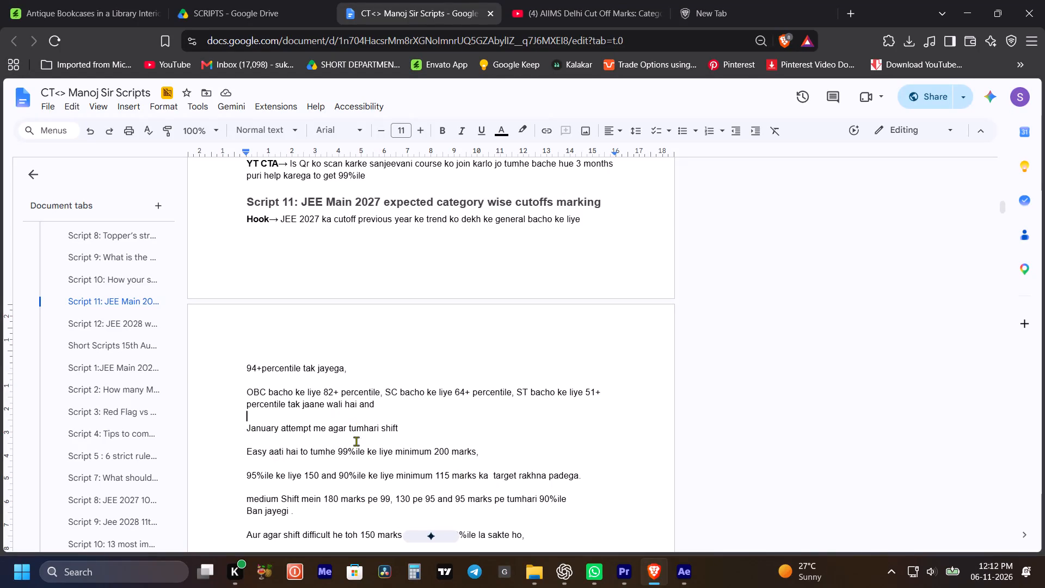
{"action": "left_click_drag", "start_coordinate": [239, 451], "coordinate": [265, 455]}
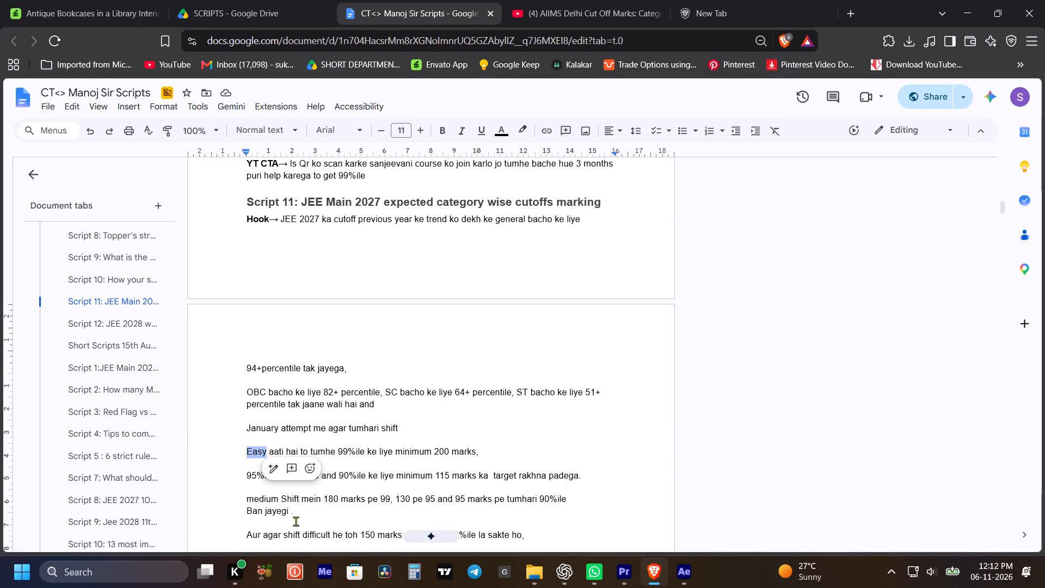
{"action": "key", "text": "ctrl+c"}
{"action": "key", "text": "ctrl+c"}
{"action": "key", "text": "ctrl+c"}
{"action": "key", "text": "ctrl+c"}
{"action": "key", "text": "ctrl+c"}
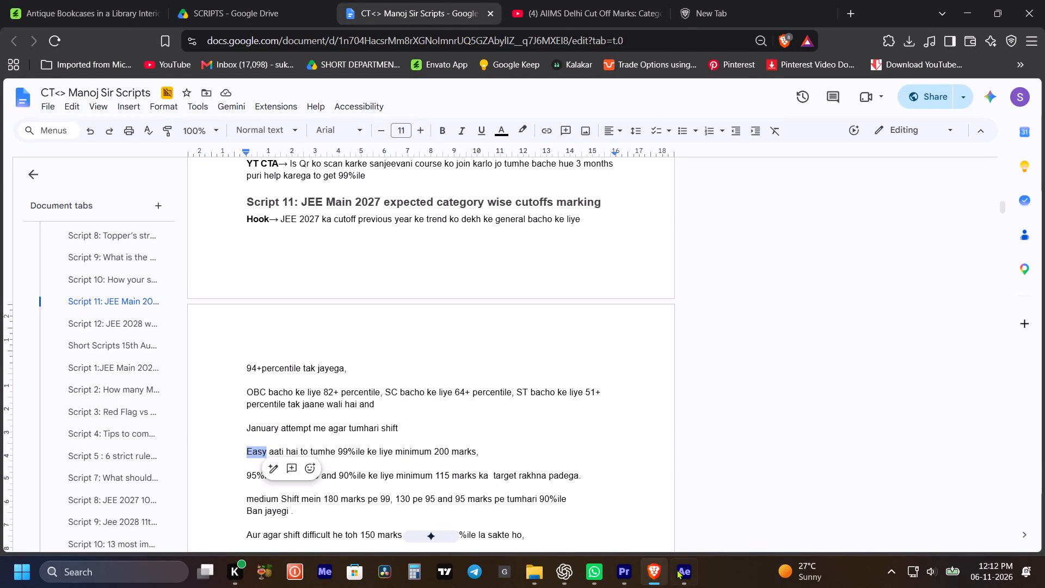
Back in After Effects, play back the section around 0:00:18:11 to check the January Shift card's title animation.
{"action": "left_click", "coordinate": [678, 569]}
{"action": "left_click_drag", "start_coordinate": [545, 338], "coordinate": [532, 339]}
{"action": "key", "text": "space"}
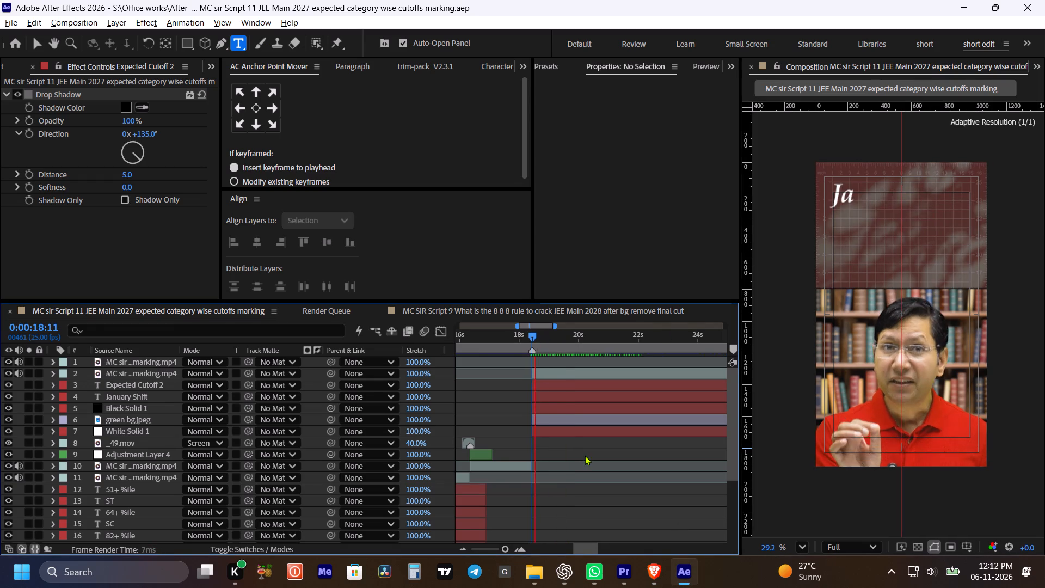
{"action": "key", "text": "space"}
{"action": "key", "text": "space"}
{"action": "key", "text": "space"}
{"action": "key", "text": "space"}
{"action": "left_click", "coordinate": [588, 450]}
{"action": "key", "text": "space"}
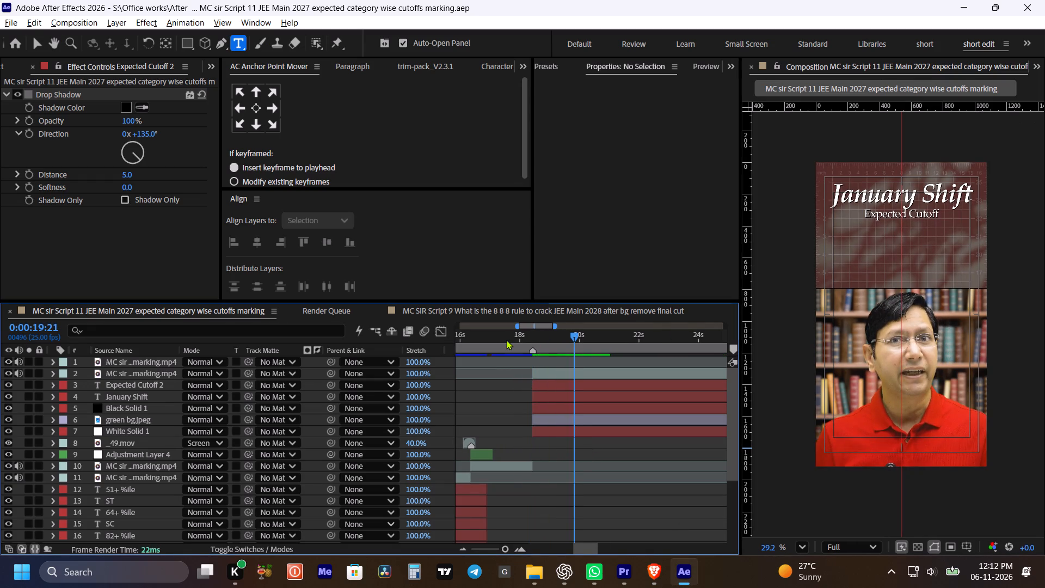
{"action": "left_click", "coordinate": [506, 340]}
{"action": "key", "text": "space"}
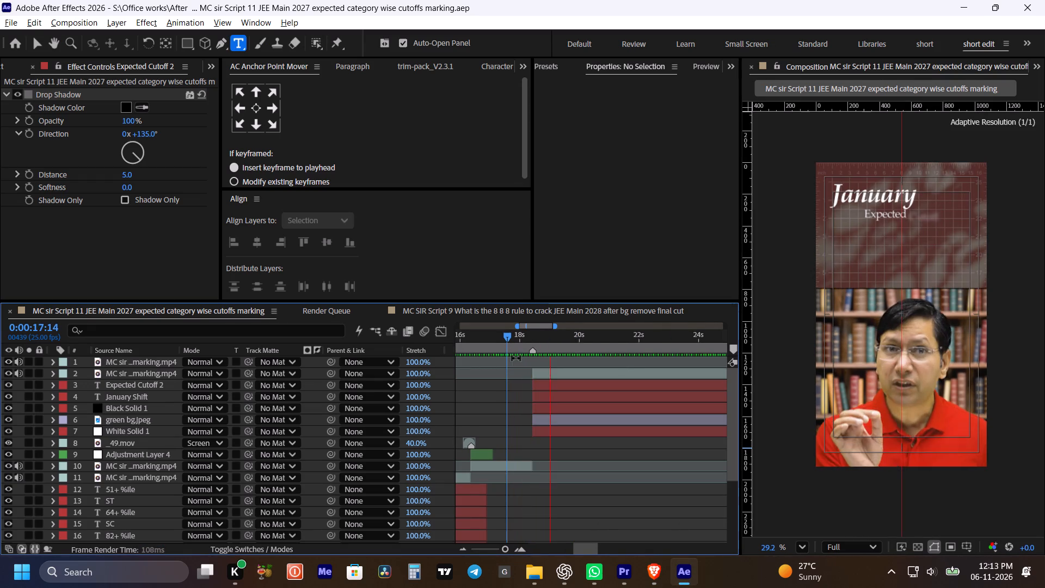
{"action": "key", "text": "space"}
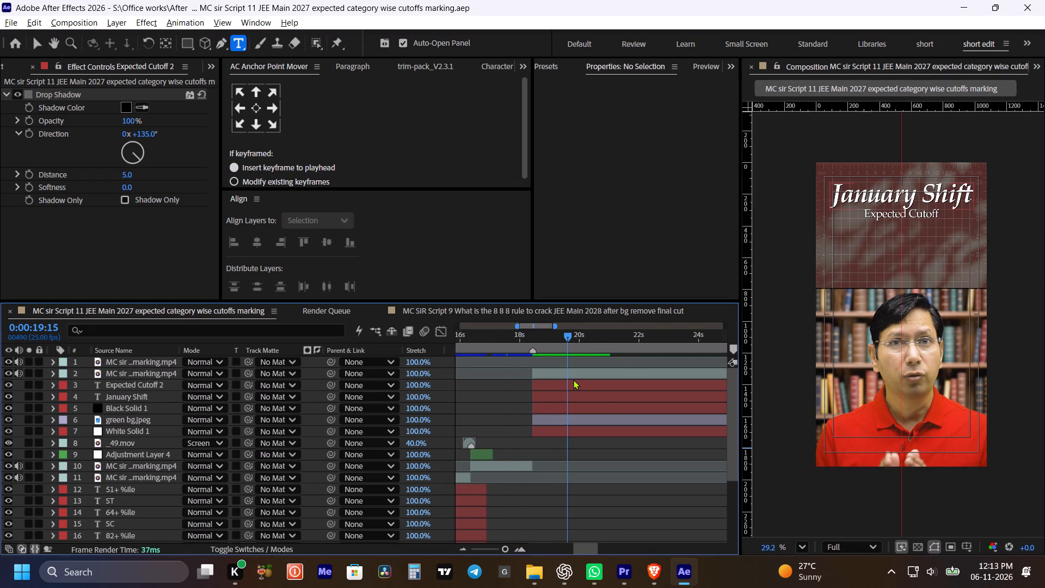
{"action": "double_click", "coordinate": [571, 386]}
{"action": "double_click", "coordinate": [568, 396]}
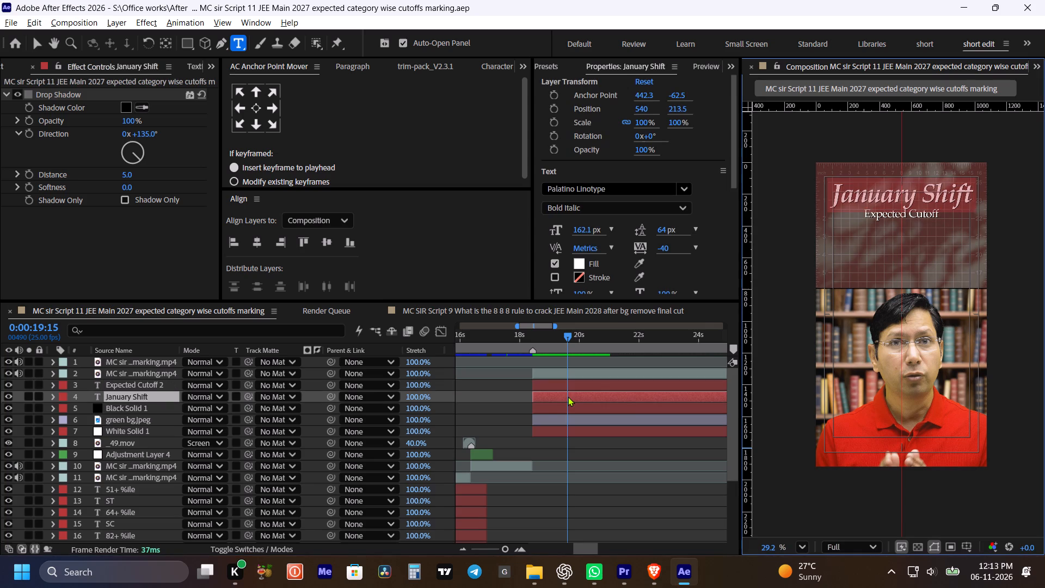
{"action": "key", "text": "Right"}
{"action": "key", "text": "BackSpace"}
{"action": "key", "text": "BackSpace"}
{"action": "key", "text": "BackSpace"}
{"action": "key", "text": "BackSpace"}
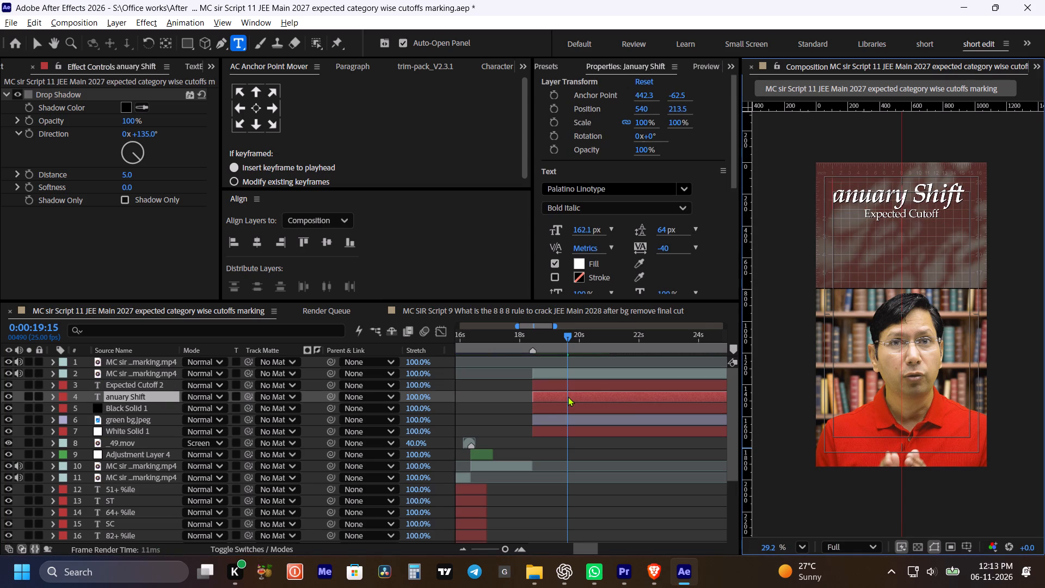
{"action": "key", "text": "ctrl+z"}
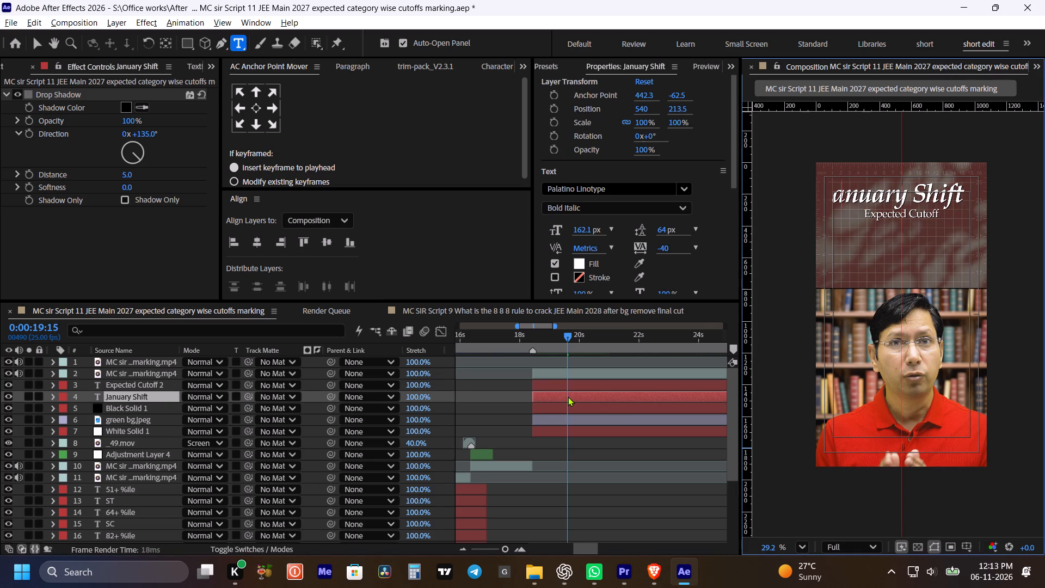
Shorten the January Shift title to "January", centre it horizontally in the composition, and centre its anchor point.
{"action": "double_click", "coordinate": [568, 396]}
{"action": "key", "text": "Right"}
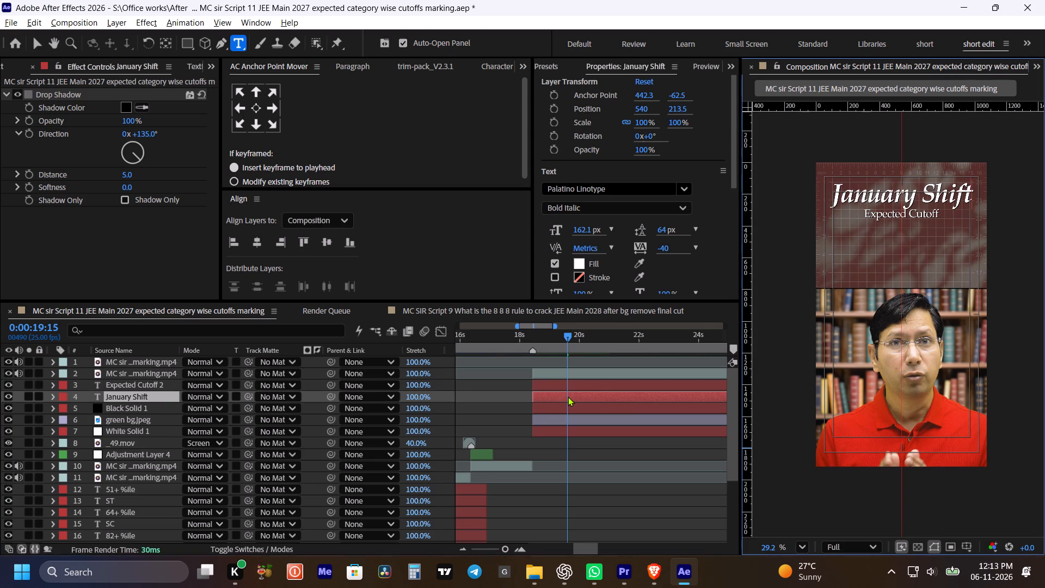
{"action": "key", "text": "BackSpace"}
{"action": "key", "text": "BackSpace"}
{"action": "key", "text": "BackSpace"}
{"action": "key", "text": "BackSpace"}
{"action": "key", "text": "BackSpace"}
{"action": "key", "text": "BackSpace"}
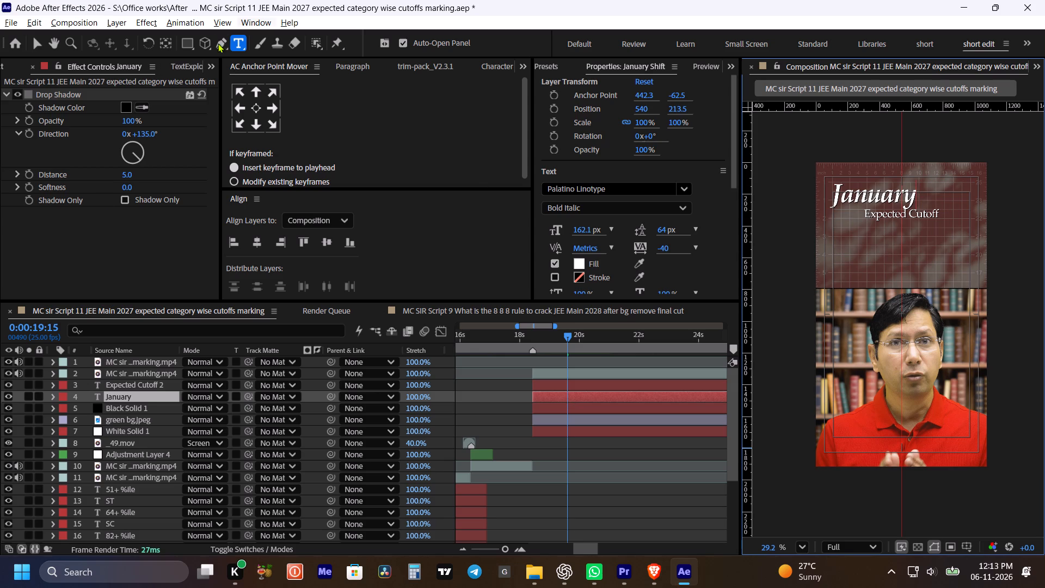
{"action": "left_click", "coordinate": [249, 246]}
{"action": "left_click_drag", "start_coordinate": [253, 244], "coordinate": [255, 238]}
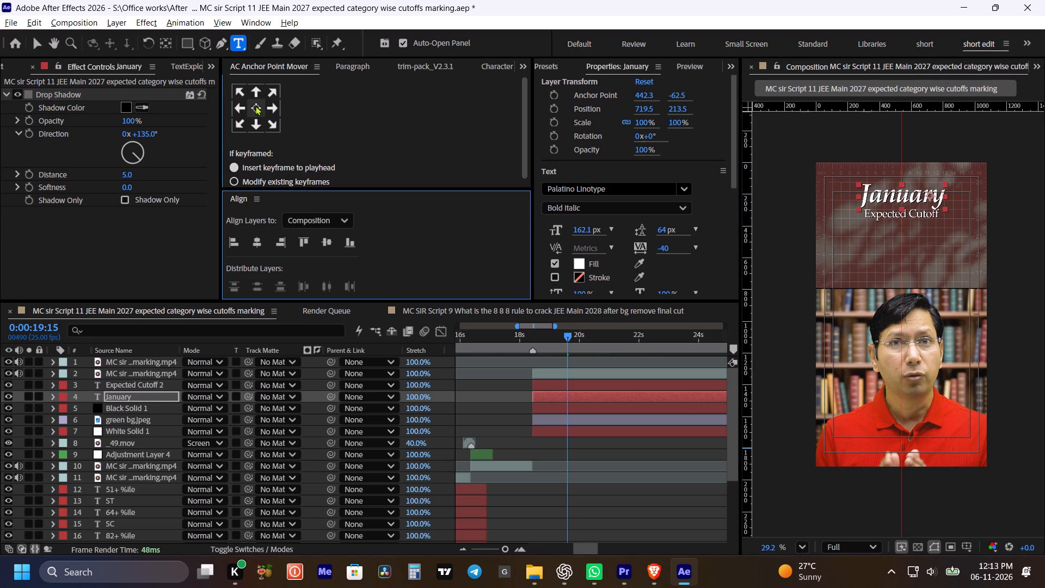
{"action": "left_click", "coordinate": [255, 106]}
Replace the Expected Cutoff 2 subtitle's text with "Easy Shift", reusing the copied word "Easy".
{"action": "double_click", "coordinate": [567, 387]}
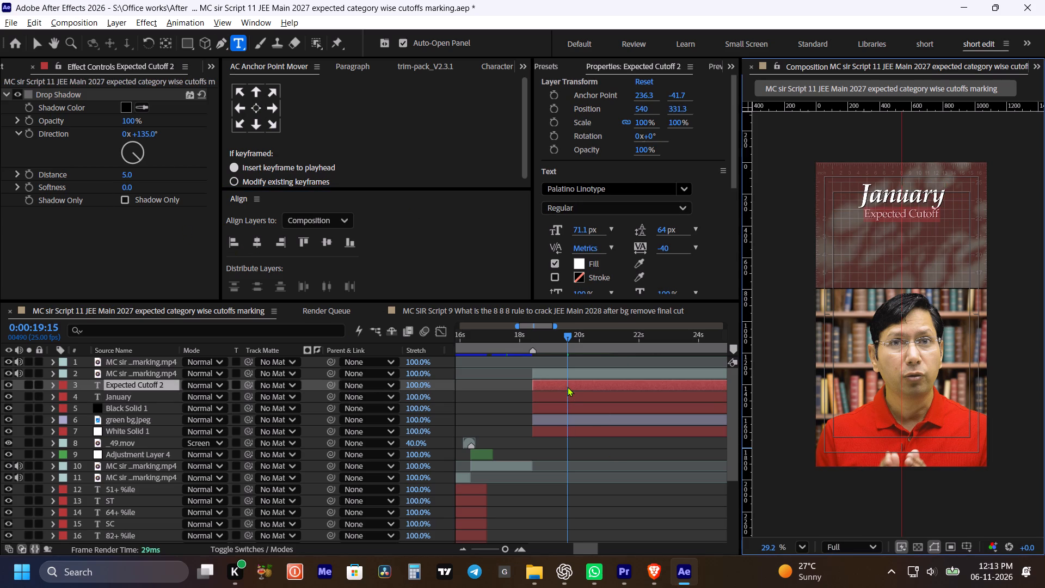
{"action": "key", "text": "ctrl+v"}
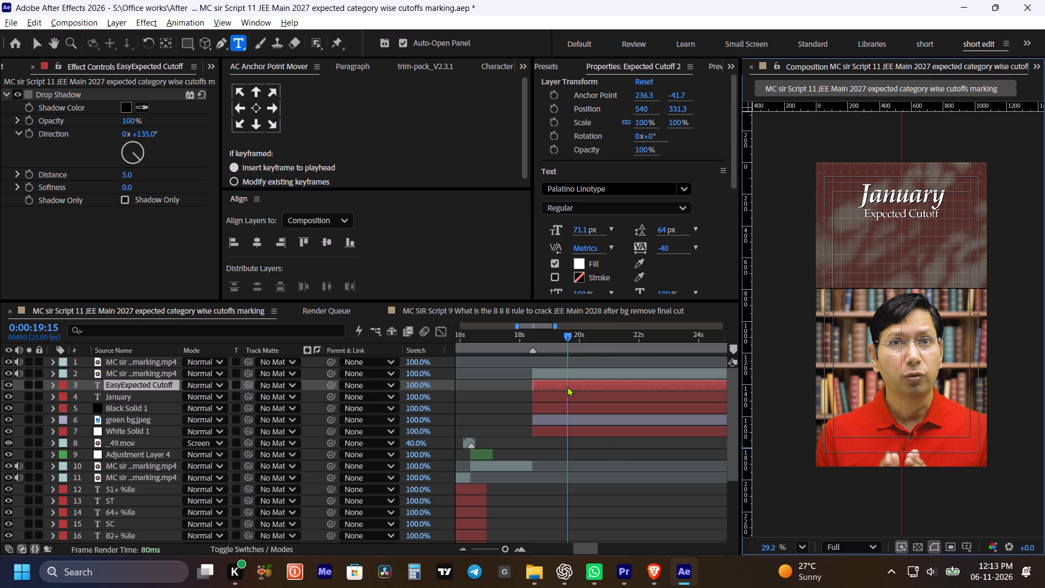
{"action": "key", "text": "Right"}
{"action": "key", "text": "Right"}
{"action": "key", "text": "Right"}
{"action": "key", "text": "Right"}
{"action": "key", "text": "Right"}
{"action": "key", "text": "Right"}
{"action": "key", "text": "Right"}
{"action": "key", "text": "Right"}
{"action": "key", "text": "Right"}
{"action": "key", "text": "Right"}
{"action": "key", "text": "Right"}
{"action": "key", "text": "Right"}
{"action": "key", "text": "Right"}
{"action": "key", "text": "Right"}
{"action": "key", "text": "Right"}
{"action": "key", "text": "Right"}
{"action": "key", "text": "Right"}
{"action": "key", "text": "Right"}
{"action": "key", "text": "Right"}
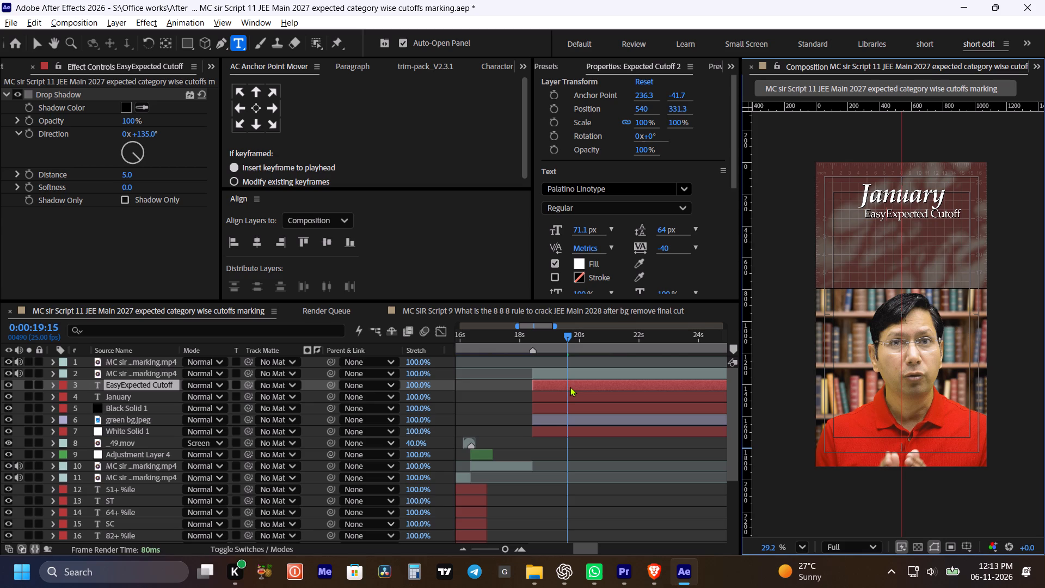
{"action": "key", "text": "BackSpace"}
{"action": "key", "text": "BackSpace"}
{"action": "key", "text": "BackSpace"}
{"action": "key", "text": "BackSpace"}
{"action": "key", "text": "BackSpace"}
{"action": "key", "text": "BackSpace"}
{"action": "key", "text": "BackSpace"}
{"action": "key", "text": "BackSpace"}
{"action": "key", "text": "BackSpace"}
{"action": "key", "text": "BackSpace"}
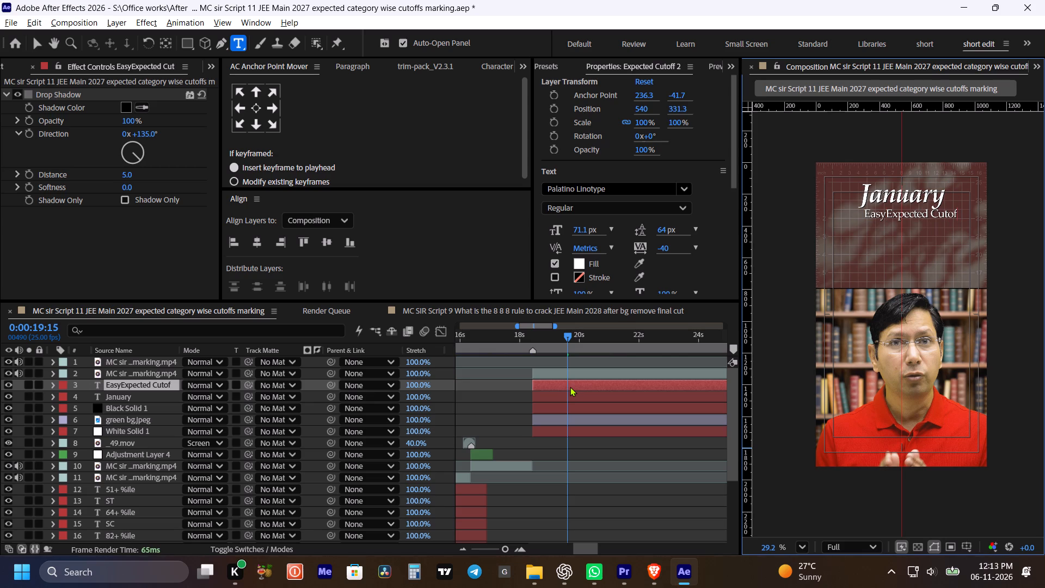
{"action": "key", "text": "BackSpace"}
{"action": "key", "text": "BackSpace"}
{"action": "key", "text": "BackSpace"}
{"action": "key", "text": "BackSpace"}
{"action": "key", "text": "BackSpace"}
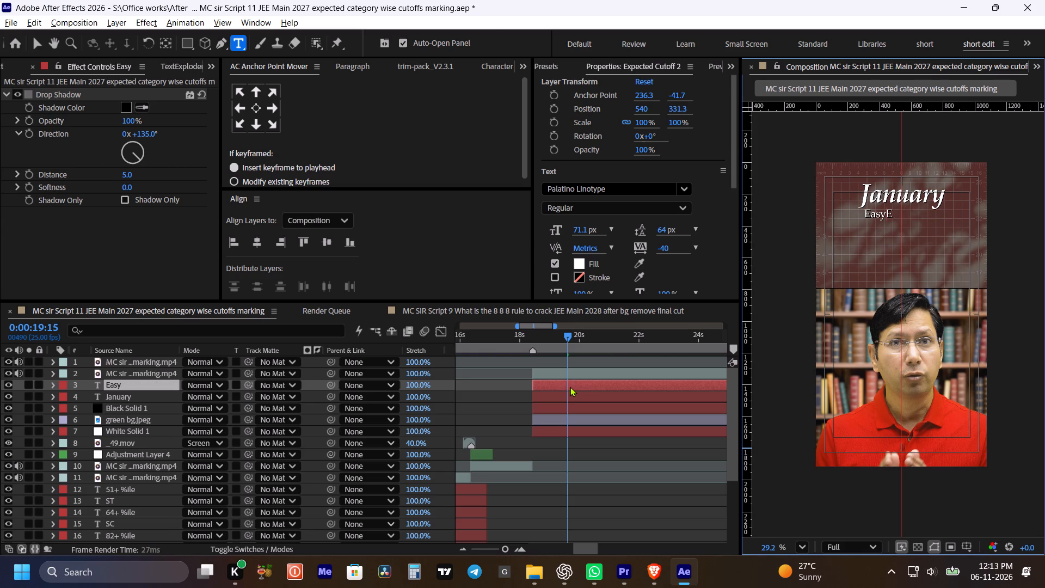
{"action": "key", "text": "space"}
{"action": "type", "text": "Sg"}
{"action": "key", "text": "BackSpace"}
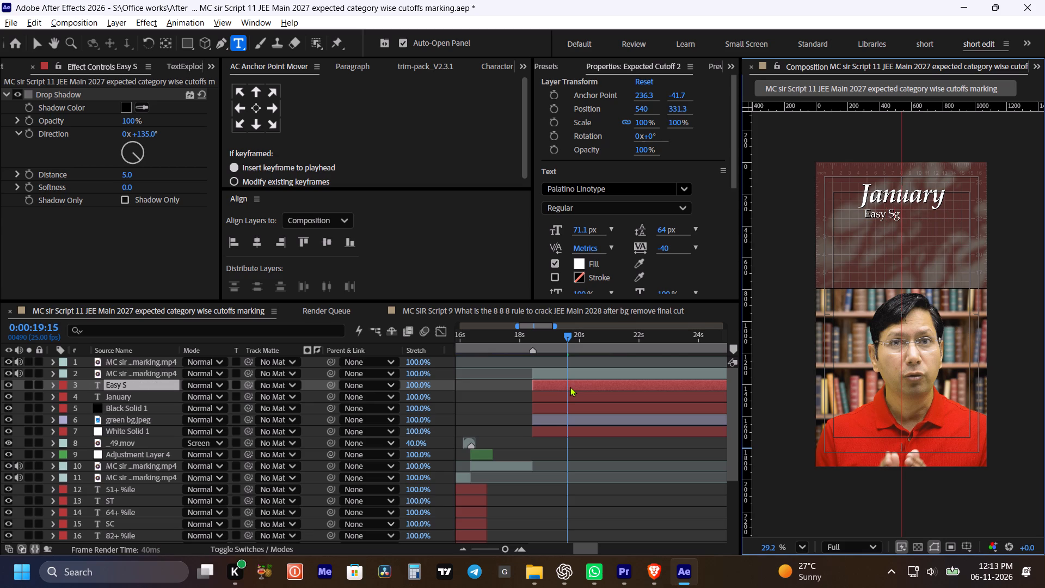
{"action": "key", "text": "h"}
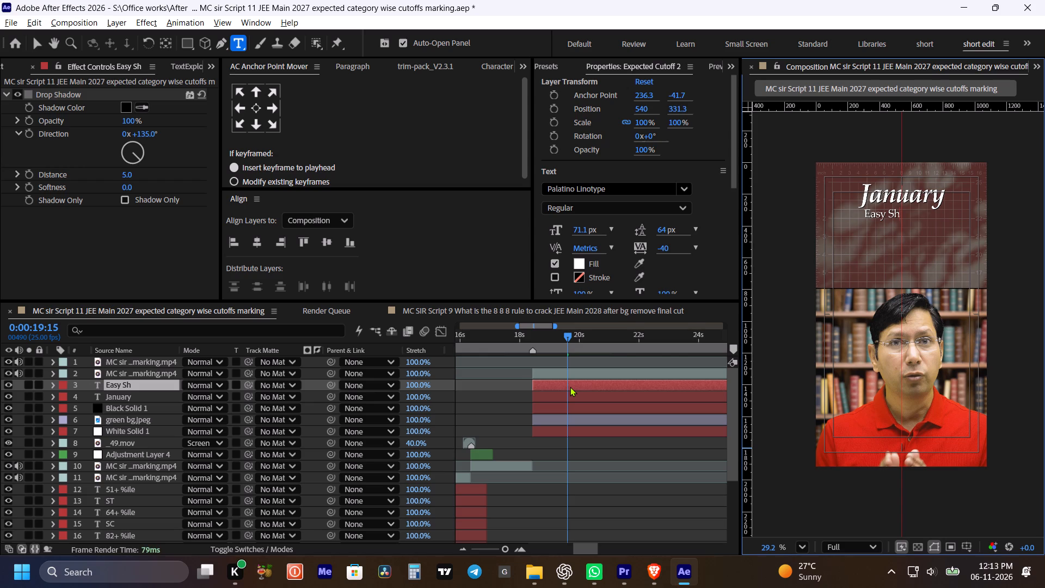
{"action": "type", "text": "ift"}
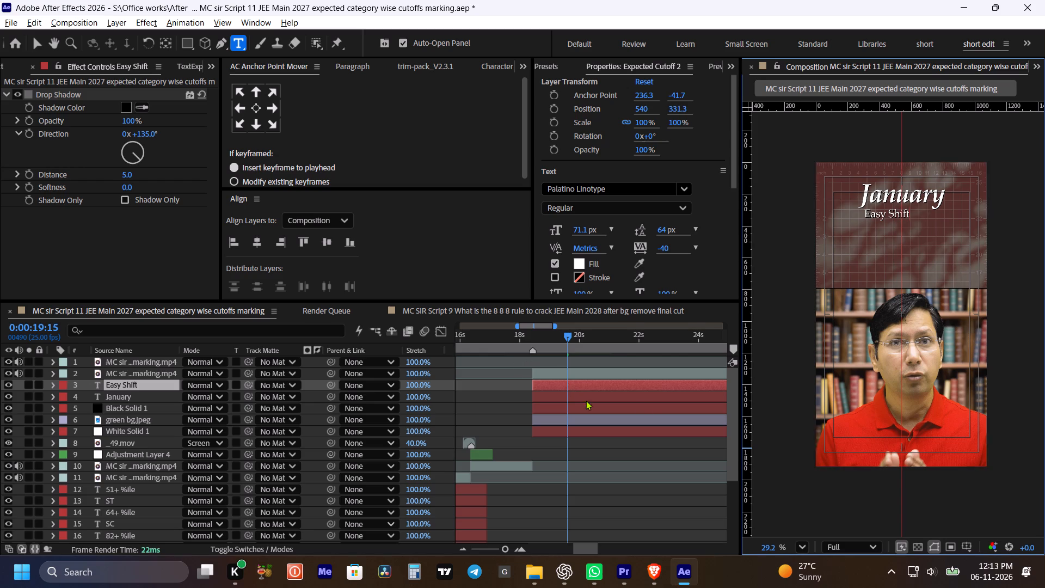
{"action": "left_click", "coordinate": [607, 450]}
Move the Easy Shift subtitle to position 562, 312.3 under the January title, and centre its anchor point.
{"action": "left_click", "coordinate": [576, 385]}
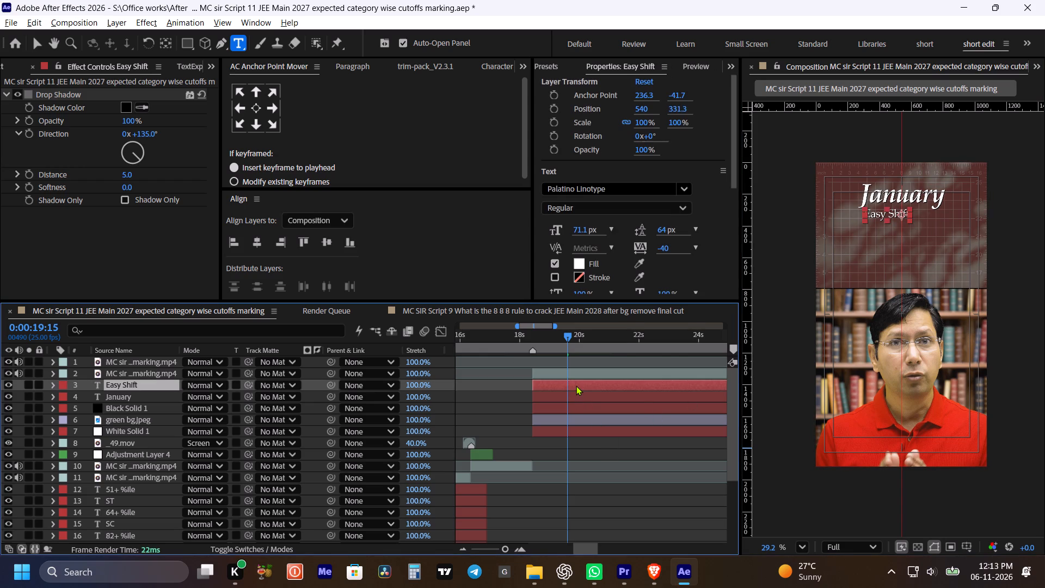
{"action": "left_click_drag", "start_coordinate": [640, 105], "coordinate": [660, 108]}
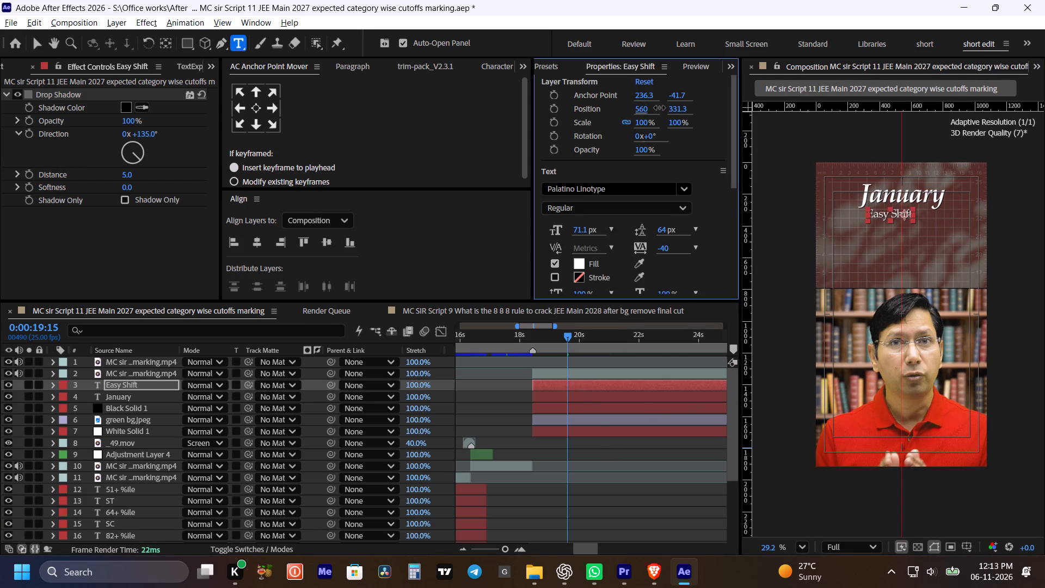
{"action": "left_click_drag", "start_coordinate": [660, 108], "coordinate": [661, 108]}
{"action": "left_click_drag", "start_coordinate": [682, 111], "coordinate": [664, 110]}
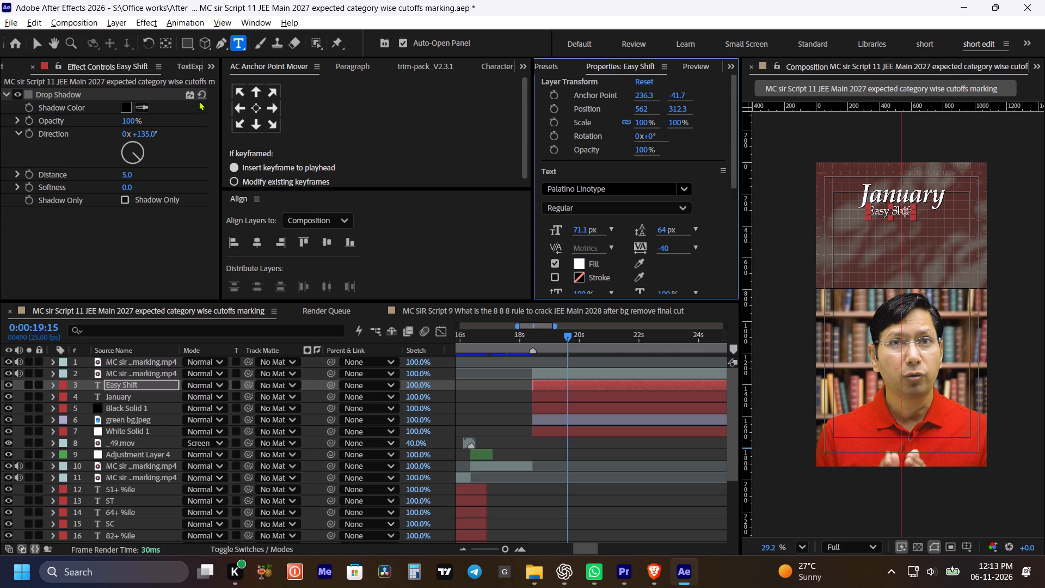
{"action": "left_click", "coordinate": [256, 109]}
{"action": "left_click", "coordinate": [683, 443]}
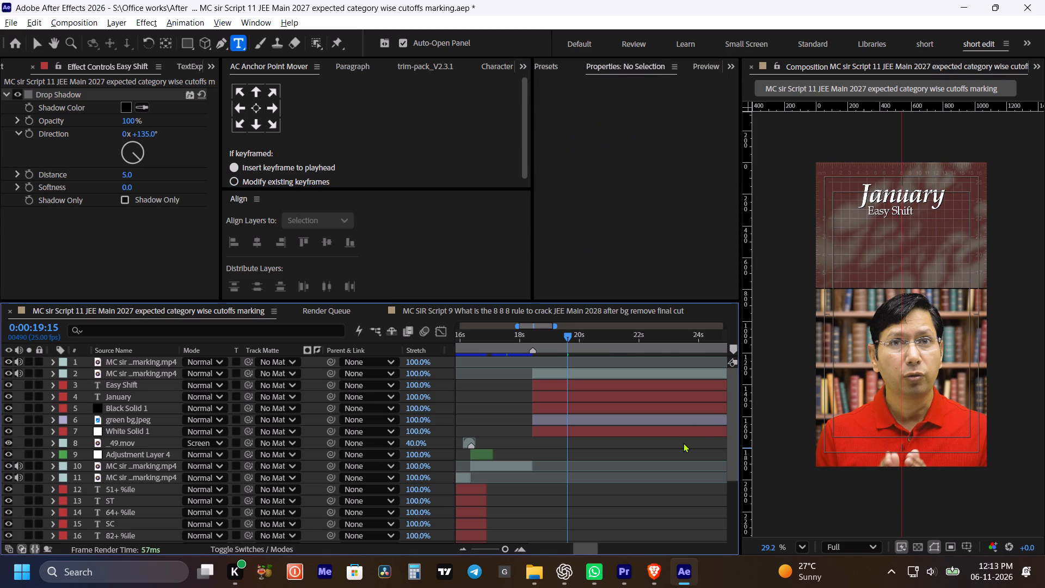
Play back the card from about 0:00:17:22 to check how the January and Easy Shift titles animate in.
{"action": "key", "text": "v"}
{"action": "scroll", "coordinate": [895, 261], "scroll_direction": "up", "scroll_amount": 5}
{"action": "scroll", "coordinate": [898, 254], "scroll_direction": "down", "scroll_amount": 4}
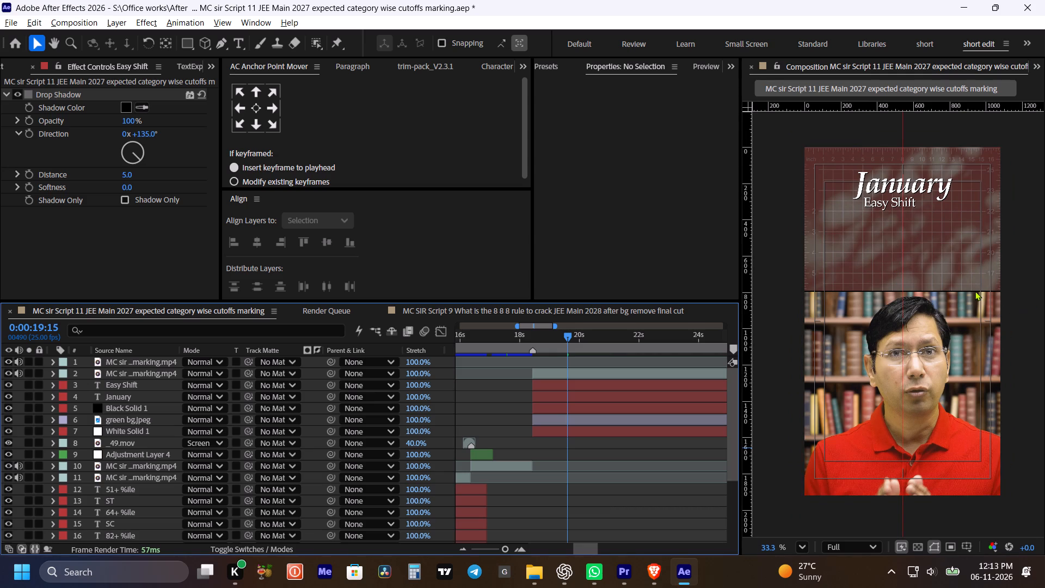
{"action": "left_click", "coordinate": [519, 330]}
{"action": "key", "text": "space"}
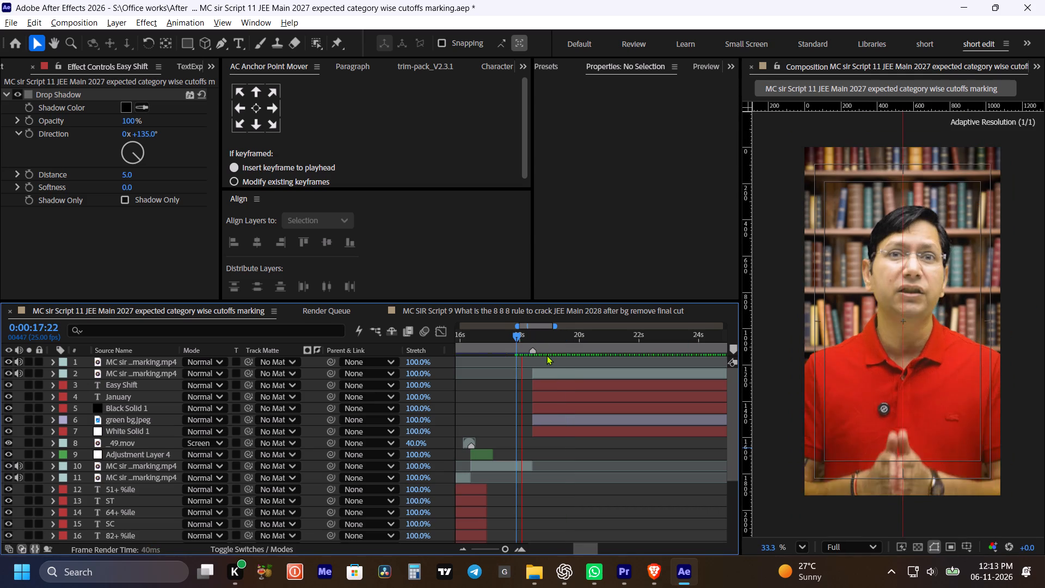
{"action": "key", "text": "space"}
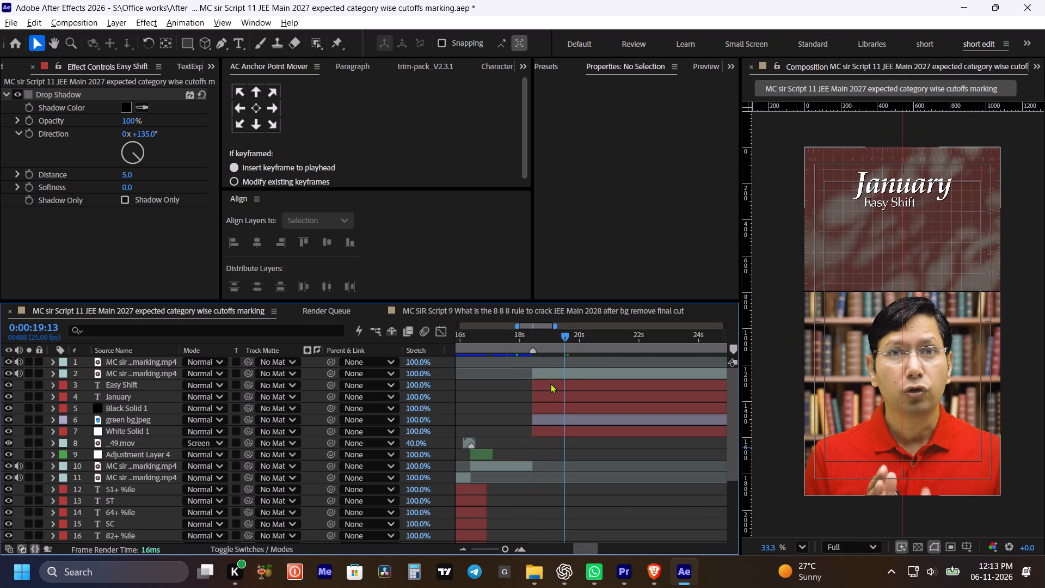
Speed up the Easy Shift subtitle's reveal by moving its ending Offset keyframe earlier, to just after 19 s, and save the project.
{"action": "left_click", "coordinate": [550, 383]}
{"action": "key", "text": "u"}
{"action": "left_click_drag", "start_coordinate": [565, 411], "coordinate": [558, 409]}
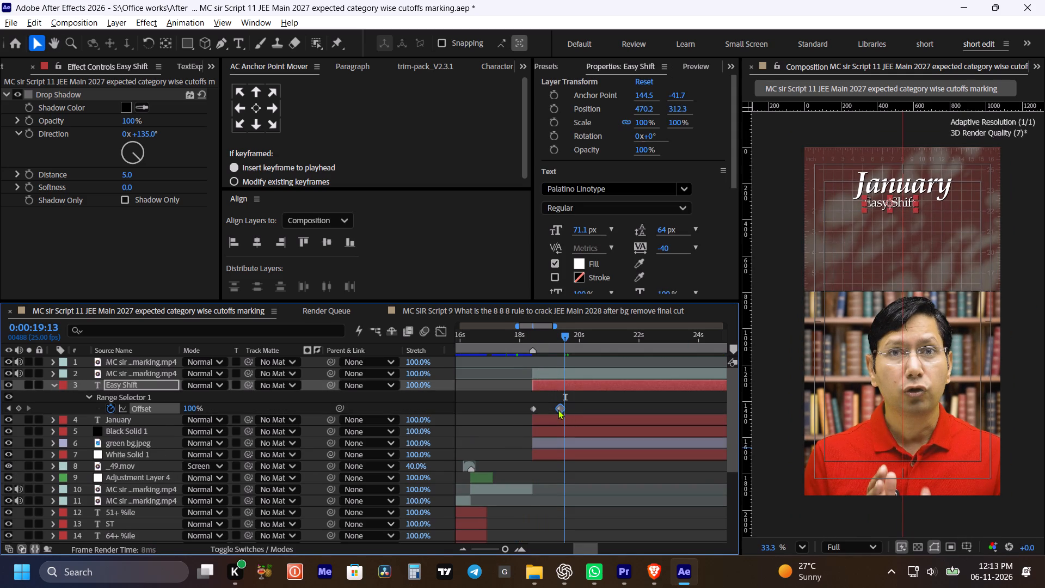
{"action": "left_click_drag", "start_coordinate": [558, 409], "coordinate": [555, 409]}
{"action": "left_click_drag", "start_coordinate": [576, 407], "coordinate": [571, 405]}
{"action": "left_click", "coordinate": [520, 334]}
{"action": "key", "text": "space"}
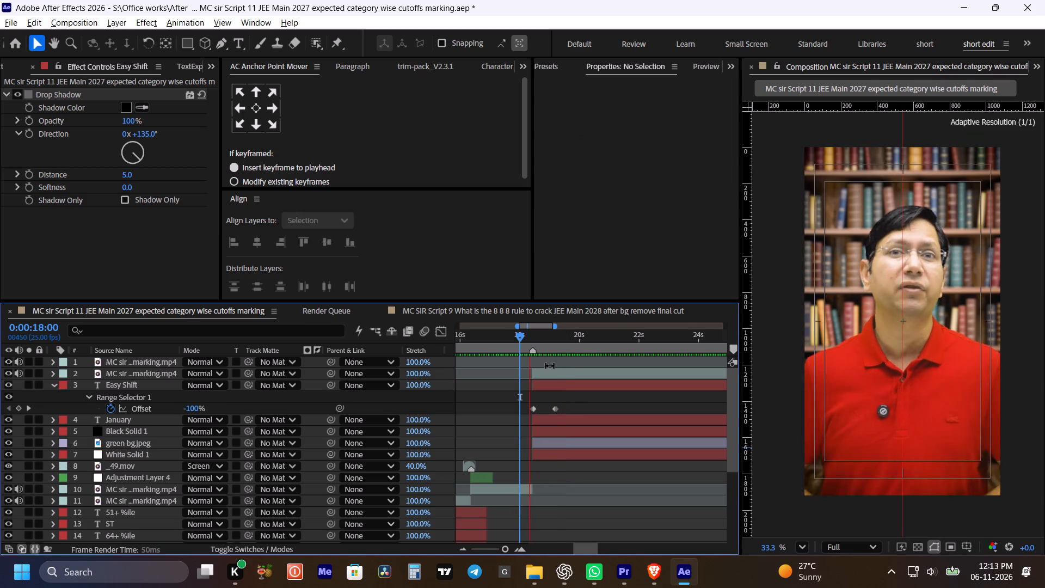
{"action": "key", "text": "space"}
{"action": "left_click", "coordinate": [602, 405]}
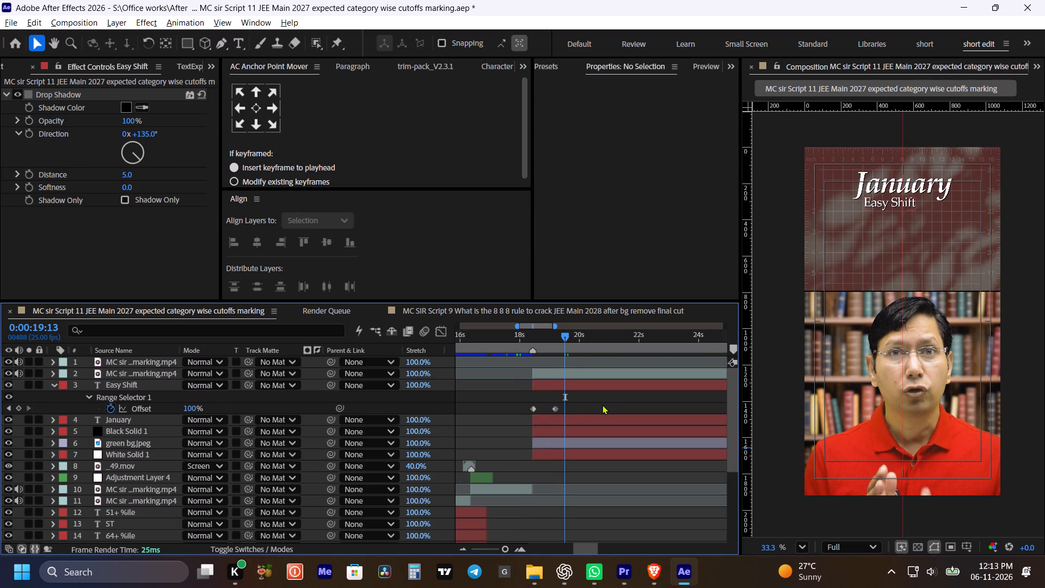
{"action": "key", "text": "m"}
{"action": "key", "text": "ctrl+s"}
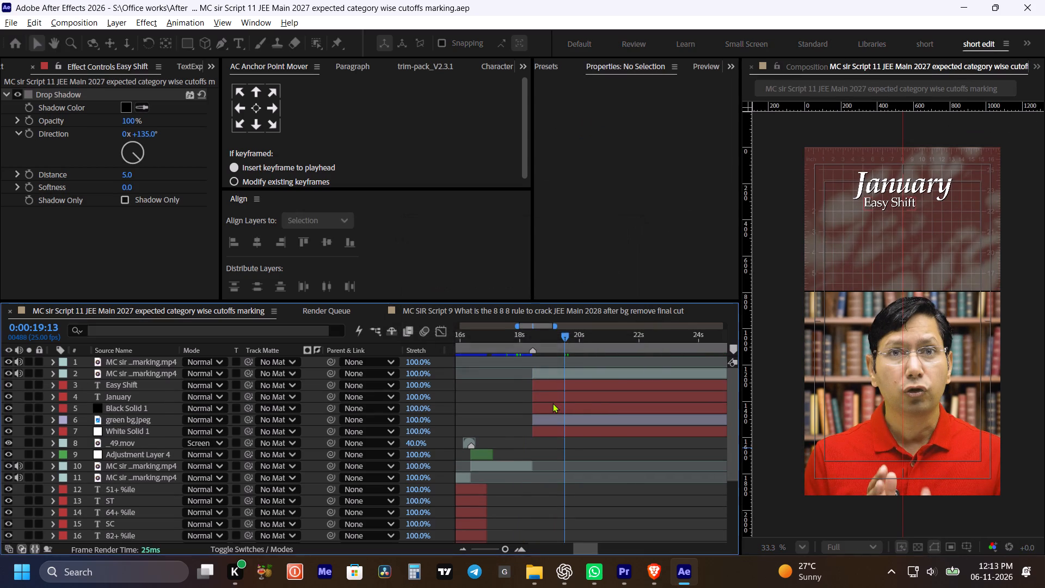
Extend the end of the cutoff card's divider line, Shape Layer 1, slightly to nearly match the end of the category rows.
{"action": "scroll", "coordinate": [552, 403], "scroll_direction": "down", "scroll_amount": 1, "text": "alt"}
{"action": "key", "text": "space"}
{"action": "key", "text": "space"}
{"action": "key", "text": "space"}
{"action": "key", "text": "space"}
{"action": "key", "text": "space"}
{"action": "key", "text": "space"}
{"action": "key", "text": "space"}
{"action": "key", "text": "space"}
{"action": "key", "text": "space"}
{"action": "key", "text": "space"}
{"action": "left_click_drag", "start_coordinate": [562, 480], "coordinate": [630, 370]}
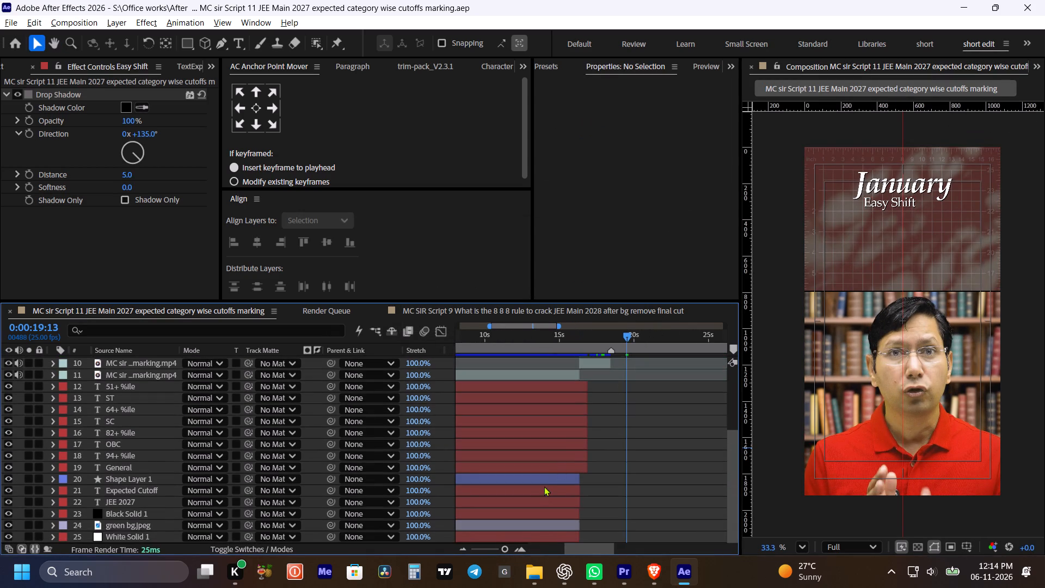
{"action": "left_click", "coordinate": [544, 482]}
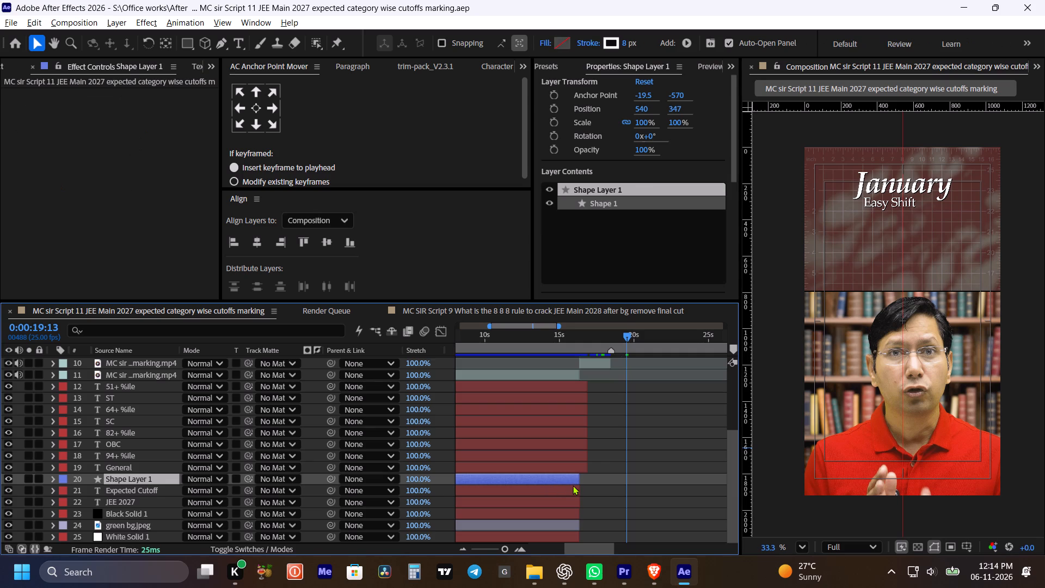
{"action": "left_click_drag", "start_coordinate": [580, 476], "coordinate": [585, 479]}
Copy the cutoff card's divider line and paste it above the Easy Shift layer, starting at 0:00:18:11.
{"action": "left_click", "coordinate": [580, 480]}
{"action": "key", "text": "ctrl+c"}
{"action": "scroll", "coordinate": [616, 414], "scroll_direction": "up", "scroll_amount": 4}
{"action": "key", "text": "space"}
{"action": "key", "text": "space"}
{"action": "key", "text": "space"}
{"action": "key", "text": "space"}
{"action": "left_click_drag", "start_coordinate": [621, 390], "coordinate": [599, 395]}
{"action": "left_click_drag", "start_coordinate": [597, 335], "coordinate": [592, 335], "text": "shift"}
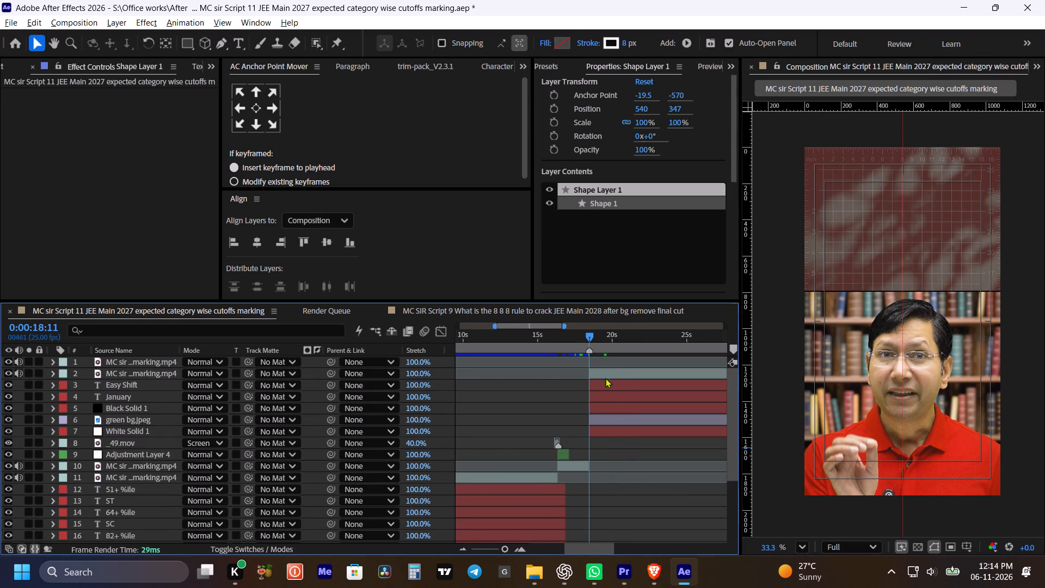
{"action": "left_click", "coordinate": [605, 385]}
{"action": "key", "text": "ctrl+v"}
{"action": "key", "text": "bracketleft"}
Extend the new divider, Easy Shift and January layers to the end of the card's background at about 48 s, and save the project.
{"action": "key", "text": "space"}
{"action": "key", "text": "space"}
{"action": "key", "text": "space"}
{"action": "left_click_drag", "start_coordinate": [617, 396], "coordinate": [561, 406]}
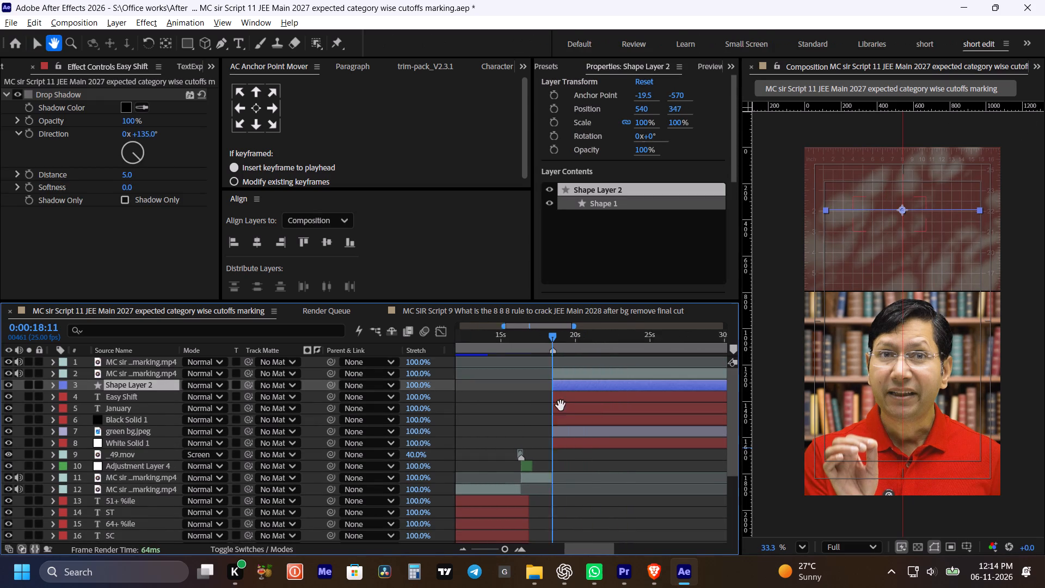
{"action": "left_click_drag", "start_coordinate": [561, 406], "coordinate": [518, 414]}
{"action": "scroll", "coordinate": [527, 406], "scroll_direction": "down", "scroll_amount": 3, "text": "alt"}
{"action": "left_click_drag", "start_coordinate": [592, 381], "coordinate": [629, 388]}
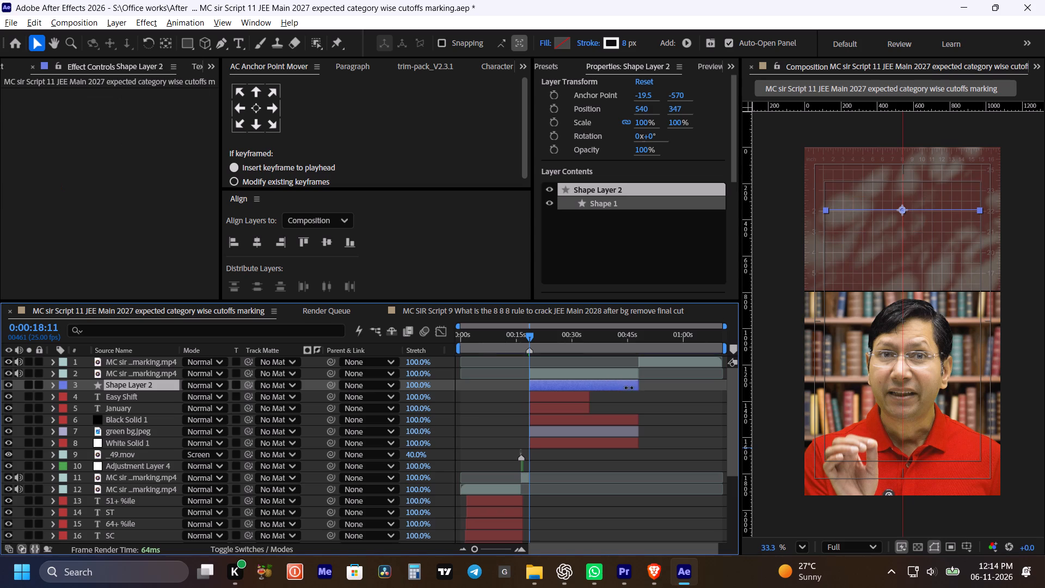
{"action": "left_click_drag", "start_coordinate": [629, 388], "coordinate": [629, 392]}
{"action": "left_click", "coordinate": [589, 398]}
{"action": "left_click", "coordinate": [588, 406], "text": "shift"}
{"action": "left_click_drag", "start_coordinate": [588, 397], "coordinate": [607, 402], "text": "shift"}
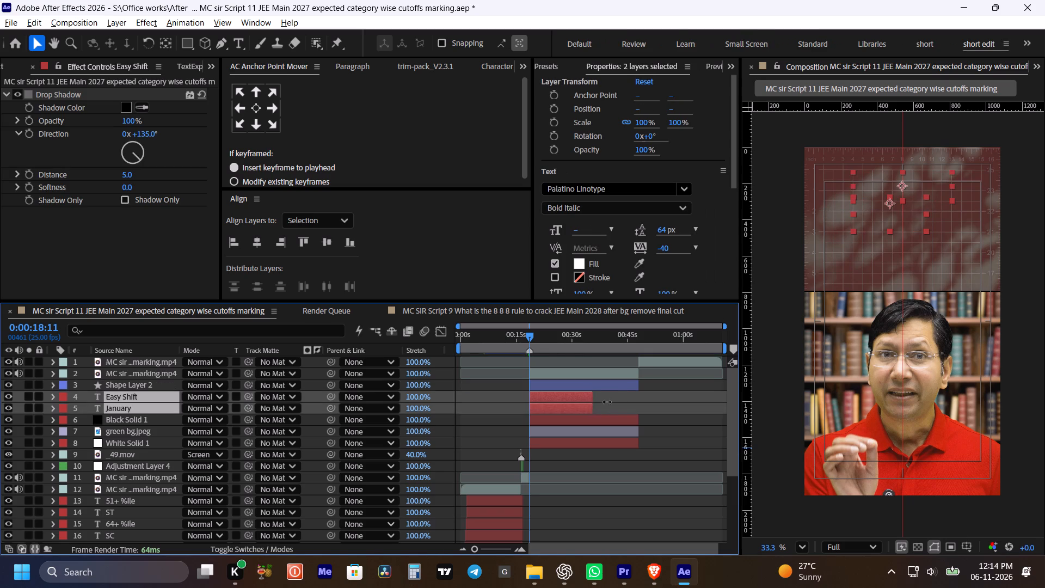
{"action": "left_click_drag", "start_coordinate": [607, 402], "coordinate": [636, 406], "text": "shift"}
{"action": "key", "text": "ctrl+s"}
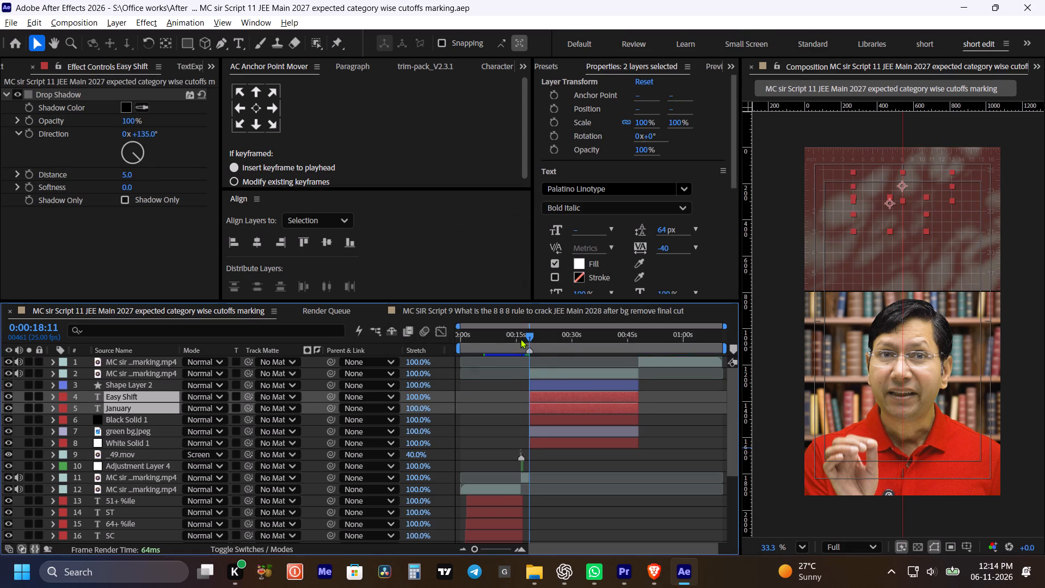
Play back the start of the January card to check how the titles and divider line animate in.
{"action": "left_click", "coordinate": [520, 339]}
{"action": "key", "text": "space"}
{"action": "scroll", "coordinate": [518, 344], "scroll_direction": "up", "scroll_amount": 2, "text": "alt"}
{"action": "key", "text": "space"}
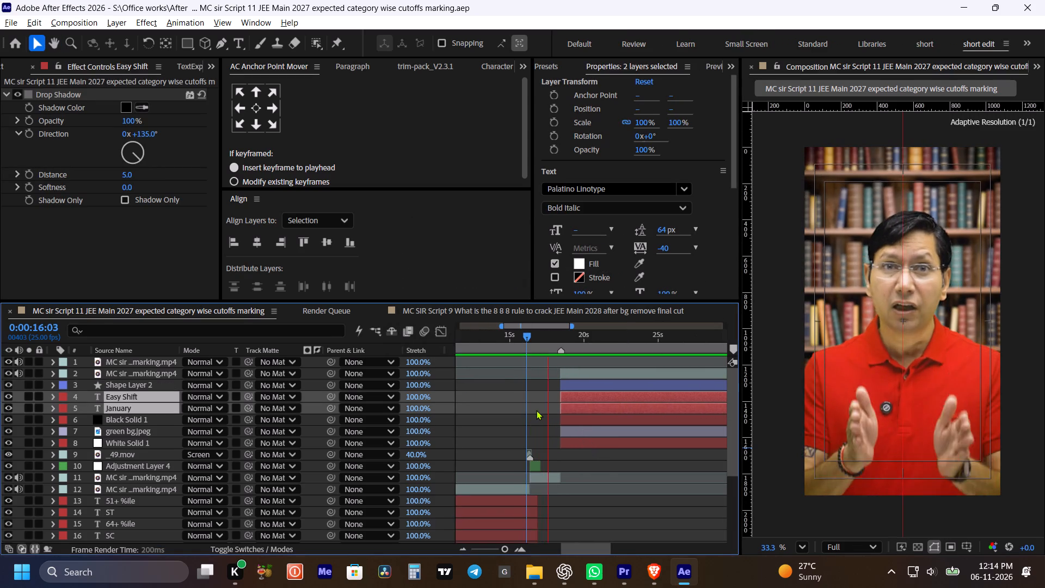
{"action": "key", "text": "space"}
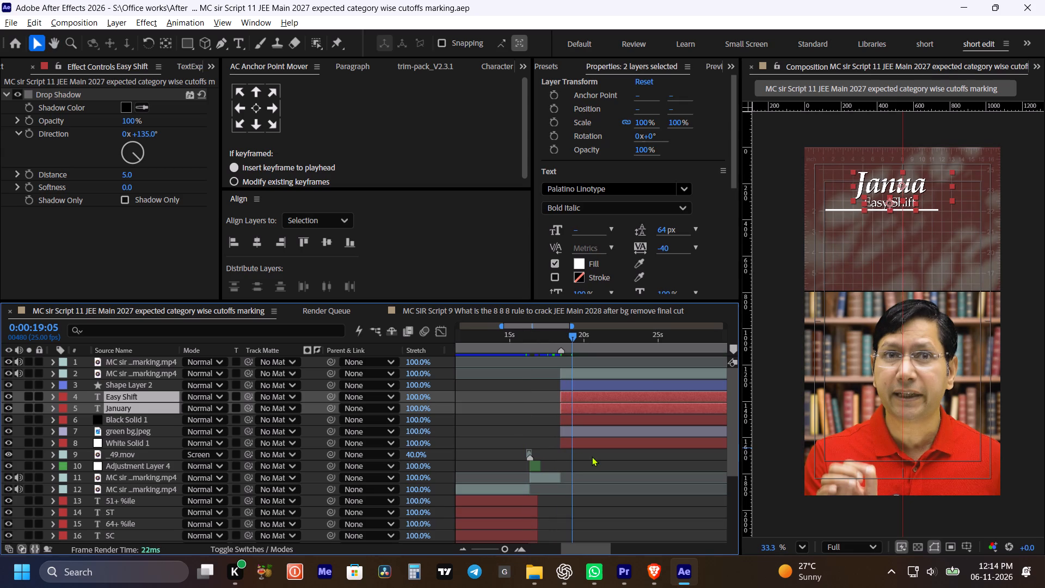
{"action": "left_click", "coordinate": [592, 456]}
{"action": "key", "text": "space"}
{"action": "left_click_drag", "start_coordinate": [614, 386], "coordinate": [585, 391]}
{"action": "key", "text": "ctrl+s"}
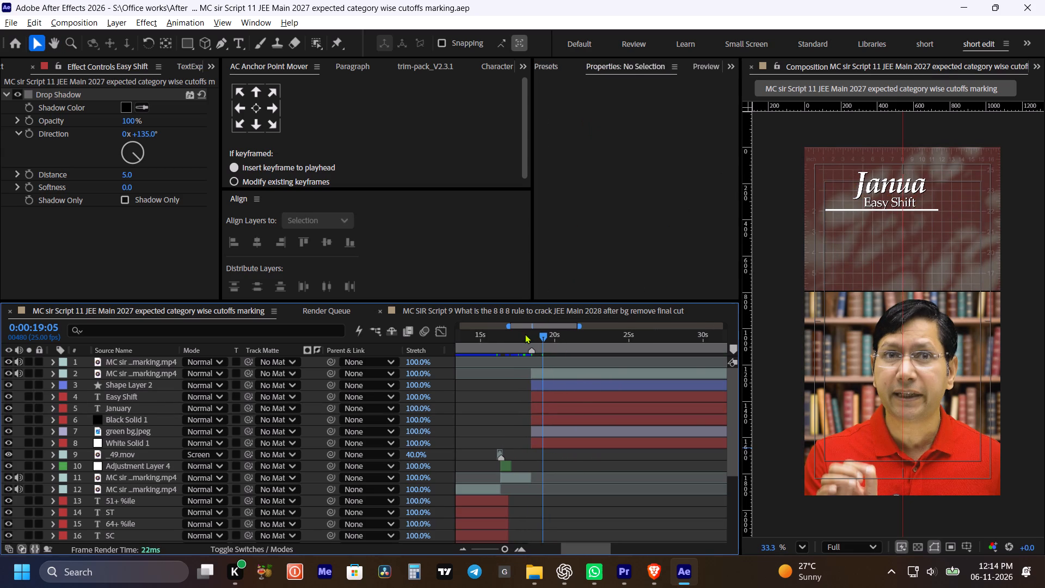
{"action": "left_click", "coordinate": [526, 333]}
{"action": "key", "text": "space"}
{"action": "key", "text": "space"}
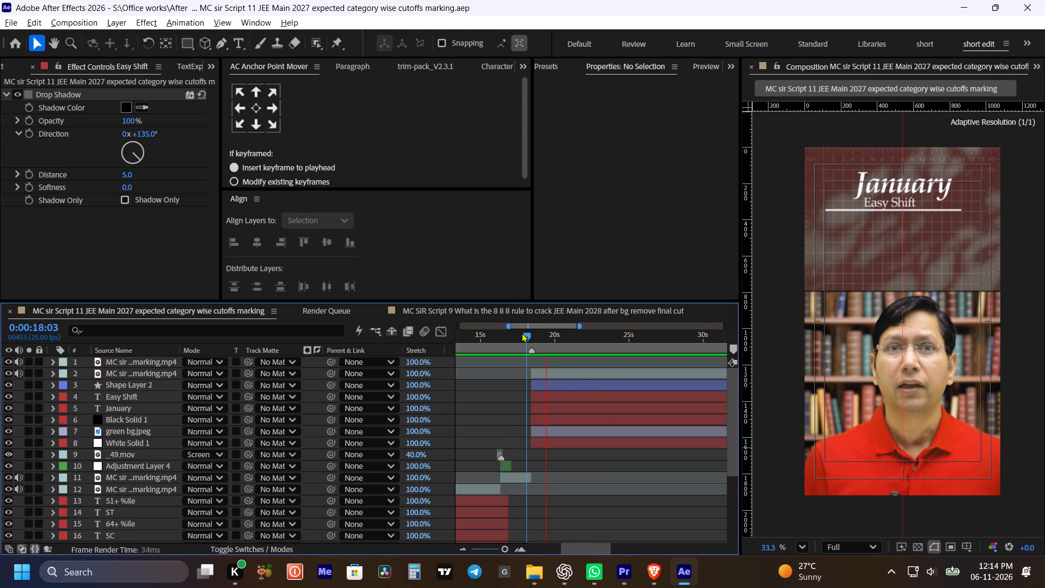
{"action": "key", "text": "space"}
{"action": "key", "text": "space"}
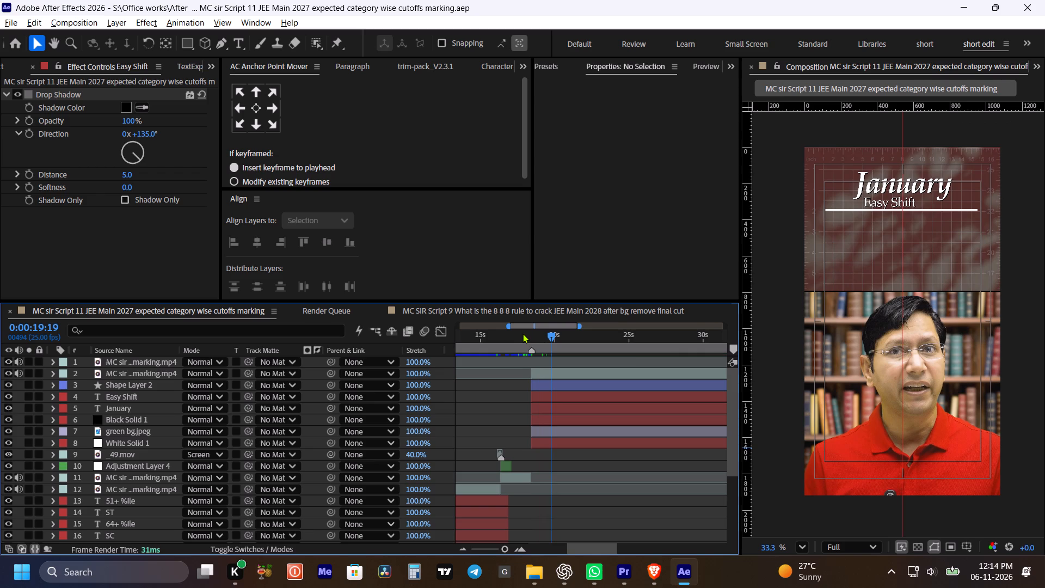
Play the speech from about 0:00:19:19 to 0:00:30:04 to review what the January card has to show.
{"action": "key", "text": "space"}
{"action": "key", "text": "space"}
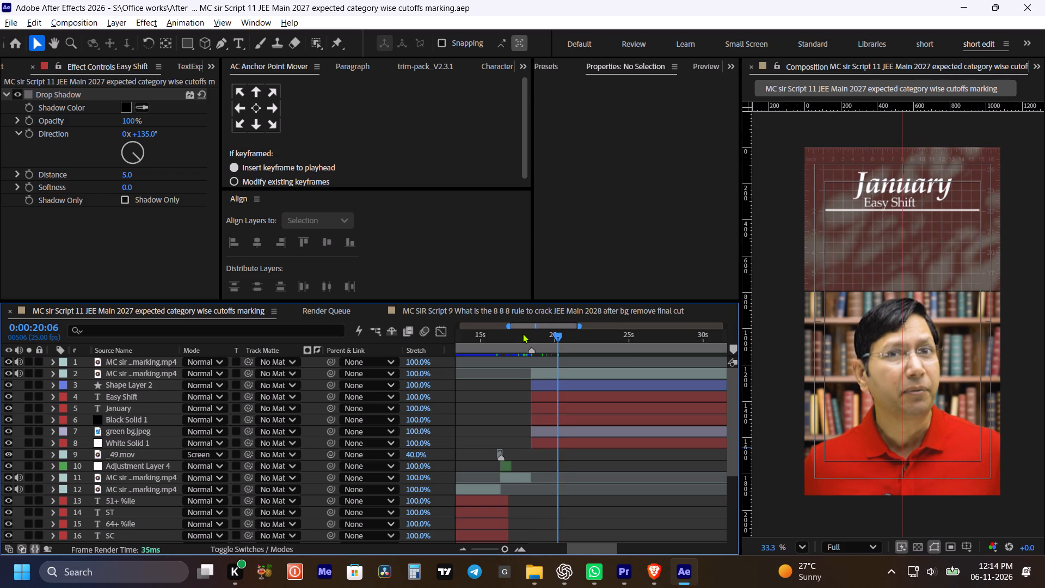
{"action": "key", "text": "space"}
{"action": "key", "text": "space"}
{"action": "key", "text": "space"}
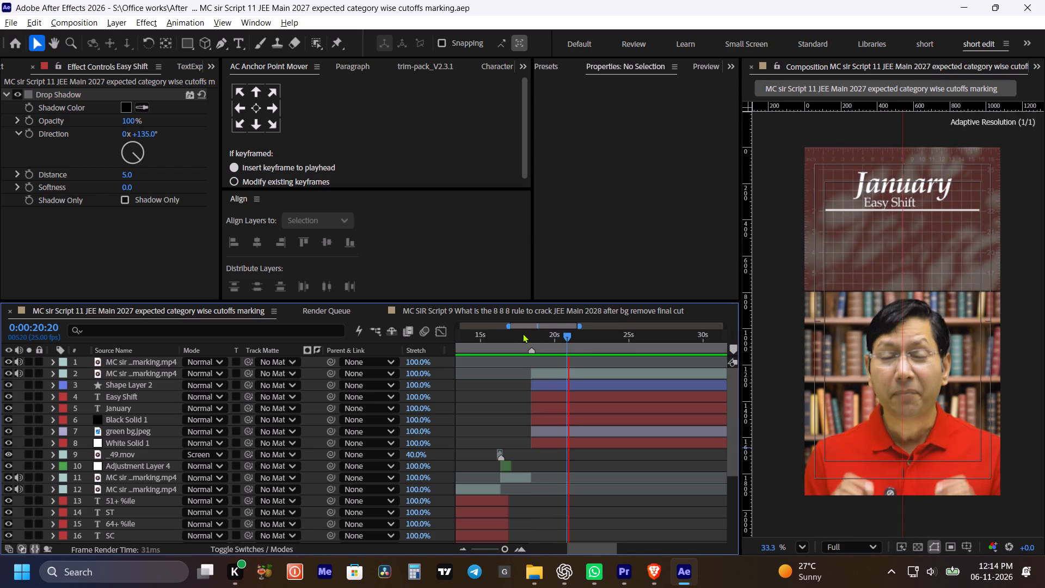
{"action": "key", "text": "space"}
{"action": "key", "text": "space"}
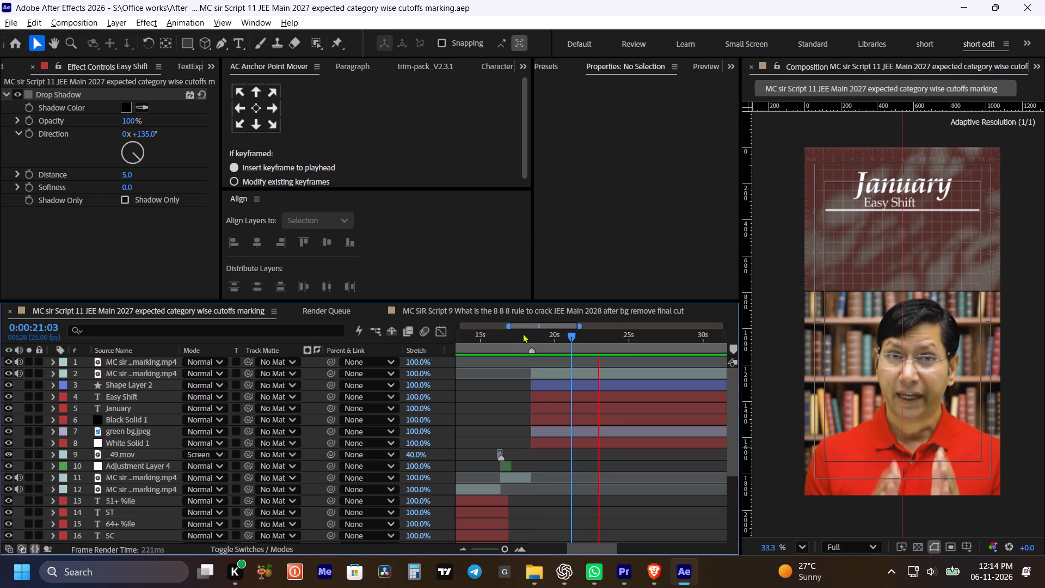
{"action": "scroll", "coordinate": [540, 384], "scroll_direction": "down", "scroll_amount": 1, "text": "alt"}
{"action": "key", "text": "space"}
{"action": "key", "text": "space"}
{"action": "key", "text": "space"}
{"action": "key", "text": "space"}
{"action": "key", "text": "space"}
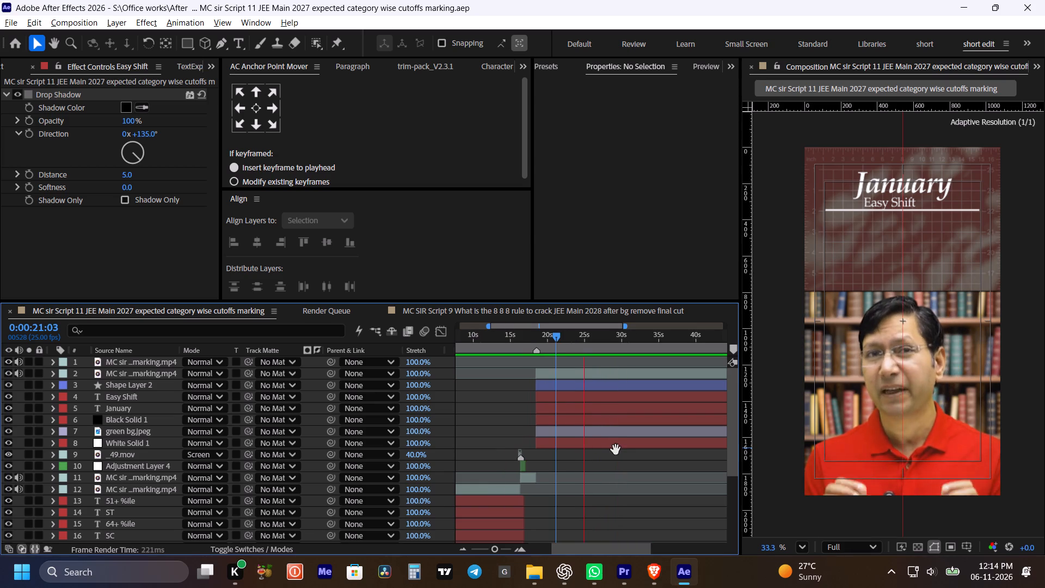
{"action": "left_click_drag", "start_coordinate": [615, 450], "coordinate": [586, 447]}
{"action": "key", "text": "space"}
{"action": "key", "text": "space"}
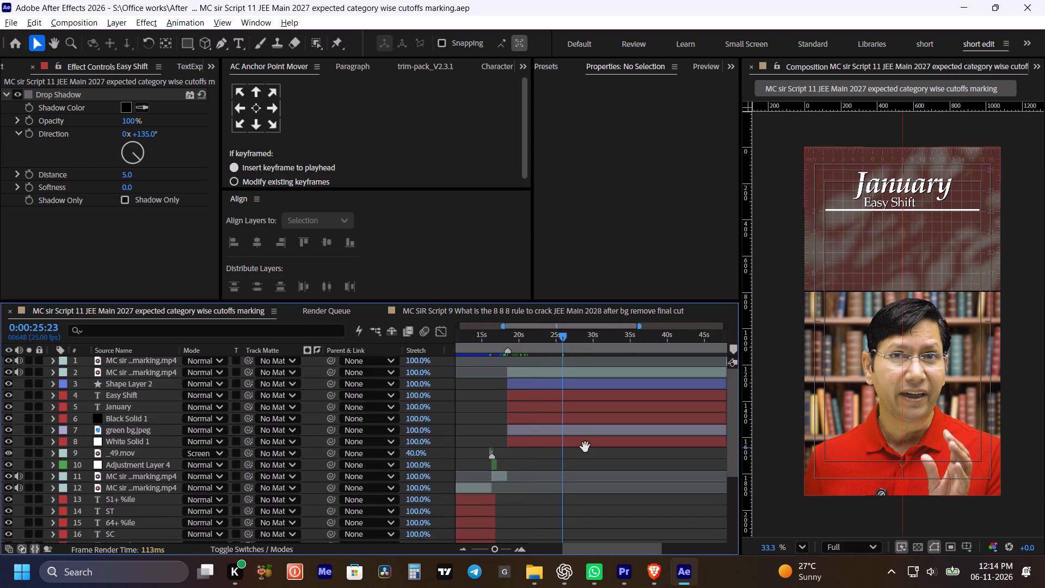
{"action": "key", "text": "space"}
{"action": "key", "text": "space"}
{"action": "key", "text": "space"}
{"action": "key", "text": "space"}
{"action": "key", "text": "space"}
{"action": "key", "text": "space"}
{"action": "left_click_drag", "start_coordinate": [585, 447], "coordinate": [568, 448]}
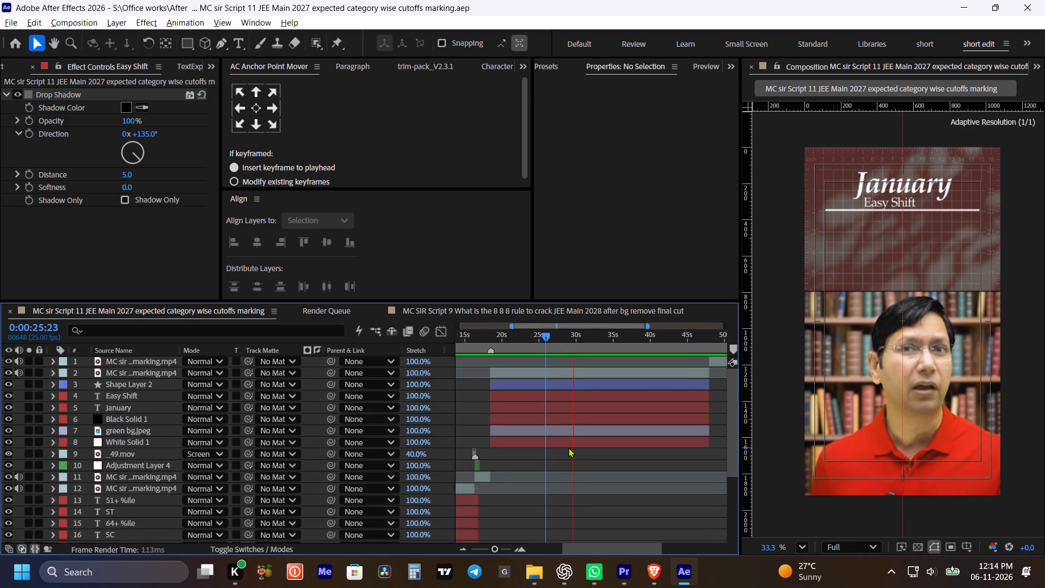
{"action": "key", "text": "space"}
{"action": "key", "text": "space"}
{"action": "key", "text": "space"}
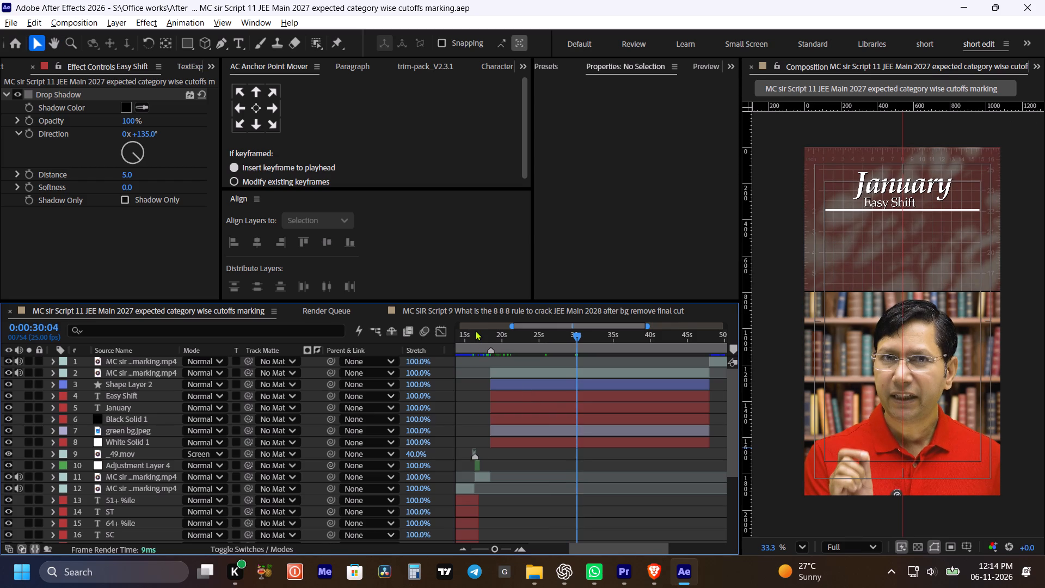
Replay the transition into the January card from about 0:00:16:23 to 0:00:20:00 to check its timing, and save the project.
{"action": "left_click", "coordinate": [479, 332]}
{"action": "key", "text": "space"}
{"action": "key", "text": "space"}
{"action": "key", "text": "space"}
{"action": "key", "text": "space"}
{"action": "key", "text": "space"}
{"action": "key", "text": "space"}
{"action": "key", "text": "space"}
{"action": "key", "text": "space"}
{"action": "left_click_drag", "start_coordinate": [498, 399], "coordinate": [519, 402]}
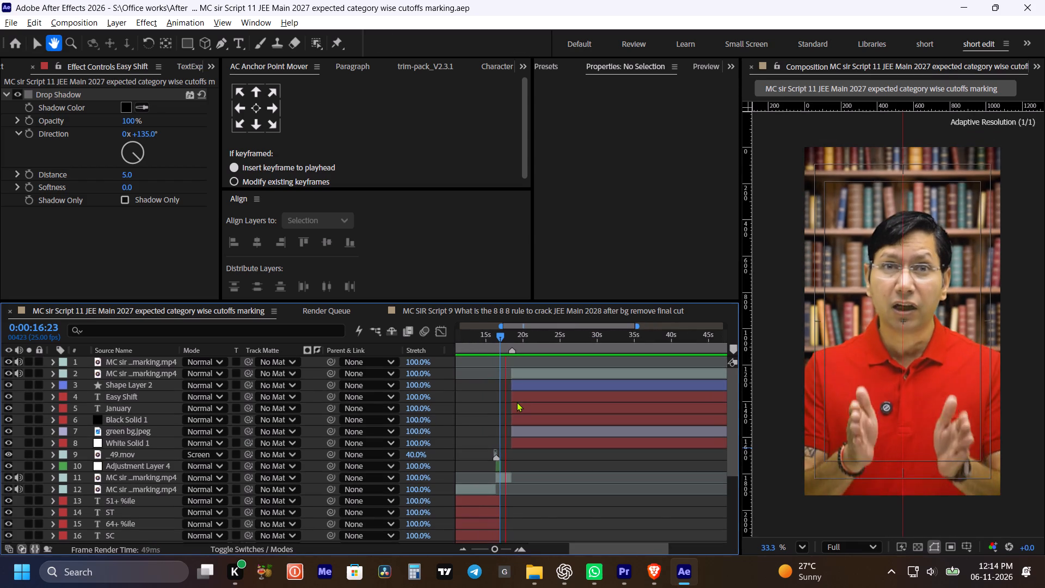
{"action": "key", "text": "space"}
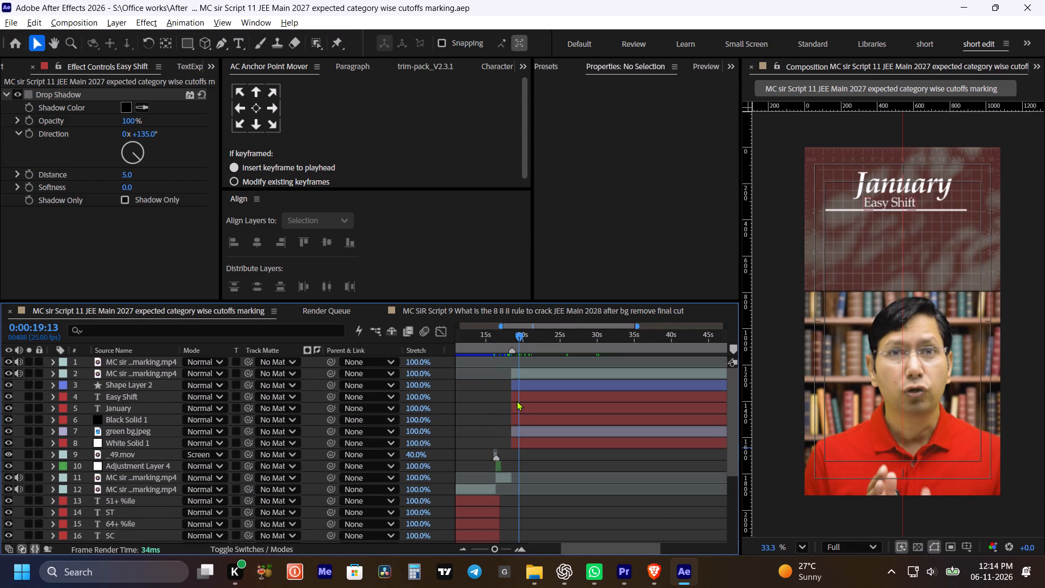
{"action": "key", "text": "space"}
{"action": "key", "text": "space"}
{"action": "left_click", "coordinate": [587, 461]}
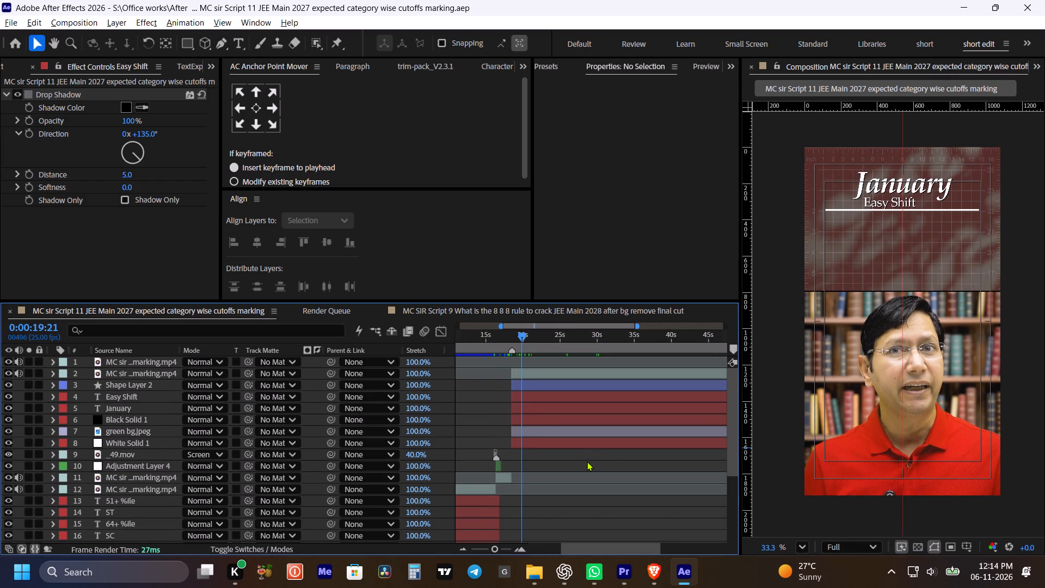
{"action": "key", "text": "space"}
{"action": "key", "text": "space"}
{"action": "key", "text": "ctrl+s"}
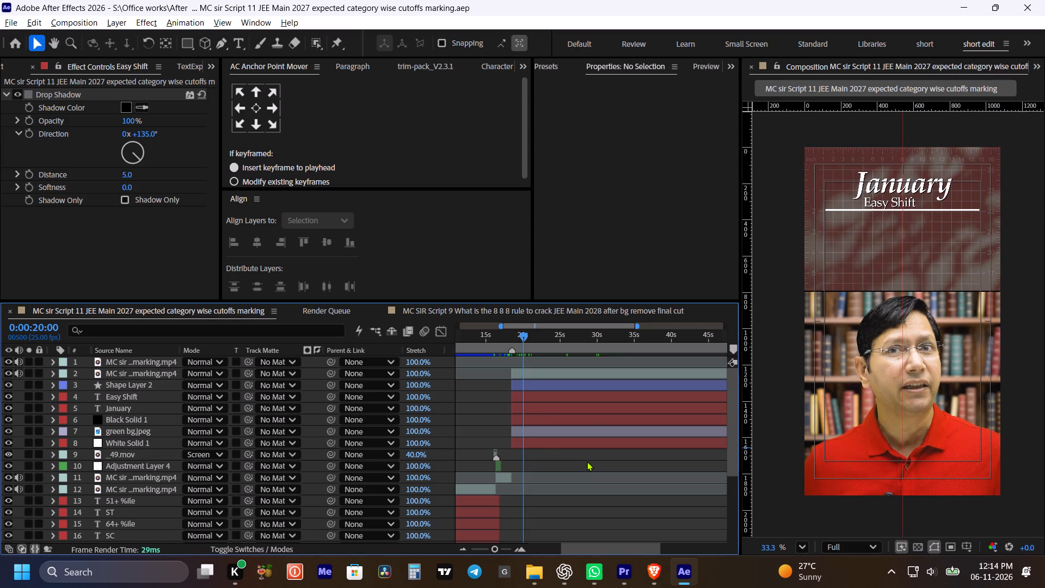
Duplicate the cutoff card's eight category and percentile text layers and stack the copies directly above the Easy Shift layer.
{"action": "key", "text": "space"}
{"action": "key", "text": "space"}
{"action": "key", "text": "space"}
{"action": "key", "text": "space"}
{"action": "key", "text": "space"}
{"action": "key", "text": "space"}
{"action": "key", "text": "space"}
{"action": "key", "text": "space"}
{"action": "key", "text": "space"}
{"action": "key", "text": "space"}
{"action": "key", "text": "space"}
{"action": "key", "text": "space"}
{"action": "key", "text": "space"}
{"action": "key", "text": "space"}
{"action": "key", "text": "space"}
{"action": "left_click_drag", "start_coordinate": [537, 453], "coordinate": [646, 391]}
{"action": "left_click", "coordinate": [567, 337]}
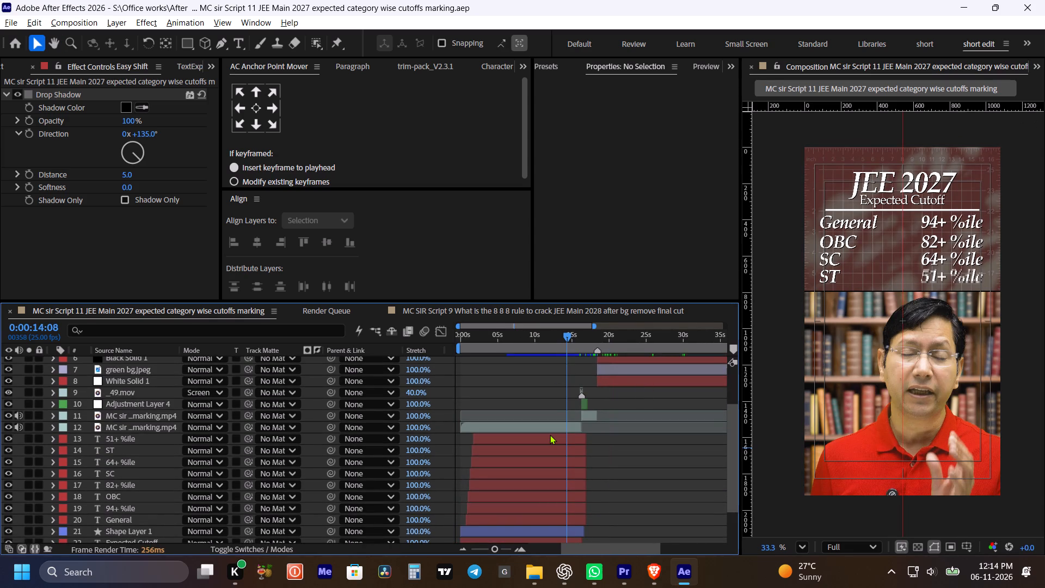
{"action": "left_click", "coordinate": [550, 434]}
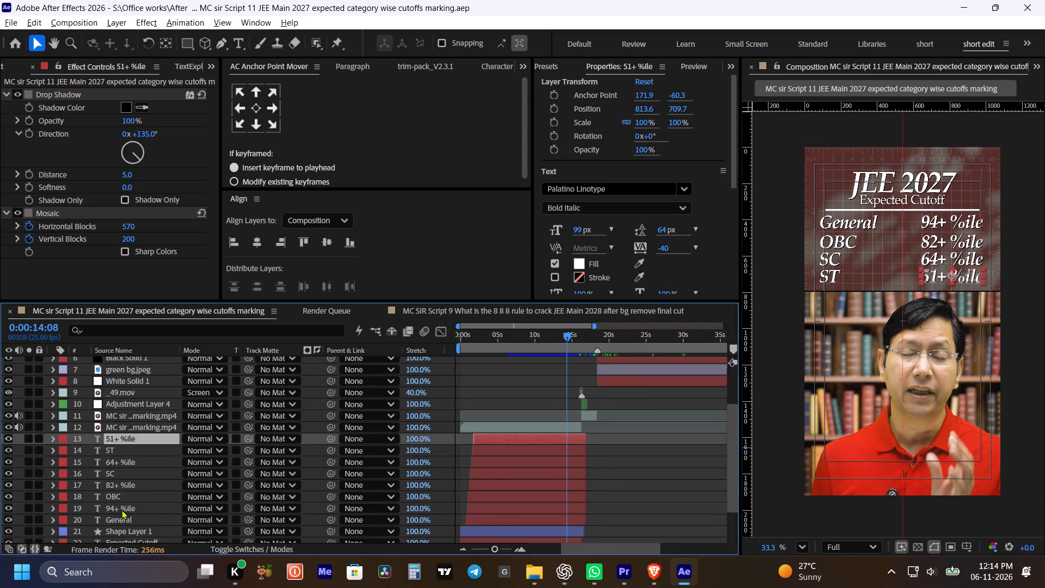
{"action": "left_click", "coordinate": [120, 519], "text": "shift"}
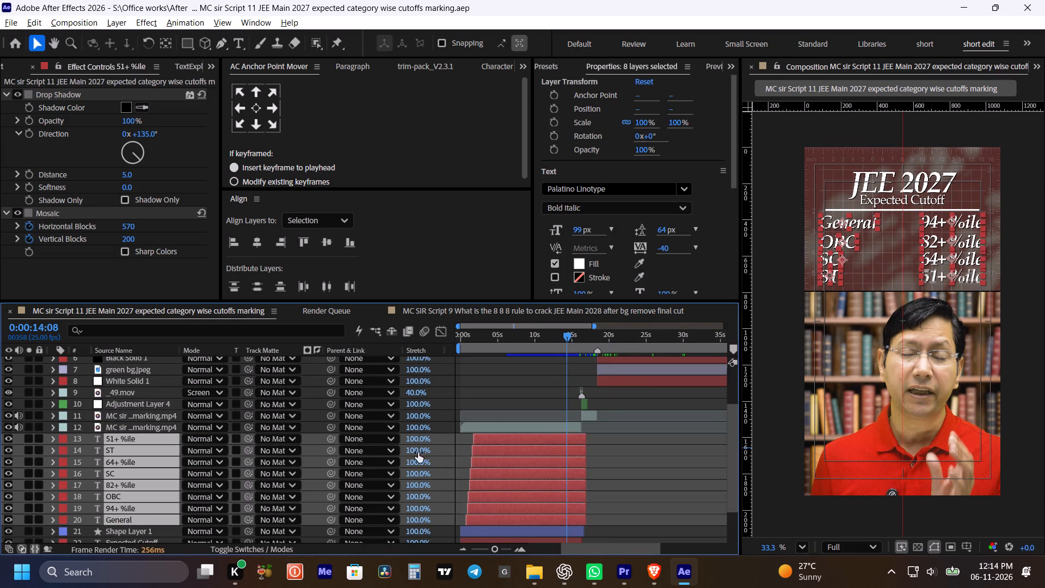
{"action": "scroll", "coordinate": [609, 420], "scroll_direction": "up", "scroll_amount": 2}
{"action": "scroll", "coordinate": [609, 420], "scroll_direction": "down", "scroll_amount": 1}
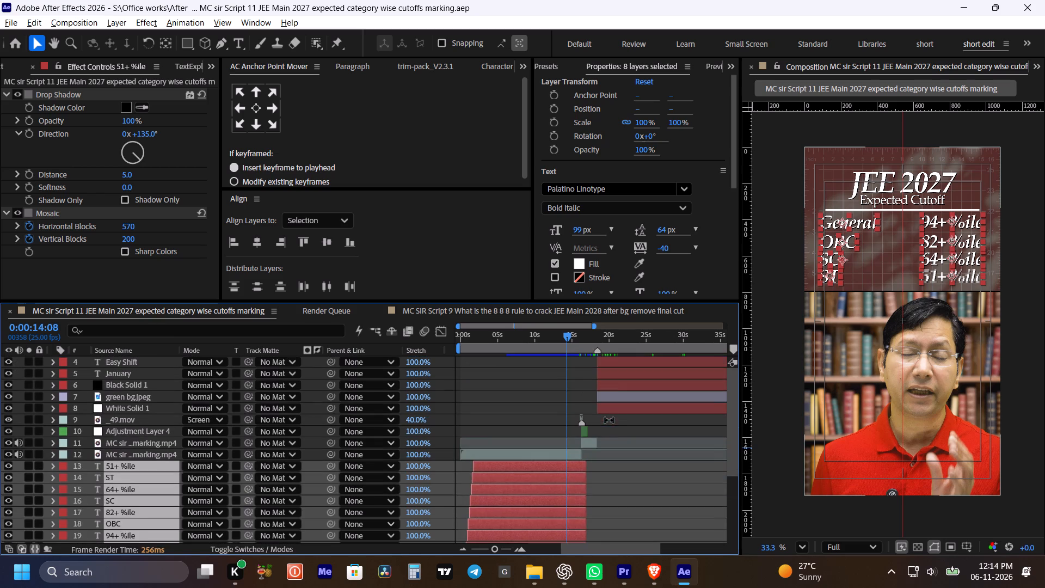
{"action": "key", "text": "ctrl+d"}
{"action": "left_click_drag", "start_coordinate": [140, 468], "coordinate": [166, 370]}
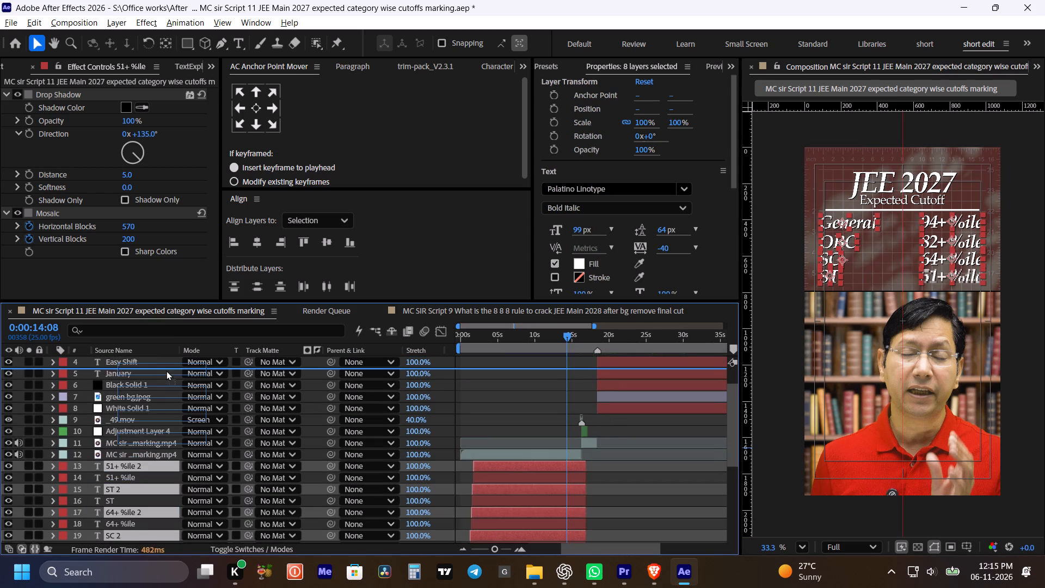
{"action": "left_click_drag", "start_coordinate": [166, 370], "coordinate": [178, 389]}
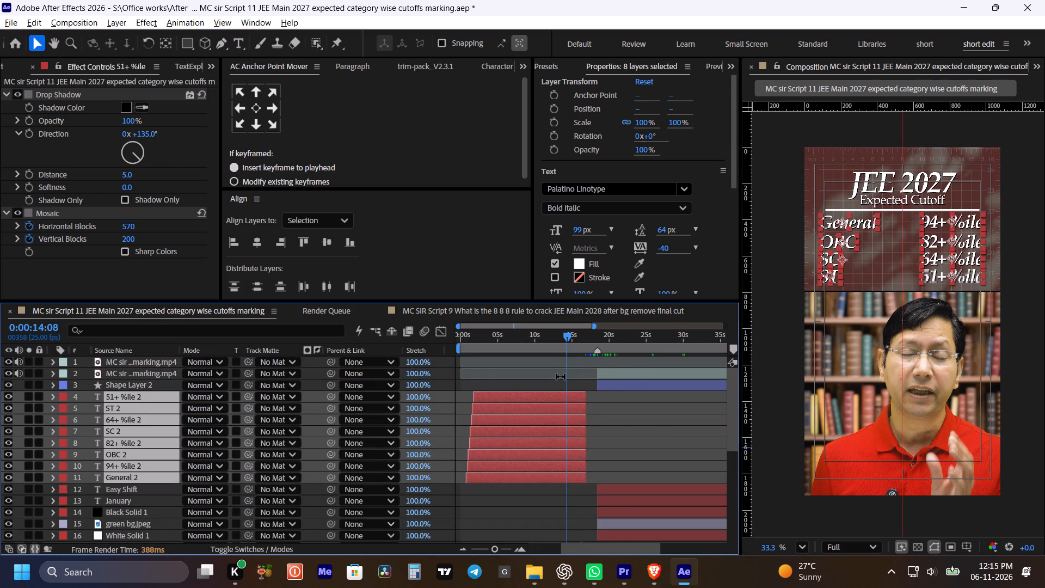
Move the eight duplicated category and percentile text layers over the January card so they end at 0:00:36:06.
{"action": "key", "text": "space"}
{"action": "key", "text": "space"}
{"action": "key", "text": "space"}
{"action": "key", "text": "space"}
{"action": "key", "text": "space"}
{"action": "key", "text": "space"}
{"action": "key", "text": "space"}
{"action": "key", "text": "space"}
{"action": "key", "text": "space"}
{"action": "left_click_drag", "start_coordinate": [613, 389], "coordinate": [555, 391]}
{"action": "scroll", "coordinate": [583, 385], "scroll_direction": "down", "scroll_amount": 1, "text": "alt"}
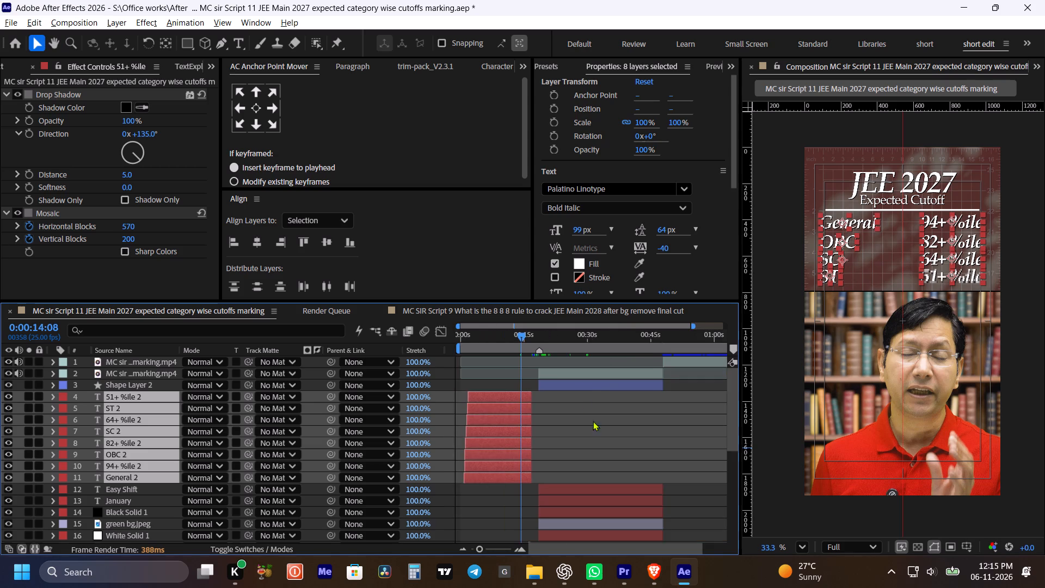
{"action": "key", "text": "space"}
{"action": "left_click_drag", "start_coordinate": [608, 429], "coordinate": [594, 429]}
{"action": "left_click", "coordinate": [598, 335]}
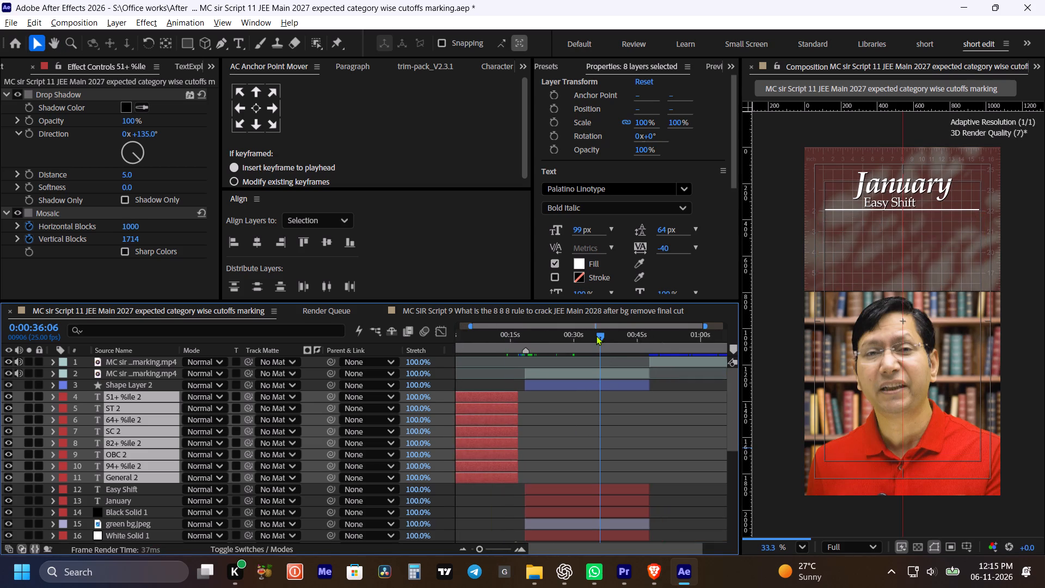
{"action": "key", "text": "bracketright"}
{"action": "left_click_drag", "start_coordinate": [564, 477], "coordinate": [568, 477], "text": "shift"}
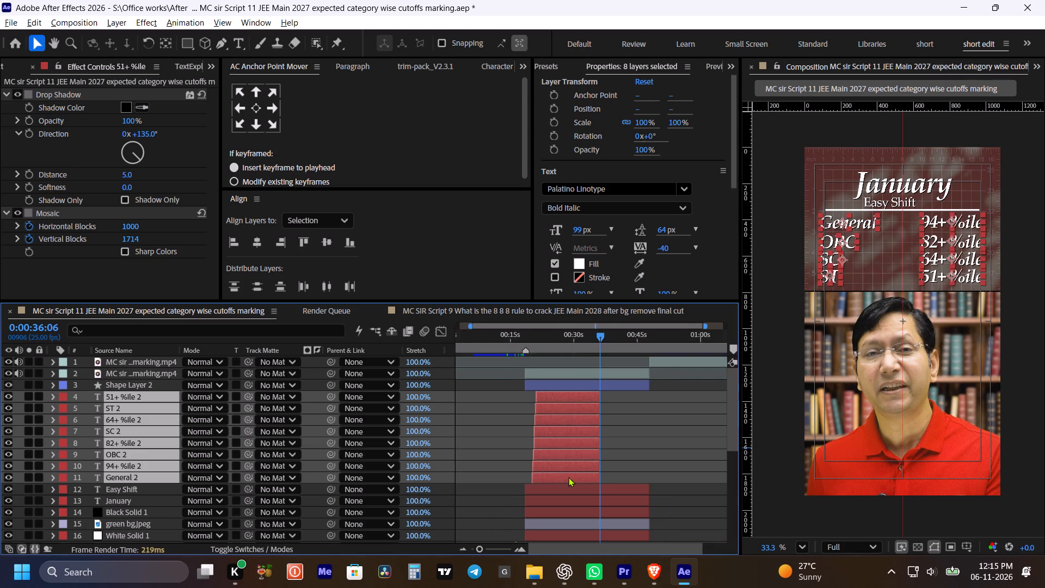
{"action": "left_click_drag", "start_coordinate": [568, 477], "coordinate": [577, 477], "text": "shift"}
Play back from 0:00:16:15 to about 0:00:21:11 to check when the copied rows appear against the speech.
{"action": "left_click", "coordinate": [517, 332]}
{"action": "key", "text": "space"}
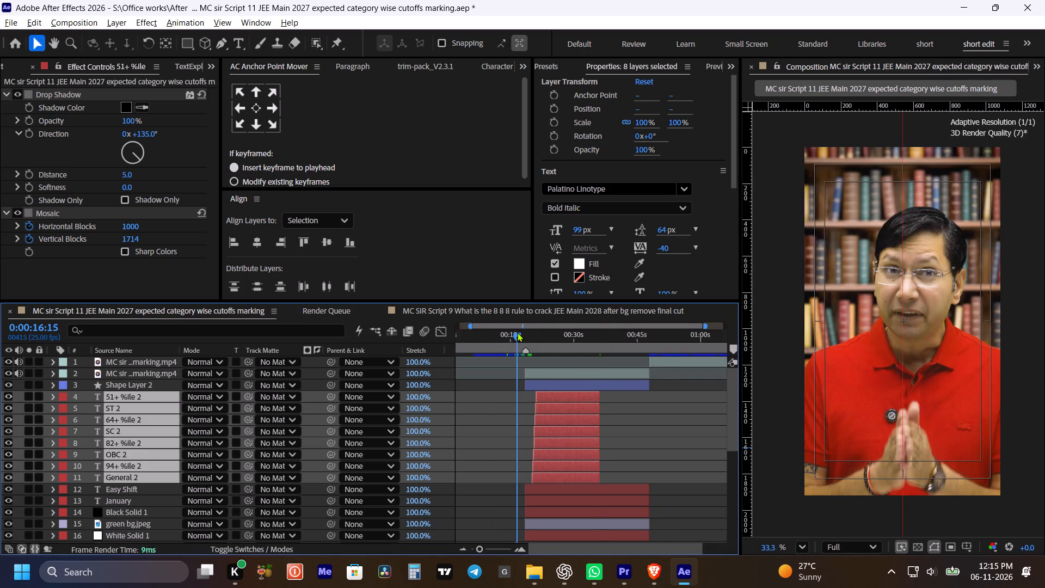
{"action": "scroll", "coordinate": [522, 351], "scroll_direction": "up", "scroll_amount": 1, "text": "alt"}
{"action": "key", "text": "space"}
{"action": "key", "text": "space"}
{"action": "key", "text": "space"}
{"action": "left_click_drag", "start_coordinate": [554, 433], "coordinate": [542, 411]}
{"action": "key", "text": "v"}
{"action": "key", "text": "space"}
{"action": "key", "text": "space"}
{"action": "key", "text": "space"}
{"action": "key", "text": "space"}
{"action": "key", "text": "space"}
{"action": "key", "text": "space"}
{"action": "key", "text": "space"}
{"action": "key", "text": "space"}
{"action": "key", "text": "space"}
{"action": "key", "text": "space"}
{"action": "key", "text": "space"}
{"action": "key", "text": "space"}
{"action": "key", "text": "space"}
{"action": "key", "text": "space"}
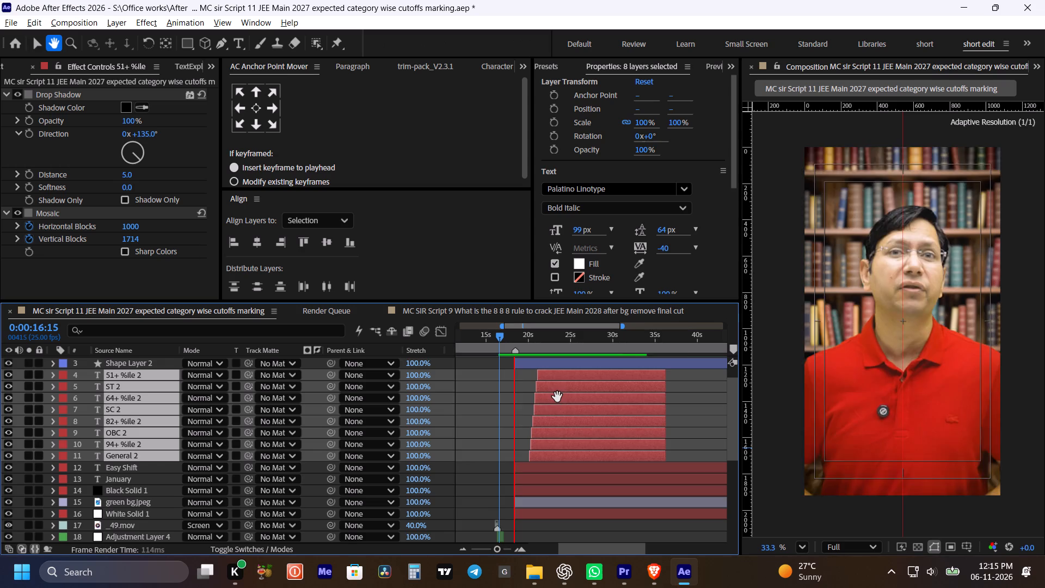
{"action": "left_click_drag", "start_coordinate": [556, 396], "coordinate": [556, 403]}
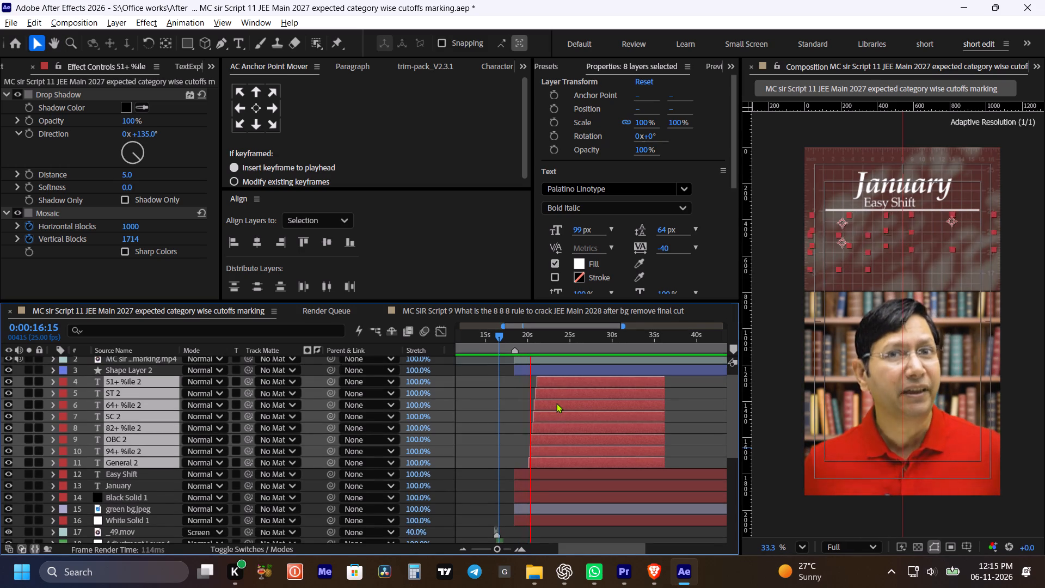
{"action": "key", "text": "space"}
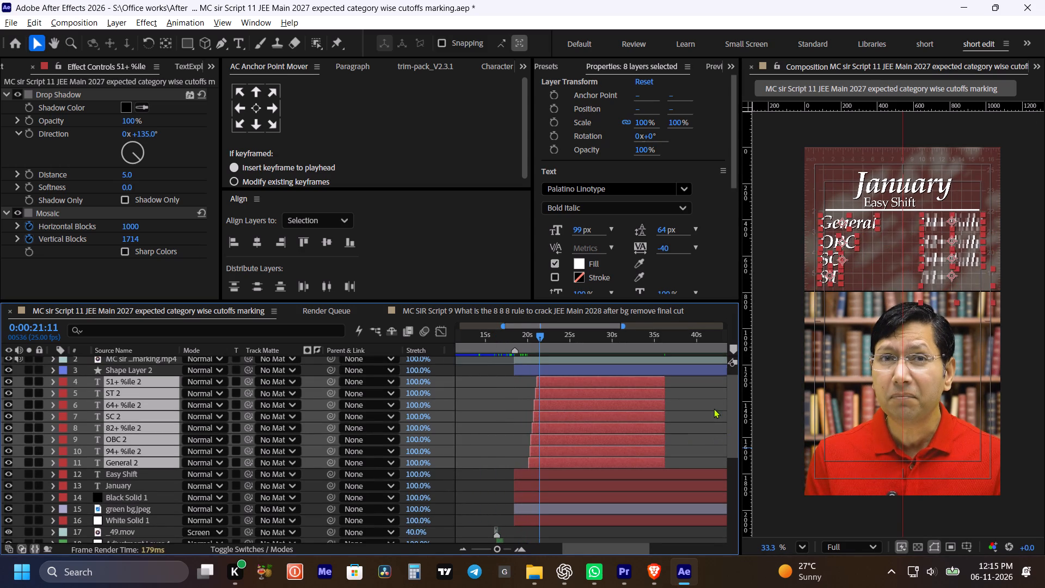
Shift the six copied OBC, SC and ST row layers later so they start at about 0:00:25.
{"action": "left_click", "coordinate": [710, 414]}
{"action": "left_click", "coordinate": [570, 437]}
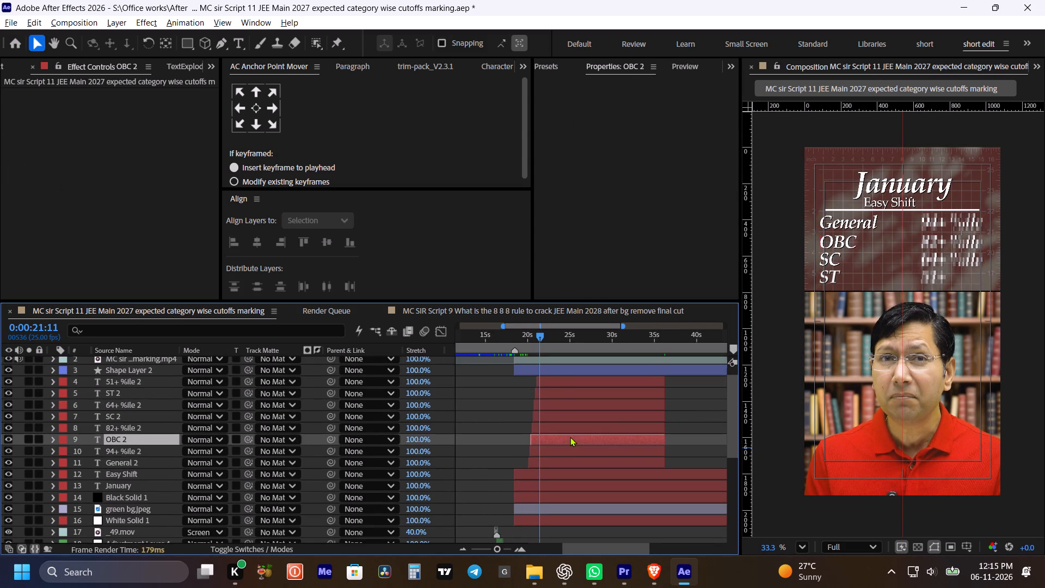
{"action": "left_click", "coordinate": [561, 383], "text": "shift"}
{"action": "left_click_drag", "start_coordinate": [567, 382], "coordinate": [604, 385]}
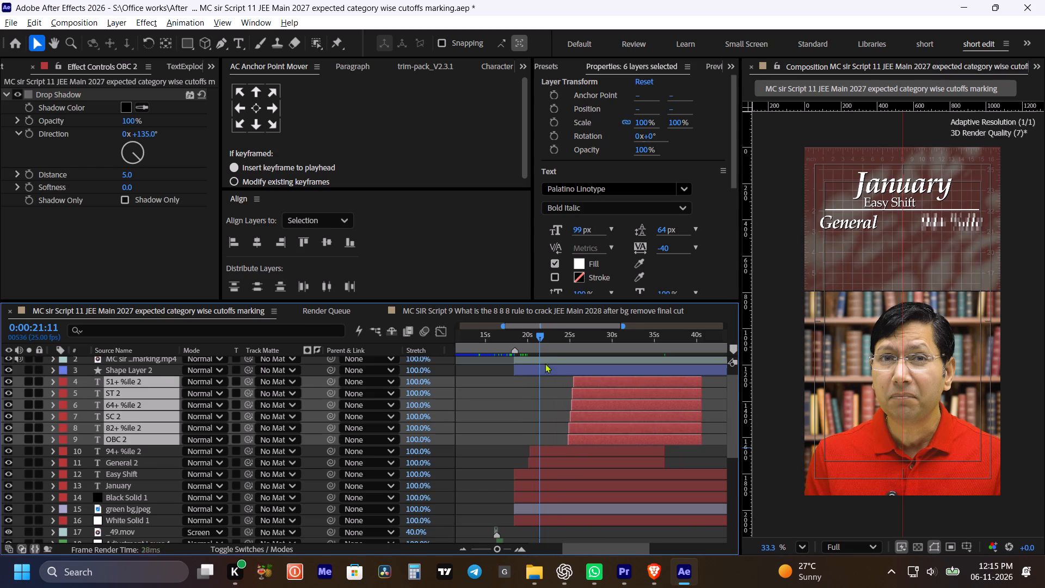
Check the timing from 0:00:18:05 and shift the copied General and 94+ %ile layers earlier to start shortly after 0:00:19.
{"action": "left_click", "coordinate": [513, 334]}
{"action": "key", "text": "space"}
{"action": "scroll", "coordinate": [514, 359], "scroll_direction": "up", "scroll_amount": 1, "text": "alt"}
{"action": "key", "text": "space"}
{"action": "left_click_drag", "start_coordinate": [560, 428], "coordinate": [545, 425]}
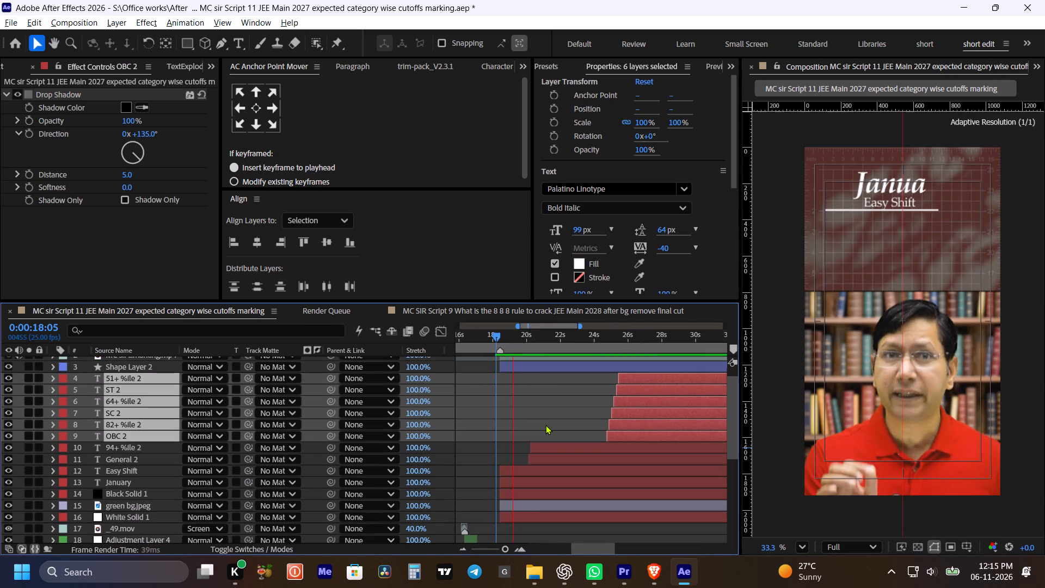
{"action": "key", "text": "space"}
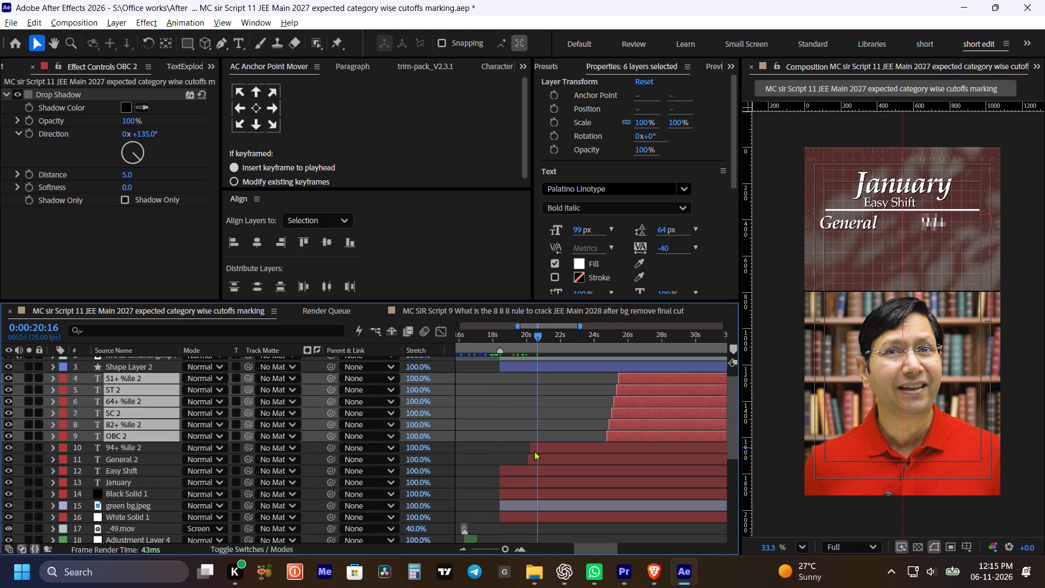
{"action": "left_click", "coordinate": [538, 448]}
{"action": "left_click", "coordinate": [540, 454], "text": "shift"}
{"action": "left_click", "coordinate": [549, 458], "text": "shift"}
{"action": "left_click_drag", "start_coordinate": [555, 458], "coordinate": [546, 458]}
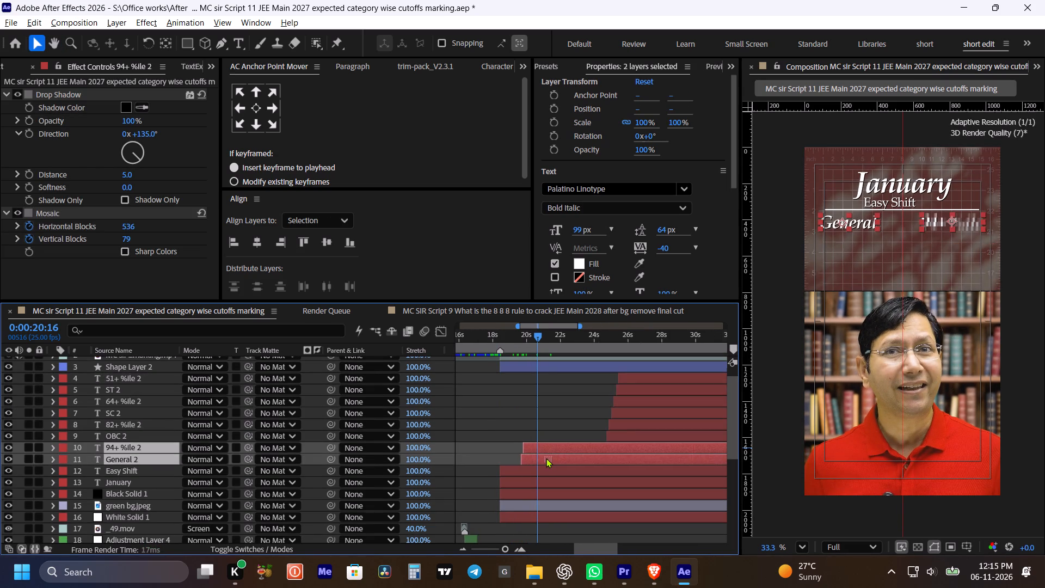
{"action": "left_click_drag", "start_coordinate": [546, 458], "coordinate": [541, 458]}
{"action": "left_click", "coordinate": [542, 422]}
{"action": "left_click", "coordinate": [548, 460]}
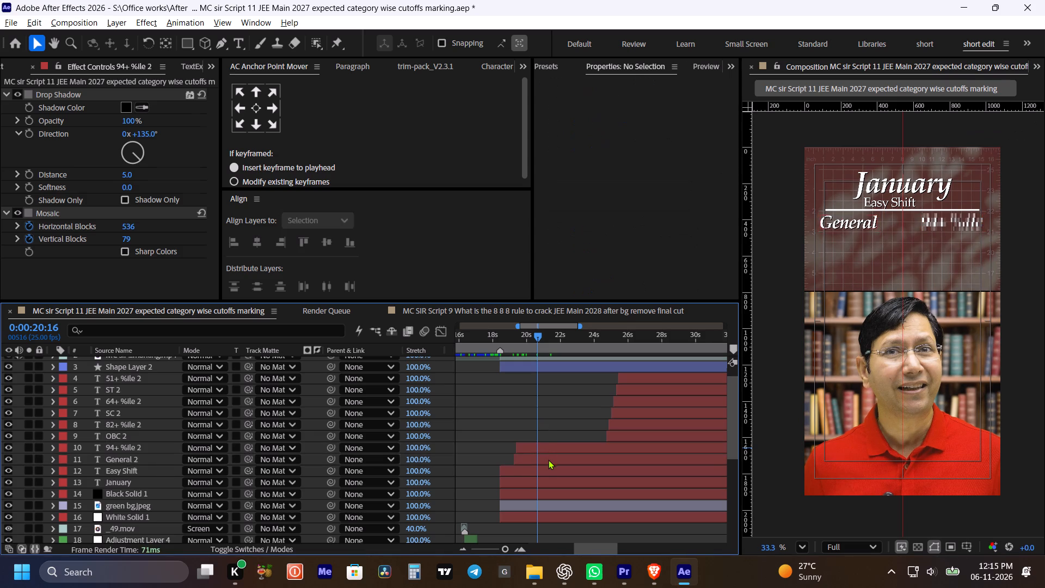
Remove the Mosaic effect from the copied 94+ %ile layer.
{"action": "left_click", "coordinate": [548, 450]}
{"action": "left_click", "coordinate": [42, 216]}
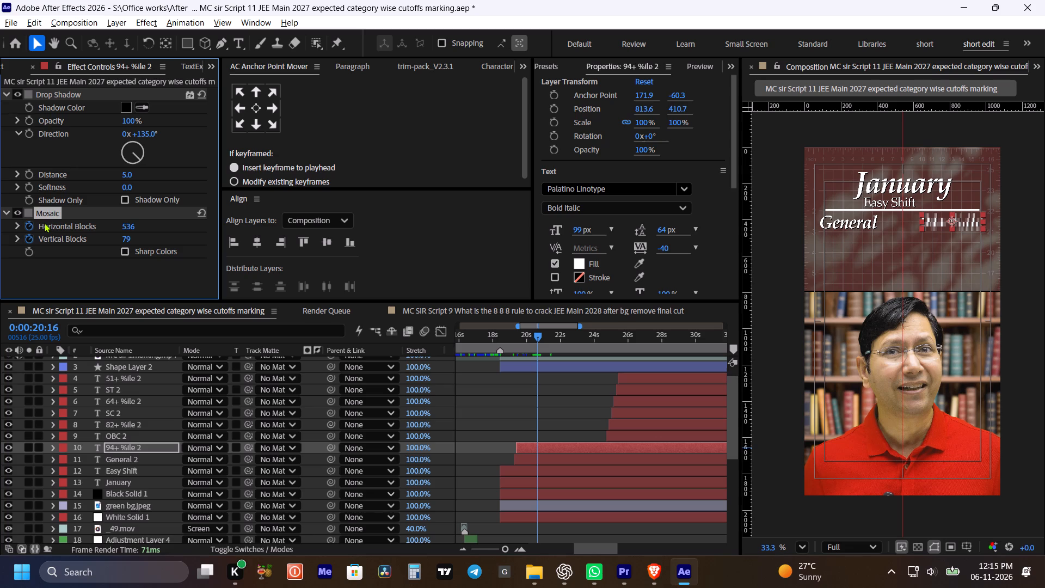
{"action": "key", "text": "Delete"}
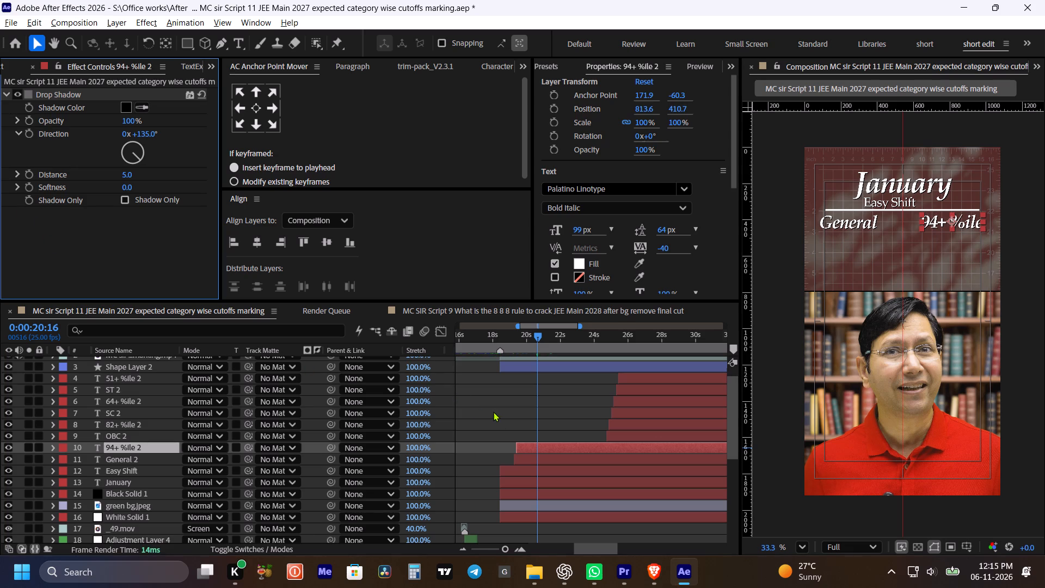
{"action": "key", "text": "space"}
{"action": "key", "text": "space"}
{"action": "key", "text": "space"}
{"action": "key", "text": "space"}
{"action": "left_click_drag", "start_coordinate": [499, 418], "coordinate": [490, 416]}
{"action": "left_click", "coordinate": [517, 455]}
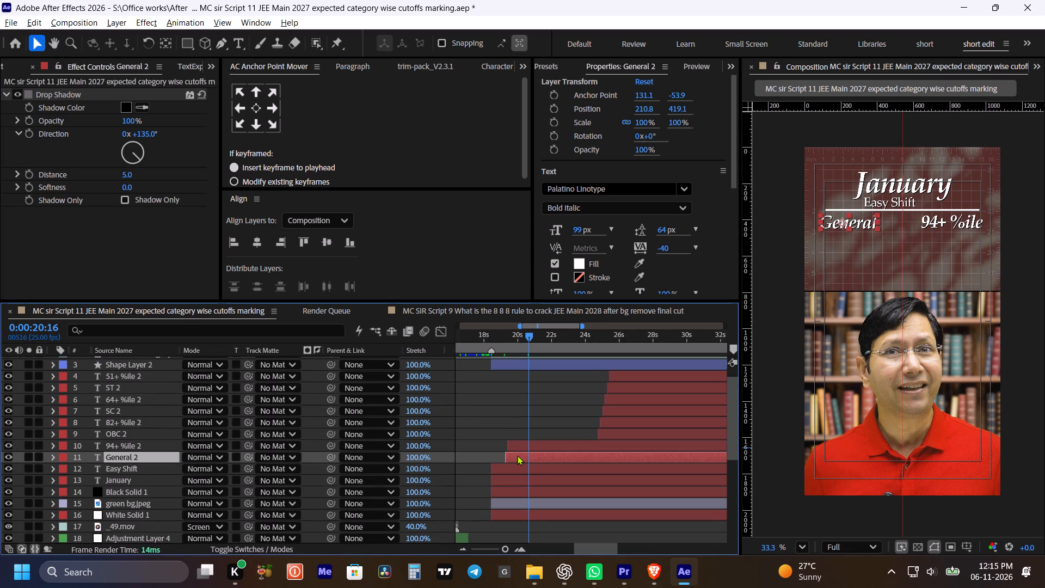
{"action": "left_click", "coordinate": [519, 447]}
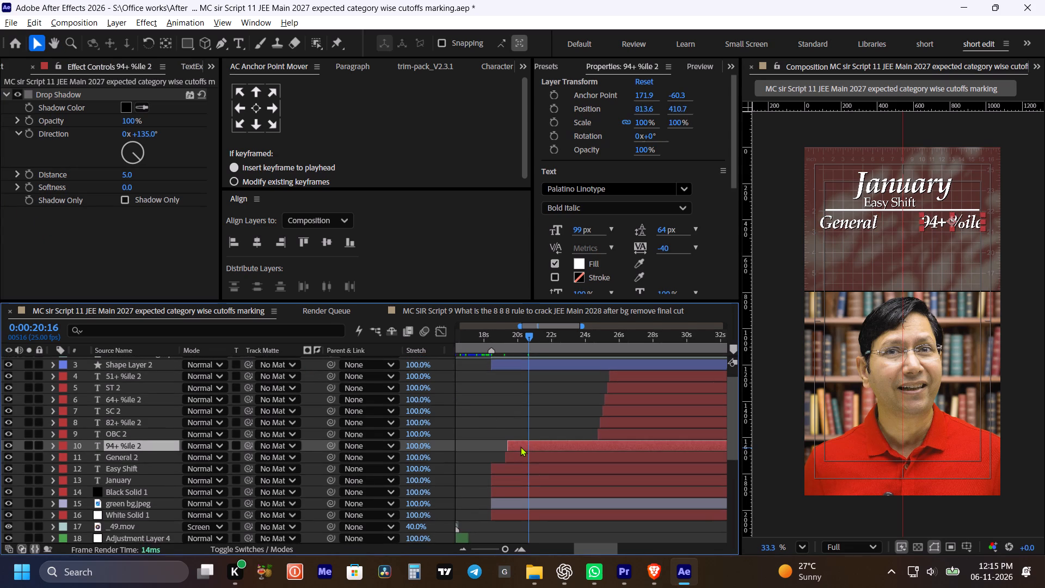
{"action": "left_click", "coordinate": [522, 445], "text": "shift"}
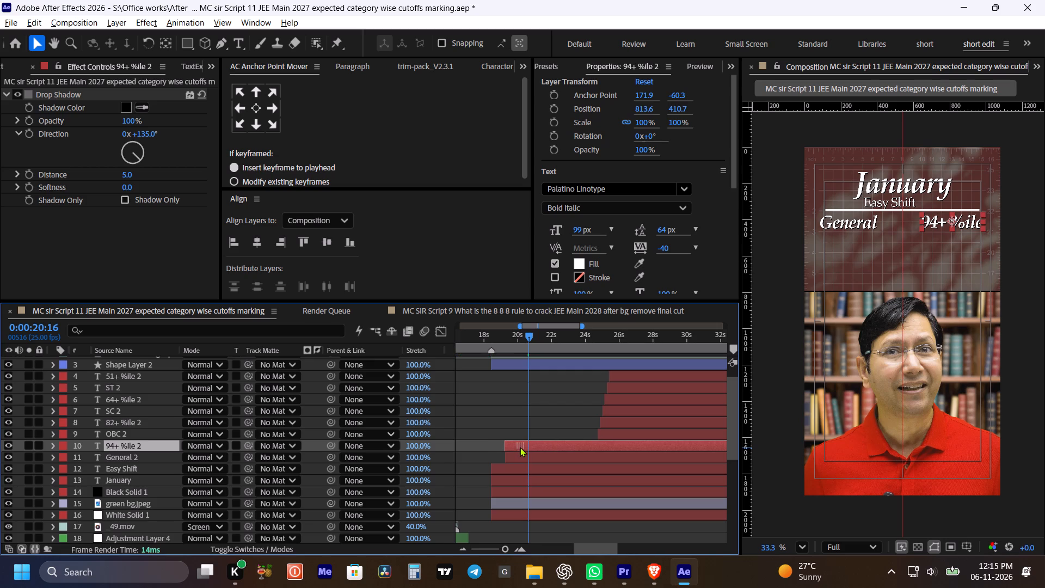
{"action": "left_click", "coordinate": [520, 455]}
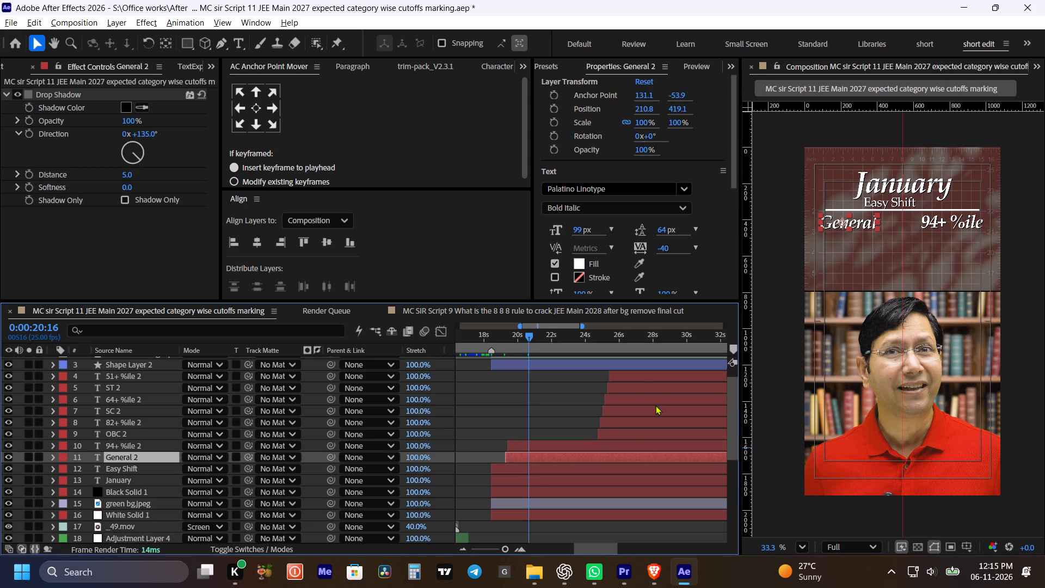
Delete all the copied category and percentile layers on the January card except the 94+ %ile one.
{"action": "left_click", "coordinate": [119, 435], "text": "ctrl"}
{"action": "scroll", "coordinate": [128, 393], "scroll_direction": "up", "scroll_amount": 1}
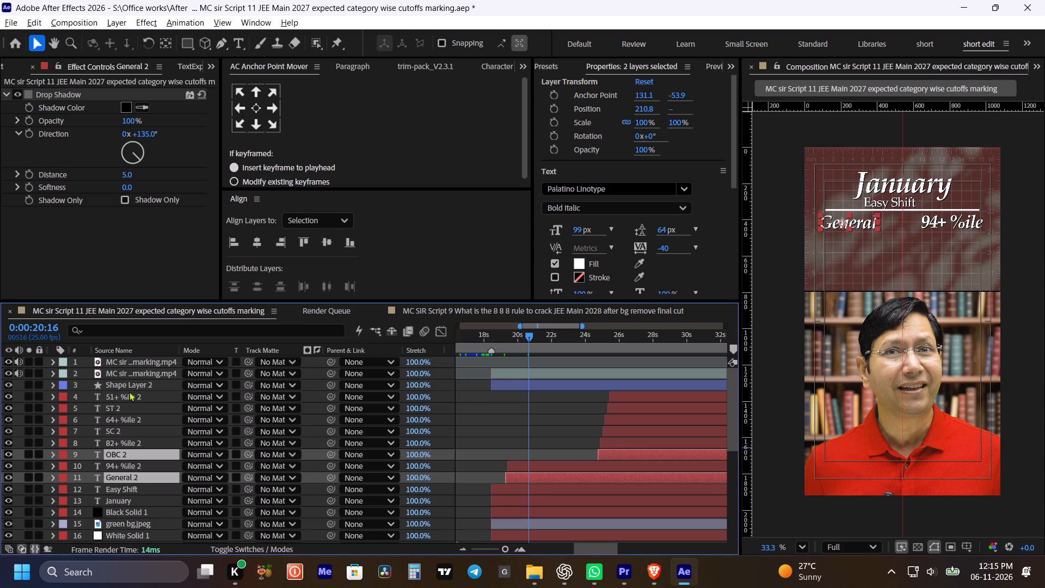
{"action": "left_click", "coordinate": [129, 385], "text": "ctrl"}
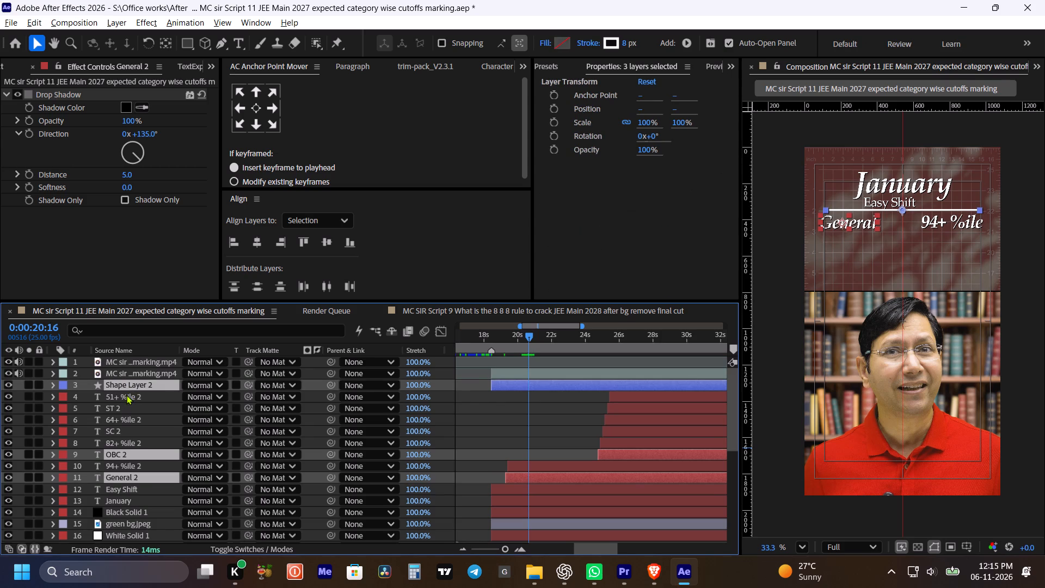
{"action": "left_click", "coordinate": [126, 395]}
{"action": "left_click", "coordinate": [120, 475], "text": "shift"}
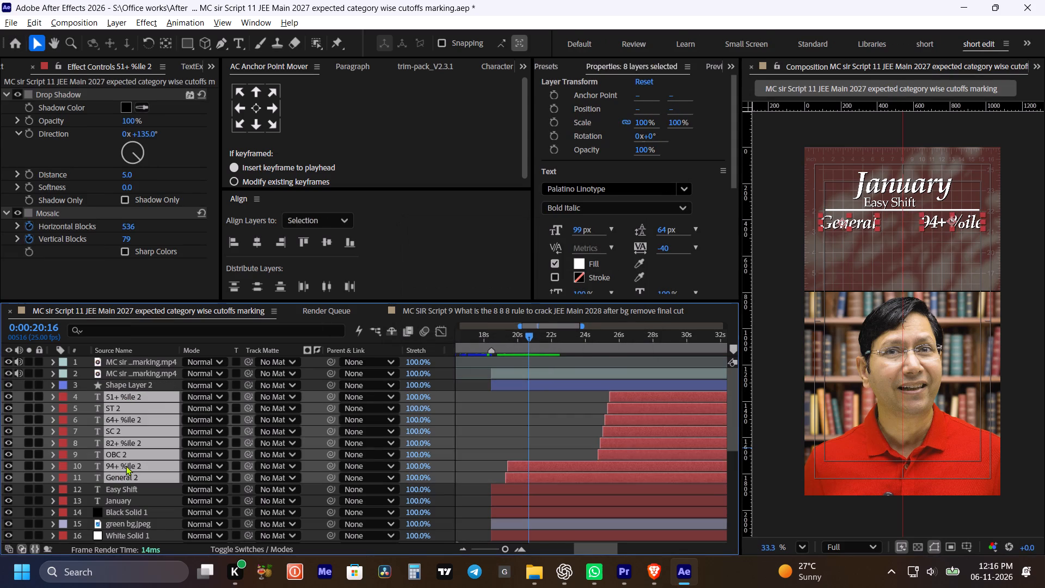
{"action": "left_click", "coordinate": [126, 465], "text": "ctrl"}
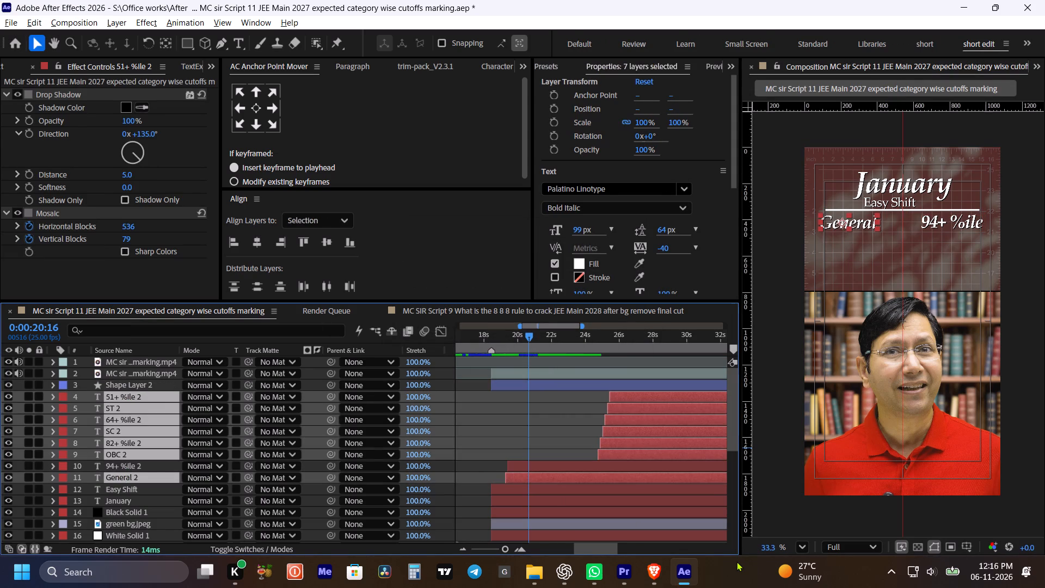
{"action": "key", "text": "Delete"}
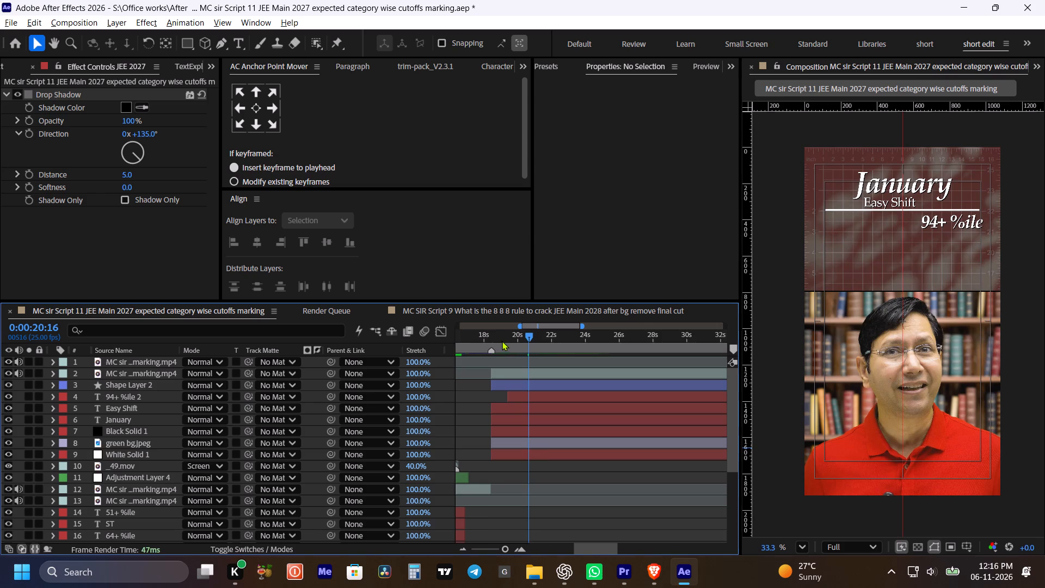
Play the card from 0:00:18:05 and move the 94+ %ile text under the divider's start, to X position 296.6.
{"action": "left_click_drag", "start_coordinate": [495, 338], "coordinate": [487, 336]}
{"action": "key", "text": "space"}
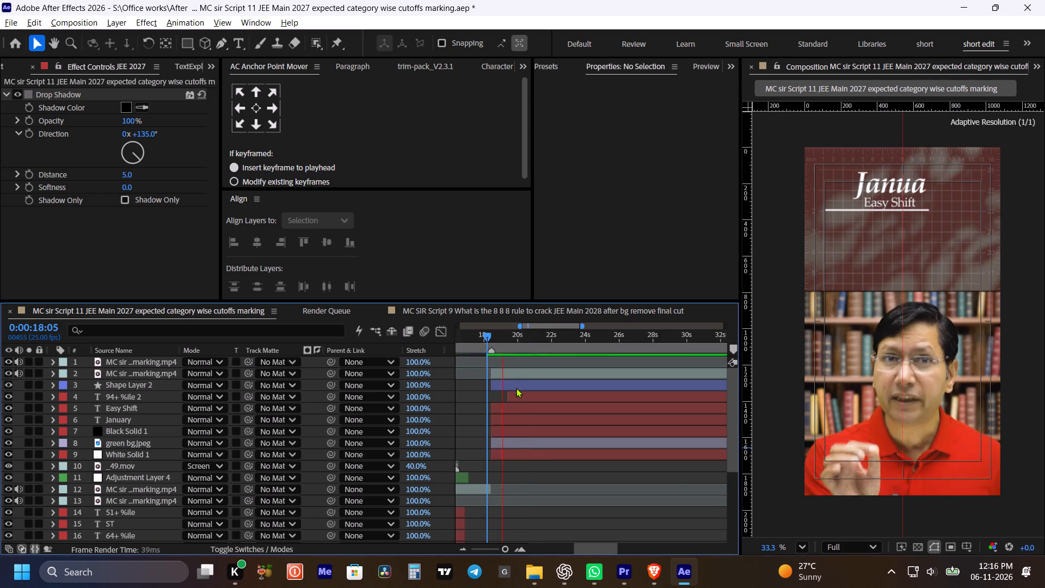
{"action": "key", "text": "space"}
{"action": "left_click", "coordinate": [530, 393]}
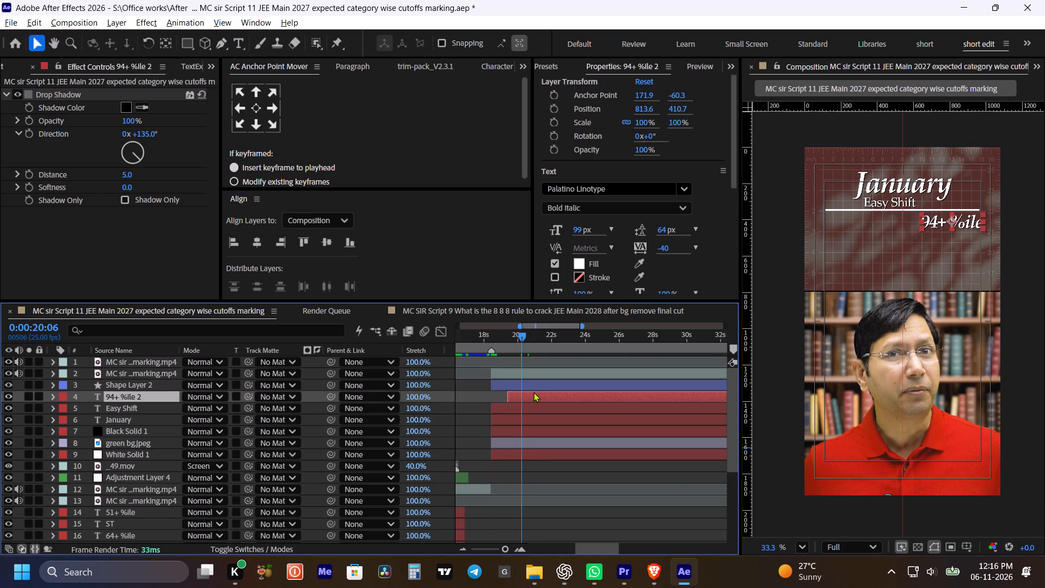
{"action": "left_click_drag", "start_coordinate": [639, 110], "coordinate": [299, 163]}
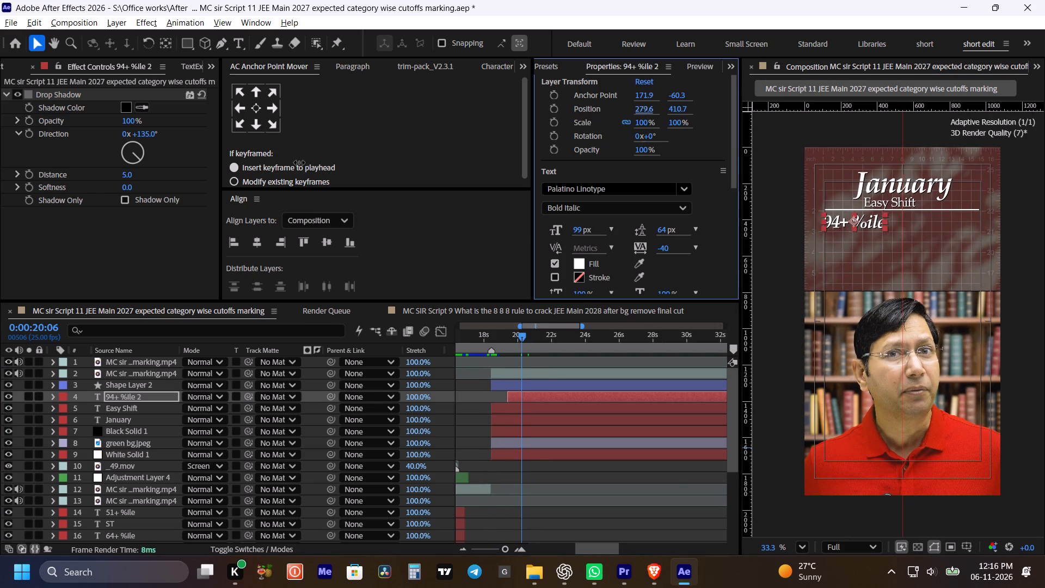
{"action": "left_click_drag", "start_coordinate": [299, 163], "coordinate": [309, 164]}
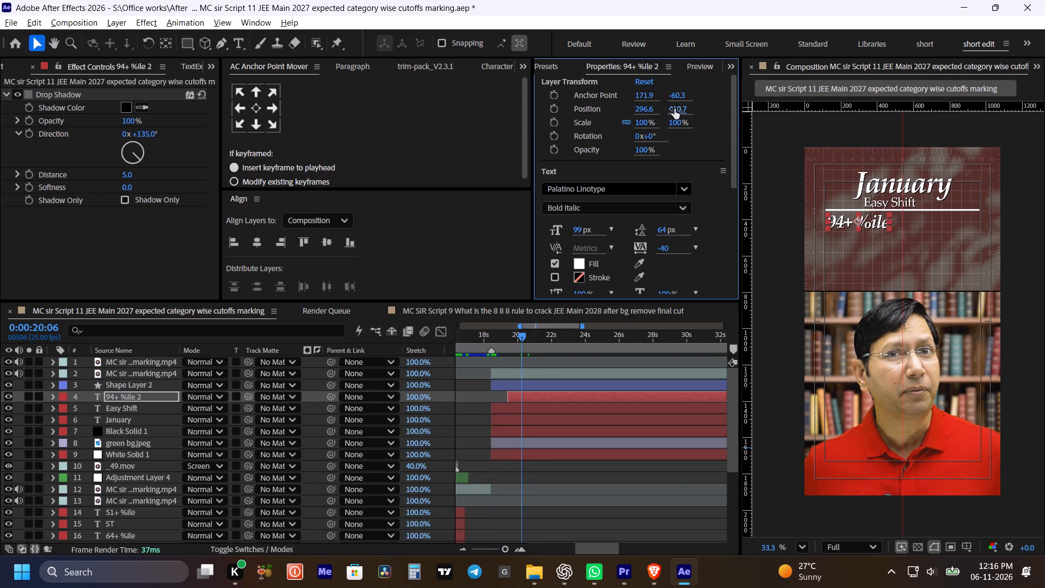
Change the January card's 94+ %ile text to read 99+ %ile.
{"action": "double_click", "coordinate": [551, 396]}
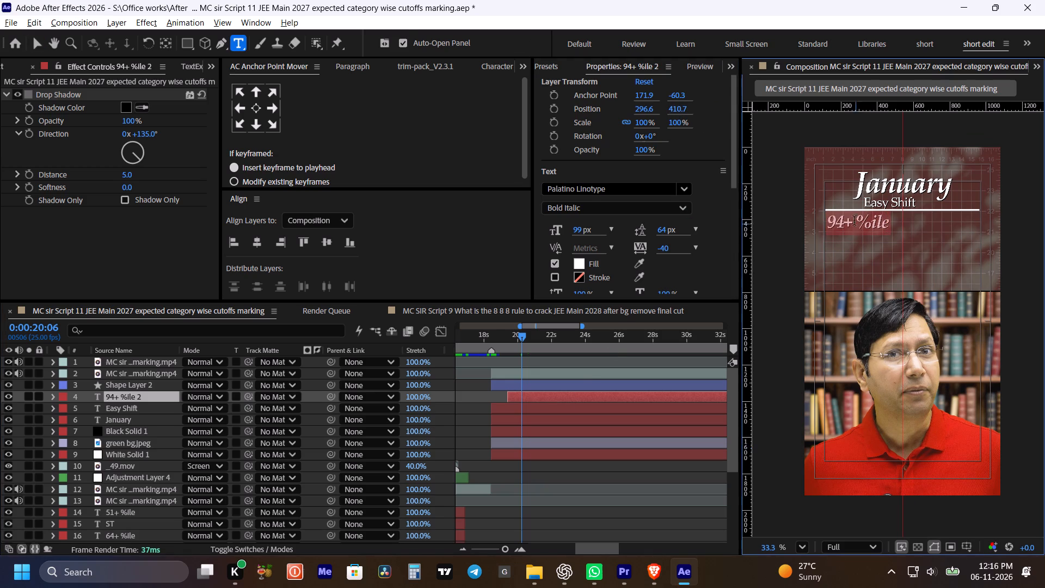
{"action": "left_click", "coordinate": [840, 217]}
{"action": "key", "text": "BackSpace"}
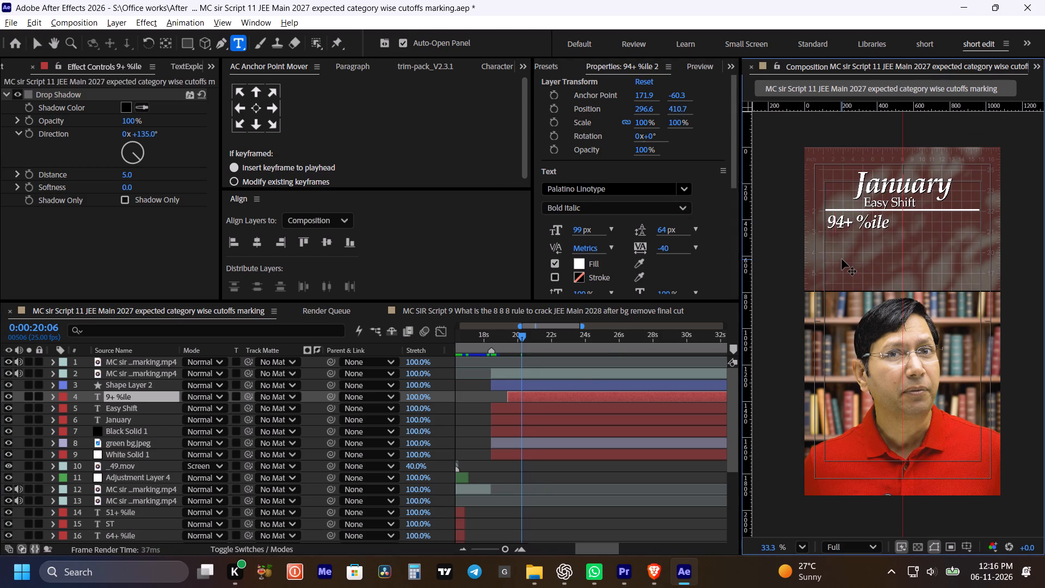
{"action": "key", "text": "9"}
{"action": "left_click", "coordinate": [586, 468]}
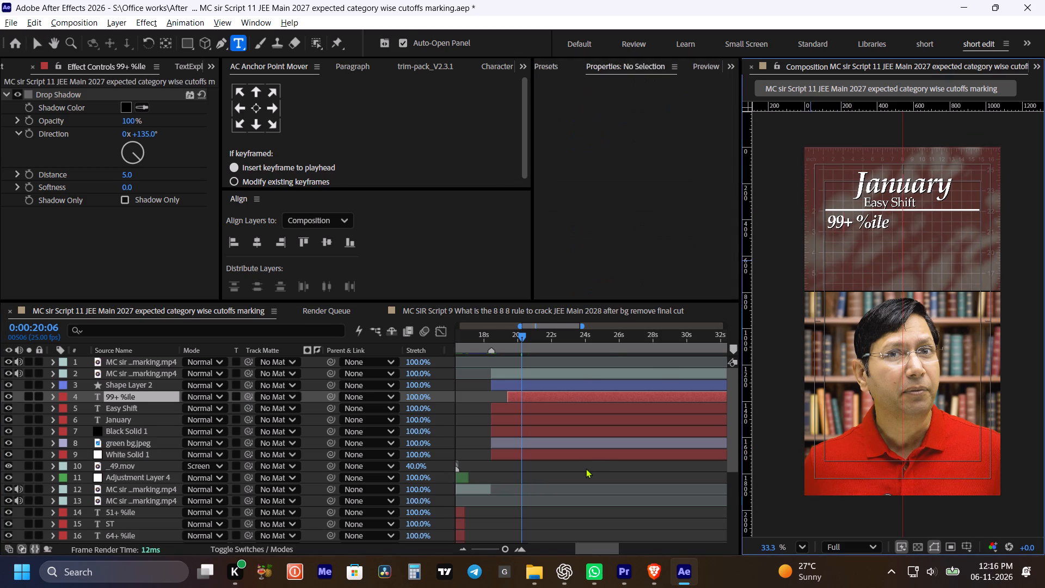
Play the card from 0:00:18:21 to about 0:00:21:01 to check the new text, and duplicate the 99+ %ile layer.
{"action": "left_click", "coordinate": [498, 335]}
{"action": "key", "text": "space"}
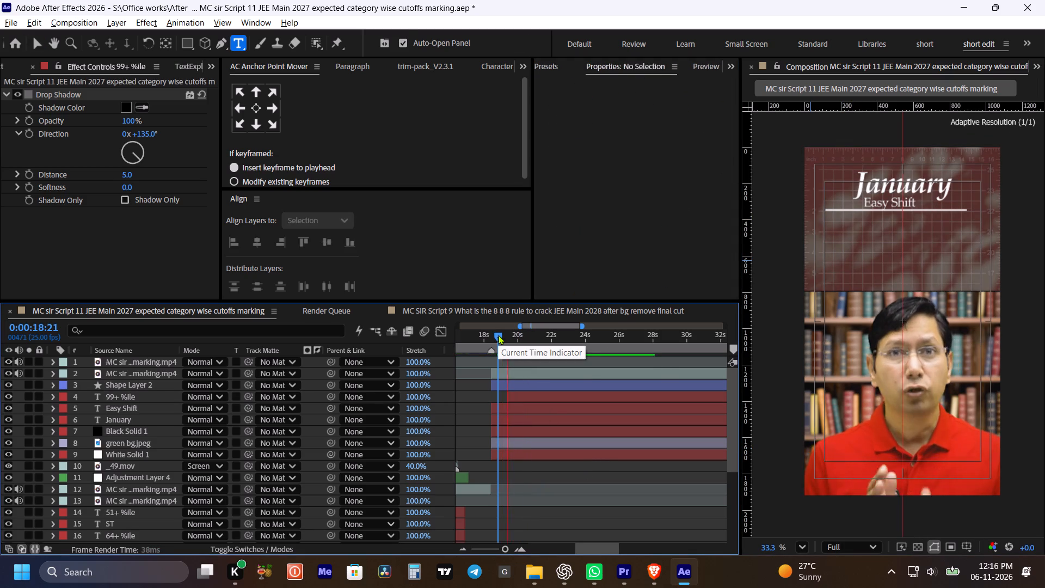
{"action": "key", "text": "space"}
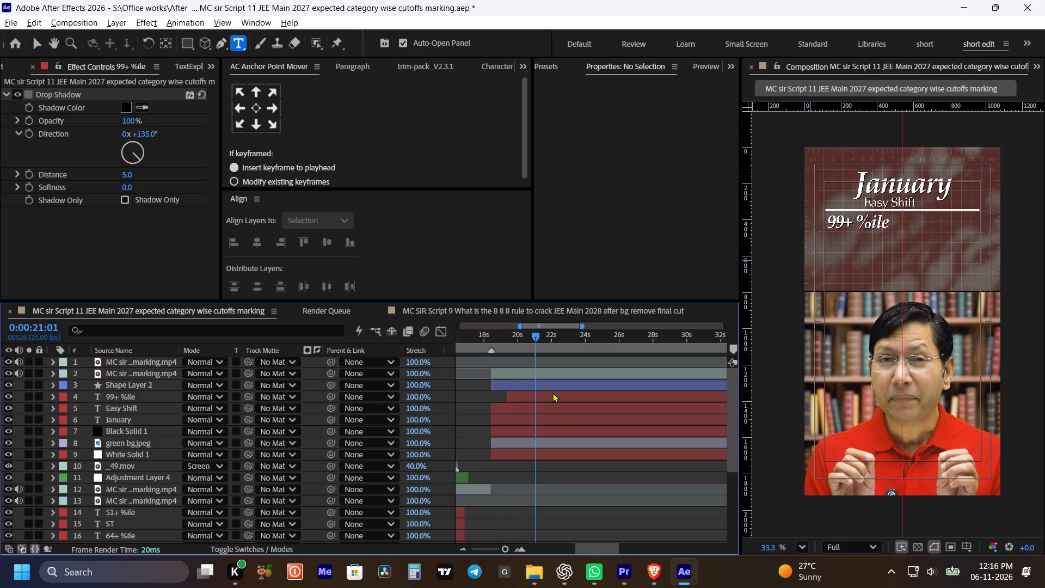
{"action": "left_click", "coordinate": [548, 397]}
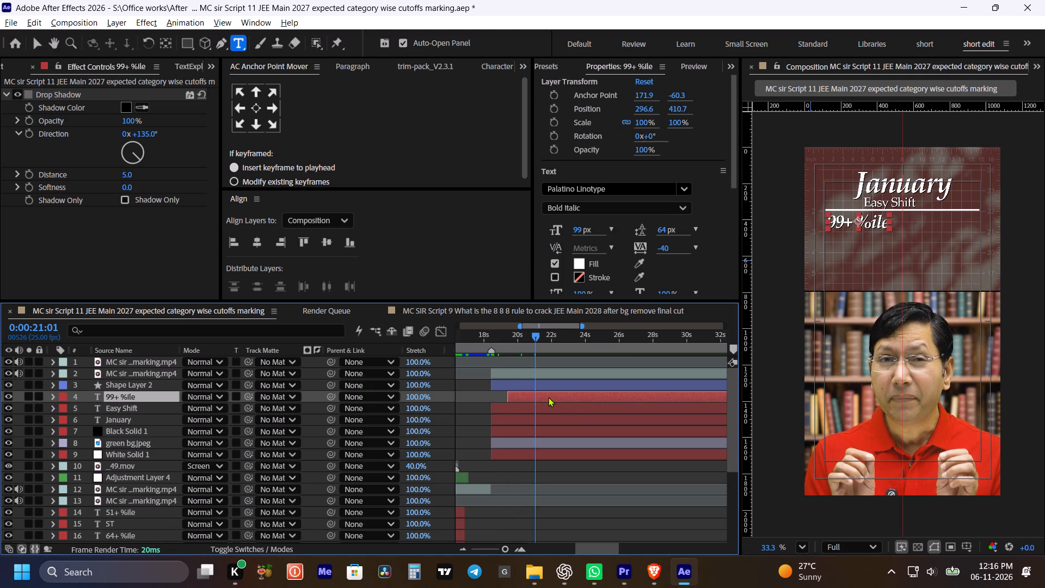
{"action": "key", "text": "ctrl+d"}
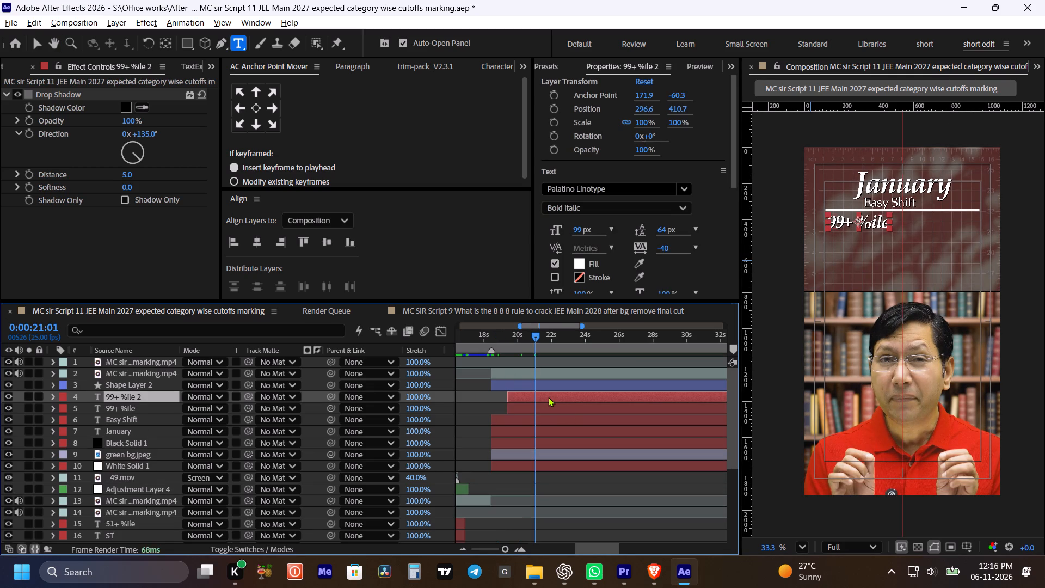
Start the duplicated 99+ %ile layer at 0:00:21:01 and move it across the divider to X position 794.6.
{"action": "left_click", "coordinate": [548, 397]}
{"action": "type", "text": "["}
{"action": "key", "text": "space"}
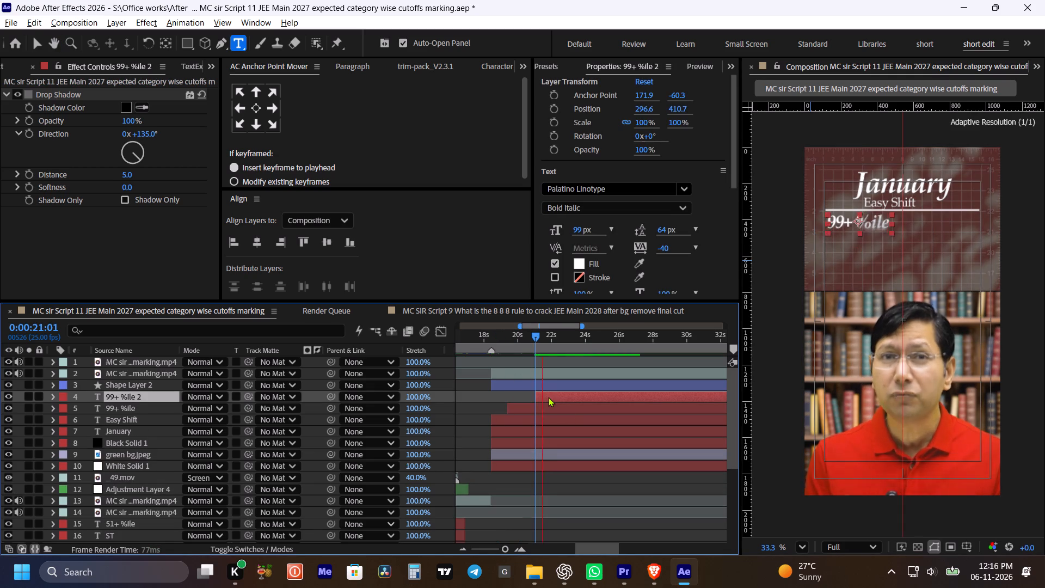
{"action": "key", "text": "space"}
{"action": "left_click_drag", "start_coordinate": [641, 105], "coordinate": [950, 113]}
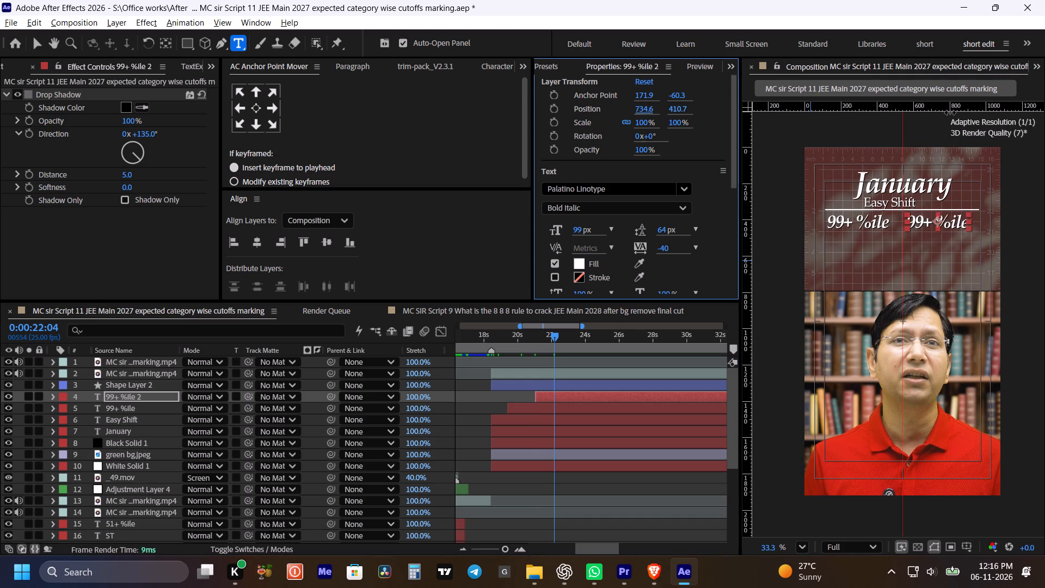
{"action": "left_click_drag", "start_coordinate": [950, 113], "coordinate": [993, 117]}
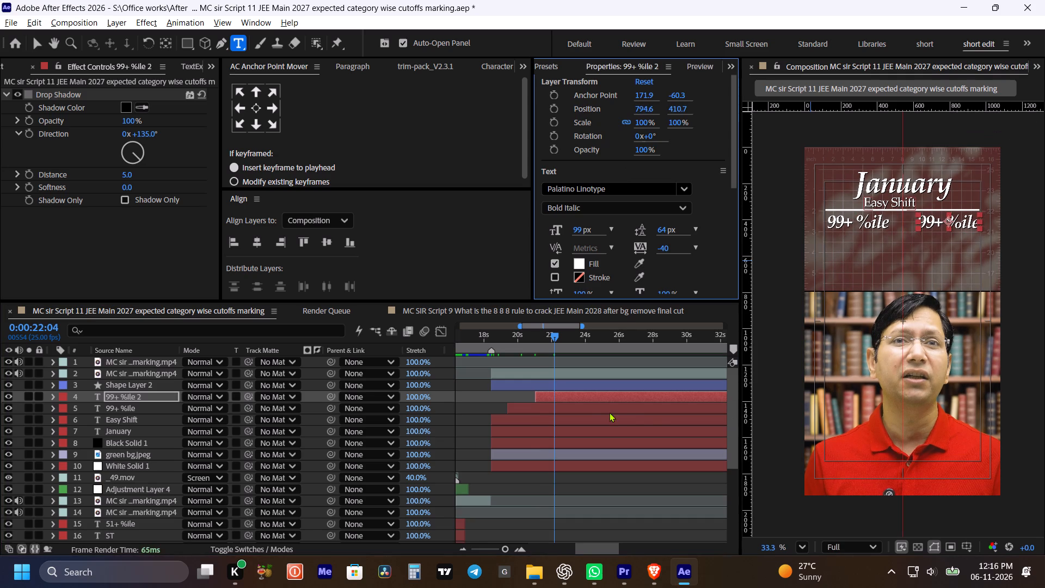
Change the duplicated 99+ %ile text to read 200 Marks.
{"action": "double_click", "coordinate": [599, 399]}
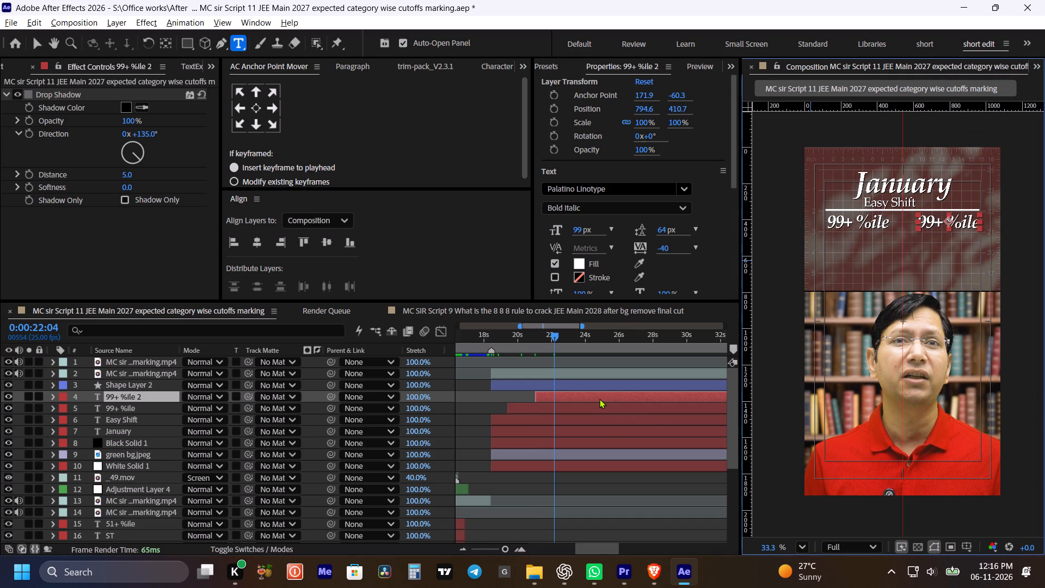
{"action": "key", "text": "Down"}
{"action": "key", "text": "Insert"}
{"action": "key", "text": "Insert"}
{"action": "type", "text": "200"}
{"action": "key", "text": "space"}
{"action": "type", "text": "m"}
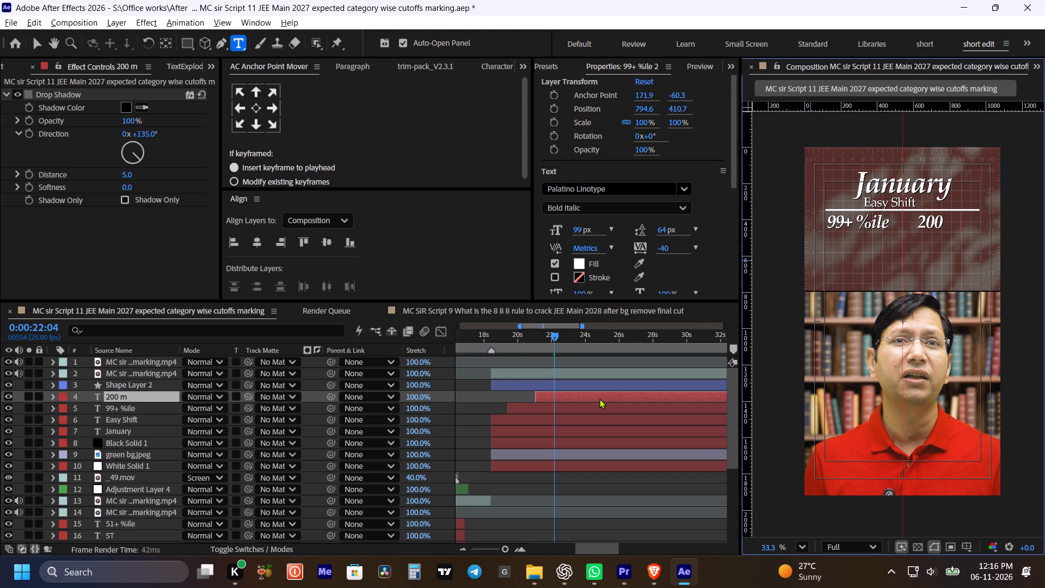
{"action": "key", "text": "BackSpace"}
{"action": "type", "text": "Marks"}
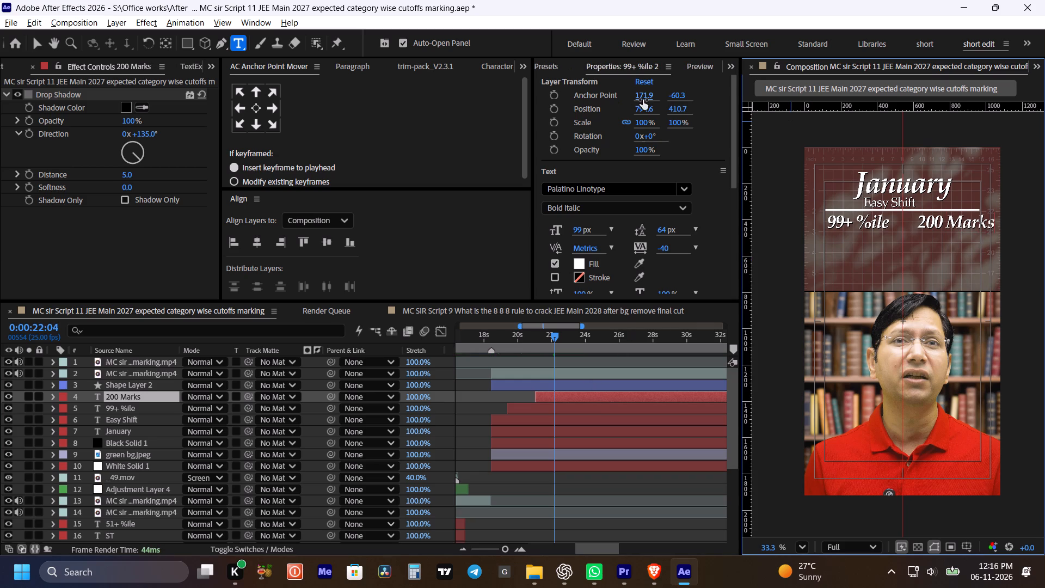
Shift the 200 Marks text to X position 760.6 and the 99+ %ile text to X position 251.6.
{"action": "left_click_drag", "start_coordinate": [642, 105], "coordinate": [618, 107]}
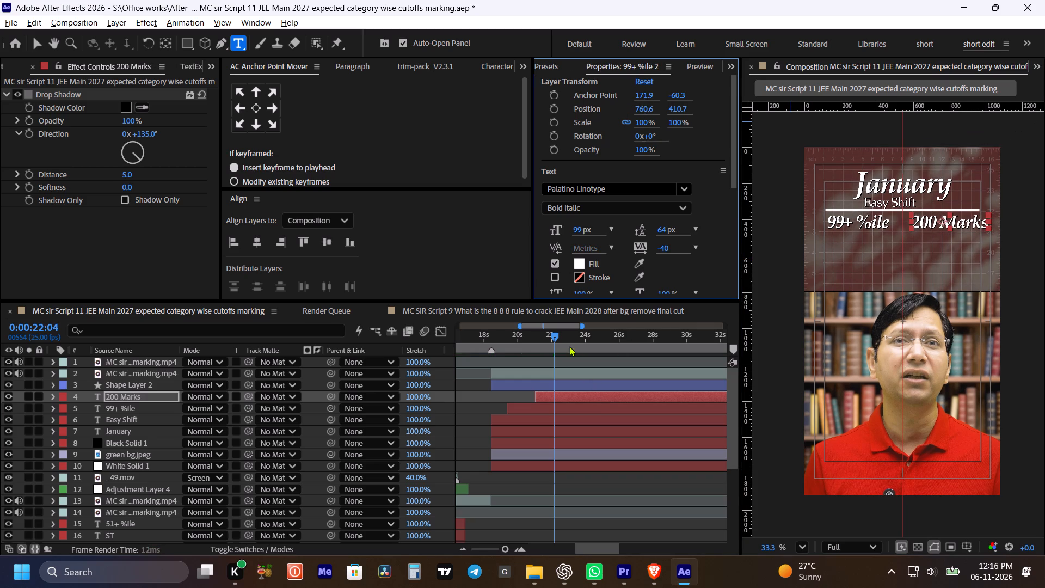
{"action": "left_click", "coordinate": [552, 411]}
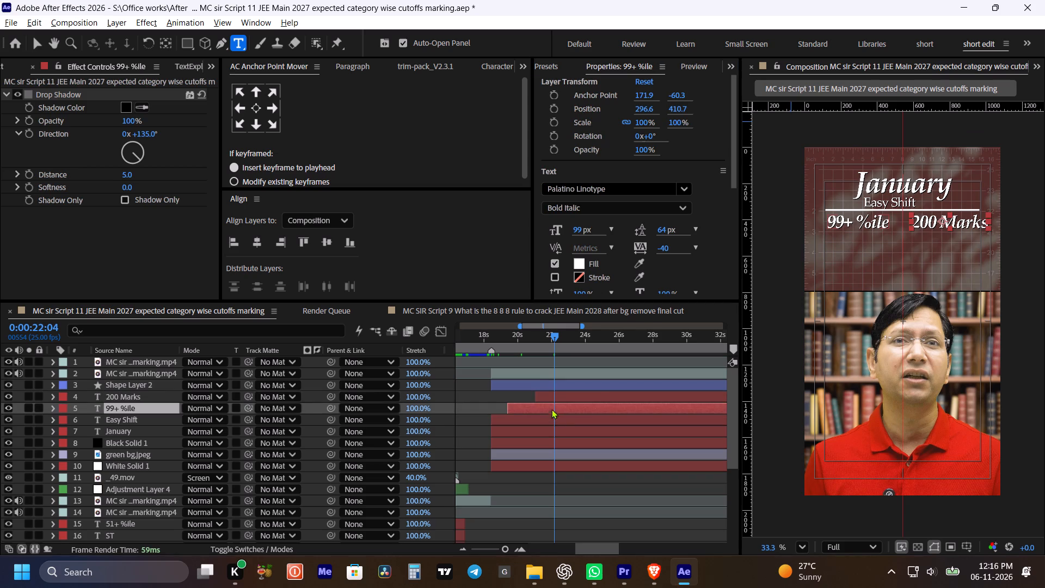
{"action": "left_click_drag", "start_coordinate": [643, 111], "coordinate": [607, 115]}
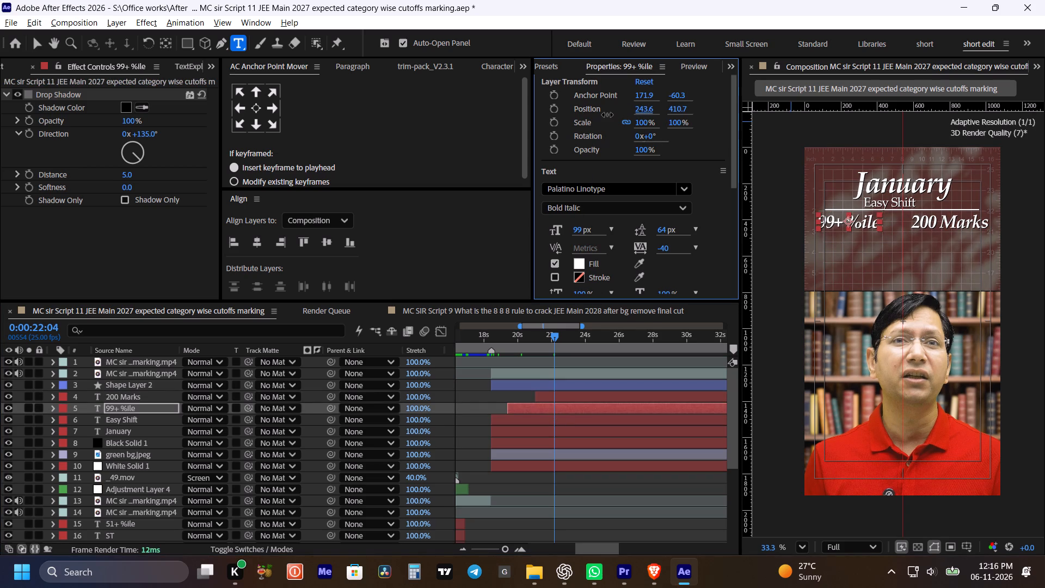
{"action": "left_click_drag", "start_coordinate": [607, 115], "coordinate": [613, 115]}
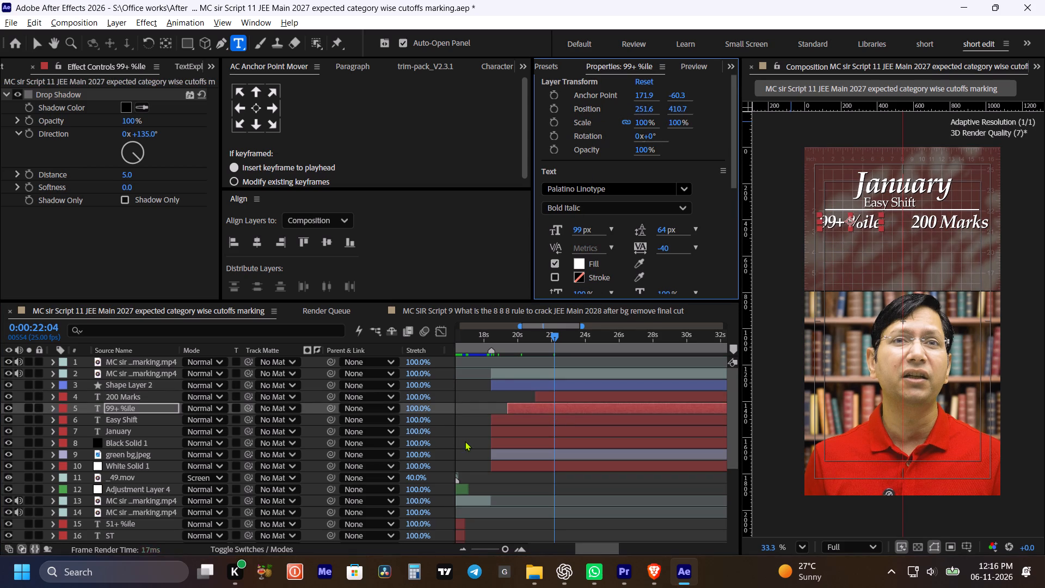
Play the January card from 0:00:18:14 to 0:00:22:22 to check the timing of 99+ %ile and 200 Marks.
{"action": "left_click", "coordinate": [473, 421]}
{"action": "left_click", "coordinate": [493, 336]}
{"action": "key", "text": "space"}
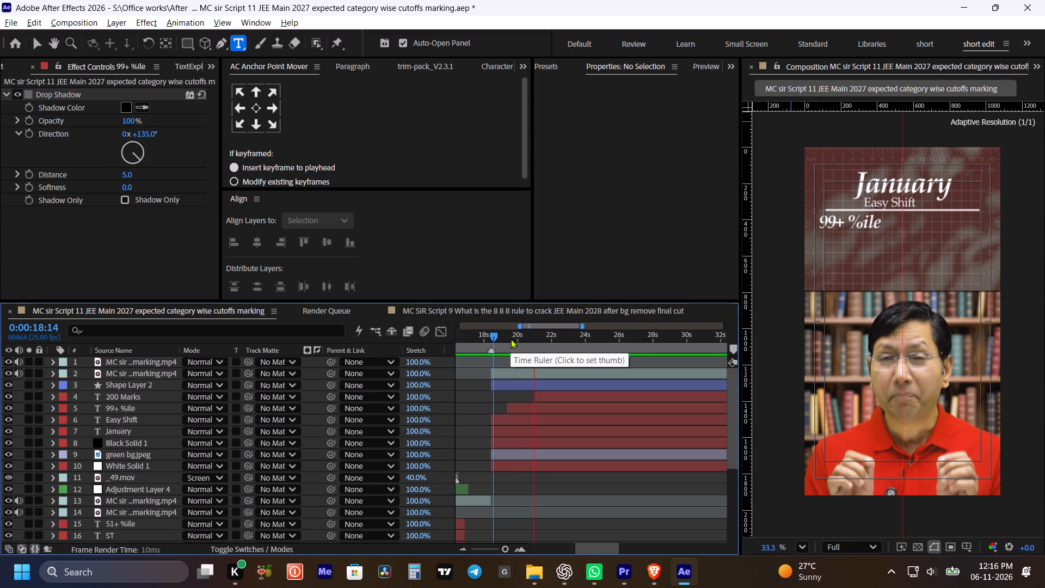
{"action": "key", "text": "space"}
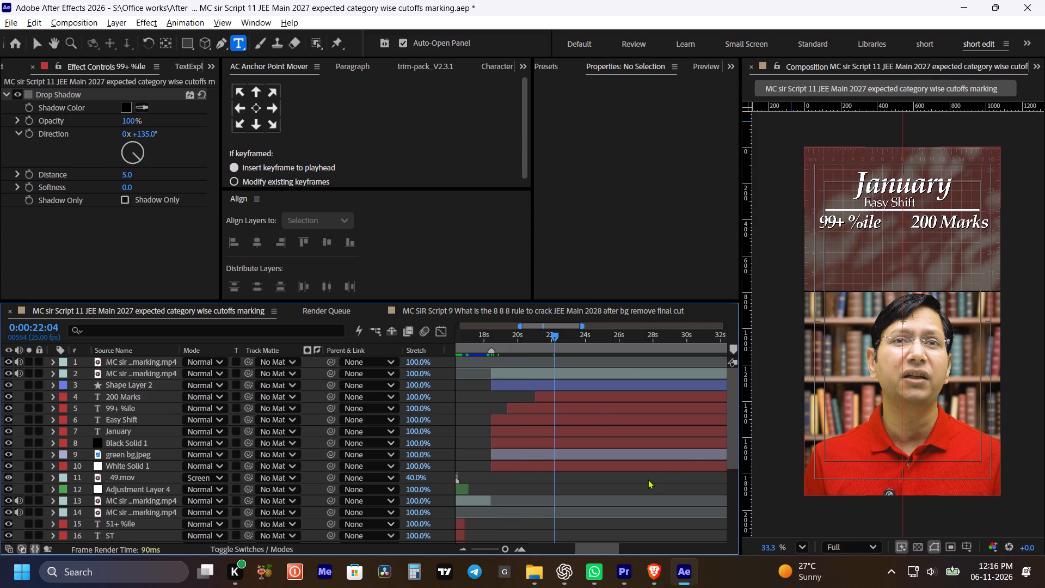
{"action": "left_click", "coordinate": [648, 479]}
{"action": "key", "text": "space"}
{"action": "key", "text": "space"}
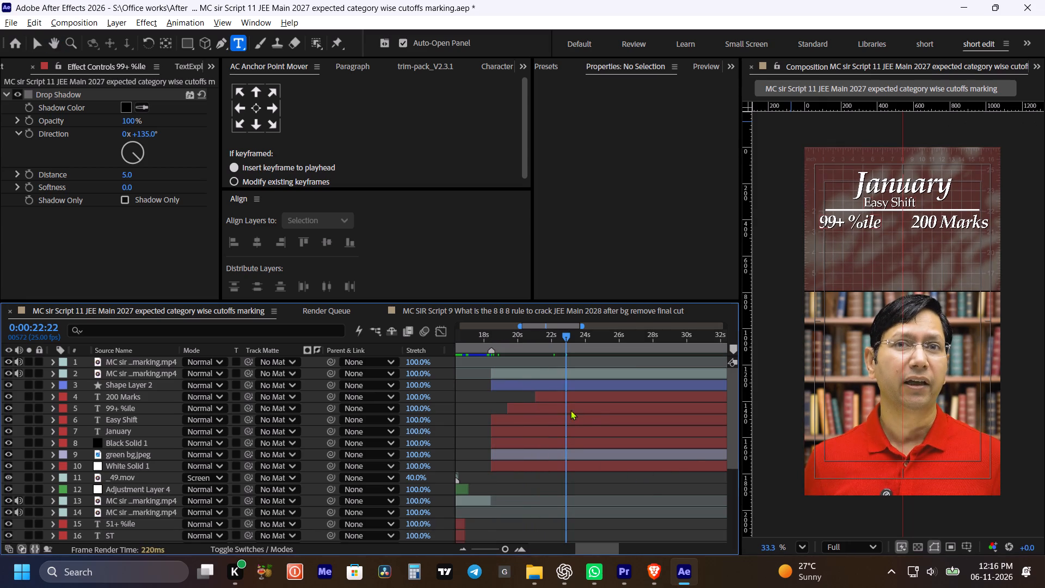
Duplicate the 99+ %ile and 200 Marks layers and shift the copies to start at about 0:00:22:15 and 0:00:24:05, following the speech.
{"action": "left_click", "coordinate": [563, 403]}
{"action": "left_click", "coordinate": [563, 399], "text": "shift"}
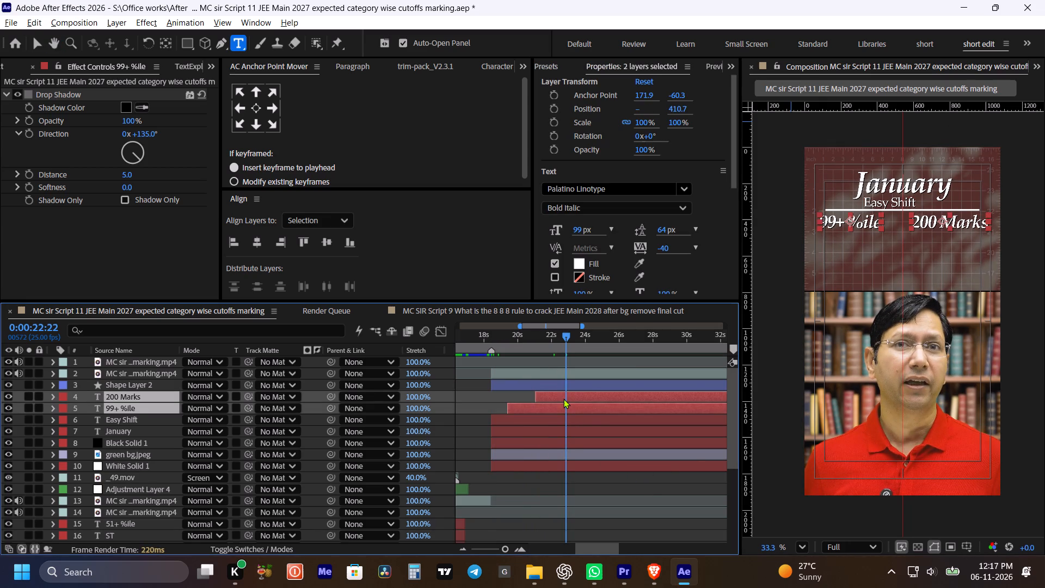
{"action": "key", "text": "ctrl+d"}
{"action": "left_click_drag", "start_coordinate": [136, 419], "coordinate": [134, 401]}
{"action": "left_click_drag", "start_coordinate": [130, 417], "coordinate": [131, 405]}
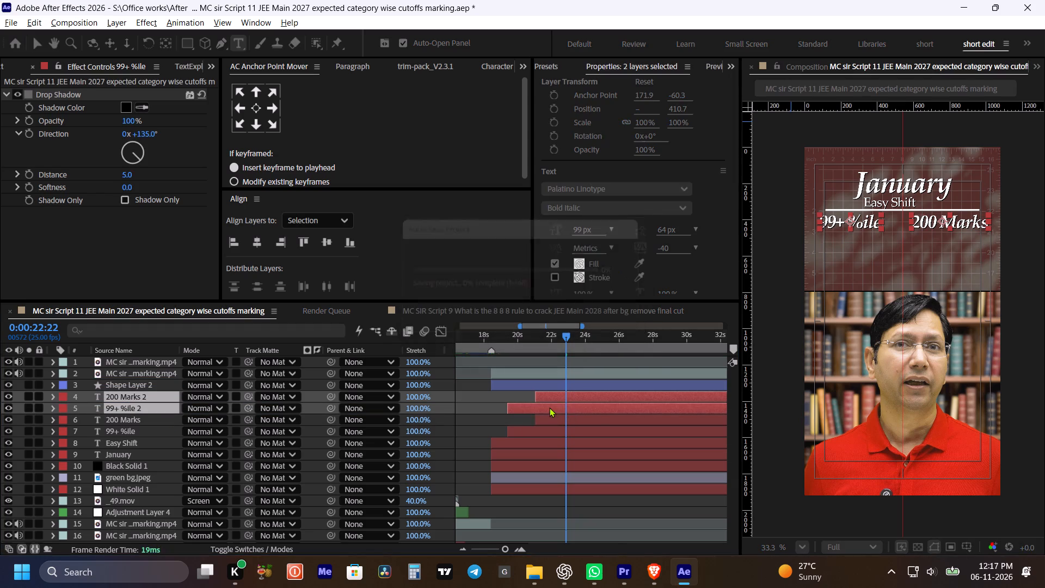
{"action": "left_click_drag", "start_coordinate": [549, 407], "coordinate": [596, 413]}
{"action": "key", "text": "space"}
{"action": "key", "text": "space"}
{"action": "key", "text": "space"}
{"action": "key", "text": "space"}
{"action": "left_click_drag", "start_coordinate": [576, 425], "coordinate": [588, 425]}
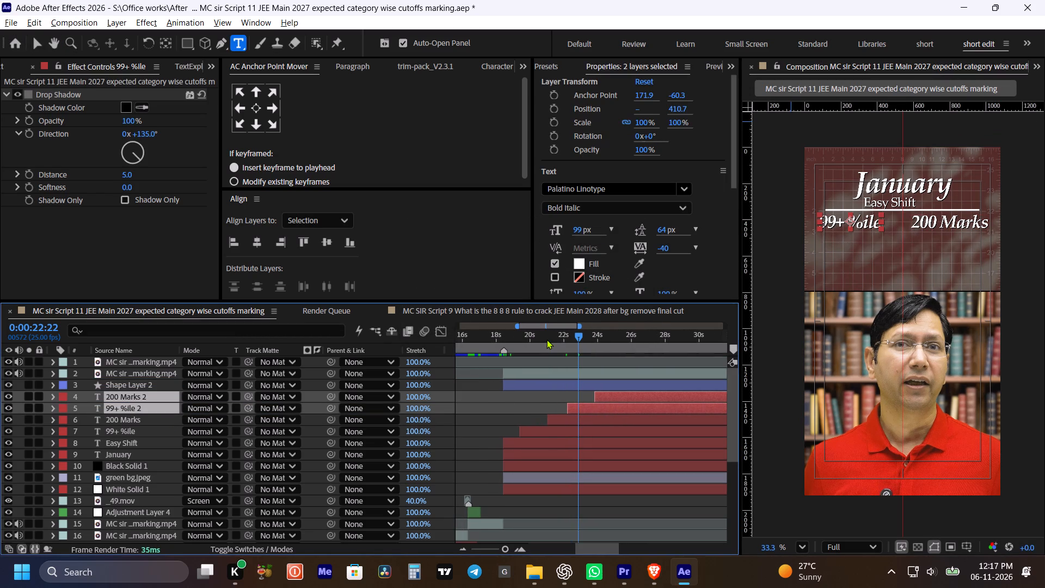
{"action": "left_click", "coordinate": [546, 339]}
{"action": "key", "text": "space"}
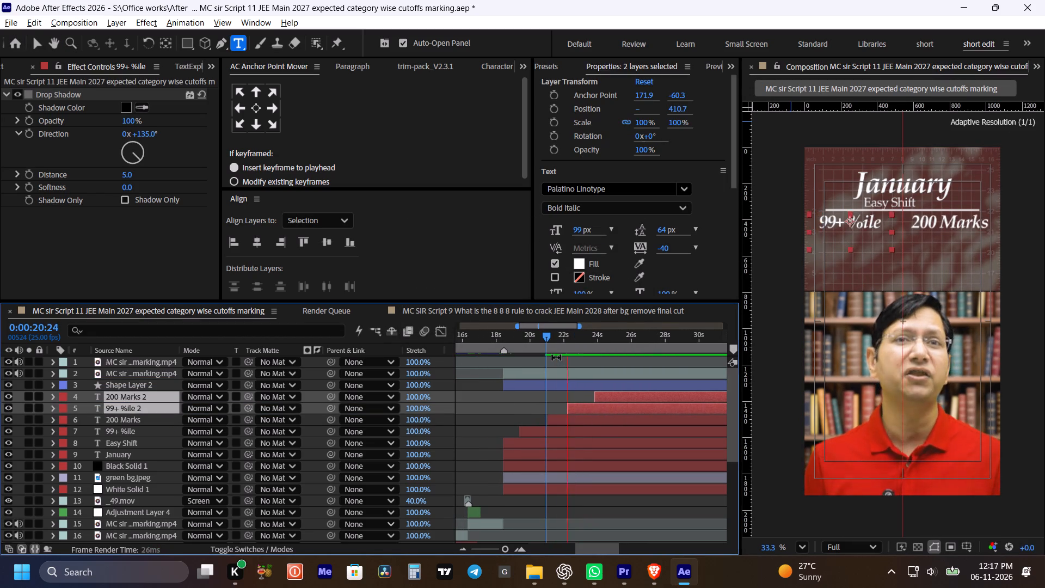
{"action": "key", "text": "space"}
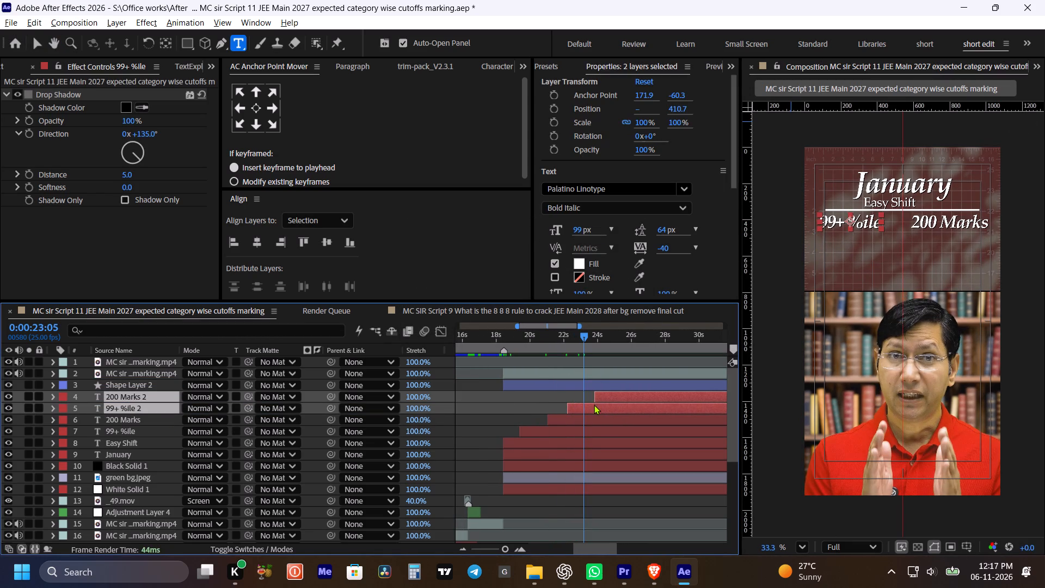
{"action": "left_click_drag", "start_coordinate": [594, 405], "coordinate": [601, 405]}
Move the copied percentile and marks texts down to Y position 513.7 as a second row.
{"action": "left_click_drag", "start_coordinate": [673, 108], "coordinate": [728, 120]}
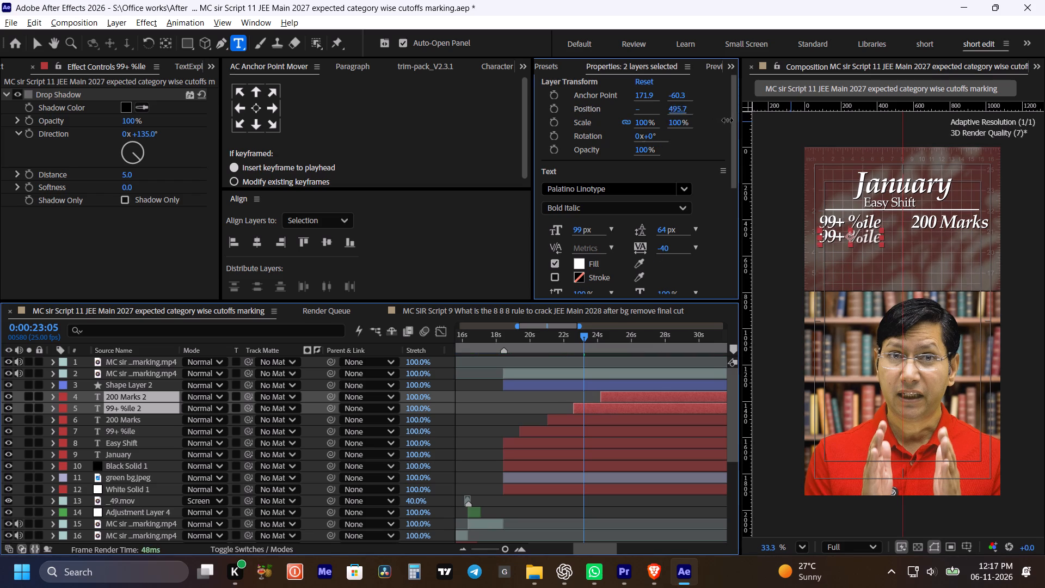
{"action": "left_click_drag", "start_coordinate": [728, 120], "coordinate": [731, 123]}
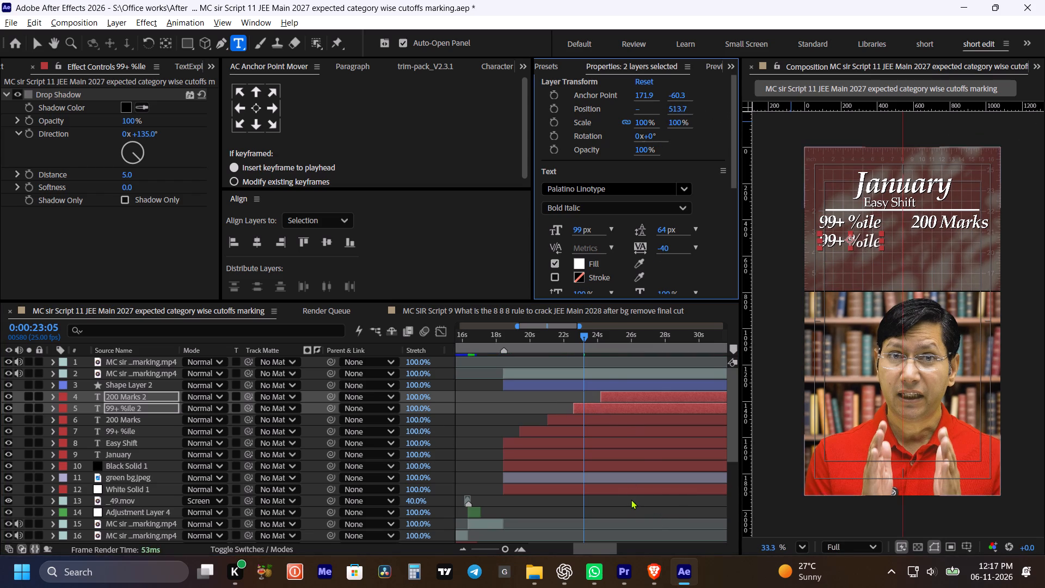
Change the second row's percentile text to read 95+ %ile.
{"action": "left_click_drag", "start_coordinate": [593, 334], "coordinate": [620, 340]}
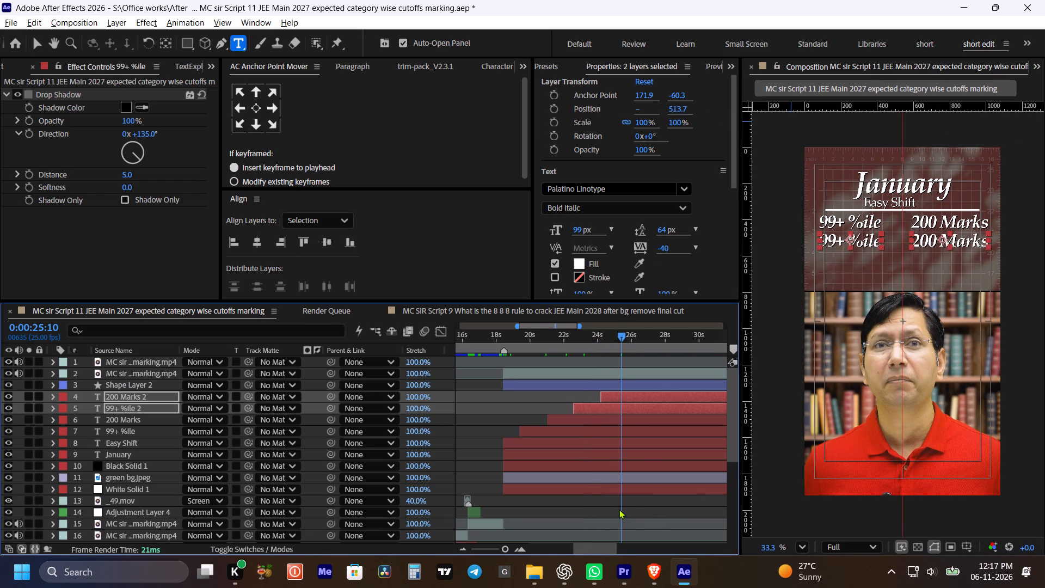
{"action": "left_click_drag", "start_coordinate": [619, 507], "coordinate": [618, 503]}
{"action": "double_click", "coordinate": [597, 408]}
{"action": "left_click", "coordinate": [823, 247]}
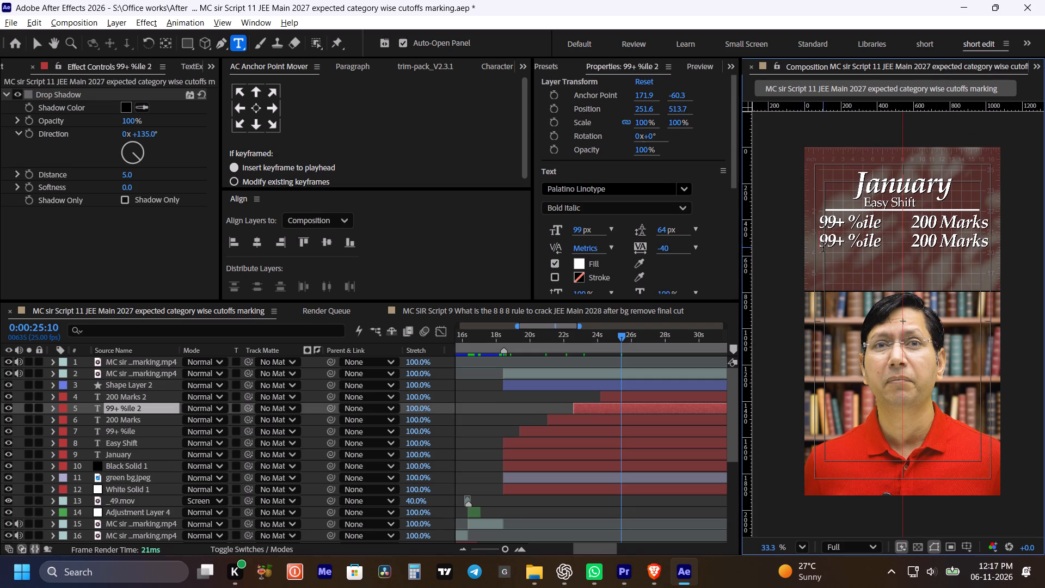
{"action": "key", "text": "Right"}
{"action": "key", "text": "Right"}
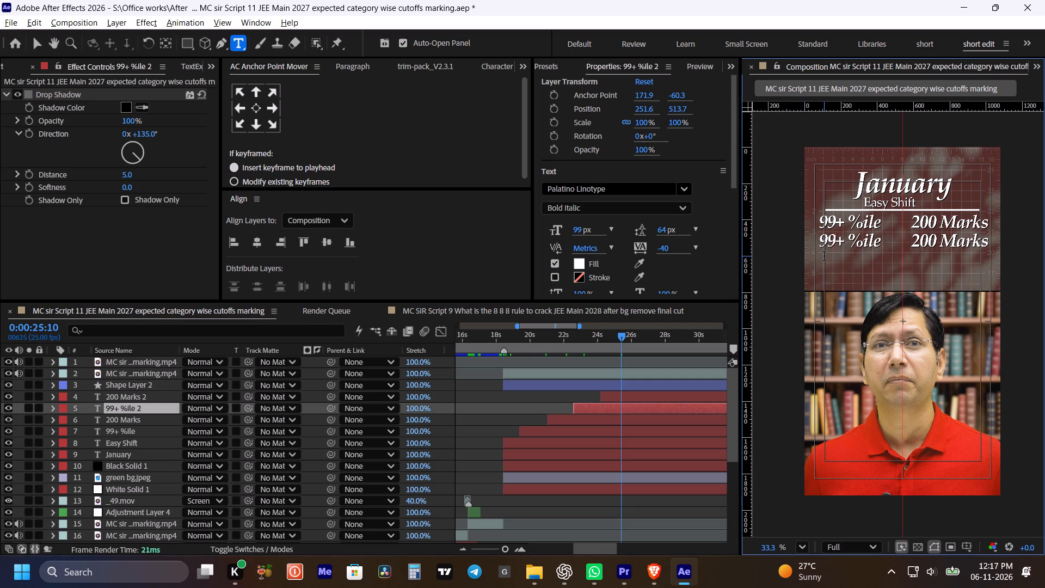
{"action": "key", "text": "BackSpace"}
{"action": "key", "text": "5"}
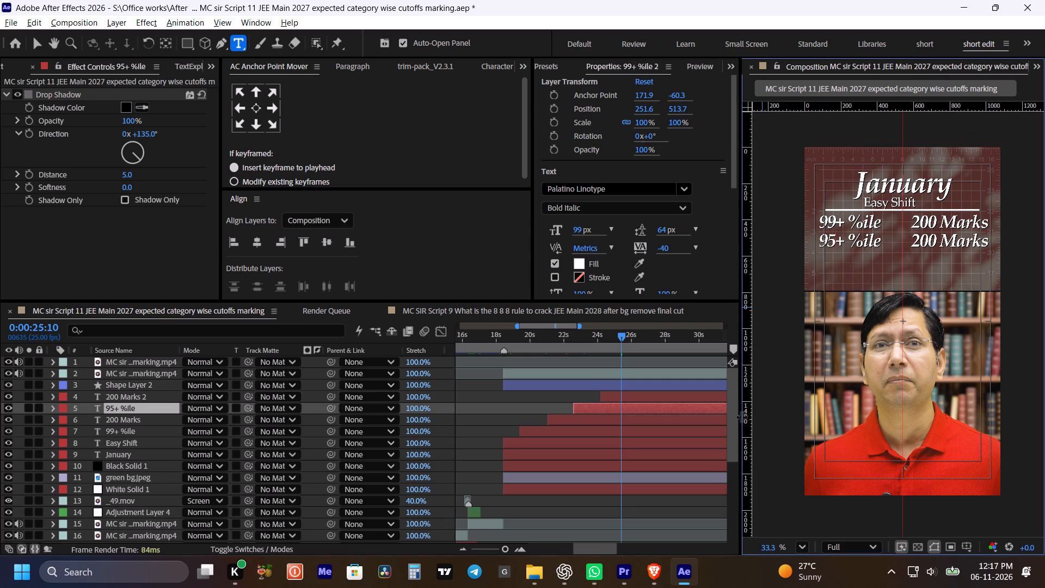
Save the project.
{"action": "left_click", "coordinate": [659, 500]}
{"action": "key", "text": "space"}
{"action": "left_click_drag", "start_coordinate": [642, 419], "coordinate": [629, 421]}
{"action": "key", "text": "ctrl+s"}
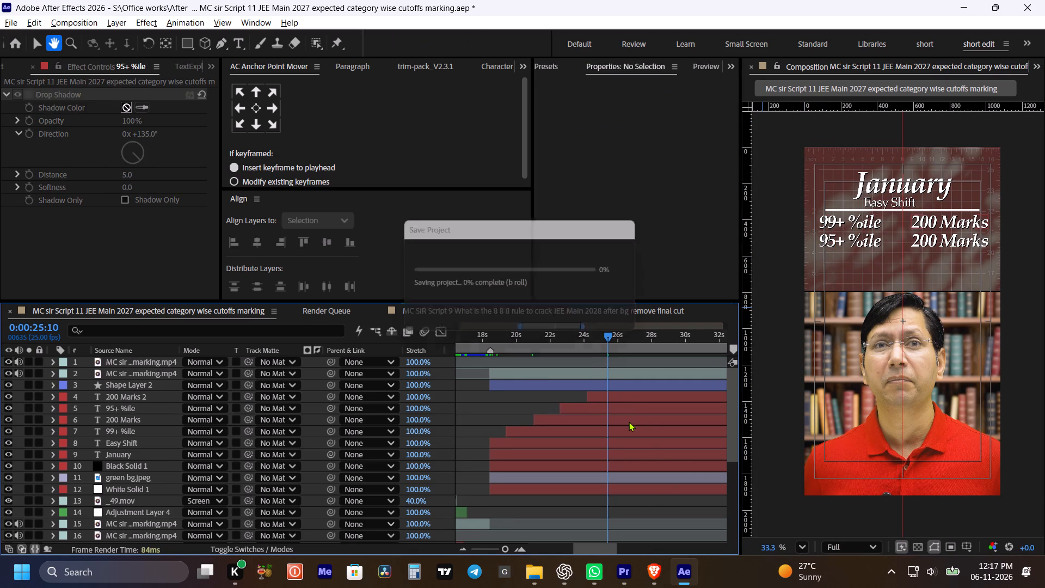
Play the card from 0:00:21:23 and shift the 95+ %ile layer slightly later, to start at about 0:00:22:20.
{"action": "key", "text": "space"}
{"action": "key", "text": "space"}
{"action": "key", "text": "space"}
{"action": "left_click_drag", "start_coordinate": [625, 407], "coordinate": [607, 409]}
{"action": "left_click", "coordinate": [545, 333]}
{"action": "key", "text": "space"}
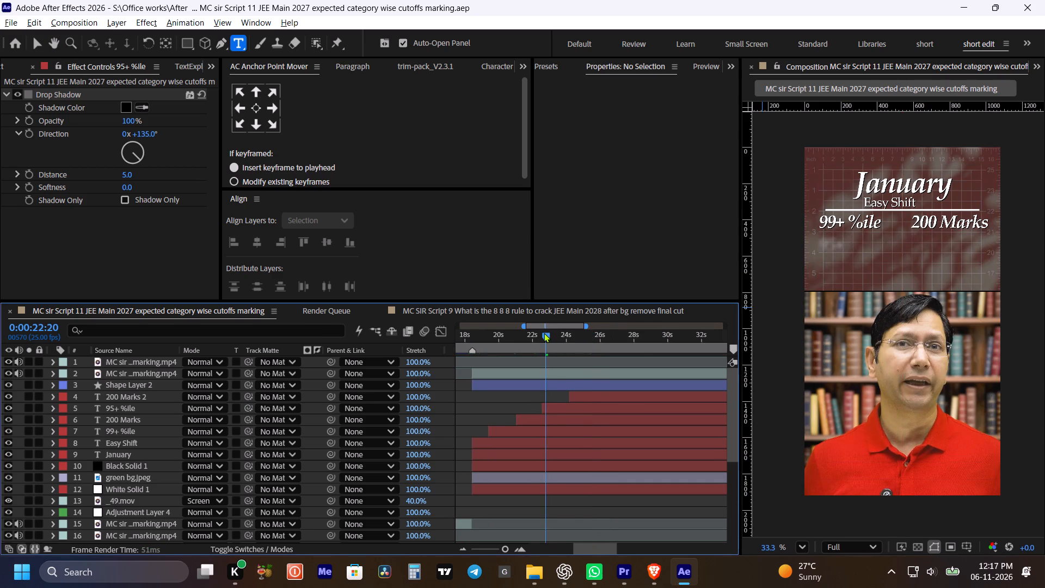
{"action": "key", "text": "space"}
{"action": "left_click", "coordinate": [531, 336]}
{"action": "key", "text": "space"}
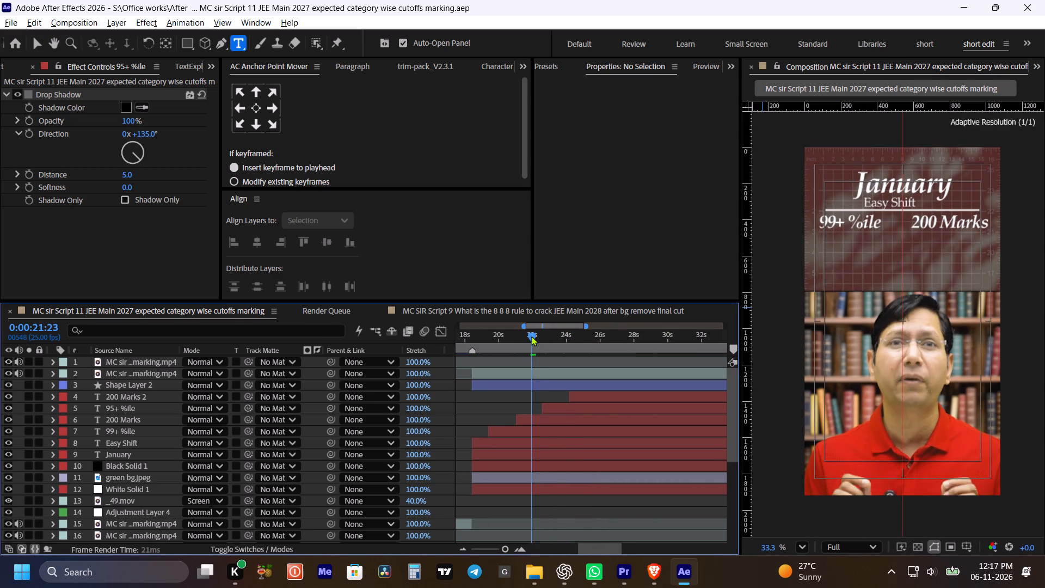
{"action": "key", "text": "space"}
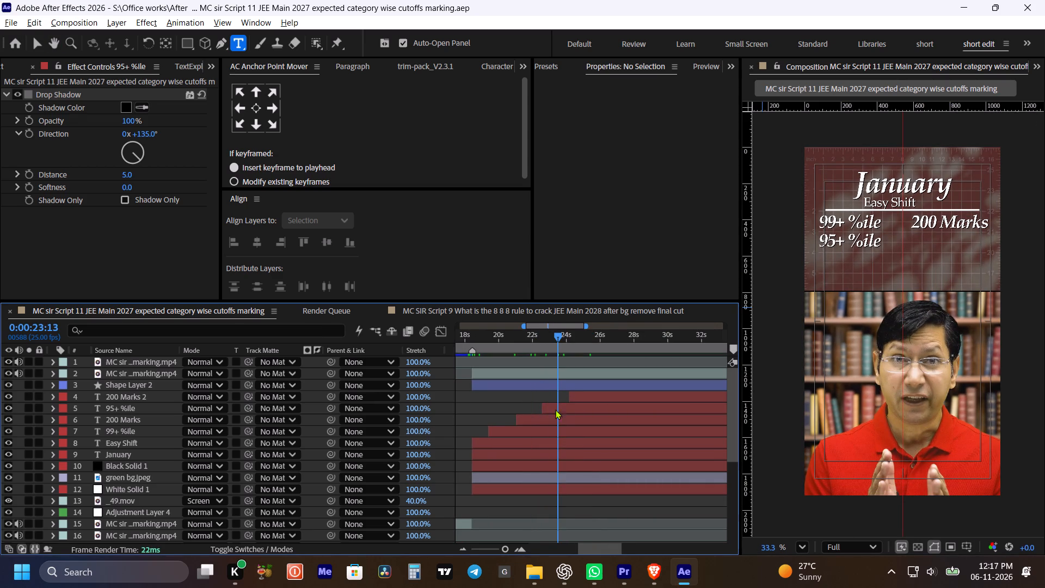
{"action": "left_click", "coordinate": [558, 408]}
Play the card from 0:00:21:20 to 0:00:23:19 to check the 95+ %ile text against the speech.
{"action": "left_click", "coordinate": [530, 340]}
{"action": "key", "text": "space"}
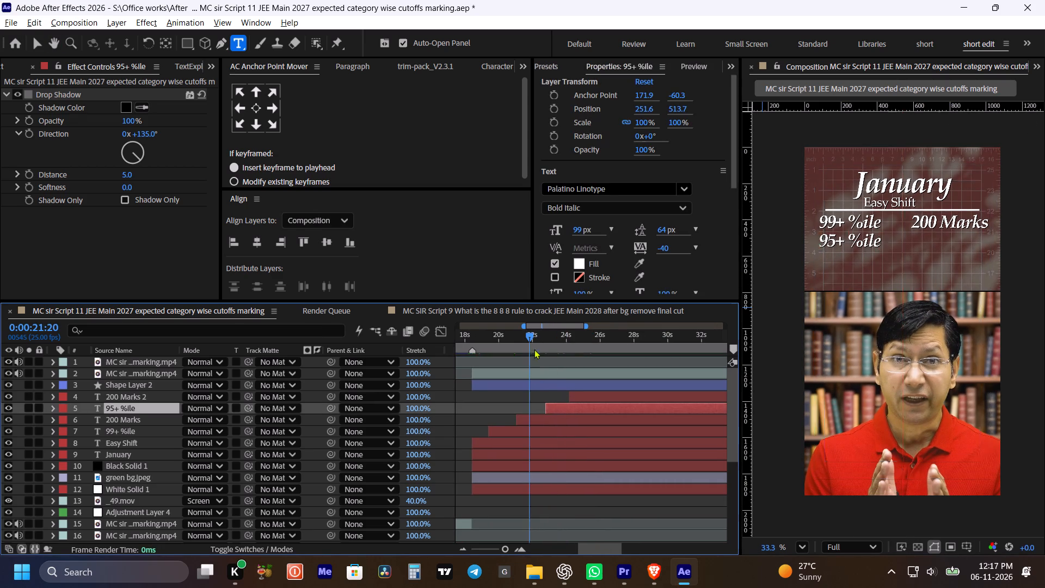
{"action": "key", "text": "space"}
{"action": "key", "text": "space"}
{"action": "key", "text": "space"}
{"action": "key", "text": "space"}
{"action": "left_click_drag", "start_coordinate": [569, 401], "coordinate": [563, 401]}
{"action": "key", "text": "space"}
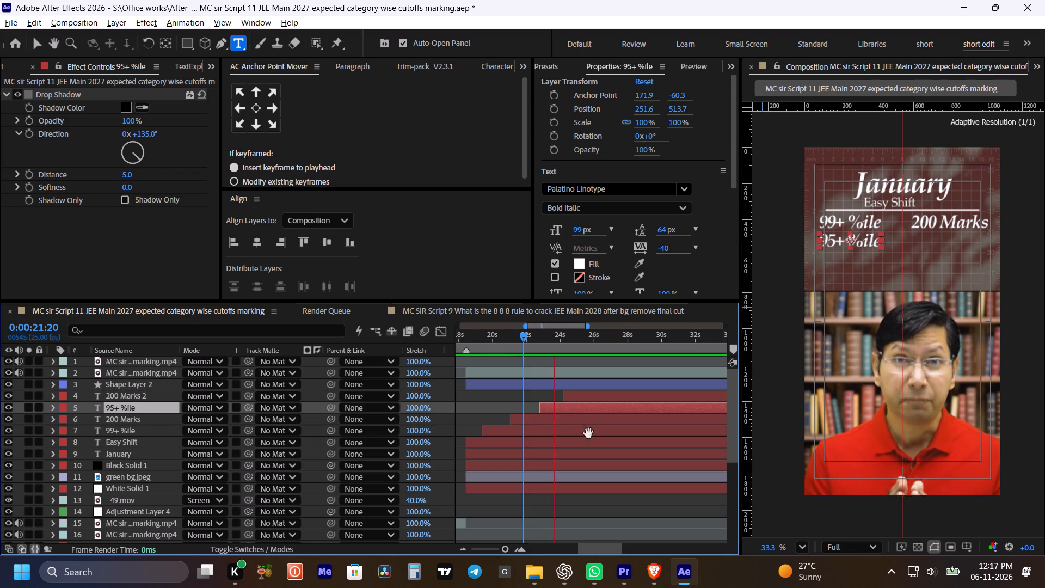
Play on from 0:00:23:19 and shift the second row's 200 Marks layer later, to start at about 0:00:24:18.
{"action": "left_click", "coordinate": [593, 512]}
{"action": "key", "text": "space"}
{"action": "key", "text": "space"}
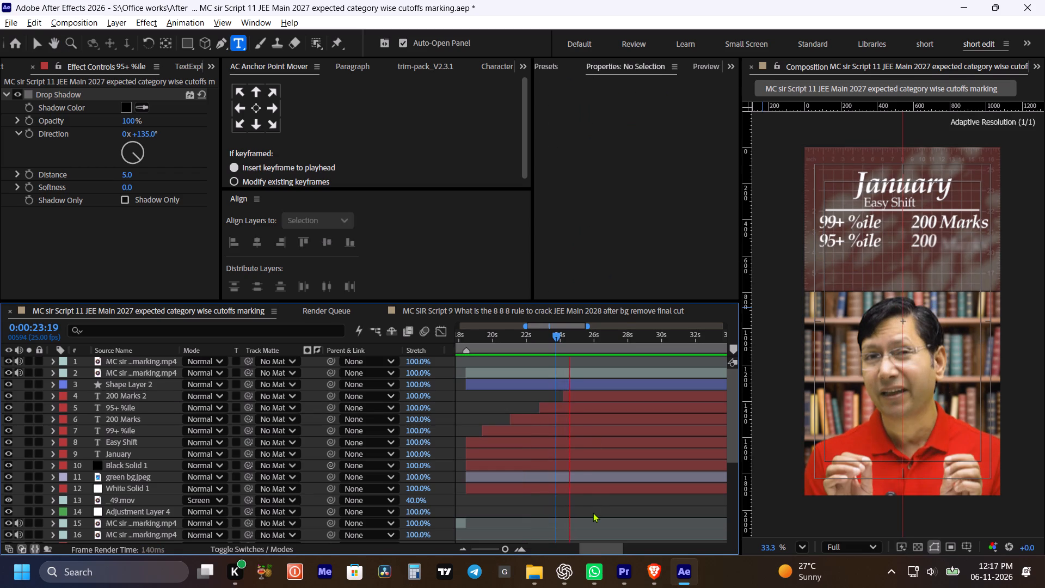
{"action": "key", "text": "space"}
{"action": "key", "text": "space"}
{"action": "left_click_drag", "start_coordinate": [577, 397], "coordinate": [583, 397]}
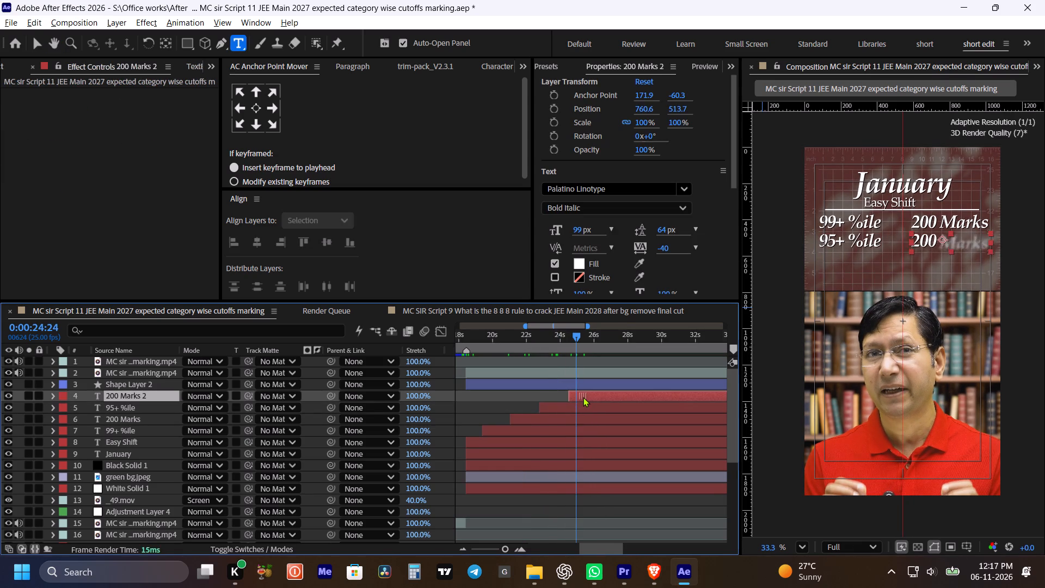
{"action": "left_click_drag", "start_coordinate": [583, 397], "coordinate": [585, 397]}
{"action": "key", "text": "space"}
{"action": "key", "text": "space"}
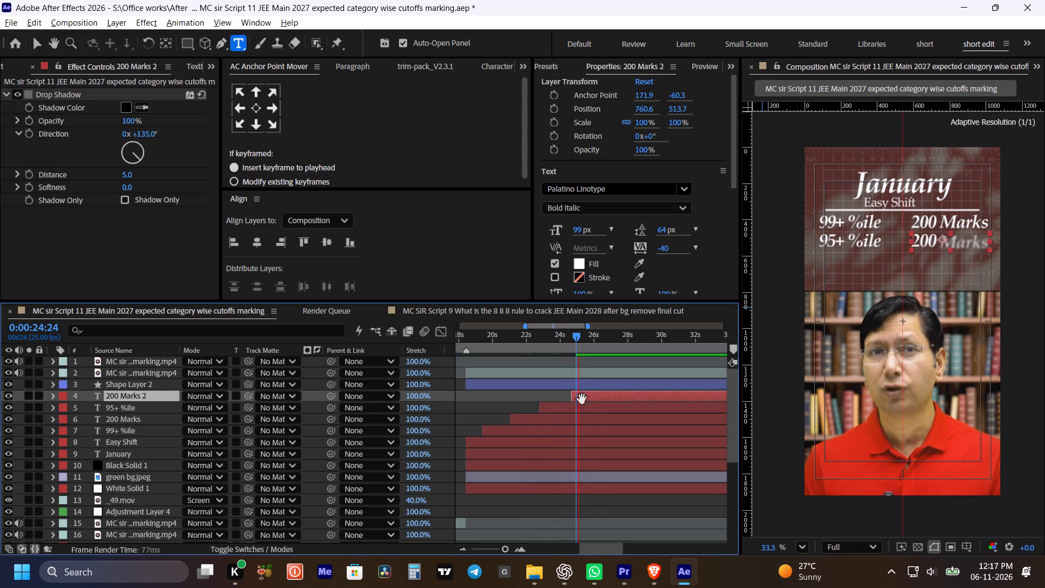
Change the second row's marks text to read 150 Marks.
{"action": "double_click", "coordinate": [582, 399]}
{"action": "key", "text": "Left"}
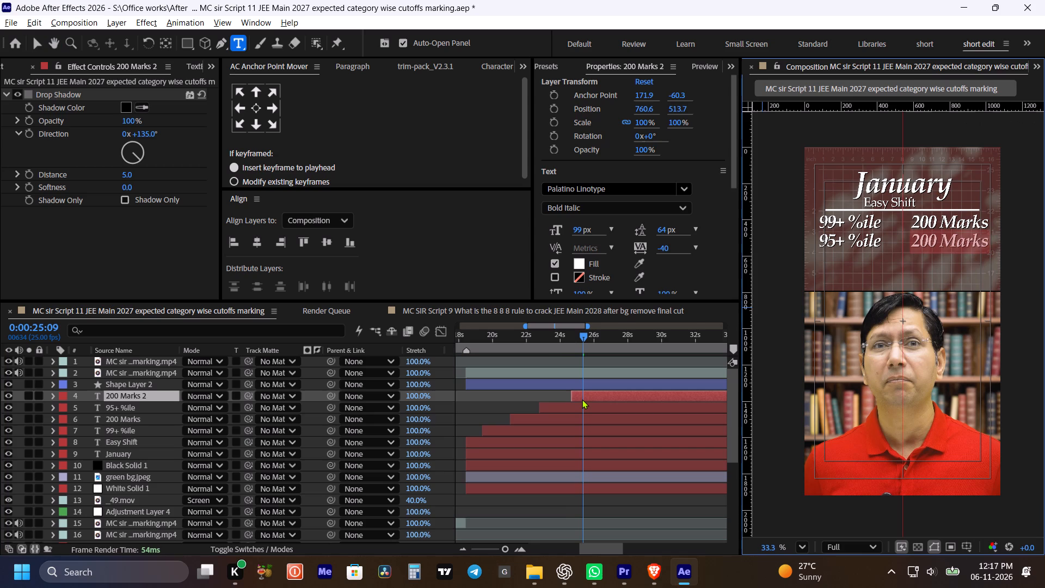
{"action": "key", "text": "Right"}
{"action": "key", "text": "Right"}
{"action": "key", "text": "Right"}
{"action": "key", "text": "BackSpace"}
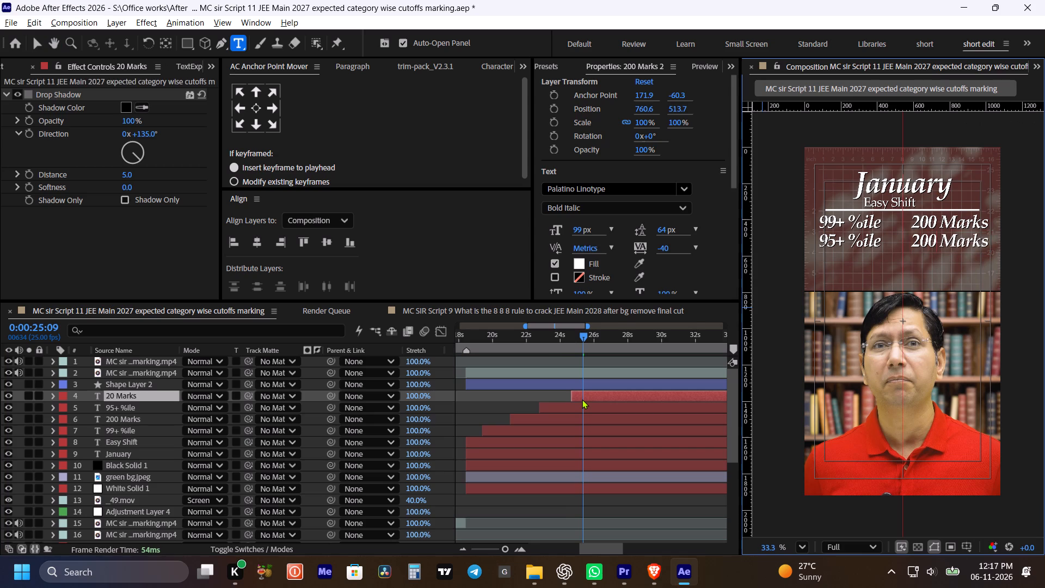
{"action": "key", "text": "BackSpace"}
{"action": "key", "text": "BackSpace"}
{"action": "type", "text": "150"}
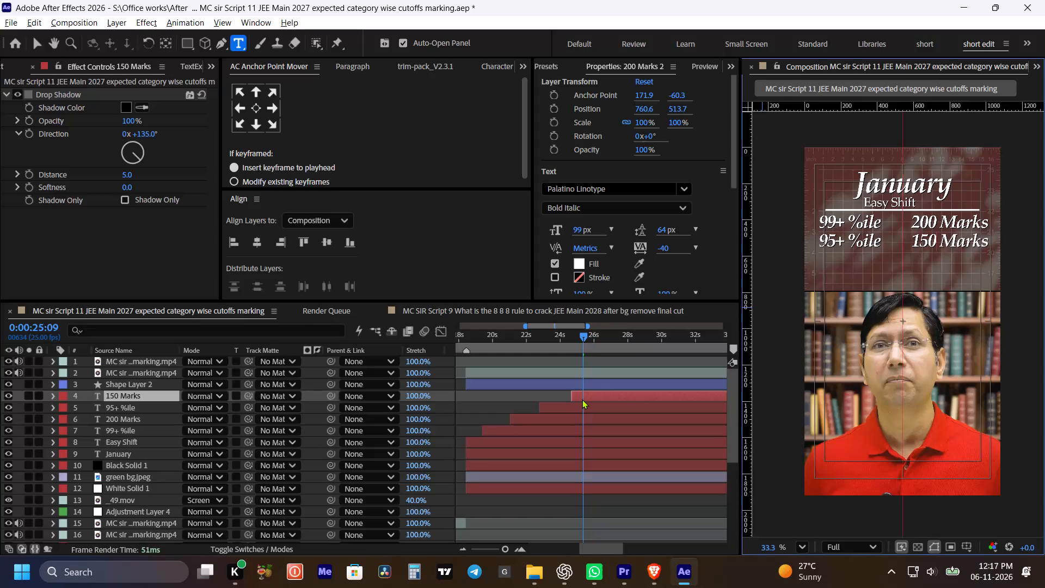
{"action": "left_click", "coordinate": [589, 499]}
Save the project.
{"action": "key", "text": "ctrl+s"}
{"action": "key", "text": "ctrl+s"}
{"action": "key", "text": "ctrl+s"}
{"action": "key", "text": "ctrl+s"}
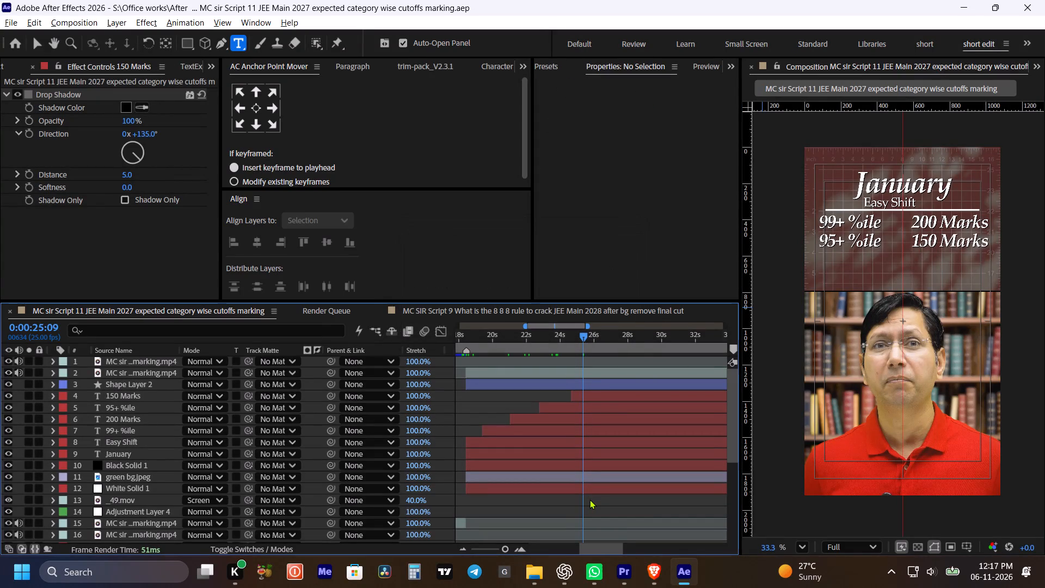
Play on to 0:00:26:08, then duplicate the 95+ %ile and 150 Marks layers and stack the copies together above the originals.
{"action": "key", "text": "space"}
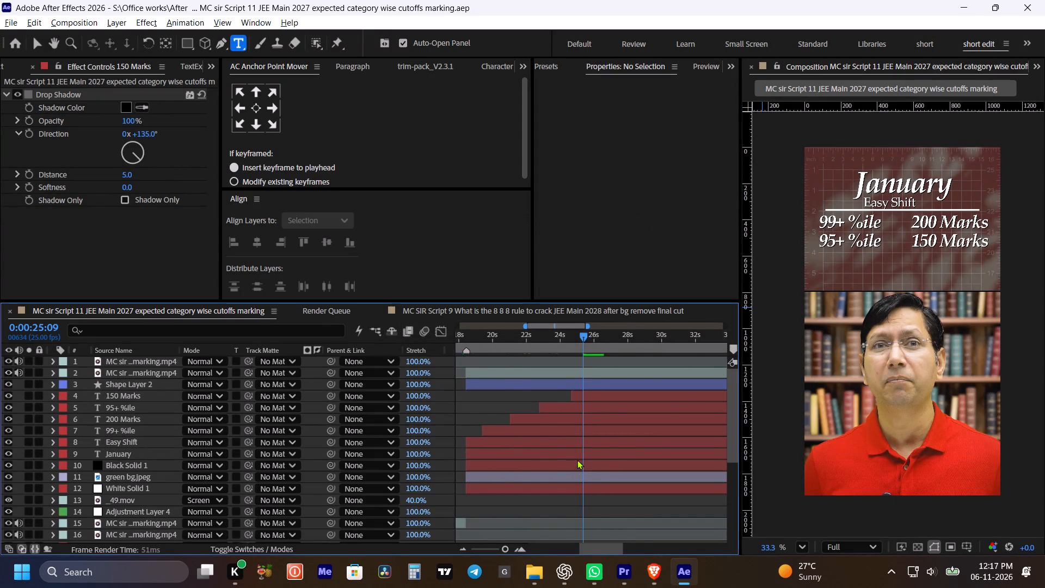
{"action": "scroll", "coordinate": [577, 460], "scroll_direction": "down", "scroll_amount": 1, "text": "alt"}
{"action": "key", "text": "space"}
{"action": "left_click_drag", "start_coordinate": [626, 442], "coordinate": [612, 442]}
{"action": "key", "text": "space"}
{"action": "scroll", "coordinate": [573, 410], "scroll_direction": "up", "scroll_amount": 1, "text": "alt"}
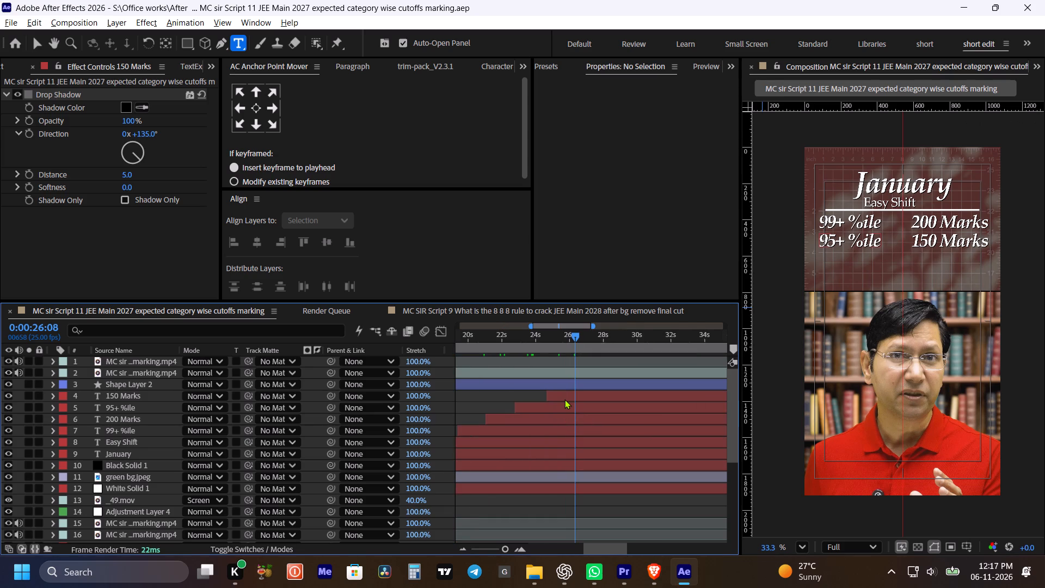
{"action": "left_click", "coordinate": [564, 397]}
{"action": "left_click", "coordinate": [563, 403], "text": "shift"}
{"action": "key", "text": "ctrl+d"}
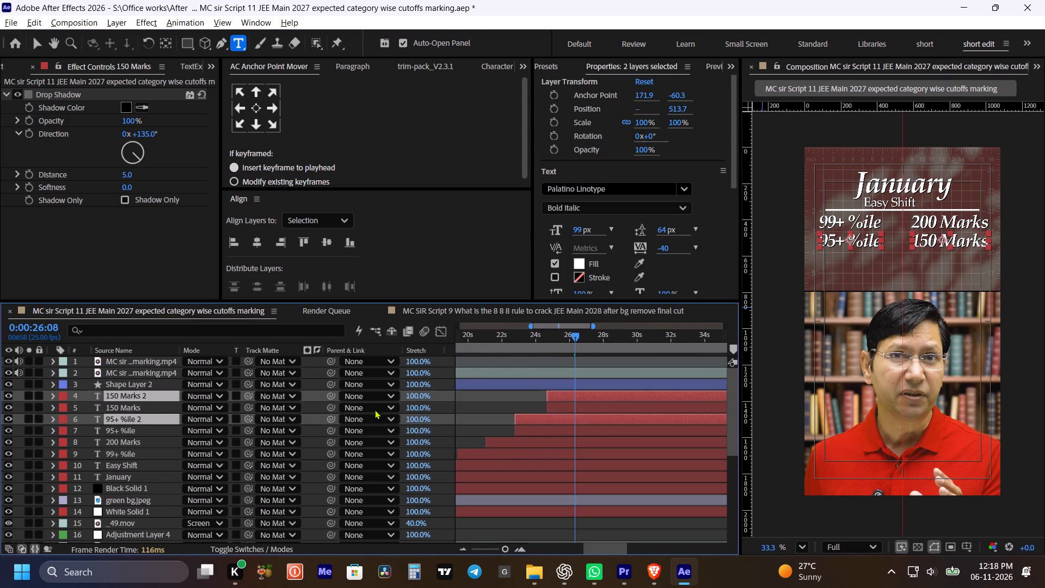
{"action": "left_click_drag", "start_coordinate": [156, 419], "coordinate": [156, 403]}
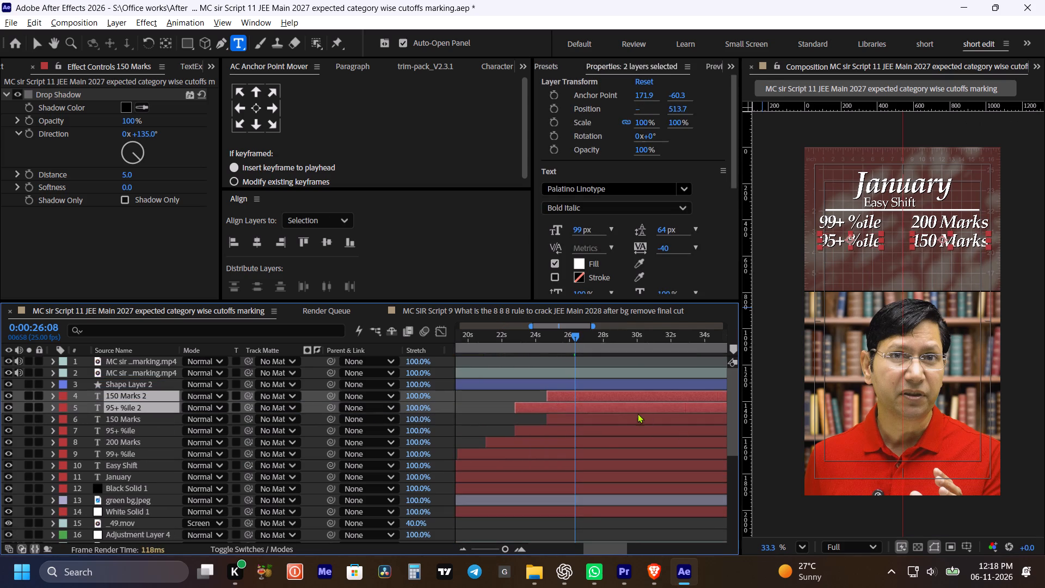
Shift both copied row layers later together so the 95+ %ile copy starts at about 0:00:25:20.
{"action": "left_click_drag", "start_coordinate": [581, 410], "coordinate": [634, 415]}
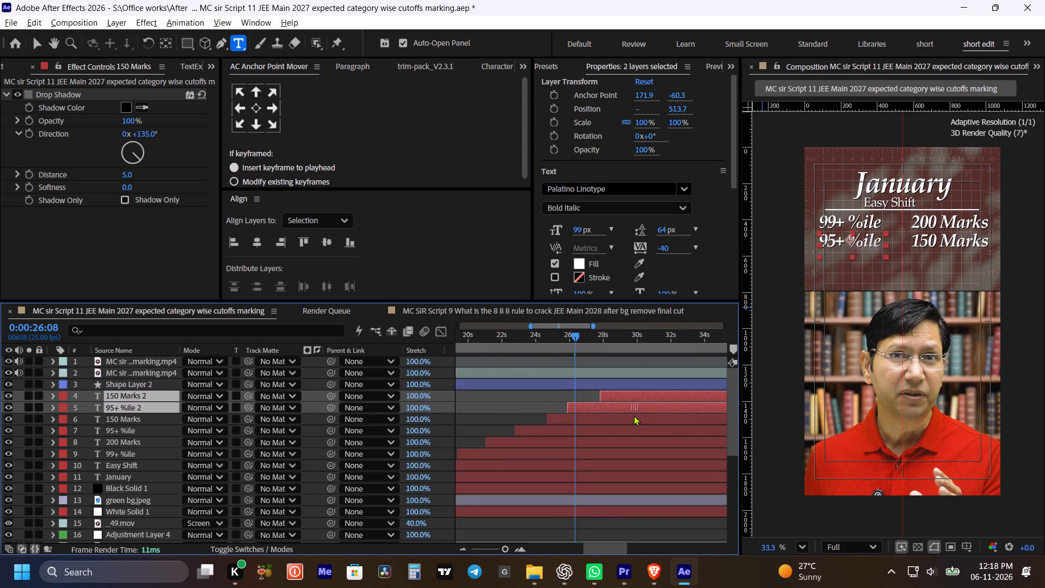
{"action": "left_click_drag", "start_coordinate": [634, 415], "coordinate": [632, 416]}
Move both copied layers down to a Y position of about 608 as the card's third row.
{"action": "left_click_drag", "start_coordinate": [679, 111], "coordinate": [729, 127]}
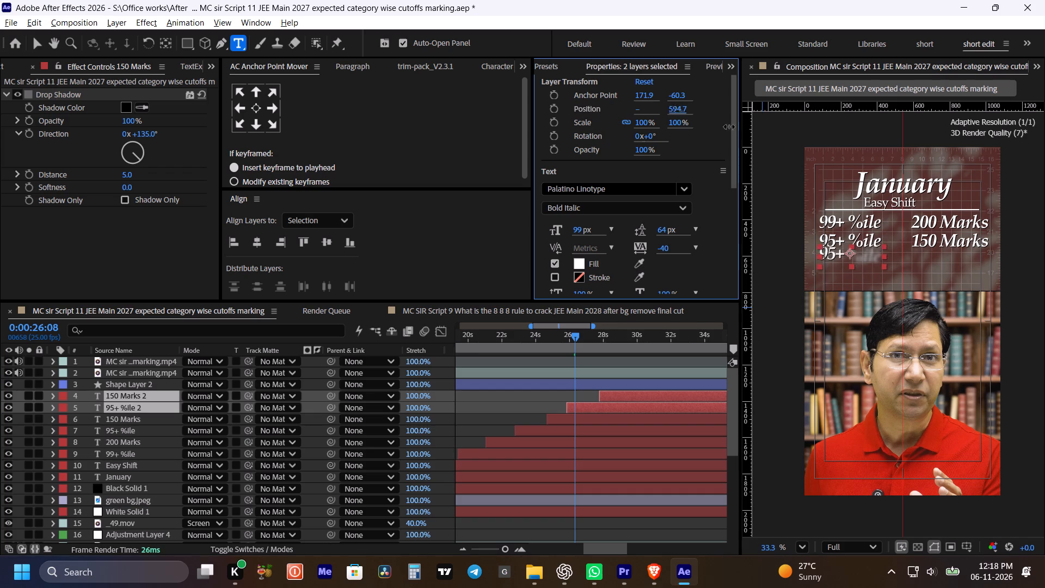
{"action": "left_click_drag", "start_coordinate": [729, 127], "coordinate": [730, 126]}
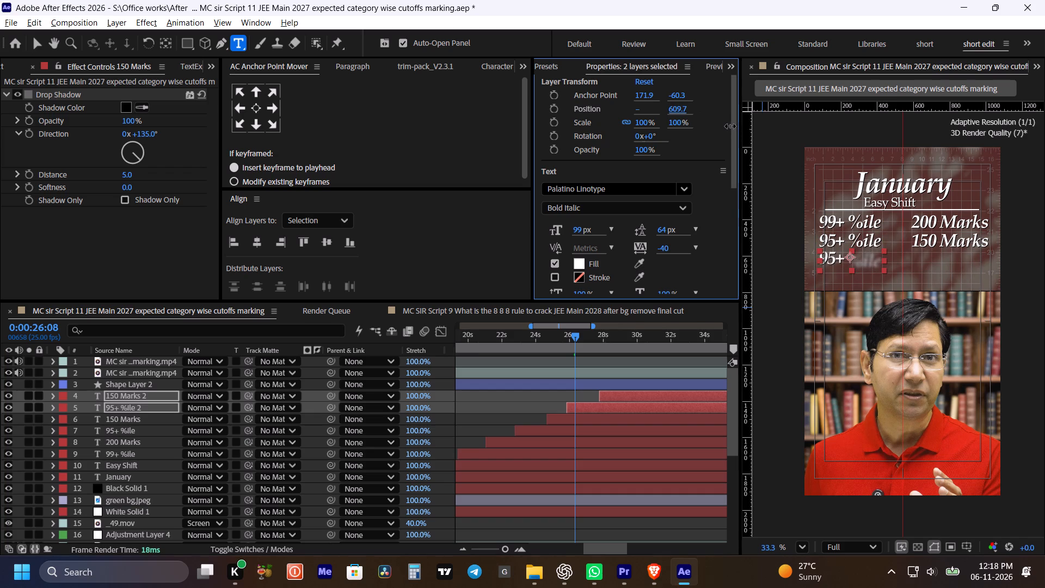
{"action": "left_click_drag", "start_coordinate": [730, 126], "coordinate": [728, 128]}
{"action": "left_click", "coordinate": [623, 533]}
Play the card repeatedly from around 0:00:25:02 to check the third row's timing and content against the speech.
{"action": "key", "text": "space"}
{"action": "key", "text": "space"}
{"action": "key", "text": "space"}
{"action": "left_click_drag", "start_coordinate": [630, 434], "coordinate": [622, 437]}
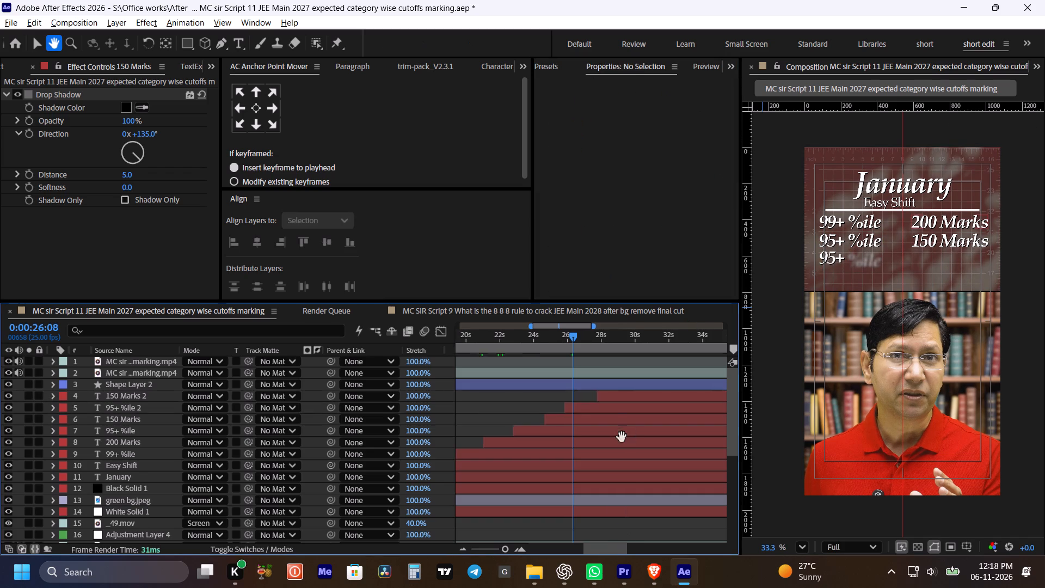
{"action": "left_click_drag", "start_coordinate": [622, 437], "coordinate": [601, 442]}
{"action": "key", "text": "space"}
{"action": "key", "text": "space"}
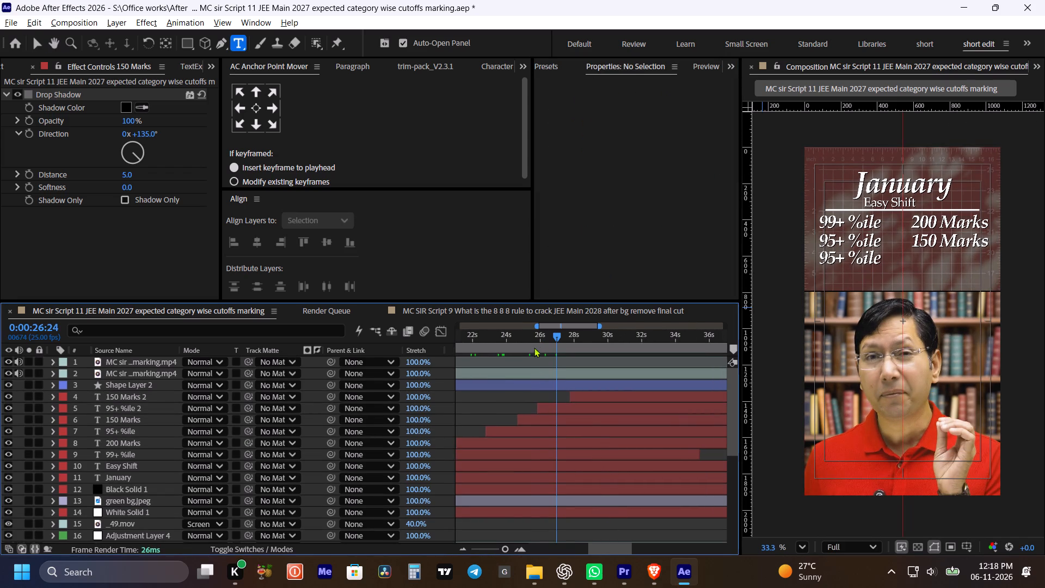
{"action": "left_click", "coordinate": [531, 335]}
{"action": "key", "text": "space"}
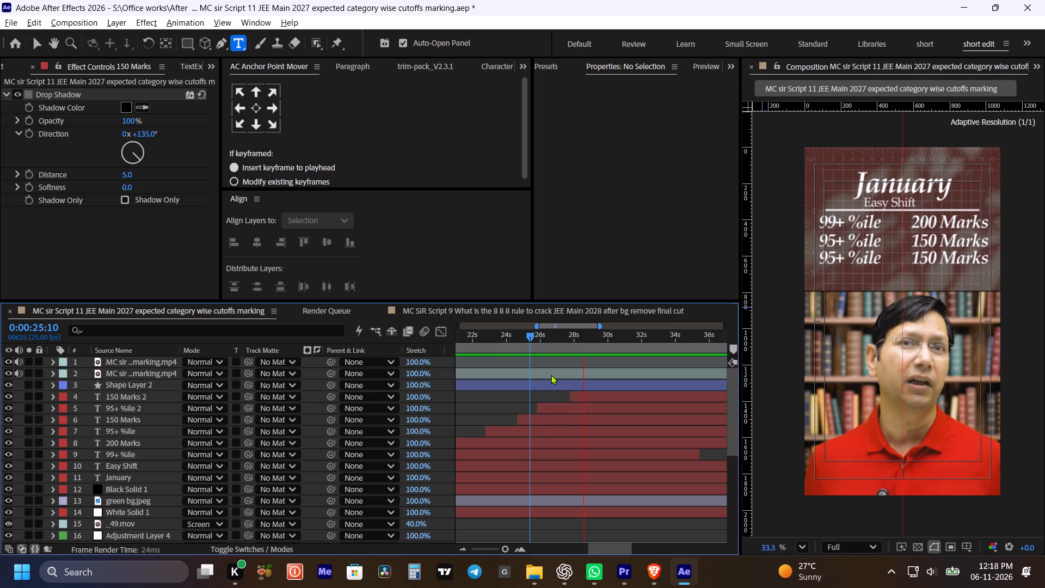
{"action": "key", "text": "space"}
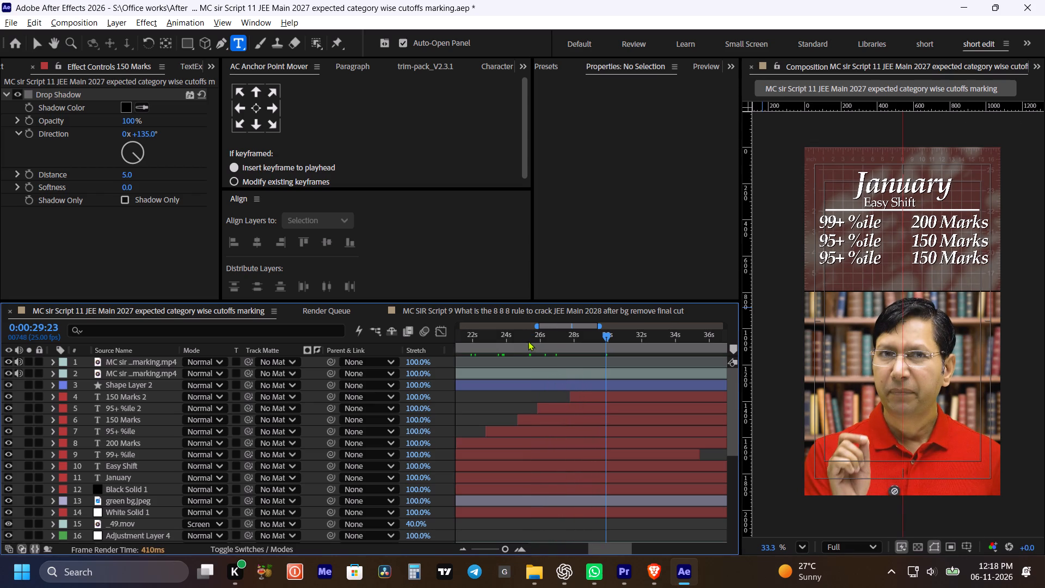
{"action": "left_click", "coordinate": [525, 338]}
{"action": "key", "text": "space"}
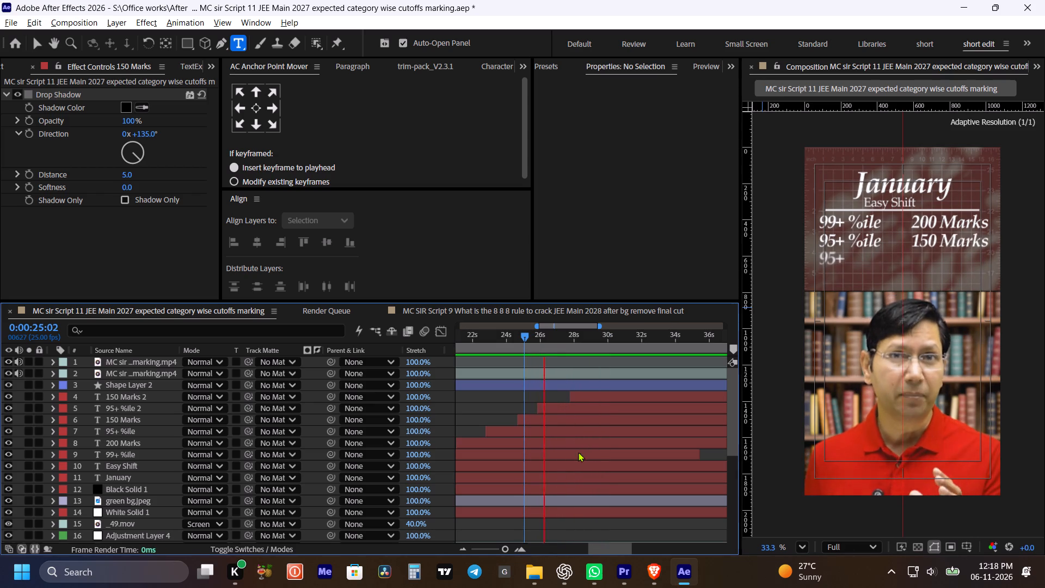
{"action": "key", "text": "space"}
{"action": "left_click", "coordinate": [594, 528]}
{"action": "key", "text": "space"}
{"action": "key", "text": "space"}
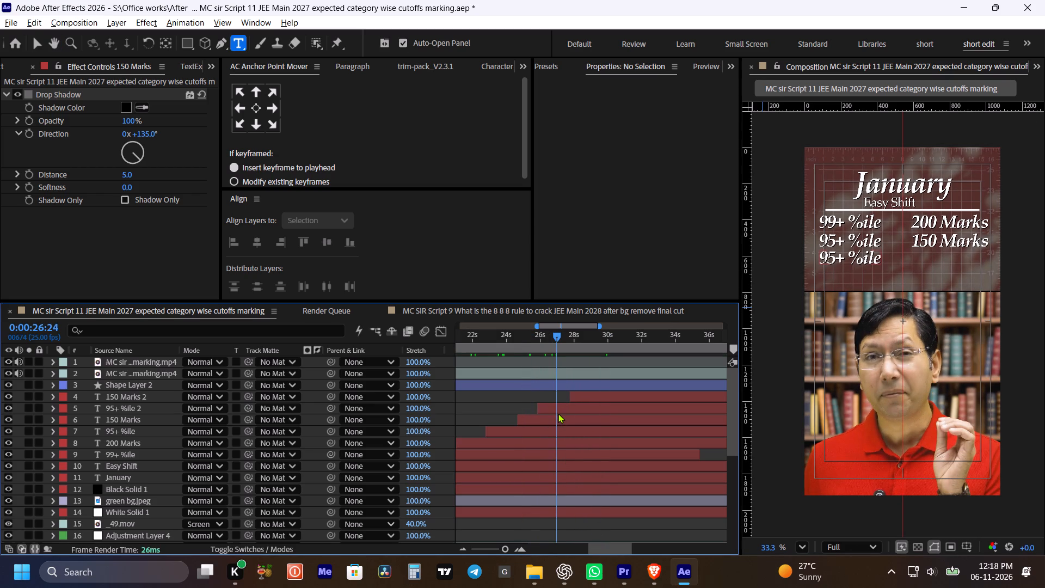
Change the third row's percentile text to read 90+ %ile.
{"action": "double_click", "coordinate": [558, 409]}
{"action": "key", "text": "Left"}
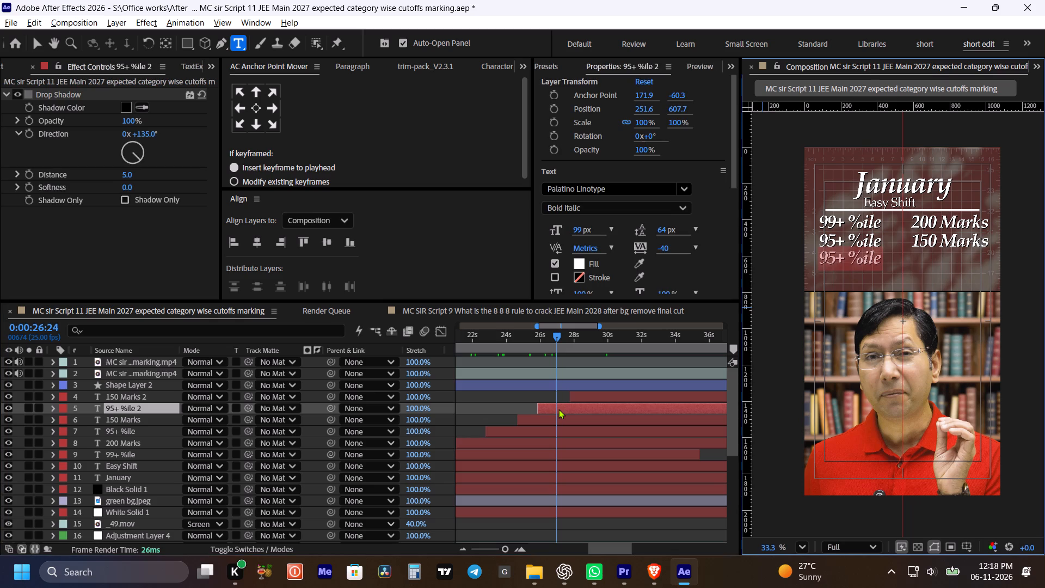
{"action": "key", "text": "Right"}
{"action": "key", "text": "Right"}
{"action": "key", "text": "BackSpace"}
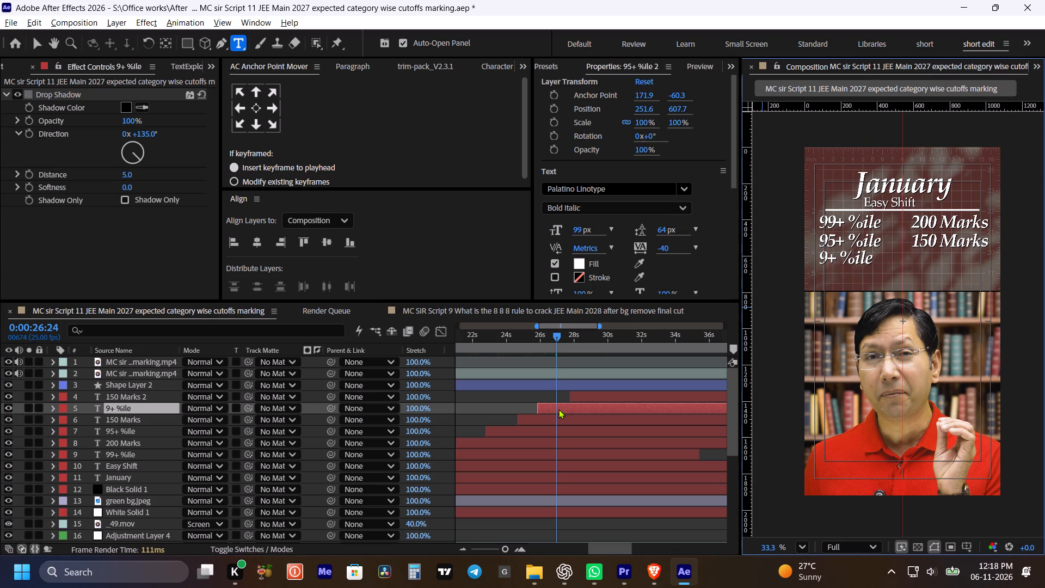
{"action": "key", "text": "0"}
{"action": "left_click", "coordinate": [574, 525]}
Play on to 0:00:27:21, then remove the plus sign and space from the third row's percentile text, making it 90%ile.
{"action": "key", "text": "space"}
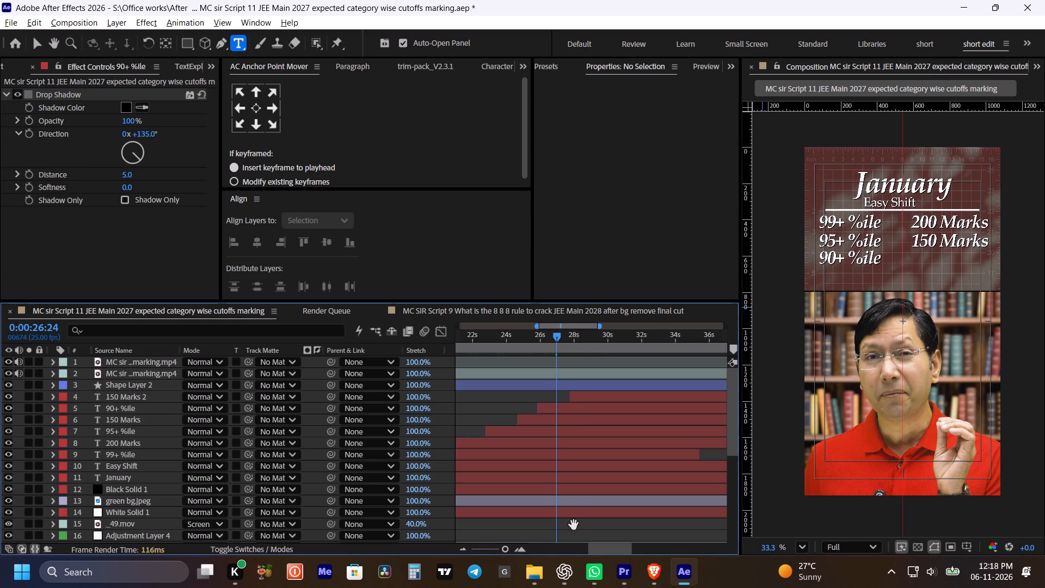
{"action": "key", "text": "space"}
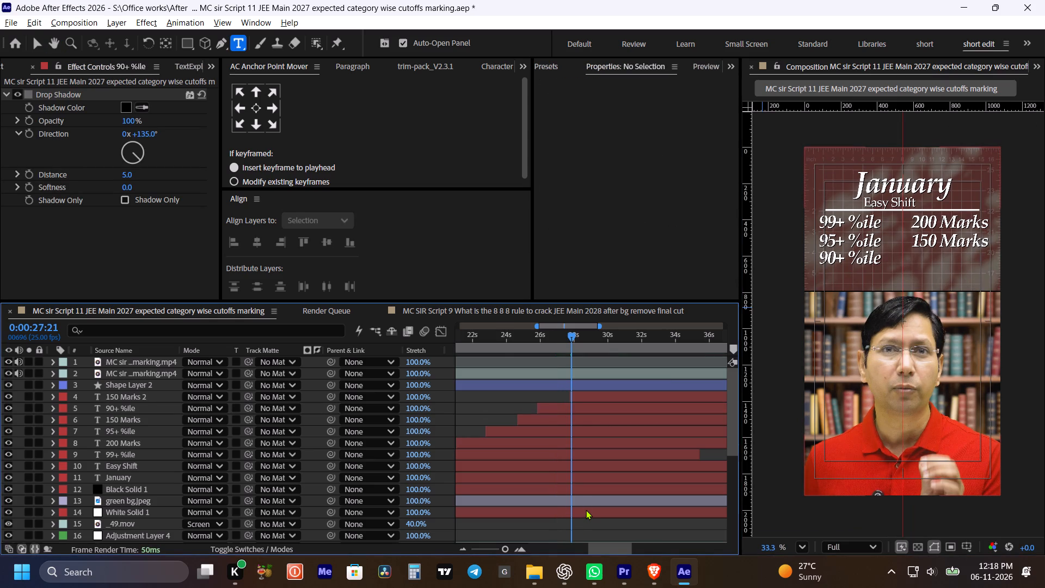
{"action": "scroll", "coordinate": [579, 406], "scroll_direction": "down", "scroll_amount": 1, "text": "alt"}
{"action": "key", "text": "space"}
{"action": "key", "text": "space"}
{"action": "key", "text": "space"}
{"action": "left_click_drag", "start_coordinate": [588, 425], "coordinate": [594, 425]}
{"action": "left_click", "coordinate": [579, 409]}
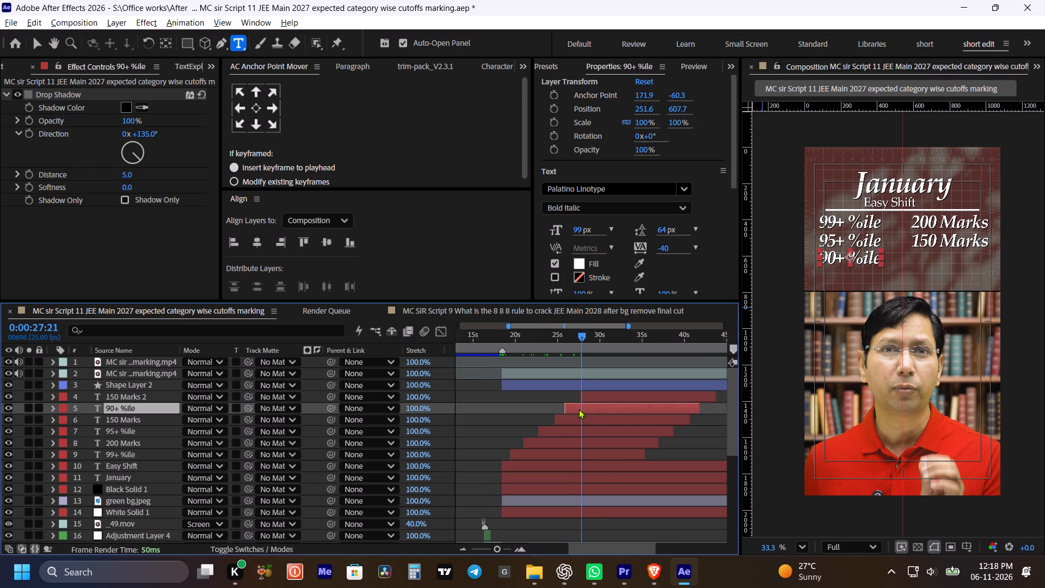
{"action": "double_click", "coordinate": [579, 409]}
{"action": "left_click", "coordinate": [848, 256]}
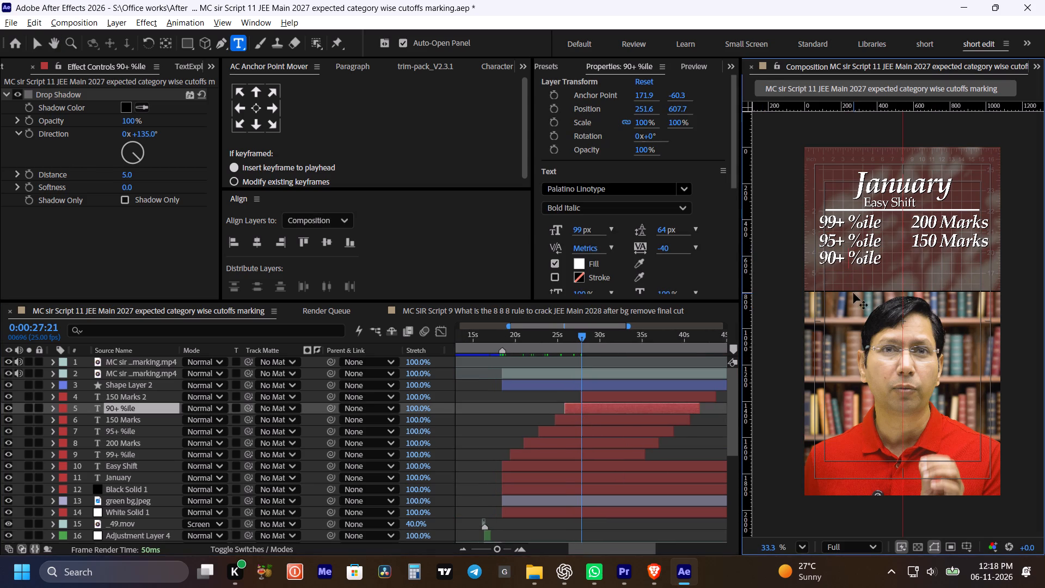
{"action": "key", "text": "BackSpace"}
{"action": "key", "text": "BackSpace"}
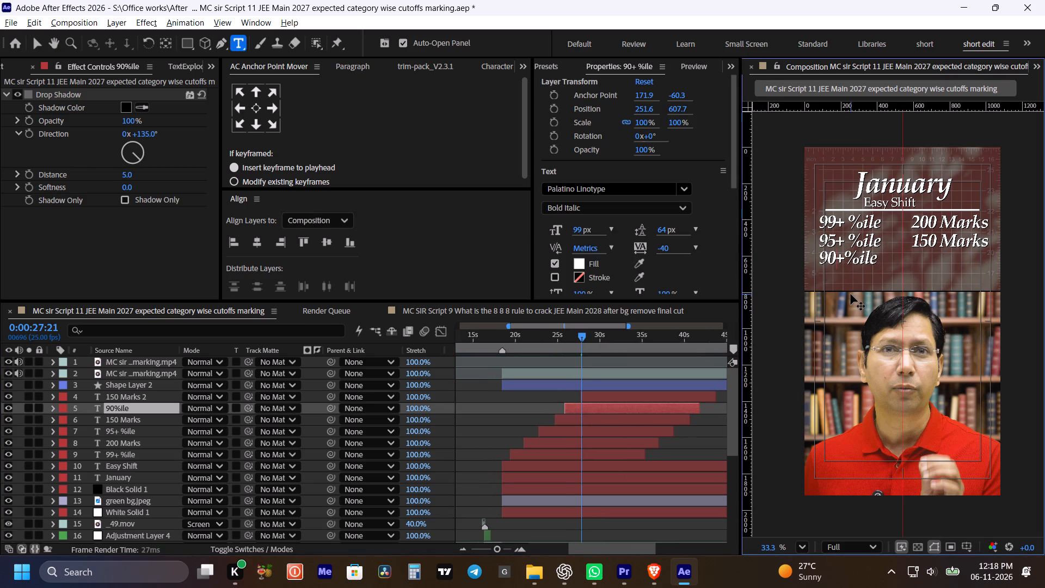
{"action": "key", "text": "space"}
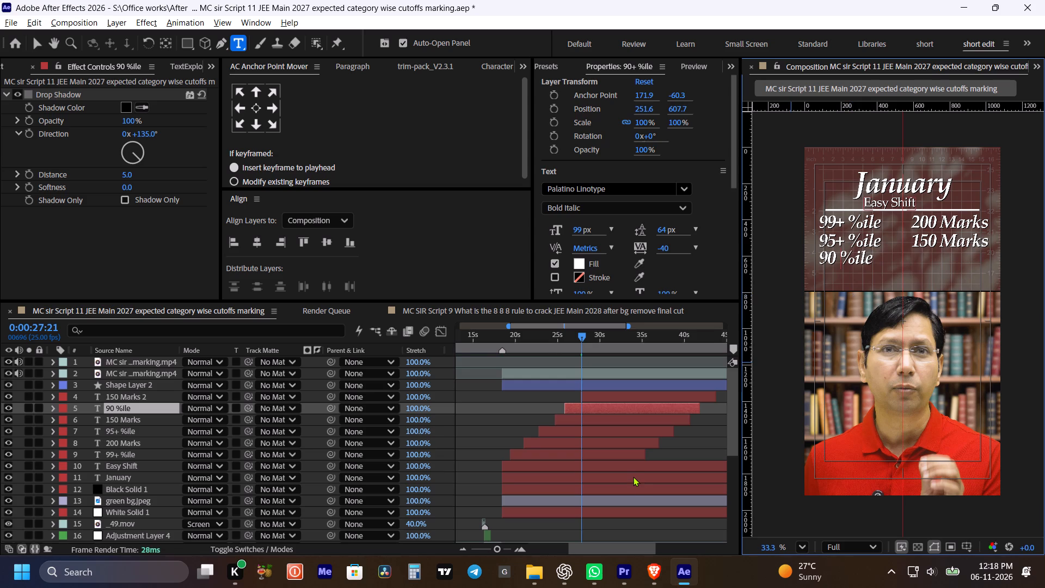
{"action": "key", "text": "BackSpace"}
{"action": "left_click", "coordinate": [633, 532]}
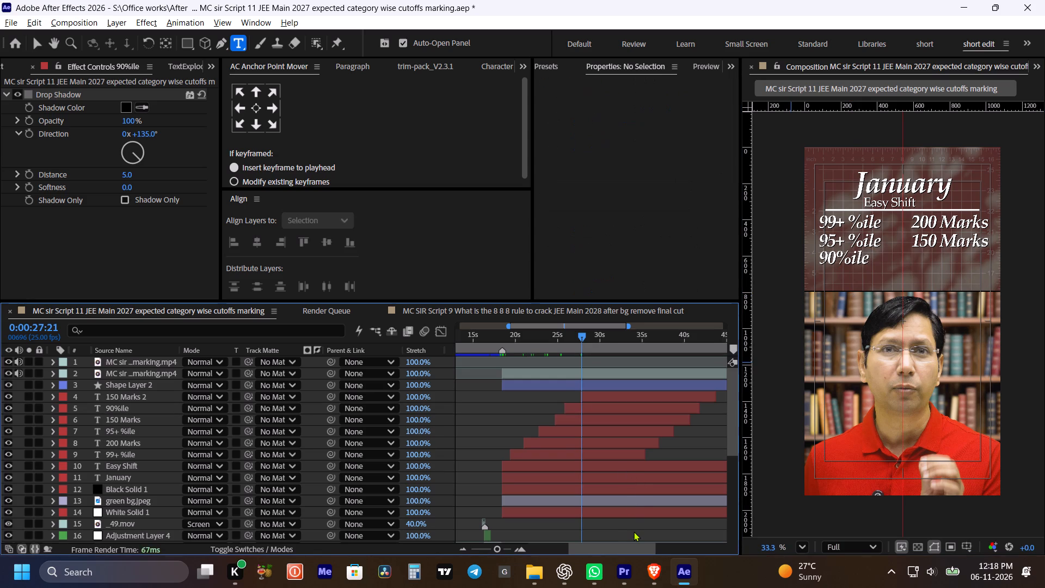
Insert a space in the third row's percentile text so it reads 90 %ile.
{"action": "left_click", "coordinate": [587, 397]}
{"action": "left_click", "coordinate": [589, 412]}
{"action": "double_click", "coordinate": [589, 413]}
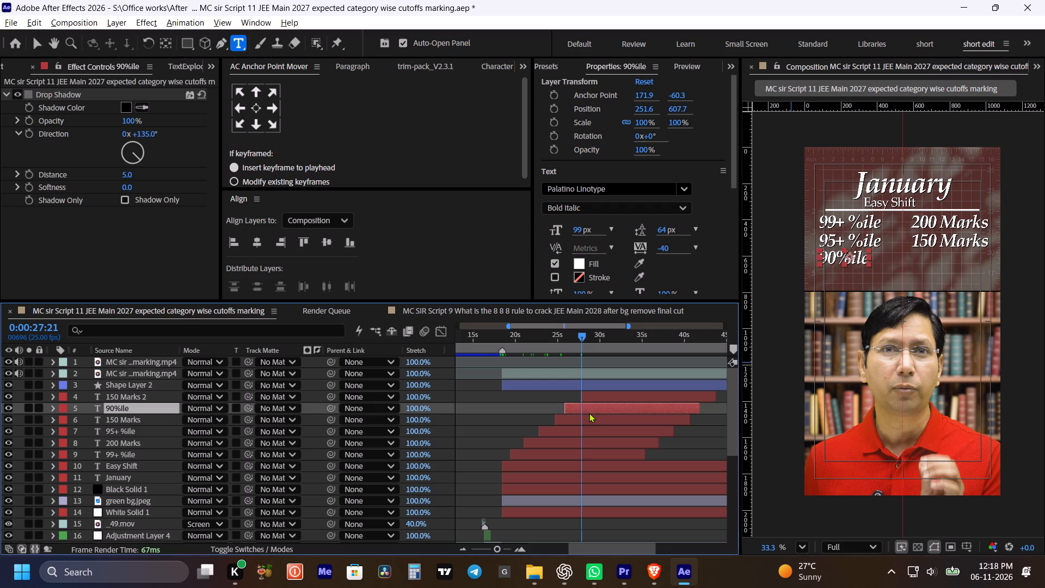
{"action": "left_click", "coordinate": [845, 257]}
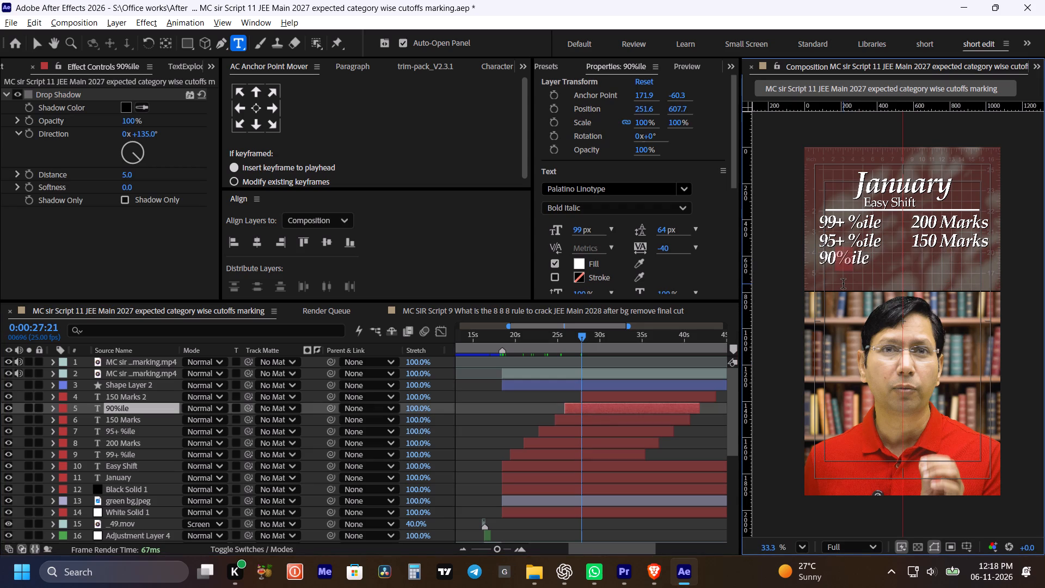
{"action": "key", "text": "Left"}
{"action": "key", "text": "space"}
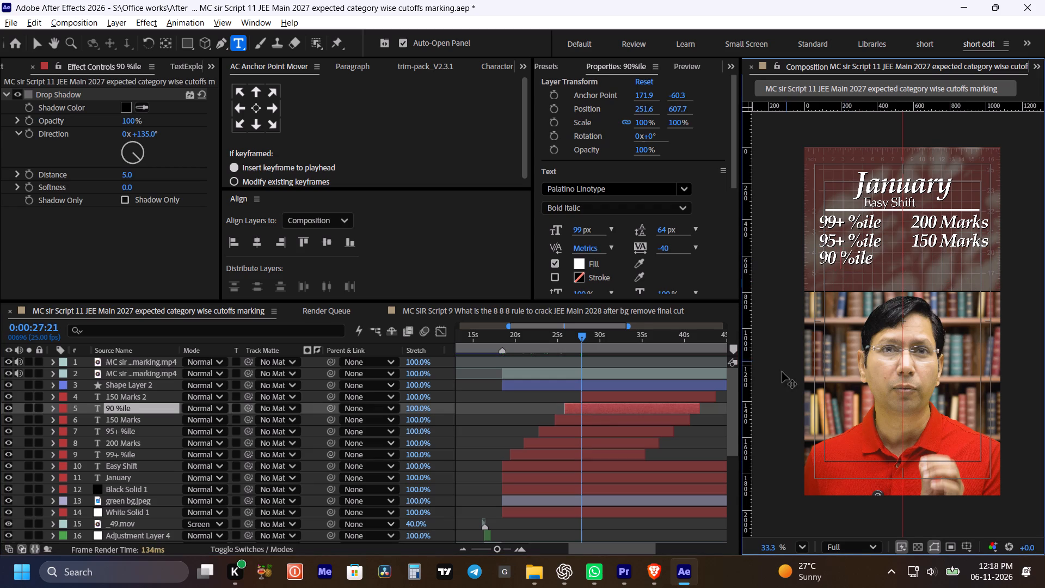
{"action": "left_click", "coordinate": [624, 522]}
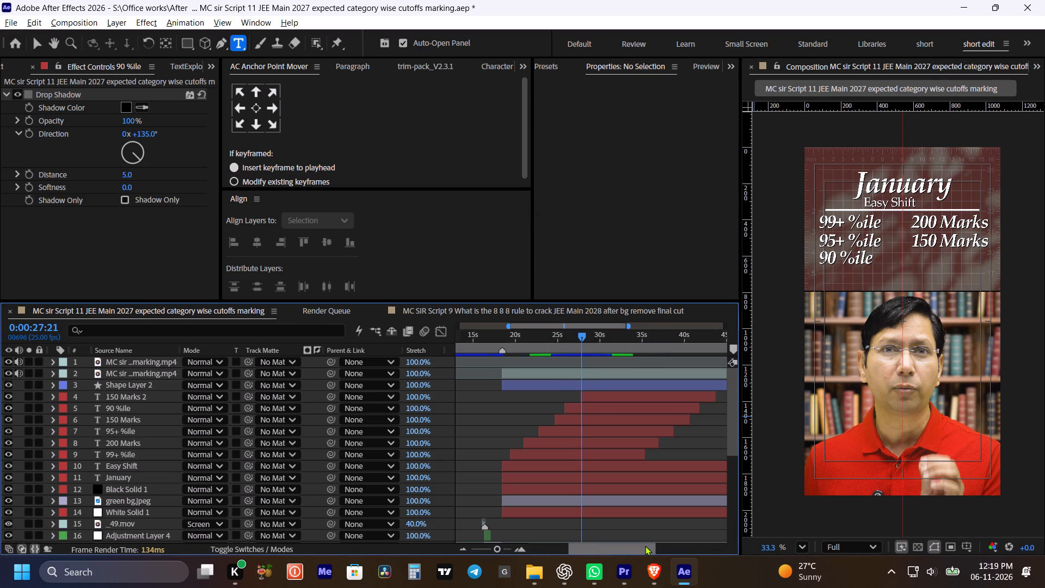
Remove the space from the third row's percentile text so it reads 90%ile, and centre its anchor point.
{"action": "double_click", "coordinate": [581, 409]}
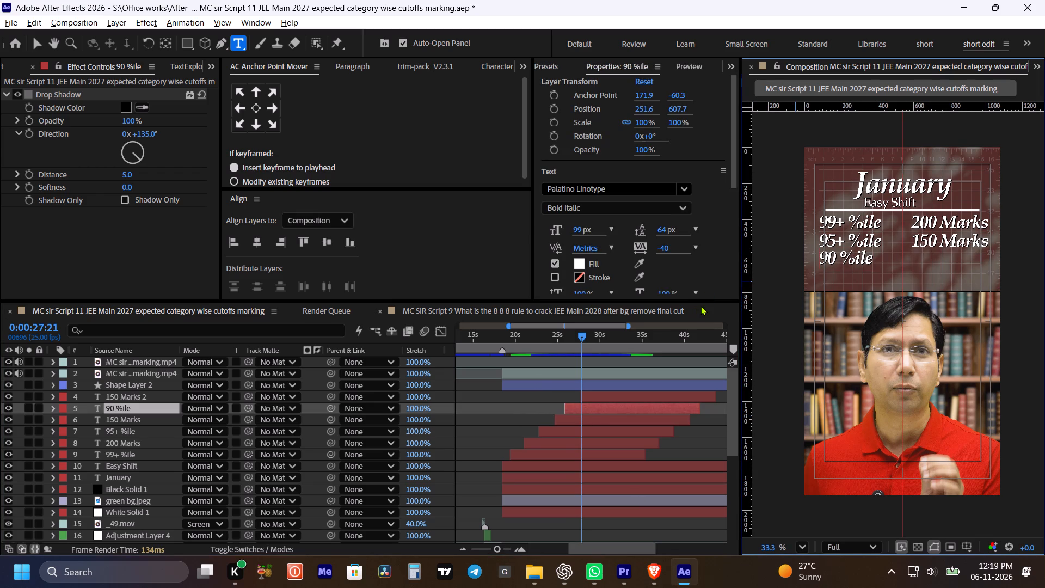
{"action": "key", "text": "Right"}
{"action": "key", "text": "Right"}
{"action": "key", "text": "Right"}
{"action": "key", "text": "BackSpace"}
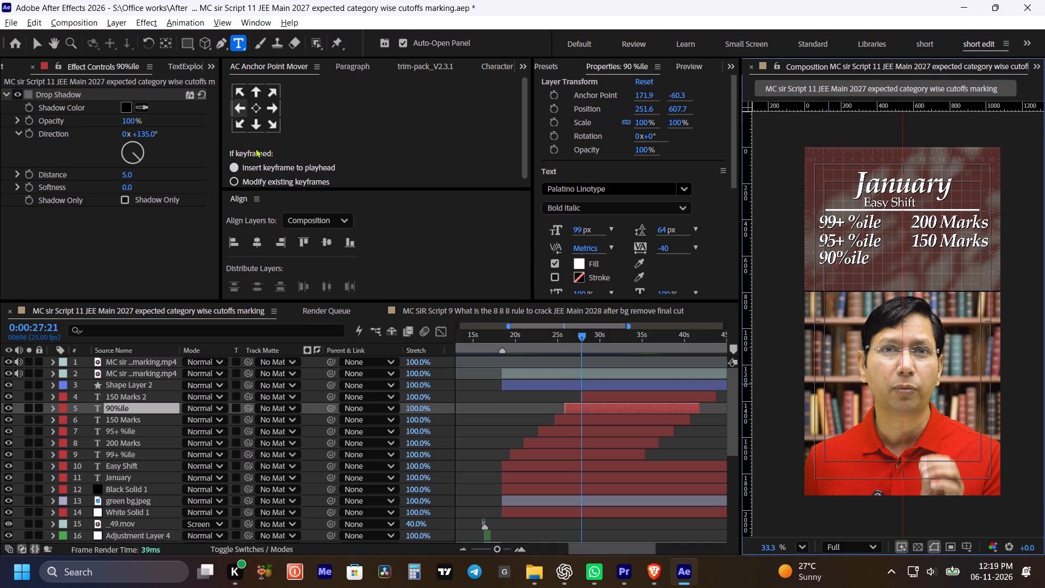
{"action": "left_click", "coordinate": [251, 107]}
{"action": "left_click", "coordinate": [494, 421]}
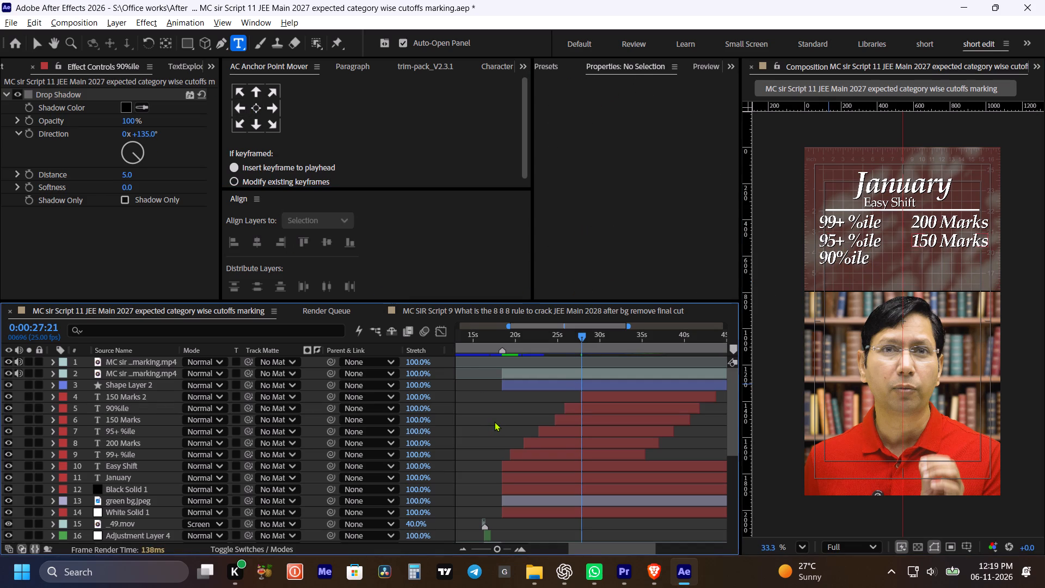
Save the project.
{"action": "key", "text": "ctrl+s"}
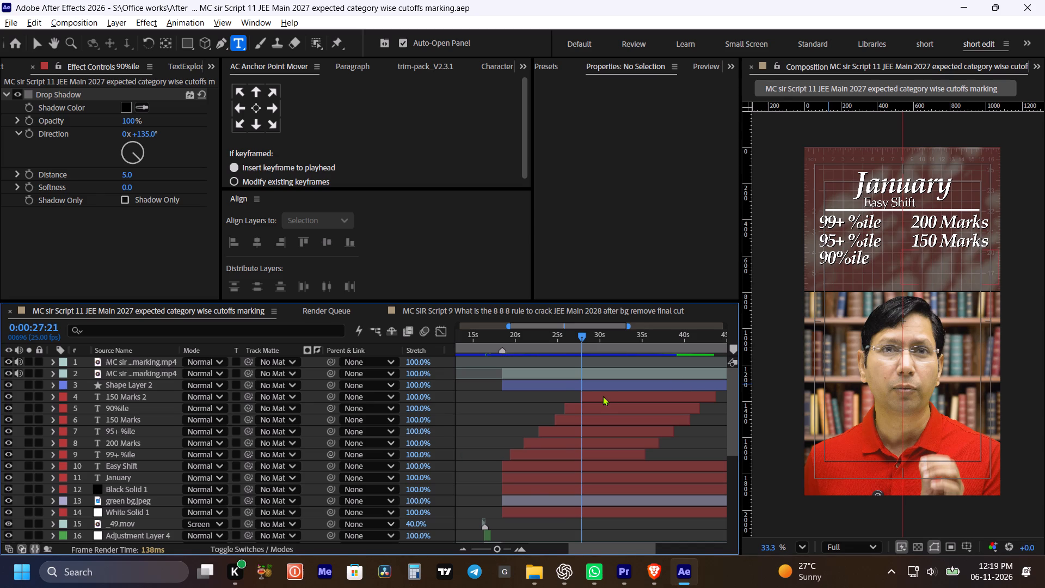
Remove the plus sign and space from the second row's percentile text, making it 95%ile.
{"action": "left_click", "coordinate": [594, 410]}
{"action": "left_click", "coordinate": [590, 418]}
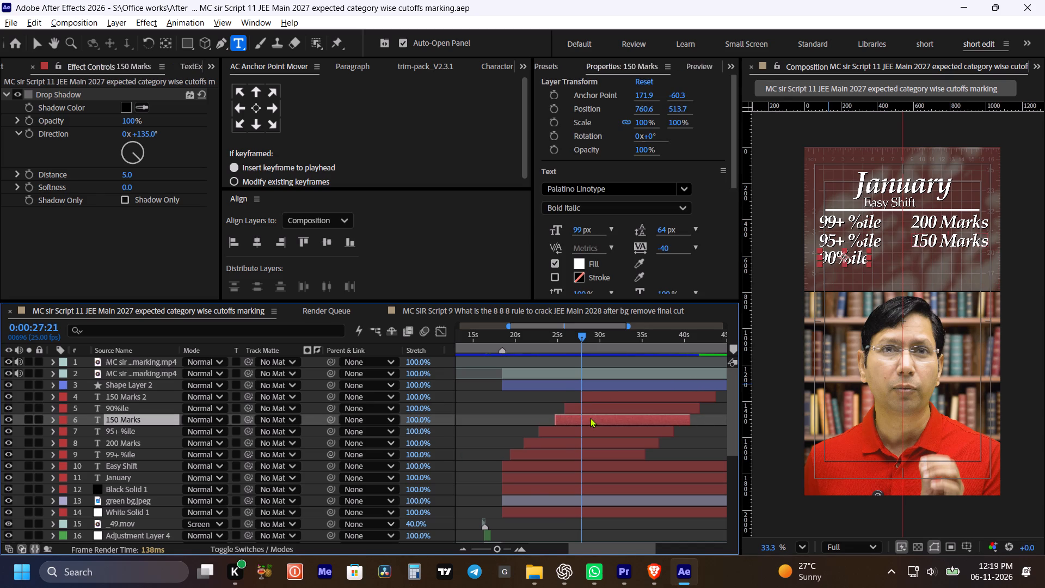
{"action": "left_click", "coordinate": [587, 432]}
{"action": "double_click", "coordinate": [587, 432]}
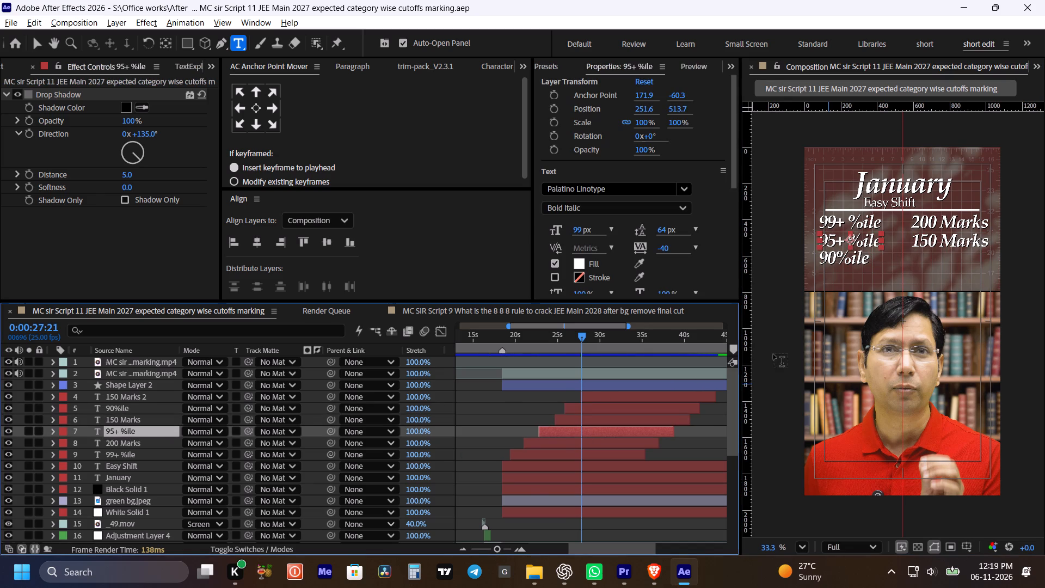
{"action": "left_click", "coordinate": [843, 243]}
{"action": "key", "text": "BackSpace"}
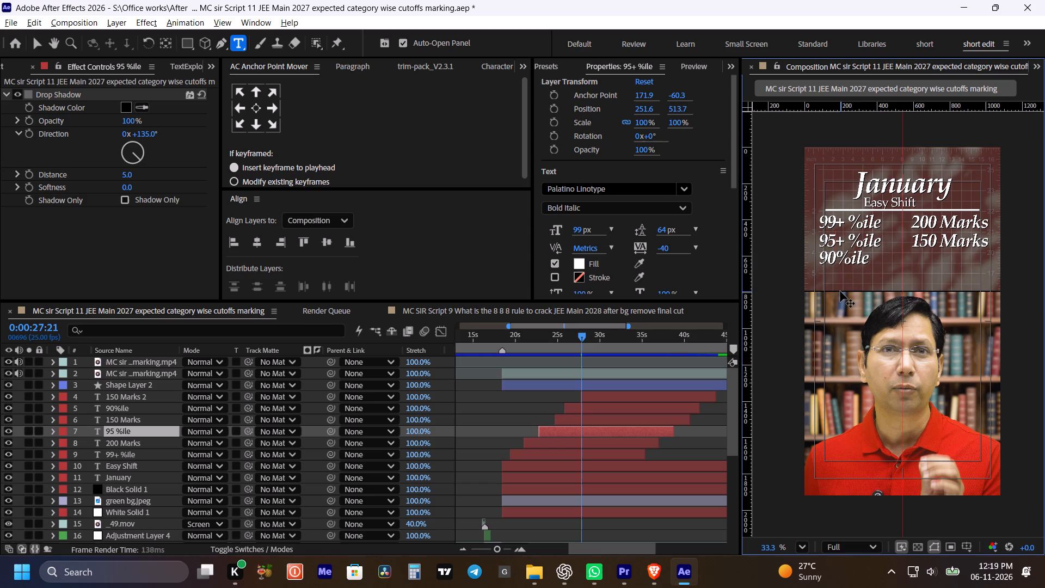
{"action": "key", "text": "Right"}
{"action": "key", "text": "BackSpace"}
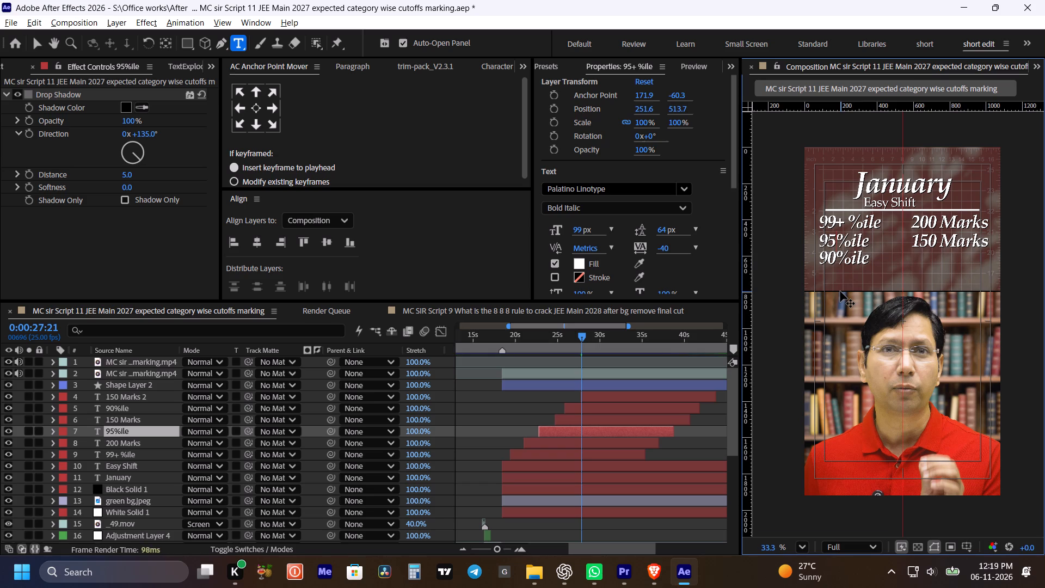
{"action": "left_click", "coordinate": [697, 443]}
Remove the plus sign and space from the first row's percentile text, making it 99%ile, and centre its anchor point.
{"action": "left_click", "coordinate": [593, 454]}
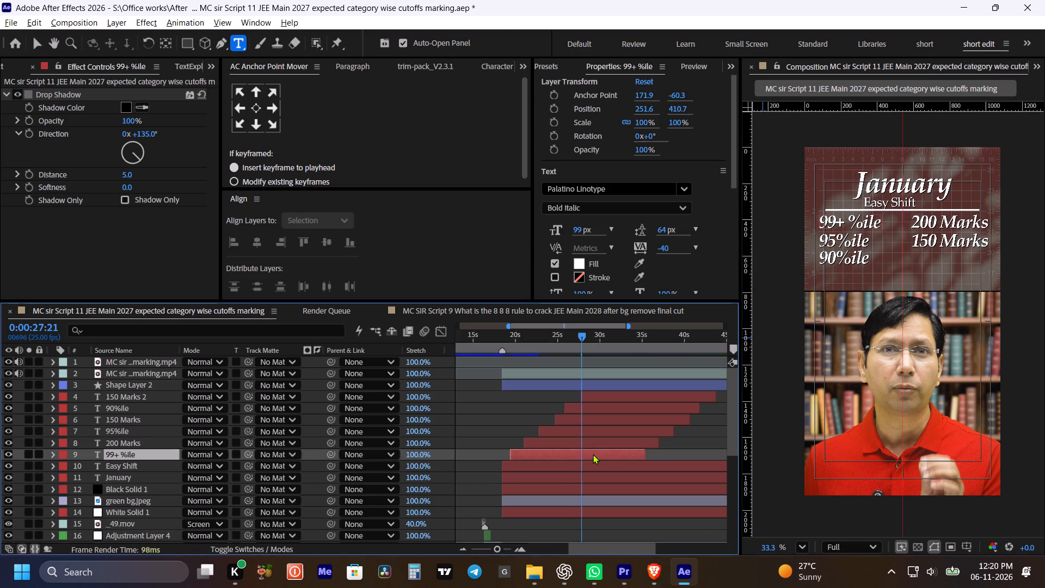
{"action": "double_click", "coordinate": [593, 454]}
{"action": "key", "text": "Right"}
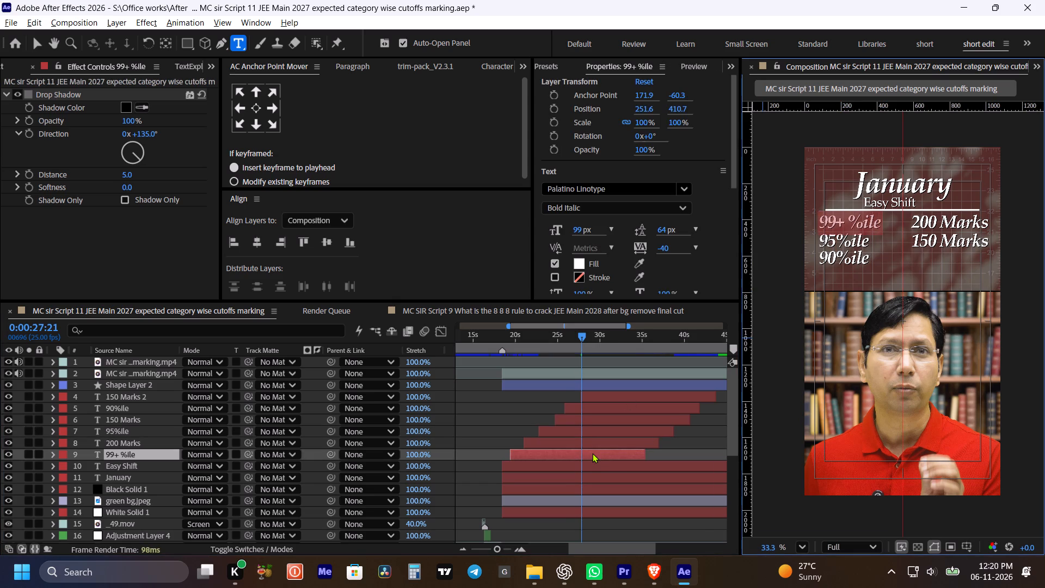
{"action": "key", "text": "Left"}
{"action": "key", "text": "Left"}
{"action": "key", "text": "Left"}
{"action": "key", "text": "Left"}
{"action": "key", "text": "BackSpace"}
{"action": "key", "text": "BackSpace"}
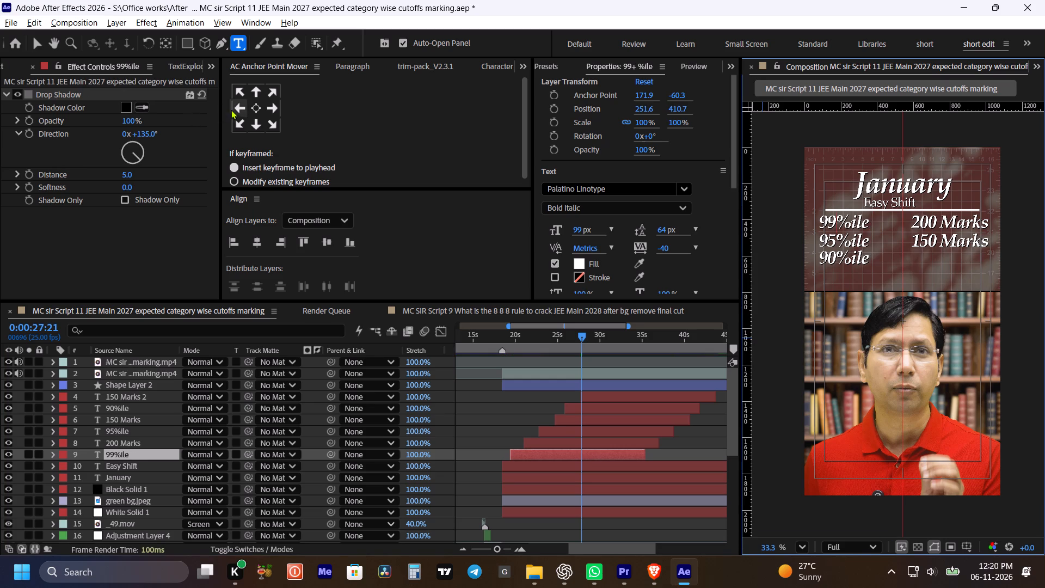
{"action": "left_click", "coordinate": [256, 107]}
{"action": "left_click", "coordinate": [434, 150]}
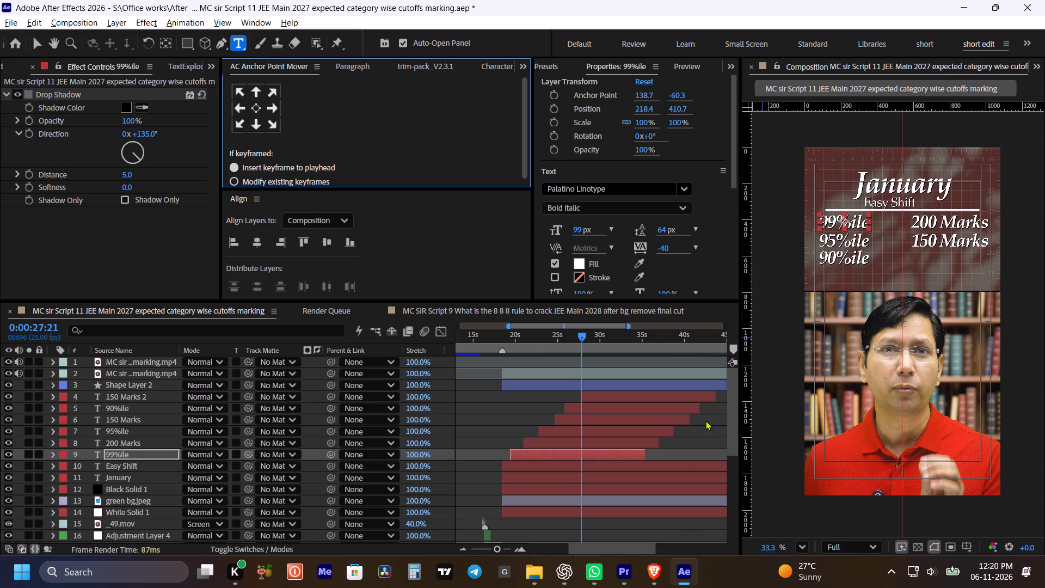
Play back the January card from 0:00:18:17 to check the timing of the percentile and marks rows.
{"action": "left_click", "coordinate": [705, 420]}
{"action": "key", "text": "space"}
{"action": "key", "text": "space"}
{"action": "key", "text": "space"}
{"action": "left_click_drag", "start_coordinate": [696, 426], "coordinate": [668, 437]}
{"action": "left_click", "coordinate": [476, 334]}
{"action": "key", "text": "space"}
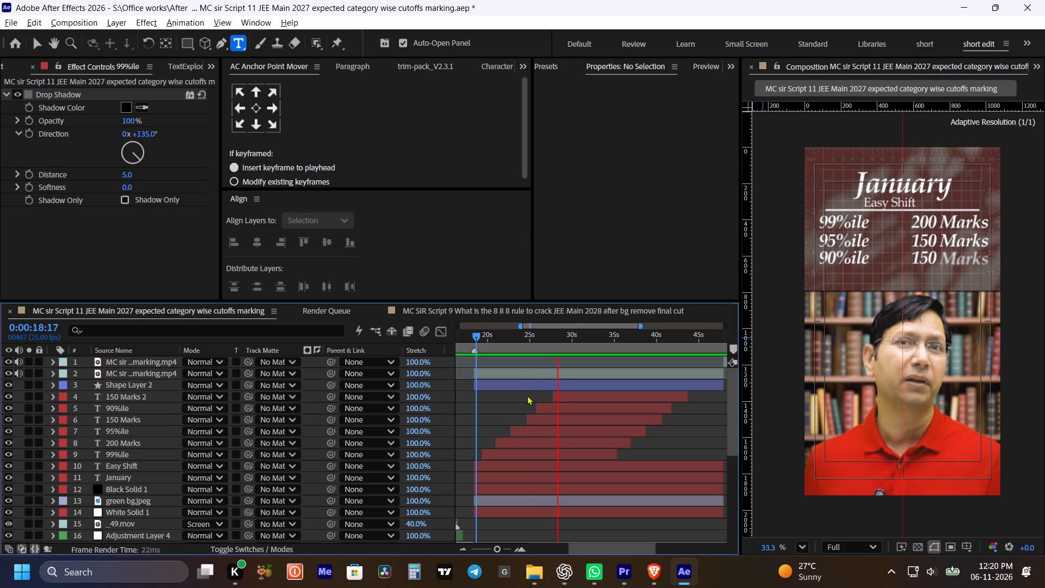
{"action": "key", "text": "space"}
{"action": "key", "text": "space"}
{"action": "key", "text": "space"}
{"action": "key", "text": "space"}
{"action": "key", "text": "space"}
{"action": "left_click_drag", "start_coordinate": [586, 413], "coordinate": [592, 413]}
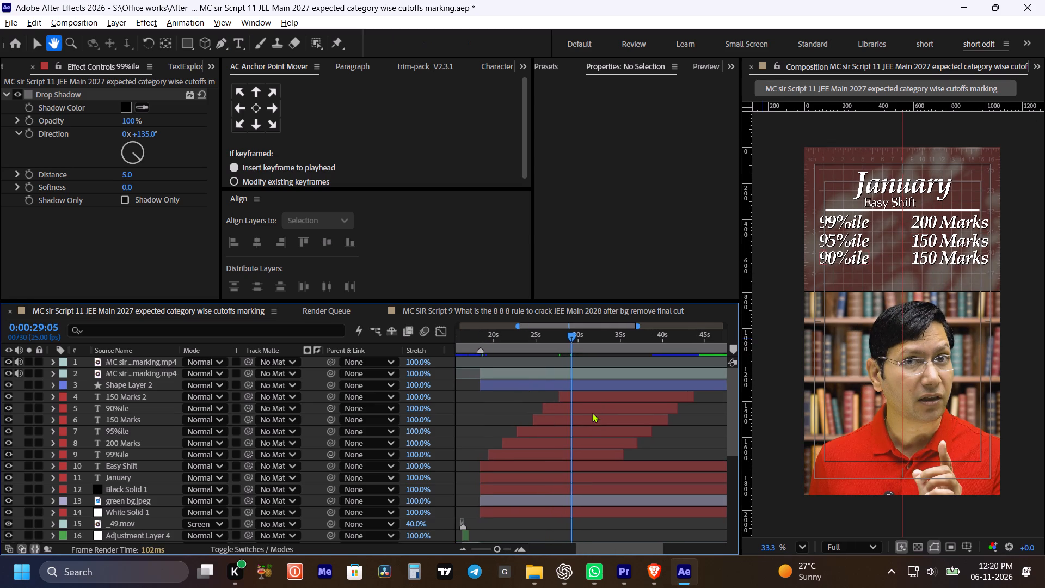
Trim the ends of all six percentile and marks text layers at 0:00:29:21.
{"action": "key", "text": "space"}
{"action": "key", "text": "space"}
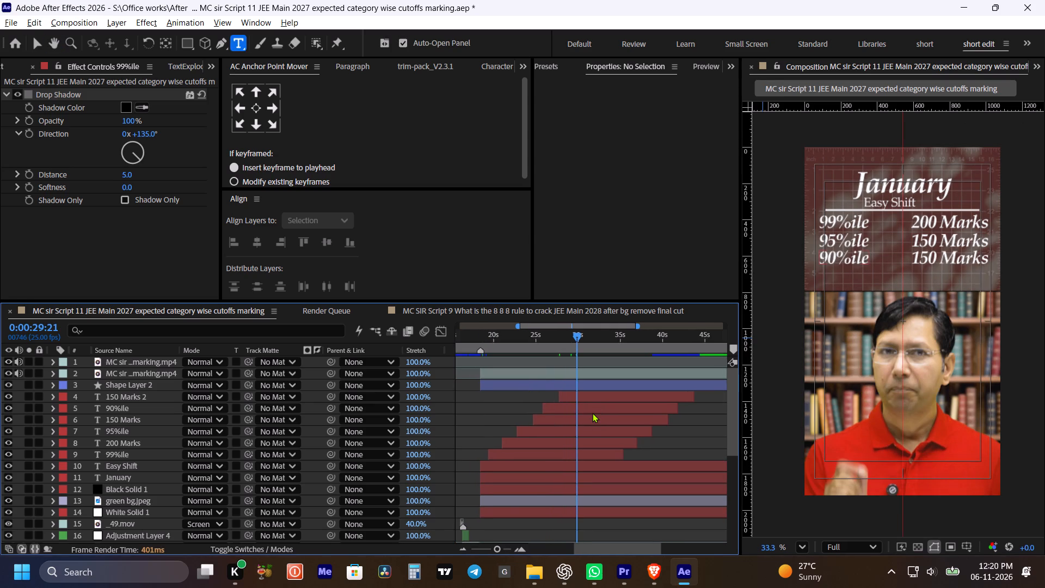
{"action": "key", "text": "ctrl+Left"}
{"action": "key", "text": "ctrl+Right"}
{"action": "key", "text": "ctrl+Left"}
{"action": "key", "text": "ctrl+Right"}
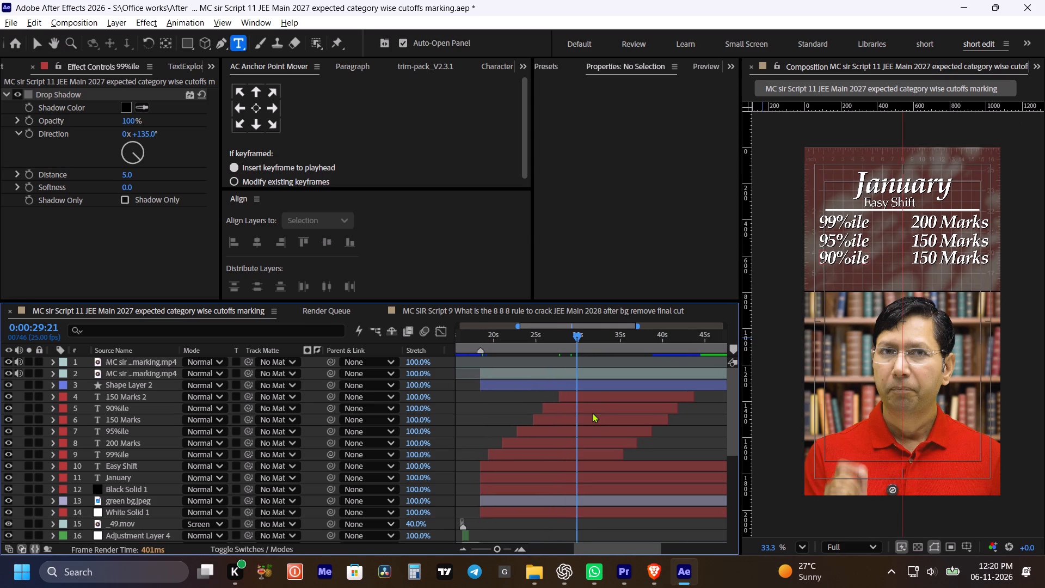
{"action": "left_click", "coordinate": [589, 396]}
{"action": "left_click", "coordinate": [580, 455], "text": "shift"}
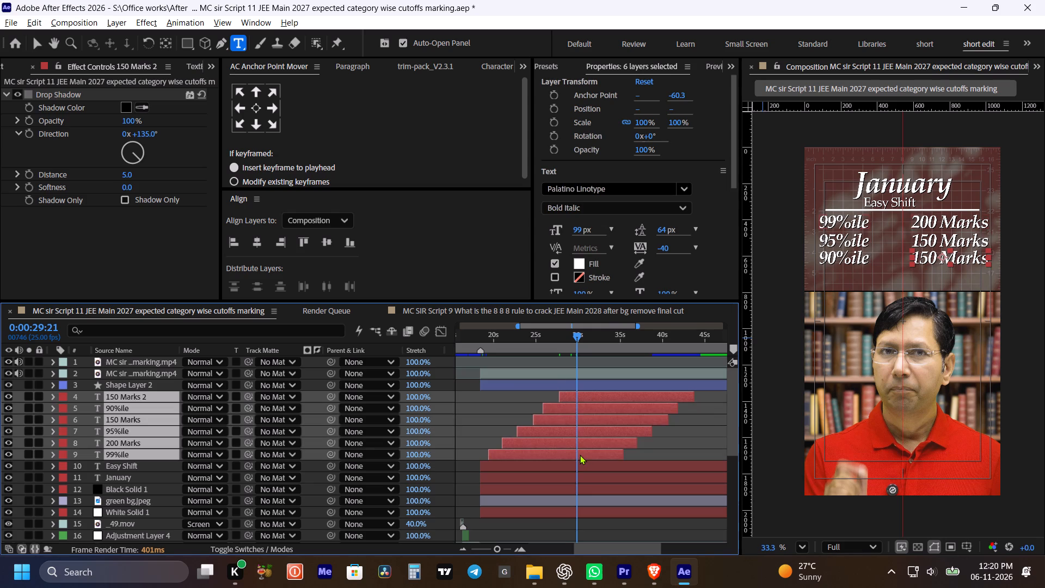
{"action": "key", "text": "alt+bracketright"}
Save the project.
{"action": "key", "text": "ctrl+s"}
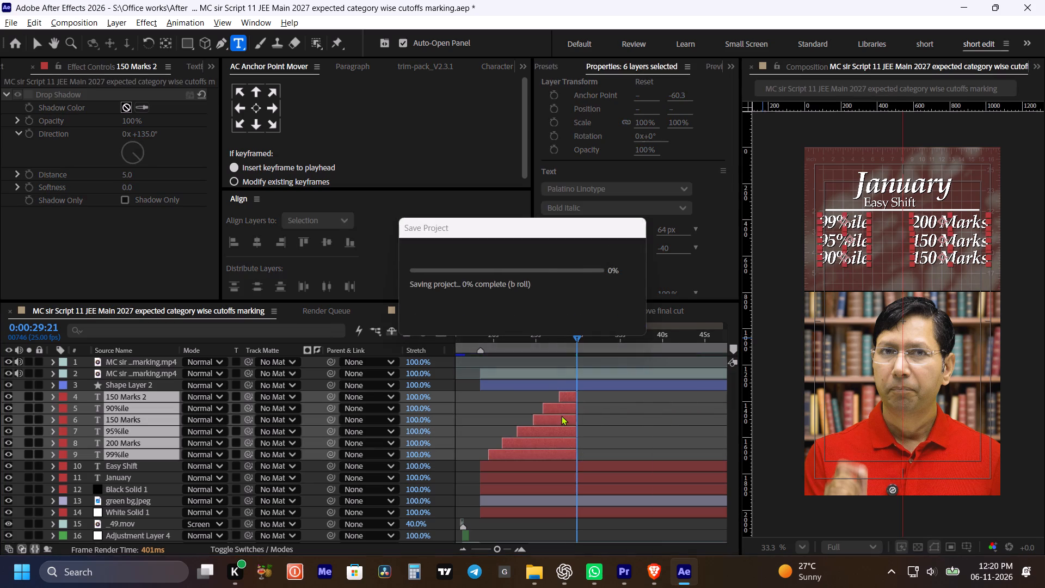
Shorten the ends of the six percentile and marks layers by one frame, so they stop just before 0:00:29:21.
{"action": "scroll", "coordinate": [564, 408], "scroll_direction": "up", "scroll_amount": 3, "text": "alt"}
{"action": "scroll", "coordinate": [656, 391], "scroll_direction": "up", "scroll_amount": 3, "text": "alt"}
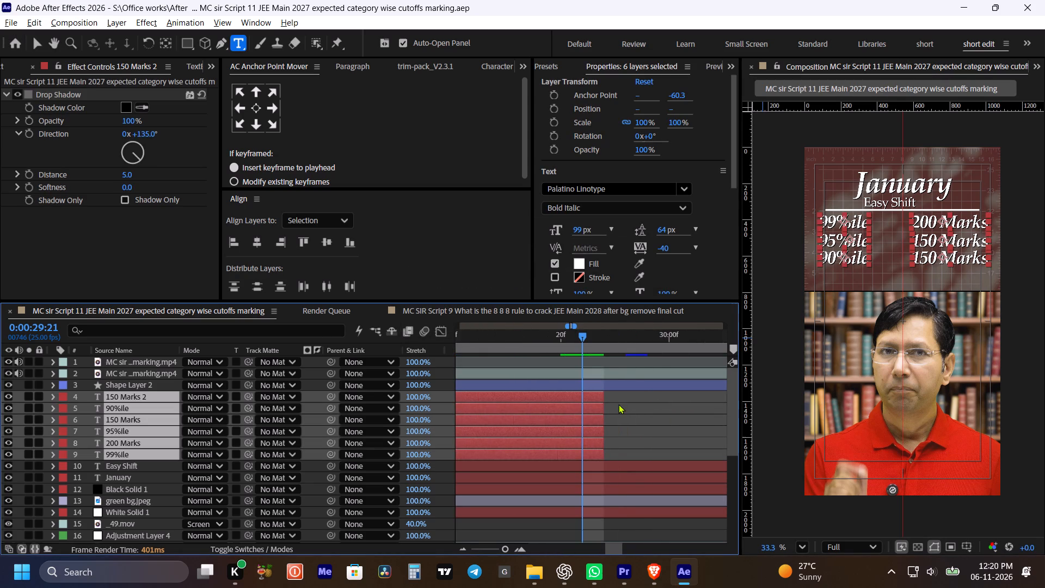
{"action": "left_click_drag", "start_coordinate": [606, 397], "coordinate": [591, 398]}
{"action": "scroll", "coordinate": [594, 400], "scroll_direction": "down", "scroll_amount": 4, "text": "alt"}
{"action": "key", "text": "space"}
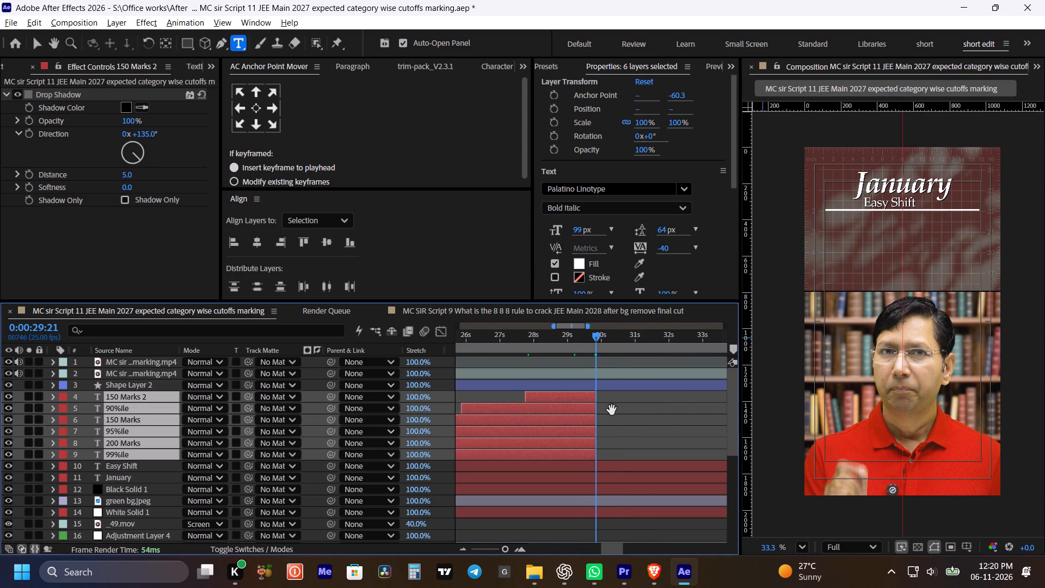
{"action": "left_click_drag", "start_coordinate": [612, 410], "coordinate": [685, 413]}
{"action": "scroll", "coordinate": [685, 413], "scroll_direction": "down", "scroll_amount": 2}
{"action": "scroll", "coordinate": [657, 401], "scroll_direction": "down", "scroll_amount": 1, "text": "alt"}
{"action": "key", "text": "space"}
{"action": "left_click_drag", "start_coordinate": [672, 383], "coordinate": [656, 451]}
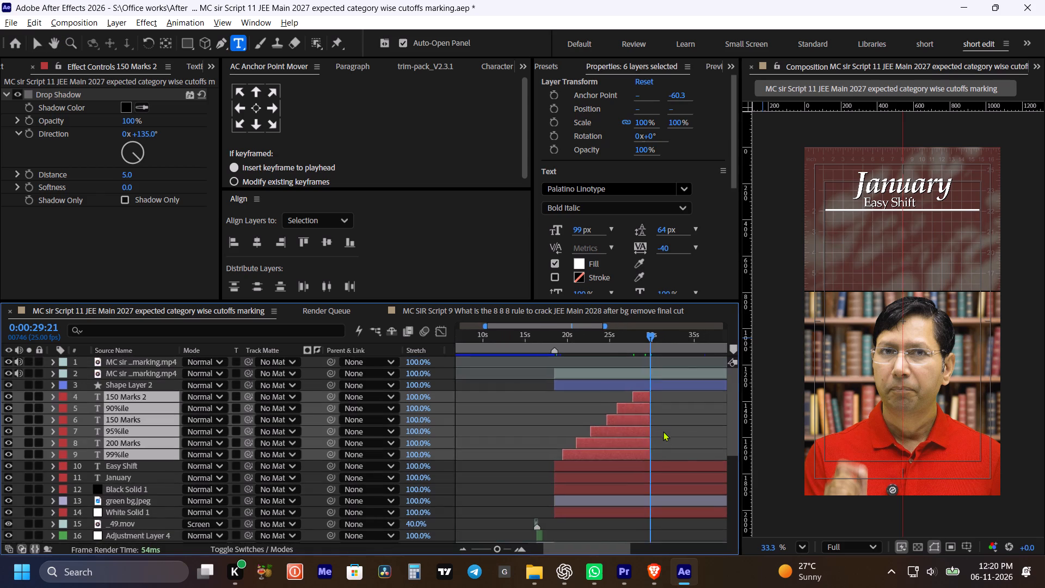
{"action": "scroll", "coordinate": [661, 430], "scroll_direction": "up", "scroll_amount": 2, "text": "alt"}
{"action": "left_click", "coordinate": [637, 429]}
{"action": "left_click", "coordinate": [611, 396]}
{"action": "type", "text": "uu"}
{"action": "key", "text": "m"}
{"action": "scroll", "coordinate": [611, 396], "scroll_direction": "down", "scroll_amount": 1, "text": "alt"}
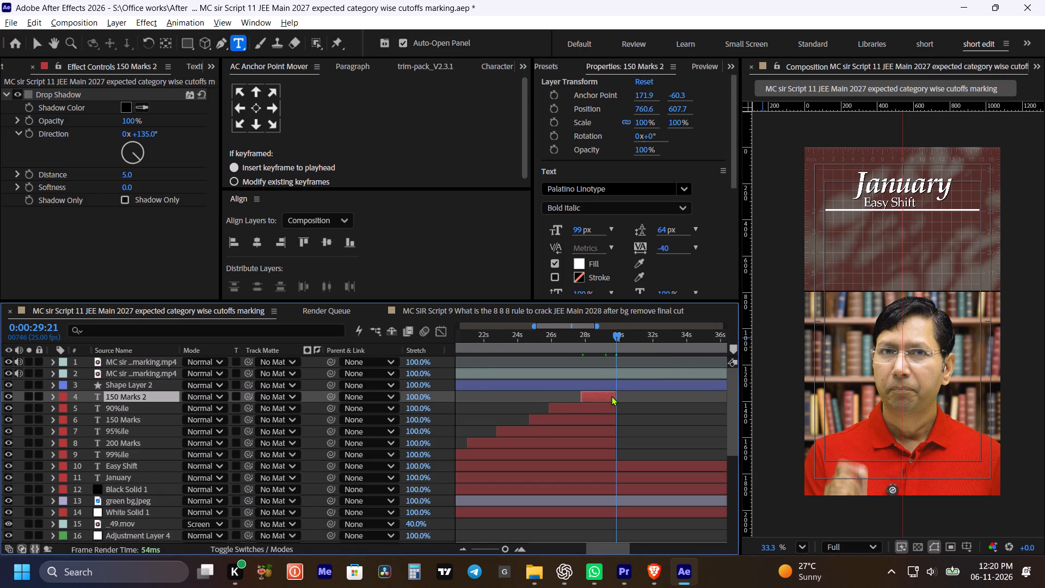
Move the playhead to 0:00:28:19, where all three rows are shown, and save the project.
{"action": "left_click_drag", "start_coordinate": [611, 331], "coordinate": [598, 336]}
{"action": "key", "text": "space"}
{"action": "key", "text": "space"}
{"action": "key", "text": "space"}
{"action": "key", "text": "space"}
{"action": "key", "text": "space"}
{"action": "key", "text": "space"}
{"action": "key", "text": "space"}
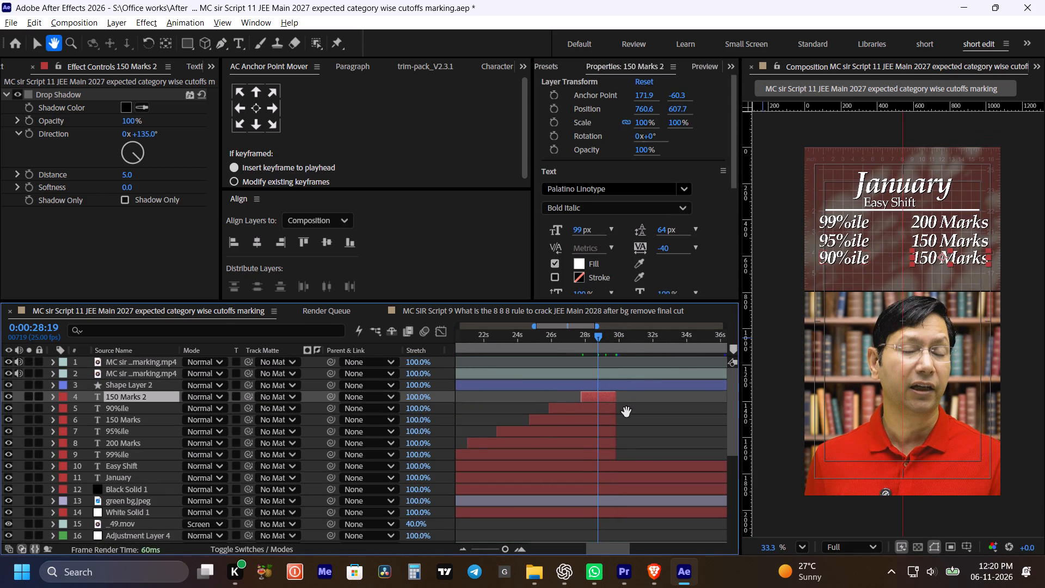
{"action": "left_click_drag", "start_coordinate": [629, 417], "coordinate": [646, 417]}
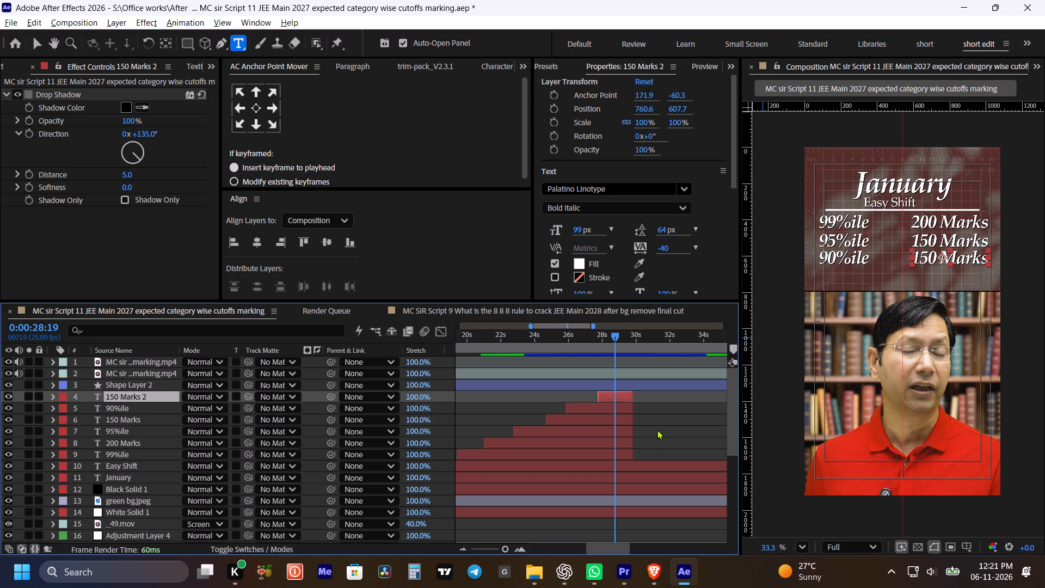
{"action": "key", "text": "ctrl+s"}
{"action": "key", "text": "ctrl+s"}
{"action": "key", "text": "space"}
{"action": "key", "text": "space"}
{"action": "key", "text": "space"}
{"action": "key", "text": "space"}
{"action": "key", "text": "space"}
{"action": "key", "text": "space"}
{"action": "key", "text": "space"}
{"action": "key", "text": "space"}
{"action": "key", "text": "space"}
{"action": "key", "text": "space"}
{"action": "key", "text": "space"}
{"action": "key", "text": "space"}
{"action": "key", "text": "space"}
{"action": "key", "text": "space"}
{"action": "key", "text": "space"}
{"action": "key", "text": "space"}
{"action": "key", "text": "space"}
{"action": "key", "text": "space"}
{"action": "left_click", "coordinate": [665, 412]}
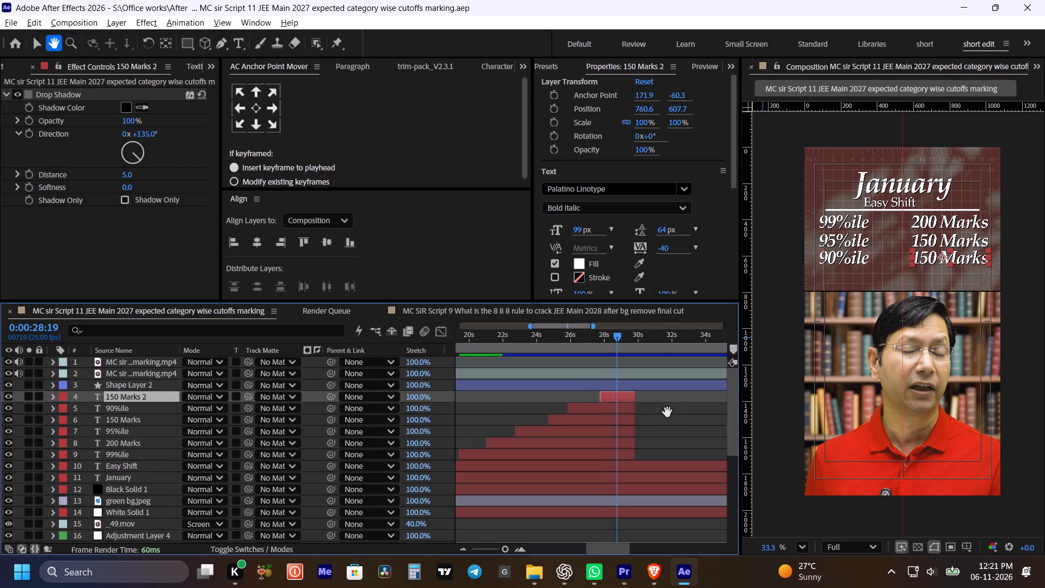
Move all six percentile and marks text layers down together by 20 px.
{"action": "left_click", "coordinate": [619, 453], "text": "shift"}
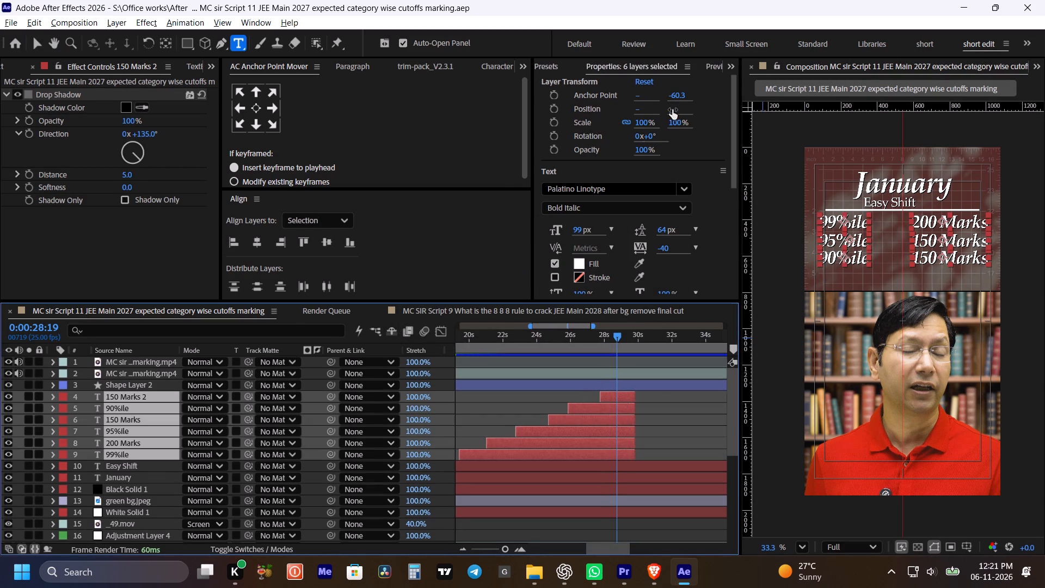
{"action": "left_click_drag", "start_coordinate": [672, 109], "coordinate": [684, 113]}
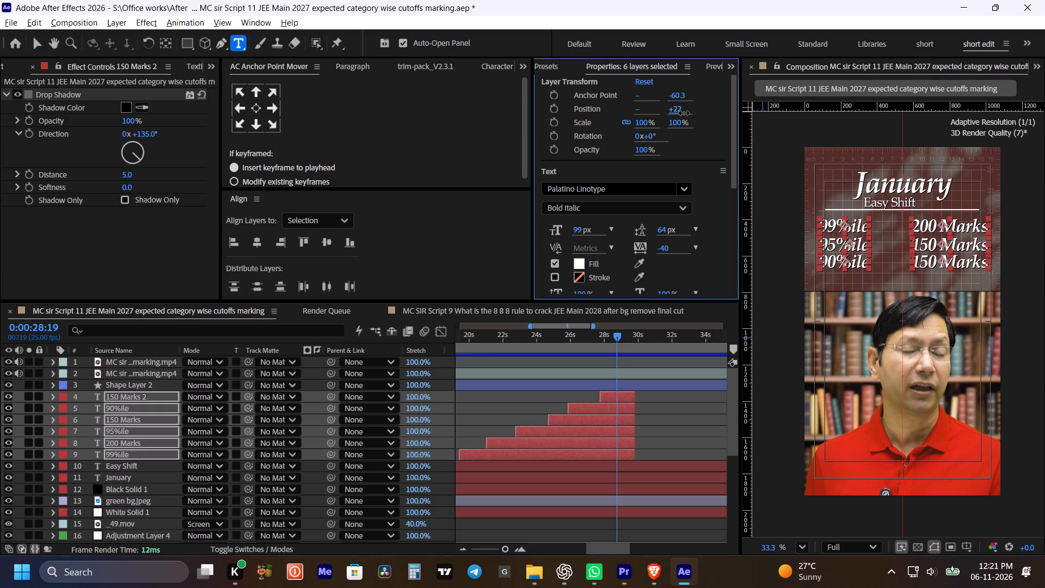
{"action": "left_click_drag", "start_coordinate": [684, 113], "coordinate": [683, 113]}
{"action": "left_click", "coordinate": [682, 397]}
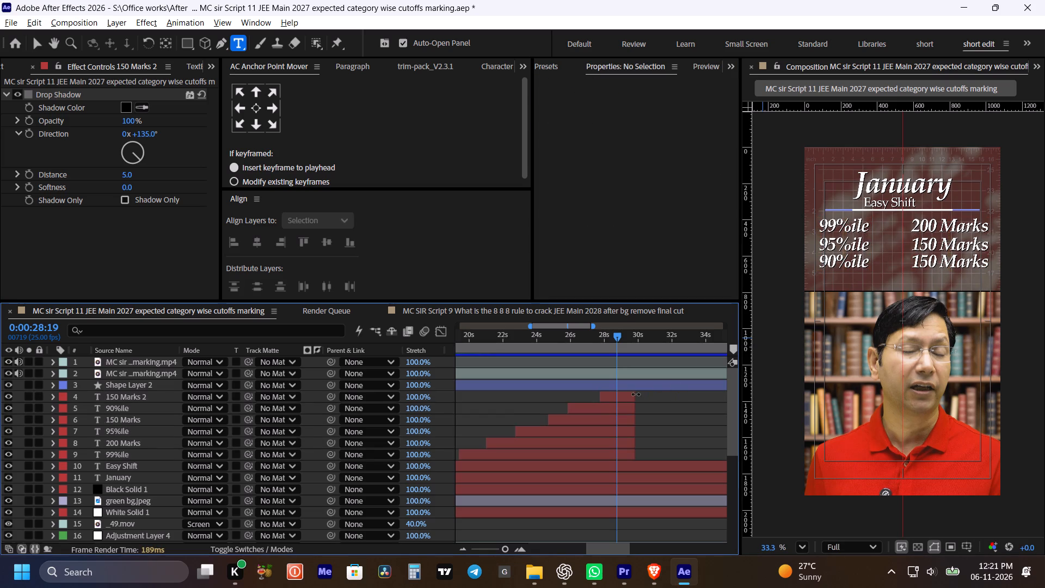
Lower the third row's 90%ile and 150 Marks texts together to a Y position of about 670.
{"action": "left_click", "coordinate": [629, 397]}
{"action": "left_click", "coordinate": [628, 407], "text": "shift"}
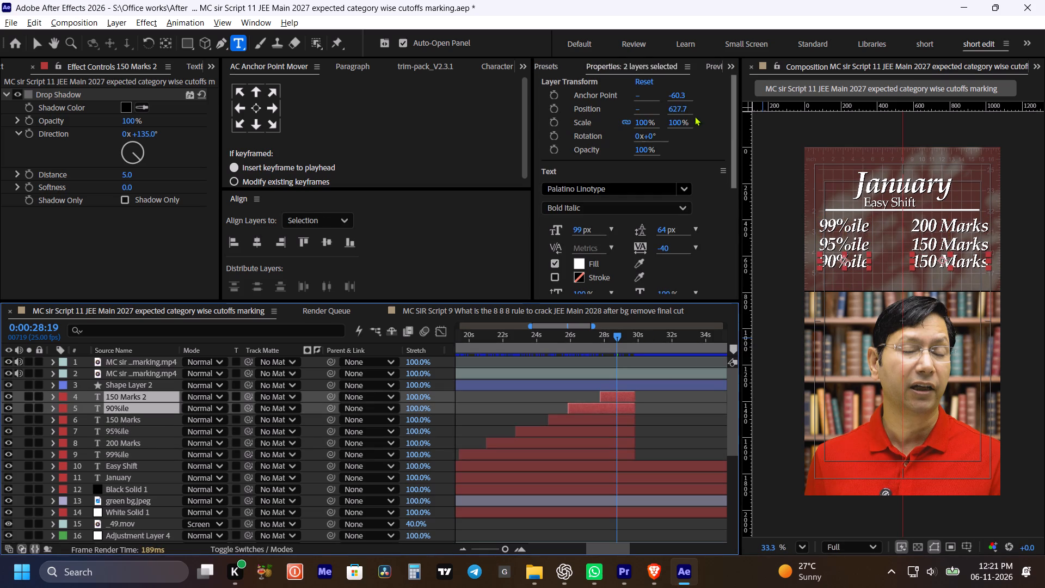
{"action": "left_click_drag", "start_coordinate": [685, 106], "coordinate": [703, 109]}
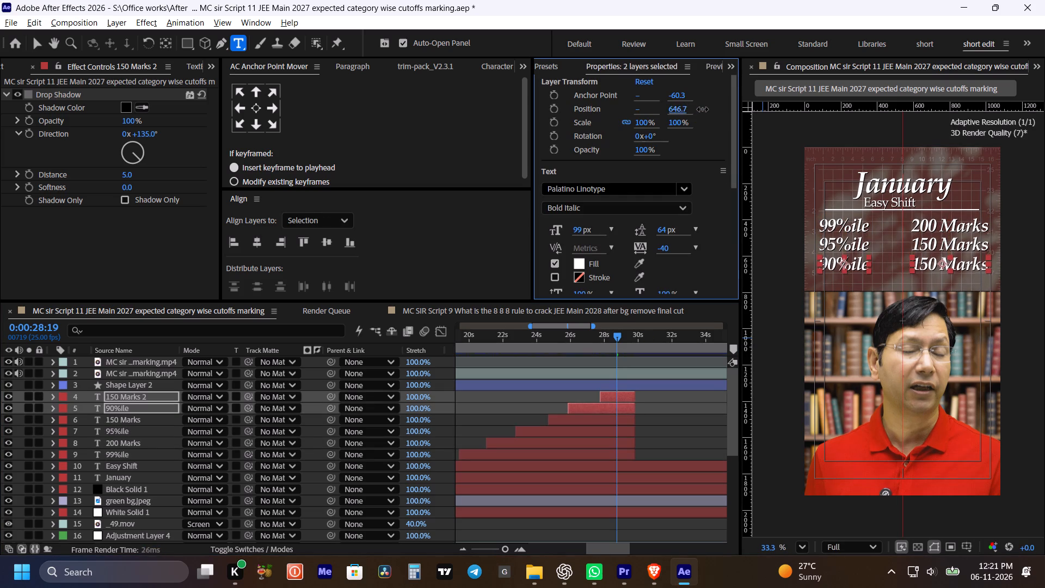
{"action": "left_click_drag", "start_coordinate": [703, 109], "coordinate": [710, 109]}
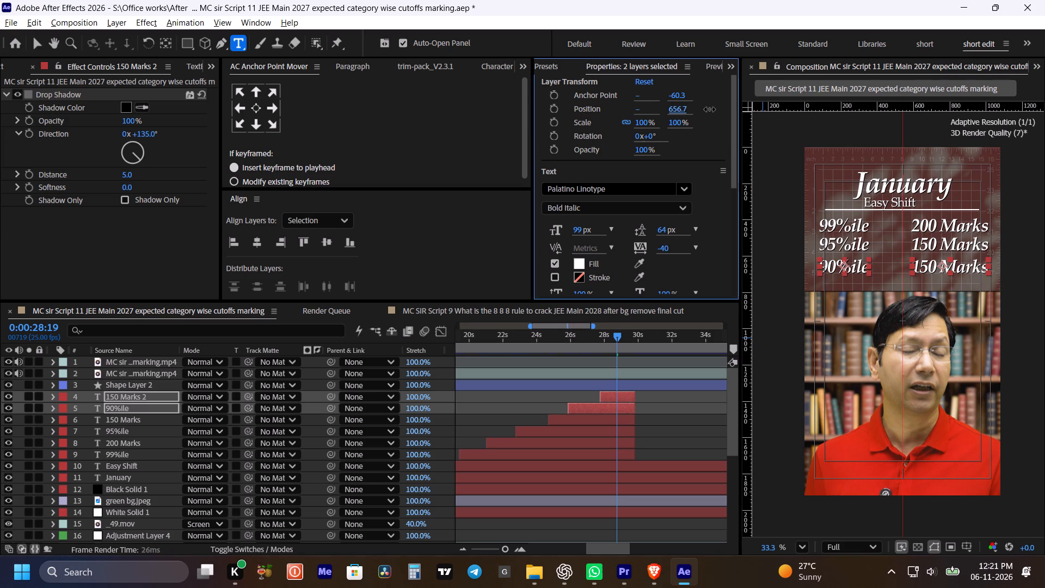
{"action": "left_click_drag", "start_coordinate": [710, 109], "coordinate": [720, 109]}
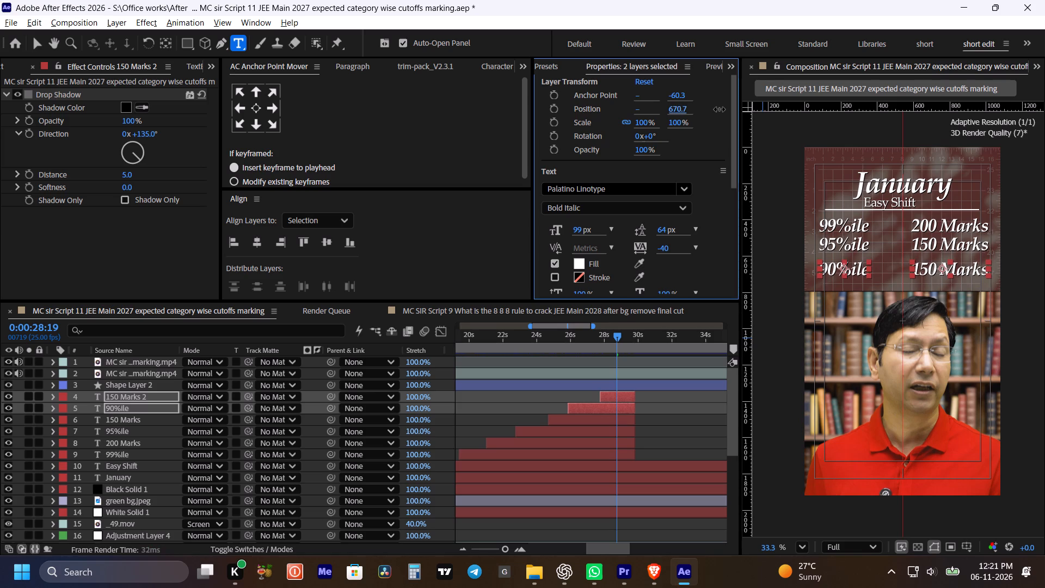
{"action": "left_click_drag", "start_coordinate": [720, 109], "coordinate": [715, 112]}
Lower the second row's 95%ile and 150 Marks texts together to a Y position of about 556, evening the row spacing.
{"action": "left_click", "coordinate": [624, 422]}
{"action": "left_click", "coordinate": [629, 431], "text": "shift"}
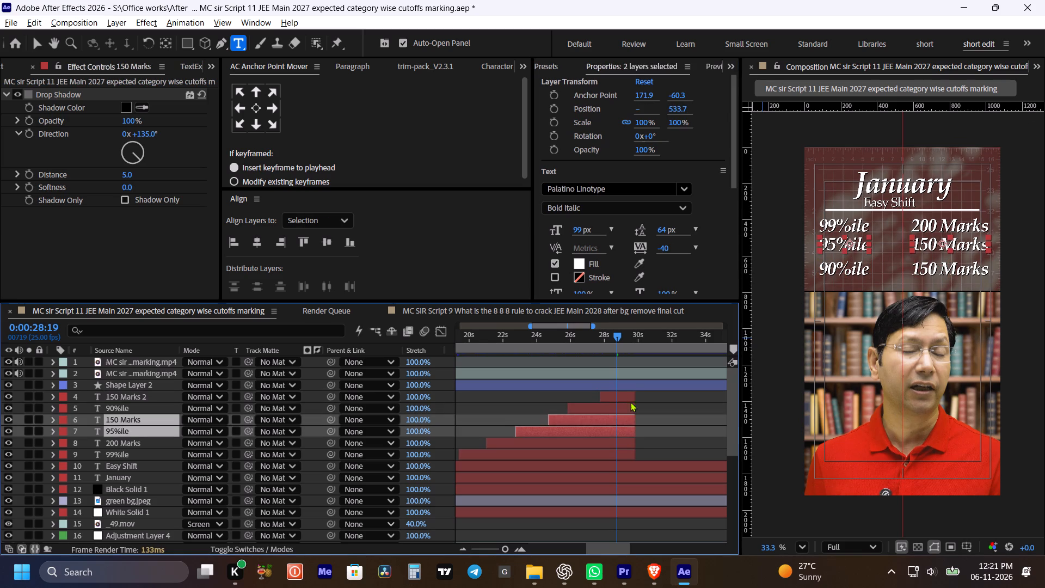
{"action": "left_click_drag", "start_coordinate": [677, 111], "coordinate": [694, 112]}
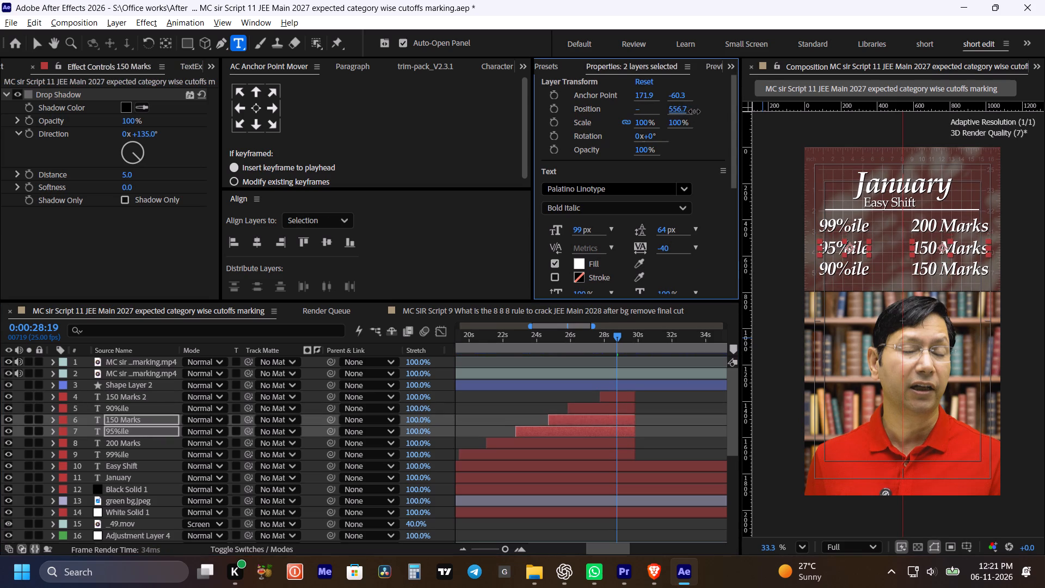
{"action": "left_click_drag", "start_coordinate": [694, 112], "coordinate": [693, 112]}
{"action": "left_click", "coordinate": [669, 439]}
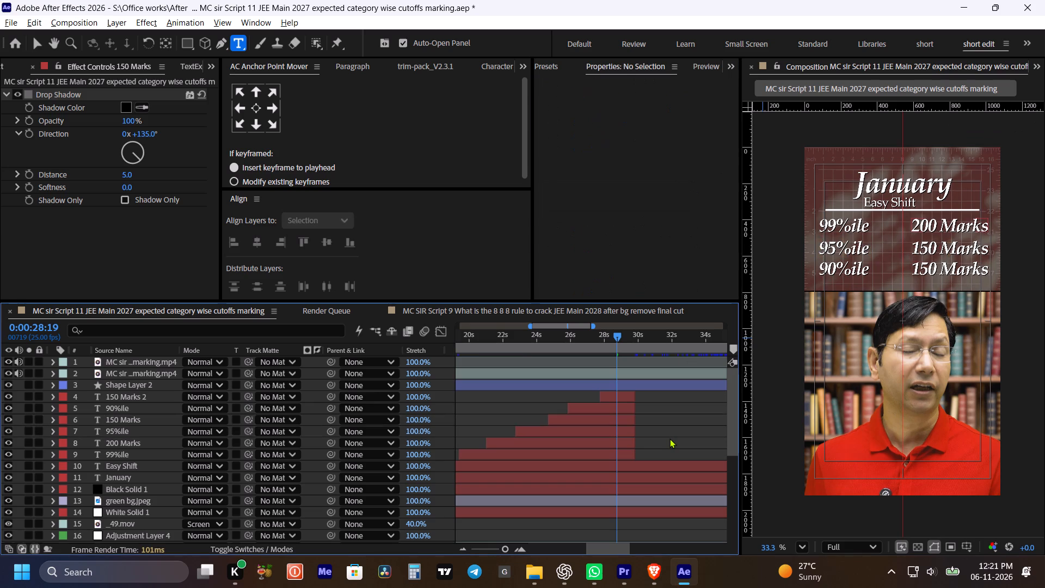
Save the project.
{"action": "key", "text": "ctrl+s"}
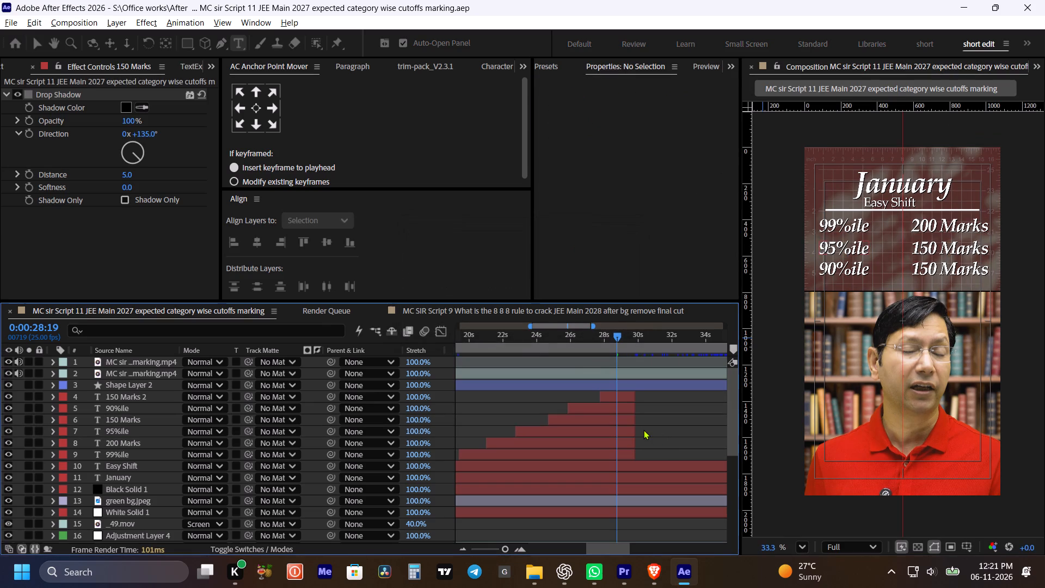
Play back the January card from 0:00:17:17 to check the respaced rows and their timing.
{"action": "scroll", "coordinate": [649, 421], "scroll_direction": "down", "scroll_amount": 1, "text": "alt"}
{"action": "left_click", "coordinate": [539, 341]}
{"action": "key", "text": "space"}
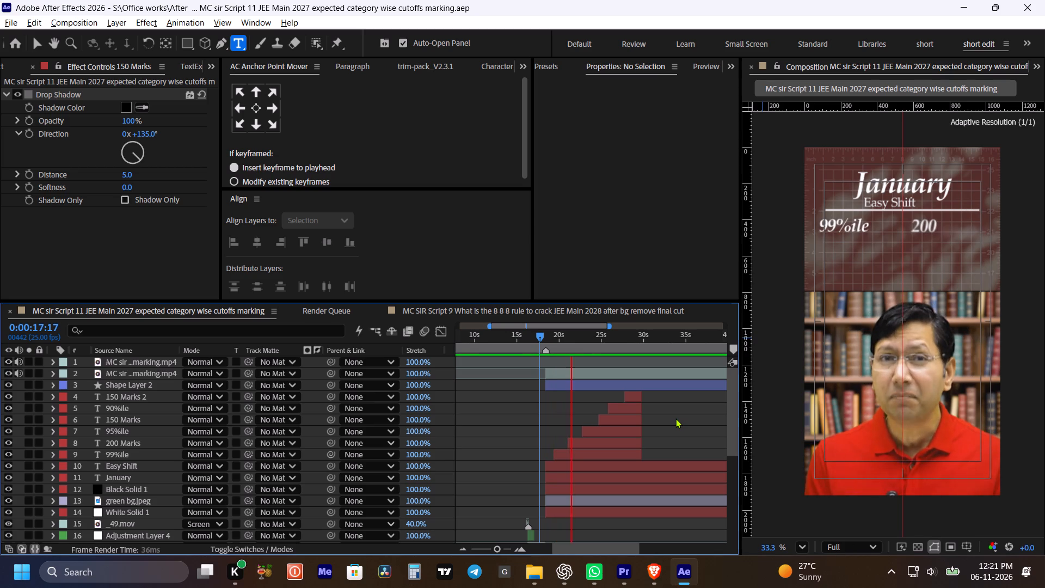
{"action": "key", "text": "space"}
{"action": "key", "text": "space"}
{"action": "key", "text": "space"}
{"action": "key", "text": "space"}
{"action": "key", "text": "space"}
{"action": "key", "text": "space"}
{"action": "key", "text": "space"}
{"action": "key", "text": "space"}
{"action": "left_click_drag", "start_coordinate": [692, 413], "coordinate": [681, 412]}
{"action": "key", "text": "v"}
{"action": "key", "text": "space"}
{"action": "key", "text": "space"}
{"action": "key", "text": "space"}
{"action": "key", "text": "space"}
{"action": "key", "text": "space"}
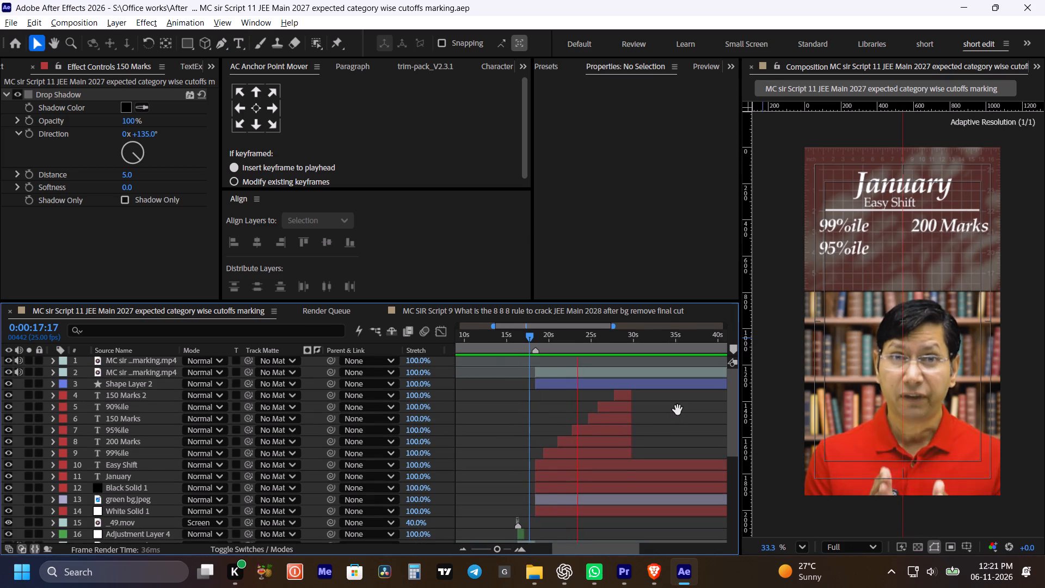
{"action": "left_click", "coordinate": [678, 410]}
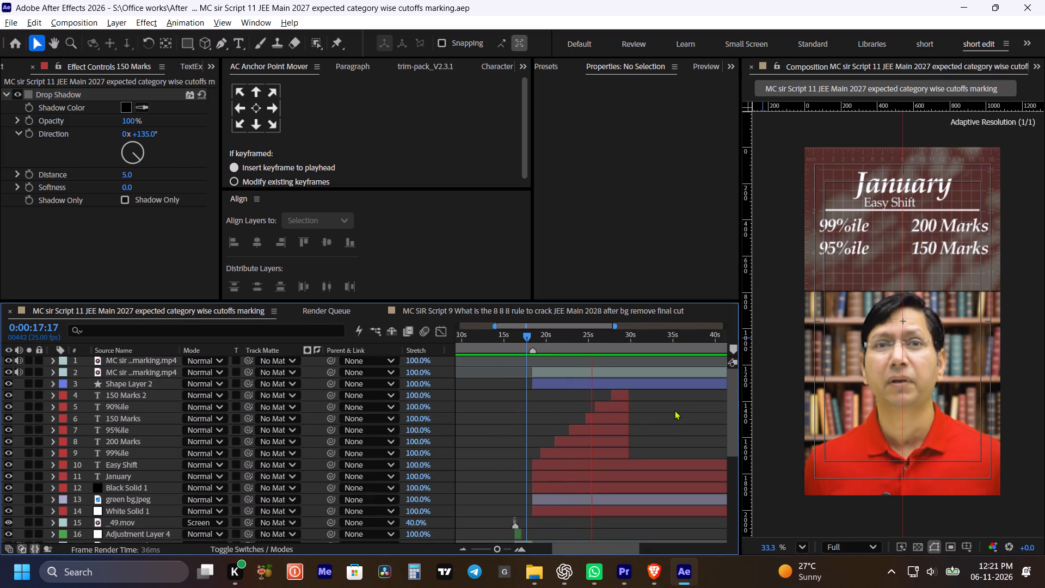
Play back the January Easy Shift card through its third marks row and check where the card should end.
{"action": "key", "text": "space"}
{"action": "key", "text": "space"}
{"action": "key", "text": "space"}
{"action": "key", "text": "space"}
{"action": "key", "text": "space"}
{"action": "key", "text": "space"}
{"action": "left_click_drag", "start_coordinate": [671, 403], "coordinate": [654, 412]}
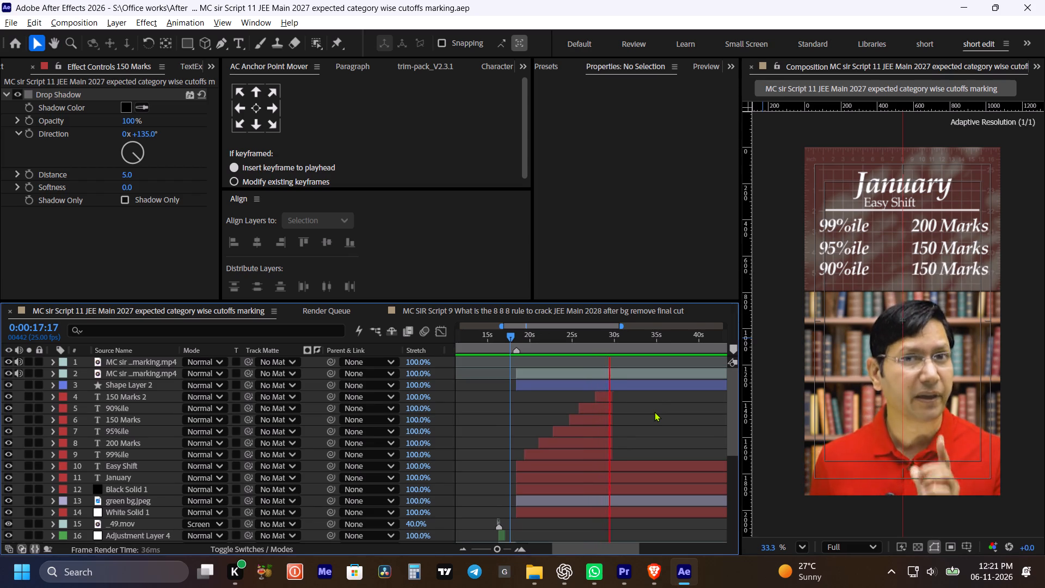
{"action": "key", "text": "space"}
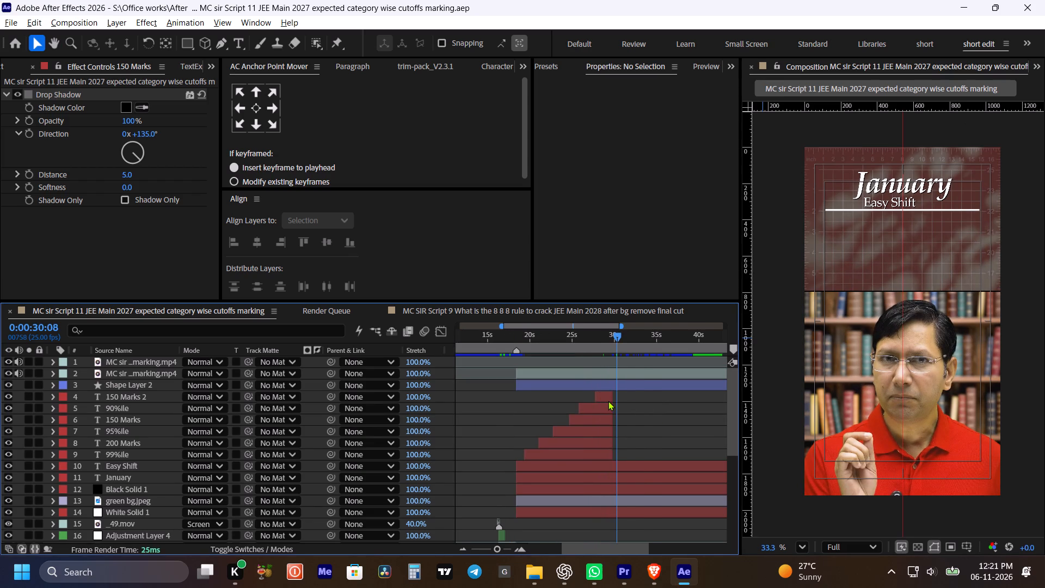
Trim the ends of the Easy Shift, January and Black Solid 1 layers to 0:00:29:20, matching the marks rows.
{"action": "scroll", "coordinate": [608, 401], "scroll_direction": "up", "scroll_amount": 2, "text": "alt"}
{"action": "left_click_drag", "start_coordinate": [638, 333], "coordinate": [632, 336], "text": "shift"}
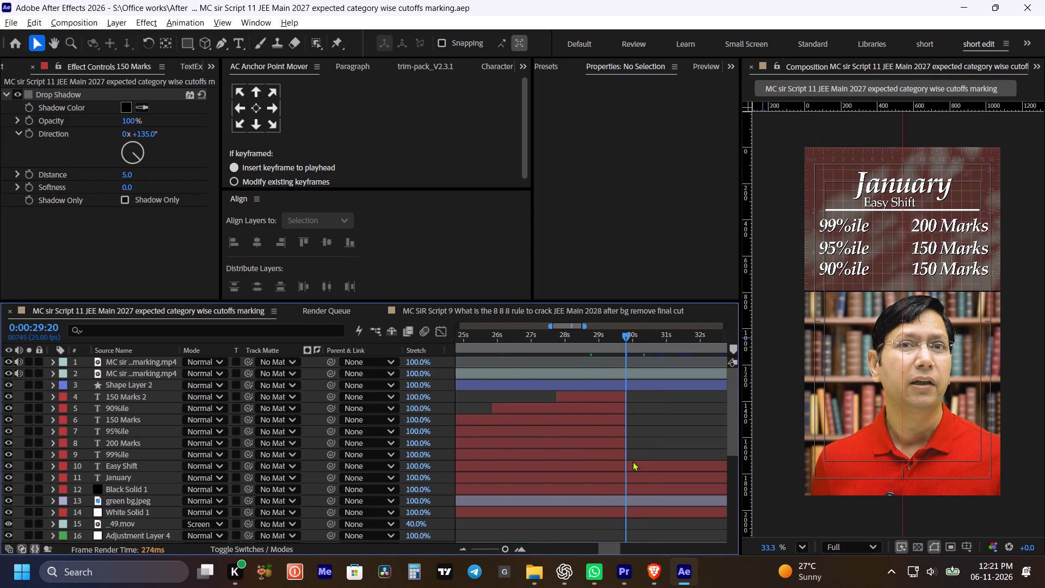
{"action": "left_click", "coordinate": [632, 465]}
{"action": "left_click", "coordinate": [632, 483], "text": "shift"}
{"action": "left_click", "coordinate": [633, 488], "text": "shift"}
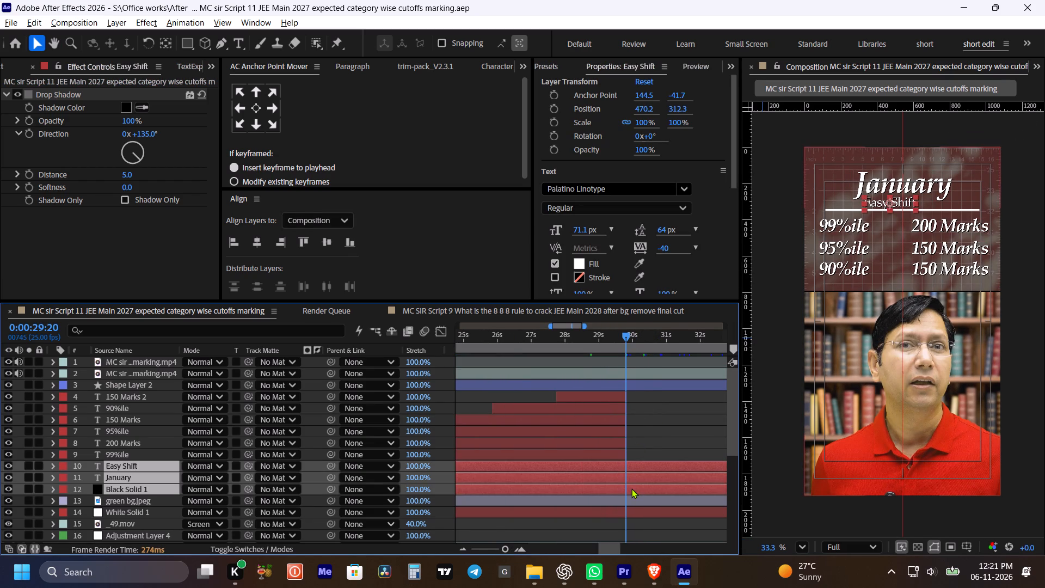
{"action": "key", "text": "alt+bracketright"}
{"action": "scroll", "coordinate": [625, 447], "scroll_direction": "up", "scroll_amount": 2, "text": "alt"}
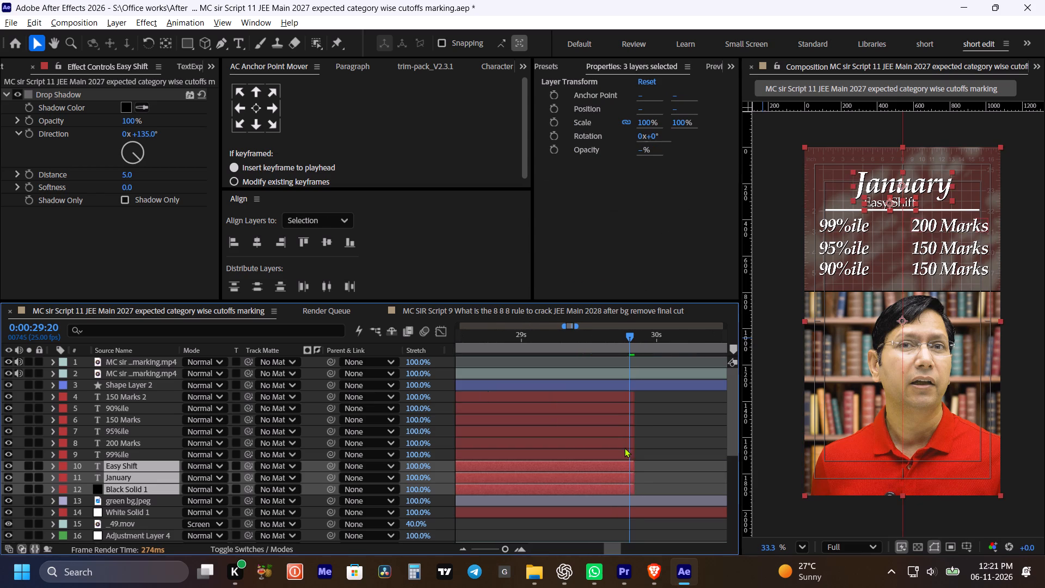
{"action": "scroll", "coordinate": [631, 456], "scroll_direction": "up", "scroll_amount": 2, "text": "alt"}
{"action": "scroll", "coordinate": [631, 456], "scroll_direction": "down", "scroll_amount": 3, "text": "alt"}
{"action": "scroll", "coordinate": [638, 452], "scroll_direction": "up", "scroll_amount": 2, "text": "alt"}
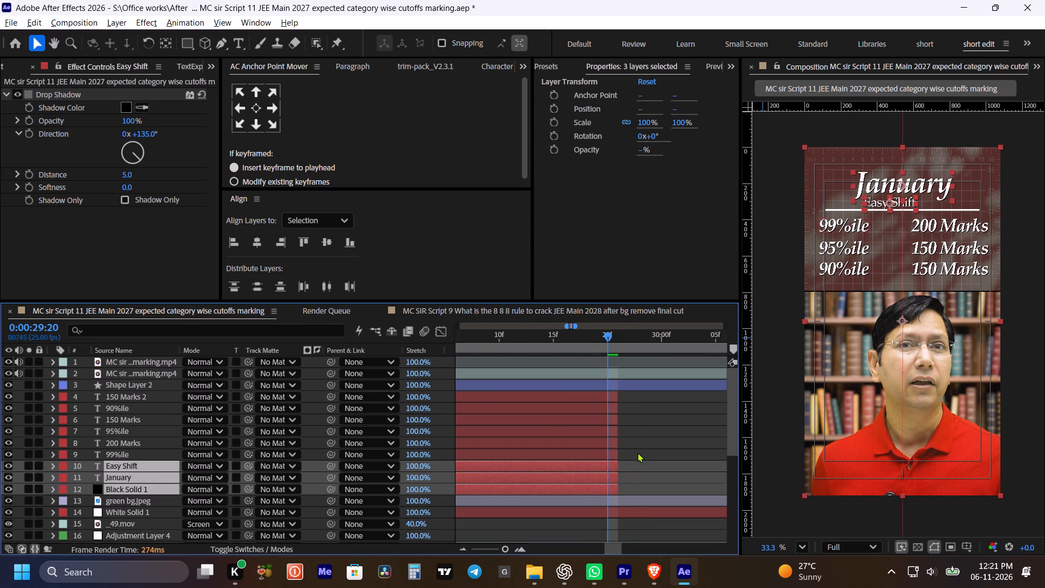
{"action": "scroll", "coordinate": [634, 443], "scroll_direction": "down", "scroll_amount": 2, "text": "alt"}
Duplicate the nine card layers from 150 Marks 2 to Black Solid 1 and stack the copies together above the originals.
{"action": "left_click", "coordinate": [614, 396]}
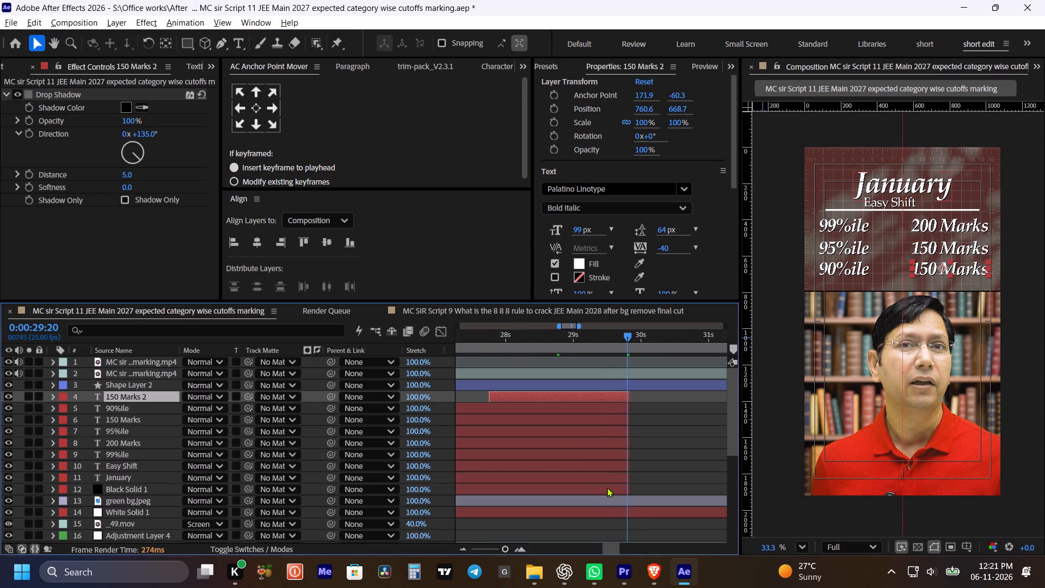
{"action": "left_click", "coordinate": [607, 489], "text": "shift"}
{"action": "key", "text": "ctrl+d"}
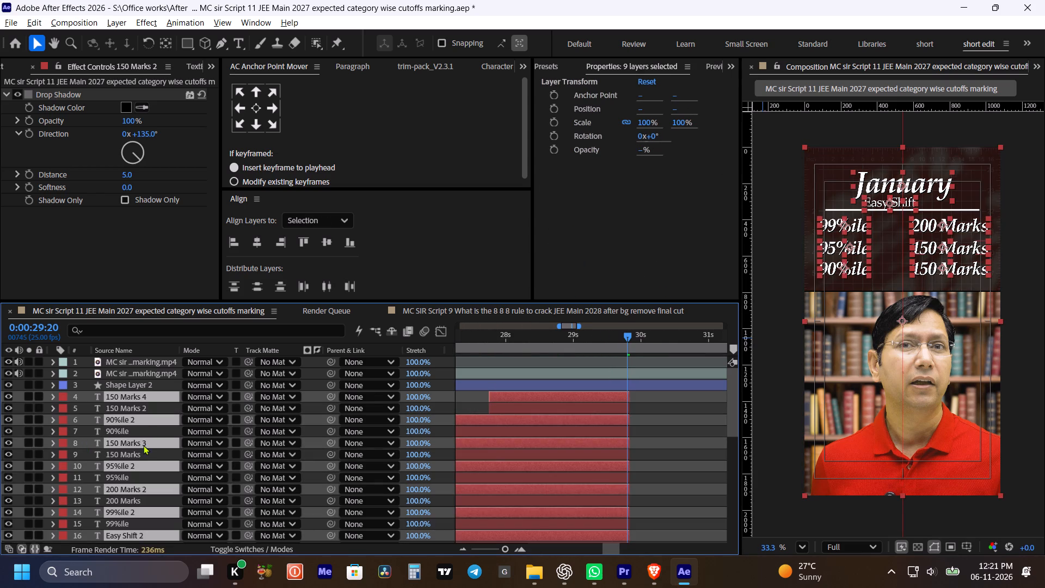
{"action": "left_click_drag", "start_coordinate": [144, 443], "coordinate": [156, 404]}
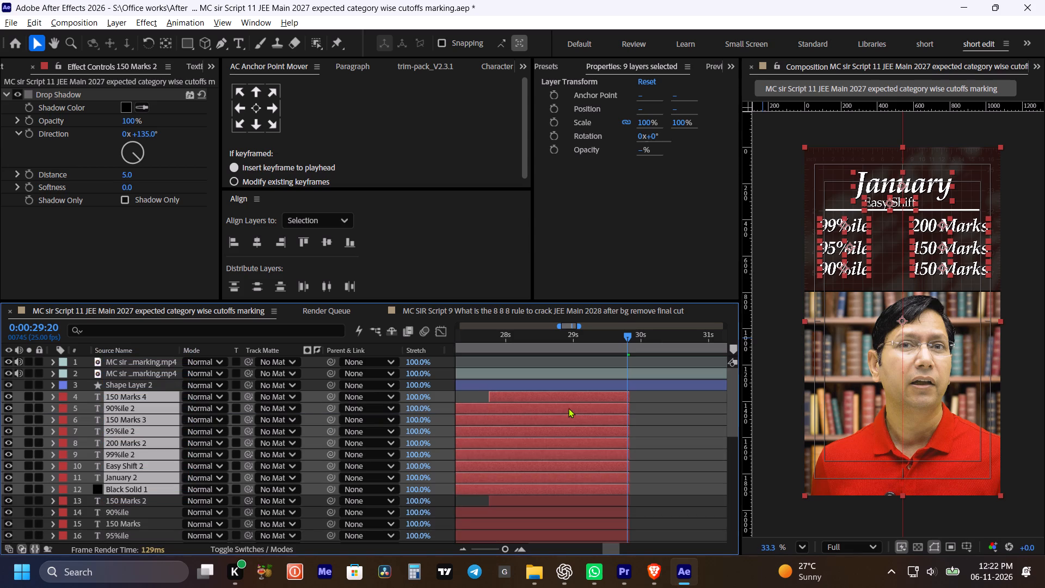
Move the nine duplicated card layers along the timeline so they start at about 0:00:29:20, right after the first card.
{"action": "left_click_drag", "start_coordinate": [490, 485], "coordinate": [617, 485]}
{"action": "scroll", "coordinate": [557, 469], "scroll_direction": "down", "scroll_amount": 2, "text": "alt"}
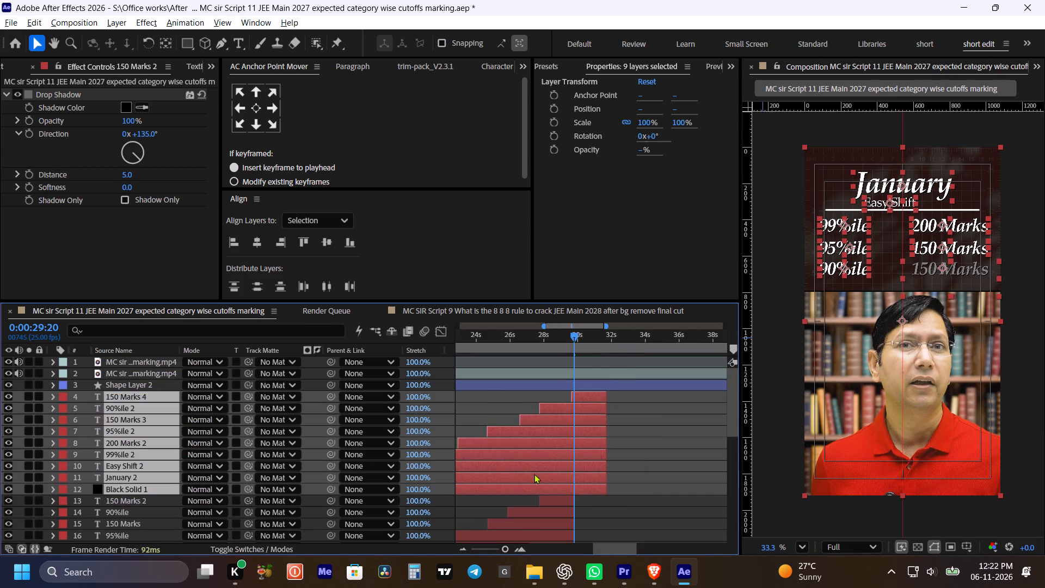
{"action": "left_click_drag", "start_coordinate": [490, 486], "coordinate": [626, 484]}
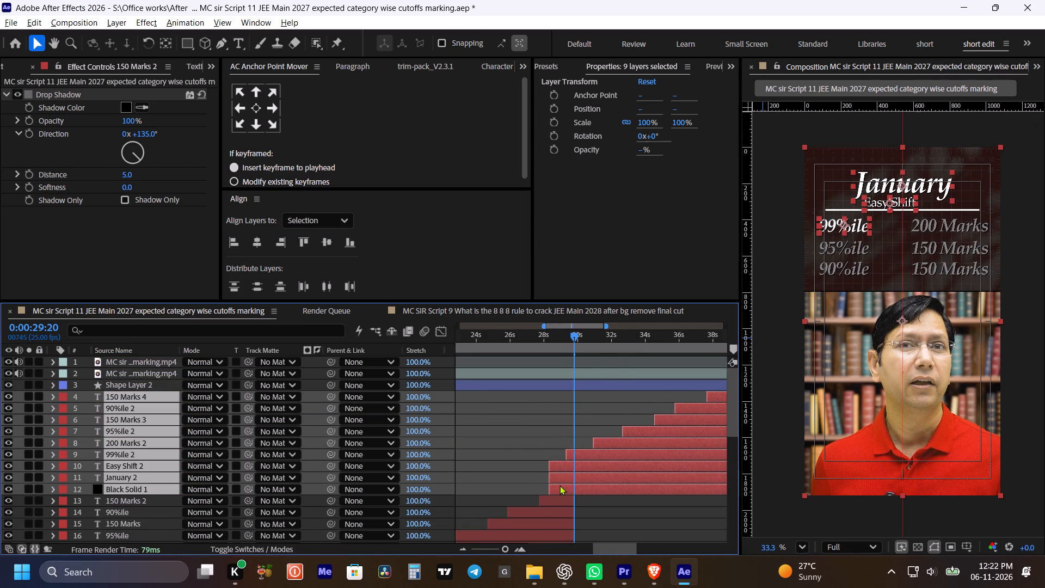
{"action": "left_click_drag", "start_coordinate": [561, 485], "coordinate": [581, 489]}
{"action": "scroll", "coordinate": [578, 488], "scroll_direction": "up", "scroll_amount": 3, "text": "alt"}
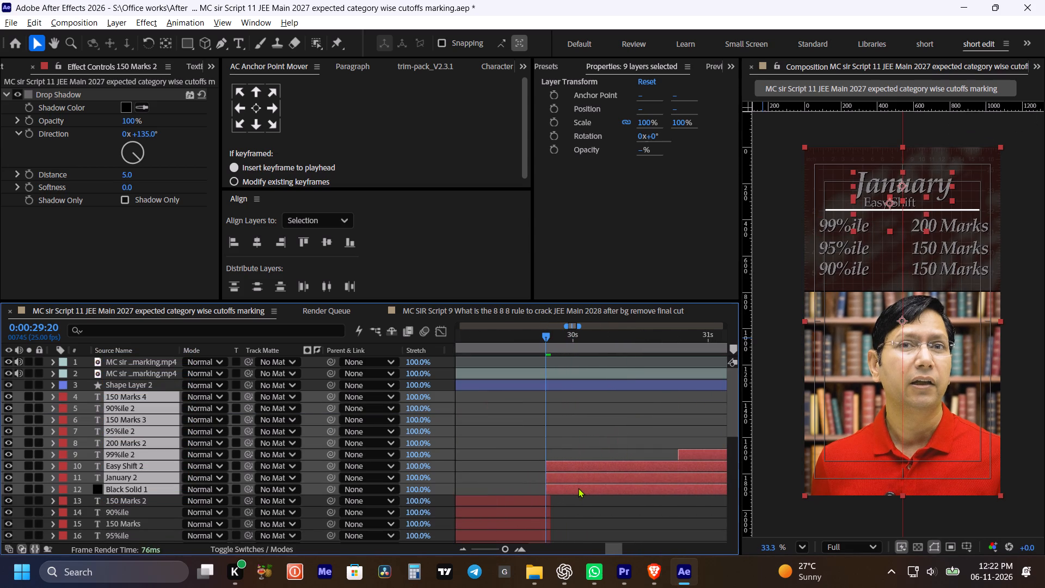
{"action": "left_click_drag", "start_coordinate": [563, 490], "coordinate": [568, 490]}
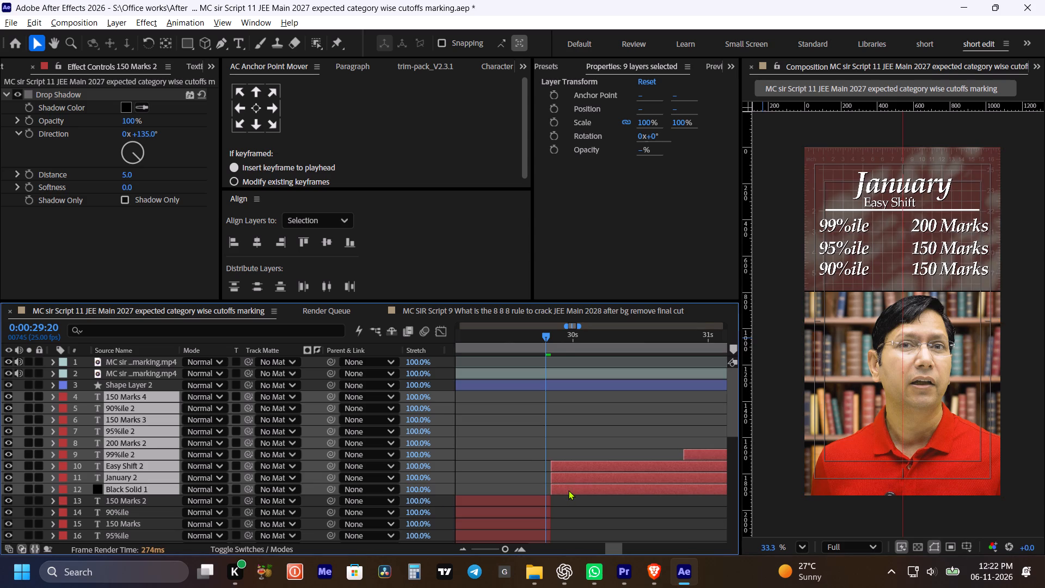
{"action": "scroll", "coordinate": [564, 495], "scroll_direction": "down", "scroll_amount": 1, "text": "alt"}
{"action": "left_click", "coordinate": [589, 516]}
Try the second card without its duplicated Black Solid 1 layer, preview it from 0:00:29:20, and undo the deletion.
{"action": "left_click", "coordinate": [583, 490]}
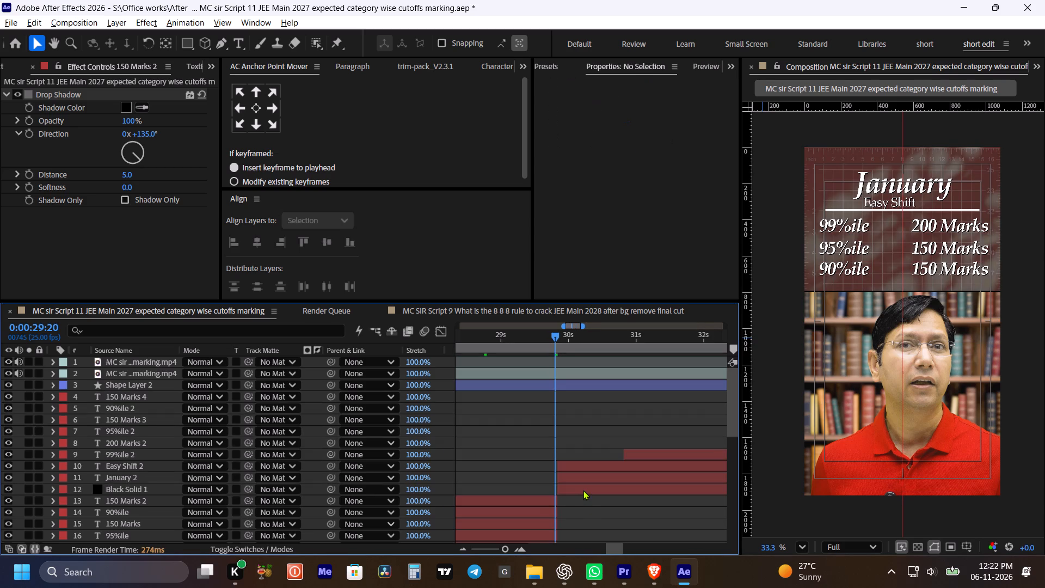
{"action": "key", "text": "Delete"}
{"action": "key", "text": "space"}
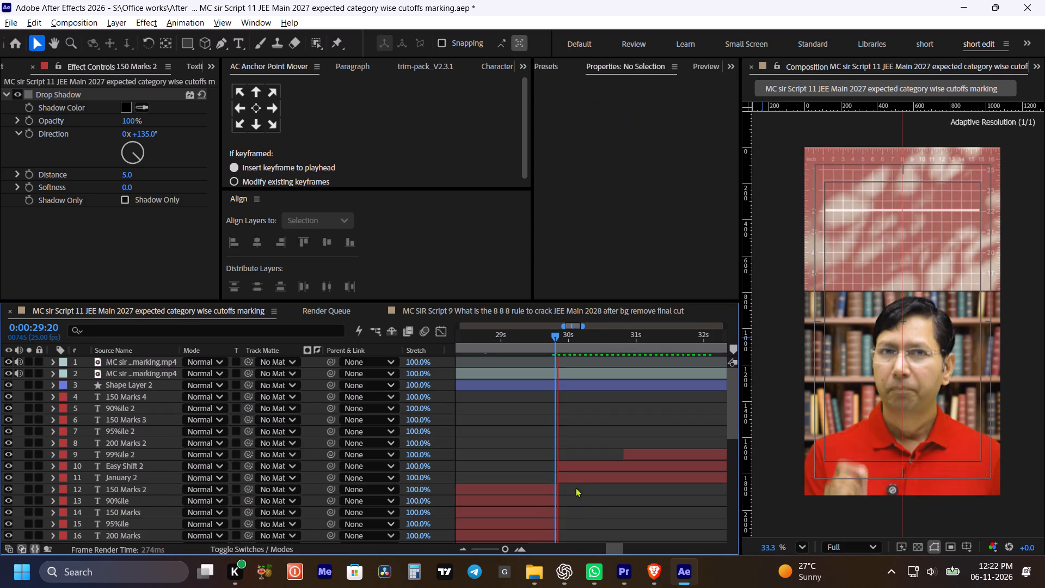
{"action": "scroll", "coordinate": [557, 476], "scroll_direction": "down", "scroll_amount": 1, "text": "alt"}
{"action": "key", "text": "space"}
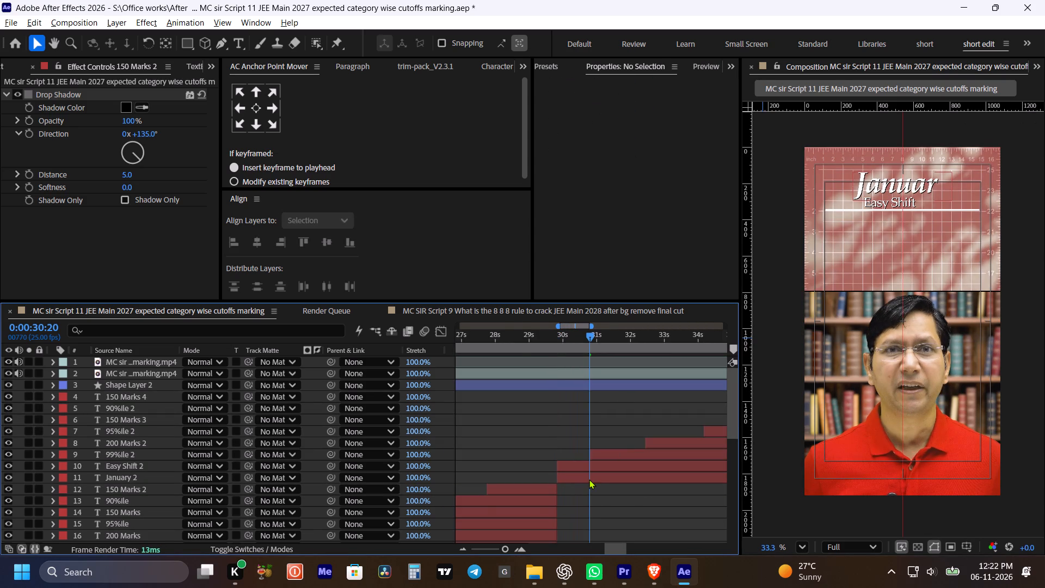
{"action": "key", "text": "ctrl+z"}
Extend the original Black Solid 1 layer's end to match the end of the green bg.jpeg layer.
{"action": "scroll", "coordinate": [582, 479], "scroll_direction": "down", "scroll_amount": 4}
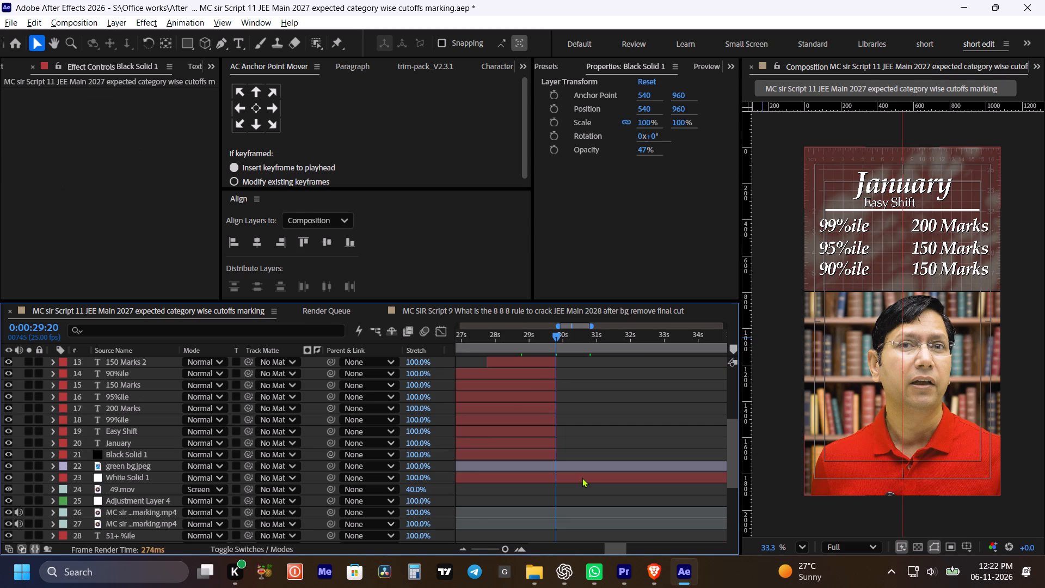
{"action": "scroll", "coordinate": [582, 477], "scroll_direction": "down", "scroll_amount": 4, "text": "alt"}
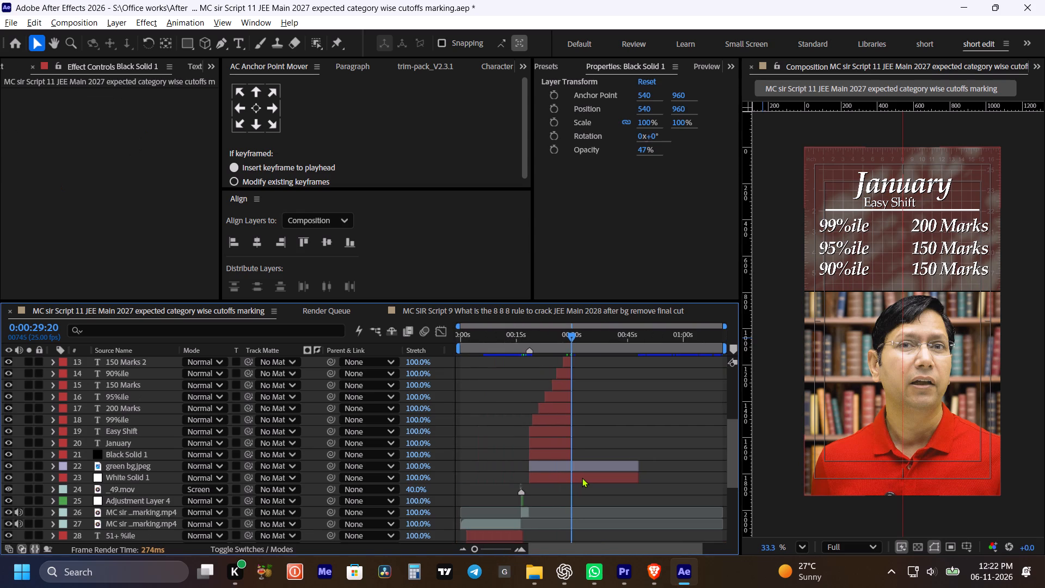
{"action": "left_click", "coordinate": [554, 460]}
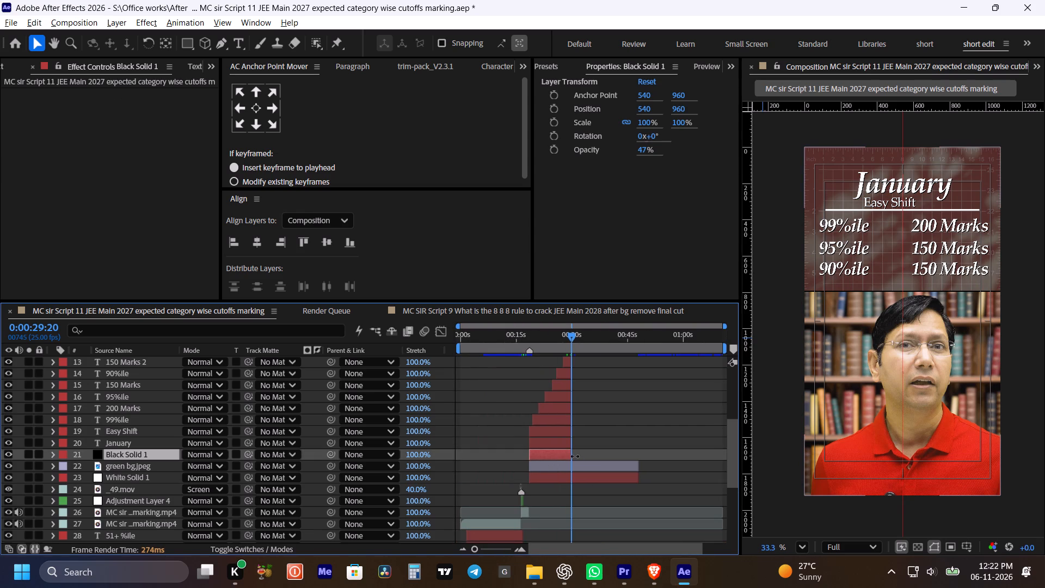
{"action": "left_click_drag", "start_coordinate": [575, 456], "coordinate": [637, 468]}
Delete the duplicated Black Solid 1 layer from the second card's layers.
{"action": "scroll", "coordinate": [572, 422], "scroll_direction": "up", "scroll_amount": 4}
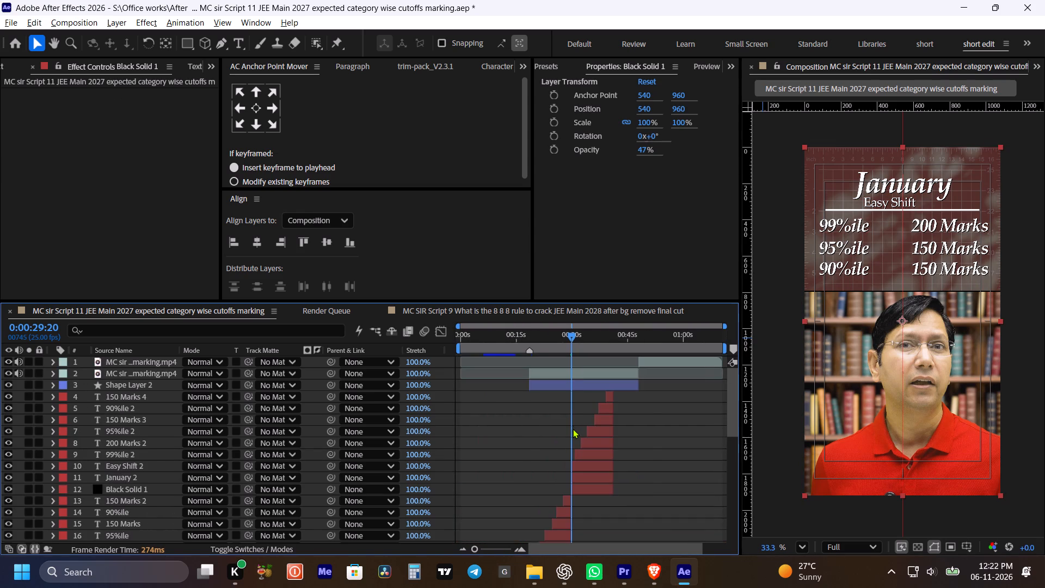
{"action": "scroll", "coordinate": [573, 428], "scroll_direction": "up", "scroll_amount": 2, "text": "alt"}
{"action": "key", "text": "space"}
{"action": "key", "text": "space"}
{"action": "key", "text": "space"}
{"action": "key", "text": "space"}
{"action": "left_click_drag", "start_coordinate": [617, 504], "coordinate": [594, 486]}
{"action": "left_click", "coordinate": [592, 494]}
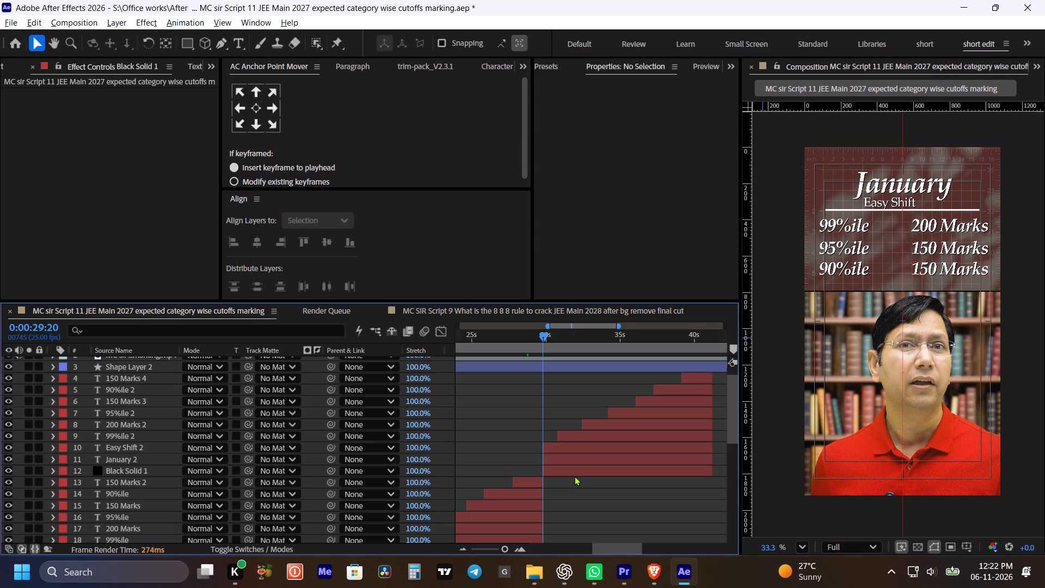
{"action": "left_click", "coordinate": [574, 476]}
{"action": "key", "text": "Delete"}
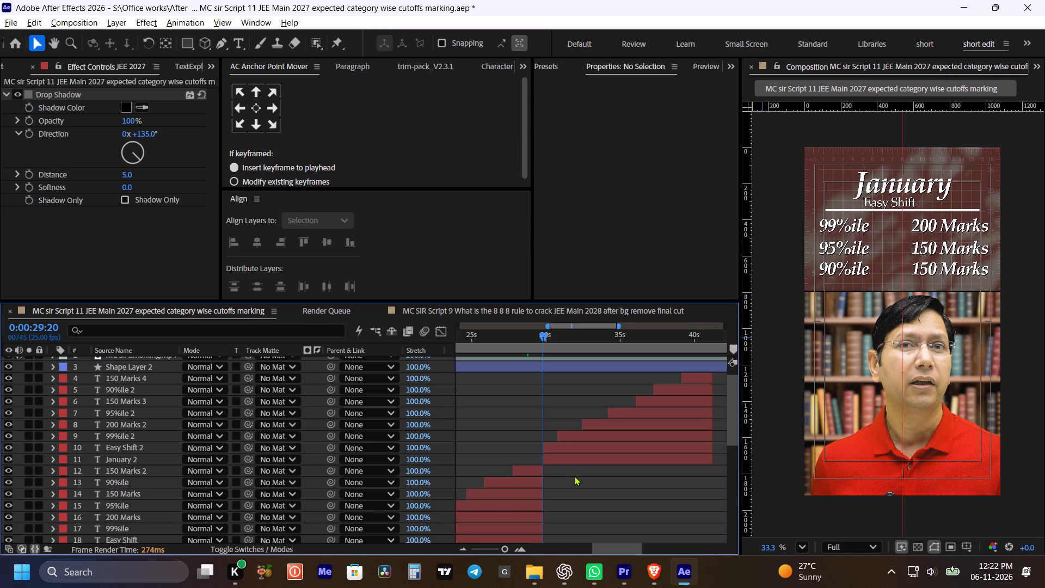
Play back from 0:00:29:00 to check the changeover from the first card to the second.
{"action": "left_click", "coordinate": [531, 336]}
{"action": "key", "text": "space"}
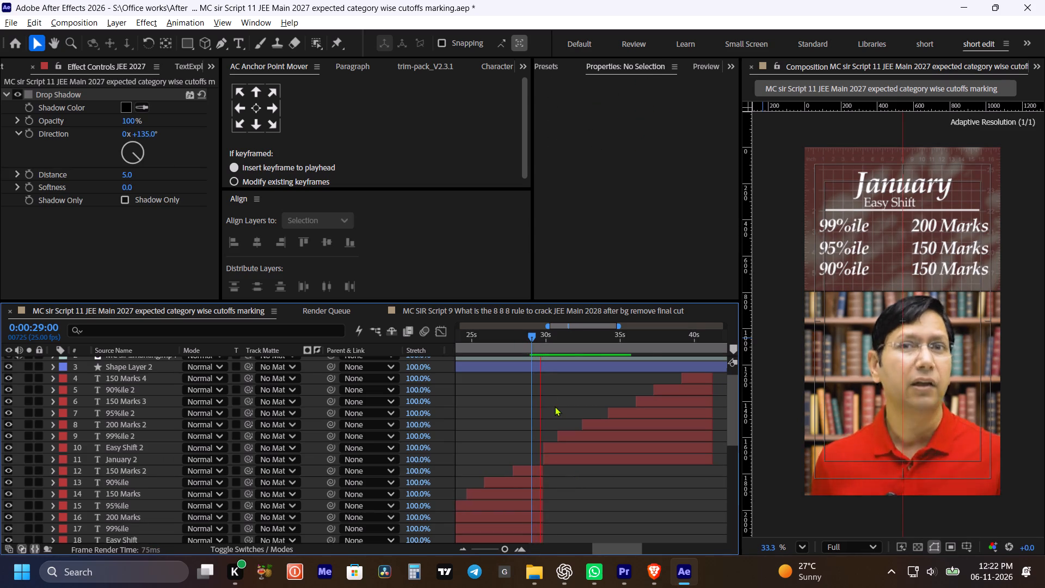
{"action": "key", "text": "space"}
{"action": "left_click", "coordinate": [617, 467]}
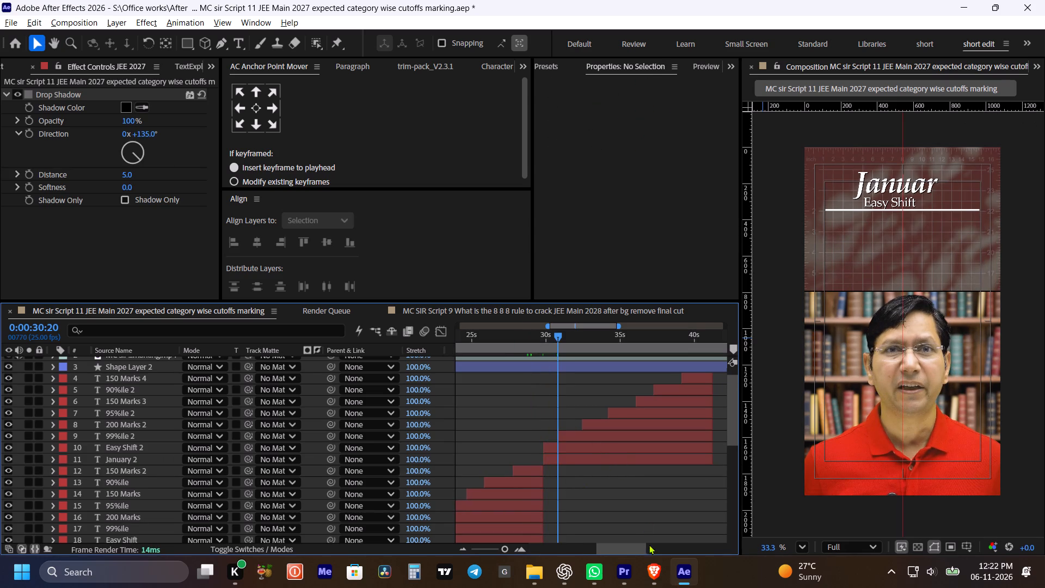
Switch to the script document in the browser, copy the word "medium" from Script 11's medium Shift line, and return to After Effects.
{"action": "left_click", "coordinate": [656, 577]}
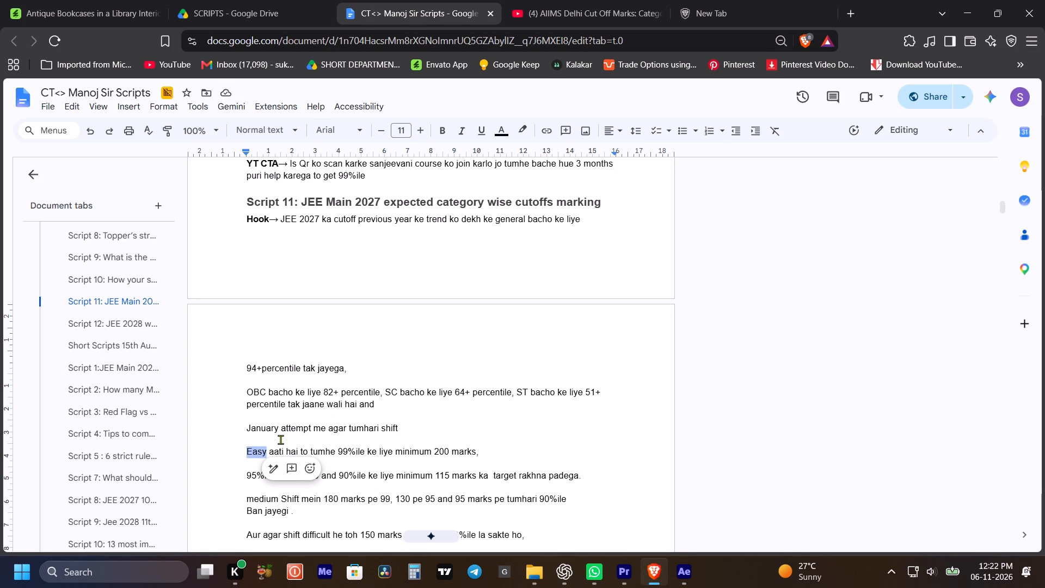
{"action": "scroll", "coordinate": [343, 439], "scroll_direction": "down", "scroll_amount": 1}
{"action": "left_click", "coordinate": [300, 454]}
{"action": "double_click", "coordinate": [265, 429]}
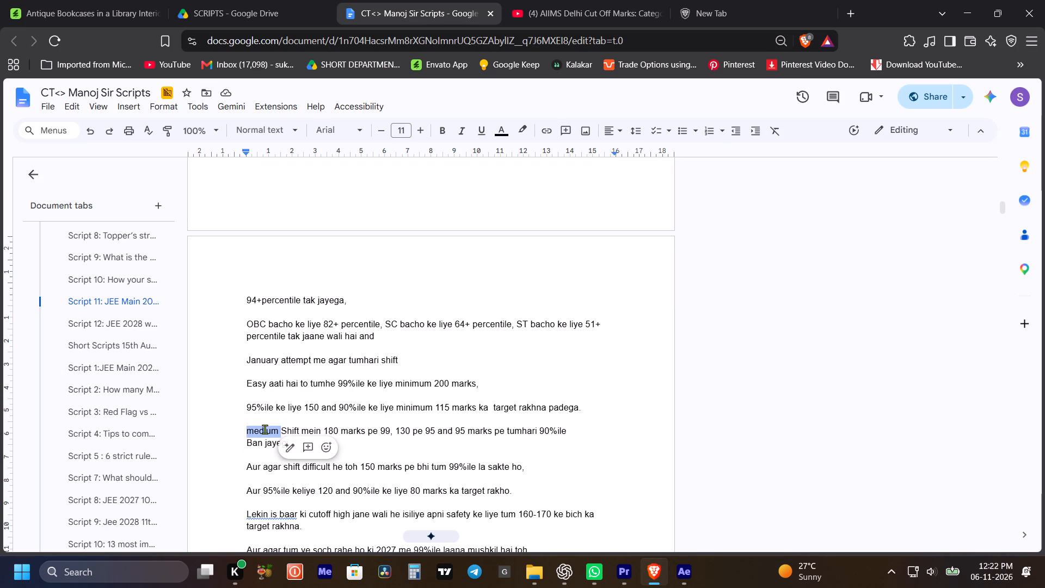
{"action": "key", "text": "ctrl+c"}
{"action": "key", "text": "ctrl+c"}
{"action": "key", "text": "ctrl+c"}
{"action": "left_click", "coordinate": [686, 579]}
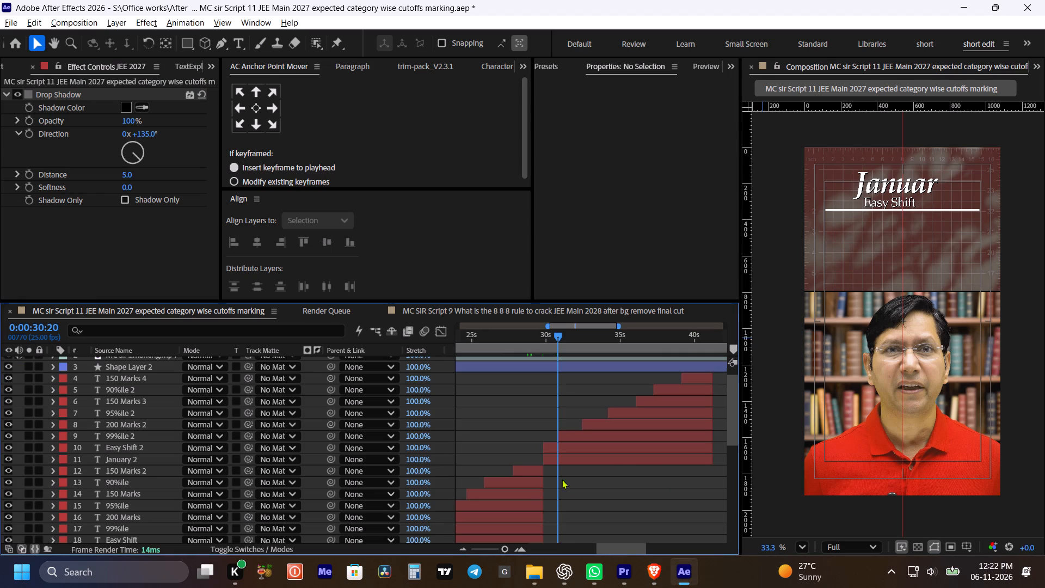
Change the second card's Easy Shift 2 text to read "Medium Shift" with a capital M.
{"action": "left_click", "coordinate": [570, 444]}
{"action": "double_click", "coordinate": [570, 444]}
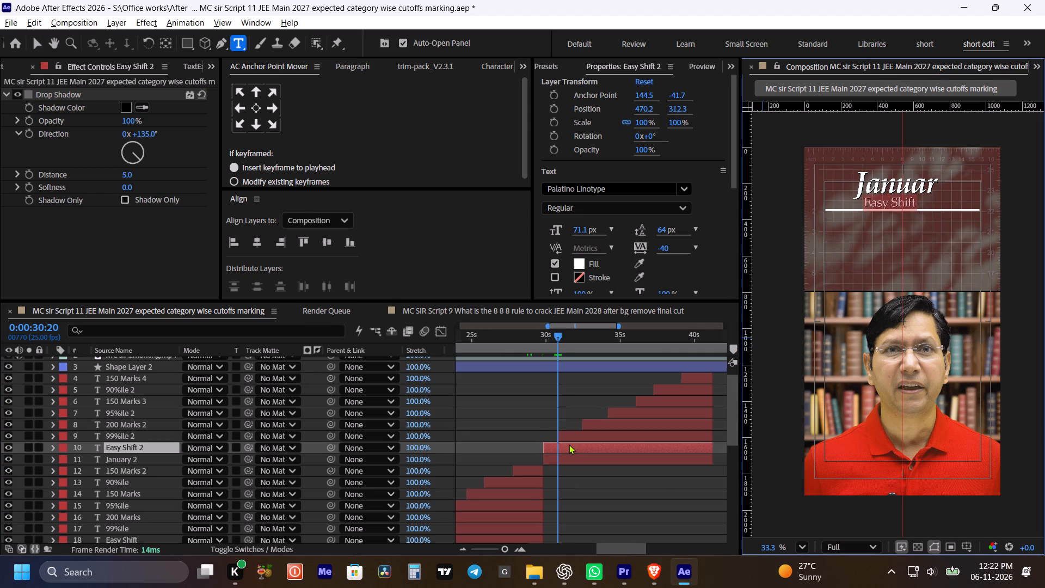
{"action": "key", "text": "Left"}
{"action": "key", "text": "Right"}
{"action": "key", "text": "Right"}
{"action": "key", "text": "Right"}
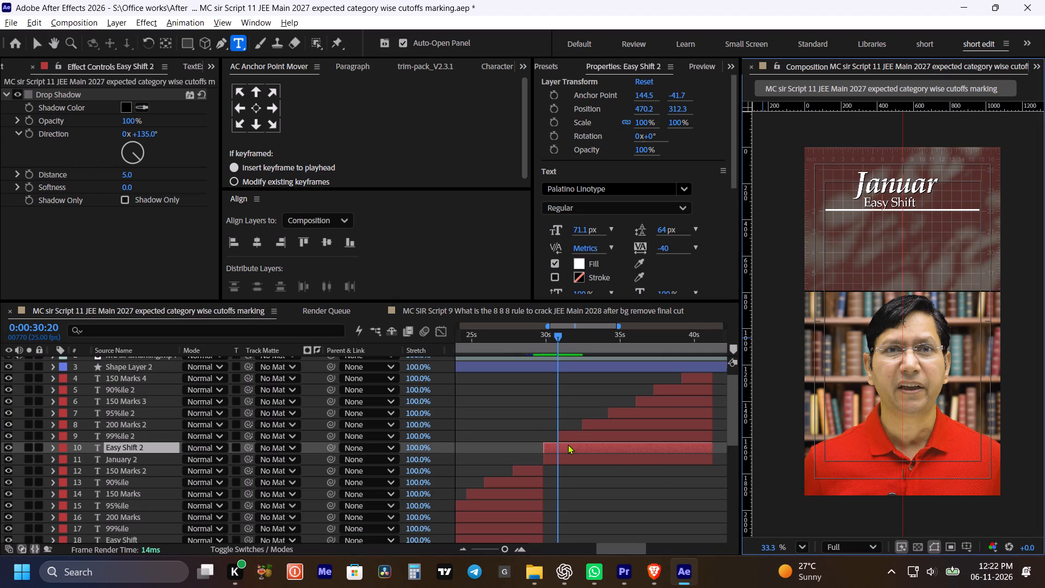
{"action": "key", "text": "Right"}
{"action": "key", "text": "BackSpace"}
{"action": "key", "text": "BackSpace"}
{"action": "key", "text": "BackSpace"}
{"action": "key", "text": "BackSpace"}
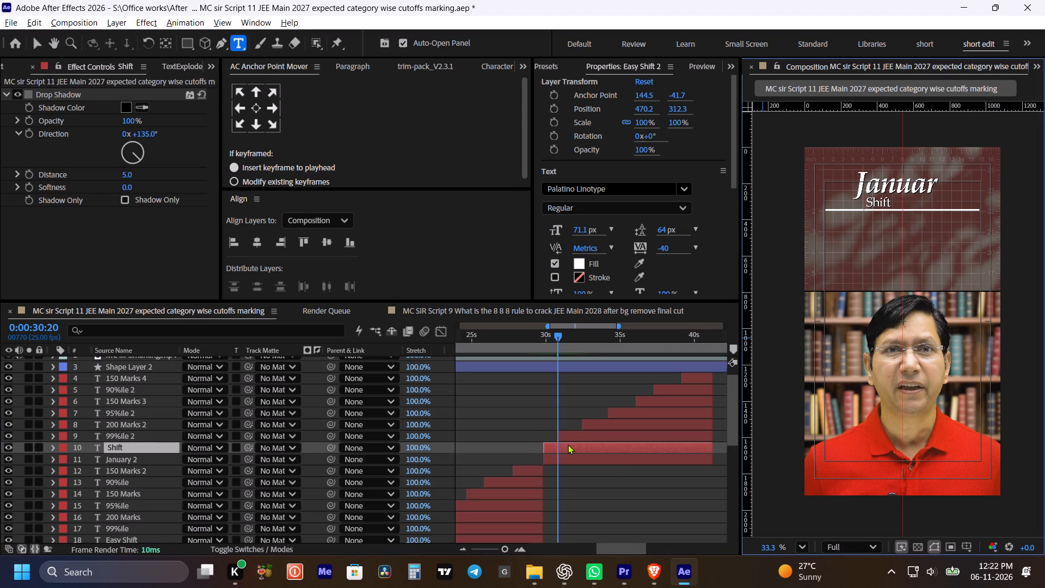
{"action": "key", "text": "ctrl+v"}
{"action": "key", "text": "Left"}
{"action": "key", "text": "Left"}
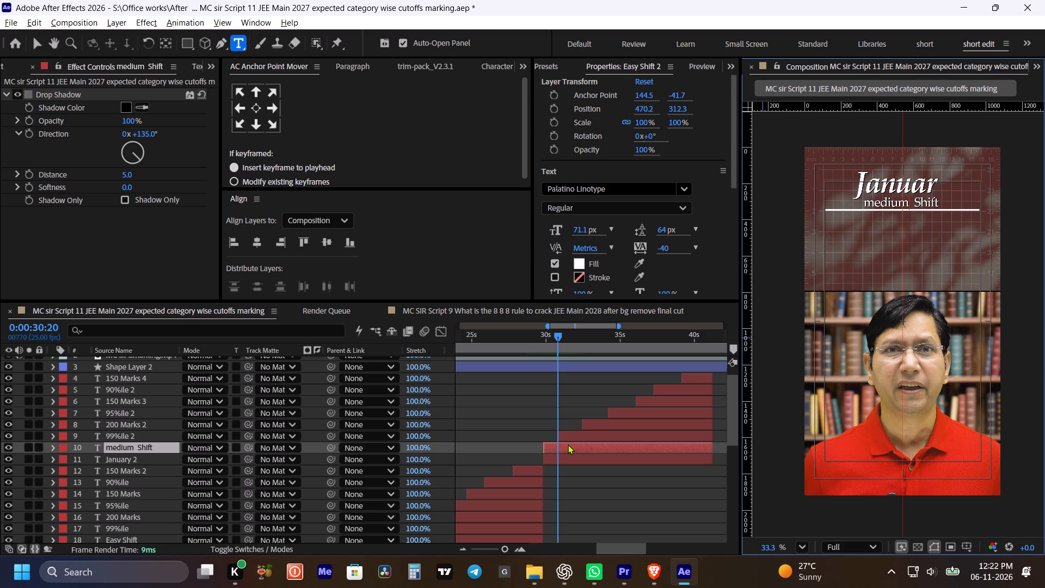
{"action": "key", "text": "Left"}
{"action": "key", "text": "Left"}
{"action": "key", "text": "Left"}
{"action": "key", "text": "Left"}
{"action": "key", "text": "BackSpace"}
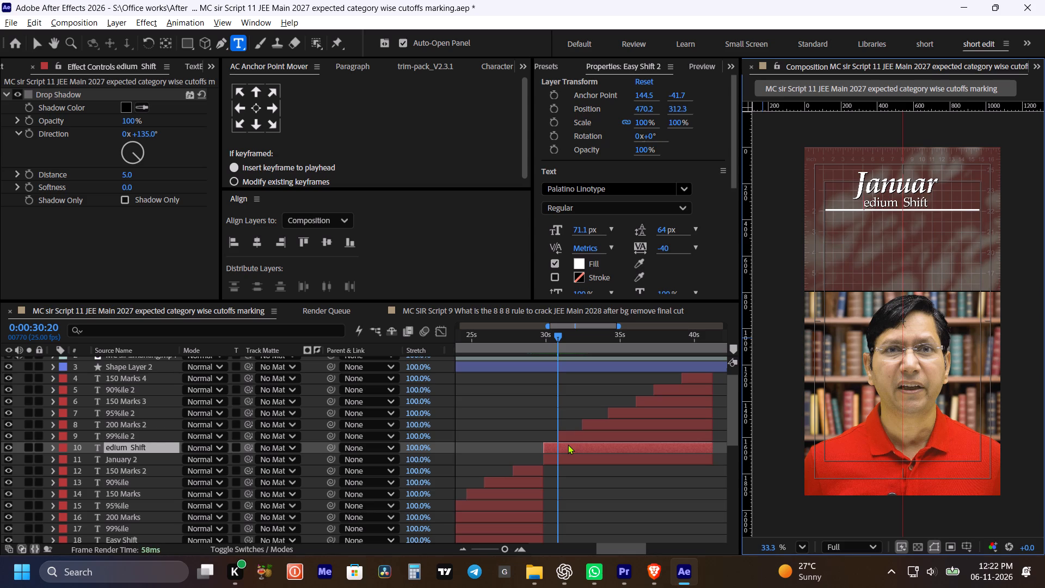
{"action": "key", "text": "shift+m"}
{"action": "left_click", "coordinate": [591, 511]}
Nudge the Medium Shift text slightly left so it sits centred under the January title, and save the project.
{"action": "key", "text": "space"}
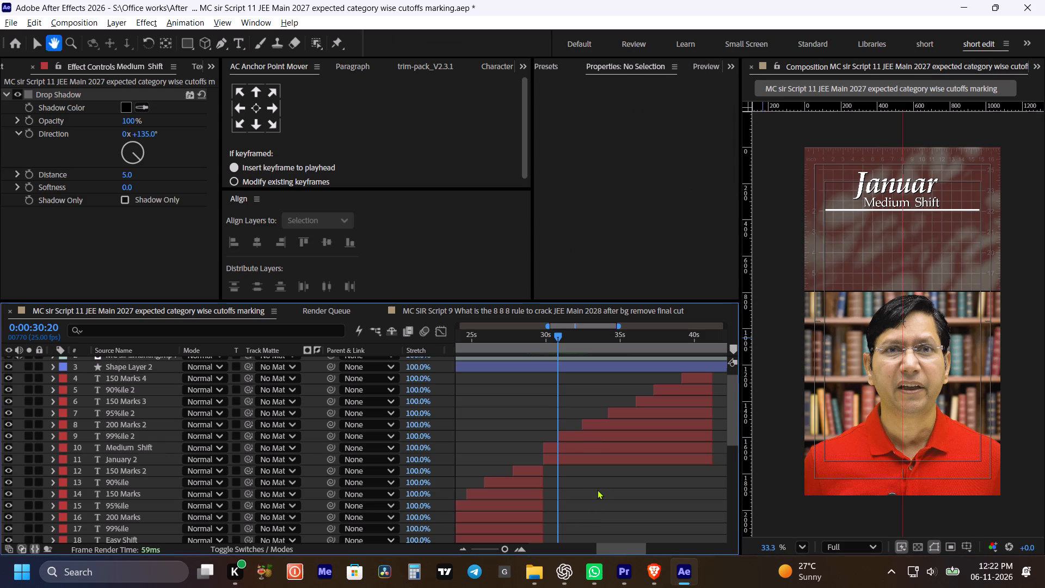
{"action": "key", "text": "space"}
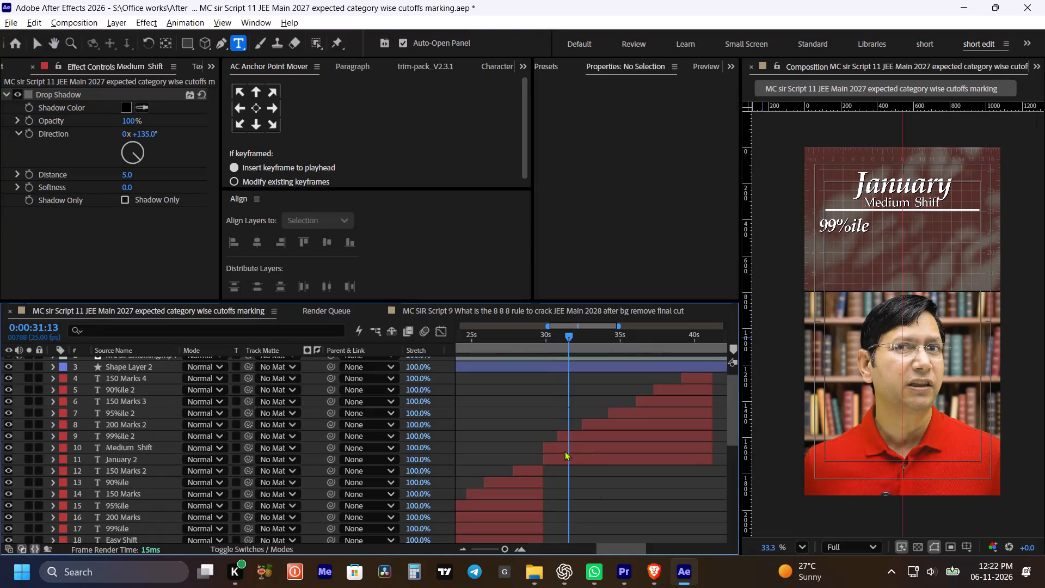
{"action": "left_click", "coordinate": [564, 451]}
{"action": "left_click_drag", "start_coordinate": [644, 108], "coordinate": [640, 108]}
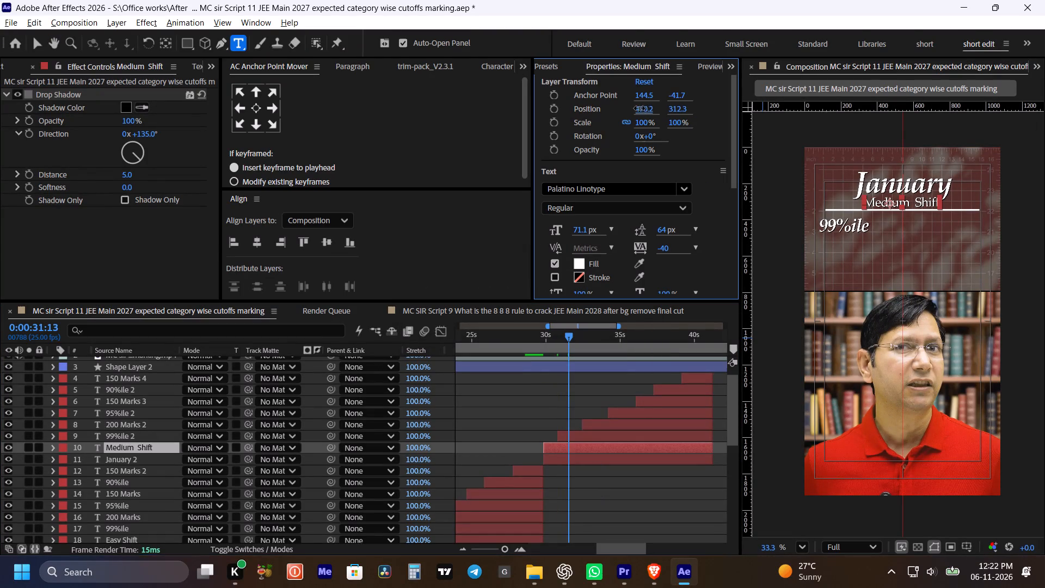
{"action": "left_click_drag", "start_coordinate": [640, 108], "coordinate": [631, 112]}
{"action": "left_click", "coordinate": [598, 504]}
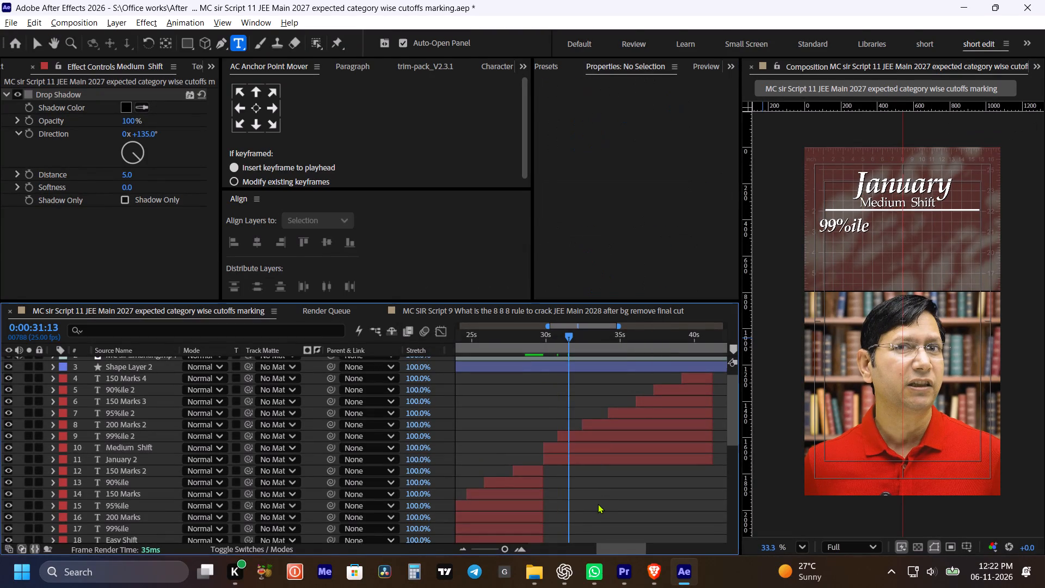
{"action": "left_click", "coordinate": [603, 446]}
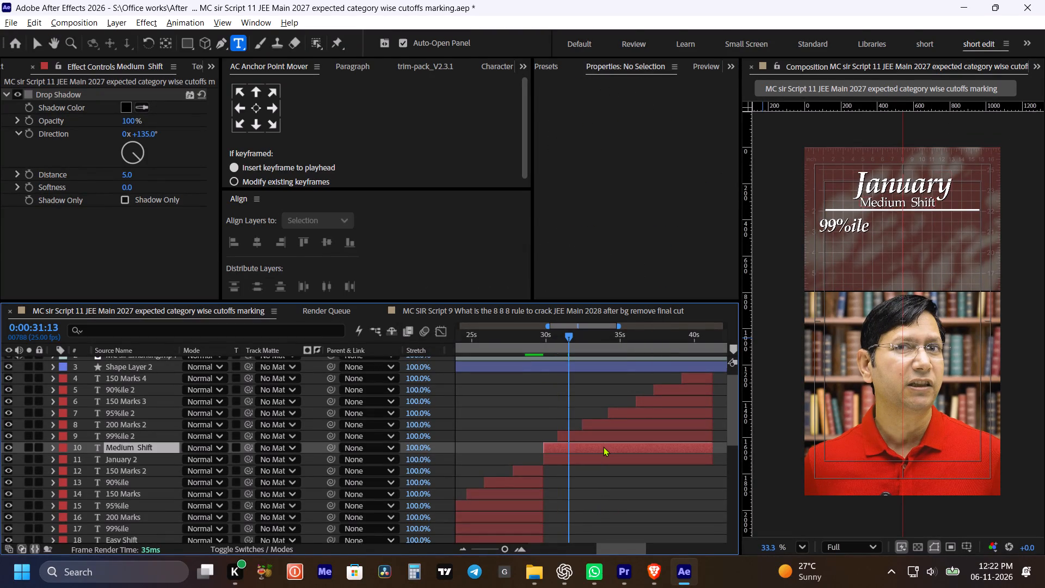
{"action": "key", "text": "Right"}
{"action": "left_click", "coordinate": [635, 511]}
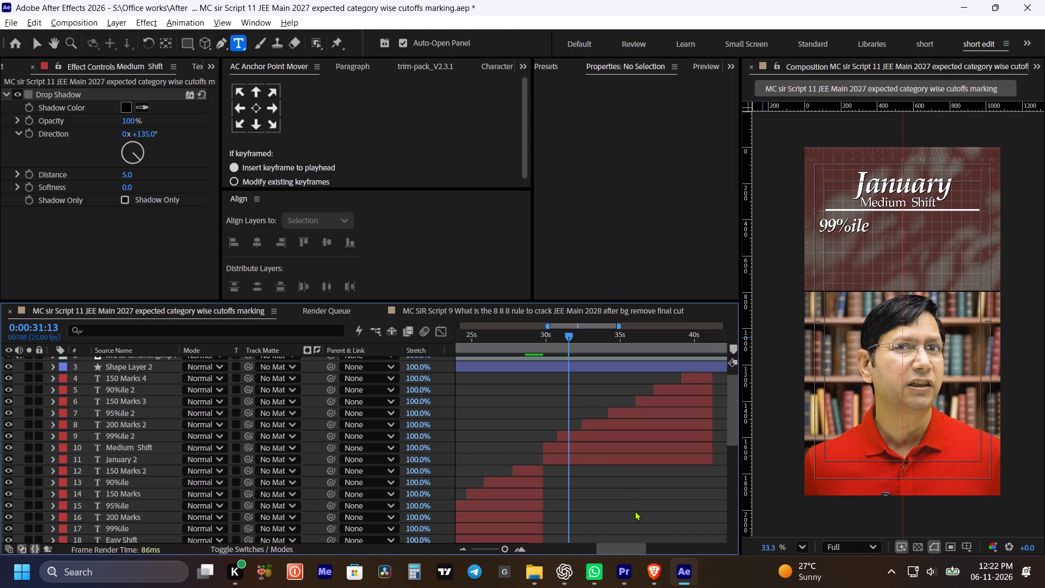
{"action": "key", "text": "ctrl+s"}
Play back from 0:00:28:24 to check the changeover from the Easy Shift card to the Medium Shift card.
{"action": "left_click", "coordinate": [531, 343]}
{"action": "key", "text": "space"}
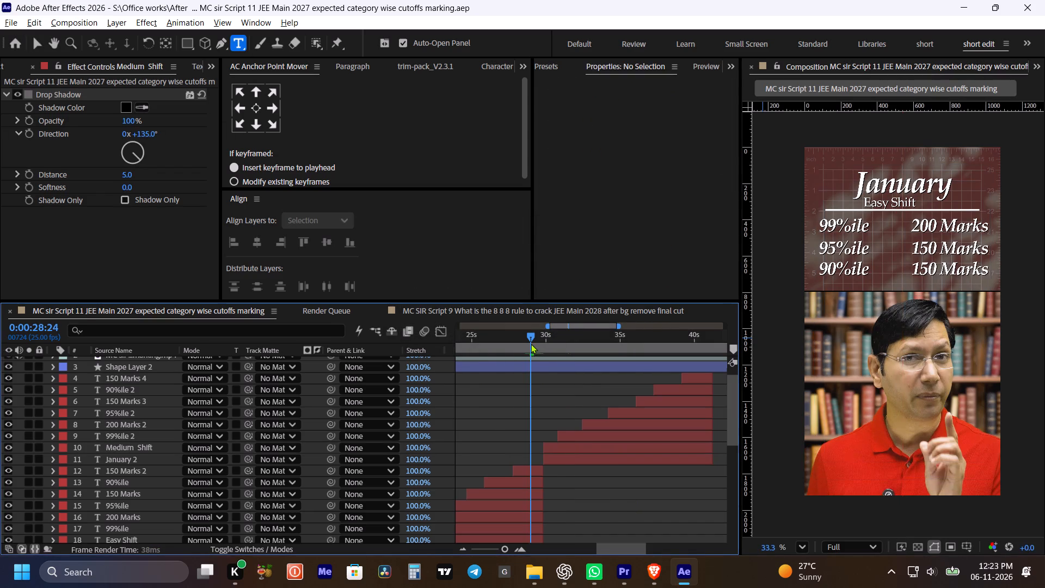
{"action": "key", "text": "space"}
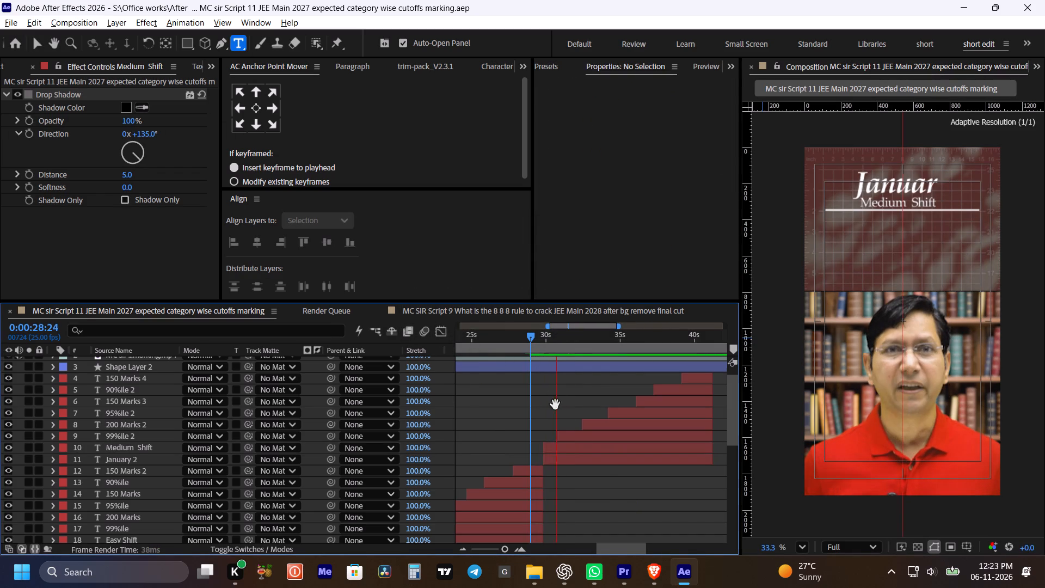
Trim the end of Shape Layer 2, the title underline, to the card changeover at 0:00:29:21.
{"action": "scroll", "coordinate": [544, 391], "scroll_direction": "up", "scroll_amount": 3}
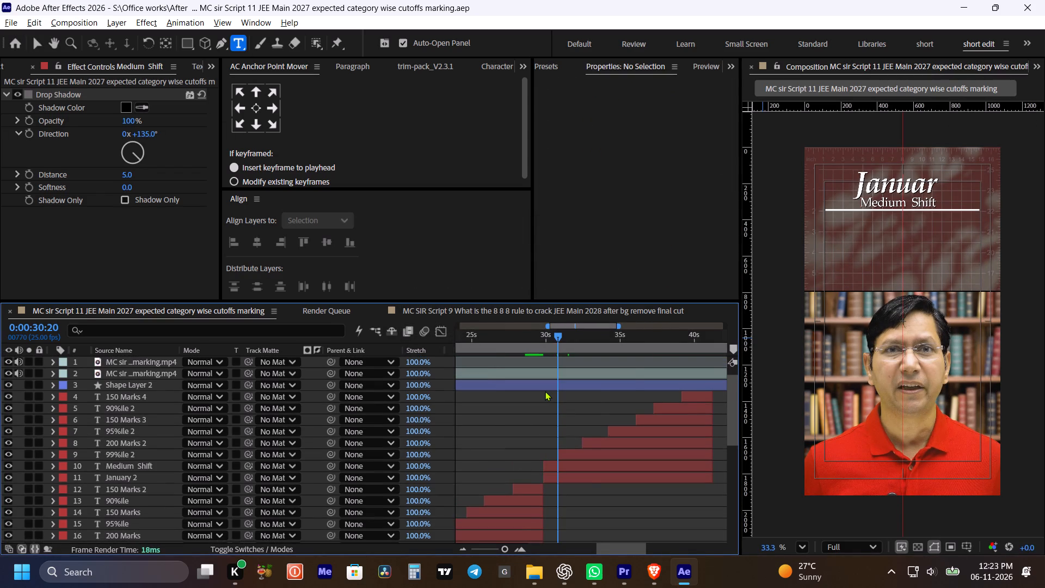
{"action": "scroll", "coordinate": [545, 391], "scroll_direction": "down", "scroll_amount": 2, "text": "alt"}
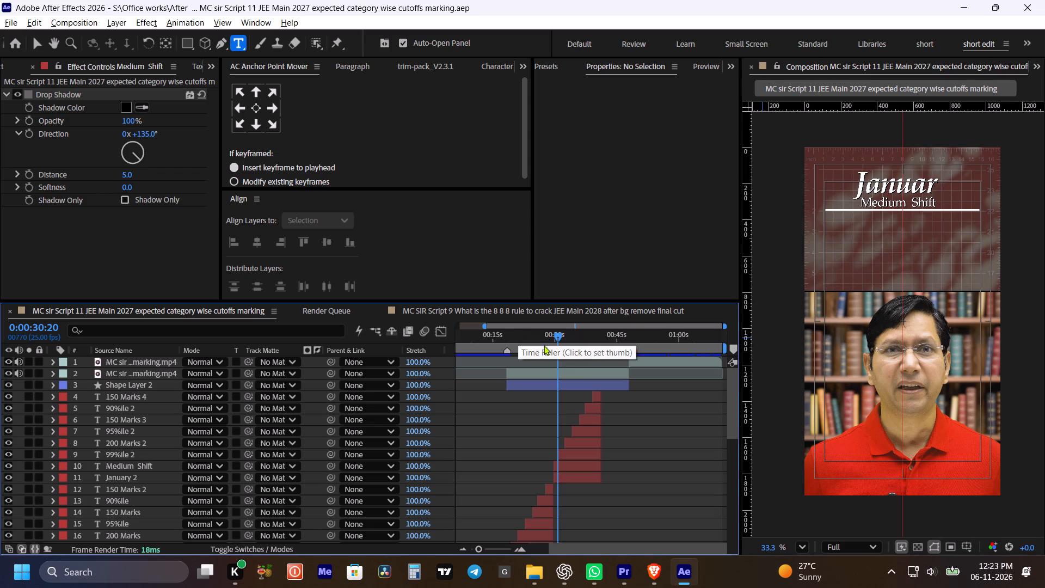
{"action": "scroll", "coordinate": [562, 396], "scroll_direction": "up", "scroll_amount": 2, "text": "alt"}
{"action": "left_click", "coordinate": [535, 335], "text": "shift"}
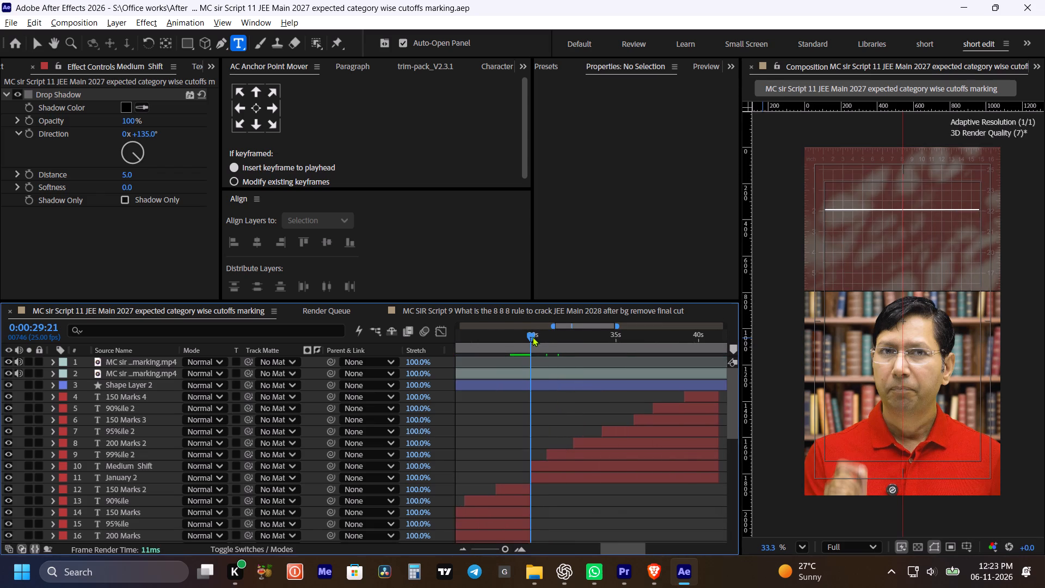
{"action": "scroll", "coordinate": [518, 388], "scroll_direction": "up", "scroll_amount": 3, "text": "alt"}
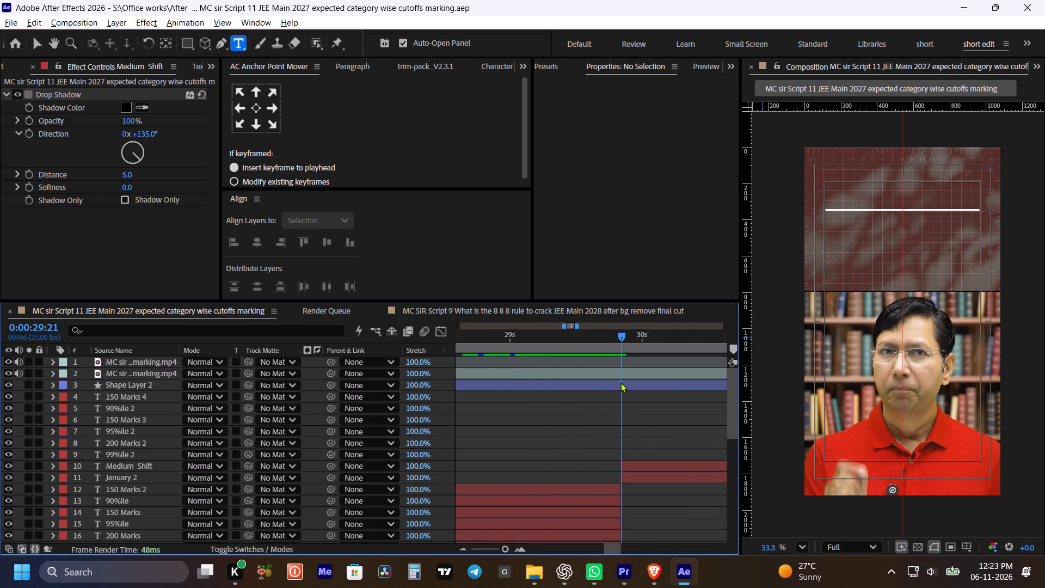
{"action": "left_click", "coordinate": [620, 382]}
{"action": "key", "text": "alt+bracketright"}
{"action": "key", "text": "ctrl+s"}
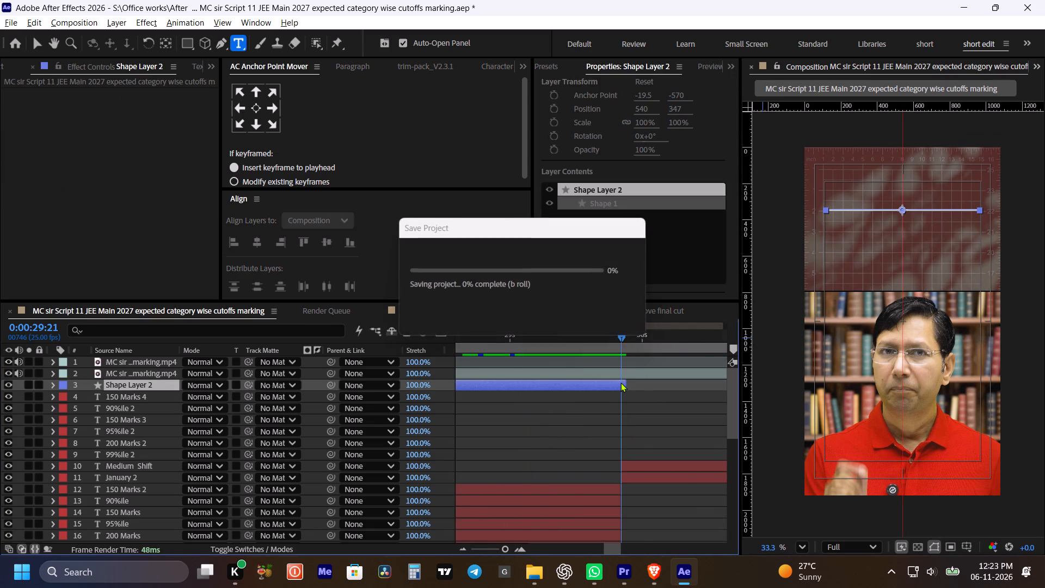
{"action": "scroll", "coordinate": [625, 384], "scroll_direction": "up", "scroll_amount": 1, "text": "alt"}
{"action": "left_click_drag", "start_coordinate": [626, 384], "coordinate": [618, 386]}
{"action": "scroll", "coordinate": [624, 387], "scroll_direction": "down", "scroll_amount": 5, "text": "alt"}
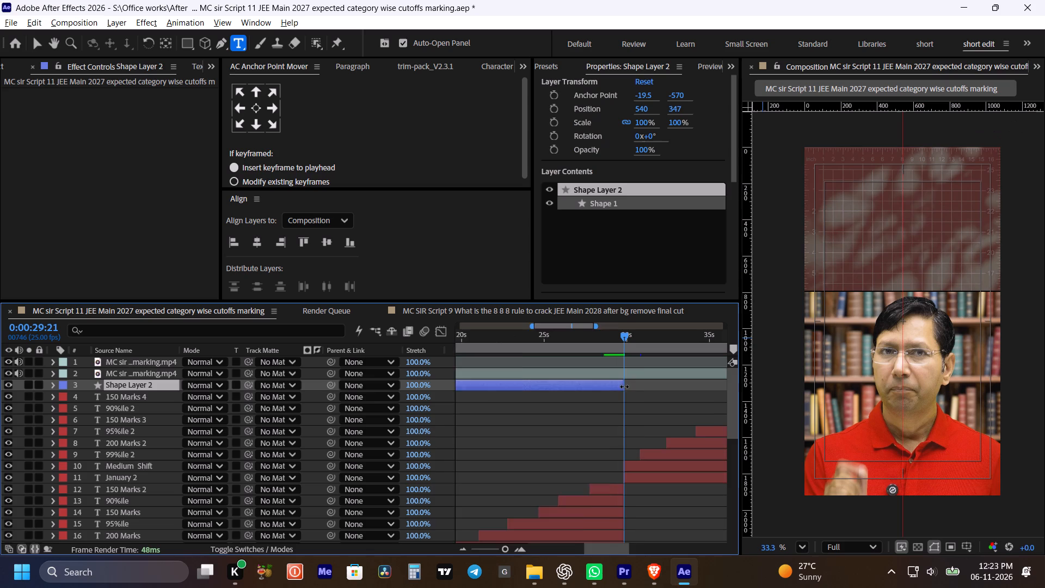
Play back from 0:00:18:11 to check how the underline animates in on the first card.
{"action": "left_click", "coordinate": [531, 337], "text": "shift"}
{"action": "left_click", "coordinate": [542, 421]}
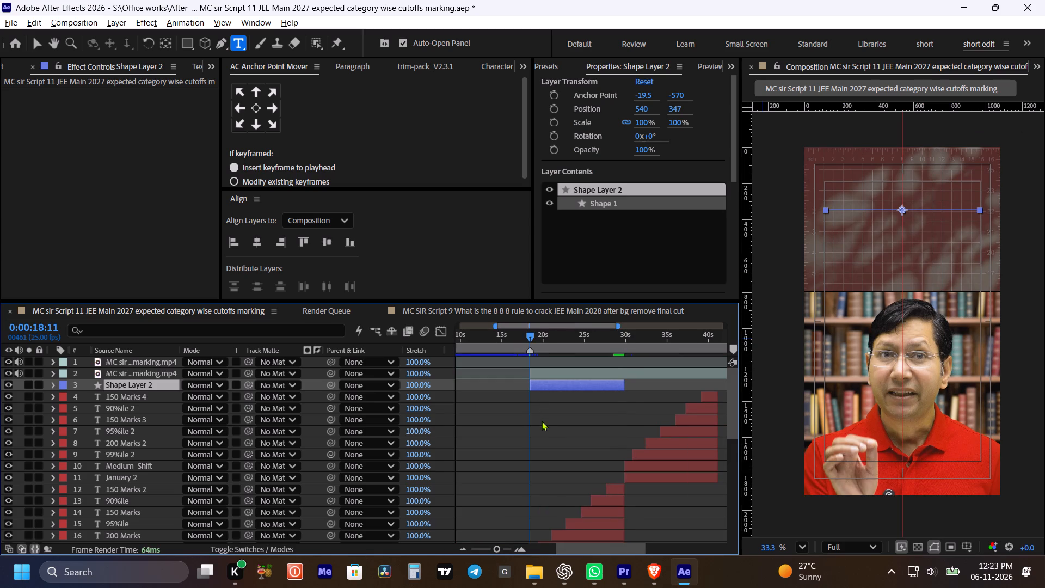
{"action": "scroll", "coordinate": [533, 388], "scroll_direction": "up", "scroll_amount": 2, "text": "alt"}
{"action": "key", "text": "space"}
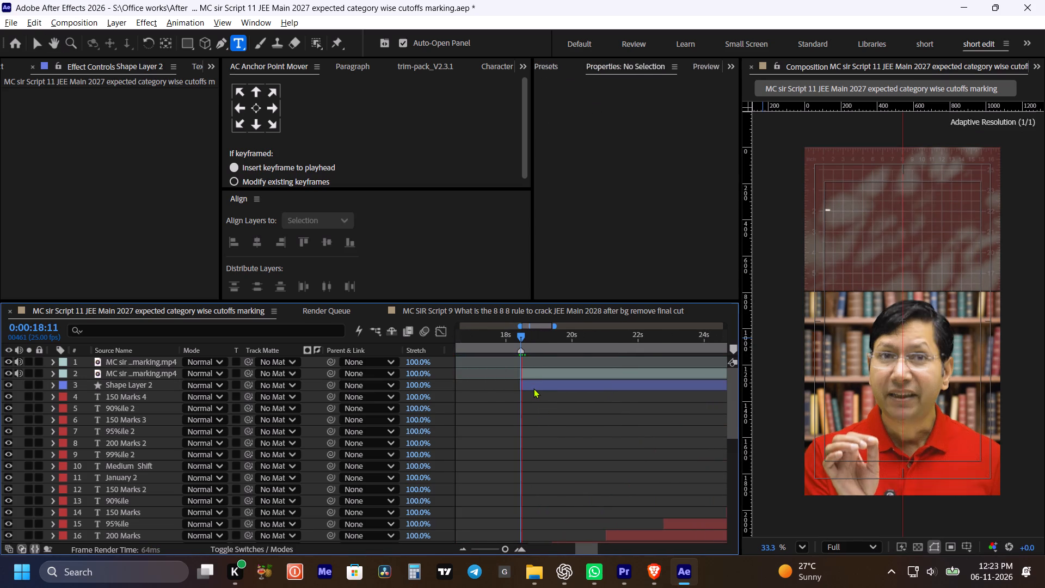
{"action": "scroll", "coordinate": [533, 388], "scroll_direction": "down", "scroll_amount": 2, "text": "alt"}
{"action": "key", "text": "space"}
Duplicate Shape Layer 2 and shift the copy so it starts near the card changeover at 0:00:29:20.
{"action": "left_click", "coordinate": [557, 385]}
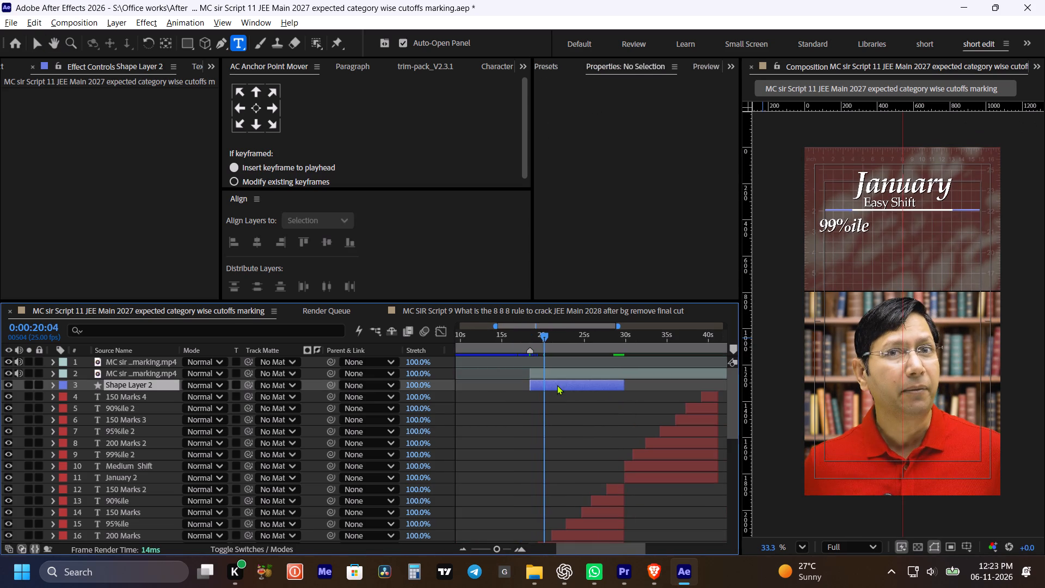
{"action": "key", "text": "ctrl+d"}
{"action": "key", "text": "bracketleft"}
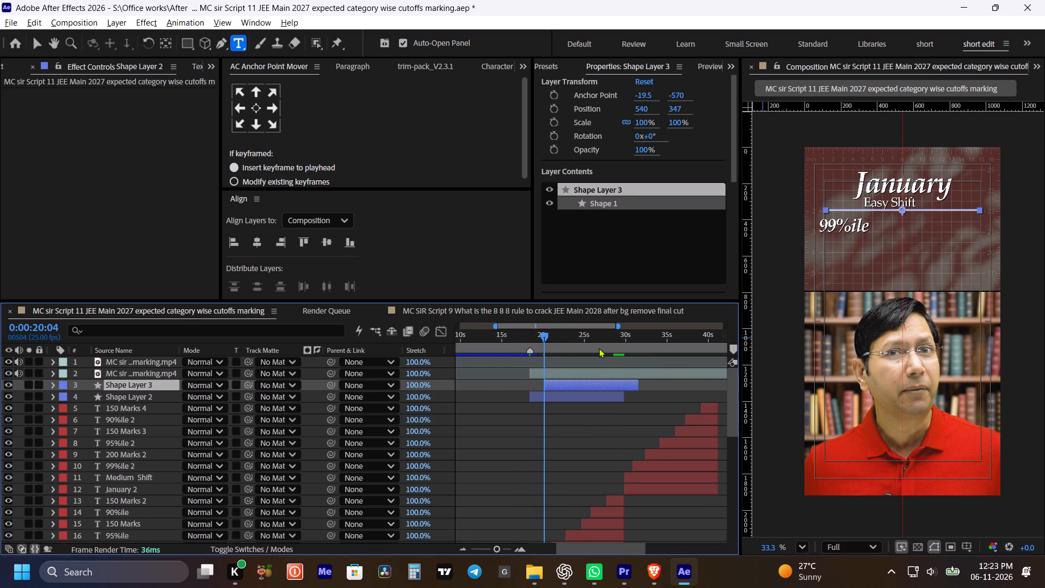
{"action": "left_click", "coordinate": [624, 345], "text": "shift"}
{"action": "scroll", "coordinate": [623, 386], "scroll_direction": "up", "scroll_amount": 2, "text": "alt"}
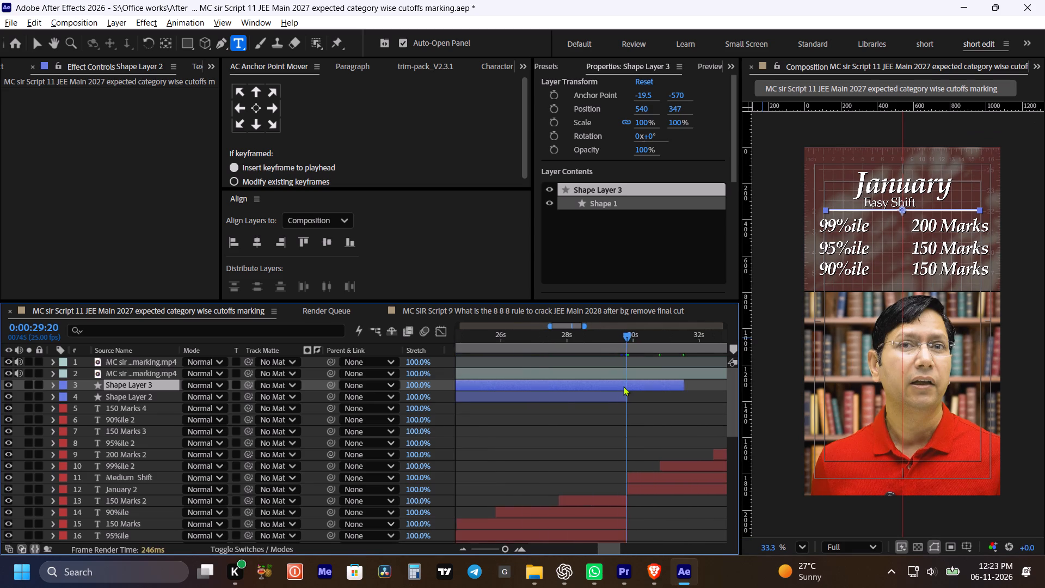
{"action": "scroll", "coordinate": [623, 386], "scroll_direction": "up", "scroll_amount": 1, "text": "alt"}
{"action": "left_click", "coordinate": [623, 386]}
{"action": "key", "text": "bracketleft"}
{"action": "scroll", "coordinate": [636, 404], "scroll_direction": "up", "scroll_amount": 2, "text": "alt"}
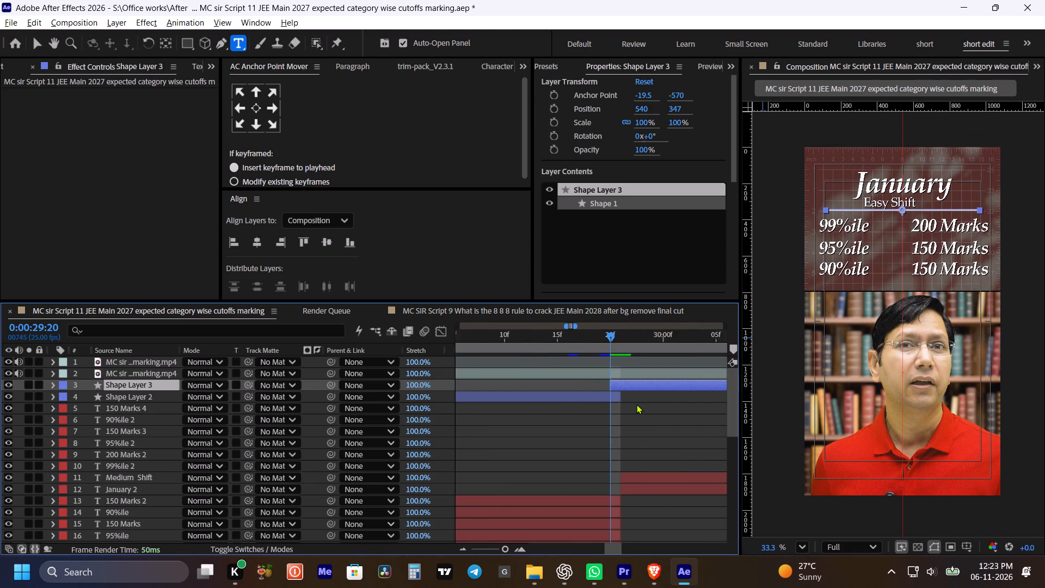
Align the start of the duplicated underline layer with the Medium Shift text at 0:00:29:21 and save the project.
{"action": "scroll", "coordinate": [636, 404], "scroll_direction": "up", "scroll_amount": 1, "text": "alt"}
{"action": "left_click_drag", "start_coordinate": [594, 338], "coordinate": [600, 339]}
{"action": "scroll", "coordinate": [597, 349], "scroll_direction": "down", "scroll_amount": 2, "text": "alt"}
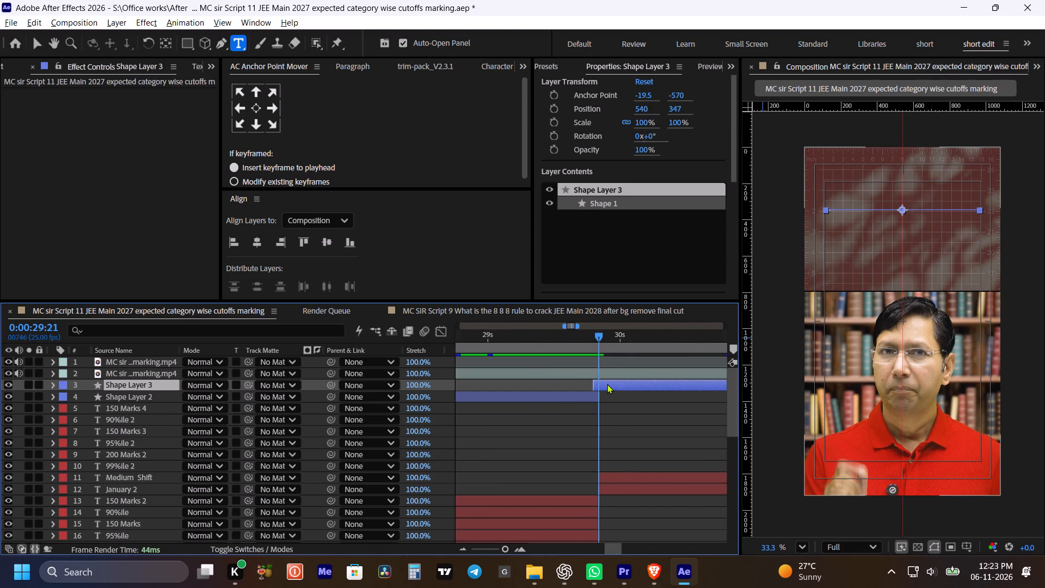
{"action": "left_click", "coordinate": [607, 384]}
{"action": "key", "text": "bracketleft"}
{"action": "key", "text": "ctrl+s"}
{"action": "key", "text": "s"}
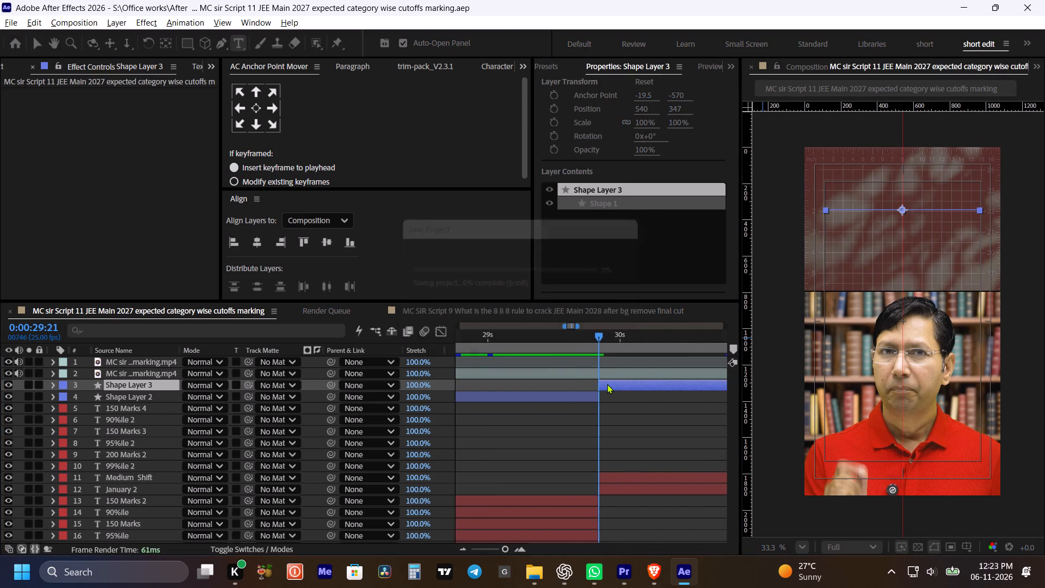
{"action": "key", "text": "ctrl+s"}
{"action": "scroll", "coordinate": [599, 386], "scroll_direction": "down", "scroll_amount": 4, "text": "alt"}
{"action": "left_click", "coordinate": [608, 407]}
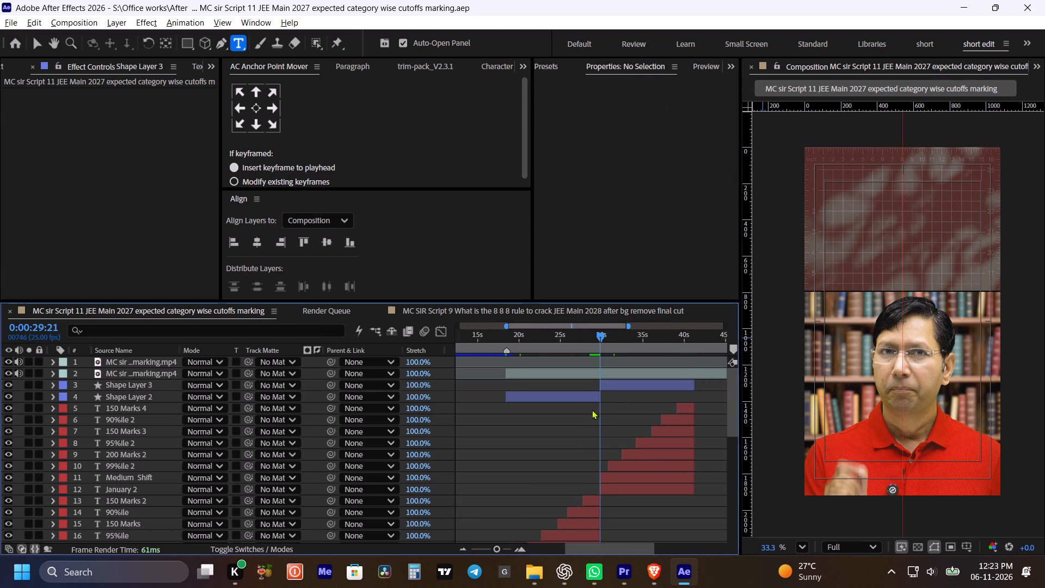
Reorder Shape Layer 2 to sit between January 2 and 150 Marks 2 in the layer stack, and save.
{"action": "left_click", "coordinate": [568, 396]}
{"action": "left_click_drag", "start_coordinate": [115, 394], "coordinate": [116, 498]}
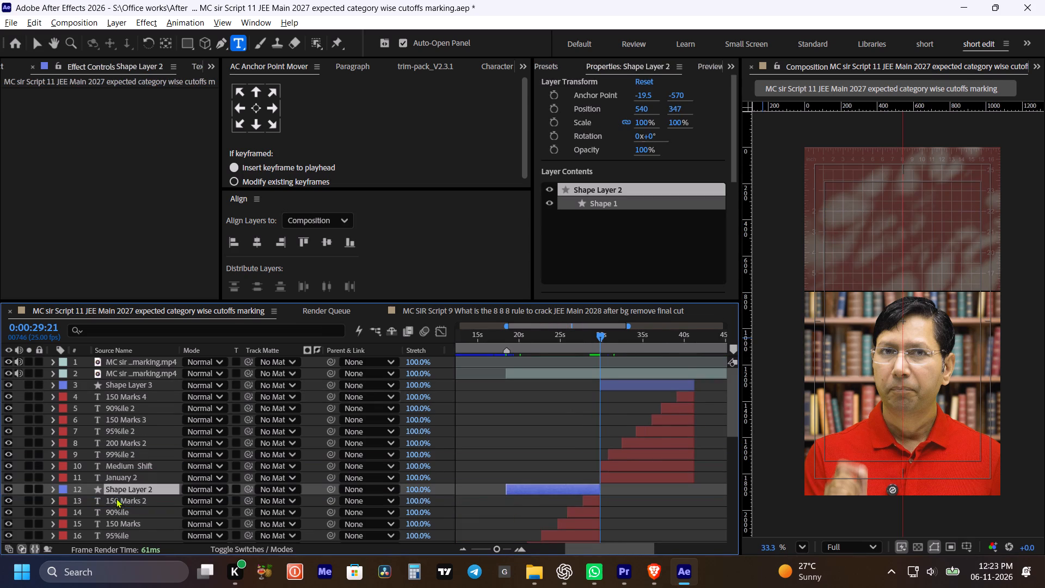
{"action": "key", "text": "ctrl+s"}
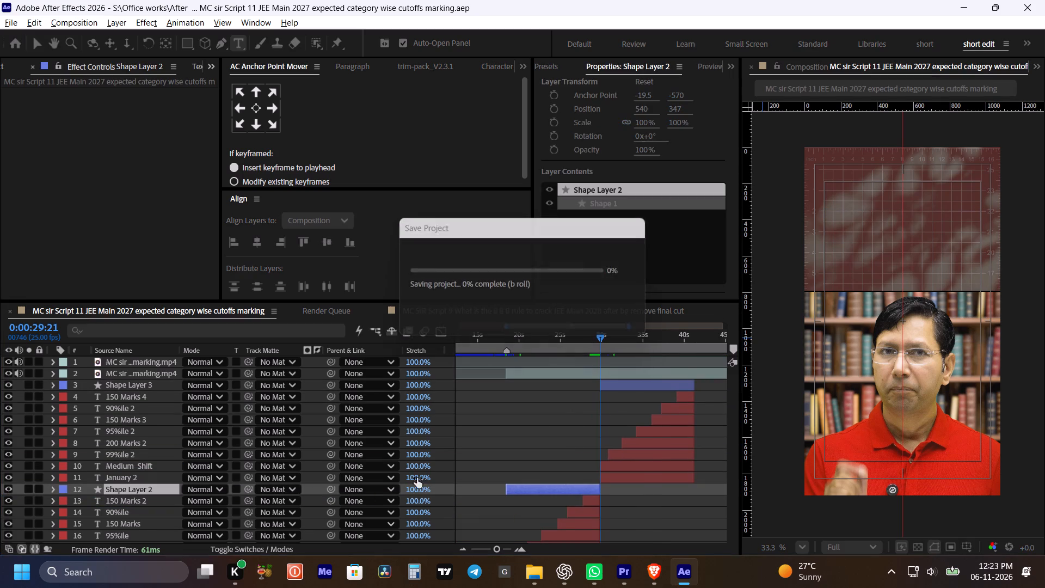
Play back the changeover from 0:00:27:04 through the Medium Shift card's 99%ile and 200 Marks entries, and save the project.
{"action": "scroll", "coordinate": [623, 433], "scroll_direction": "up", "scroll_amount": 2, "text": "alt"}
{"action": "key", "text": "space"}
{"action": "scroll", "coordinate": [518, 406], "scroll_direction": "down", "scroll_amount": 1, "text": "alt"}
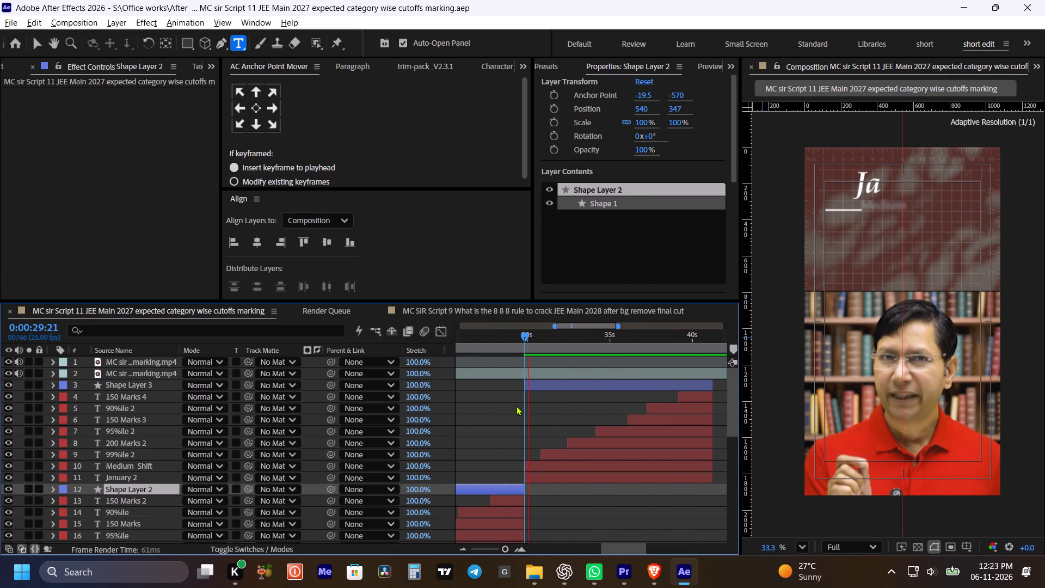
{"action": "scroll", "coordinate": [557, 401], "scroll_direction": "down", "scroll_amount": 2, "text": "alt"}
{"action": "key", "text": "space"}
{"action": "left_click", "coordinate": [539, 339]}
{"action": "key", "text": "space"}
{"action": "scroll", "coordinate": [565, 390], "scroll_direction": "up", "scroll_amount": 1, "text": "alt"}
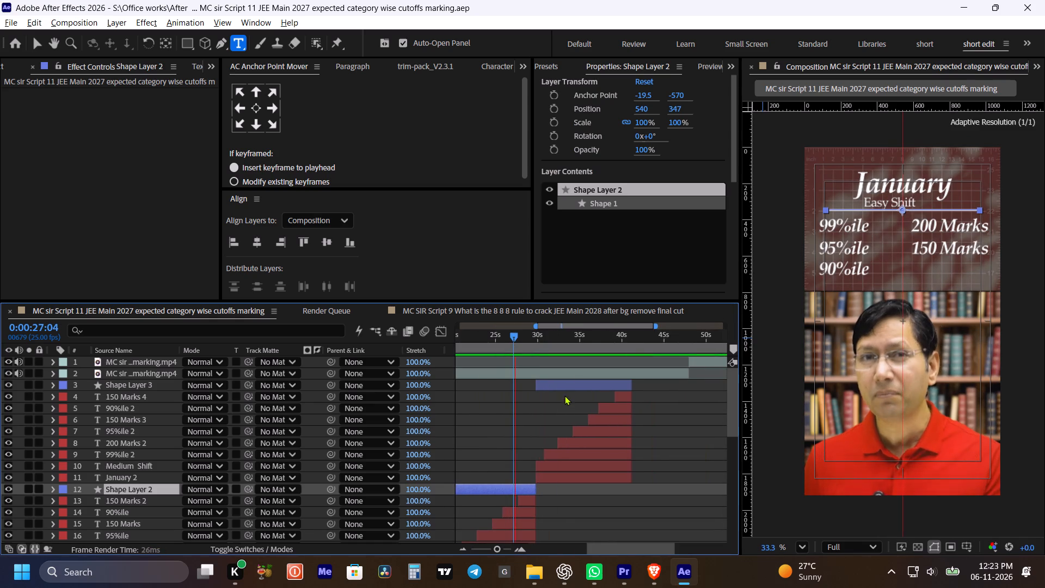
{"action": "key", "text": "space"}
{"action": "left_click", "coordinate": [554, 409]}
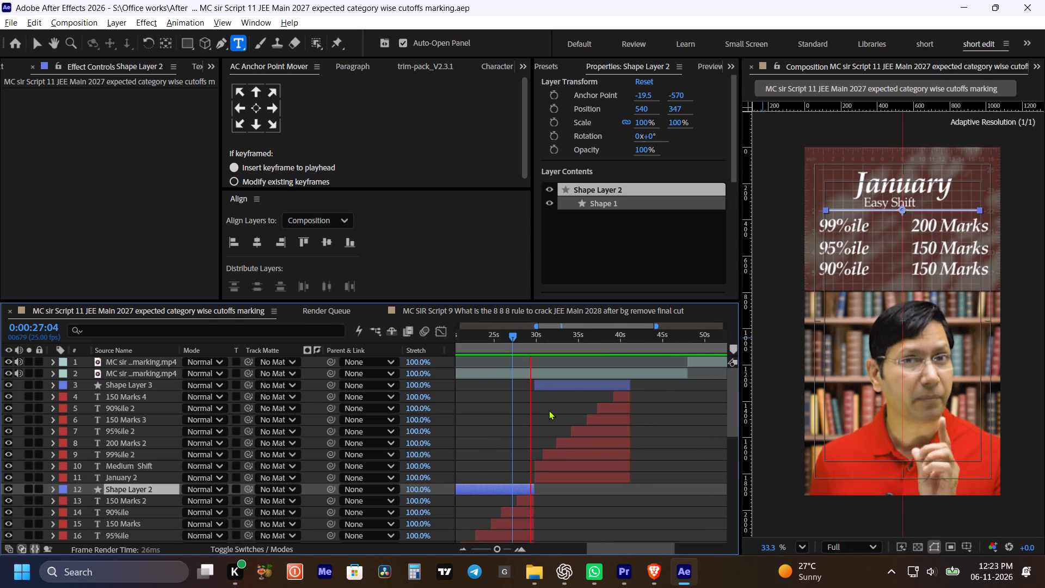
{"action": "key", "text": "space"}
{"action": "key", "text": "space"}
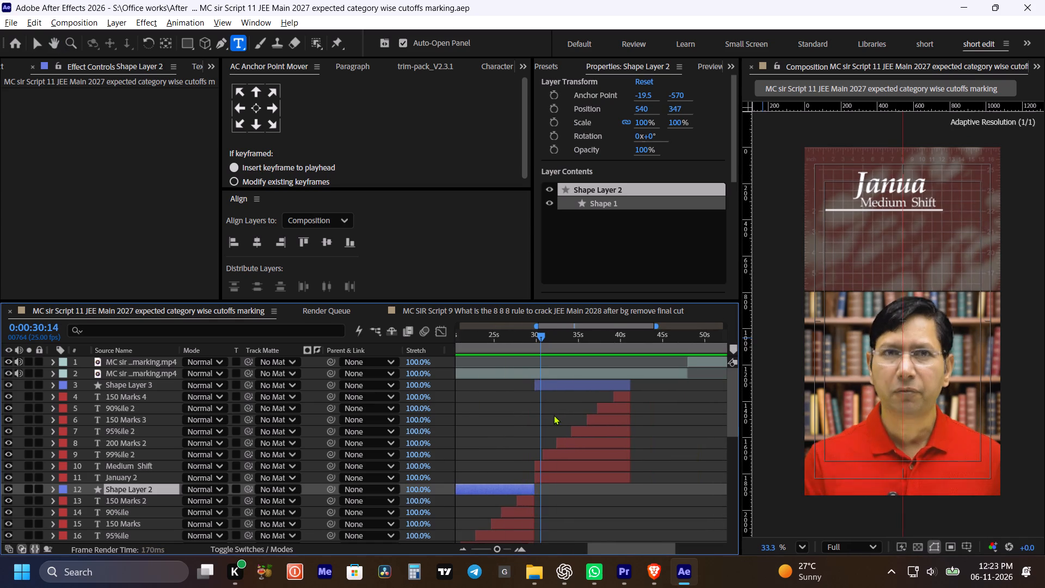
{"action": "left_click", "coordinate": [554, 415]}
{"action": "key", "text": "space"}
{"action": "key", "text": "space"}
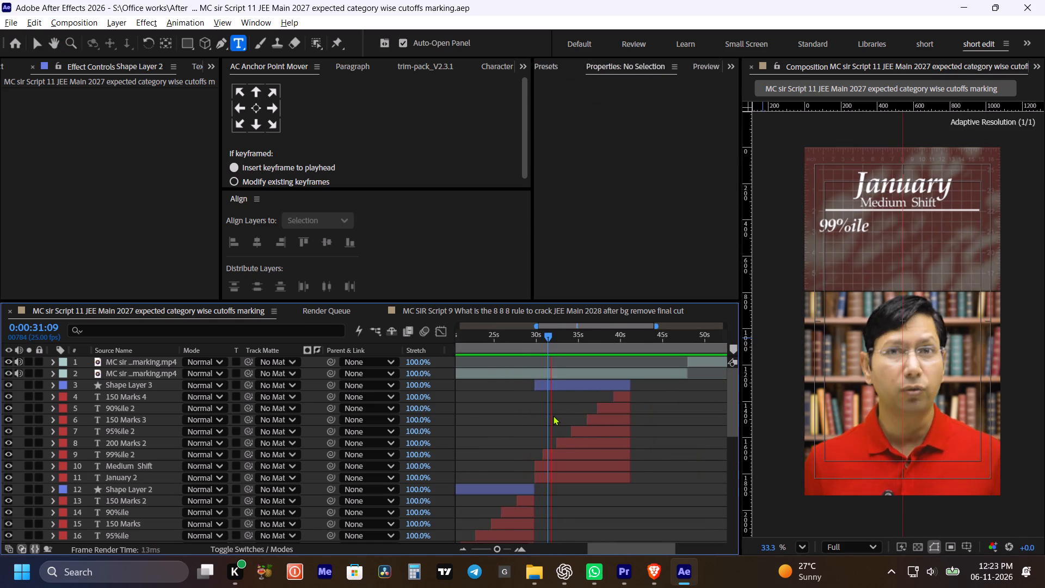
{"action": "key", "text": "space"}
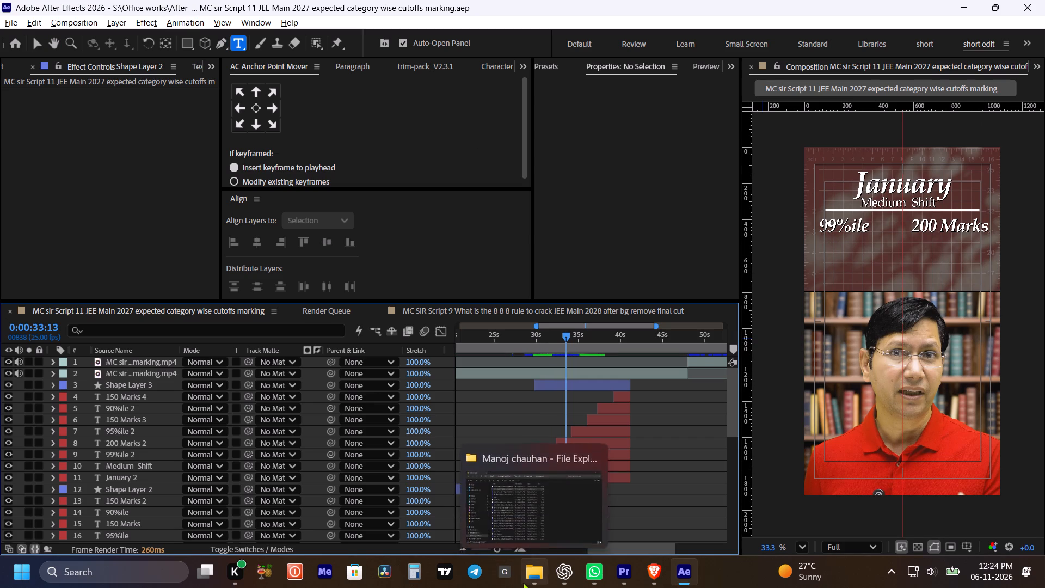
{"action": "key", "text": "ctrl+s"}
Review the changeover again by playing from 0:00:28:21 and scrubbing from 0:00:27:10 to 0:00:30:08.
{"action": "left_click", "coordinate": [526, 339]}
{"action": "key", "text": "space"}
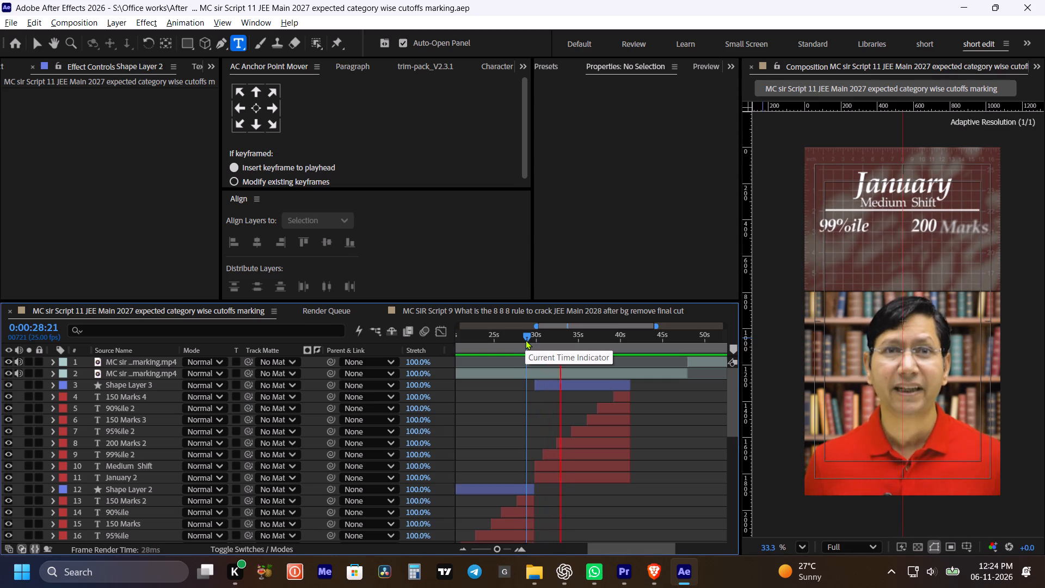
{"action": "key", "text": "space"}
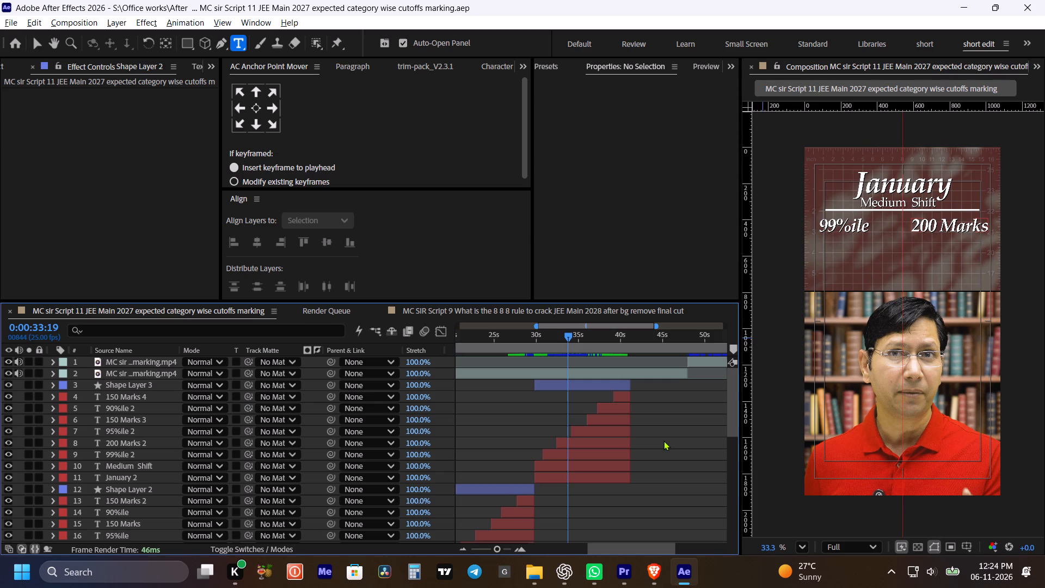
{"action": "left_click", "coordinate": [518, 336]}
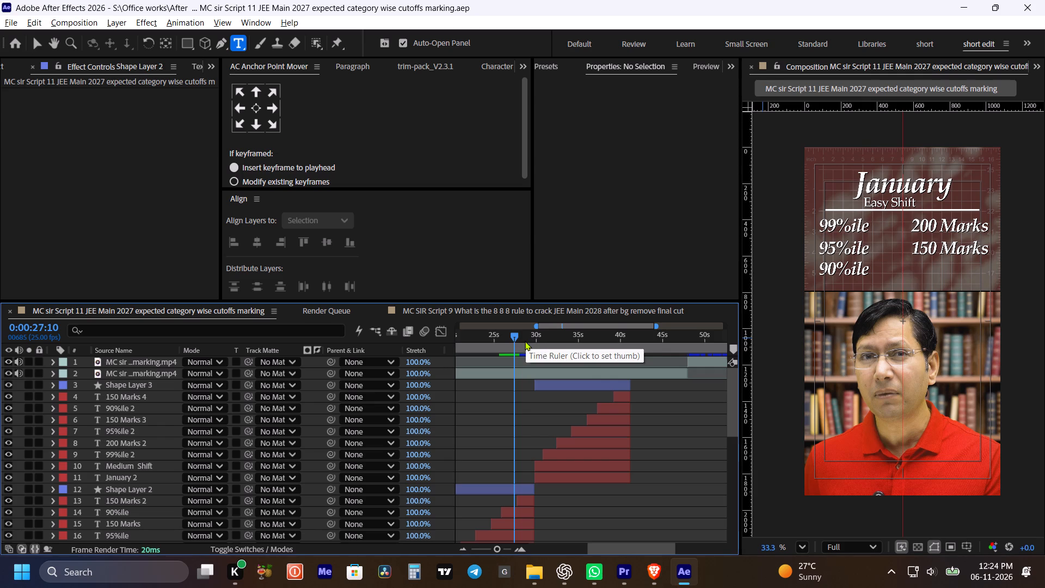
{"action": "left_click_drag", "start_coordinate": [525, 341], "coordinate": [539, 342]}
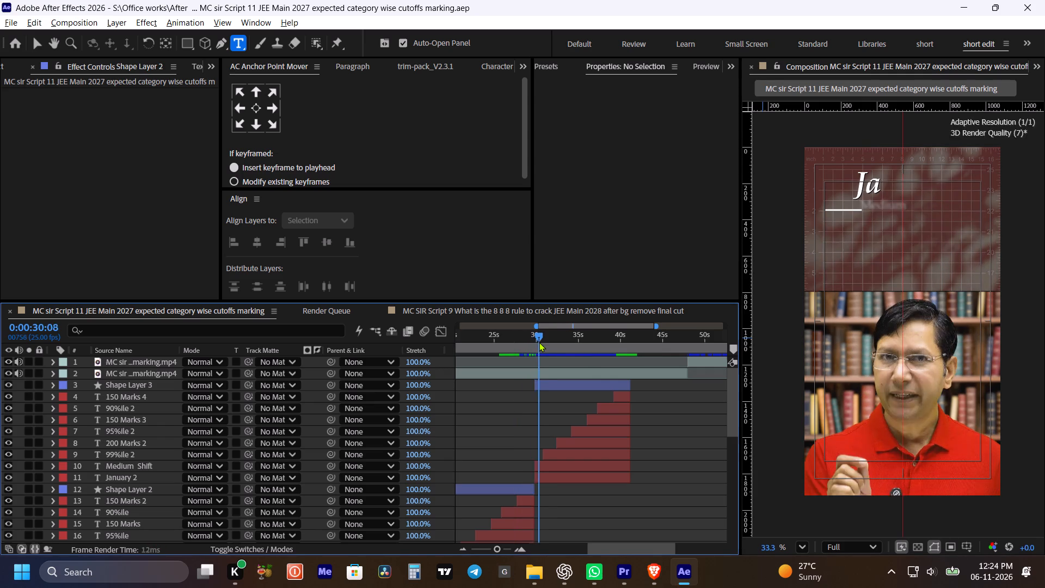
Scrub through the Medium Shift card from 0:00:30:08 to 0:00:37:12 and save the project.
{"action": "left_click_drag", "start_coordinate": [539, 342], "coordinate": [595, 373]}
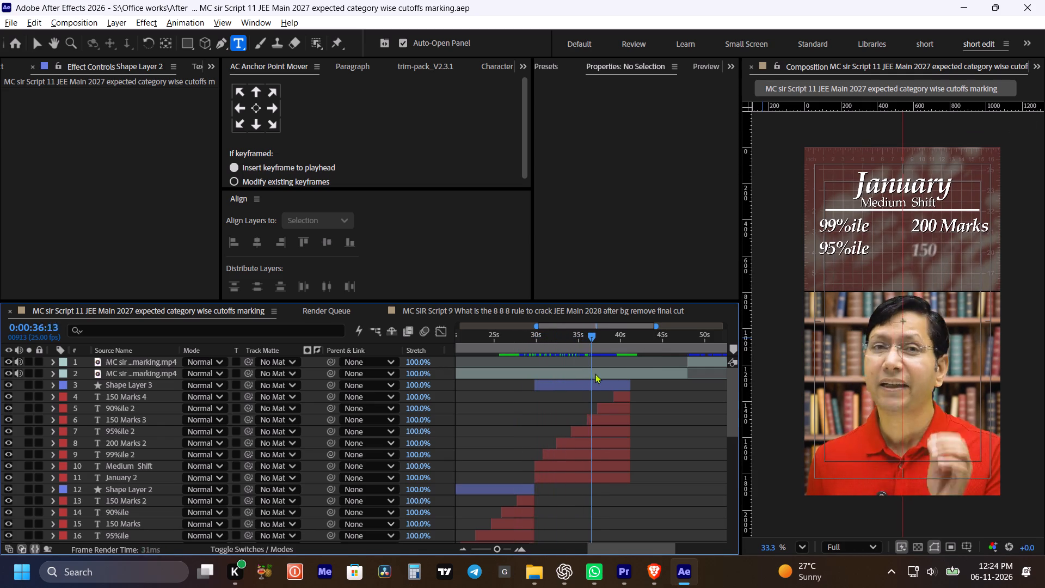
{"action": "left_click_drag", "start_coordinate": [595, 373], "coordinate": [598, 377]}
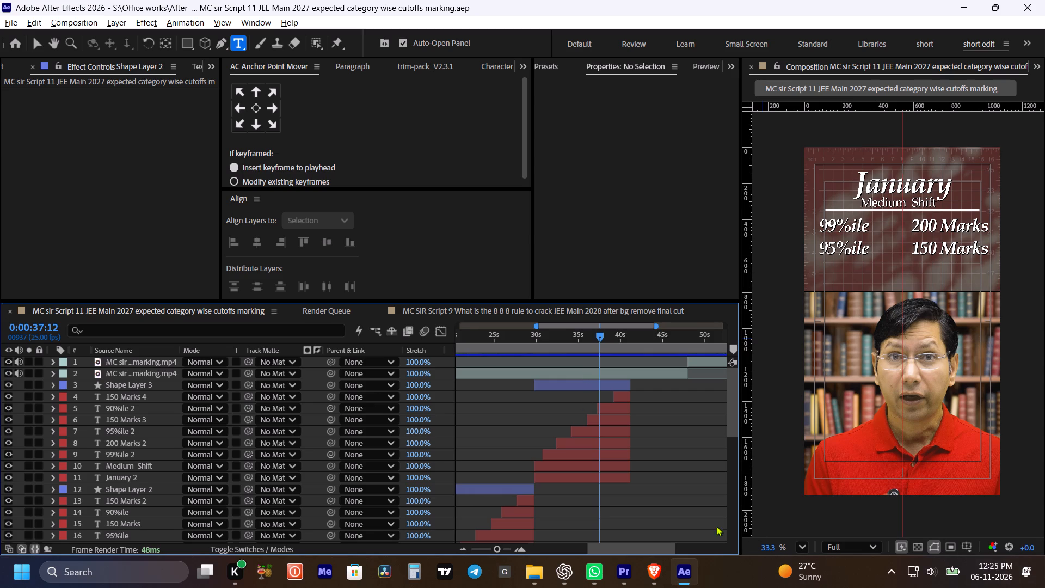
{"action": "left_click", "coordinate": [680, 446]}
{"action": "key", "text": "ctrl+s"}
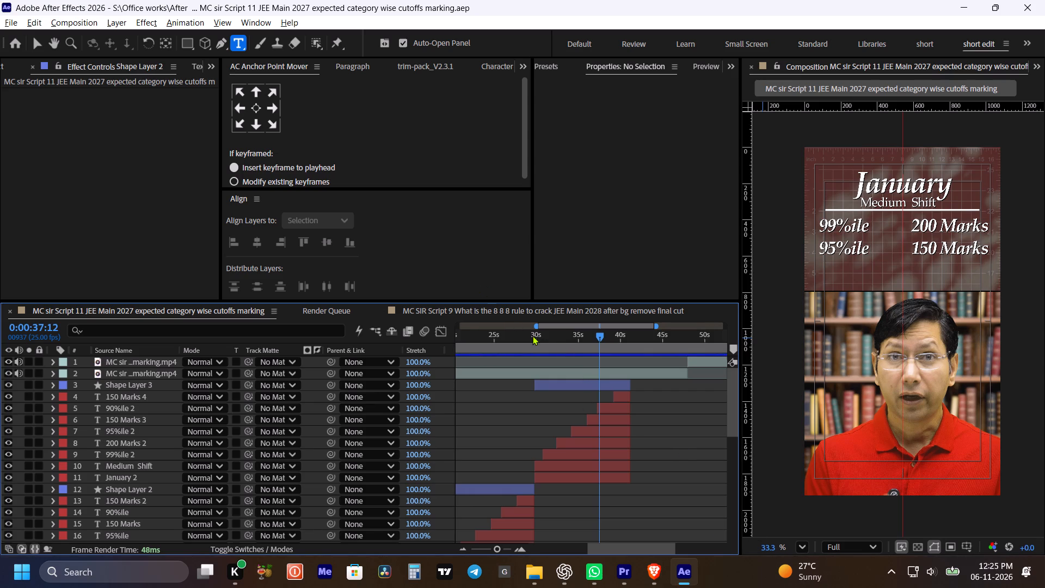
Play back the Medium Shift card's opening from 0:00:29:13 to 0:00:33:07 to check its first percentile and marks entries.
{"action": "left_click", "coordinate": [532, 335]}
{"action": "key", "text": "space"}
{"action": "scroll", "coordinate": [539, 357], "scroll_direction": "up", "scroll_amount": 1, "text": "alt"}
{"action": "key", "text": "space"}
{"action": "key", "text": "space"}
{"action": "key", "text": "space"}
{"action": "left_click_drag", "start_coordinate": [552, 412], "coordinate": [555, 400]}
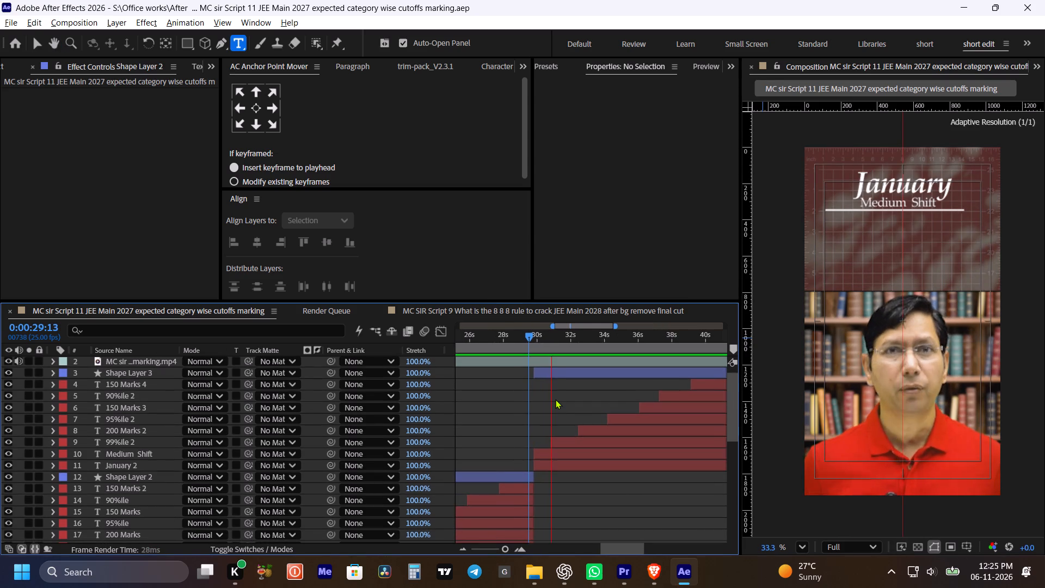
{"action": "key", "text": "space"}
{"action": "key", "text": "space"}
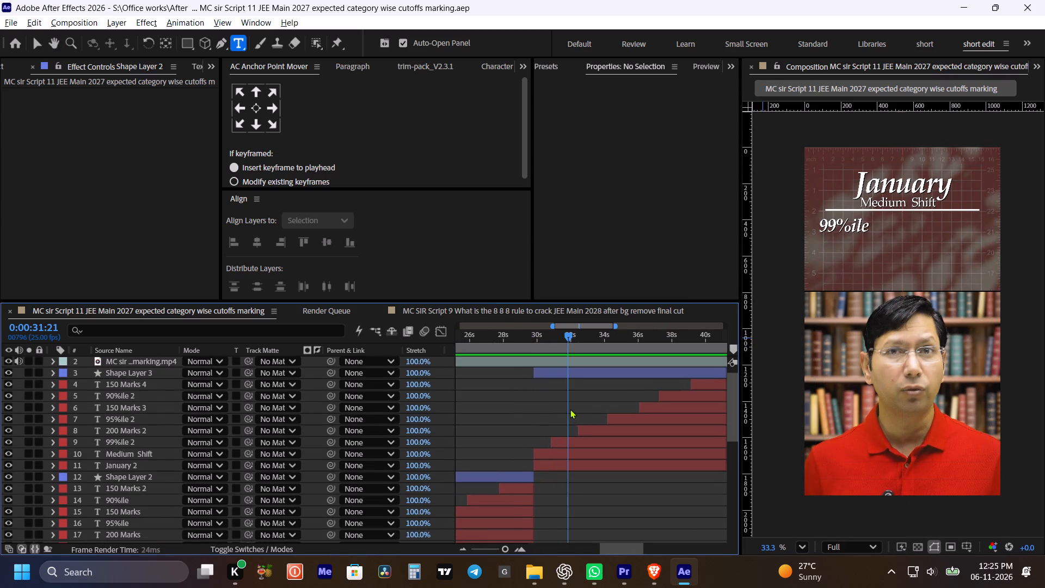
{"action": "key", "text": "space"}
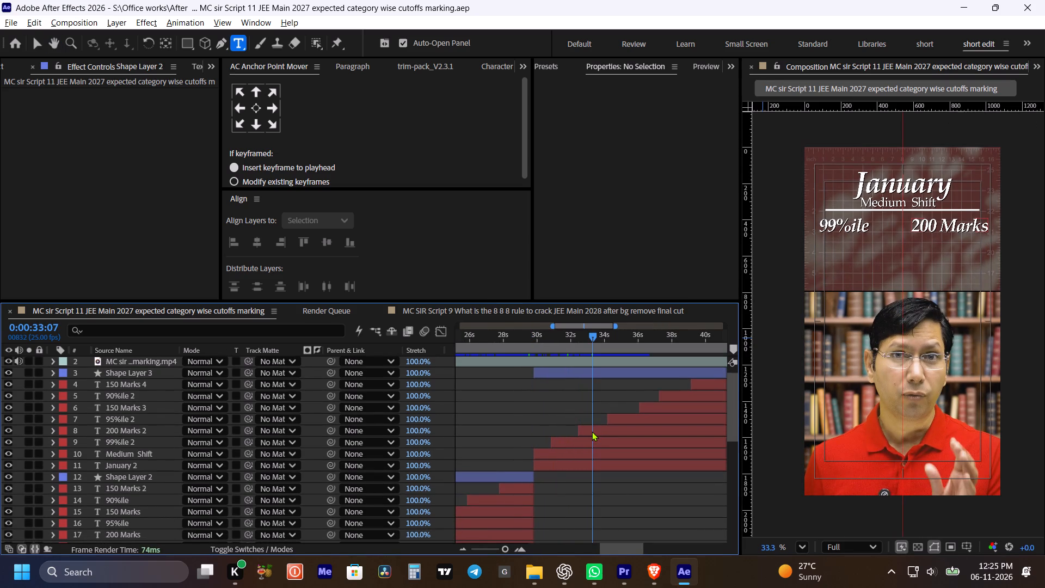
Align the starts of the 200 Marks 2 and 99%ile 2 layers at 0:00:30:20.
{"action": "left_click", "coordinate": [592, 431]}
{"action": "left_click", "coordinate": [588, 440], "text": "shift"}
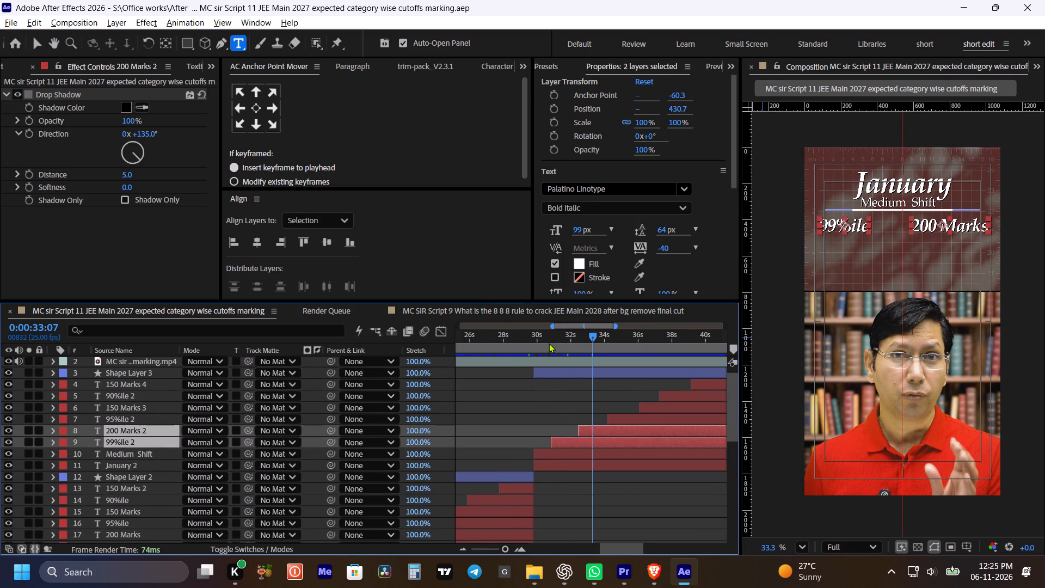
{"action": "left_click", "coordinate": [549, 343], "text": "shift"}
{"action": "key", "text": "bracketleft"}
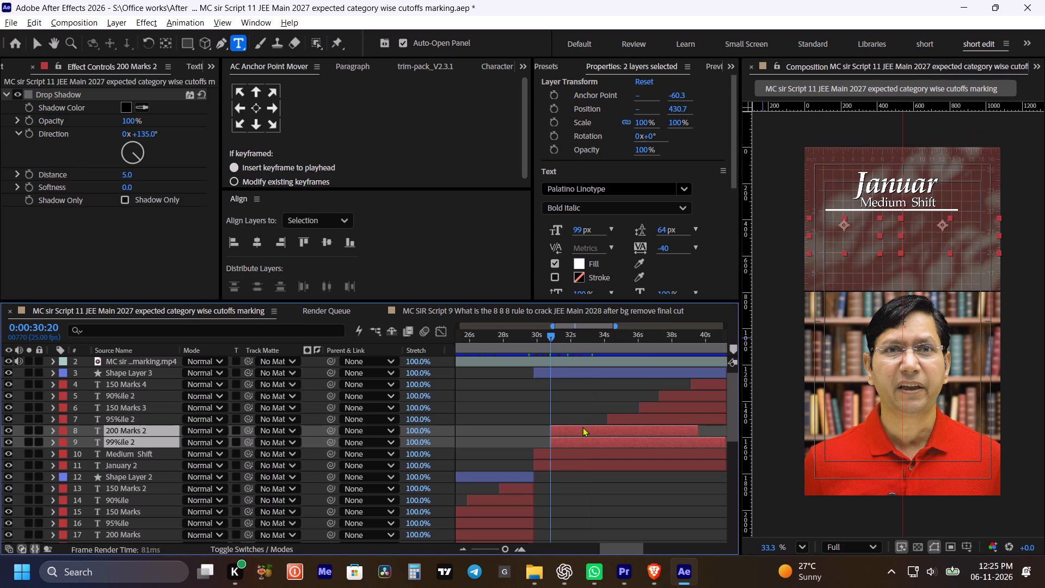
Play back from 0:00:30:10 to 0:00:31:11 to check how the 99%ile and 200 Marks entries fit the speech.
{"action": "key", "text": "space"}
{"action": "left_click", "coordinate": [568, 399]}
{"action": "left_click_drag", "start_coordinate": [544, 338], "coordinate": [540, 337]}
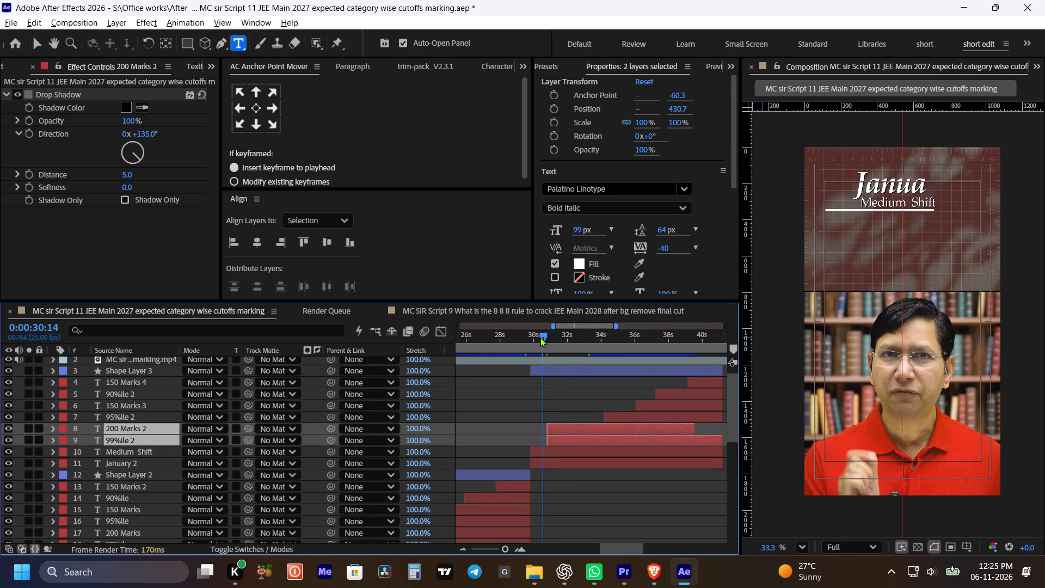
{"action": "left_click_drag", "start_coordinate": [540, 337], "coordinate": [536, 337]}
{"action": "key", "text": "space"}
{"action": "key", "text": "space"}
{"action": "left_click", "coordinate": [562, 415]}
{"action": "key", "text": "space"}
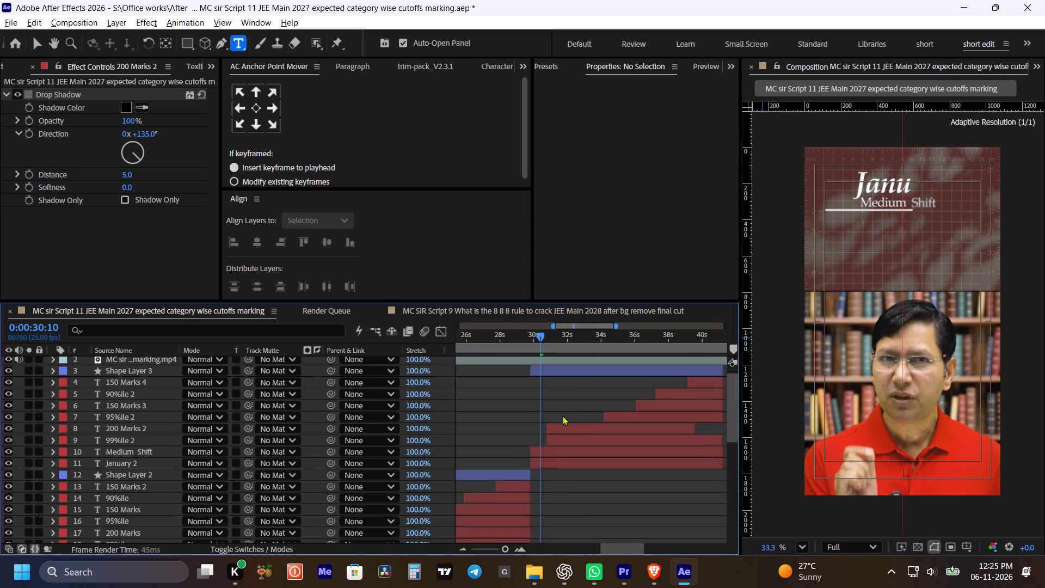
{"action": "key", "text": "space"}
{"action": "key", "text": "space"}
{"action": "key", "text": "space"}
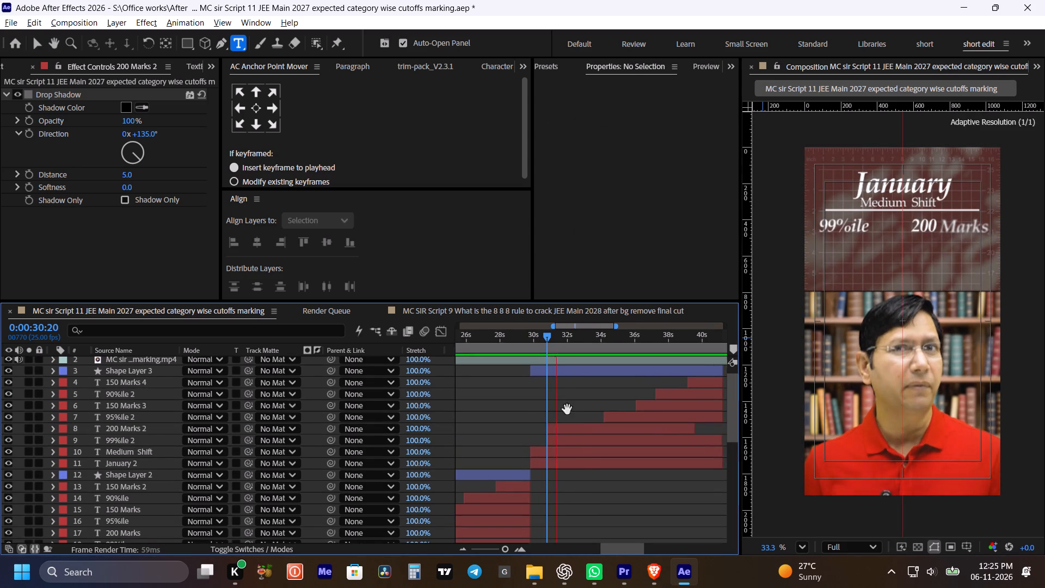
{"action": "left_click", "coordinate": [567, 409]}
Change the 200 Marks 2 text on the Medium Shift card to 180 Marks.
{"action": "left_click", "coordinate": [567, 428]}
{"action": "double_click", "coordinate": [567, 428]}
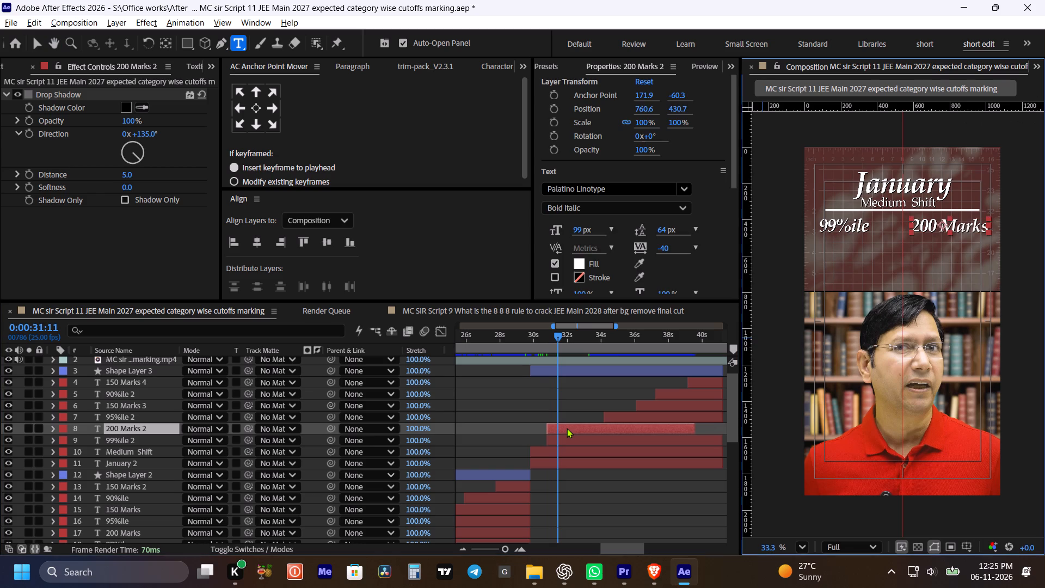
{"action": "key", "text": "Left"}
{"action": "key", "text": "Right"}
{"action": "key", "text": "Right"}
{"action": "key", "text": "Right"}
{"action": "key", "text": "BackSpace"}
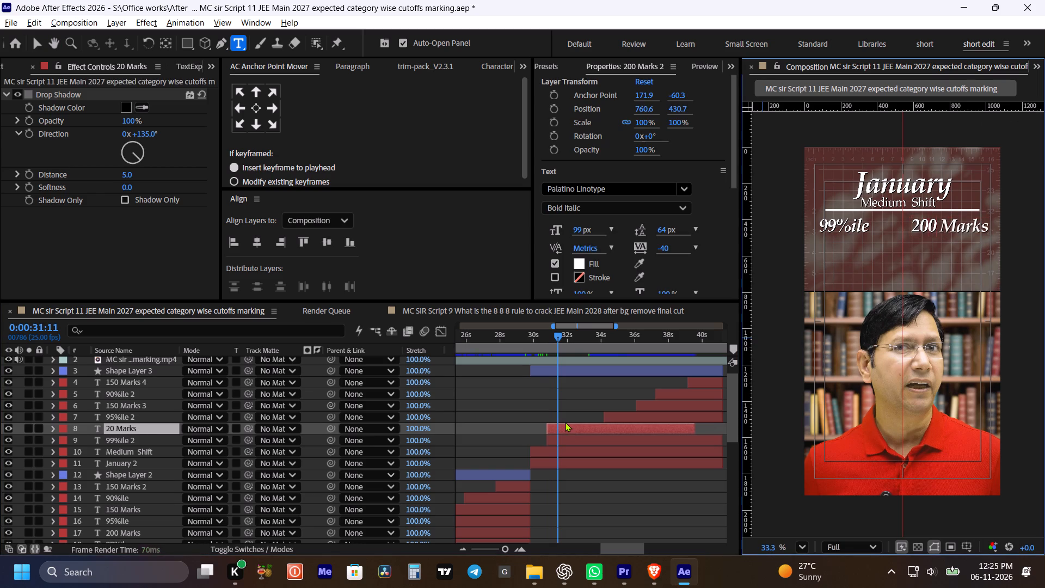
{"action": "key", "text": "BackSpace"}
{"action": "key", "text": "BackSpace"}
{"action": "type", "text": "180"}
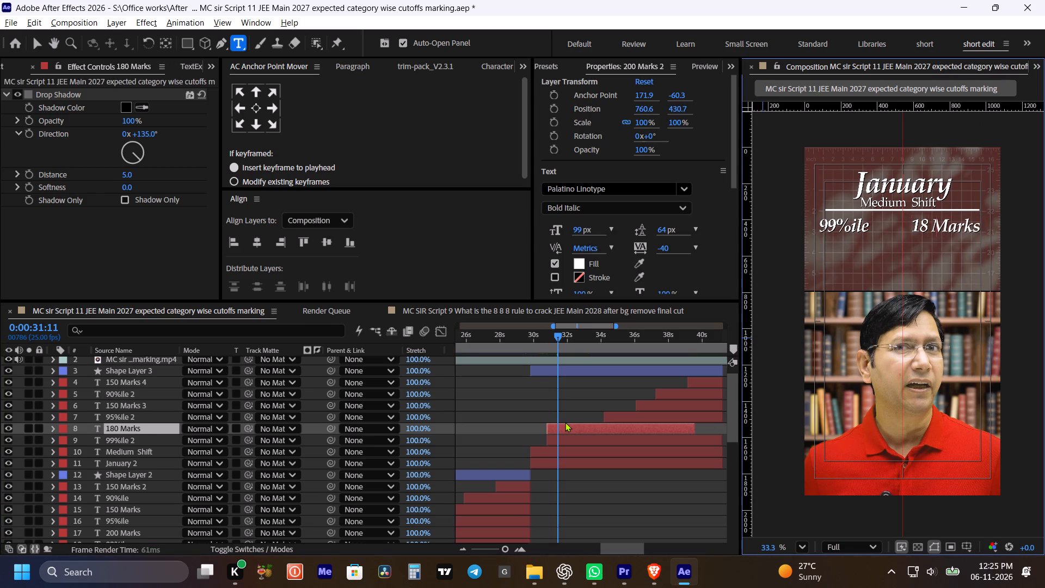
{"action": "left_click", "coordinate": [577, 399]}
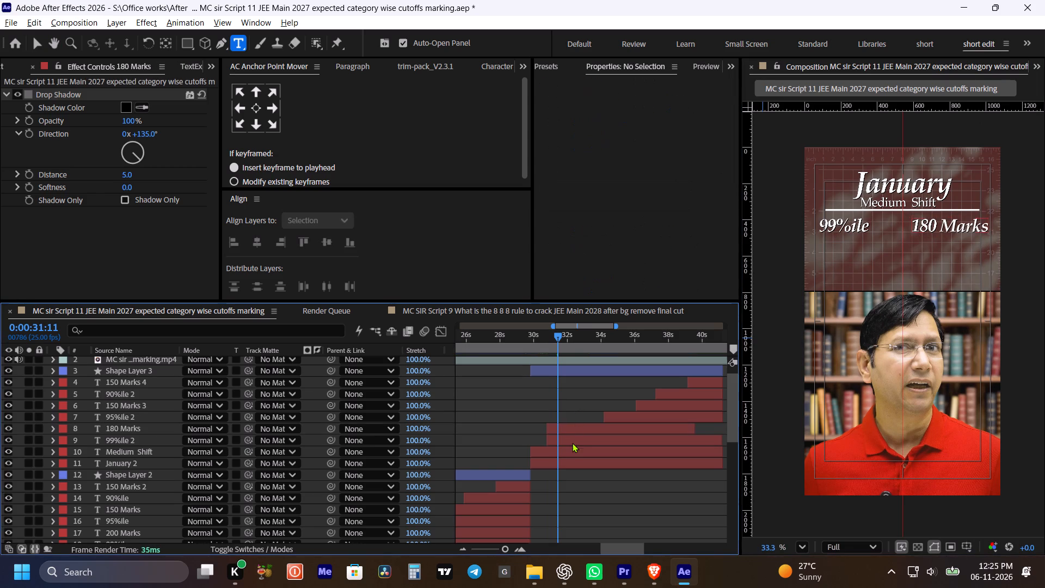
Shift the 99%ile 2 layer to start shortly after 0:00:31:11 and place it above 180 Marks in the layer stack.
{"action": "left_click_drag", "start_coordinate": [572, 439], "coordinate": [586, 442]}
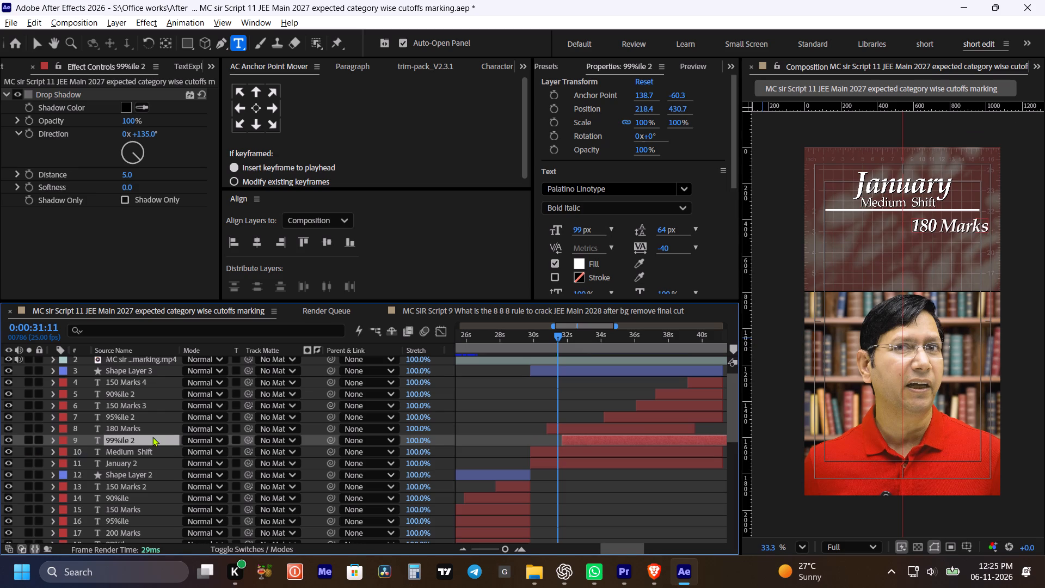
{"action": "left_click_drag", "start_coordinate": [151, 437], "coordinate": [152, 428]}
Play back from 0:00:30:00 to 0:00:33:09 to check the timing of the 180 Marks and 99%ile entries.
{"action": "left_click", "coordinate": [533, 344]}
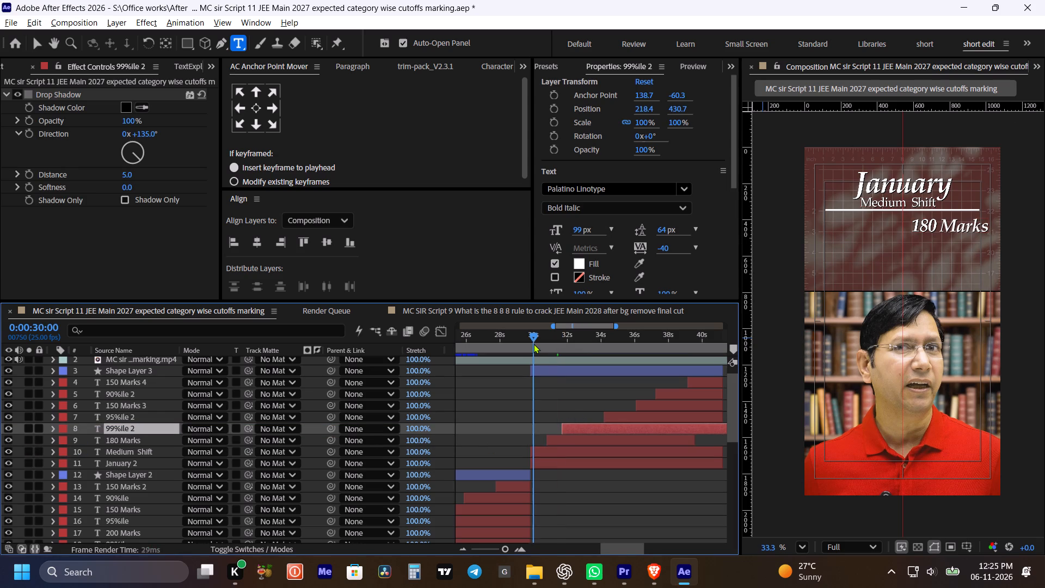
{"action": "key", "text": "space"}
{"action": "key", "text": "space"}
{"action": "left_click_drag", "start_coordinate": [558, 399], "coordinate": [554, 397]}
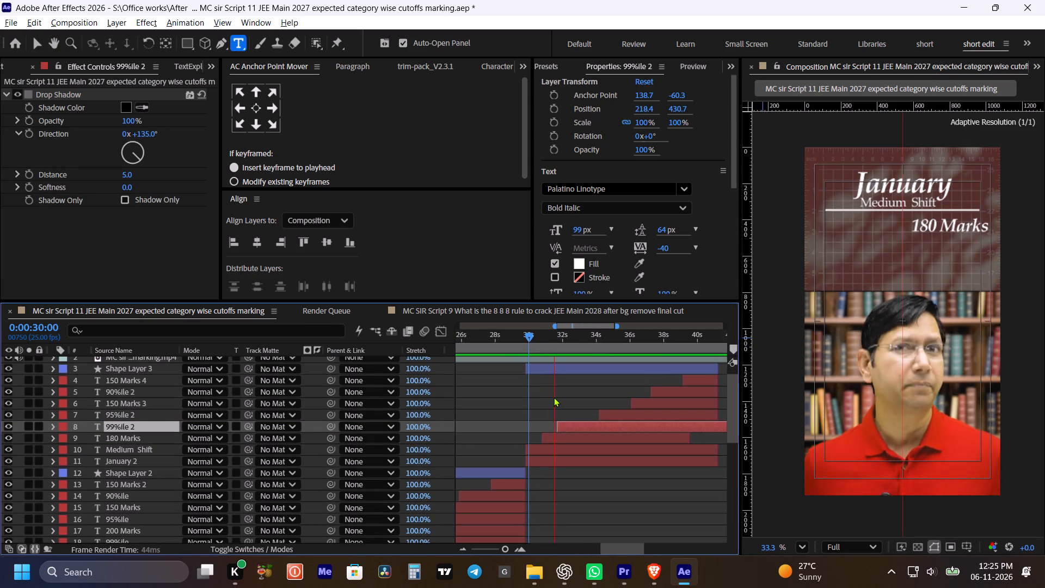
{"action": "key", "text": "space"}
{"action": "left_click", "coordinate": [582, 396]}
{"action": "key", "text": "space"}
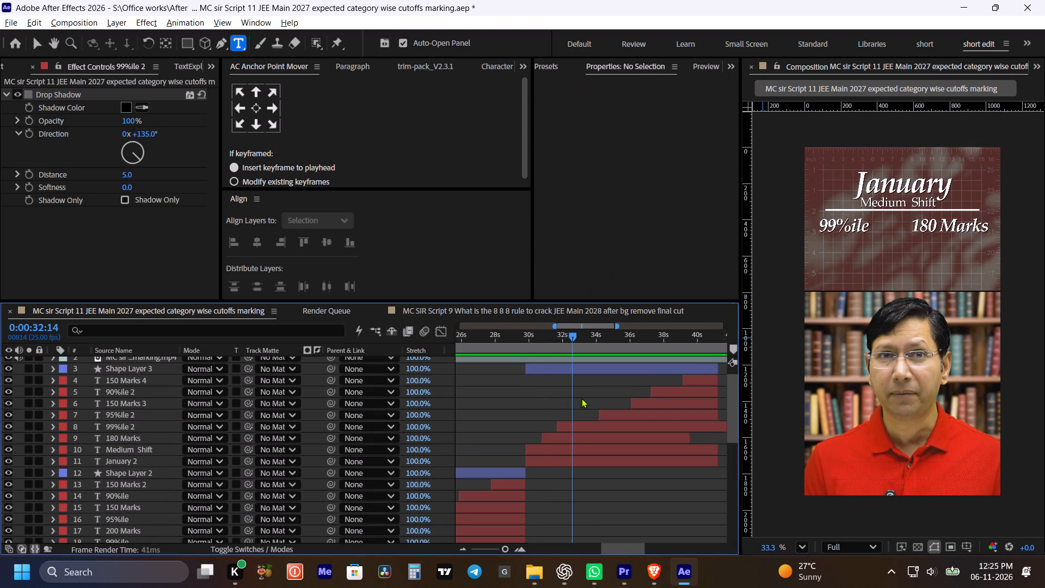
{"action": "key", "text": "space"}
{"action": "key", "text": "space"}
{"action": "key", "text": "space"}
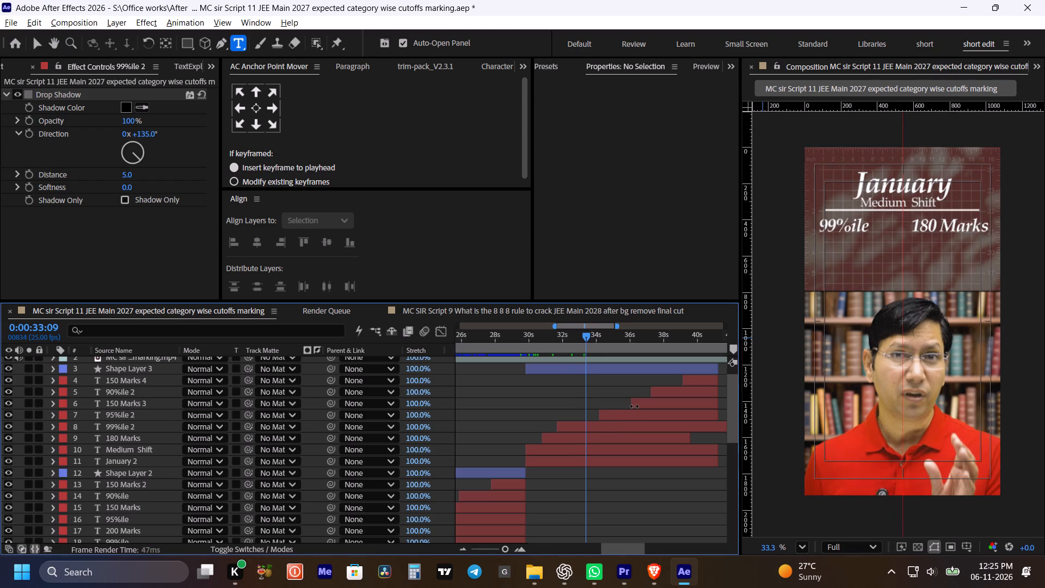
Start the 150 Marks 3 layer at 0:00:33:09, extend its end past 40 s, and place 95%ile 2 above it in the stack.
{"action": "left_click", "coordinate": [637, 403]}
{"action": "key", "text": "bracketleft"}
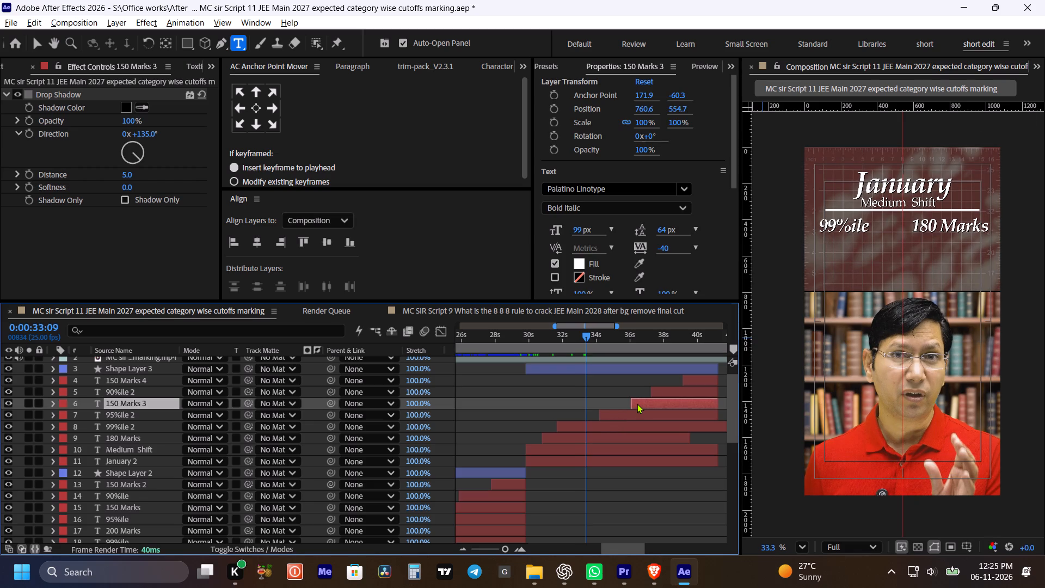
{"action": "left_click_drag", "start_coordinate": [671, 403], "coordinate": [700, 413]}
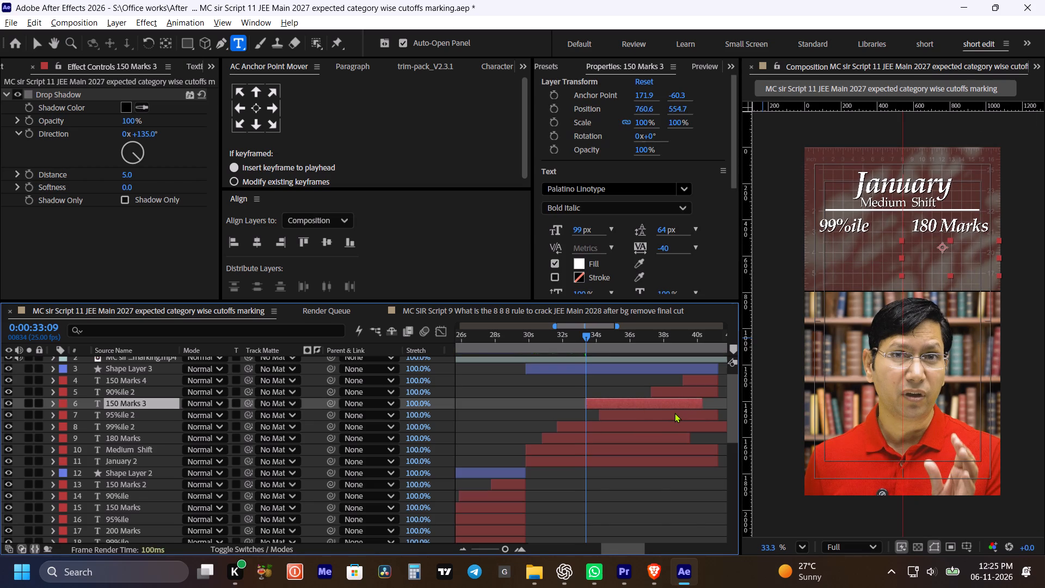
{"action": "left_click", "coordinate": [674, 413]}
{"action": "left_click_drag", "start_coordinate": [120, 410], "coordinate": [121, 401]}
Change the 150 Marks 3 text beside the 95%ile row to 130 Marks.
{"action": "key", "text": "space"}
{"action": "key", "text": "space"}
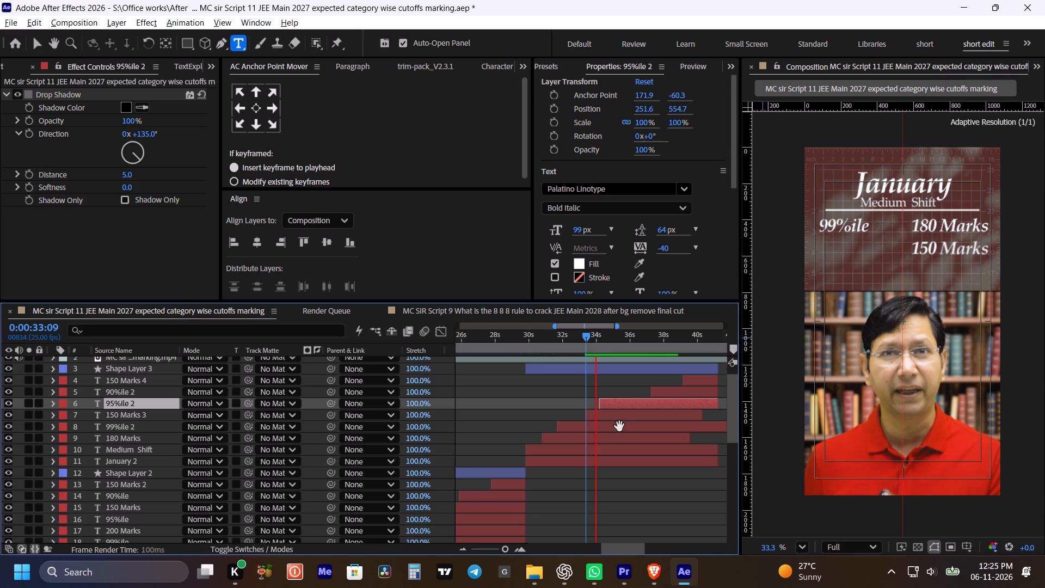
{"action": "double_click", "coordinate": [619, 417]}
{"action": "key", "text": "Left"}
{"action": "key", "text": "Right"}
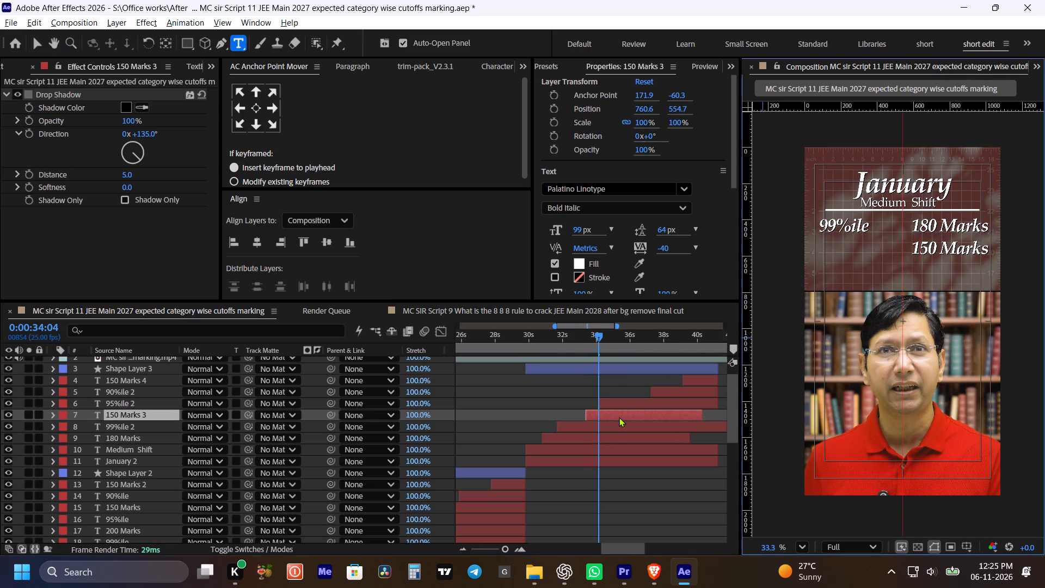
{"action": "key", "text": "Right"}
{"action": "key", "text": "BackSpace"}
{"action": "key", "text": "2"}
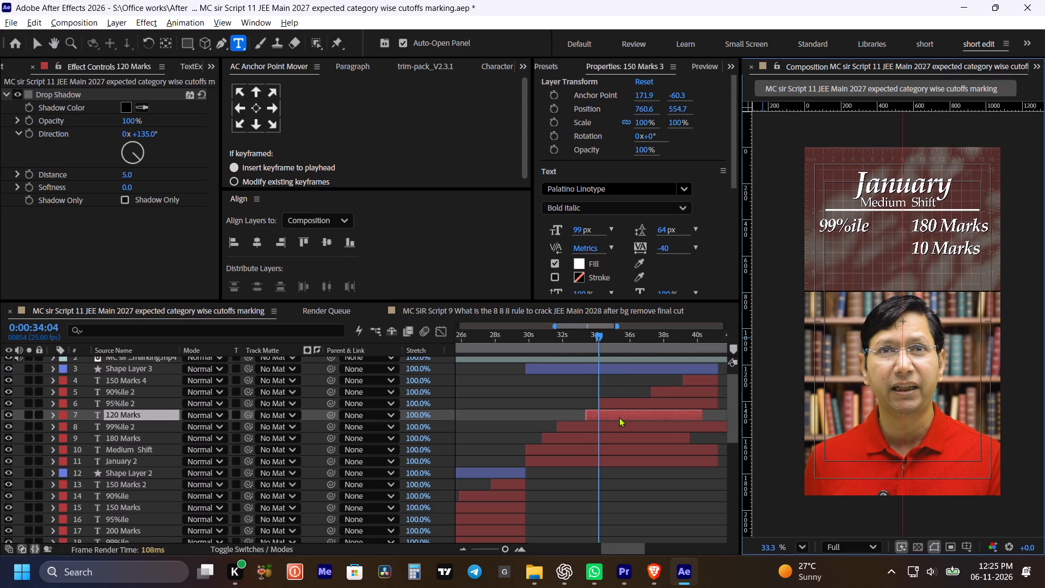
{"action": "key", "text": "BackSpace"}
{"action": "key", "text": "3"}
{"action": "left_click", "coordinate": [567, 390]}
Play back from 0:00:32:18 to 0:00:34:14 to check the timing of the 130 Marks and 95%ile entries.
{"action": "left_click", "coordinate": [586, 342]}
{"action": "key", "text": "space"}
{"action": "left_click_drag", "start_coordinate": [620, 388], "coordinate": [598, 393]}
{"action": "key", "text": "space"}
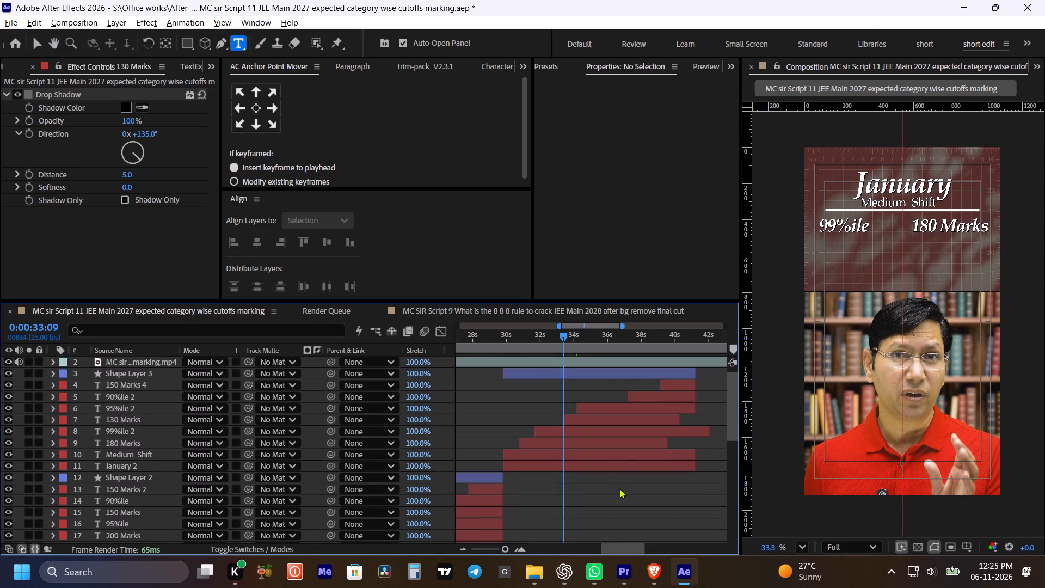
{"action": "left_click", "coordinate": [623, 495]}
{"action": "left_click", "coordinate": [557, 335]}
{"action": "key", "text": "space"}
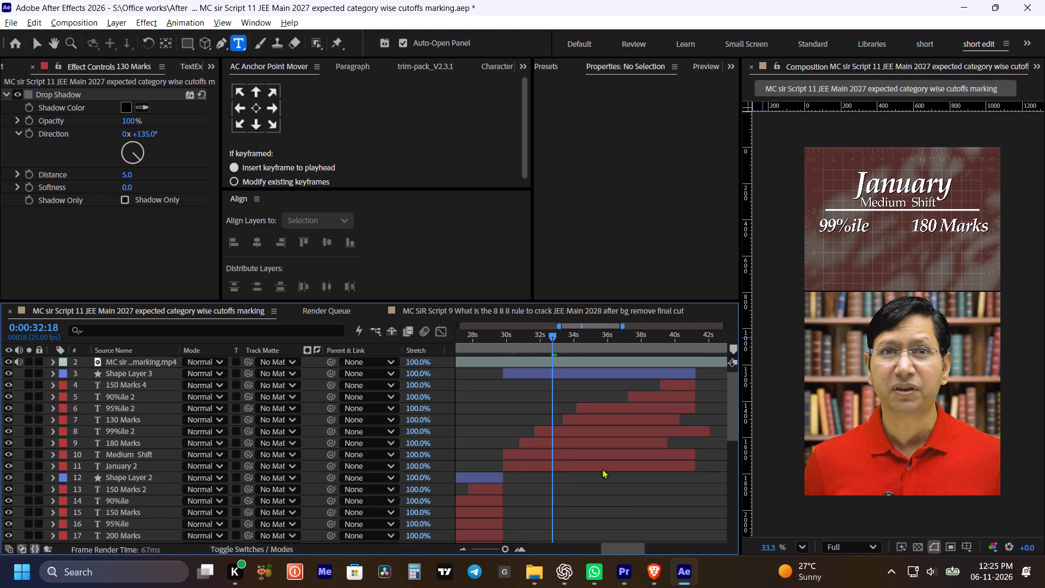
{"action": "key", "text": "space"}
{"action": "left_click", "coordinate": [616, 491]}
{"action": "key", "text": "space"}
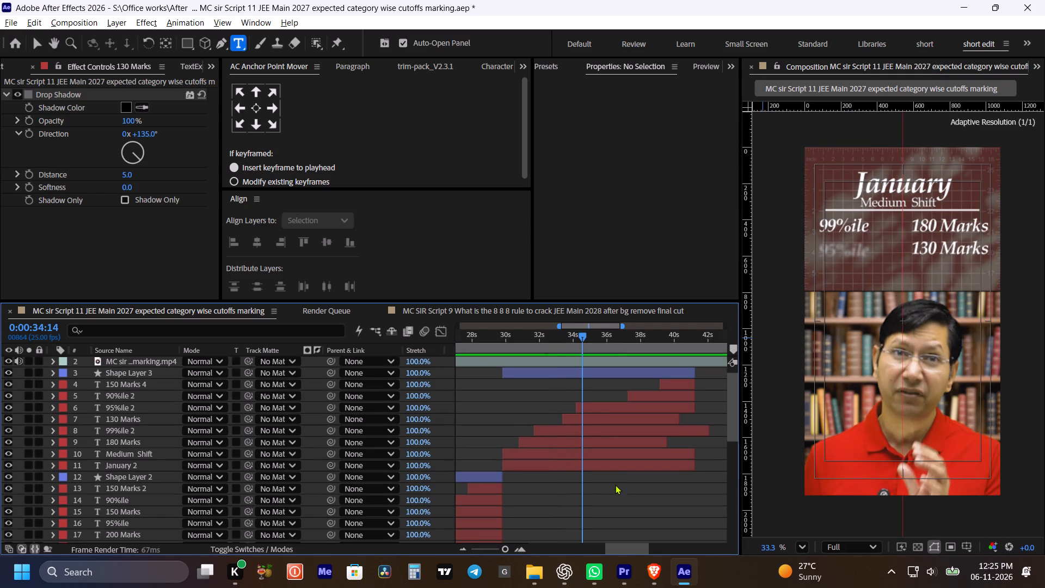
Shift the 95%ile 2 and 130 Marks layers a few frames earlier in the timeline.
{"action": "left_click", "coordinate": [588, 410]}
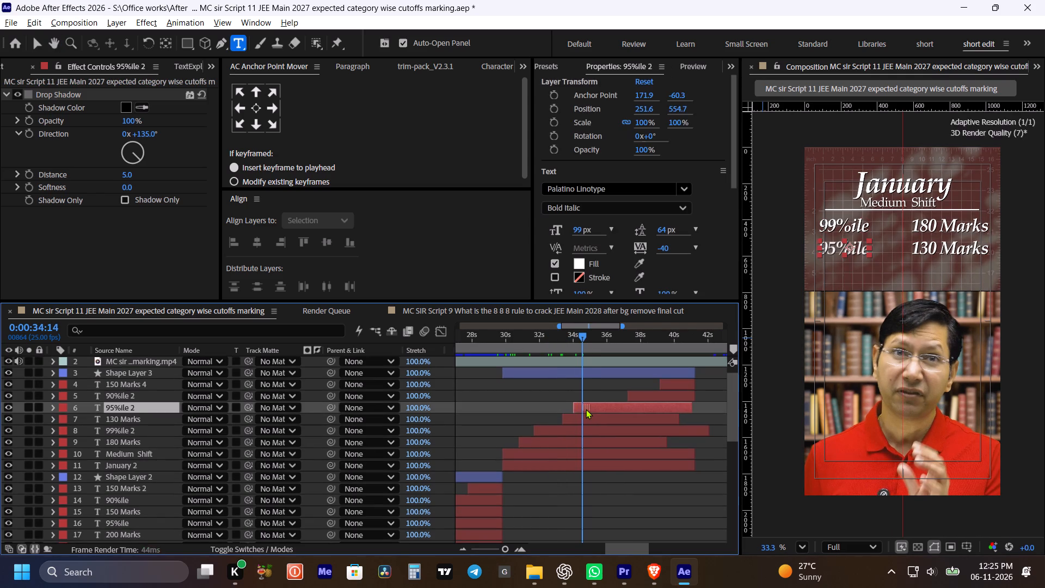
{"action": "left_click", "coordinate": [581, 416], "text": "shift"}
{"action": "left_click", "coordinate": [592, 417]}
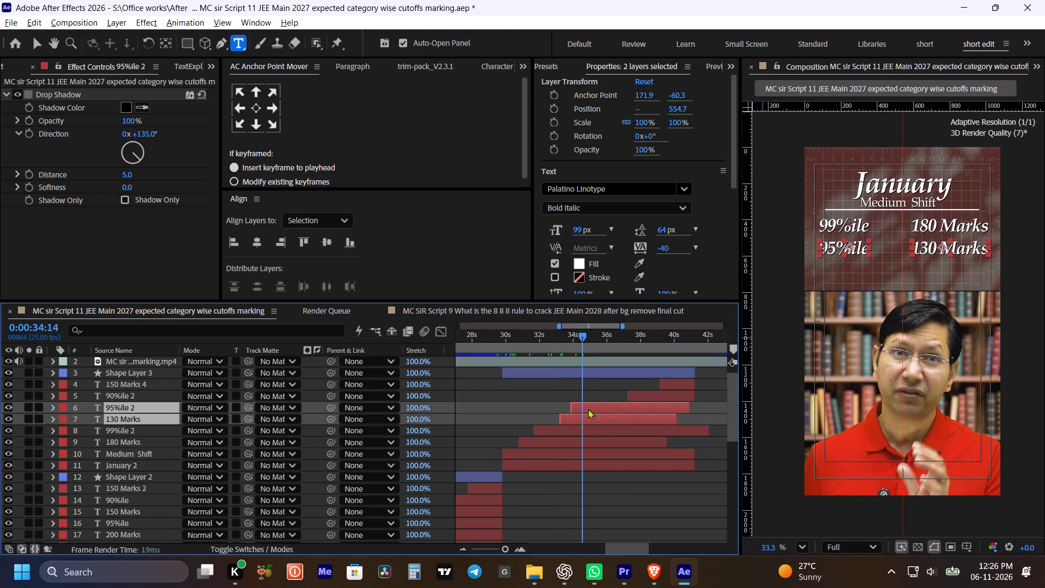
{"action": "left_click", "coordinate": [588, 400]}
Play back from 0:00:32:05 to 0:00:35:03 to check the shifted 130 Marks and 95%ile entries.
{"action": "left_click_drag", "start_coordinate": [571, 336], "coordinate": [566, 338]}
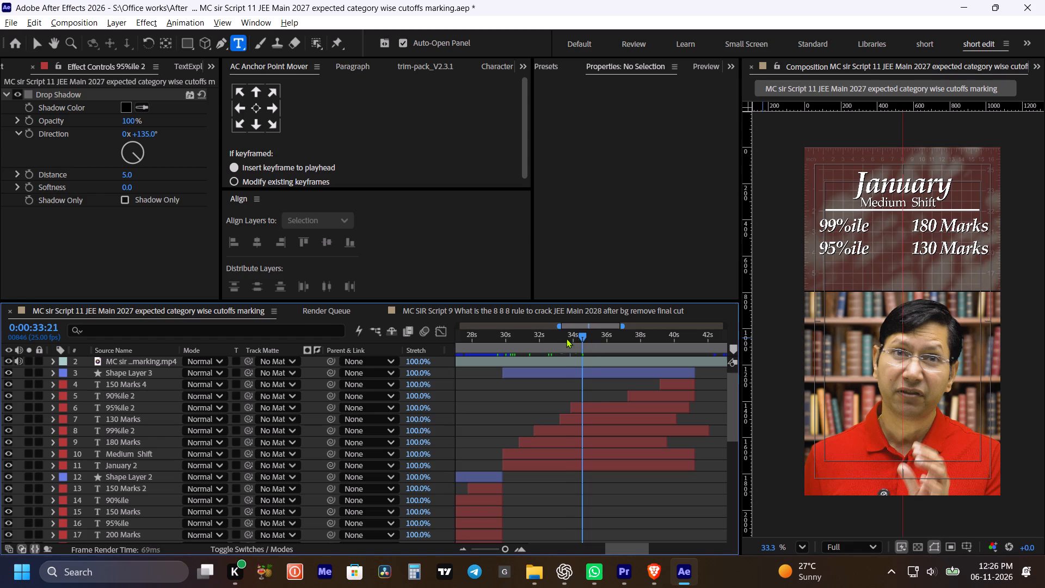
{"action": "left_click_drag", "start_coordinate": [566, 338], "coordinate": [543, 339]}
{"action": "key", "text": "space"}
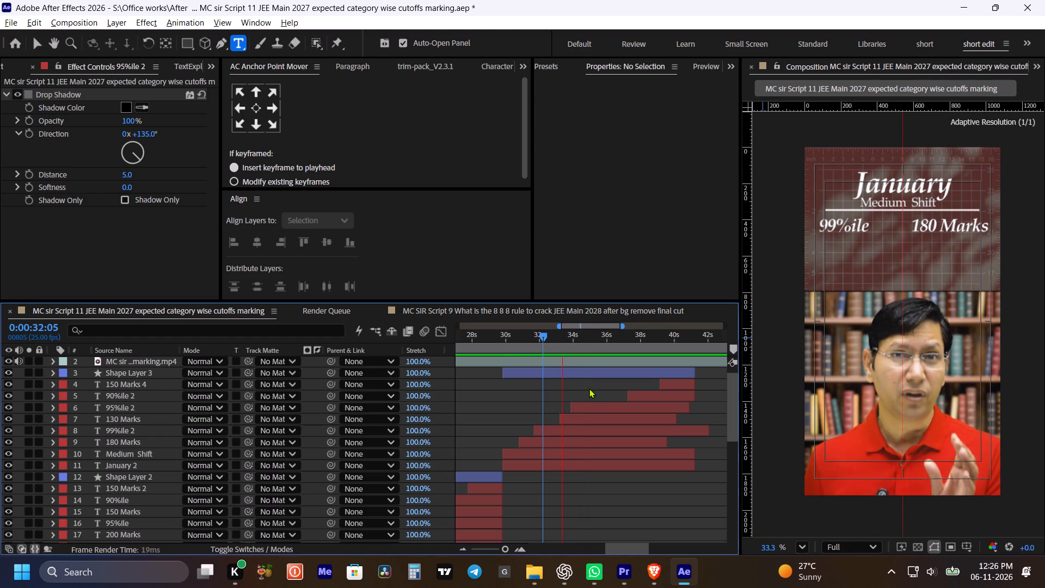
{"action": "key", "text": "space"}
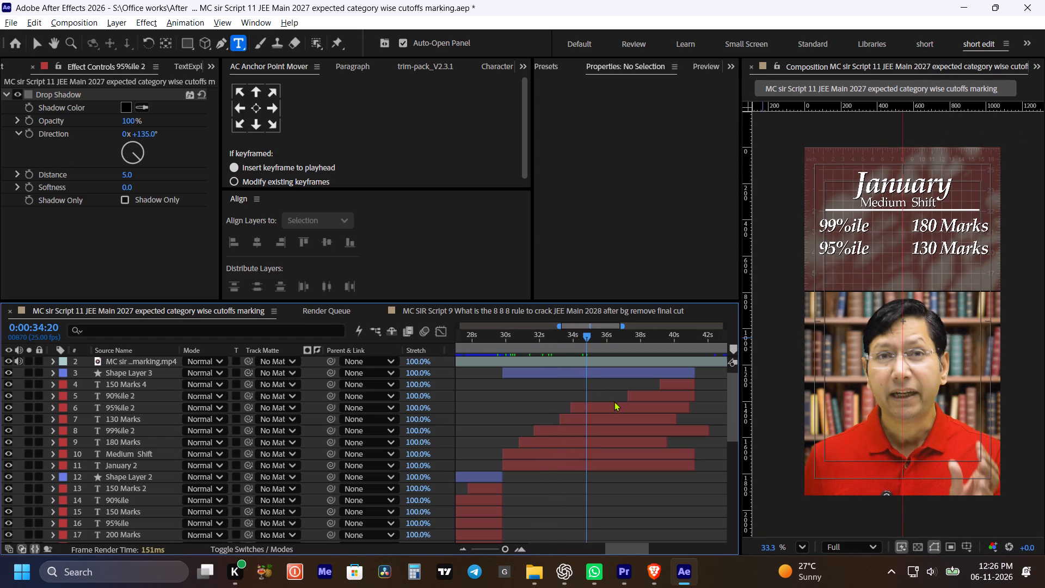
{"action": "key", "text": "space"}
{"action": "key", "text": "space"}
Move the 90%ile 2 and 150 Marks 4 layers to start at 0:00:35:03.
{"action": "left_click", "coordinate": [642, 396]}
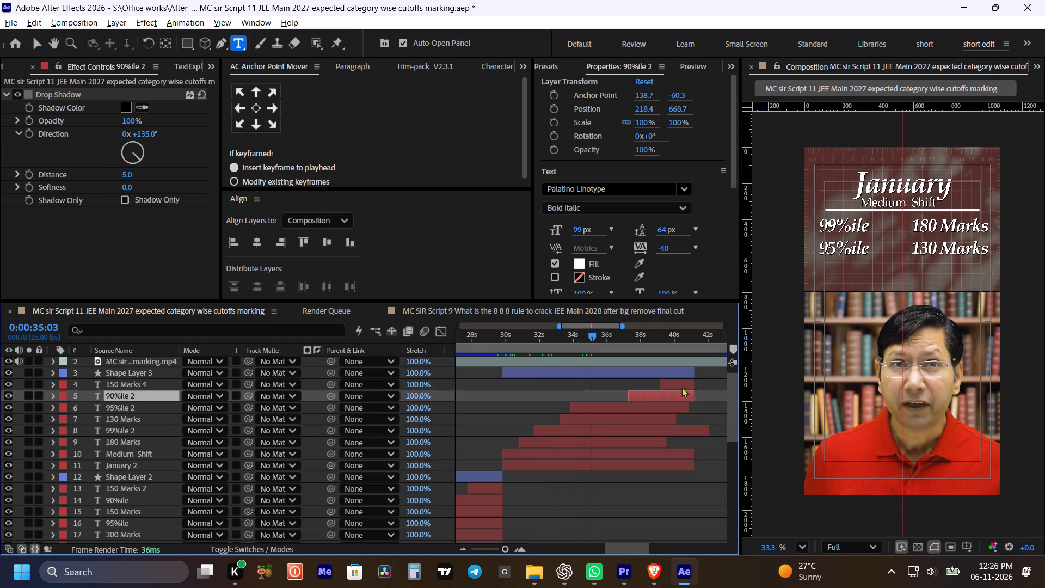
{"action": "left_click", "coordinate": [680, 383], "text": "shift"}
{"action": "key", "text": "bracketleft"}
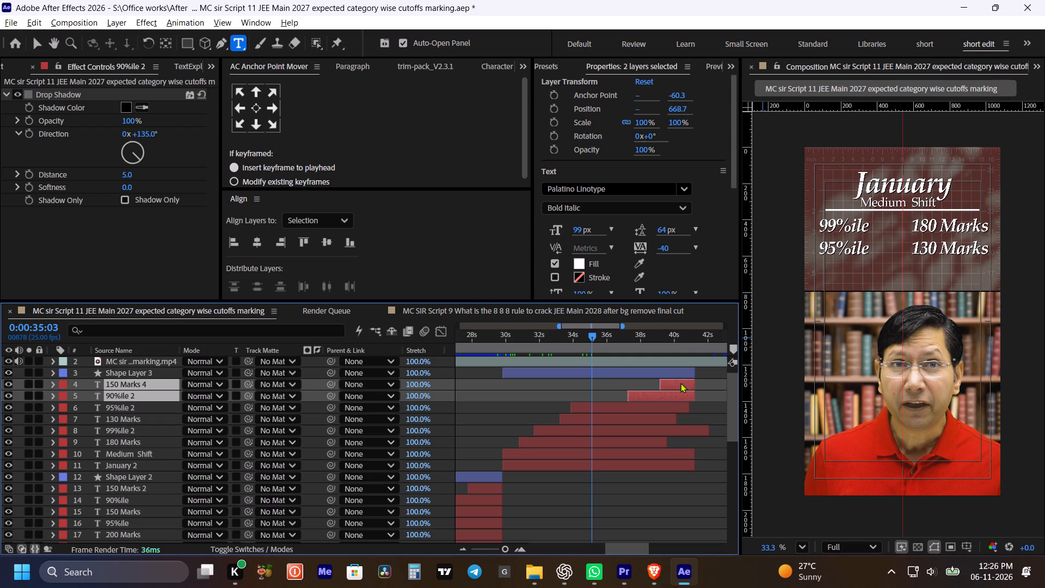
{"action": "left_click", "coordinate": [702, 412]}
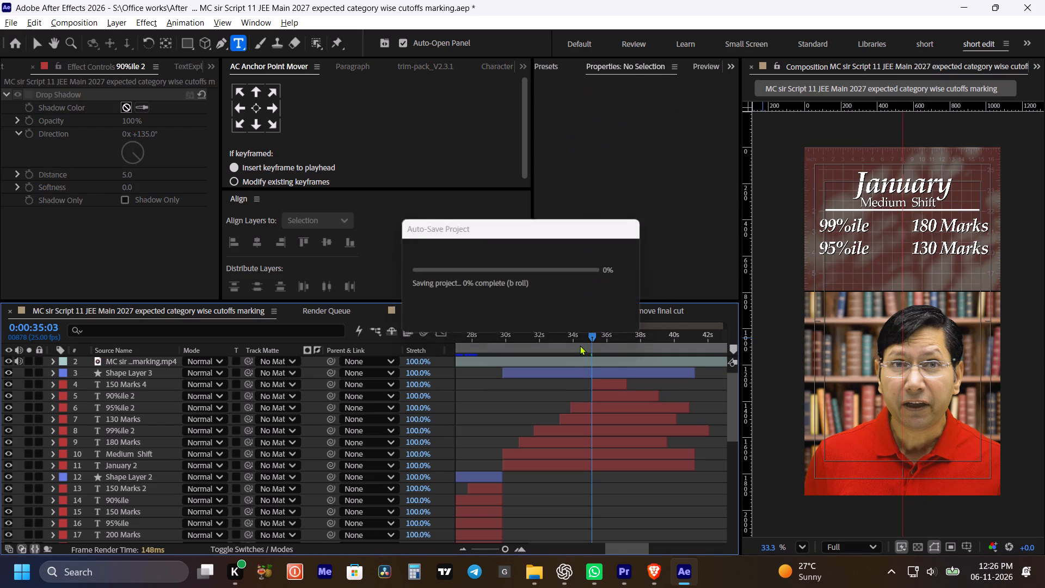
Play back from 0:00:34:11 to 0:00:36:02 to check the timing of the 90%ile row against the speech.
{"action": "left_click", "coordinate": [580, 345]}
{"action": "key", "text": "space"}
{"action": "left_click", "coordinate": [580, 333]}
{"action": "key", "text": "space"}
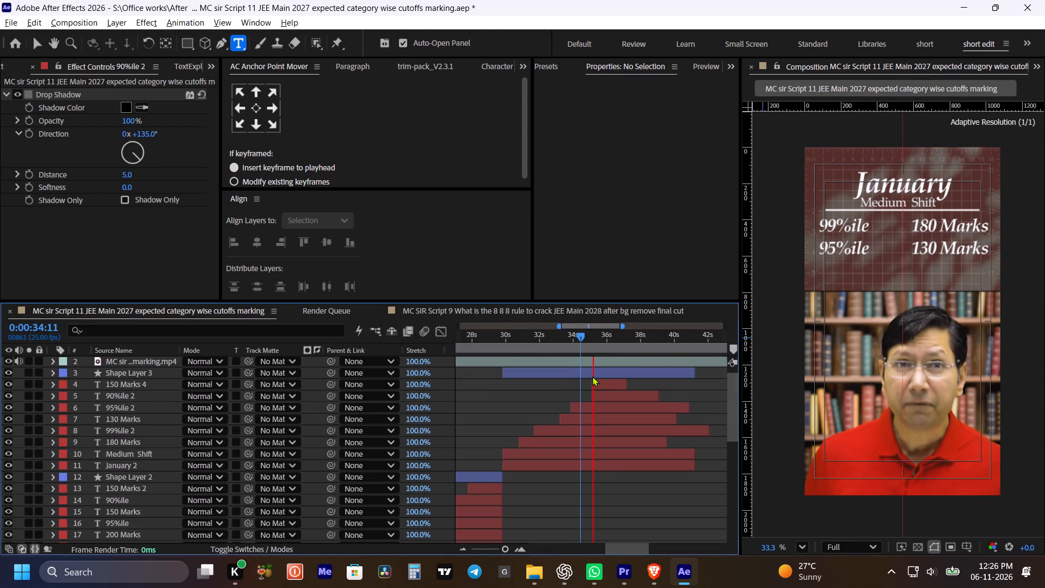
{"action": "key", "text": "space"}
Shift the 90%ile 2 layer slightly later in time and reorder it above the 150 Marks 4 layer.
{"action": "left_click", "coordinate": [612, 386]}
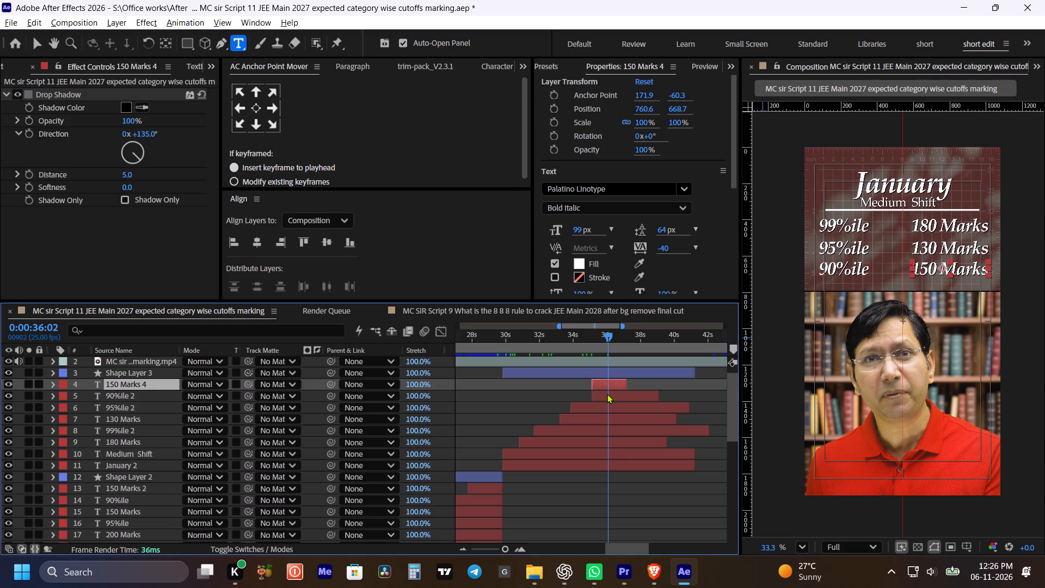
{"action": "key", "text": "ctrl+z"}
{"action": "left_click_drag", "start_coordinate": [608, 396], "coordinate": [619, 399]}
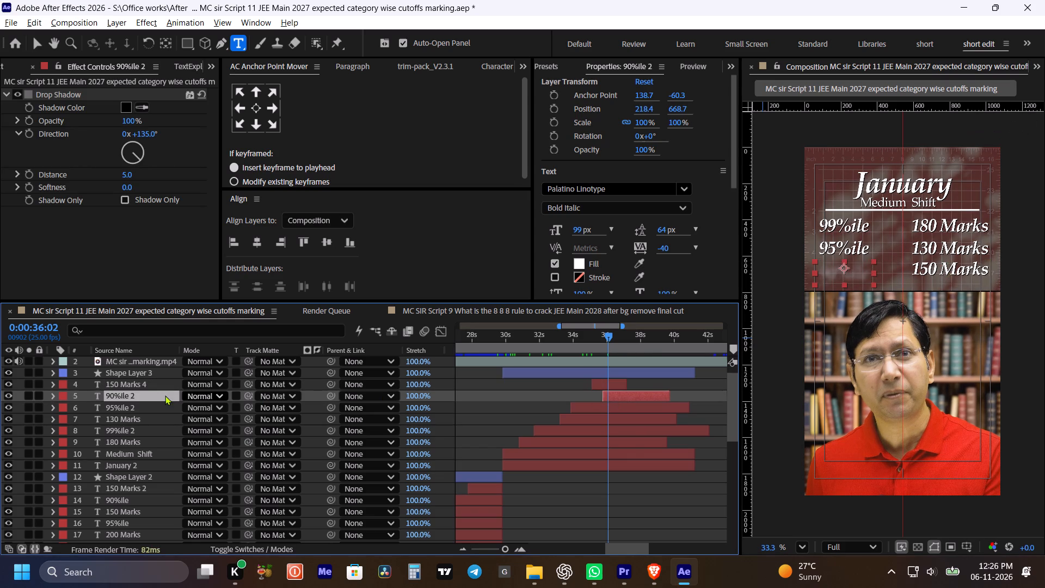
{"action": "left_click_drag", "start_coordinate": [151, 395], "coordinate": [153, 381]}
Change the 150 Marks 4 text beside the 90%ile row to 95 Marks.
{"action": "left_click", "coordinate": [611, 400]}
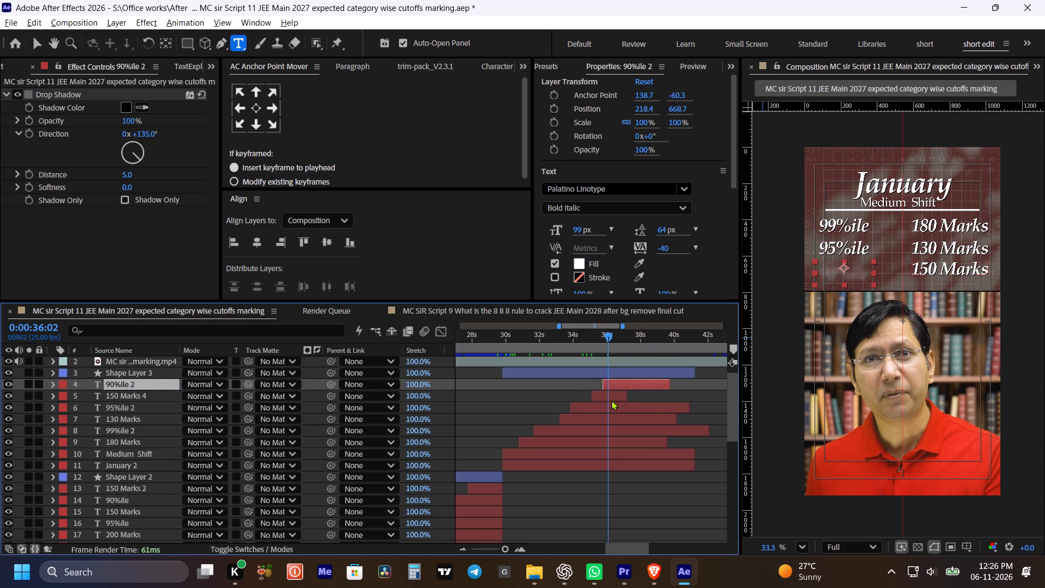
{"action": "double_click", "coordinate": [606, 394]}
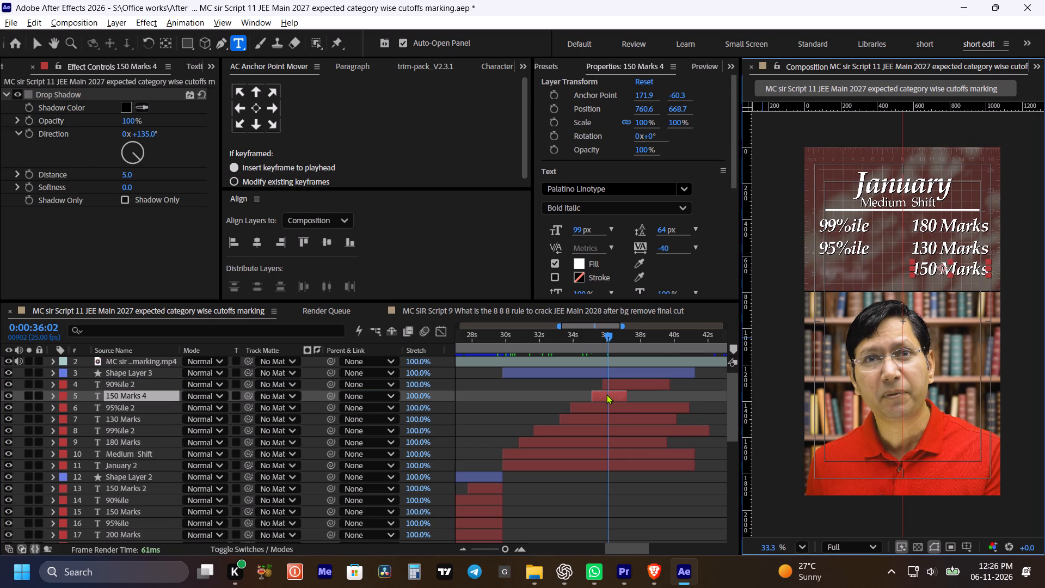
{"action": "key", "text": "Left"}
{"action": "key", "text": "Right"}
{"action": "key", "text": "Right"}
{"action": "key", "text": "Right"}
{"action": "key", "text": "BackSpace"}
{"action": "key", "text": "BackSpace"}
{"action": "key", "text": "BackSpace"}
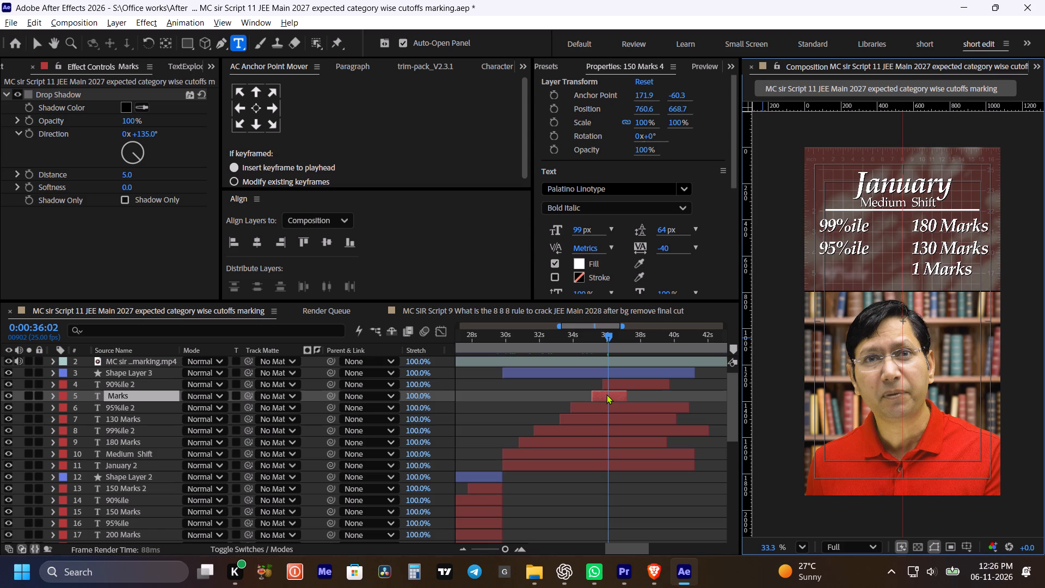
{"action": "type", "text": "95"}
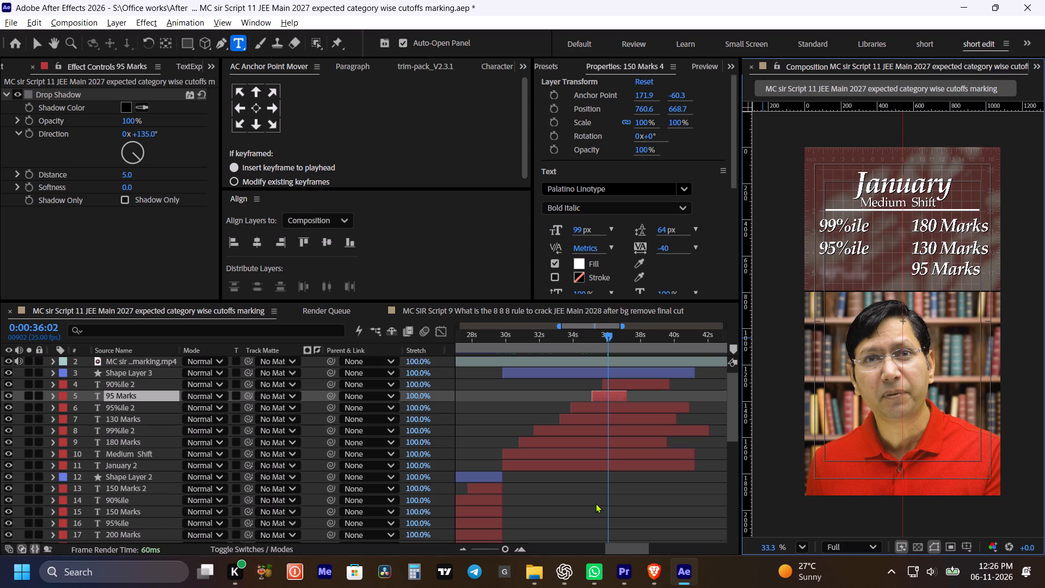
{"action": "left_click", "coordinate": [621, 497]}
Play back from 0:00:33:22 and shift the 95 Marks layer about 10 frames earlier in the timeline.
{"action": "left_click", "coordinate": [571, 339]}
{"action": "key", "text": "space"}
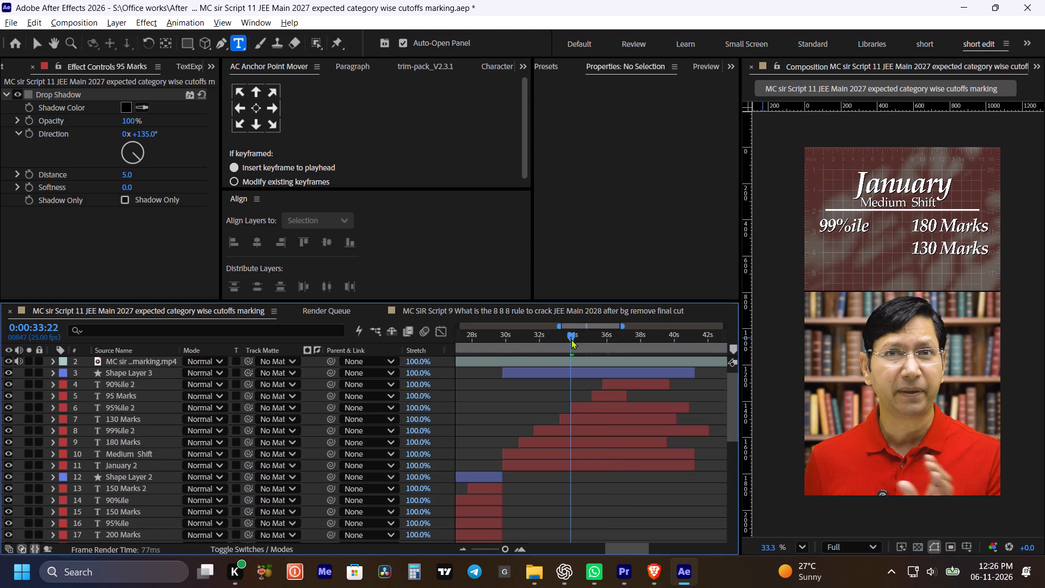
{"action": "key", "text": "space"}
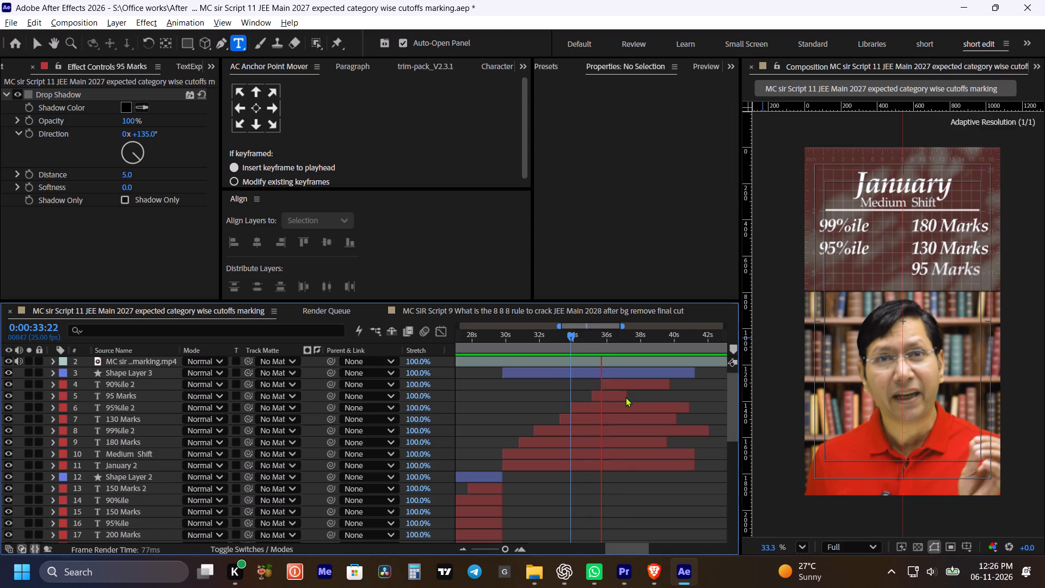
{"action": "left_click_drag", "start_coordinate": [599, 396], "coordinate": [592, 395]}
Play back from 0:00:33:21 to find the spoken percentile cue, and move the 90%ile 2 layer to start at 0:00:35:17.
{"action": "left_click", "coordinate": [570, 331]}
{"action": "key", "text": "space"}
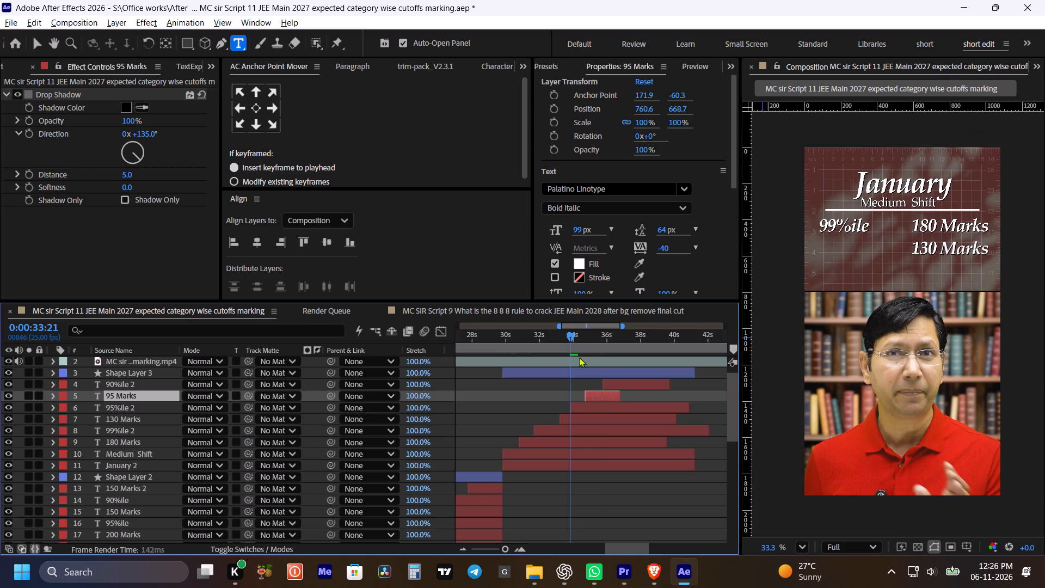
{"action": "key", "text": "space"}
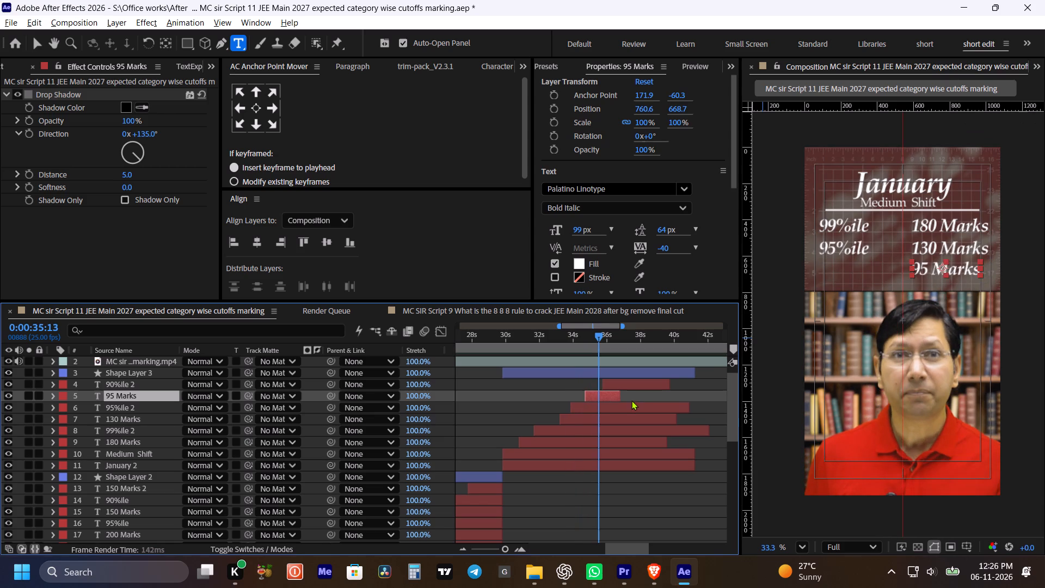
{"action": "key", "text": "space"}
{"action": "key", "text": "space"}
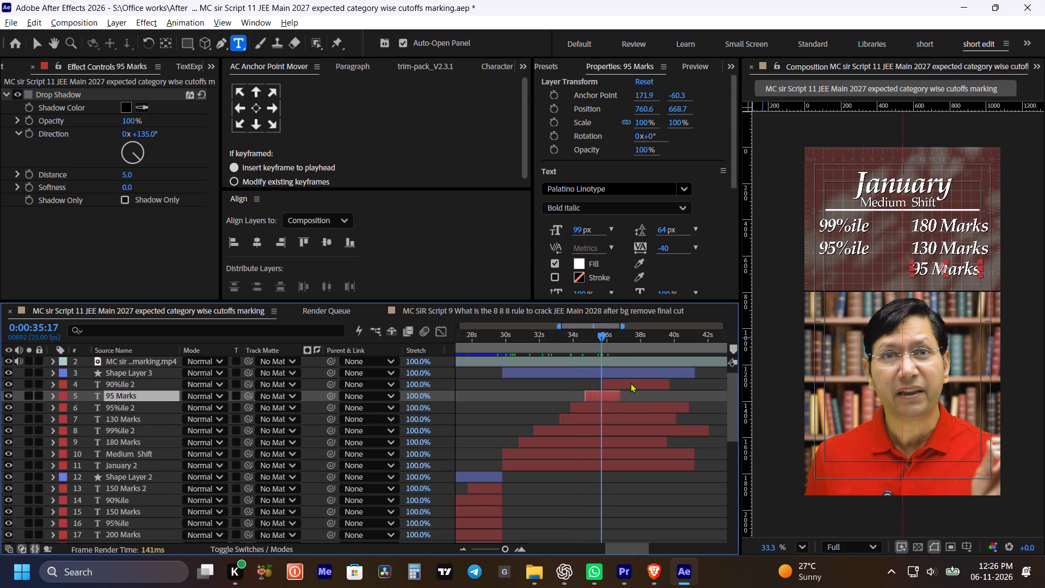
{"action": "left_click", "coordinate": [630, 383]}
{"action": "type", "text": "["}
Play back from 0:00:35:17 to past 0:00:36:18 to check the 90%ile entry and find the section's end.
{"action": "key", "text": "space"}
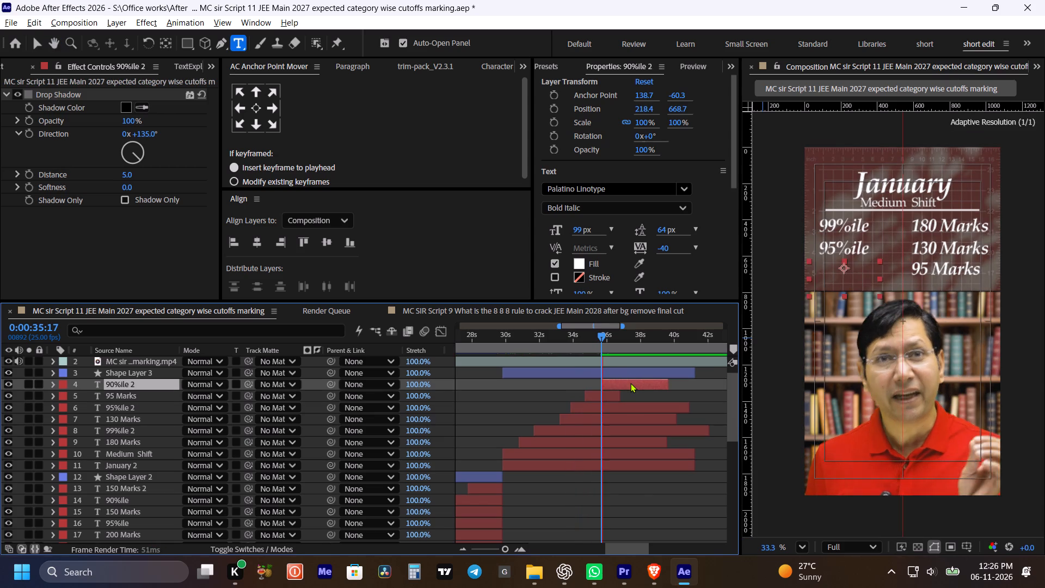
{"action": "key", "text": "space"}
{"action": "key", "text": "space"}
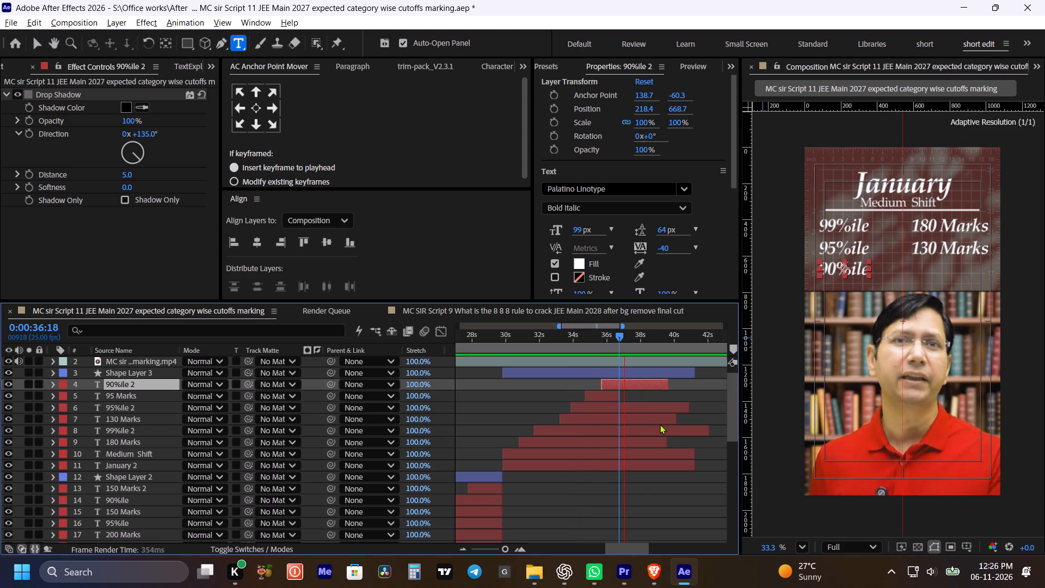
{"action": "key", "text": "space"}
Trim the ends of the eight text layers from 90%ile 2 through January 2 at 0:00:37:09 and save the project.
{"action": "key", "text": "ctrl+Left"}
{"action": "key", "text": "ctrl+Left"}
{"action": "key", "text": "ctrl+Left"}
{"action": "key", "text": "ctrl+Left"}
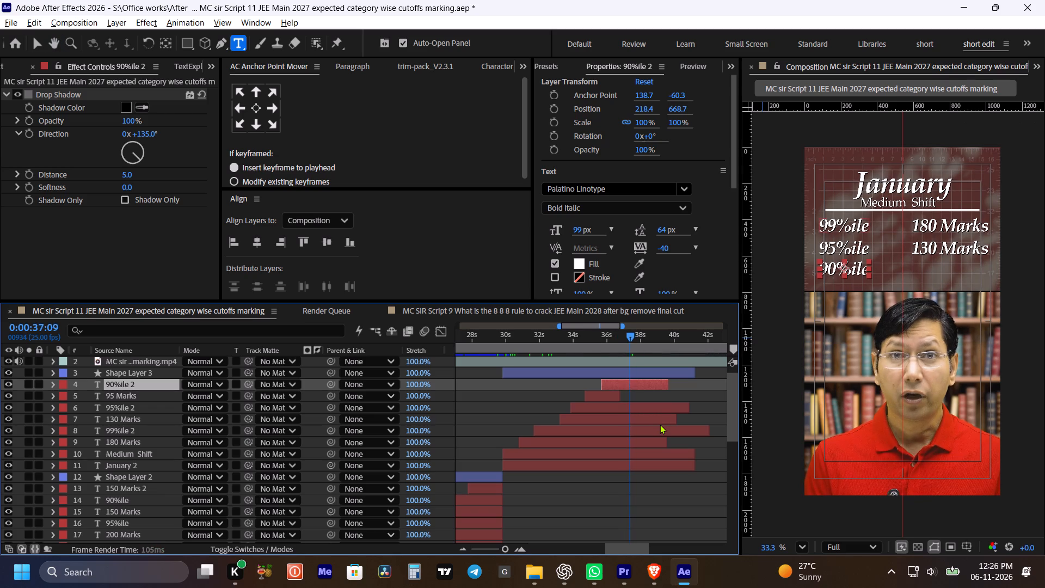
{"action": "key", "text": "ctrl+Left"}
{"action": "key", "text": "ctrl+Right"}
{"action": "key", "text": "ctrl+Left"}
{"action": "key", "text": "ctrl+Right"}
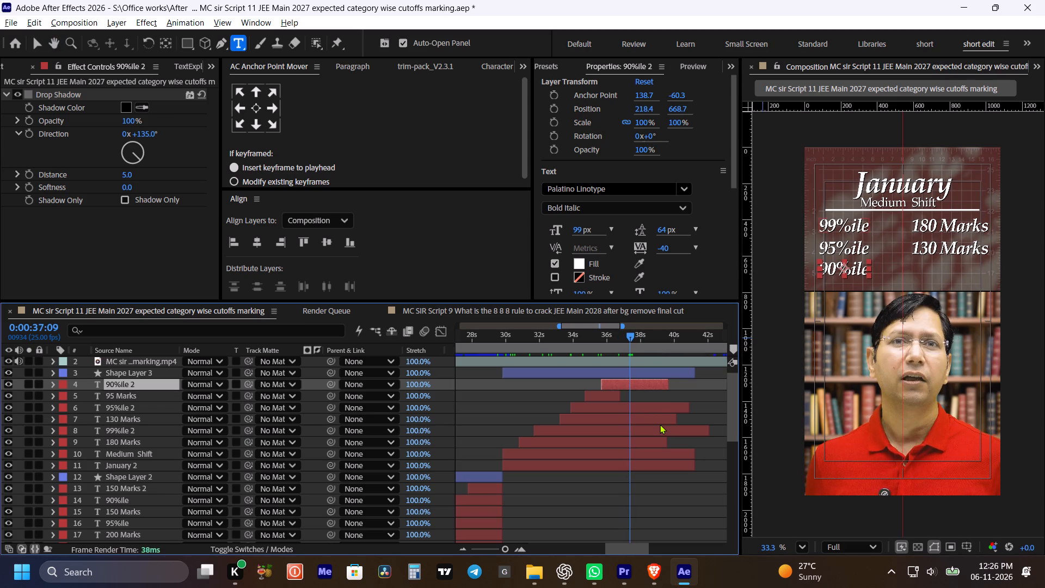
{"action": "left_click", "coordinate": [641, 462], "text": "shift"}
{"action": "key", "text": "alt+bracketright"}
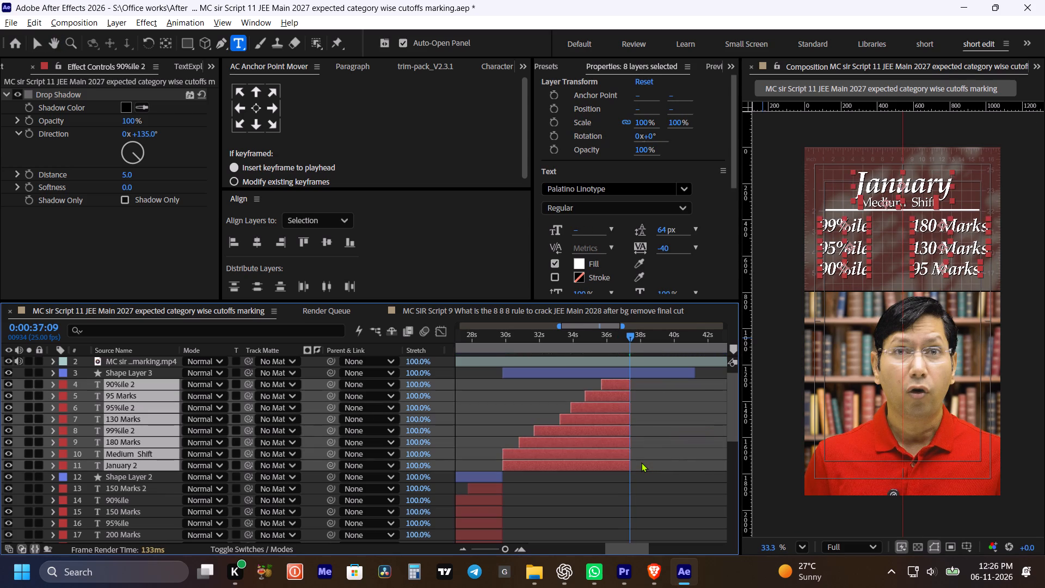
{"action": "key", "text": "ctrl+s"}
{"action": "key", "text": "ctrl+s"}
Shorten the eight trimmed text layers by one frame so they end exactly at the 0:00:37:09 playhead, and save.
{"action": "scroll", "coordinate": [631, 383], "scroll_direction": "up", "scroll_amount": 4, "text": "alt"}
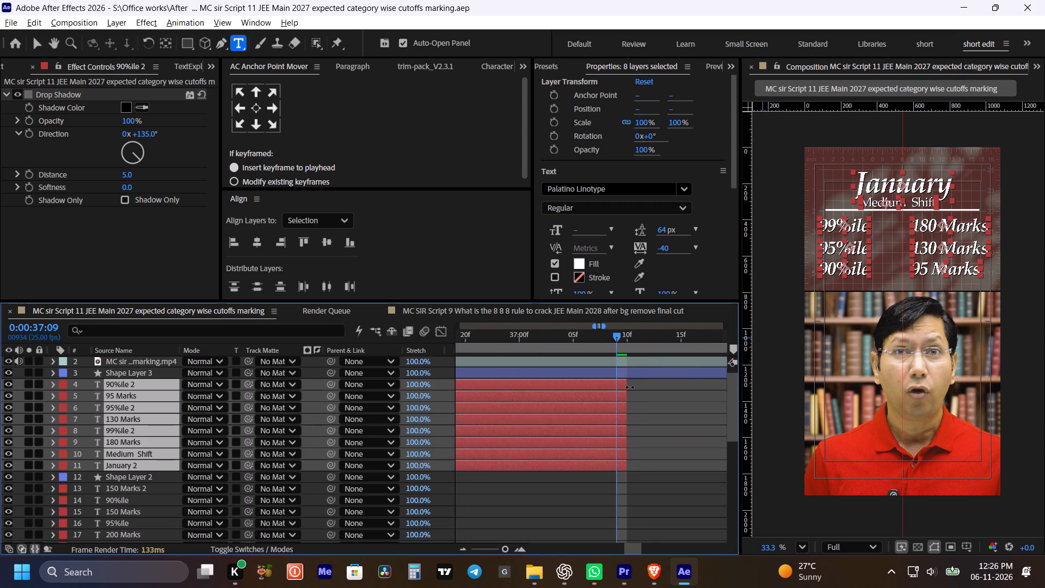
{"action": "left_click_drag", "start_coordinate": [630, 387], "coordinate": [620, 389]}
{"action": "scroll", "coordinate": [622, 389], "scroll_direction": "down", "scroll_amount": 3, "text": "alt"}
{"action": "key", "text": "ctrl+s"}
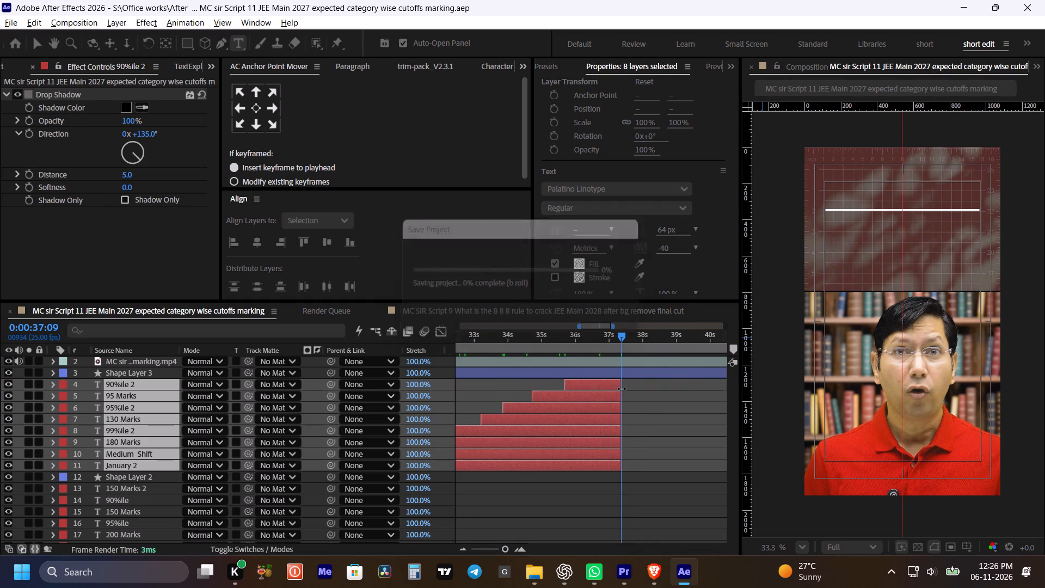
Trim Shape Layer 3 to end level with the text layers at 0:00:37:09 and save the project.
{"action": "left_click", "coordinate": [625, 377]}
{"action": "key", "text": "alt+bracketright"}
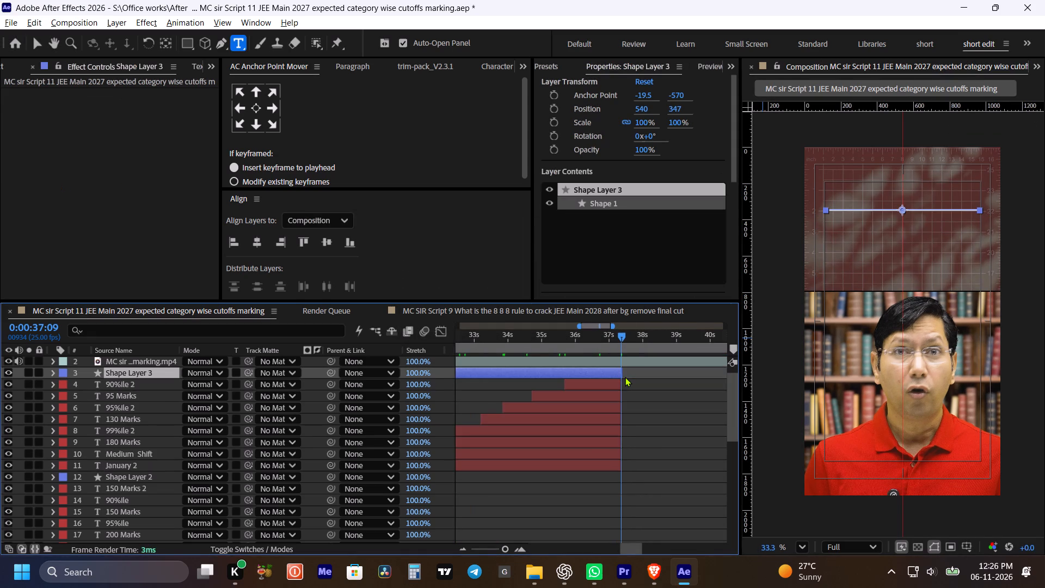
{"action": "scroll", "coordinate": [626, 376], "scroll_direction": "up", "scroll_amount": 2, "text": "alt"}
{"action": "left_click", "coordinate": [608, 371]}
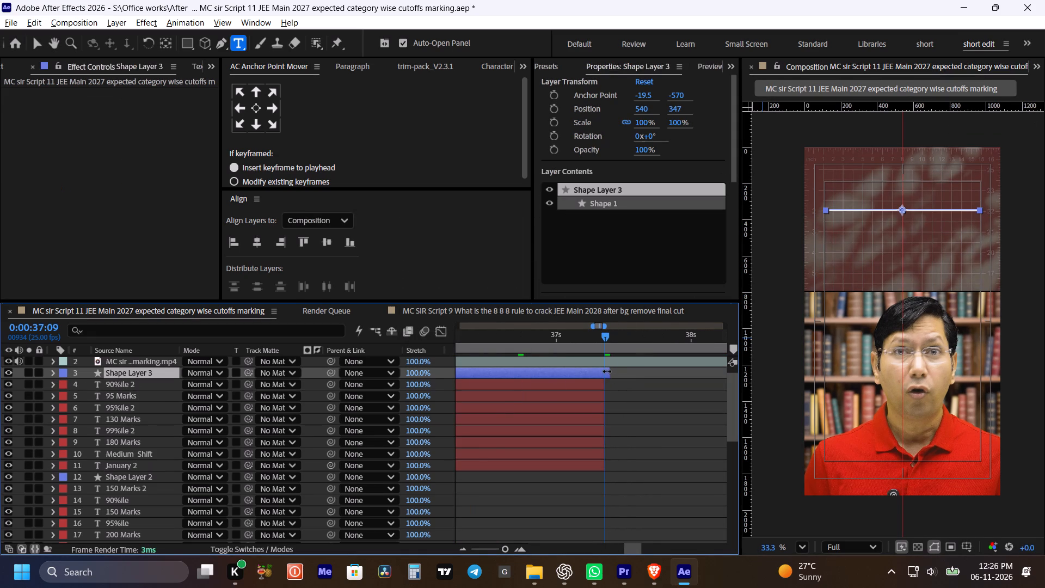
{"action": "scroll", "coordinate": [605, 371], "scroll_direction": "down", "scroll_amount": 3, "text": "alt"}
{"action": "key", "text": "ctrl+s"}
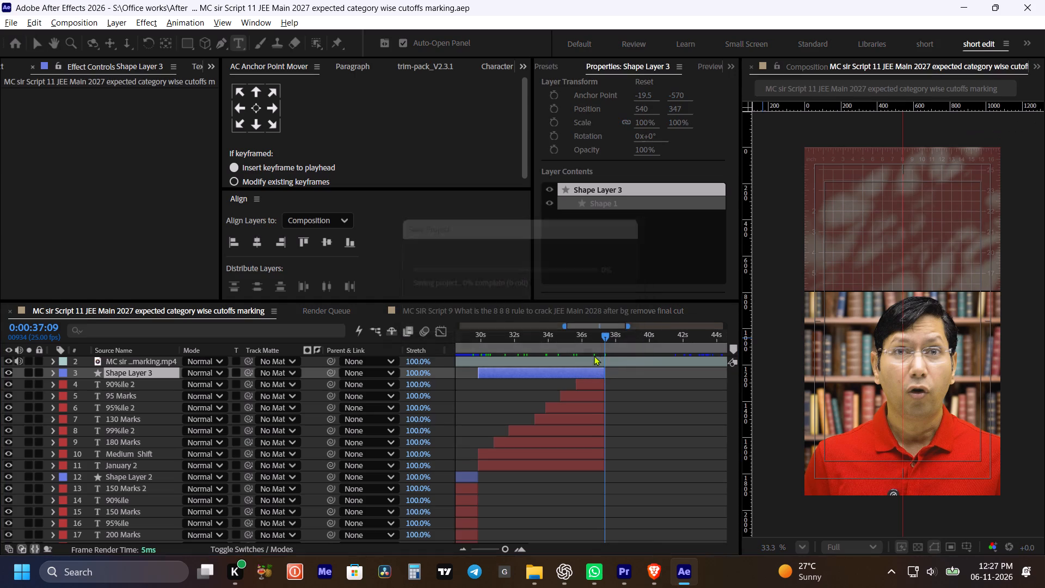
Play back from 0:00:36:15 to past 0:00:38:00 to check where the Medium Shift card ends against the speech.
{"action": "left_click", "coordinate": [592, 347]}
{"action": "key", "text": "space"}
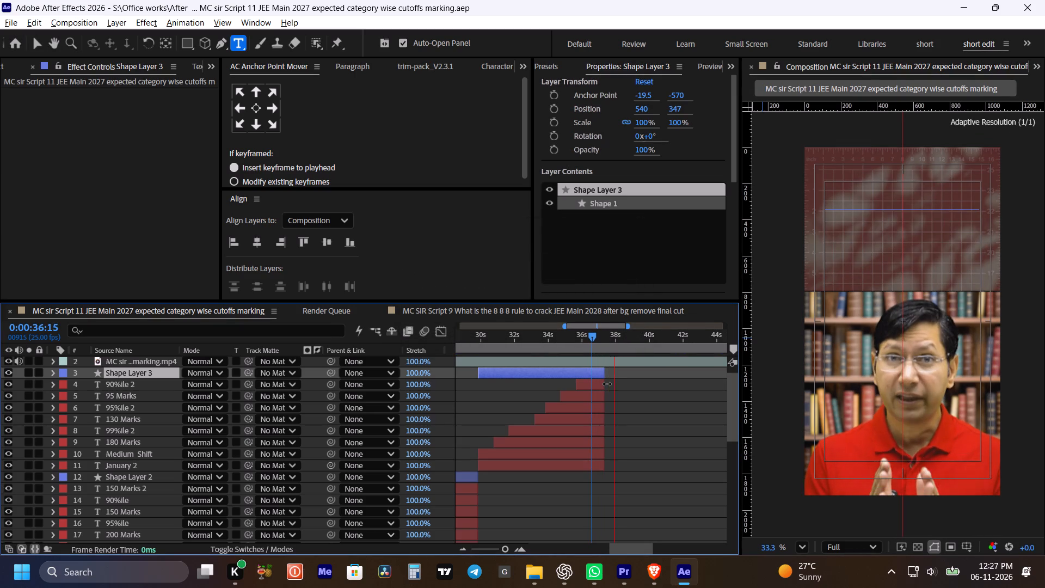
{"action": "key", "text": "space"}
{"action": "key", "text": "space"}
{"action": "scroll", "coordinate": [640, 439], "scroll_direction": "down", "scroll_amount": 1, "text": "alt"}
{"action": "key", "text": "space"}
{"action": "left_click_drag", "start_coordinate": [665, 431], "coordinate": [653, 431]}
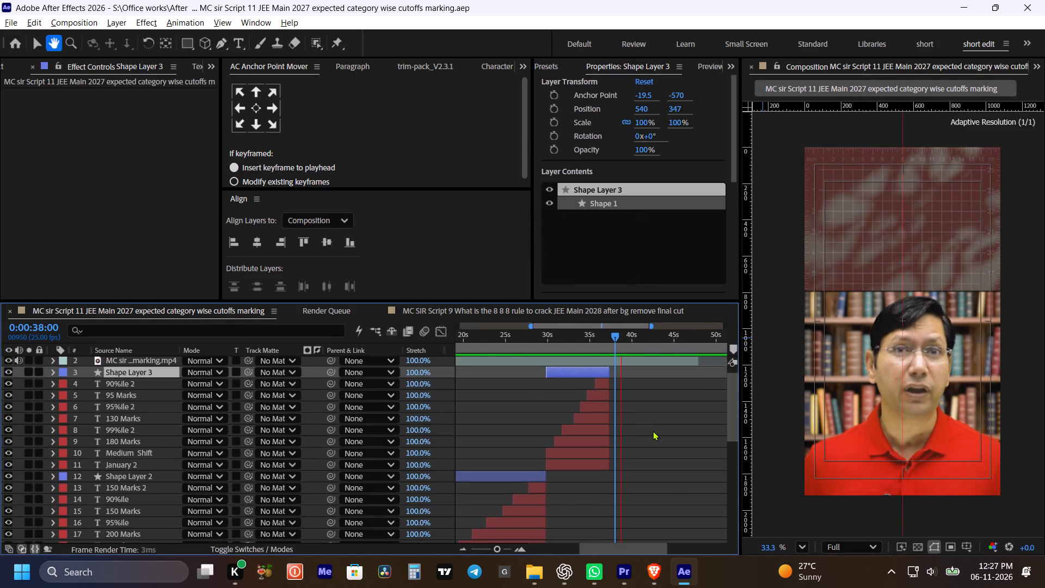
{"action": "key", "text": "space"}
{"action": "left_click", "coordinate": [606, 346], "text": "shift"}
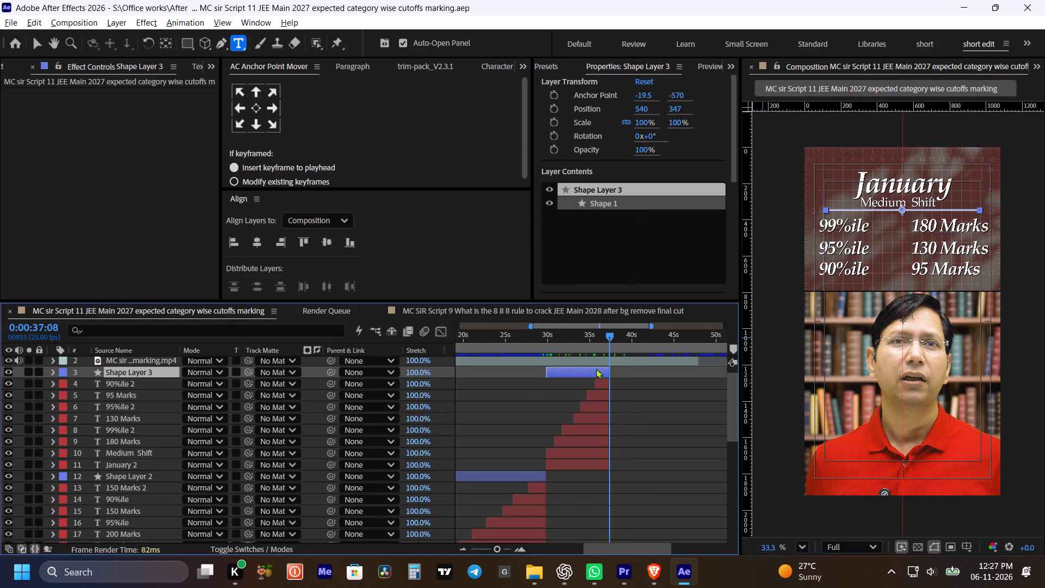
Duplicate the nine Medium Shift card layers, Shape Layer 3 through January 2, and group the copies together above the originals.
{"action": "left_click_drag", "start_coordinate": [594, 335], "coordinate": [594, 342]}
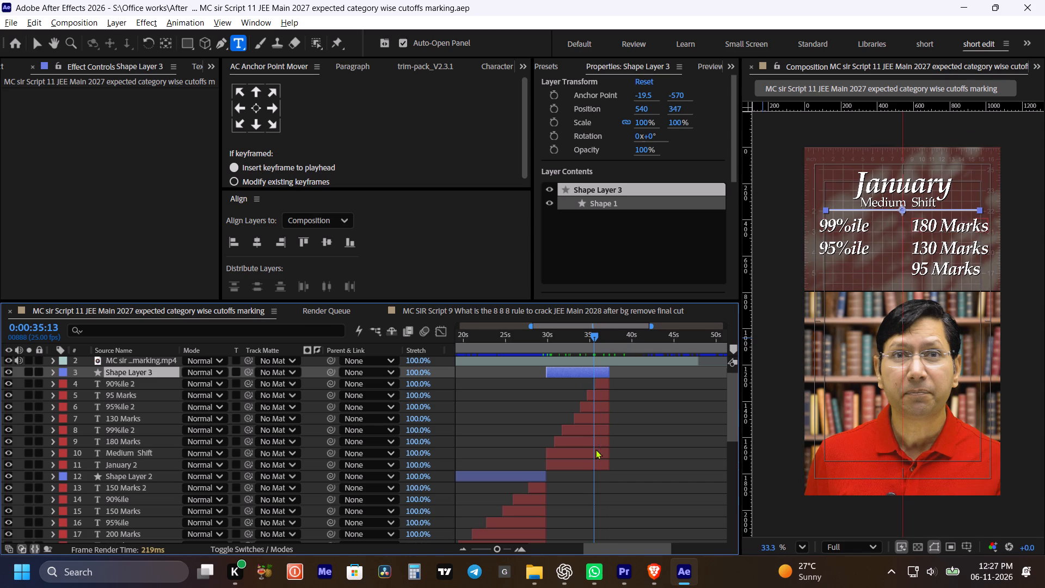
{"action": "left_click", "coordinate": [592, 374]}
{"action": "left_click", "coordinate": [603, 463], "text": "shift"}
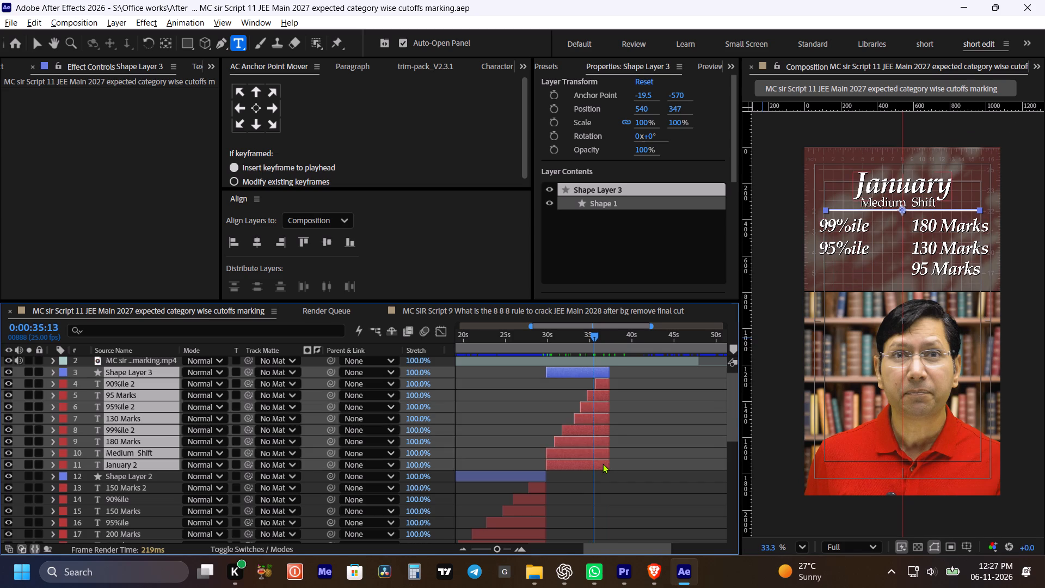
{"action": "key", "text": "ctrl+d"}
{"action": "left_click_drag", "start_coordinate": [153, 399], "coordinate": [156, 377]}
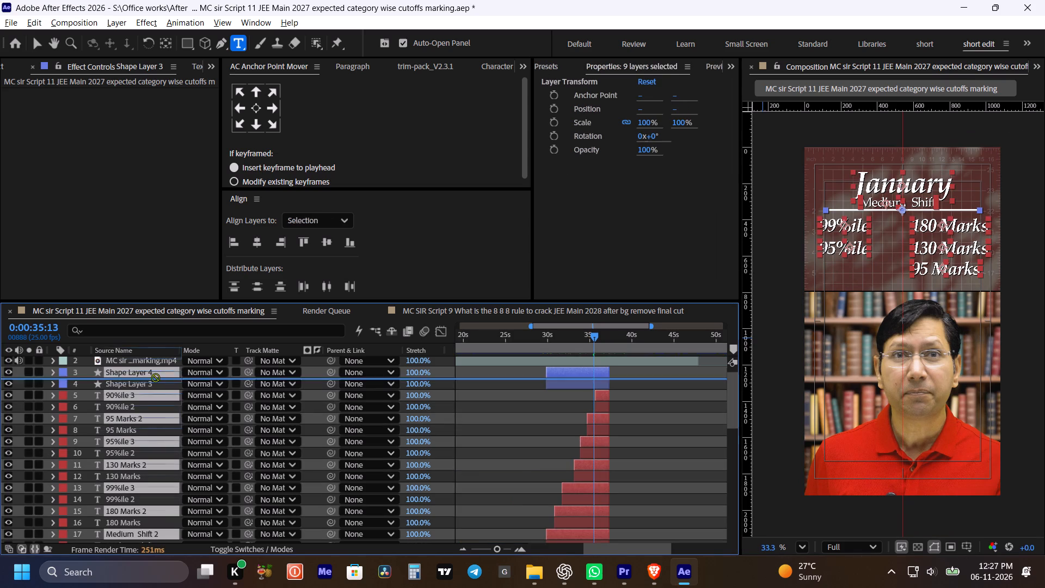
{"action": "left_click_drag", "start_coordinate": [156, 377], "coordinate": [157, 381]}
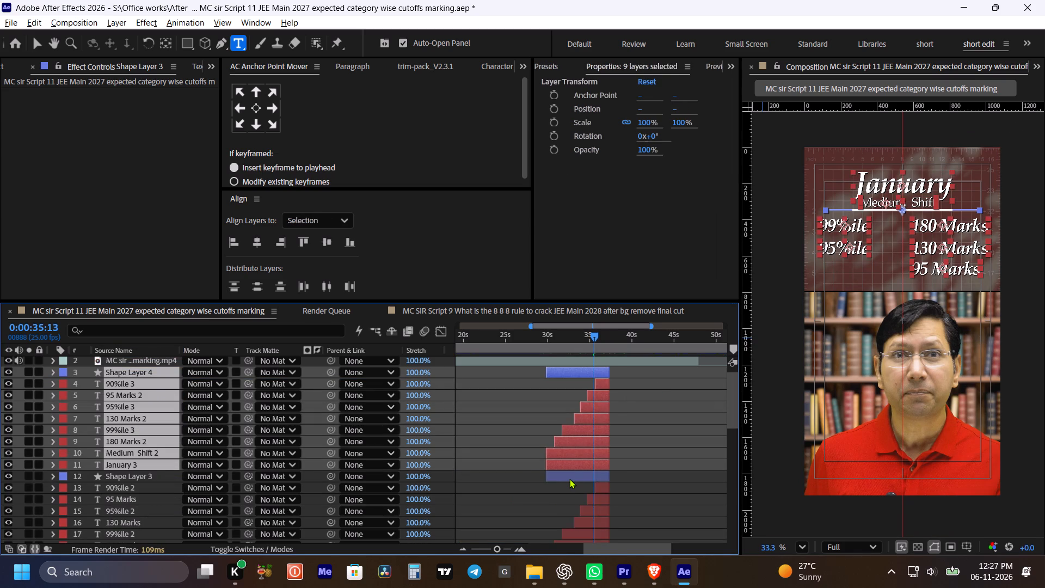
Move the nine duplicated card layers later in time to start right where the original Medium Shift card ends, at 0:00:37:09.
{"action": "left_click_drag", "start_coordinate": [596, 464], "coordinate": [602, 464]}
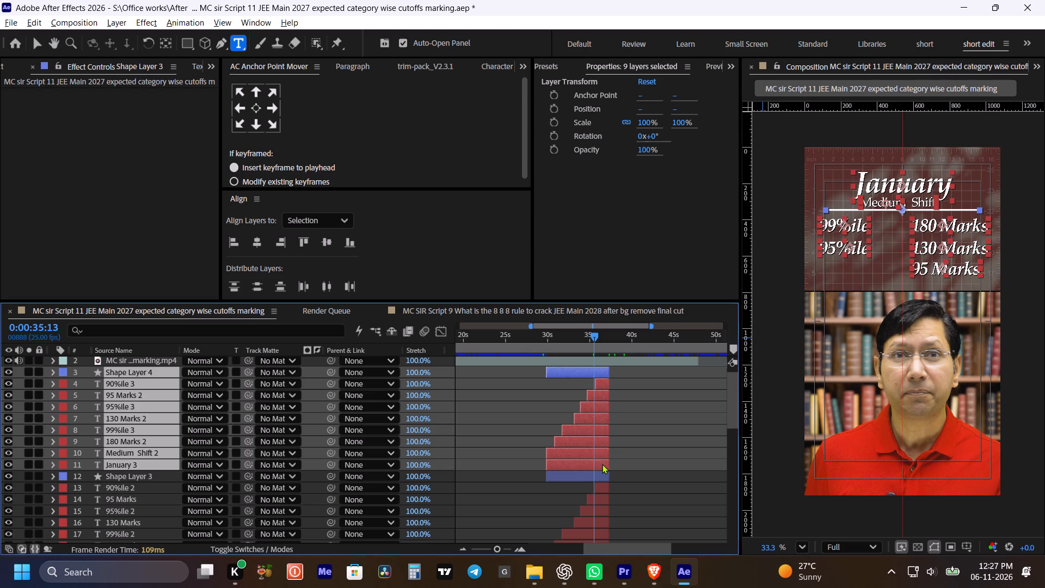
{"action": "left_click_drag", "start_coordinate": [602, 464], "coordinate": [657, 465]}
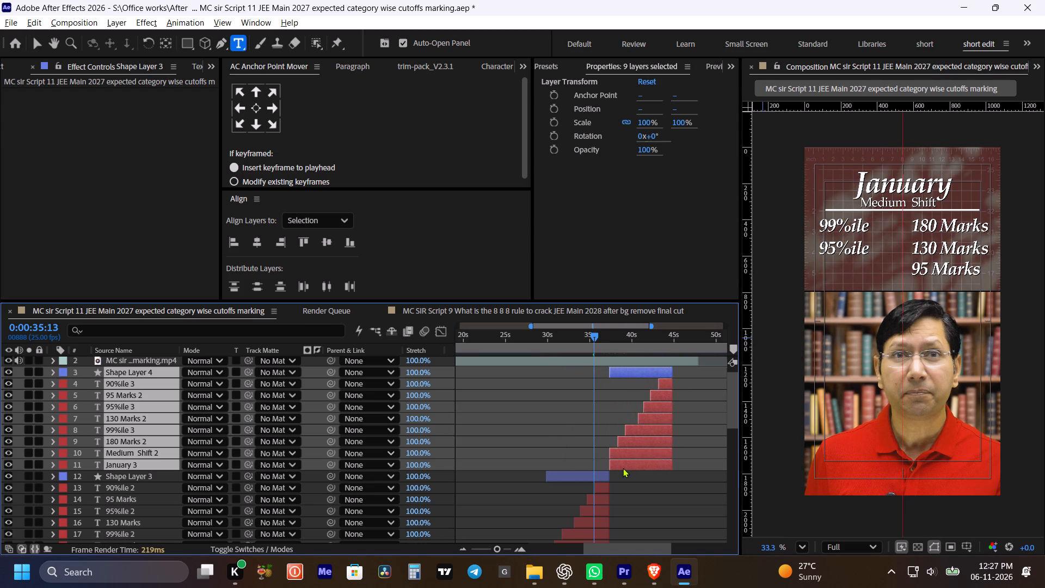
{"action": "scroll", "coordinate": [622, 468], "scroll_direction": "up", "scroll_amount": 2, "text": "alt"}
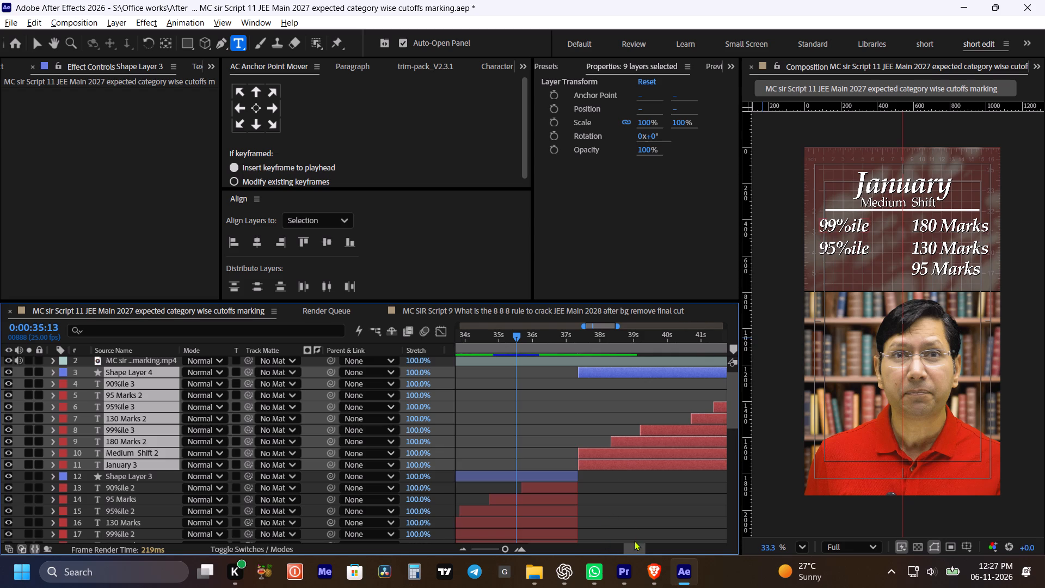
Check the duplicated card's start against the speech and copy the word "difficult" from the Script 11 text in the browser document.
{"action": "key", "text": "space"}
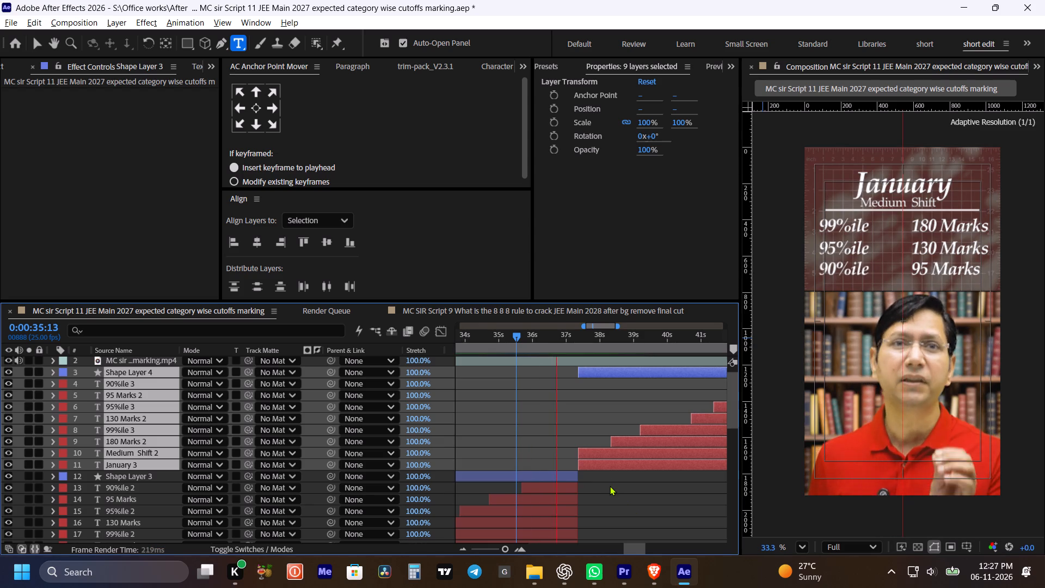
{"action": "key", "text": "space"}
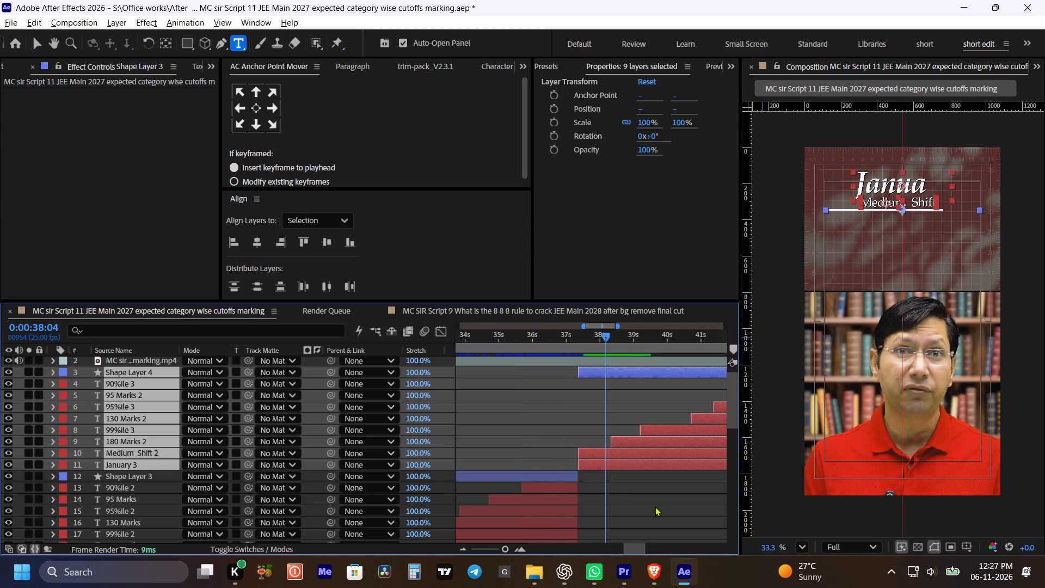
{"action": "left_click", "coordinate": [655, 506]}
{"action": "key", "text": "space"}
{"action": "key", "text": "space"}
{"action": "left_click", "coordinate": [659, 569]}
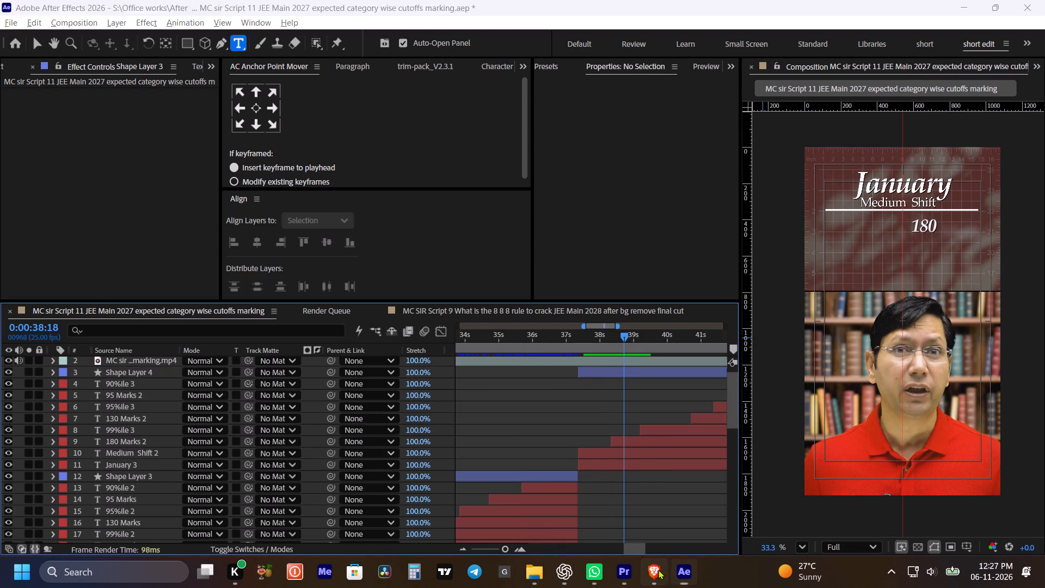
{"action": "scroll", "coordinate": [379, 396], "scroll_direction": "down", "scroll_amount": 1}
{"action": "left_click", "coordinate": [307, 422]}
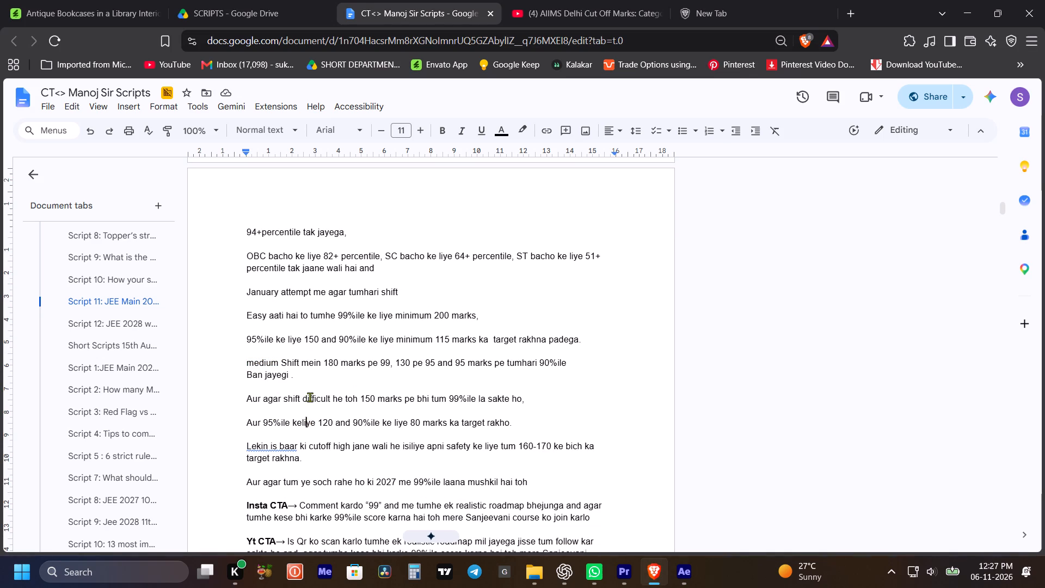
{"action": "double_click", "coordinate": [315, 394]}
{"action": "key", "text": "ctrl+c"}
{"action": "key", "text": "ctrl+c"}
{"action": "key", "text": "ctrl+c"}
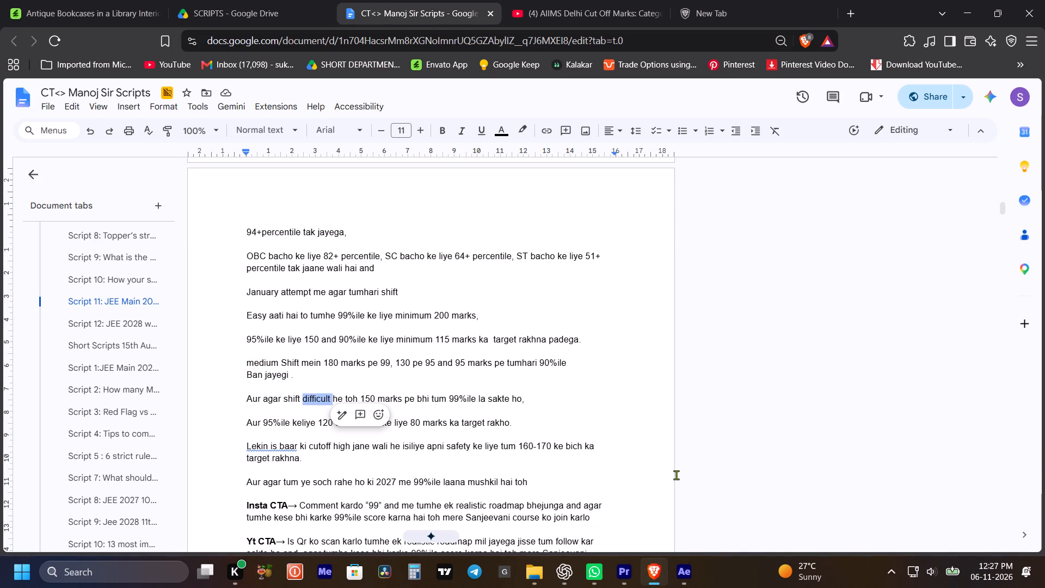
Back in After Effects, replace "Medium" with "Difficult" in the duplicated card's Medium Shift subtitle, with a capital D.
{"action": "left_click", "coordinate": [694, 565]}
{"action": "left_click", "coordinate": [660, 518]}
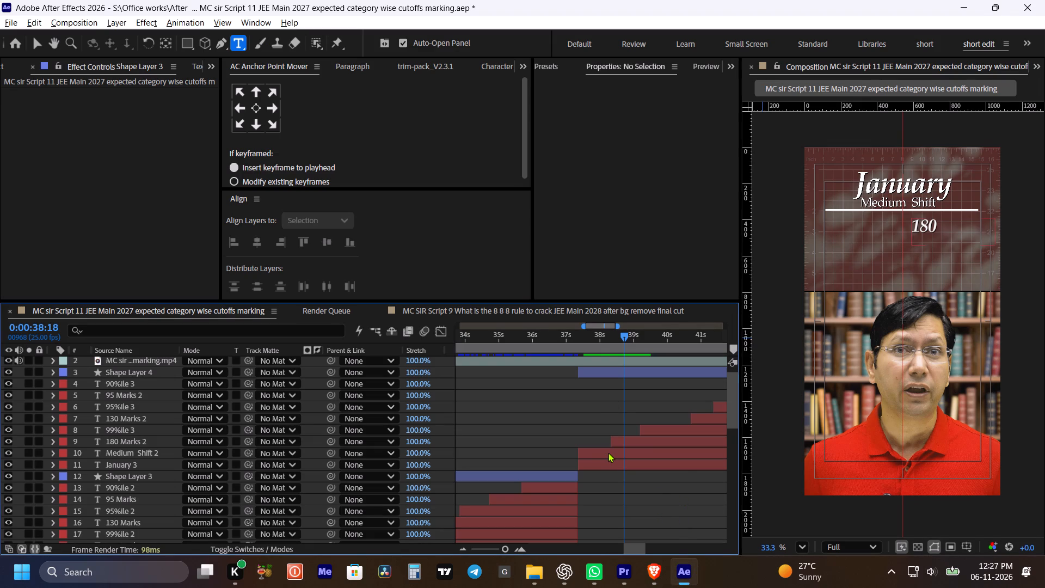
{"action": "left_click", "coordinate": [608, 452]}
{"action": "double_click", "coordinate": [608, 452]}
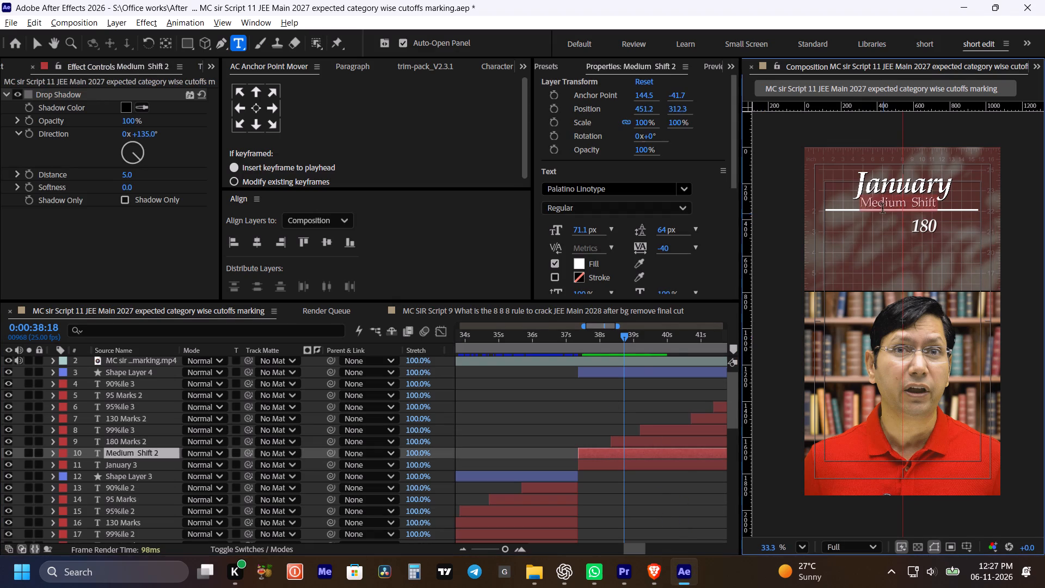
{"action": "double_click", "coordinate": [882, 207]}
{"action": "key", "text": "ctrl+v"}
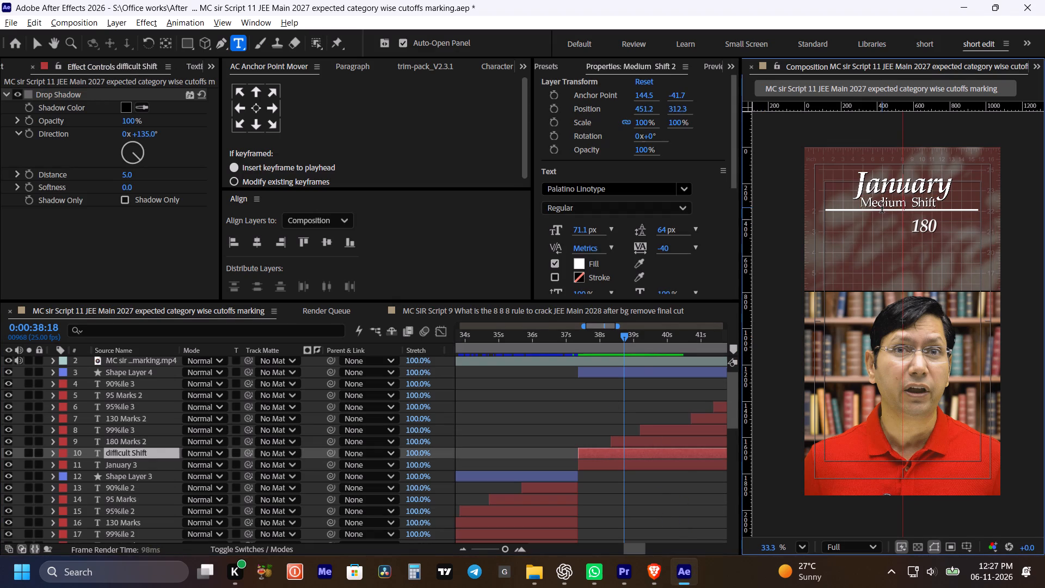
{"action": "left_click", "coordinate": [863, 199]}
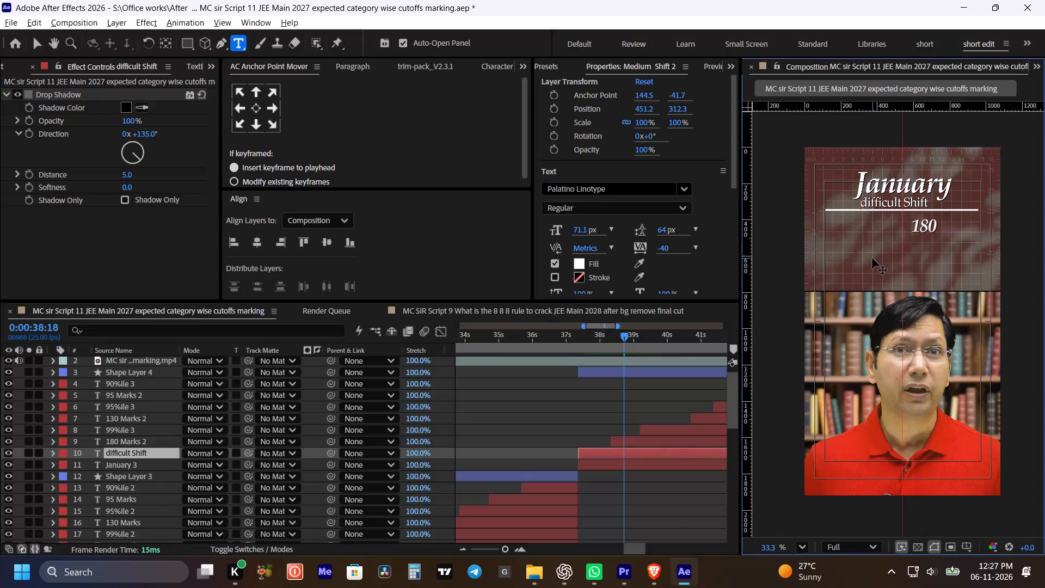
{"action": "key", "text": "Right"}
{"action": "key", "text": "BackSpace"}
{"action": "key", "text": "shift+d"}
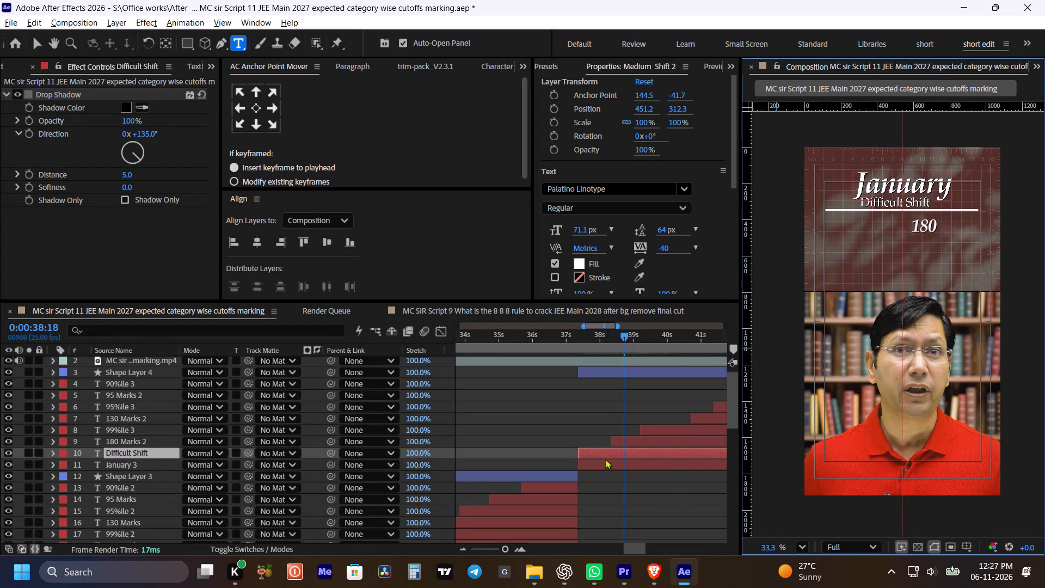
Centre the Difficult Shift text's anchor point and align the layer to the horizontal centre of the composition.
{"action": "left_click", "coordinate": [255, 107]}
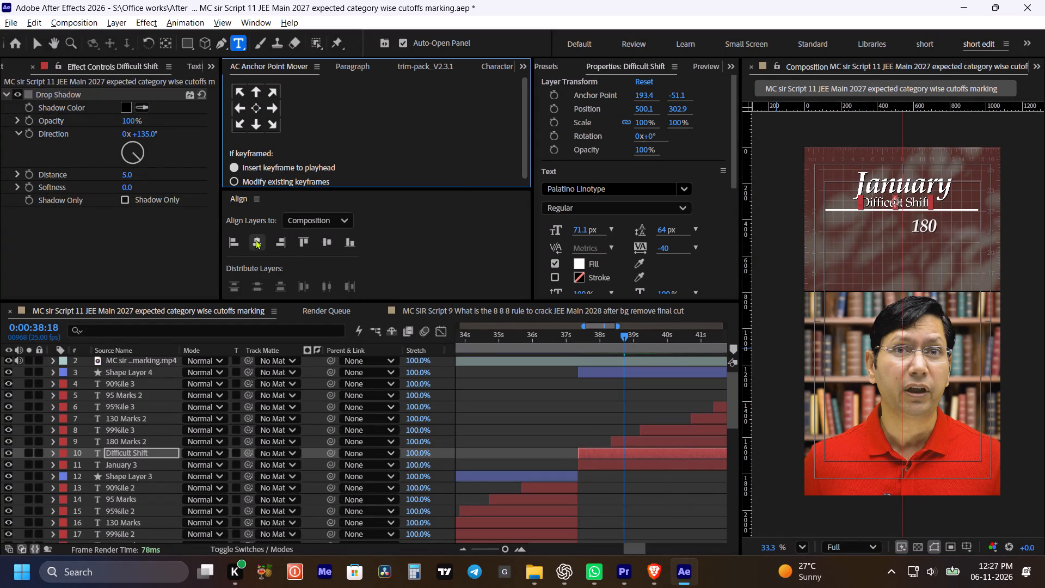
{"action": "left_click", "coordinate": [255, 240]}
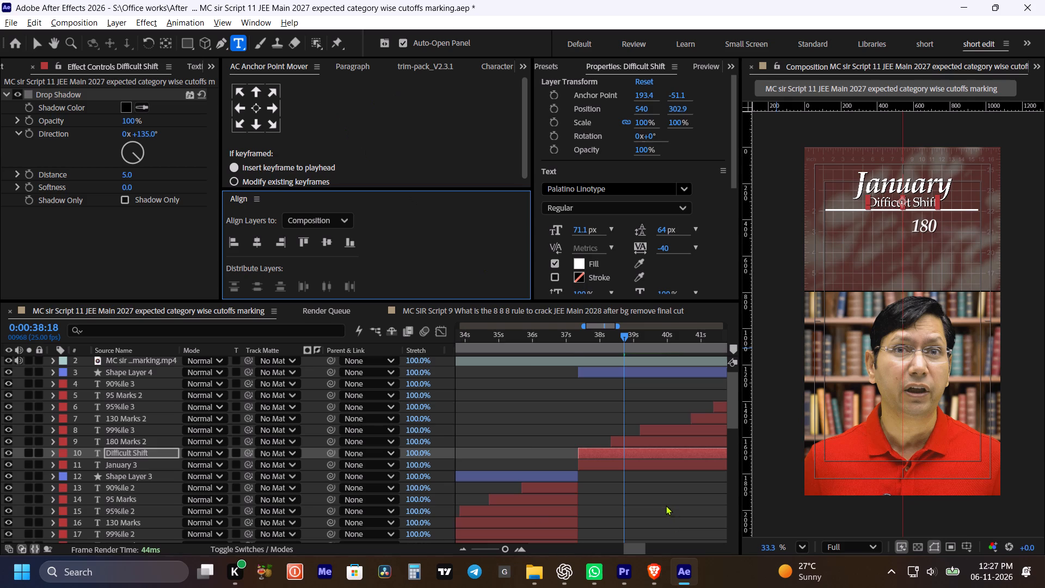
{"action": "left_click", "coordinate": [663, 501]}
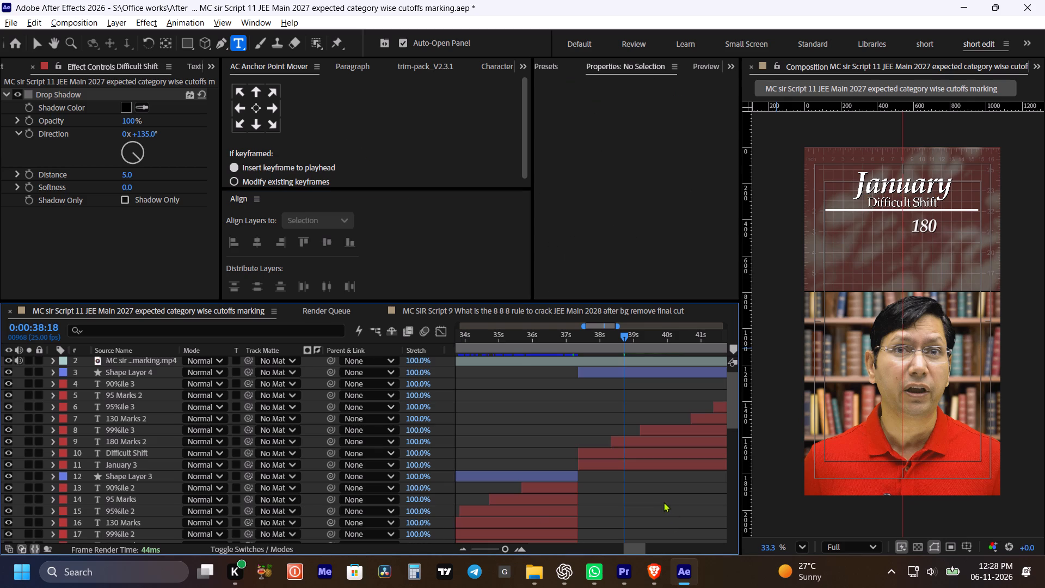
Move the duplicated 180 Marks 2 layer later to start at about 0:00:38:21, checking its entry against the speech.
{"action": "left_click", "coordinate": [557, 341]}
{"action": "key", "text": "space"}
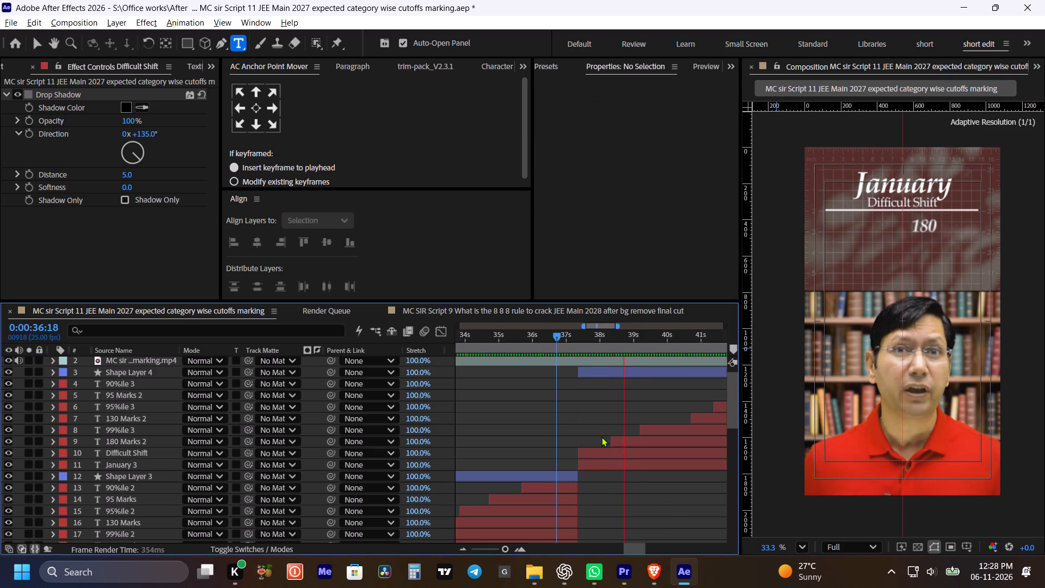
{"action": "key", "text": "space"}
{"action": "left_click", "coordinate": [620, 441]}
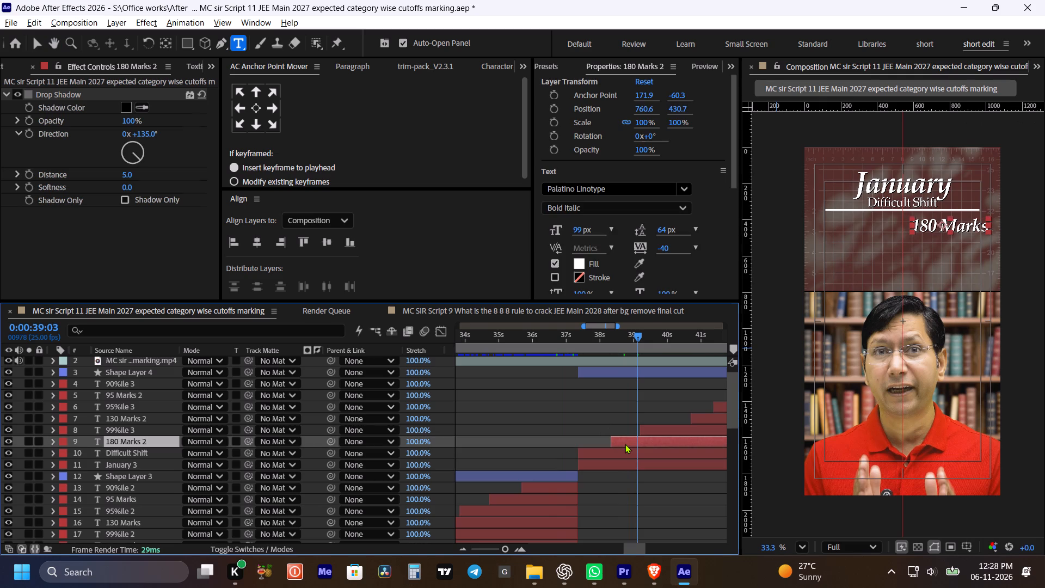
{"action": "left_click_drag", "start_coordinate": [627, 443], "coordinate": [640, 445]}
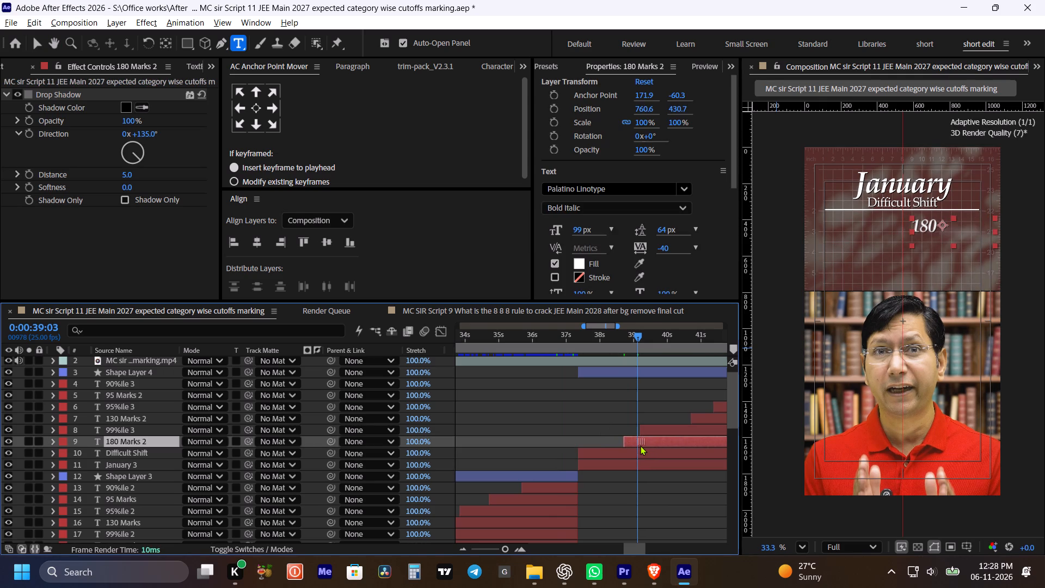
{"action": "left_click_drag", "start_coordinate": [640, 445], "coordinate": [645, 446]}
{"action": "key", "text": "space"}
{"action": "left_click_drag", "start_coordinate": [653, 402], "coordinate": [631, 402]}
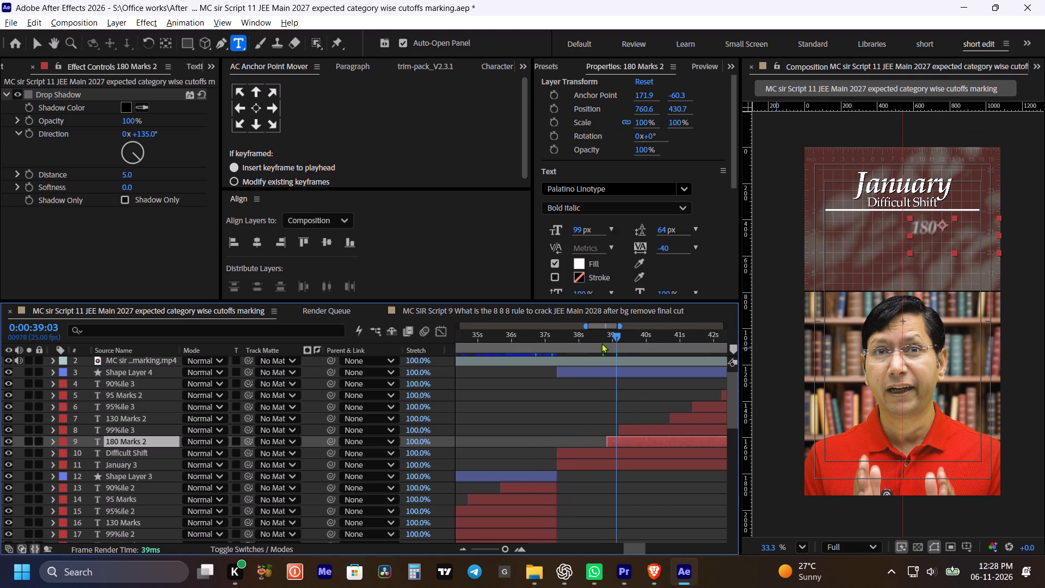
{"action": "left_click", "coordinate": [593, 334]}
{"action": "key", "text": "space"}
{"action": "left_click_drag", "start_coordinate": [640, 404], "coordinate": [612, 407]}
{"action": "key", "text": "v"}
{"action": "left_click", "coordinate": [634, 511]}
{"action": "key", "text": "space"}
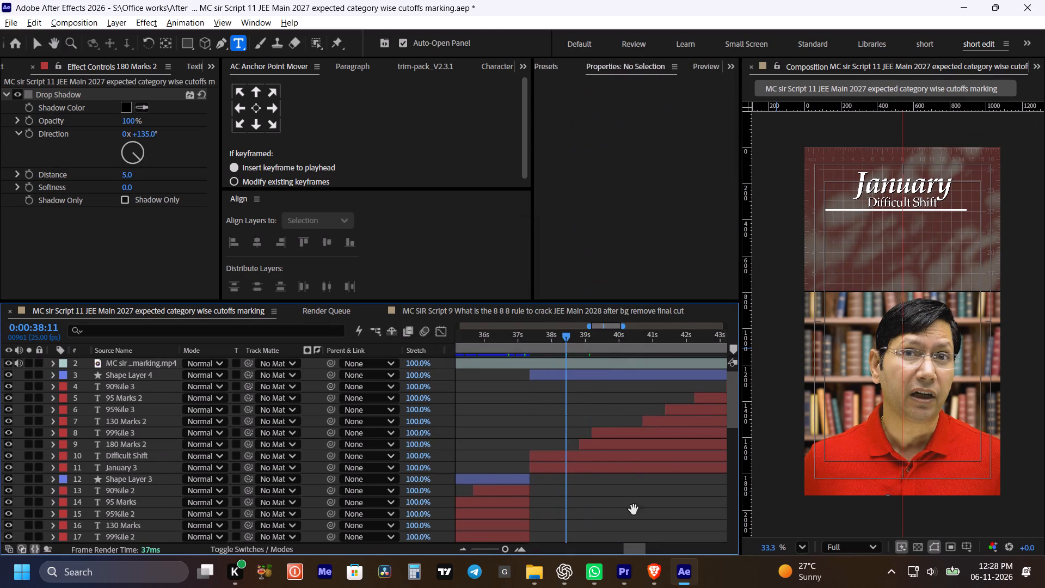
{"action": "key", "text": "space"}
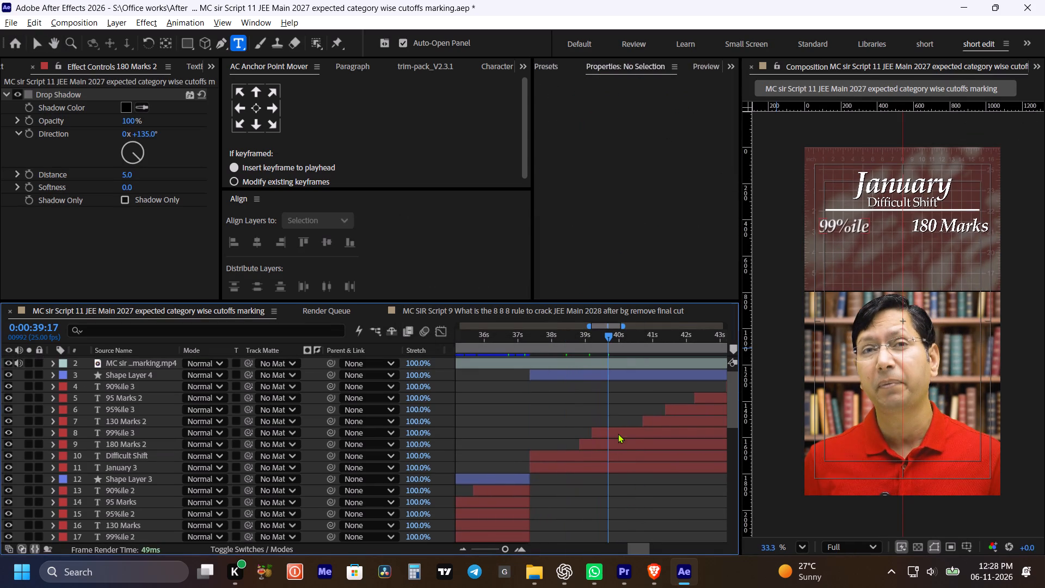
Change the duplicated 180 Marks 2 text to read 150 Marks.
{"action": "left_click", "coordinate": [604, 444]}
{"action": "double_click", "coordinate": [604, 444]}
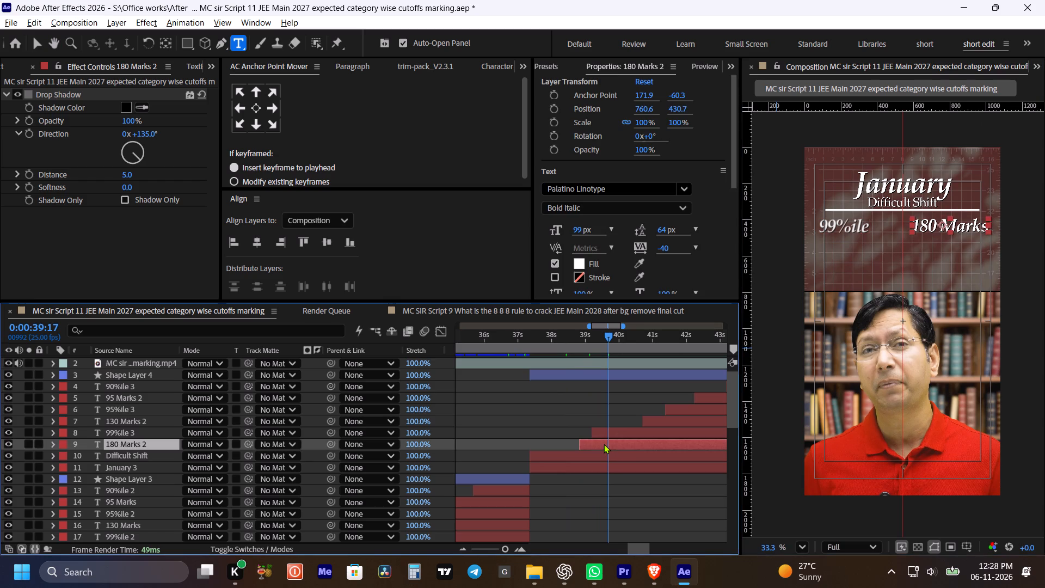
{"action": "double_click", "coordinate": [604, 444]}
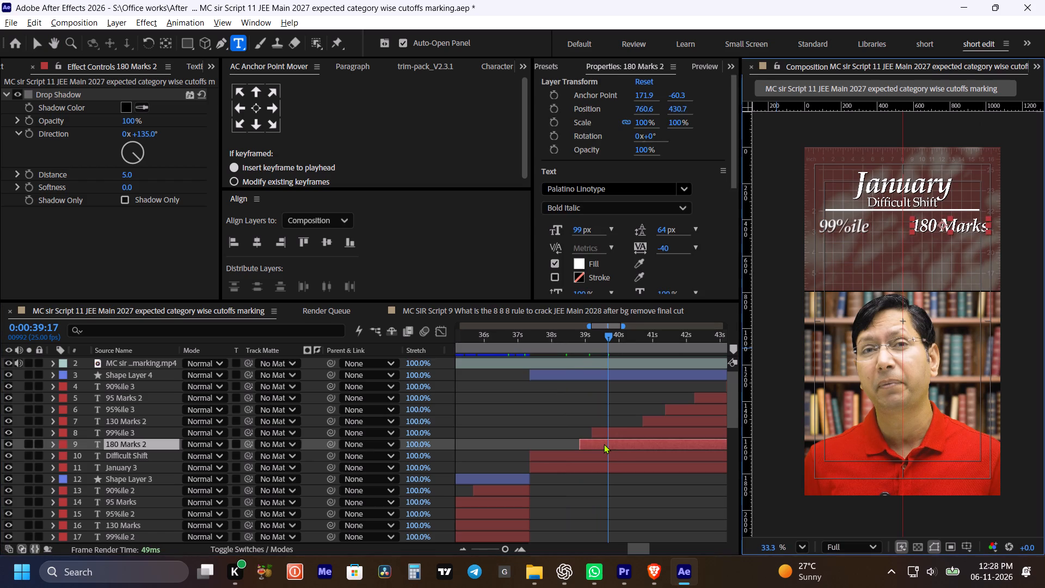
{"action": "key", "text": "Left"}
{"action": "key", "text": "Right"}
{"action": "key", "text": "Right"}
{"action": "key", "text": "BackSpace"}
{"action": "key", "text": "5"}
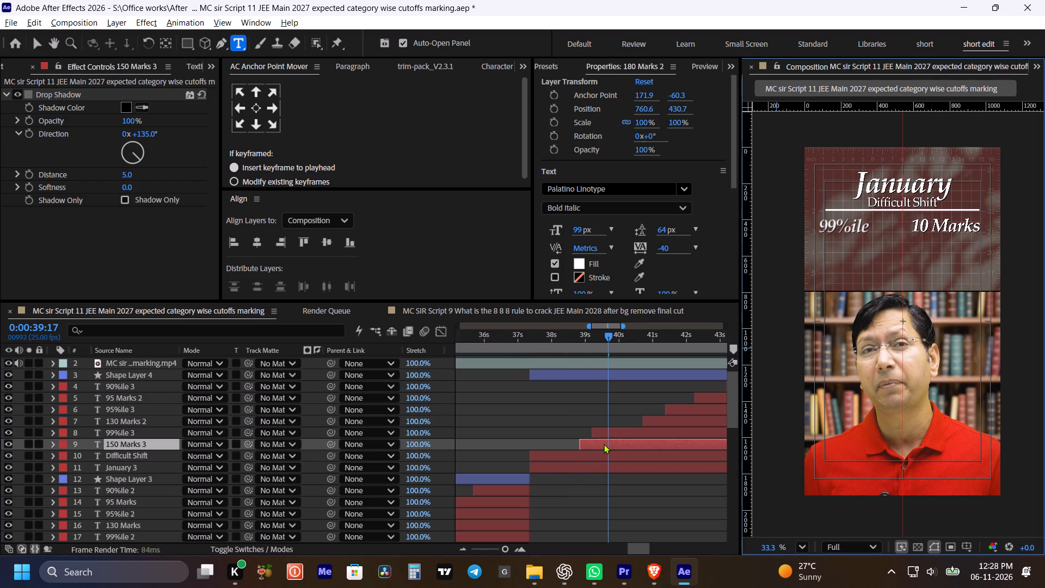
{"action": "left_click", "coordinate": [605, 407]}
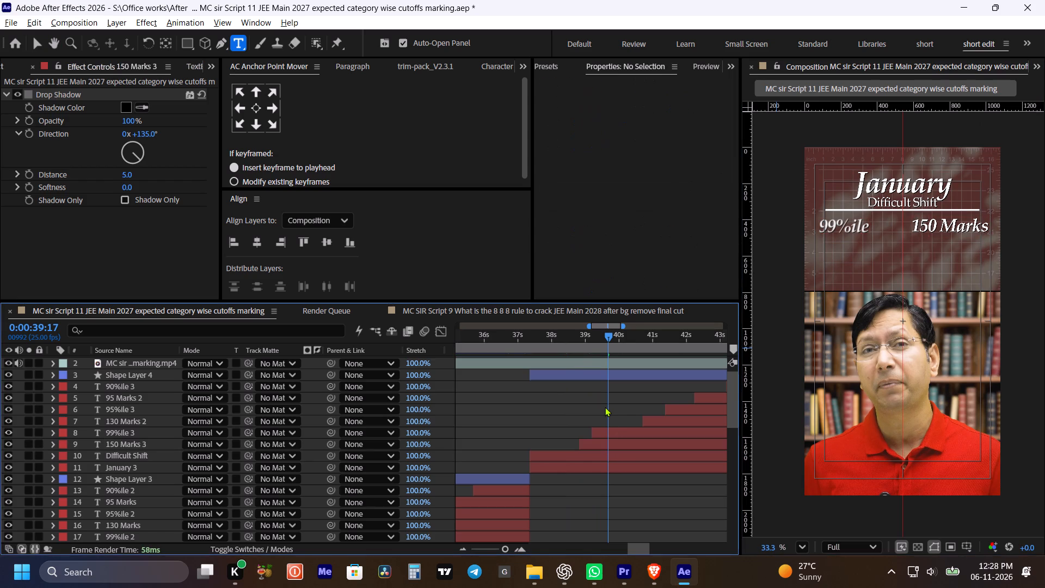
Move the 99%ile 3 layer later to start at about 0:00:39:21, in time with the speech.
{"action": "key", "text": "space"}
{"action": "key", "text": "space"}
{"action": "left_click_drag", "start_coordinate": [619, 430], "coordinate": [629, 431]}
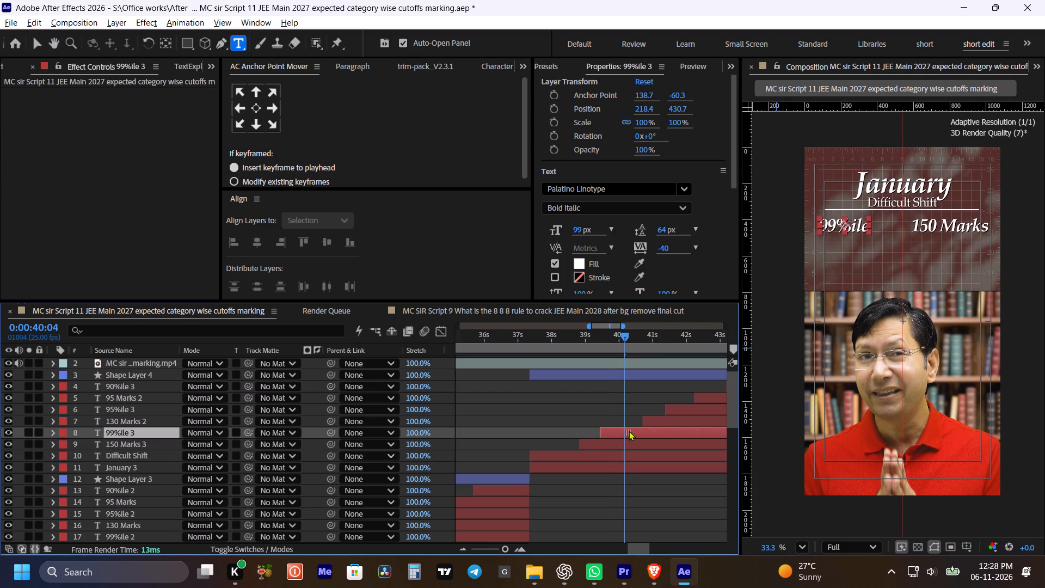
{"action": "left_click_drag", "start_coordinate": [629, 431], "coordinate": [642, 432]}
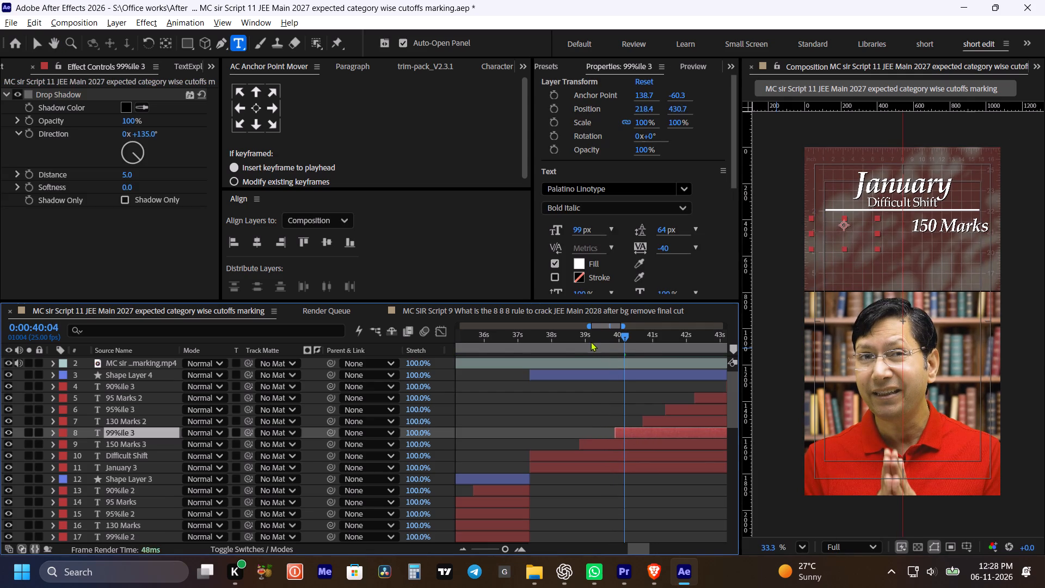
Play back the stretch from about 0:00:39:03 to past 0:00:40:14 to check the 99%ile entry against the speech.
{"action": "left_click", "coordinate": [589, 341]}
{"action": "key", "text": "space"}
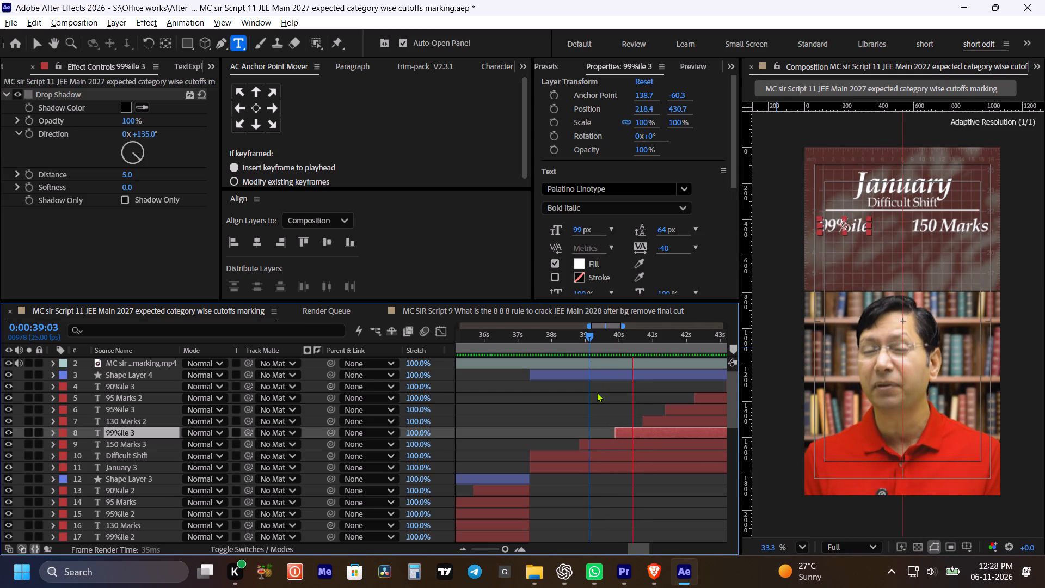
{"action": "key", "text": "space"}
{"action": "scroll", "coordinate": [601, 405], "scroll_direction": "down", "scroll_amount": 1, "text": "alt"}
{"action": "key", "text": "space"}
{"action": "left_click_drag", "start_coordinate": [598, 397], "coordinate": [570, 397]}
{"action": "key", "text": "space"}
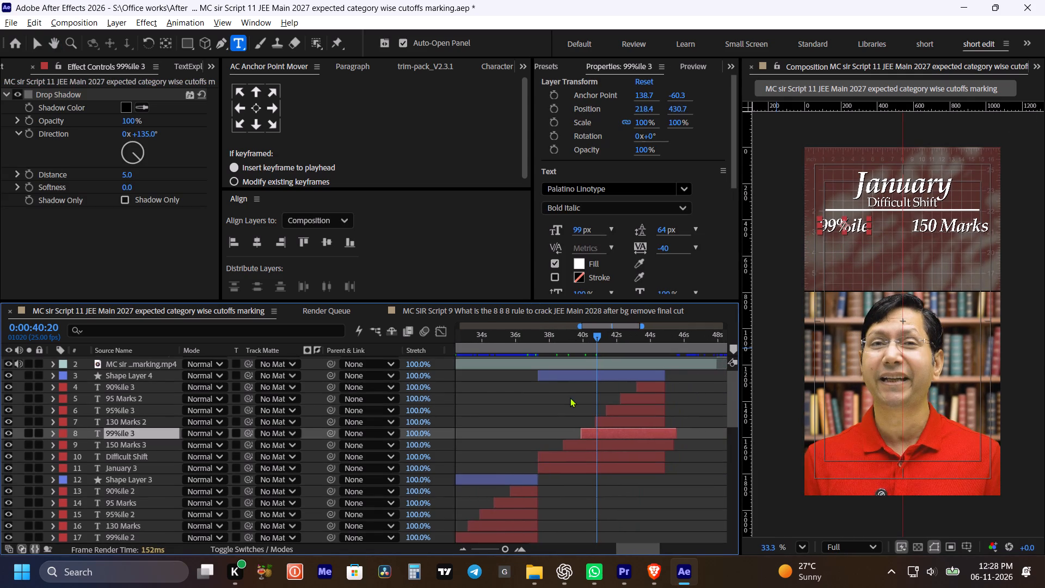
{"action": "scroll", "coordinate": [604, 391], "scroll_direction": "up", "scroll_amount": 1, "text": "alt"}
{"action": "key", "text": "space"}
{"action": "key", "text": "space"}
{"action": "key", "text": "space"}
{"action": "left_click_drag", "start_coordinate": [587, 393], "coordinate": [579, 389]}
{"action": "left_click", "coordinate": [564, 429]}
{"action": "left_click", "coordinate": [538, 341]}
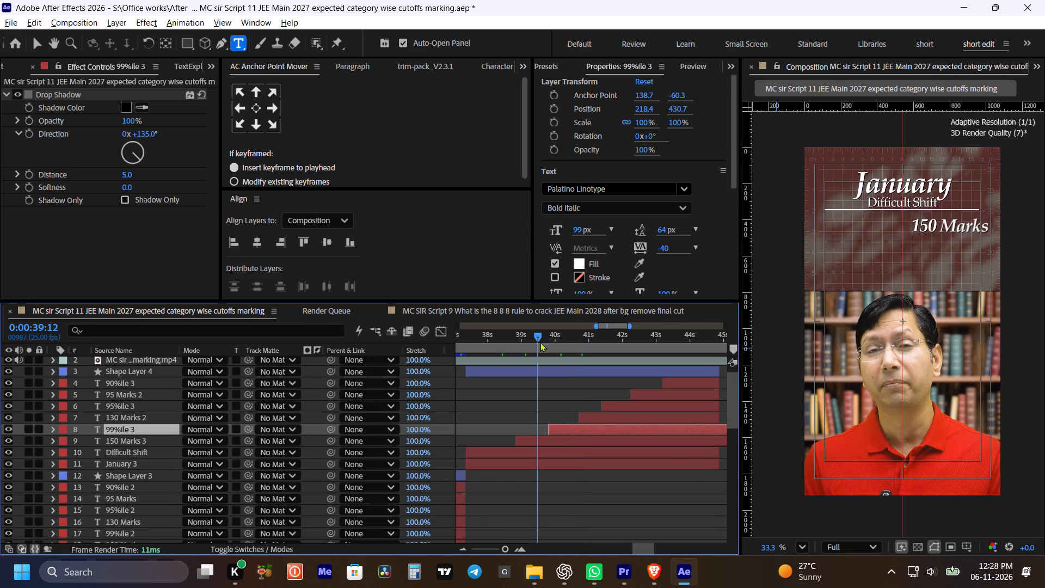
{"action": "key", "text": "space"}
{"action": "key", "text": "space"}
{"action": "left_click", "coordinate": [572, 394]}
{"action": "key", "text": "space"}
{"action": "left_click", "coordinate": [568, 394]}
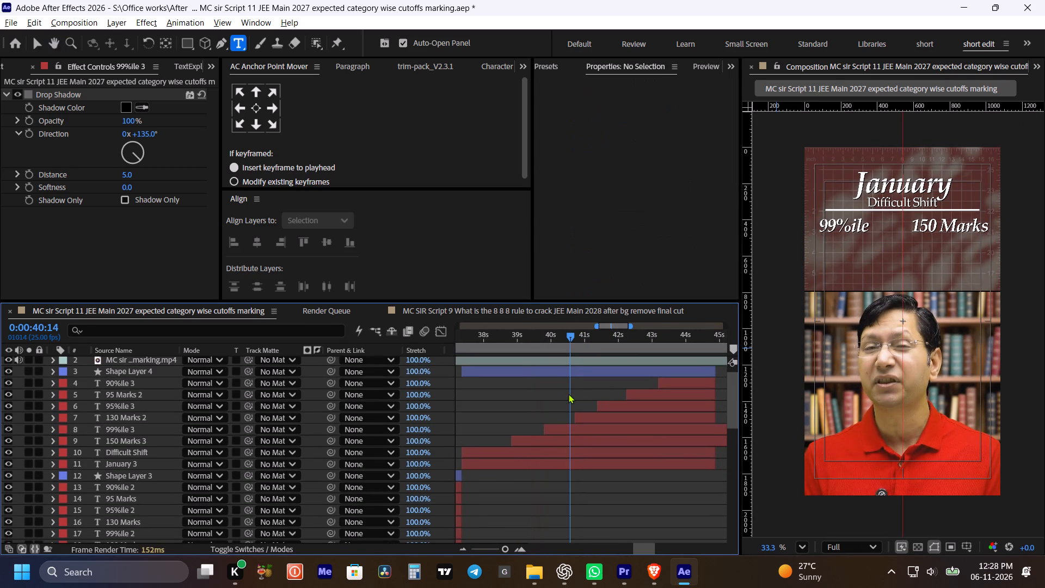
Move the 130 Marks 2, 95%ile 3, 95 Marks 2 and 90%ile 3 layers later together, with 130 Marks 2 starting at about 0:00:41:15.
{"action": "key", "text": "space"}
{"action": "key", "text": "space"}
{"action": "key", "text": "space"}
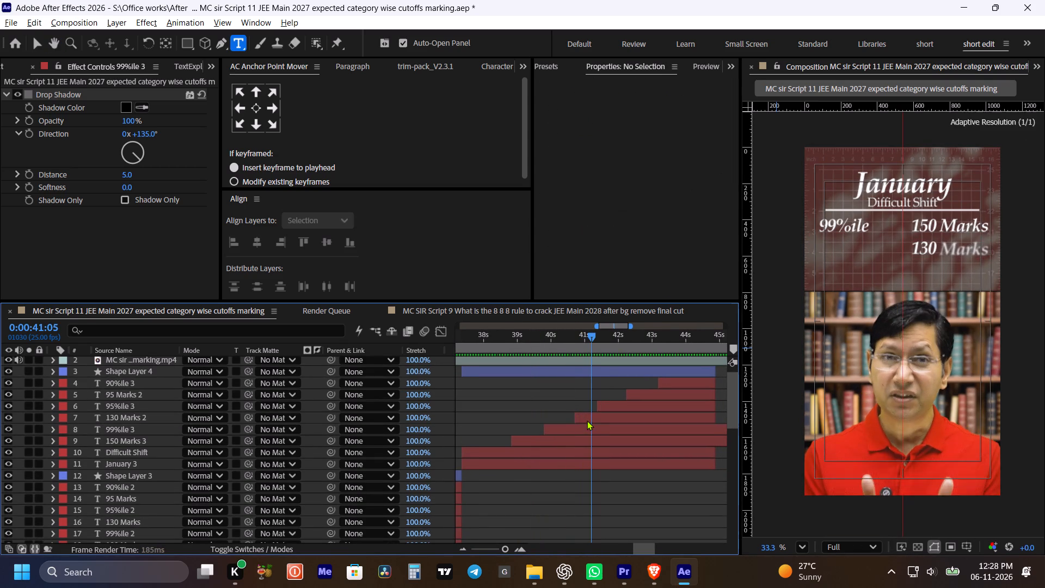
{"action": "key", "text": "space"}
{"action": "left_click", "coordinate": [618, 416]}
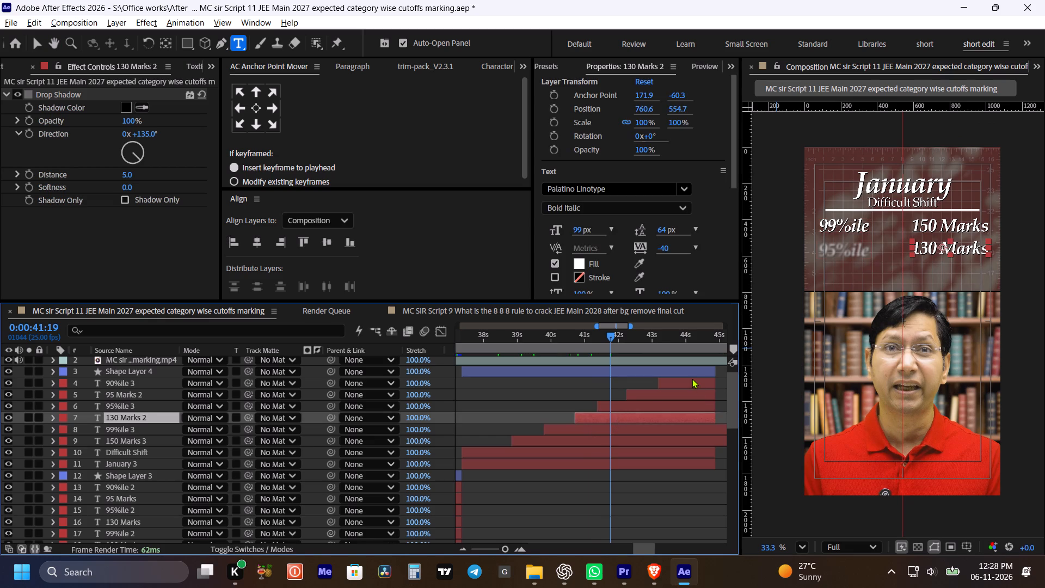
{"action": "left_click", "coordinate": [692, 378], "text": "shift"}
{"action": "left_click_drag", "start_coordinate": [676, 390], "coordinate": [706, 395]}
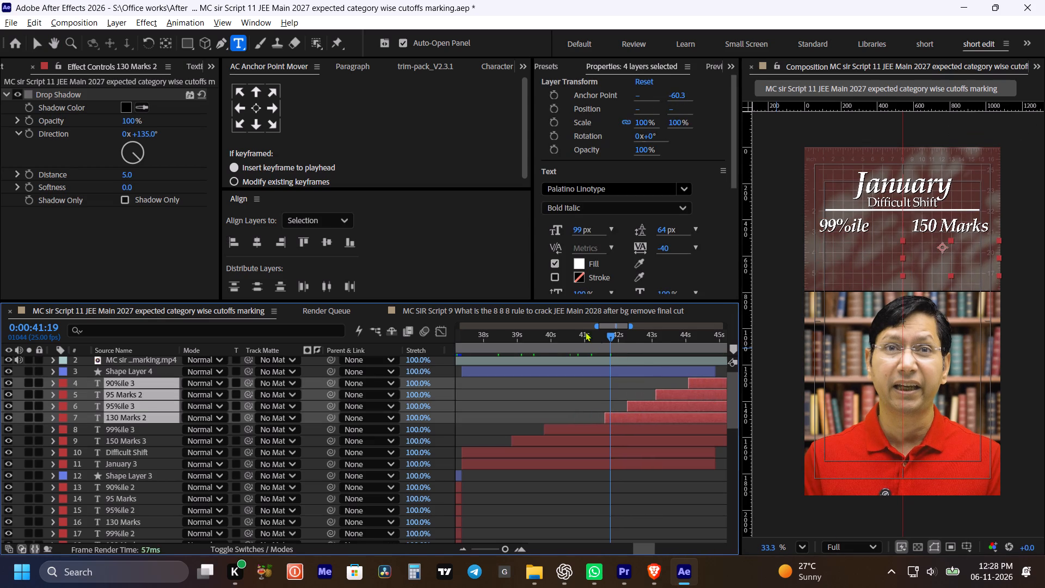
Play back from 0:00:40:23 to about 0:00:43:03 to check the 130 Marks and 95%ile entries against the speech.
{"action": "left_click", "coordinate": [582, 333]}
{"action": "key", "text": "space"}
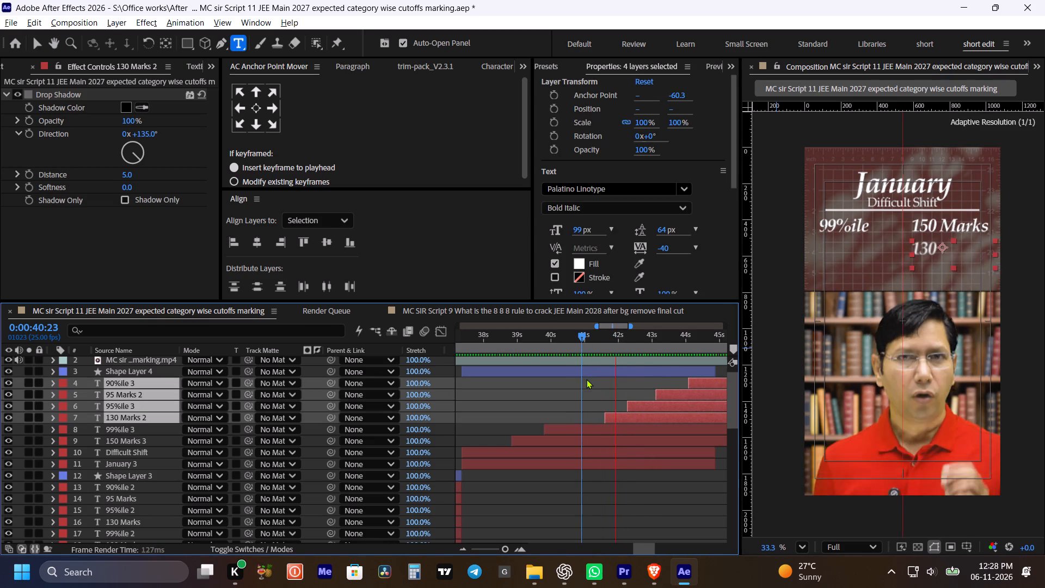
{"action": "key", "text": "space"}
{"action": "key", "text": "space"}
{"action": "left_click_drag", "start_coordinate": [601, 389], "coordinate": [592, 388]}
{"action": "key", "text": "space"}
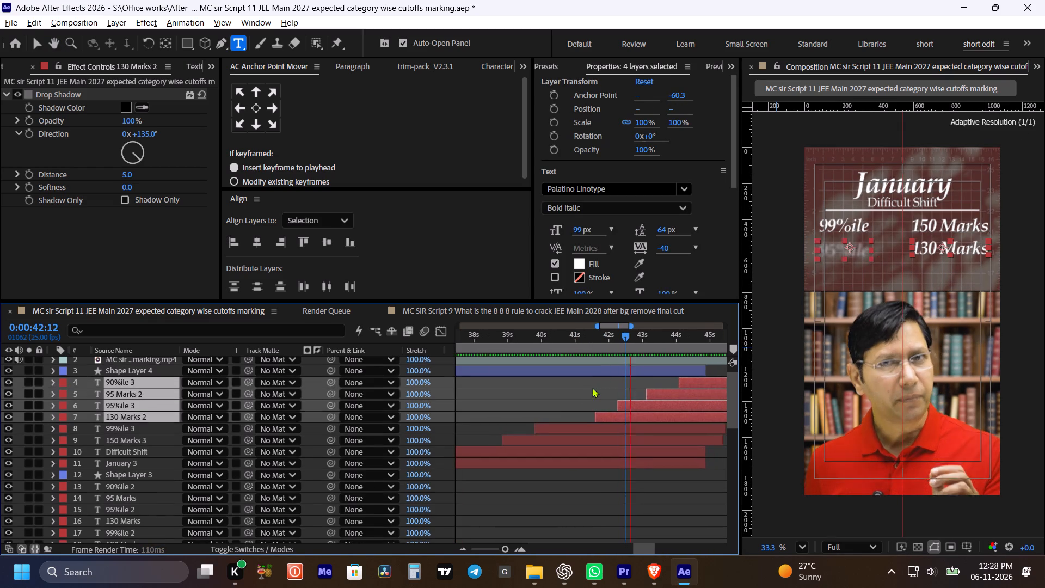
{"action": "key", "text": "space"}
{"action": "left_click", "coordinate": [592, 388]}
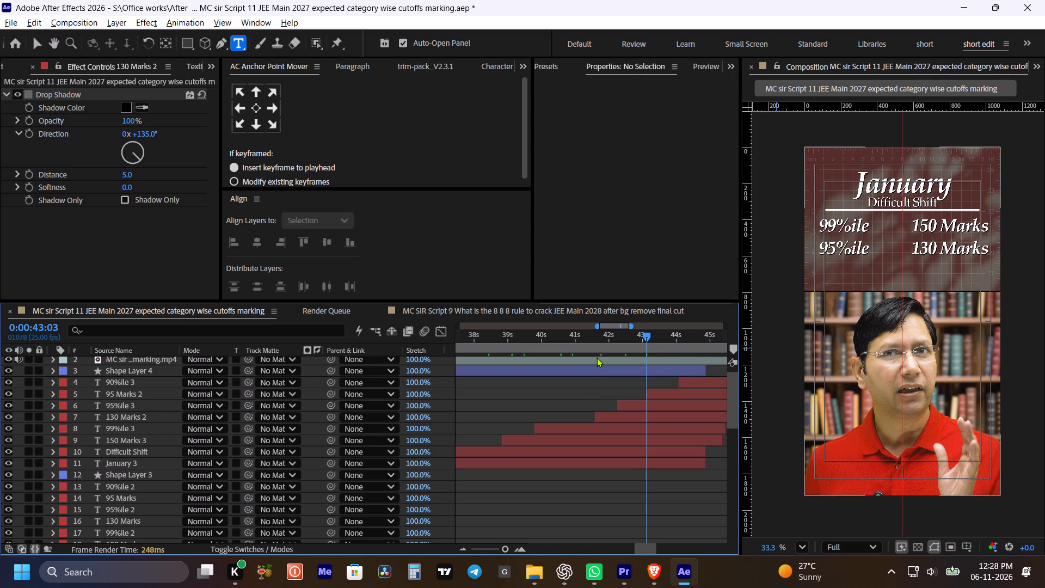
Play back from about 0:00:38:23 to 0:00:43:05 to check the 99%ile and 95%ile entries against the speech.
{"action": "left_click_drag", "start_coordinate": [570, 338], "coordinate": [555, 339]}
{"action": "key", "text": "space"}
{"action": "key", "text": "space"}
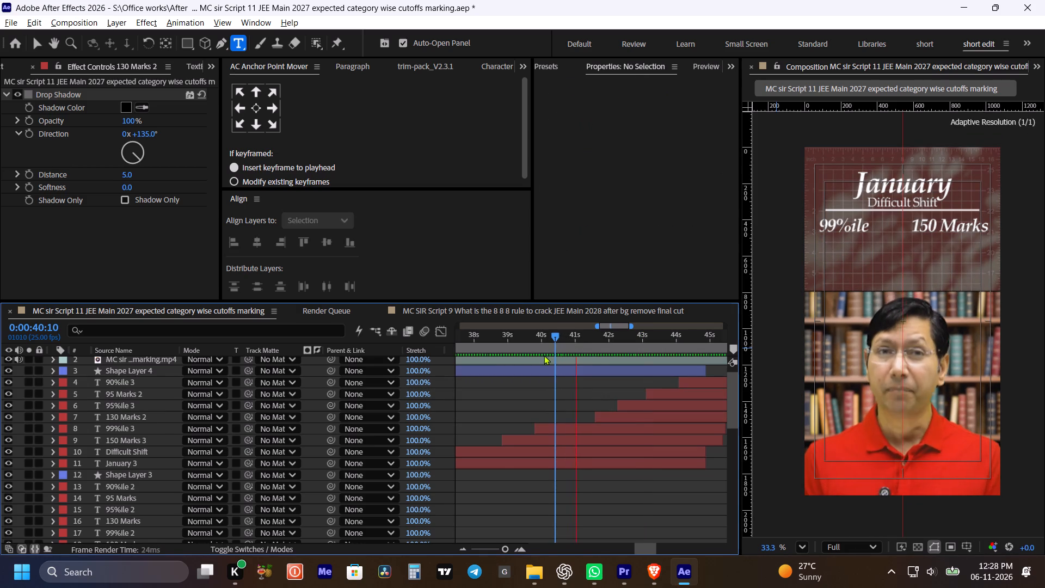
{"action": "left_click", "coordinate": [506, 336]}
{"action": "key", "text": "space"}
{"action": "scroll", "coordinate": [528, 397], "scroll_direction": "down", "scroll_amount": 1, "text": "alt"}
{"action": "key", "text": "space"}
{"action": "left_click_drag", "start_coordinate": [544, 403], "coordinate": [554, 404]}
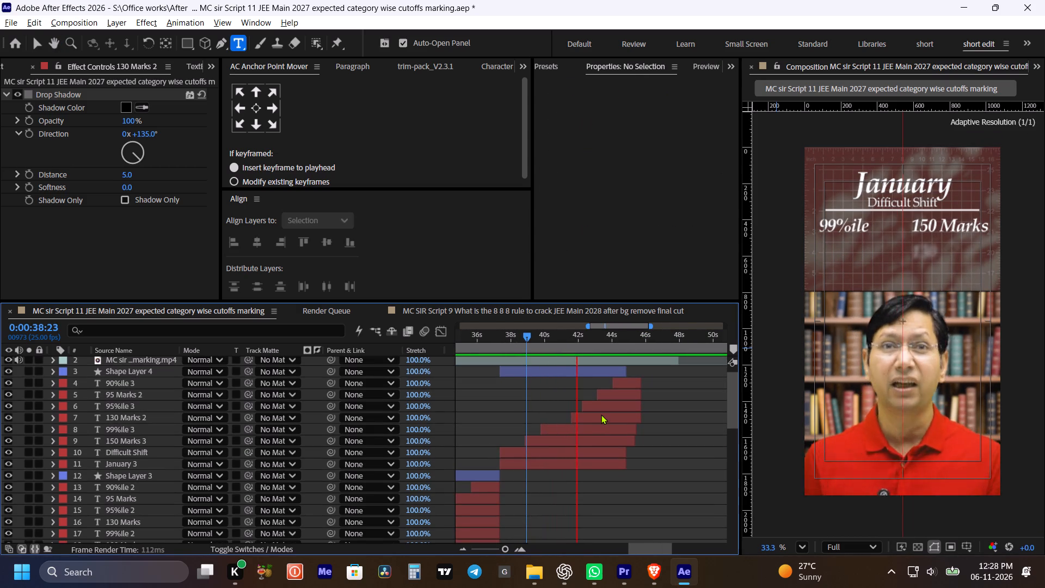
{"action": "key", "text": "space"}
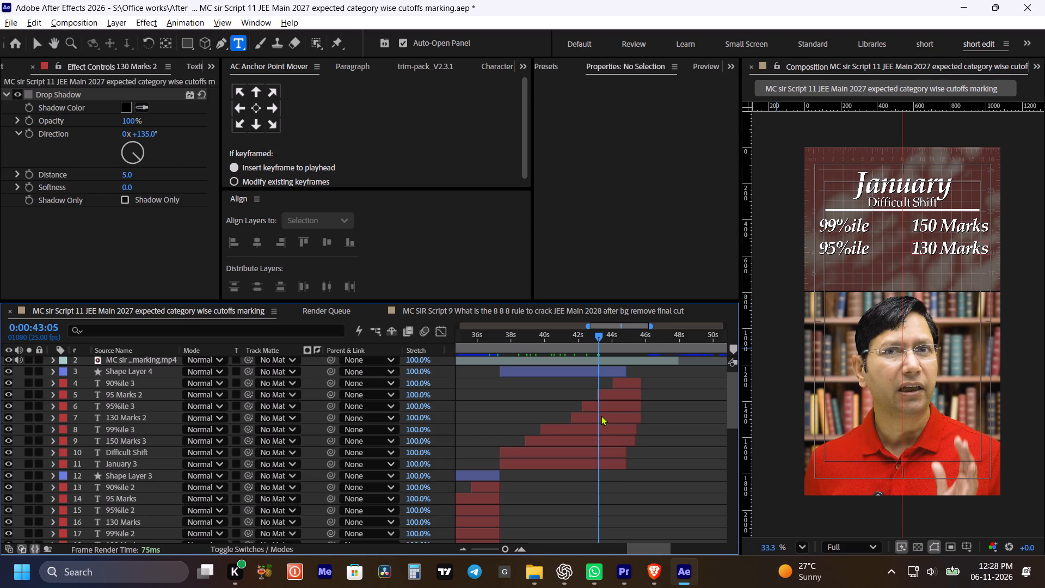
Align the starts of the 90%ile 3, 95 Marks 2, 95%ile 3 and 130 Marks 2 layers at 0:00:41:15.
{"action": "left_click", "coordinate": [595, 414]}
{"action": "left_click_drag", "start_coordinate": [585, 341], "coordinate": [574, 340], "text": "shift"}
{"action": "left_click", "coordinate": [621, 381]}
{"action": "key", "text": "bracketleft"}
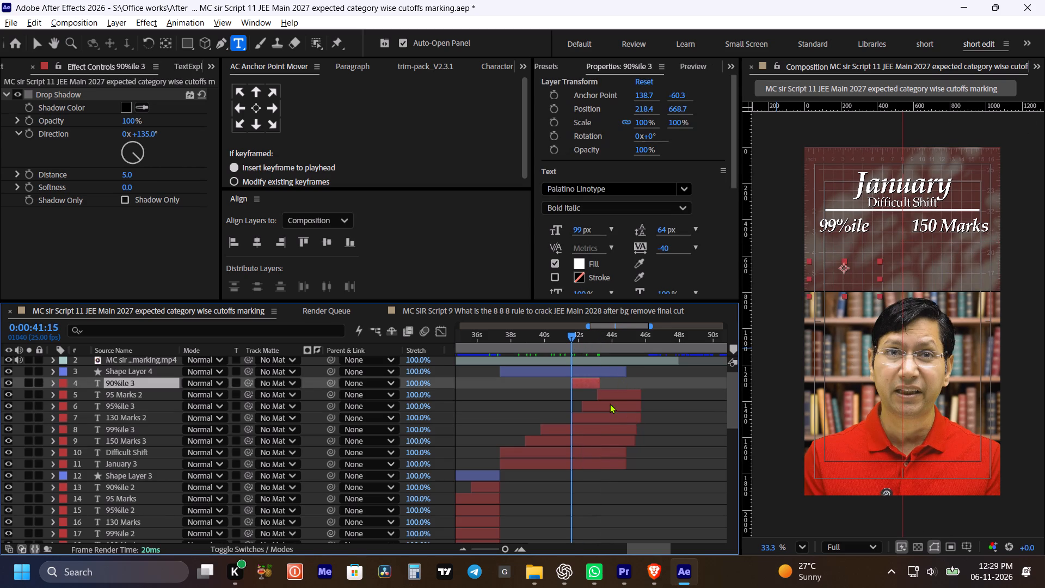
{"action": "left_click", "coordinate": [606, 414], "text": "shift"}
{"action": "key", "text": "bracketleft"}
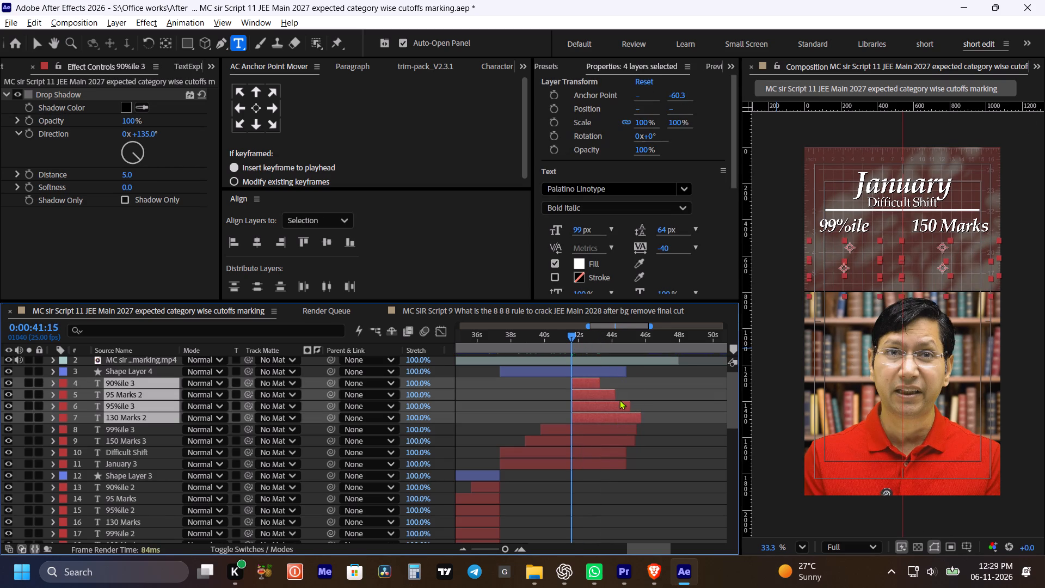
{"action": "left_click", "coordinate": [678, 472]}
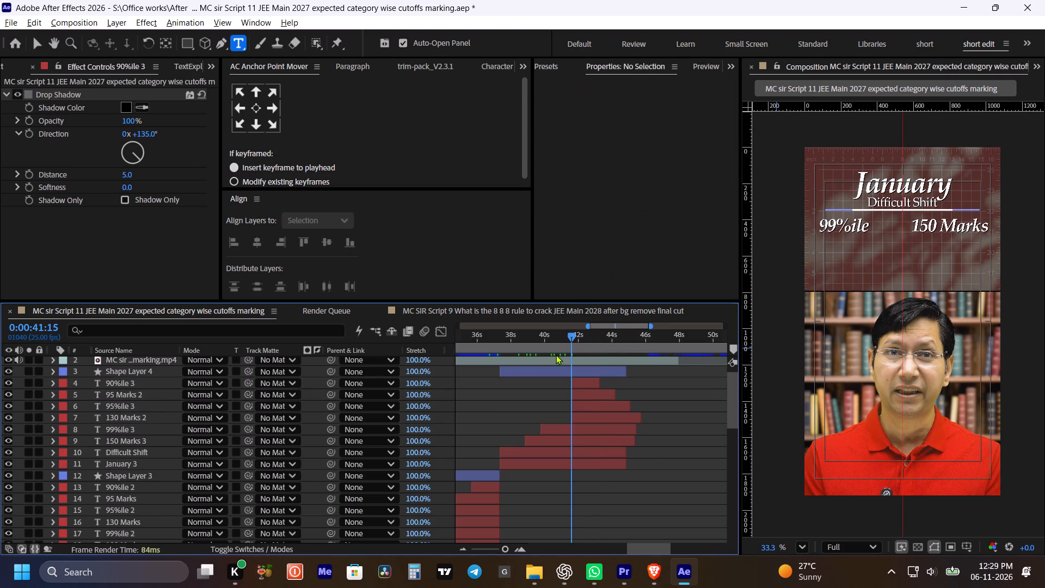
Play back from 0:00:40:20 and move the 95%ile 3 layer directly below 130 Marks 2 in the layer stack.
{"action": "left_click", "coordinate": [558, 340]}
{"action": "key", "text": "space"}
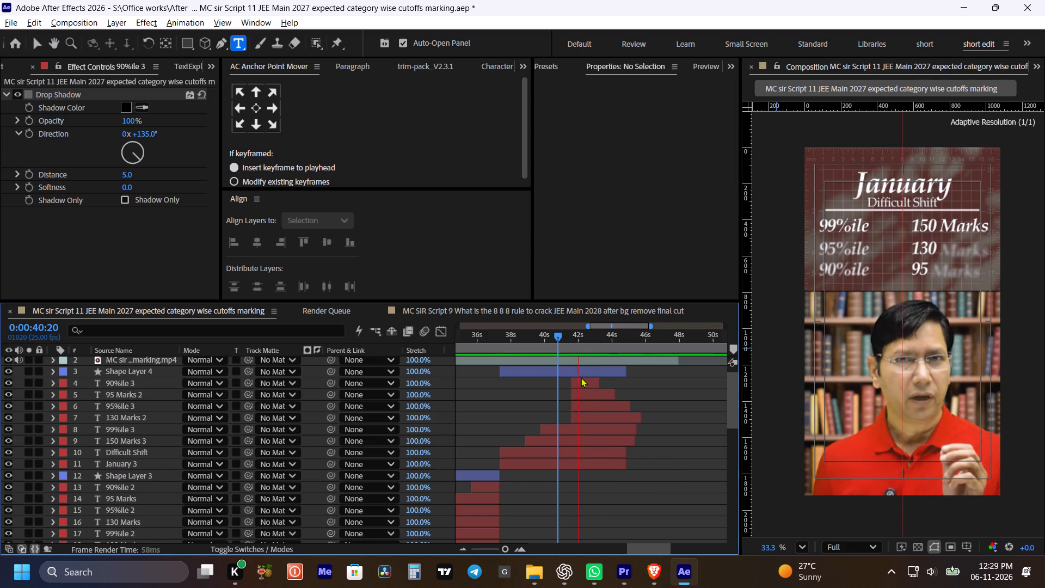
{"action": "key", "text": "space"}
{"action": "left_click", "coordinate": [579, 415]}
{"action": "left_click", "coordinate": [581, 409]}
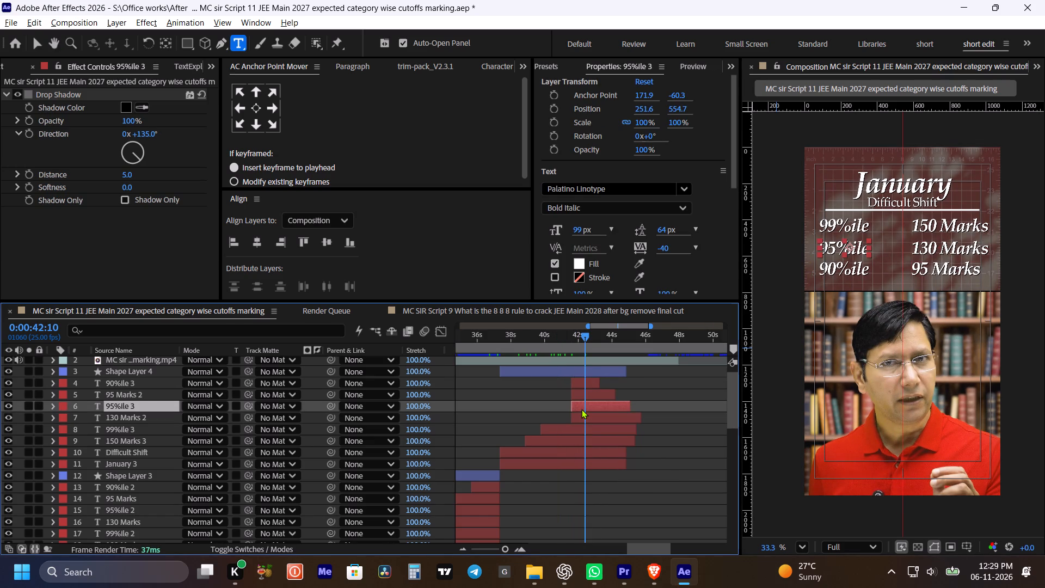
{"action": "left_click_drag", "start_coordinate": [145, 407], "coordinate": [147, 416]}
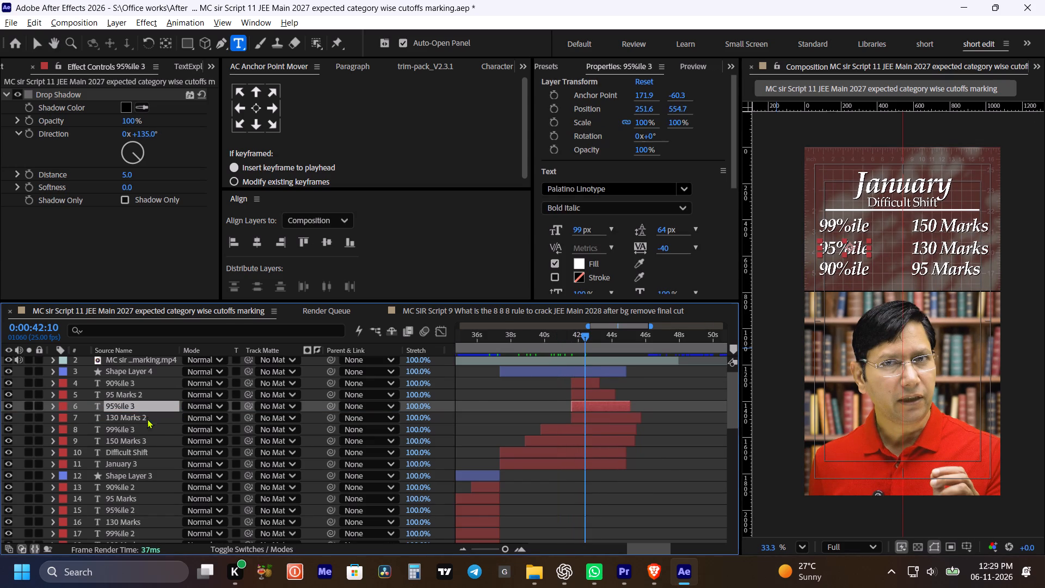
{"action": "left_click_drag", "start_coordinate": [120, 403], "coordinate": [119, 424]}
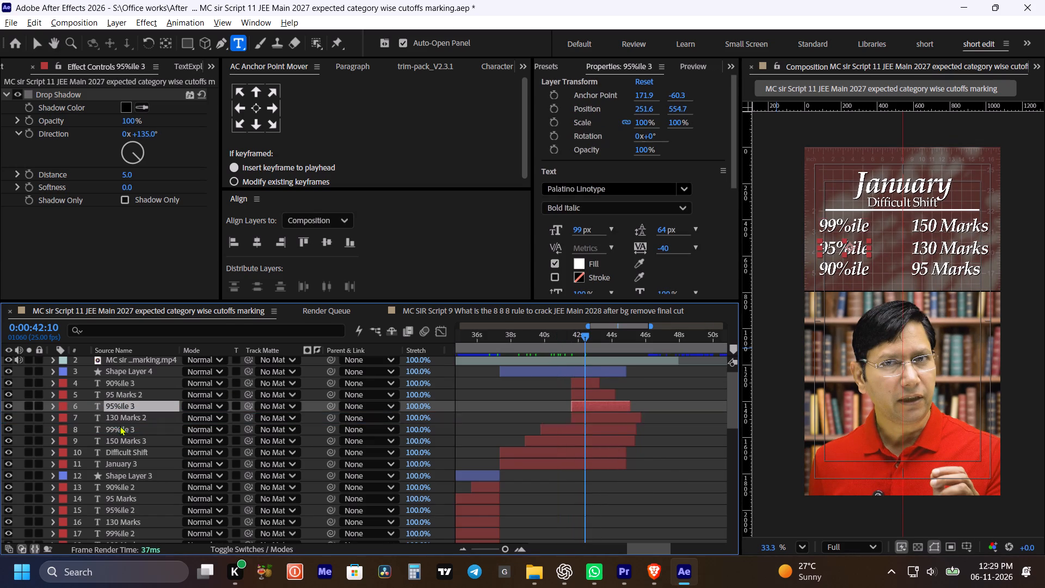
Move the 95%ile 3 layer slightly later to start at about 0:00:41:20, in time with the speech.
{"action": "left_click", "coordinate": [547, 336]}
{"action": "key", "text": "space"}
{"action": "scroll", "coordinate": [577, 359], "scroll_direction": "up", "scroll_amount": 1, "text": "alt"}
{"action": "key", "text": "space"}
{"action": "left_click_drag", "start_coordinate": [589, 416], "coordinate": [581, 413]}
{"action": "key", "text": "space"}
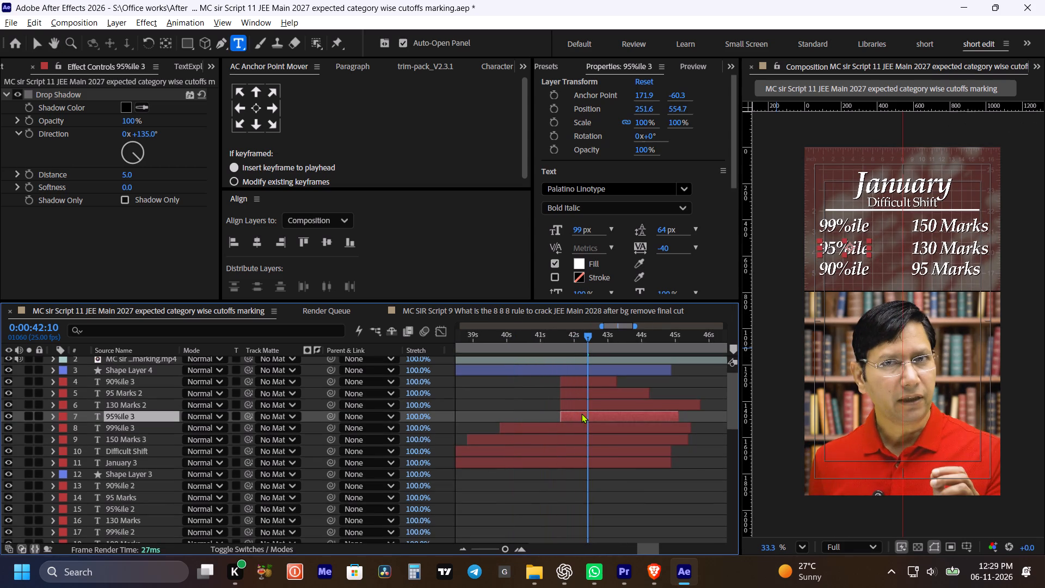
{"action": "key", "text": "space"}
{"action": "key", "text": "space"}
{"action": "key", "text": "space"}
{"action": "key", "text": "space"}
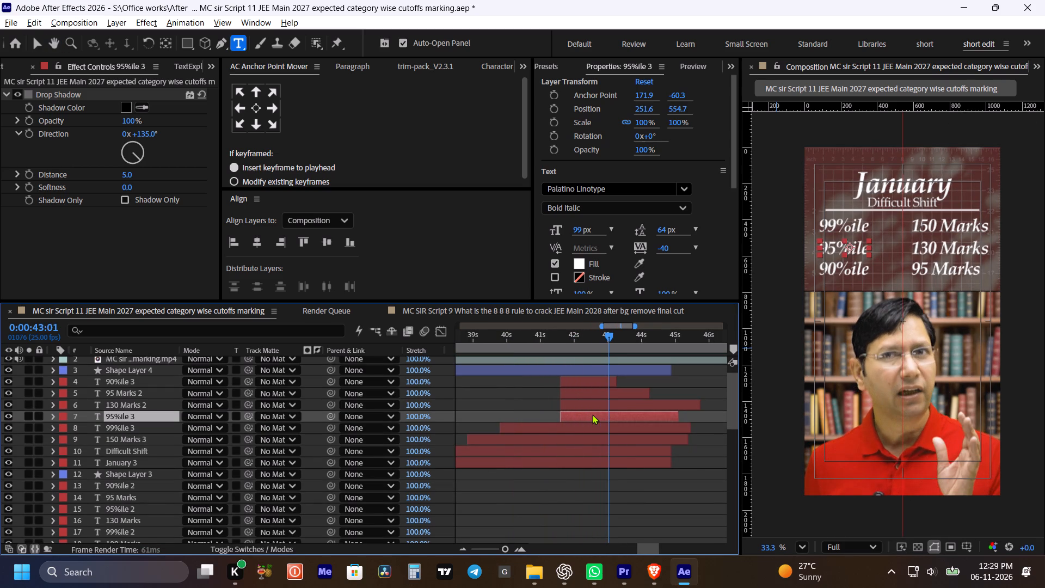
{"action": "left_click_drag", "start_coordinate": [592, 414], "coordinate": [597, 415]}
{"action": "key", "text": "space"}
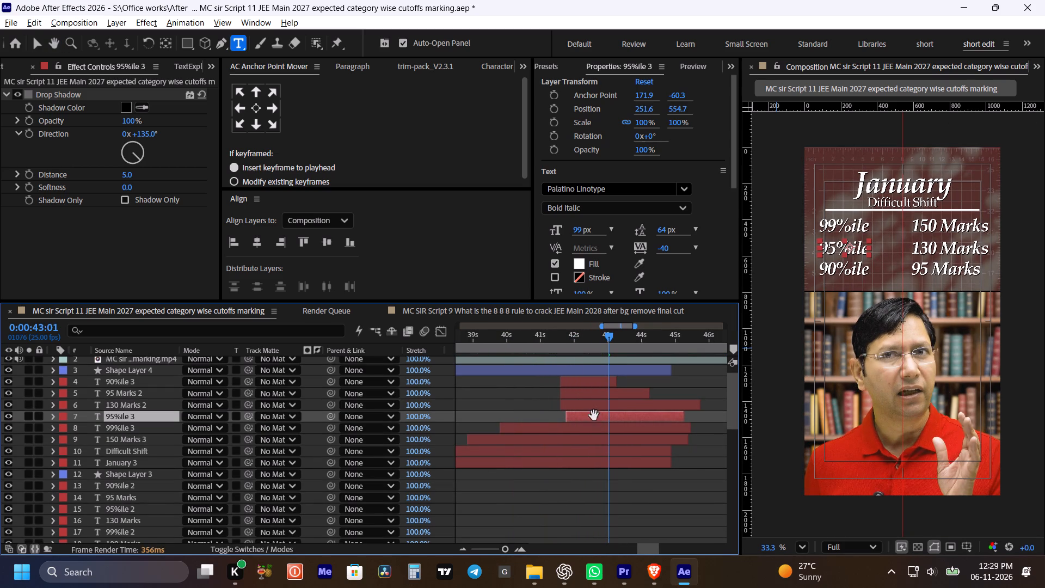
{"action": "key", "text": "space"}
Move the 130 Marks 2, 95 Marks 2 and 90%ile 3 layers later together to start at about 0:00:43:06.
{"action": "left_click", "coordinate": [596, 405]}
{"action": "left_click", "coordinate": [585, 376], "text": "shift"}
{"action": "left_click_drag", "start_coordinate": [582, 396], "coordinate": [599, 401]}
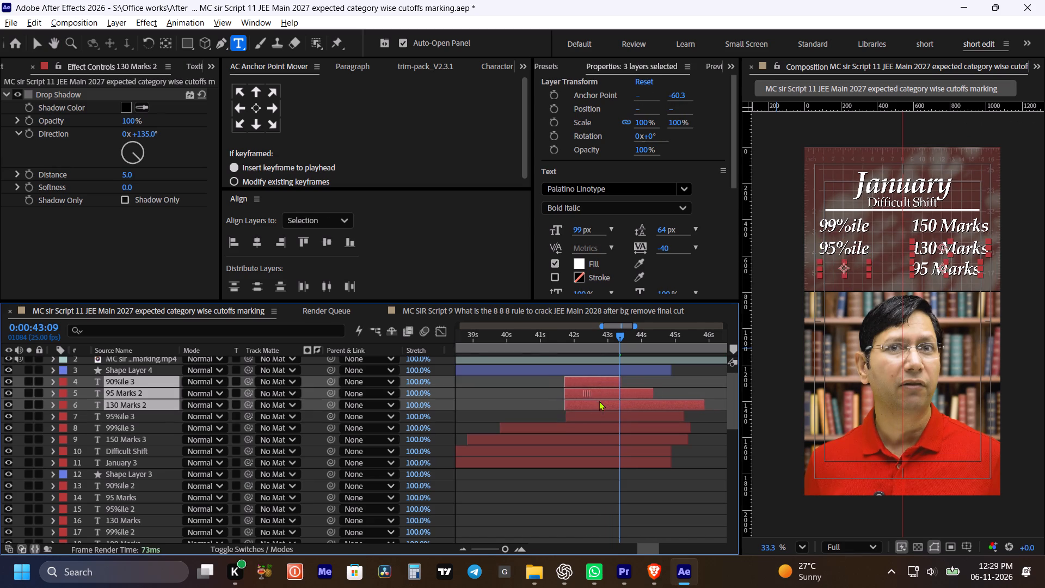
{"action": "left_click_drag", "start_coordinate": [599, 401], "coordinate": [637, 411]}
Play back from 0:00:43:09 to about 0:00:43:21 to check the spoken marks against the 95%ile row.
{"action": "key", "text": "space"}
{"action": "key", "text": "space"}
{"action": "key", "text": "space"}
{"action": "key", "text": "space"}
{"action": "key", "text": "space"}
{"action": "key", "text": "space"}
{"action": "key", "text": "space"}
{"action": "key", "text": "space"}
{"action": "key", "text": "space"}
{"action": "key", "text": "space"}
{"action": "key", "text": "space"}
{"action": "key", "text": "space"}
{"action": "key", "text": "space"}
{"action": "key", "text": "space"}
{"action": "key", "text": "space"}
{"action": "key", "text": "space"}
{"action": "key", "text": "space"}
{"action": "key", "text": "space"}
{"action": "key", "text": "space"}
{"action": "key", "text": "space"}
{"action": "left_click_drag", "start_coordinate": [671, 480], "coordinate": [637, 497]}
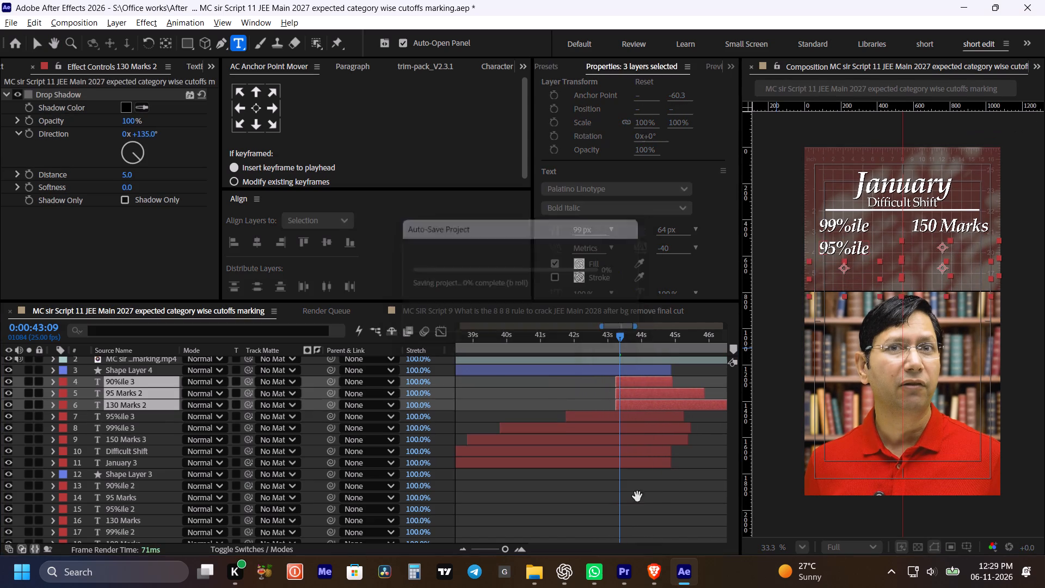
{"action": "left_click_drag", "start_coordinate": [637, 497], "coordinate": [616, 500]}
{"action": "left_click_drag", "start_coordinate": [659, 493], "coordinate": [599, 509]}
{"action": "left_click", "coordinate": [632, 512]}
{"action": "key", "text": "space"}
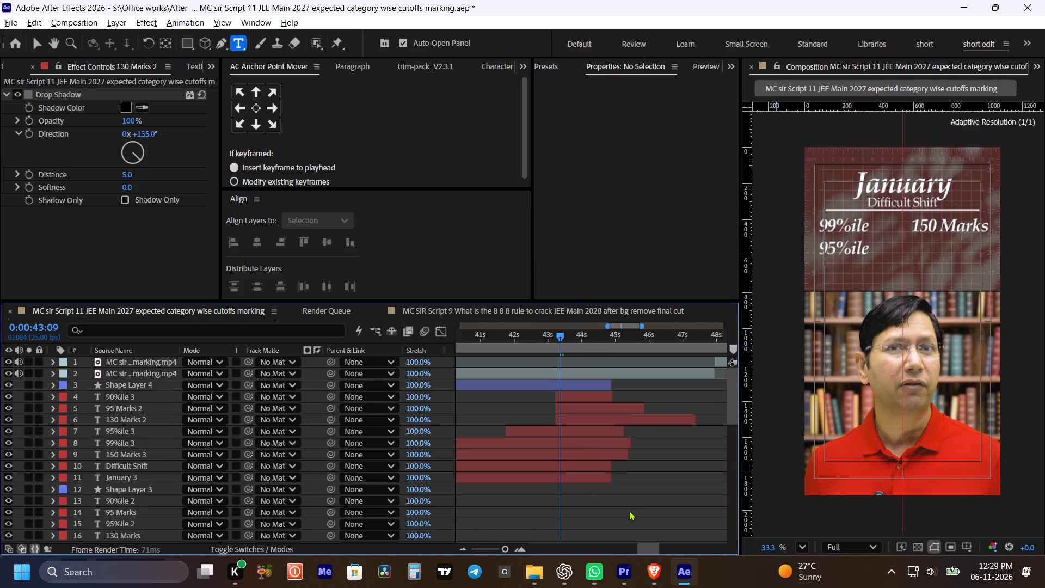
{"action": "key", "text": "space"}
{"action": "left_click", "coordinate": [651, 502]}
Change the 95%ile row's marks text on the Difficult Shift card to 120 Marks.
{"action": "left_click", "coordinate": [593, 420]}
{"action": "double_click", "coordinate": [593, 420]}
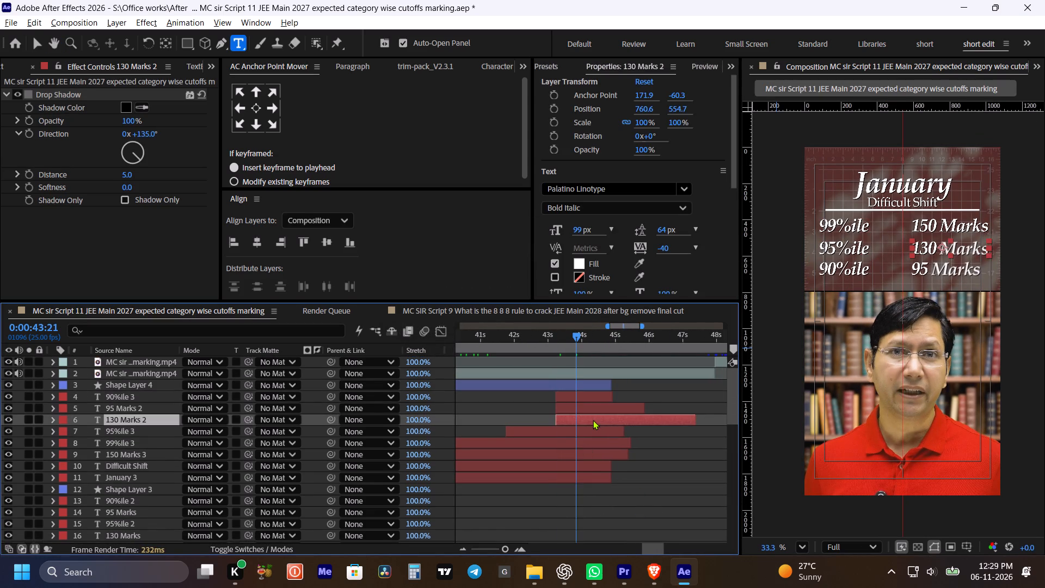
{"action": "key", "text": "Left"}
{"action": "key", "text": "Right"}
{"action": "key", "text": "Right"}
{"action": "key", "text": "Right"}
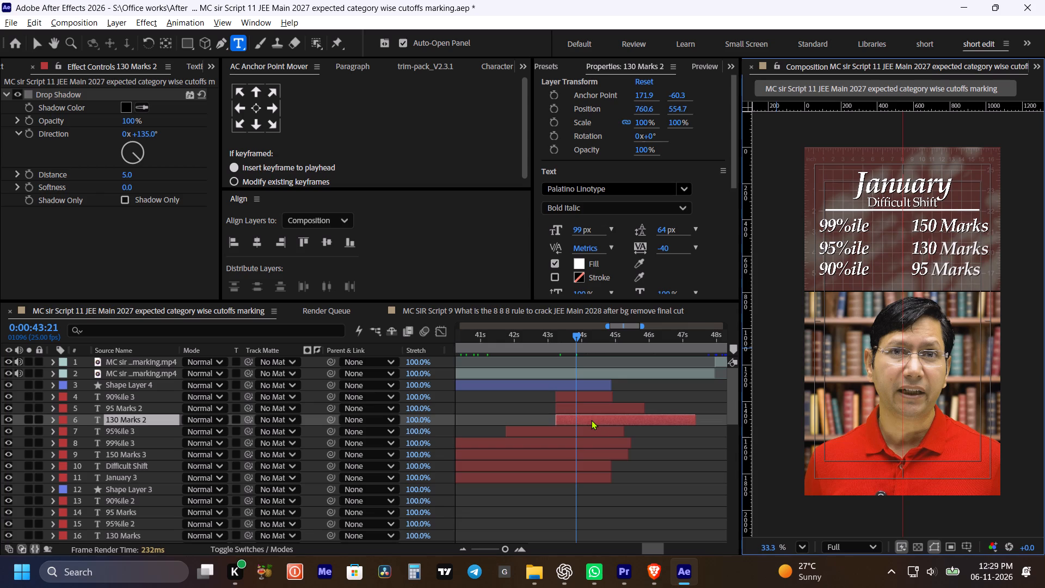
{"action": "key", "text": "Left"}
{"action": "key", "text": "BackSpace"}
{"action": "key", "text": "2"}
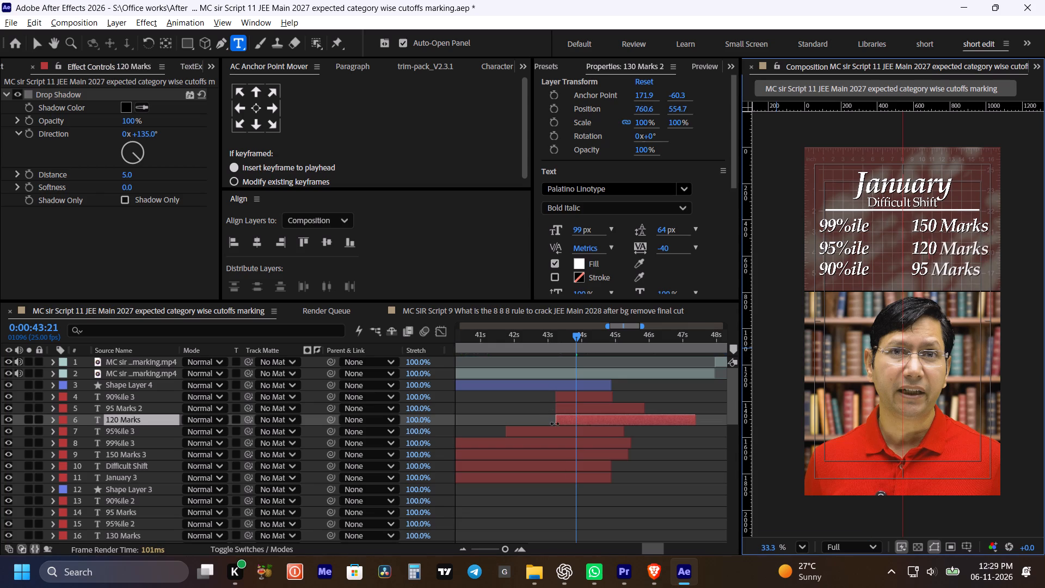
{"action": "left_click", "coordinate": [655, 495]}
Move the 90%ile 3 and 95 Marks 2 layers later together to start at about 0:00:44:17.
{"action": "left_click", "coordinate": [607, 409]}
{"action": "left_click", "coordinate": [601, 399], "text": "shift"}
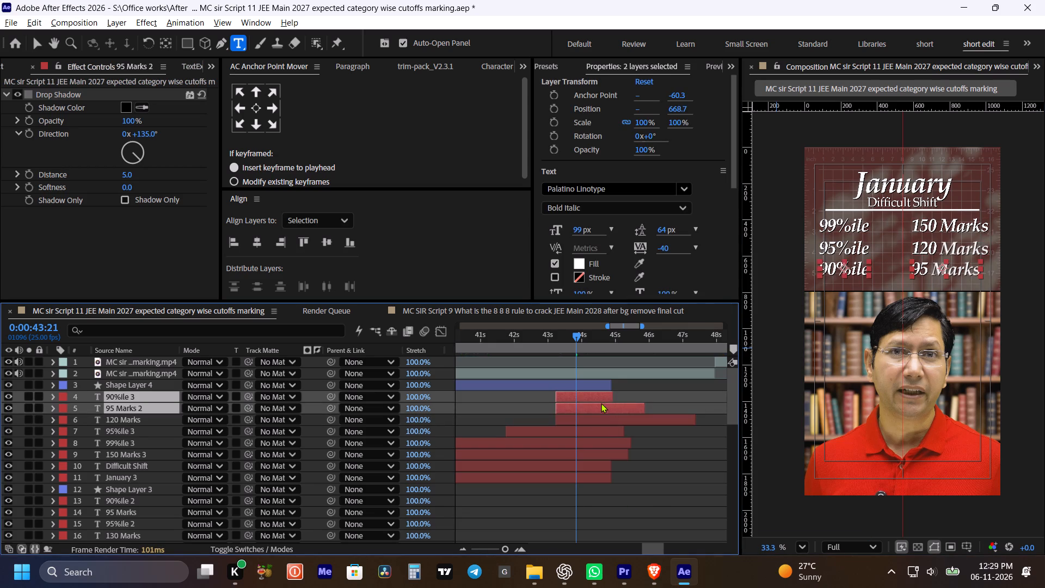
{"action": "left_click_drag", "start_coordinate": [601, 403], "coordinate": [649, 414]}
Extend the ends of the January 3, Difficult Shift, 150 Marks 3, 99%ile 3 and 95%ile 3 layers by about 1.5 seconds.
{"action": "left_click", "coordinate": [617, 477]}
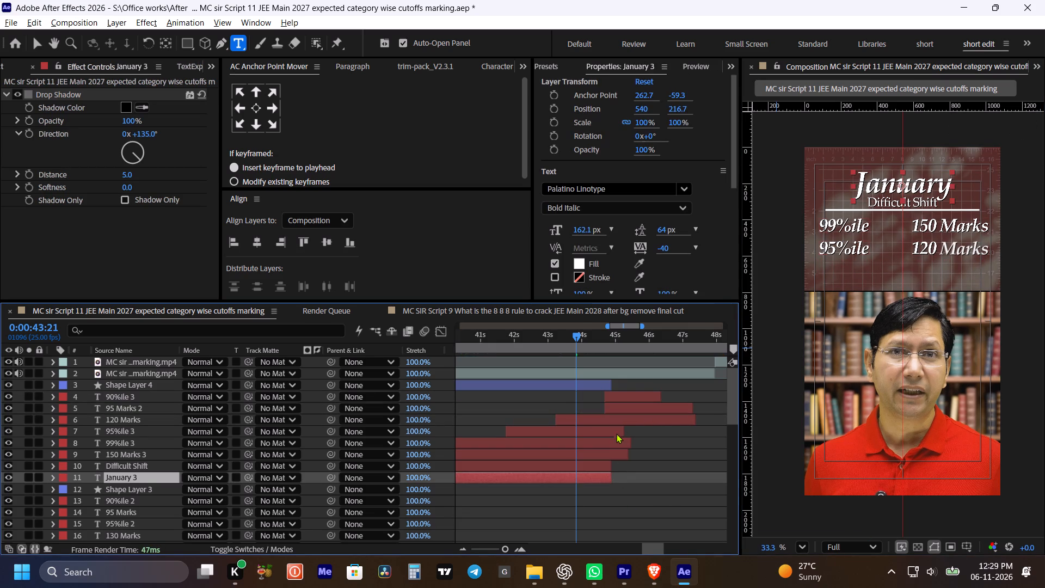
{"action": "left_click", "coordinate": [625, 432], "text": "shift"}
{"action": "left_click_drag", "start_coordinate": [626, 431], "coordinate": [679, 448]}
{"action": "left_click", "coordinate": [670, 514]}
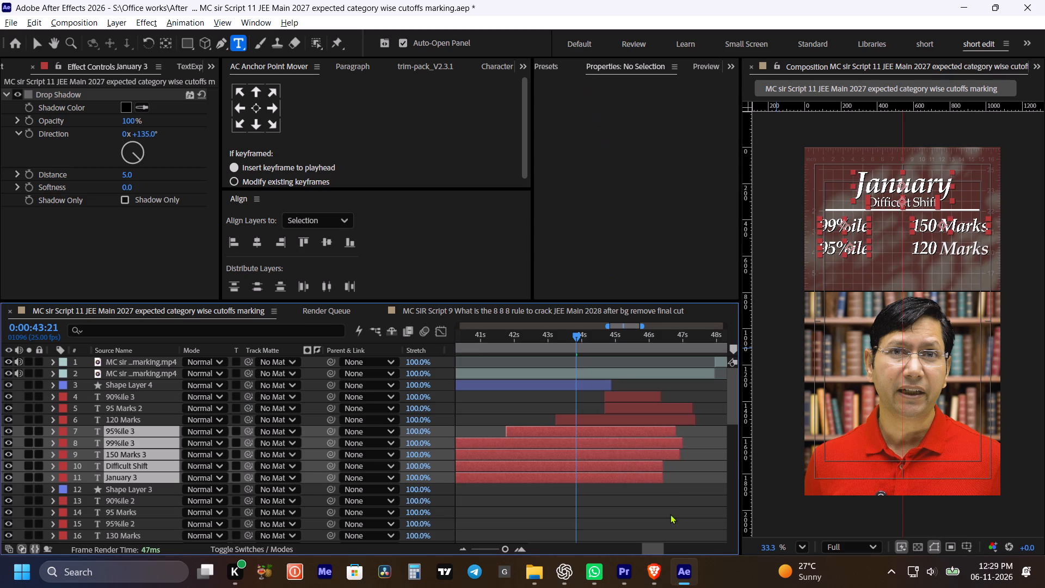
Play back from about 0:00:42:13 to past 0:00:44:02 to check the 120 Marks entry and find the 90%ile cue.
{"action": "left_click", "coordinate": [558, 335]}
{"action": "key", "text": "space"}
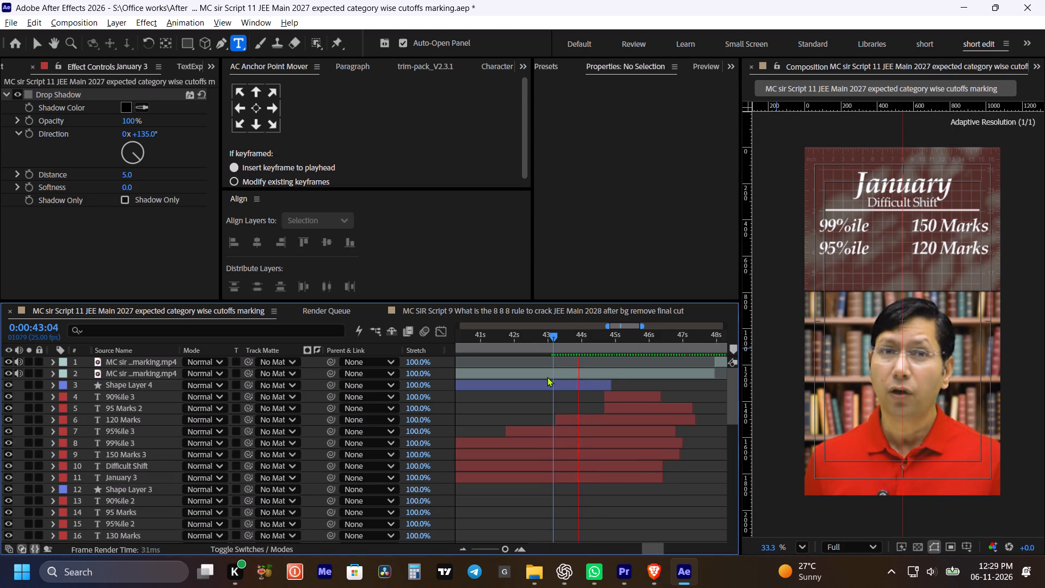
{"action": "key", "text": "space"}
{"action": "left_click", "coordinate": [598, 501]}
{"action": "left_click", "coordinate": [532, 336]}
{"action": "key", "text": "space"}
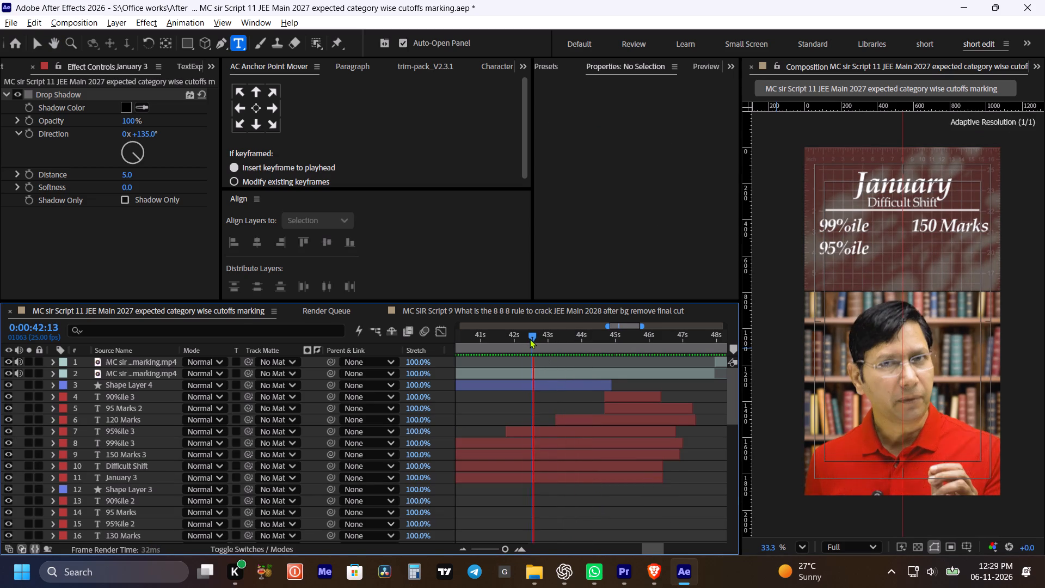
{"action": "key", "text": "space"}
{"action": "key", "text": "space"}
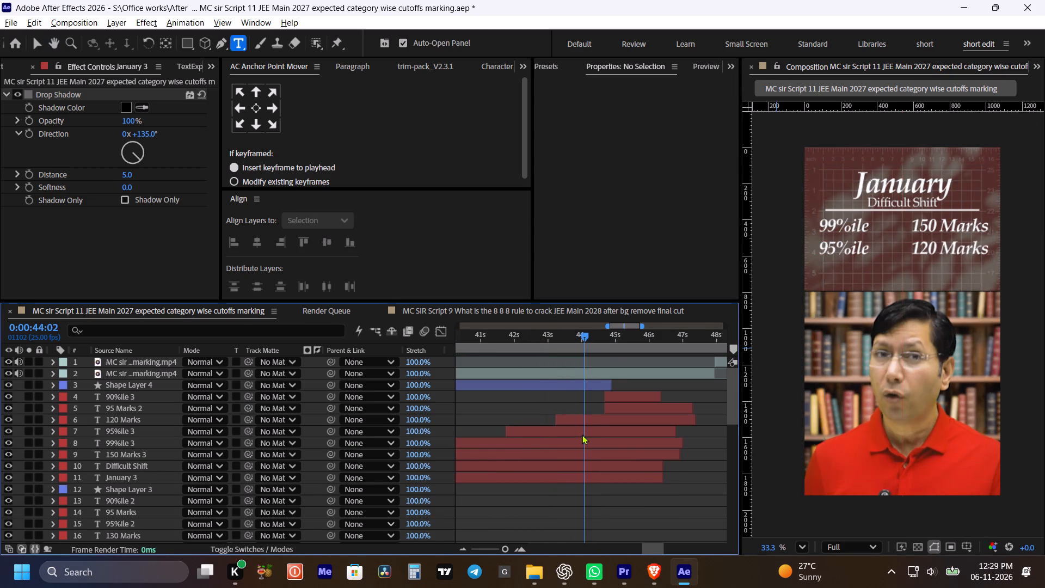
{"action": "key", "text": "space"}
{"action": "left_click", "coordinate": [657, 506]}
Start the 90%ile 3 layer at 0:00:44:08 and place it directly below 95 Marks 2 in the layer stack.
{"action": "left_click", "coordinate": [596, 335]}
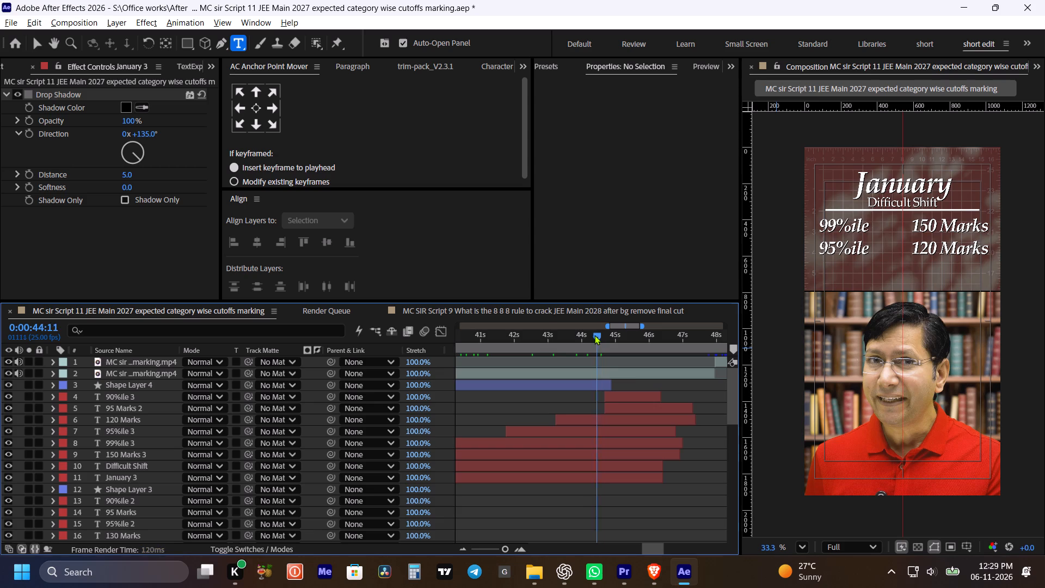
{"action": "left_click", "coordinate": [619, 397]}
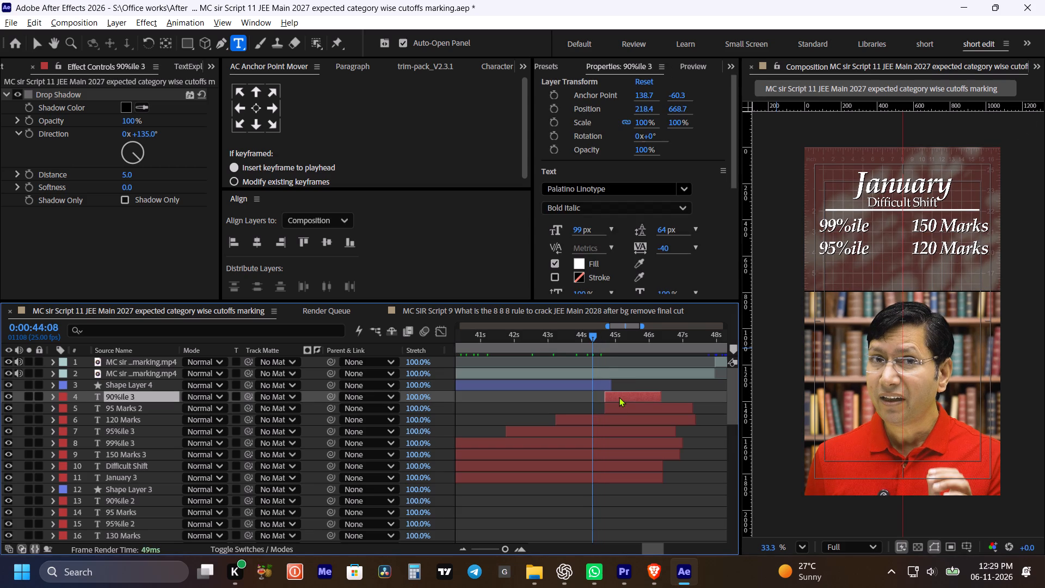
{"action": "key", "text": "bracketleft"}
{"action": "left_click", "coordinate": [619, 397]}
{"action": "left_click_drag", "start_coordinate": [139, 396], "coordinate": [138, 414]}
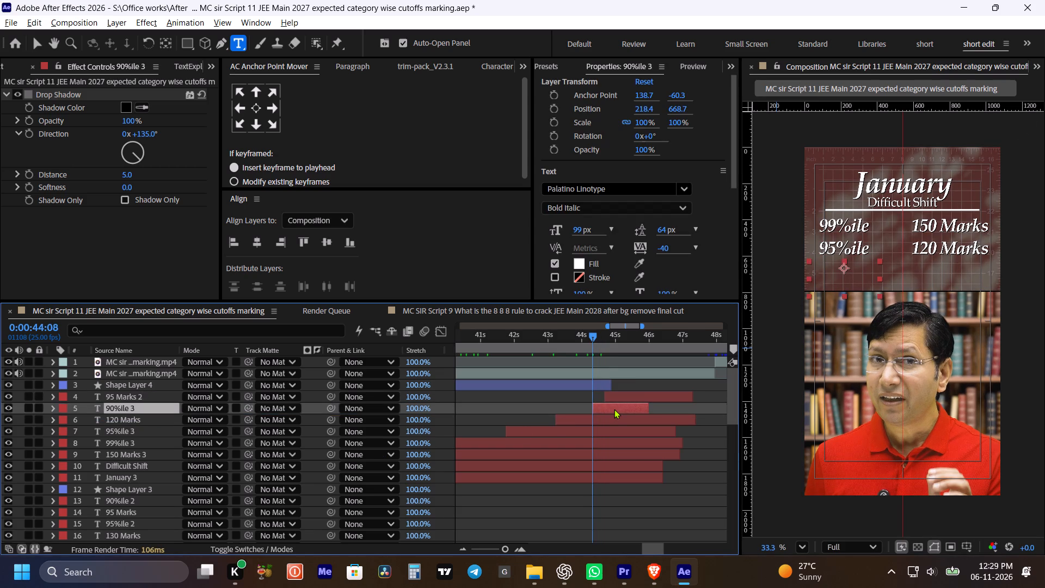
{"action": "key", "text": "space"}
{"action": "key", "text": "space"}
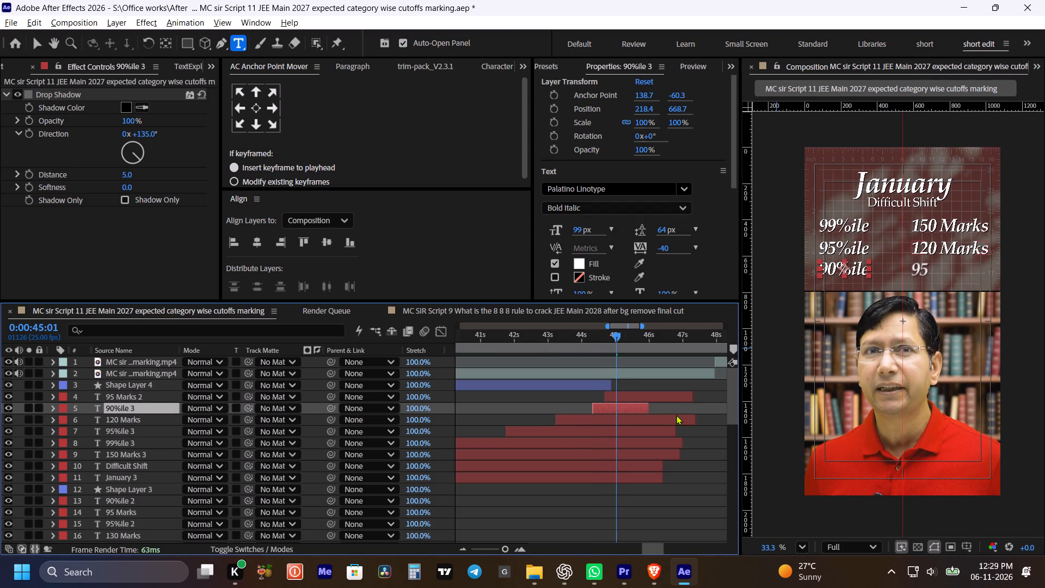
Extend the end of Shape Layer 4, the Difficult Shift card's divider line, to about 0:00:48:07.
{"action": "left_click", "coordinate": [680, 410]}
{"action": "key", "text": "space"}
{"action": "key", "text": "space"}
{"action": "key", "text": "space"}
{"action": "key", "text": "space"}
{"action": "left_click_drag", "start_coordinate": [664, 387], "coordinate": [634, 399]}
{"action": "left_click_drag", "start_coordinate": [585, 384], "coordinate": [668, 385]}
{"action": "left_click_drag", "start_coordinate": [666, 384], "coordinate": [692, 391]}
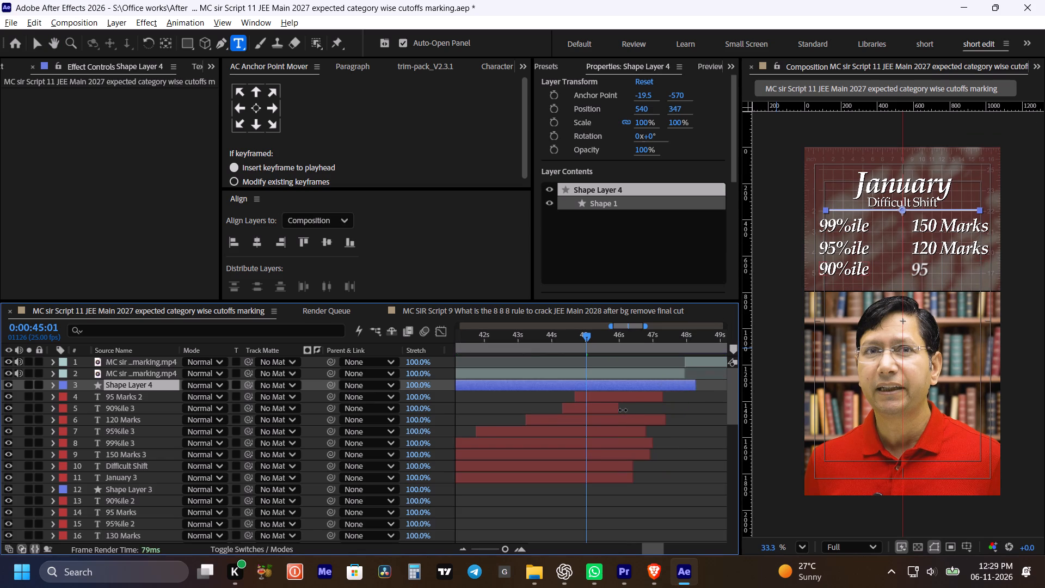
Extend the ends of all eight Difficult Shift card text layers together, with January 3 ending at about 0:00:48:22.
{"action": "left_click", "coordinate": [623, 410]}
{"action": "left_click", "coordinate": [636, 477], "text": "shift"}
{"action": "left_click", "coordinate": [632, 394], "text": "shift"}
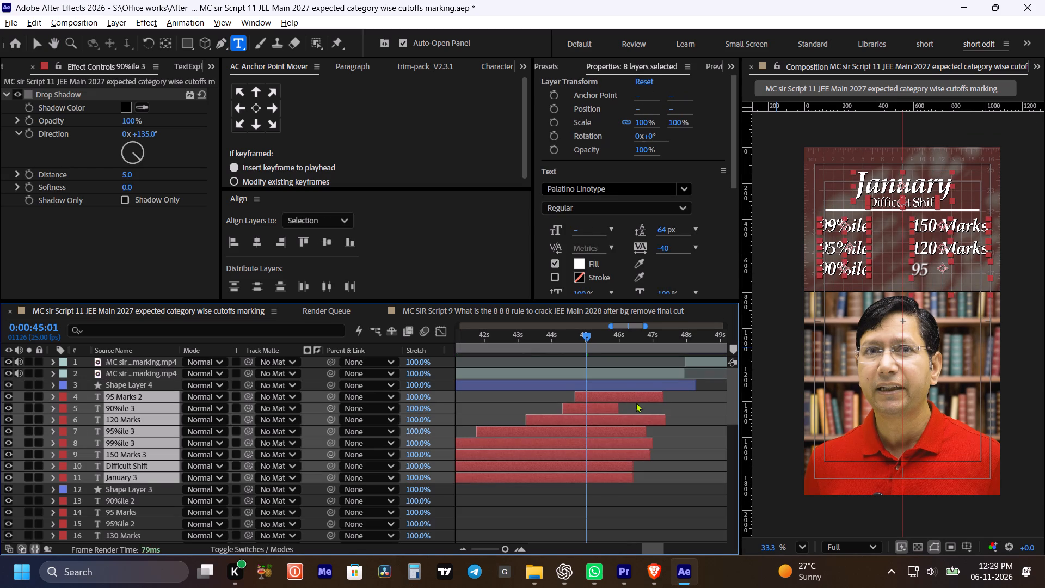
{"action": "left_click_drag", "start_coordinate": [620, 407], "coordinate": [694, 414]}
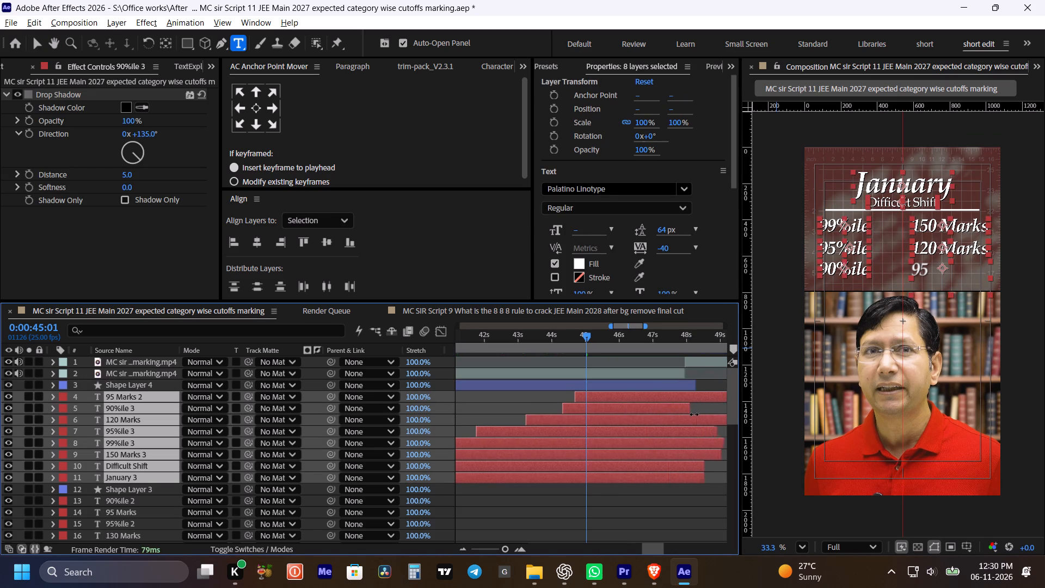
{"action": "left_click_drag", "start_coordinate": [694, 414], "coordinate": [703, 416]}
{"action": "left_click_drag", "start_coordinate": [651, 510], "coordinate": [646, 507]}
Move the 95 Marks 2 layer later to start at about 0:00:45:07, in time with the speech.
{"action": "left_click", "coordinate": [556, 337]}
{"action": "key", "text": "space"}
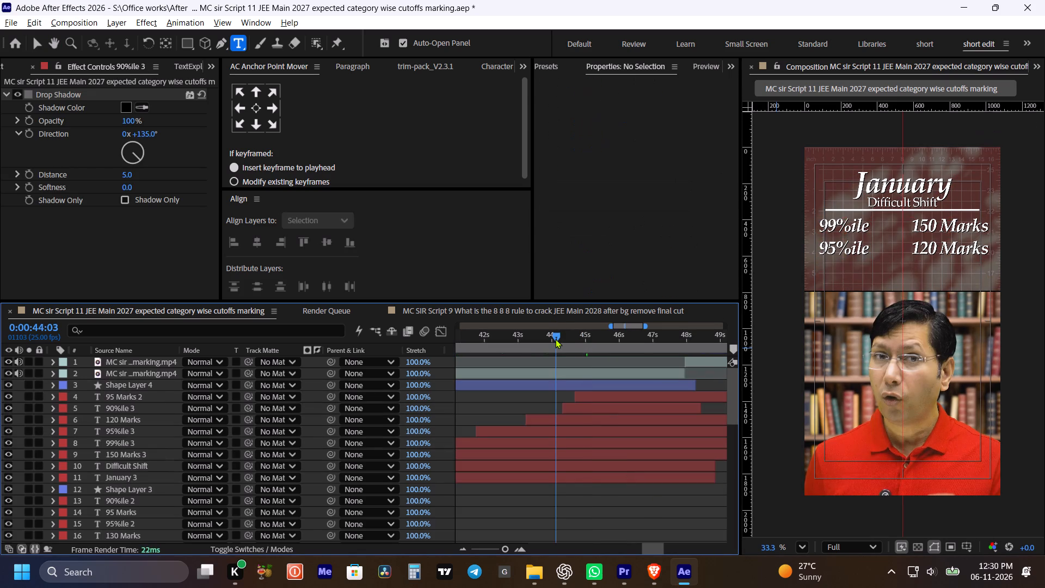
{"action": "key", "text": "space"}
{"action": "key", "text": "space"}
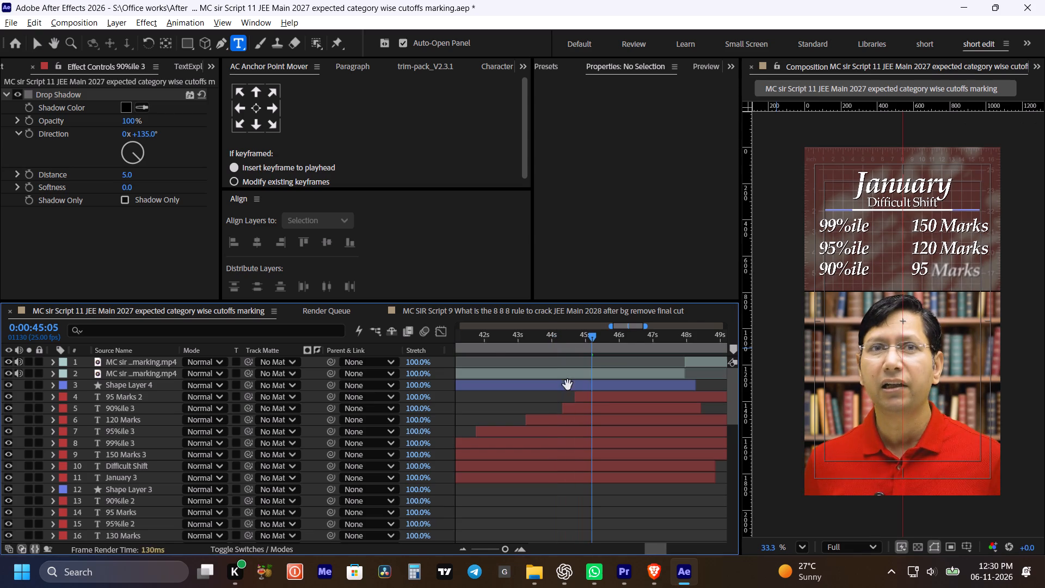
{"action": "key", "text": "space"}
{"action": "left_click_drag", "start_coordinate": [600, 399], "coordinate": [617, 399]}
{"action": "key", "text": "space"}
{"action": "key", "text": "space"}
{"action": "key", "text": "space"}
{"action": "key", "text": "space"}
{"action": "left_click_drag", "start_coordinate": [625, 411], "coordinate": [595, 417]}
{"action": "left_click", "coordinate": [587, 393]}
{"action": "key", "text": "space"}
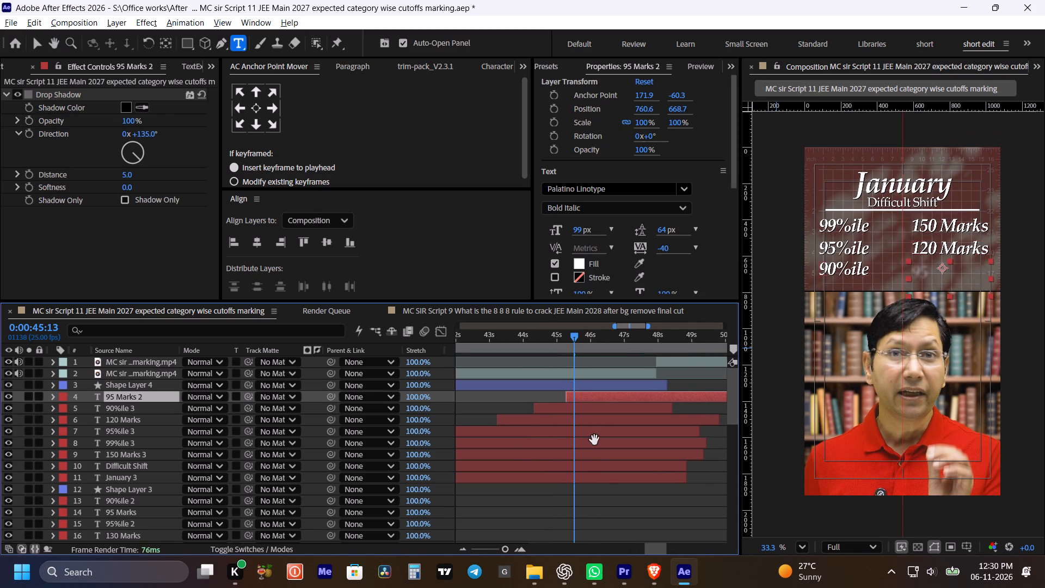
Change the marks text in the Difficult Shift card's 90%ile row to 80 Marks and save the project.
{"action": "key", "text": "space"}
{"action": "left_click", "coordinate": [627, 511]}
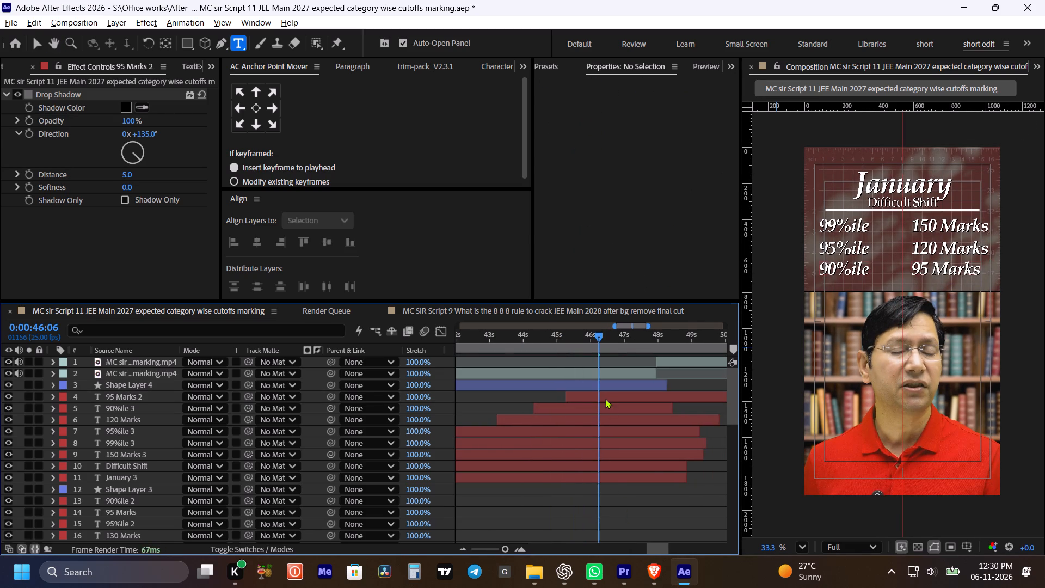
{"action": "double_click", "coordinate": [605, 399]}
{"action": "key", "text": "Left"}
{"action": "key", "text": "Right"}
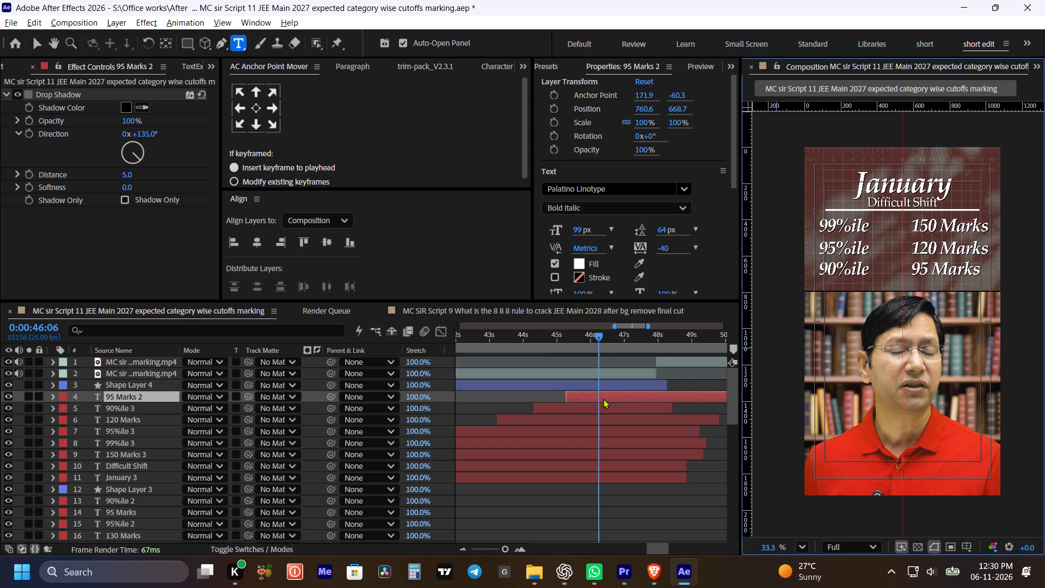
{"action": "key", "text": "Right"}
{"action": "key", "text": "BackSpace"}
{"action": "key", "text": "BackSpace"}
{"action": "type", "text": "80"}
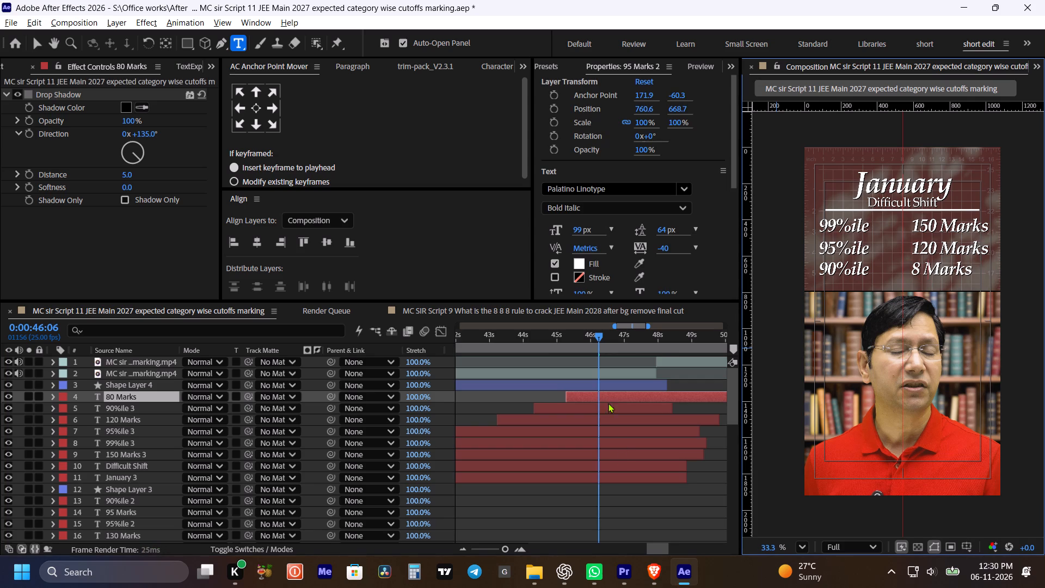
{"action": "left_click", "coordinate": [632, 513]}
{"action": "key", "text": "ctrl+s"}
Play back the Medium and Difficult Shift cards, including from 0:00:35:05, to check the row timing against the speech.
{"action": "left_click", "coordinate": [551, 339]}
{"action": "key", "text": "space"}
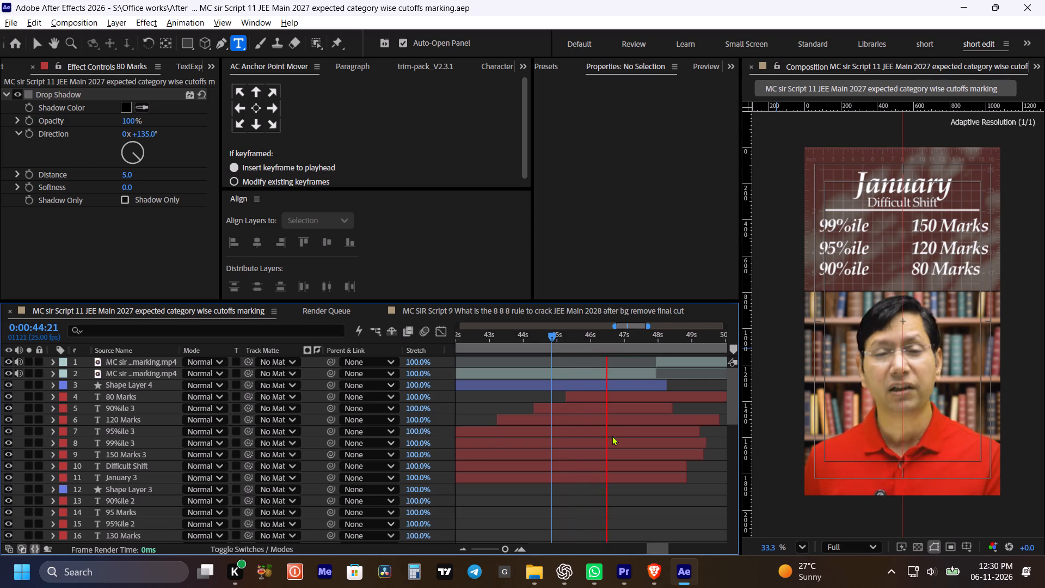
{"action": "scroll", "coordinate": [612, 436], "scroll_direction": "down", "scroll_amount": 1, "text": "alt"}
{"action": "key", "text": "space"}
{"action": "left_click_drag", "start_coordinate": [629, 412], "coordinate": [623, 412]}
{"action": "key", "text": "space"}
{"action": "scroll", "coordinate": [625, 412], "scroll_direction": "down", "scroll_amount": 2, "text": "alt"}
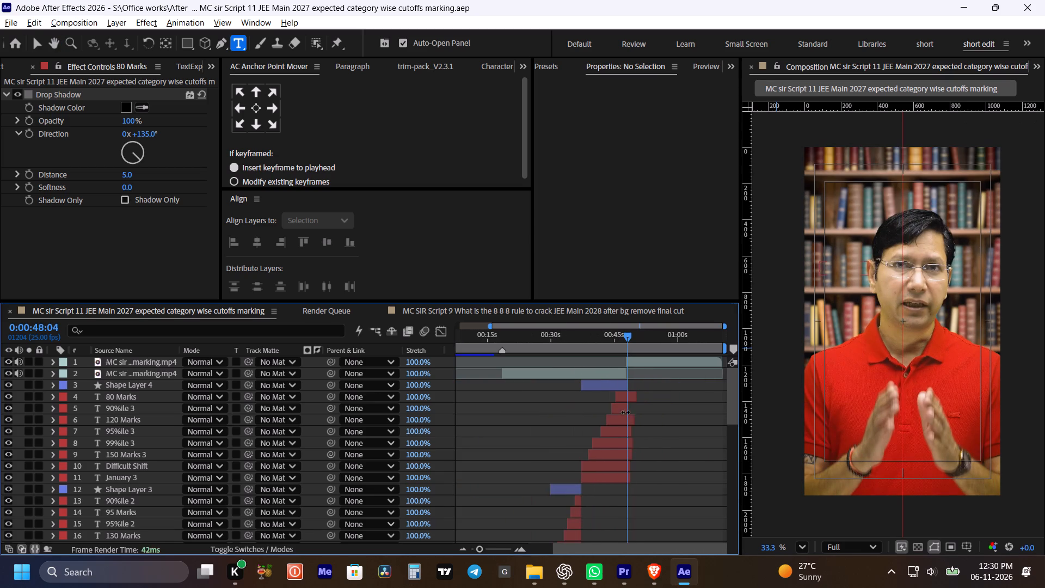
{"action": "left_click_drag", "start_coordinate": [614, 334], "coordinate": [573, 330]}
{"action": "key", "text": "space"}
{"action": "scroll", "coordinate": [593, 382], "scroll_direction": "up", "scroll_amount": 1, "text": "alt"}
{"action": "key", "text": "space"}
{"action": "key", "text": "space"}
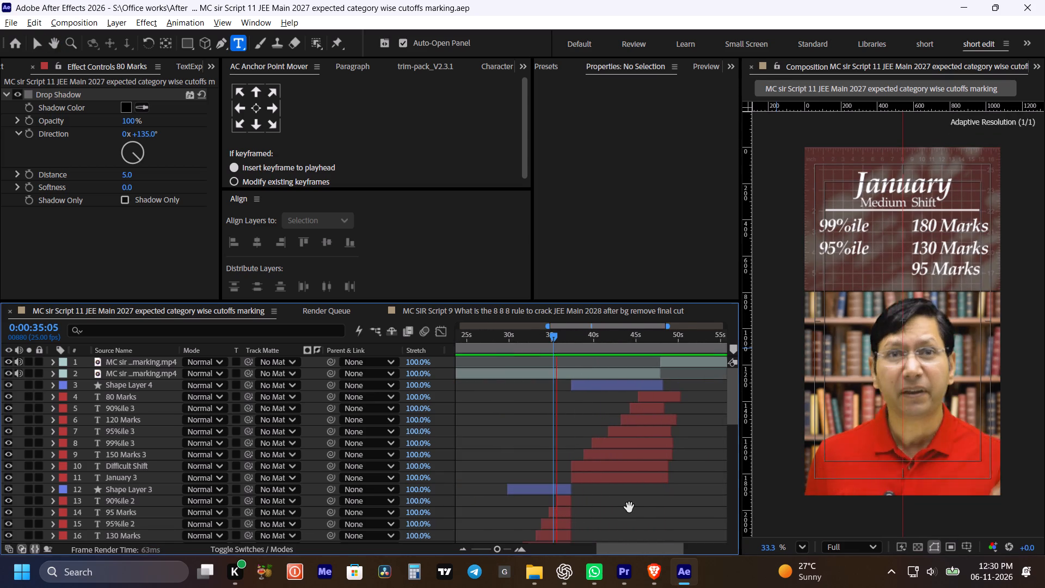
{"action": "left_click_drag", "start_coordinate": [629, 507], "coordinate": [609, 491]}
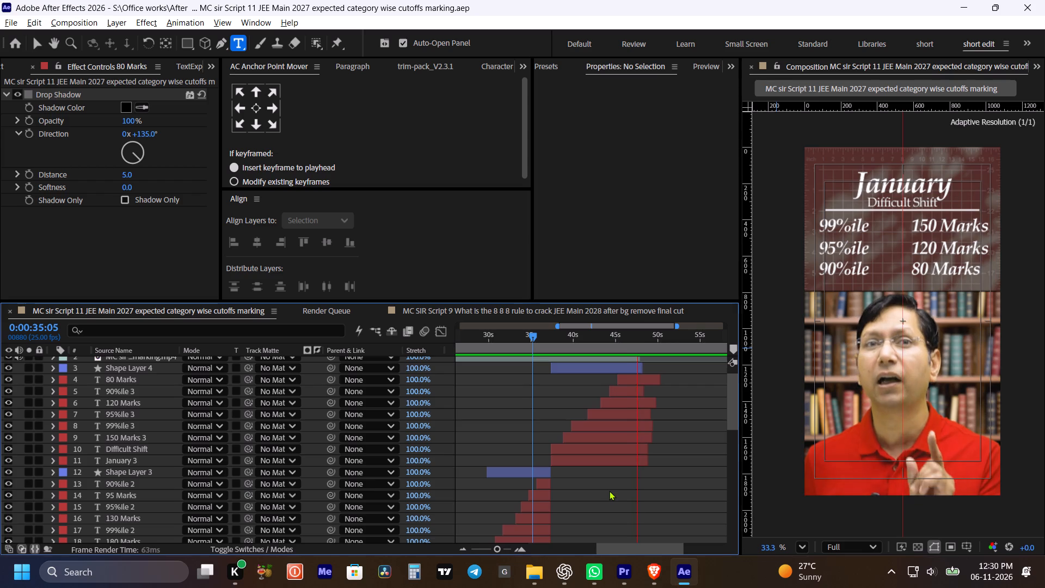
{"action": "key", "text": "space"}
{"action": "scroll", "coordinate": [655, 414], "scroll_direction": "up", "scroll_amount": 4}
{"action": "scroll", "coordinate": [651, 408], "scroll_direction": "up", "scroll_amount": 1, "text": "alt"}
Copy the _49.mov and Adjustment Layer 4 transition layers from the earlier cut near 16 seconds.
{"action": "left_click", "coordinate": [632, 334], "text": "shift"}
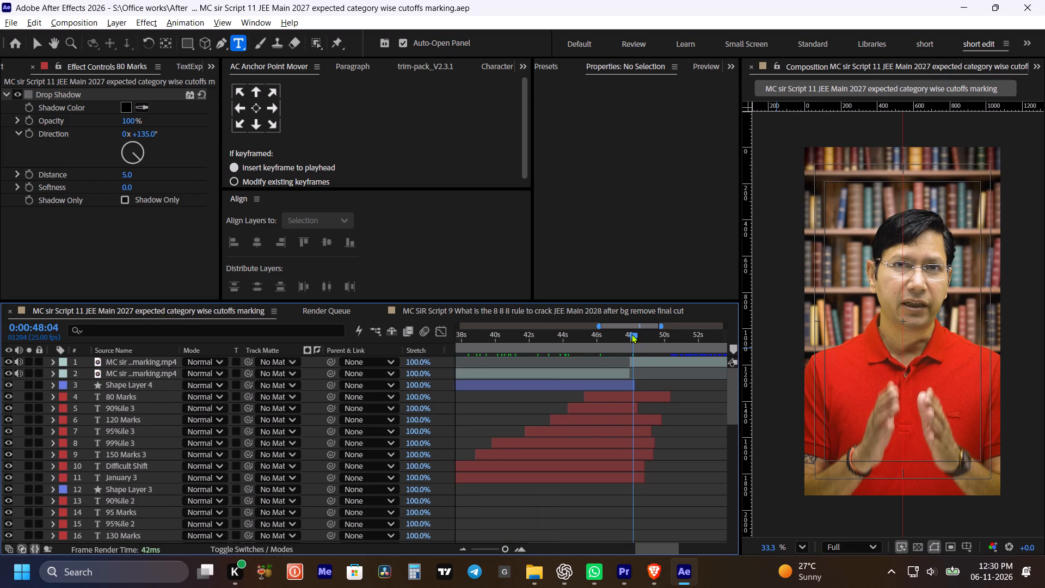
{"action": "scroll", "coordinate": [533, 432], "scroll_direction": "down", "scroll_amount": 6, "text": "alt"}
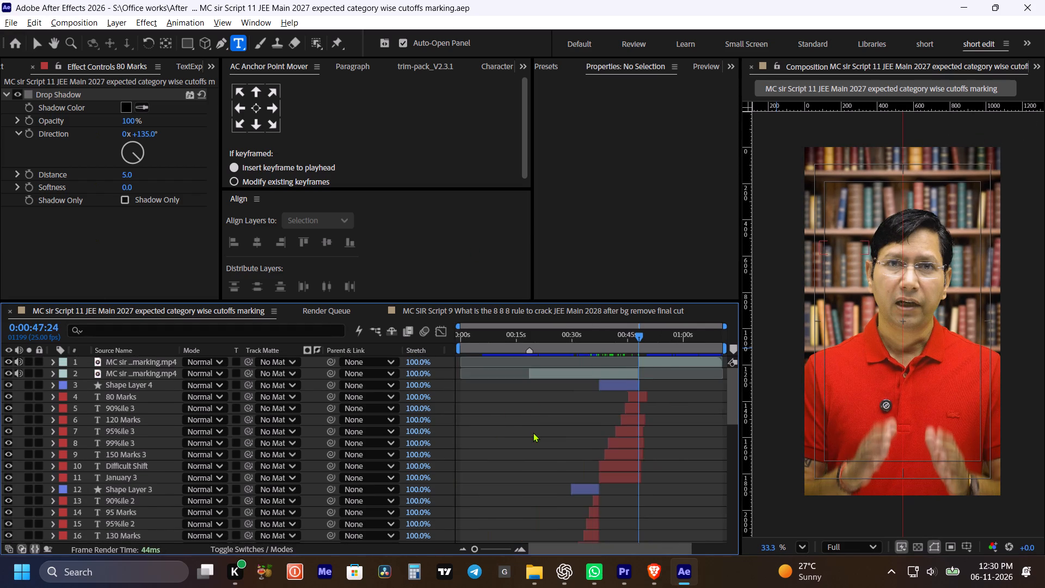
{"action": "scroll", "coordinate": [533, 432], "scroll_direction": "down", "scroll_amount": 12}
{"action": "scroll", "coordinate": [516, 413], "scroll_direction": "up", "scroll_amount": 2}
{"action": "scroll", "coordinate": [533, 413], "scroll_direction": "up", "scroll_amount": 4, "text": "alt"}
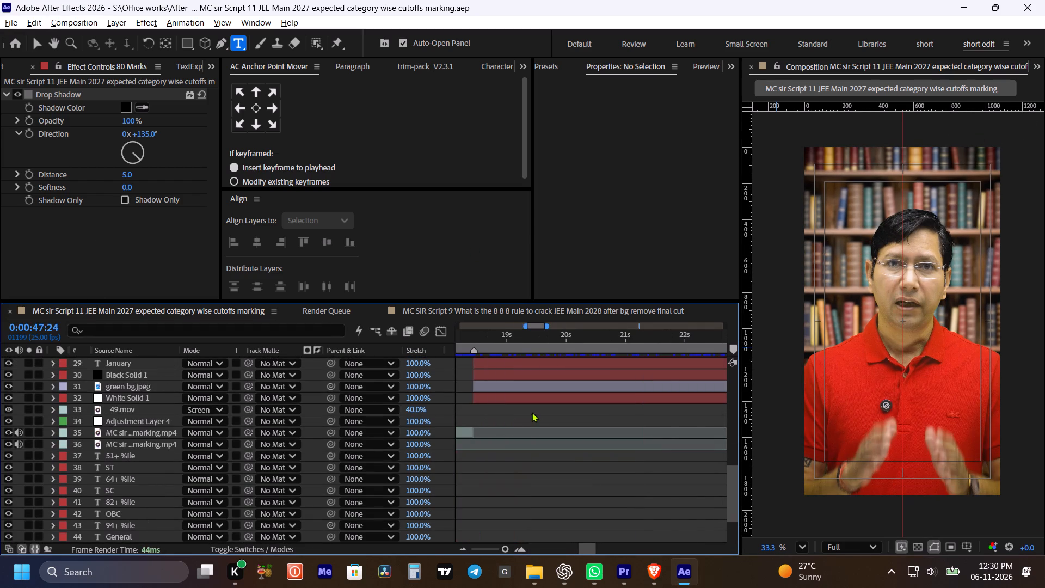
{"action": "key", "text": "space"}
{"action": "key", "text": "space"}
{"action": "key", "text": "space"}
{"action": "key", "text": "space"}
{"action": "left_click_drag", "start_coordinate": [487, 414], "coordinate": [591, 423]}
{"action": "key", "text": "space"}
{"action": "left_click_drag", "start_coordinate": [485, 407], "coordinate": [558, 417]}
{"action": "key", "text": "v"}
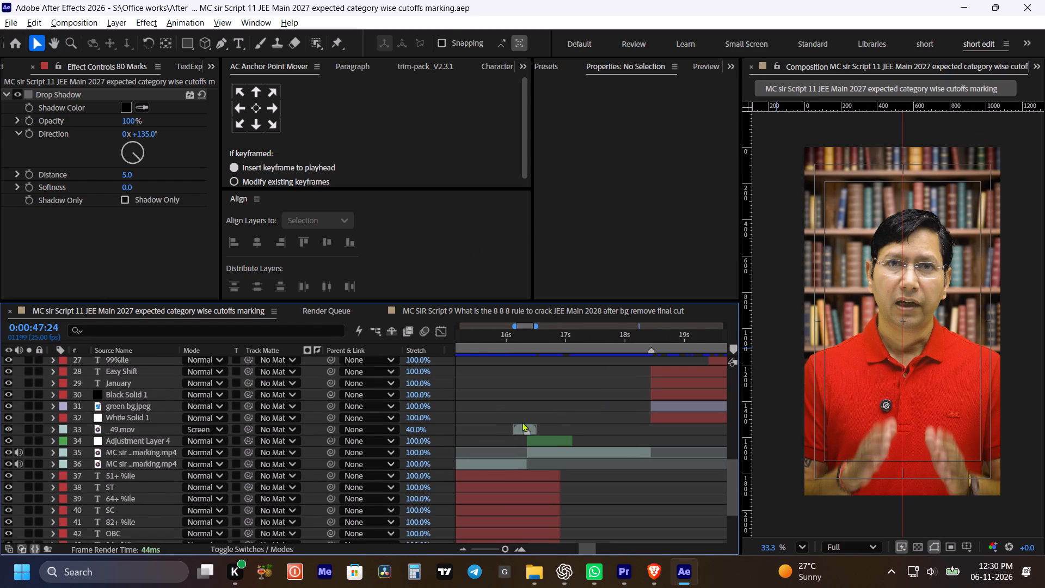
{"action": "left_click", "coordinate": [527, 427]}
{"action": "left_click", "coordinate": [130, 434]}
{"action": "left_click", "coordinate": [132, 442], "text": "shift"}
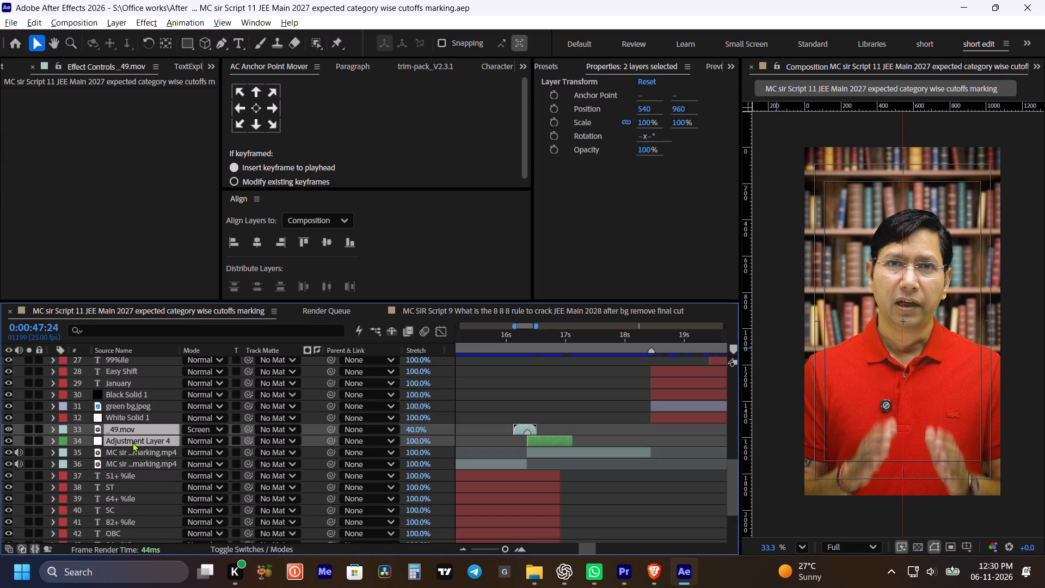
{"action": "key", "text": "ctrl+c"}
Paste the two transition layers at the top of the layer stack, starting at the 0:00:47:24 footage cut.
{"action": "scroll", "coordinate": [530, 417], "scroll_direction": "down", "scroll_amount": 3, "text": "alt"}
{"action": "scroll", "coordinate": [598, 425], "scroll_direction": "down", "scroll_amount": 3, "text": "alt"}
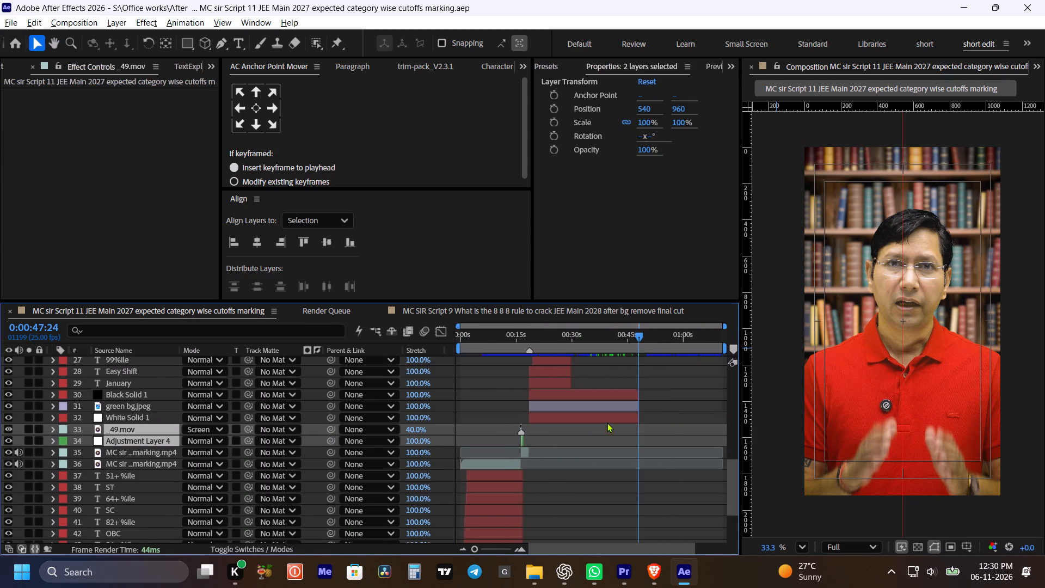
{"action": "scroll", "coordinate": [607, 422], "scroll_direction": "up", "scroll_amount": 15}
{"action": "scroll", "coordinate": [651, 402], "scroll_direction": "up", "scroll_amount": 2, "text": "alt"}
{"action": "key", "text": "space"}
{"action": "left_click_drag", "start_coordinate": [652, 402], "coordinate": [643, 419]}
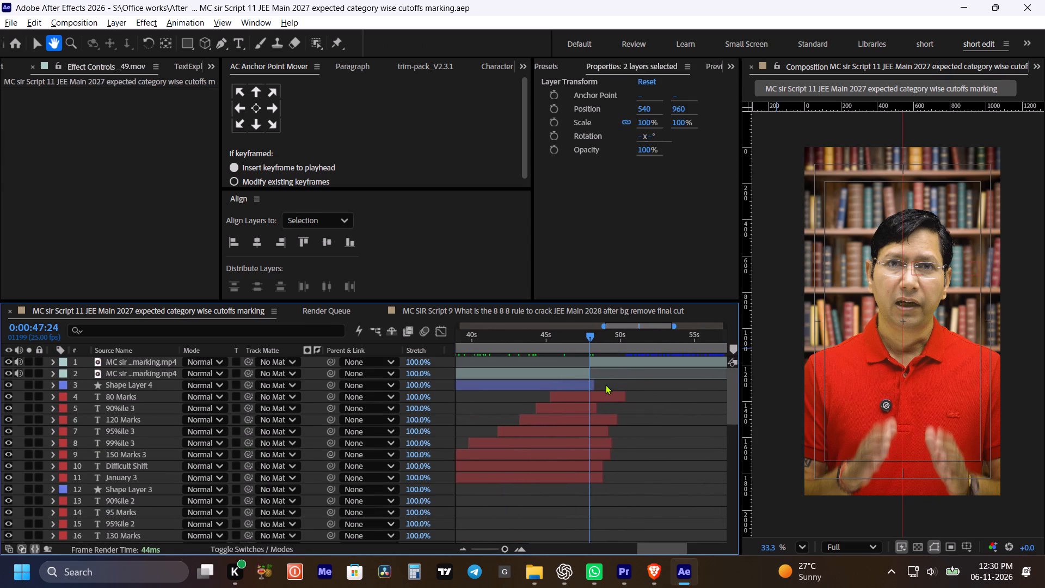
{"action": "scroll", "coordinate": [605, 384], "scroll_direction": "up", "scroll_amount": 3, "text": "alt"}
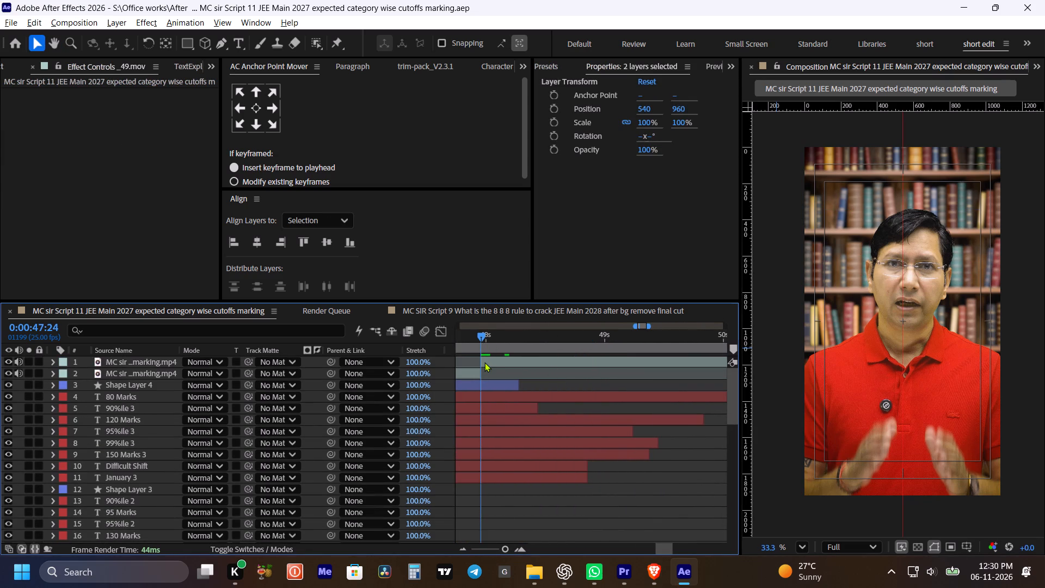
{"action": "left_click", "coordinate": [484, 362]}
{"action": "key", "text": "ctrl+v"}
{"action": "key", "text": "bracketleft"}
Move the pasted _49.mov and Adjustment Layer 4 earlier to start at about 0:00:47:18, so the flash spans the cut.
{"action": "key", "text": "space"}
{"action": "key", "text": "space"}
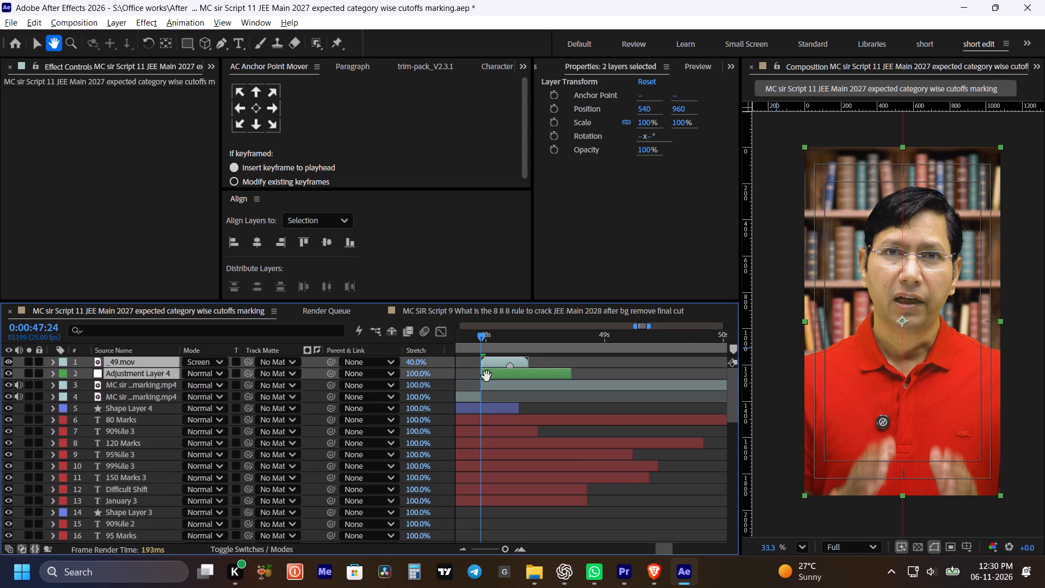
{"action": "left_click_drag", "start_coordinate": [487, 376], "coordinate": [534, 394]}
{"action": "left_click_drag", "start_coordinate": [537, 375], "coordinate": [512, 378]}
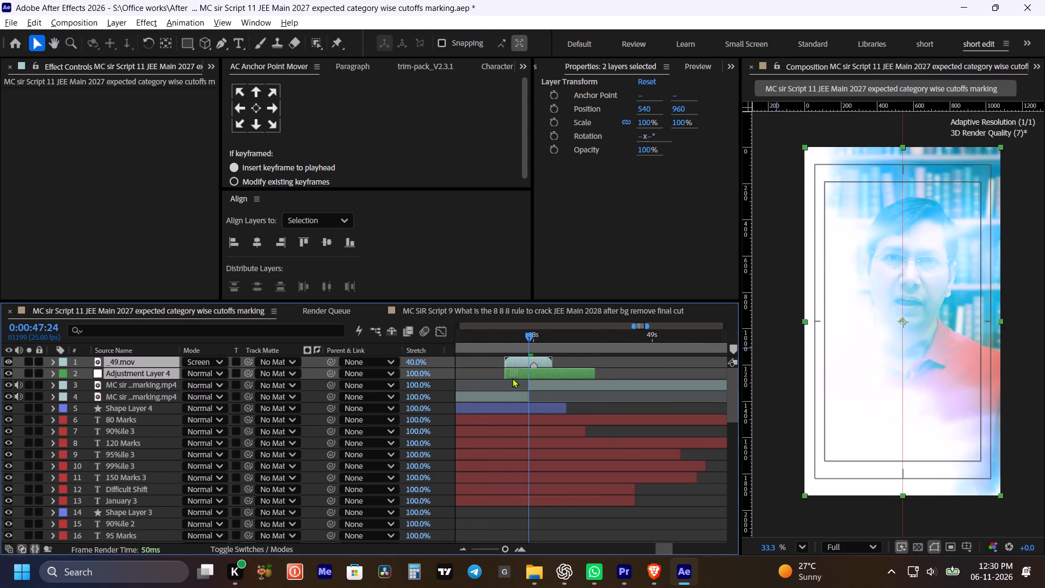
{"action": "left_click_drag", "start_coordinate": [512, 378], "coordinate": [510, 378]}
Start the pasted Adjustment Layer 4 alone at the 0:00:47:24 cut and save the project.
{"action": "left_click", "coordinate": [622, 365]}
{"action": "left_click", "coordinate": [581, 376]}
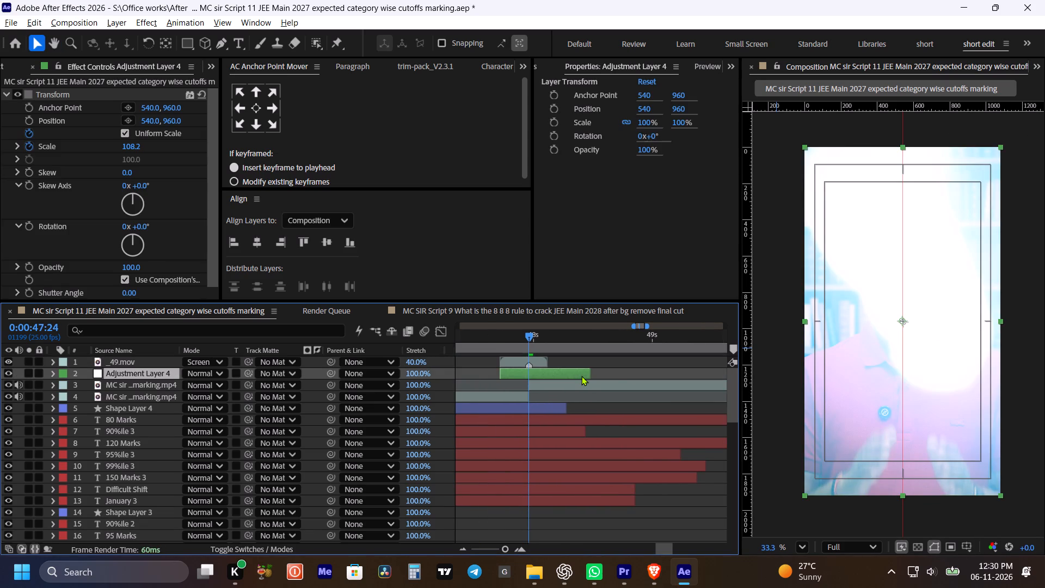
{"action": "key", "text": "bracketleft"}
{"action": "key", "text": "ctrl+s"}
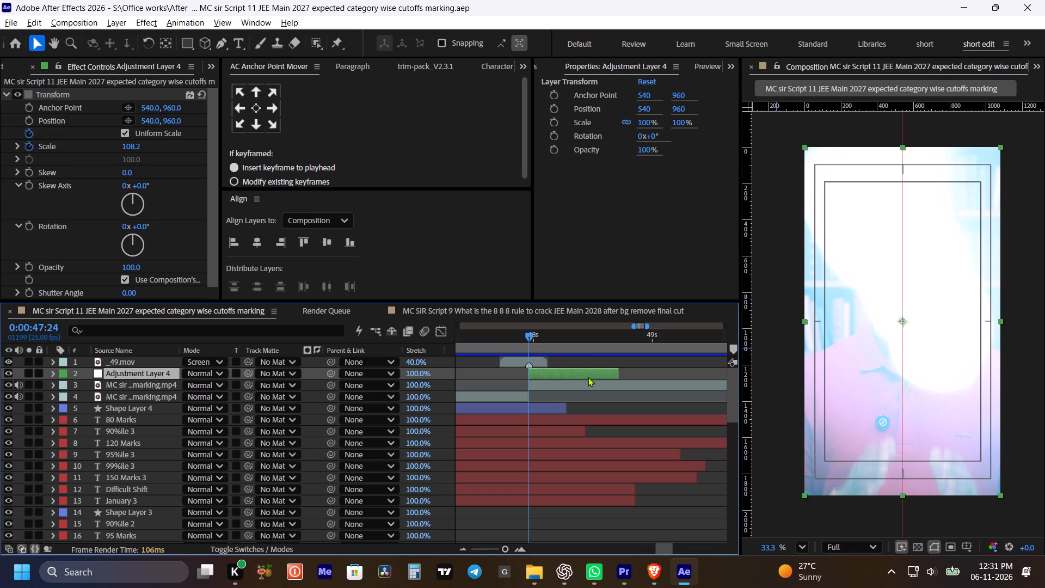
{"action": "key", "text": "ctrl+s"}
Trim the ends of all nine Difficult Shift card layers, Shape Layer 4 through January 3, at 0:00:47:24.
{"action": "left_click", "coordinate": [612, 407]}
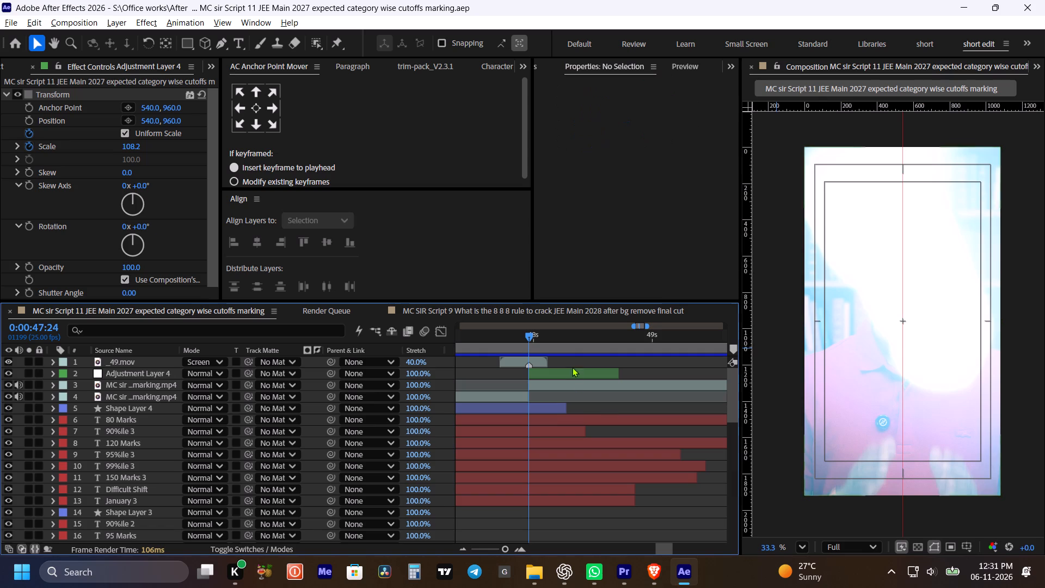
{"action": "left_click", "coordinate": [547, 409]}
{"action": "left_click", "coordinate": [559, 498], "text": "shift"}
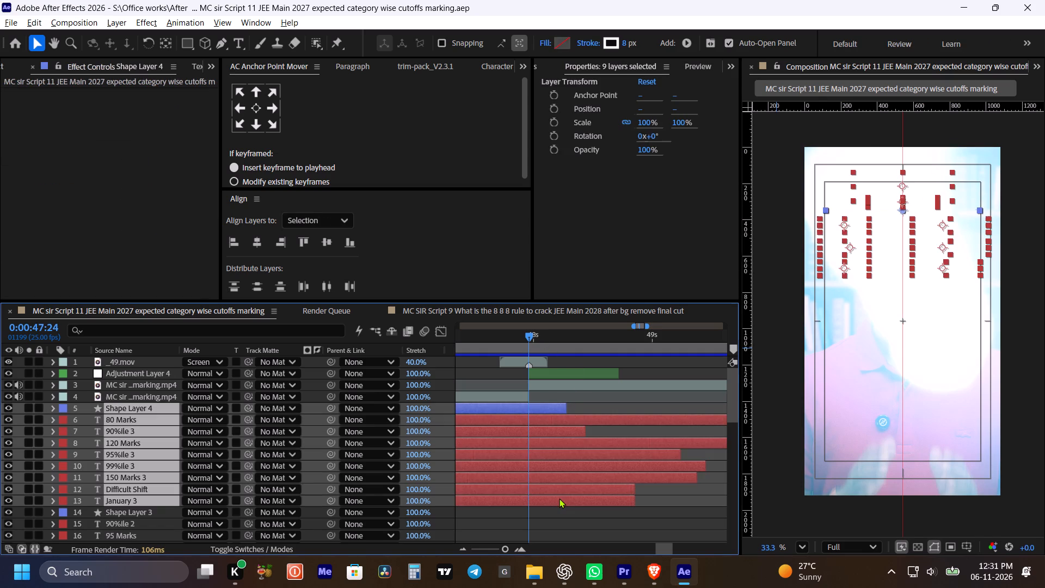
{"action": "key", "text": "alt+bracketright"}
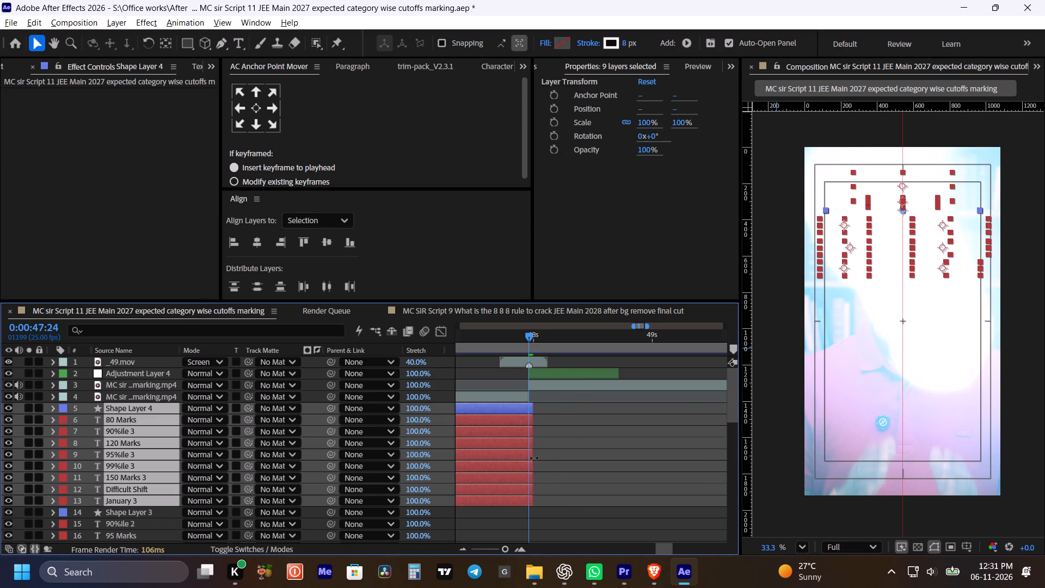
Play back the end of the Difficult Shift card to check the flash transition into the full-frame speaker shot.
{"action": "left_click", "coordinate": [500, 331]}
{"action": "key", "text": "space"}
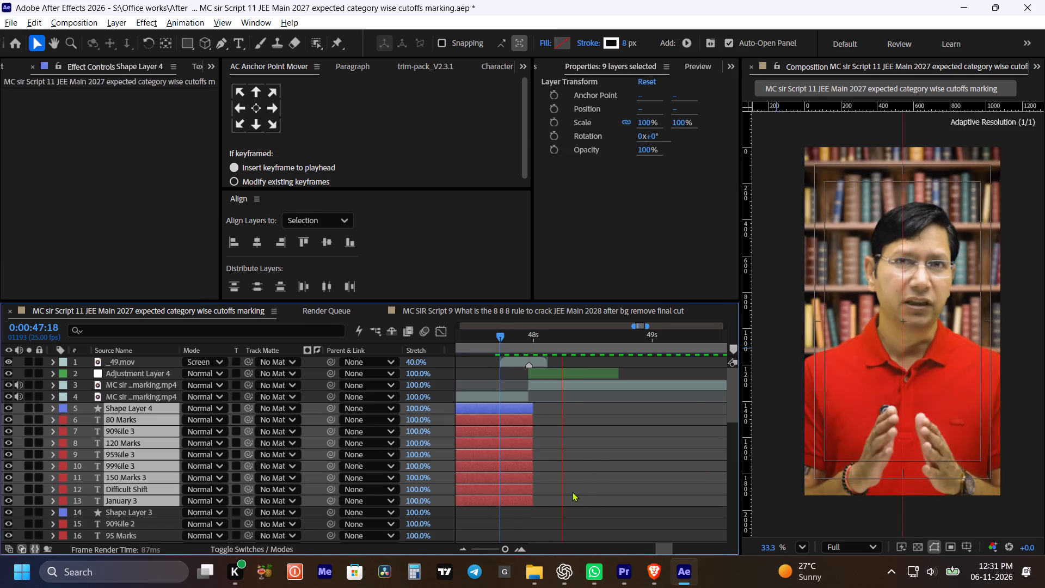
{"action": "key", "text": "space"}
{"action": "scroll", "coordinate": [593, 470], "scroll_direction": "down", "scroll_amount": 2, "text": "alt"}
{"action": "left_click", "coordinate": [552, 333]}
{"action": "key", "text": "space"}
{"action": "left_click", "coordinate": [606, 513]}
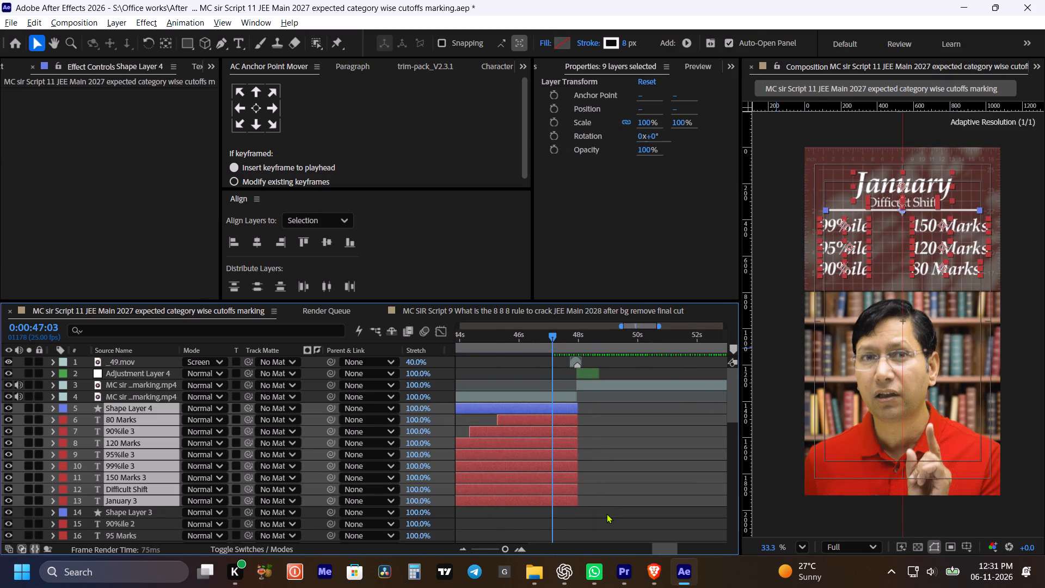
{"action": "key", "text": "space"}
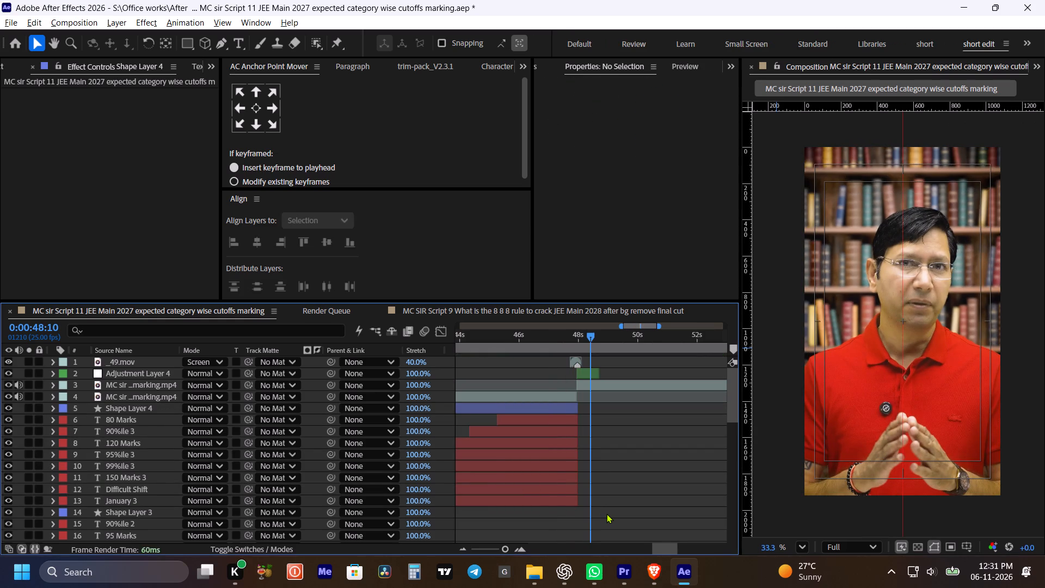
Play the speech after the transition, from 0:00:48:10 to about 0:00:56:02, and replay the part around 0:00:51:11.
{"action": "scroll", "coordinate": [580, 476], "scroll_direction": "down", "scroll_amount": 1, "text": "alt"}
{"action": "key", "text": "space"}
{"action": "key", "text": "space"}
{"action": "key", "text": "space"}
{"action": "key", "text": "space"}
{"action": "key", "text": "space"}
{"action": "key", "text": "space"}
{"action": "left_click_drag", "start_coordinate": [619, 456], "coordinate": [545, 470]}
{"action": "scroll", "coordinate": [558, 460], "scroll_direction": "down", "scroll_amount": 2, "text": "alt"}
{"action": "key", "text": "space"}
{"action": "key", "text": "space"}
{"action": "left_click_drag", "start_coordinate": [603, 442], "coordinate": [588, 442]}
{"action": "key", "text": "space"}
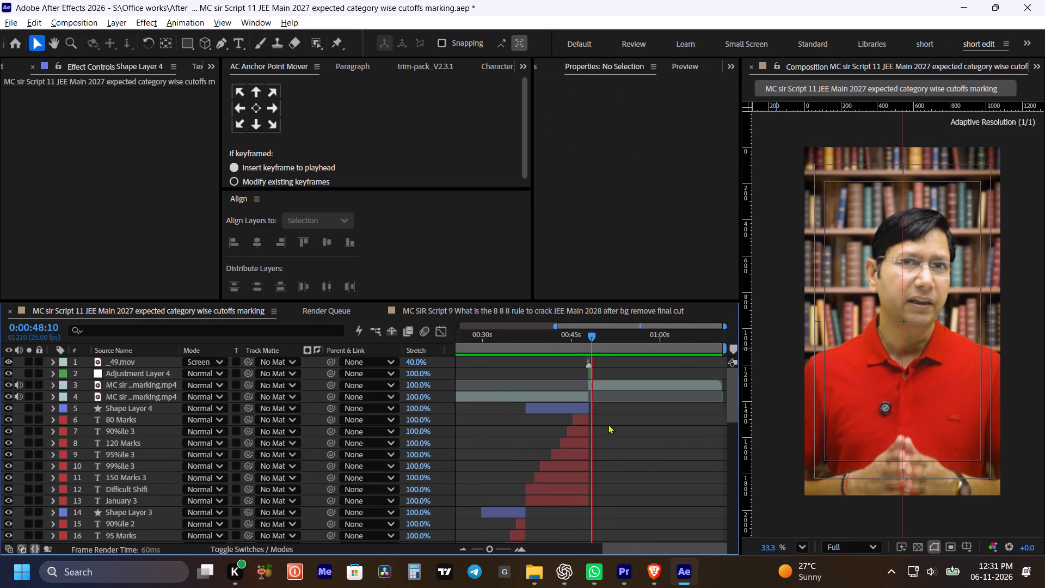
{"action": "scroll", "coordinate": [608, 424], "scroll_direction": "up", "scroll_amount": 1, "text": "alt"}
{"action": "key", "text": "space"}
{"action": "key", "text": "space"}
{"action": "key", "text": "space"}
{"action": "left_click", "coordinate": [605, 421]}
{"action": "key", "text": "space"}
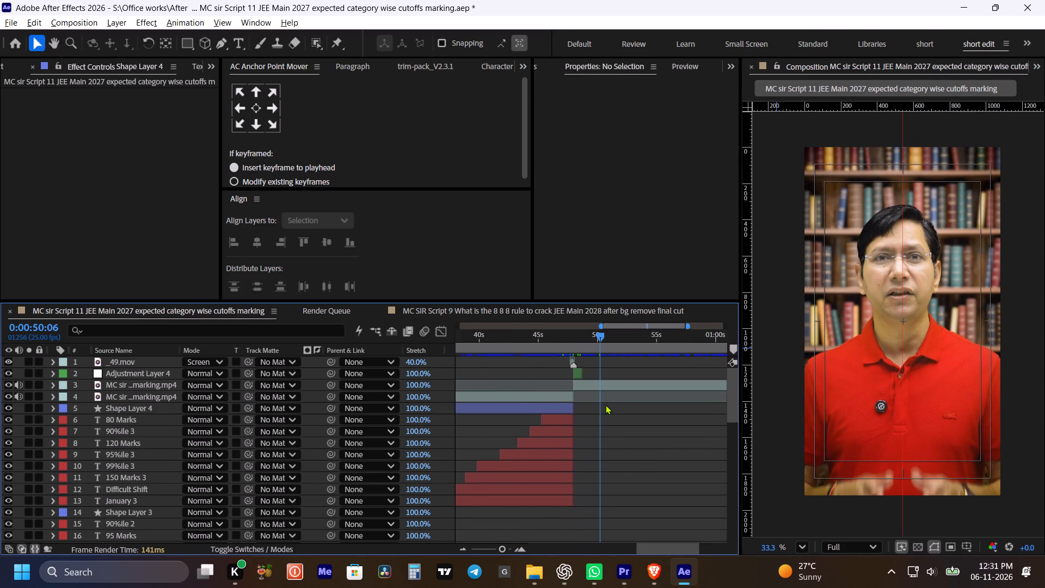
{"action": "key", "text": "space"}
{"action": "key", "text": "space"}
{"action": "left_click_drag", "start_coordinate": [622, 419], "coordinate": [610, 420]}
{"action": "key", "text": "v"}
{"action": "key", "text": "space"}
{"action": "left_click_drag", "start_coordinate": [626, 430], "coordinate": [611, 429]}
{"action": "key", "text": "space"}
{"action": "key", "text": "space"}
{"action": "left_click_drag", "start_coordinate": [622, 428], "coordinate": [608, 431]}
{"action": "key", "text": "space"}
{"action": "left_click_drag", "start_coordinate": [620, 436], "coordinate": [608, 438]}
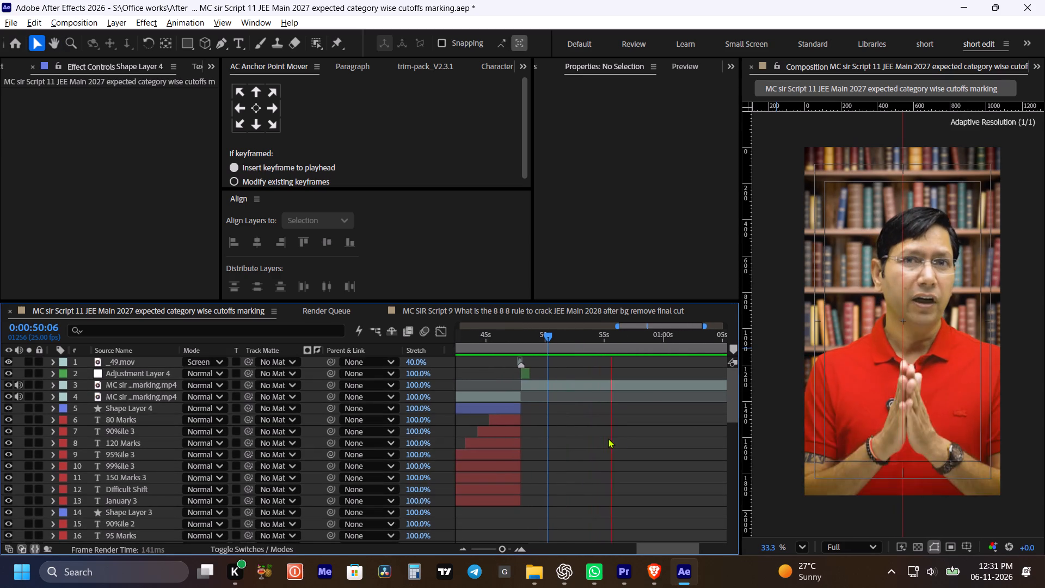
{"action": "key", "text": "space"}
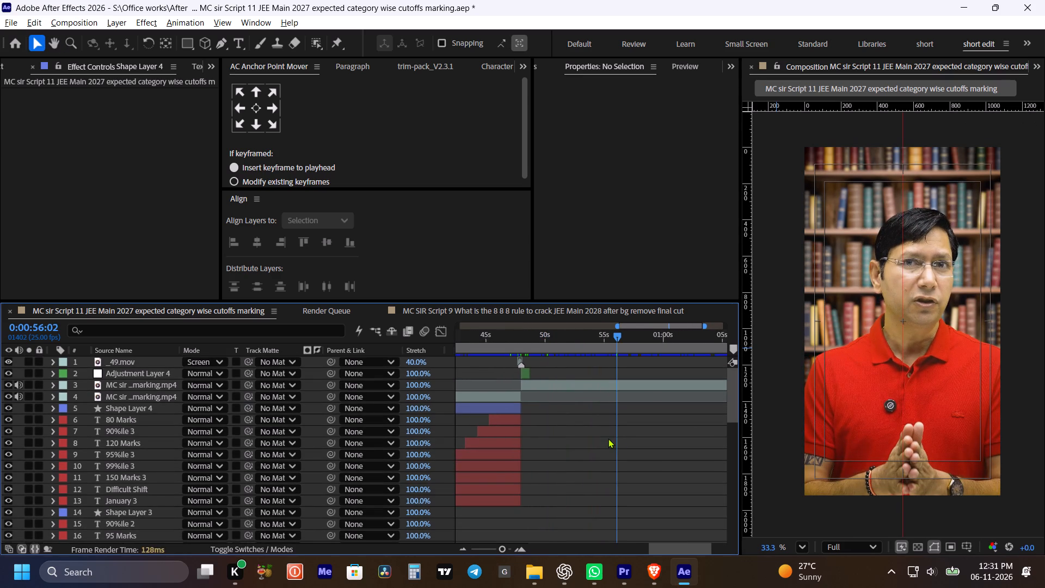
{"action": "left_click_drag", "start_coordinate": [580, 338], "coordinate": [562, 339]}
{"action": "key", "text": "space"}
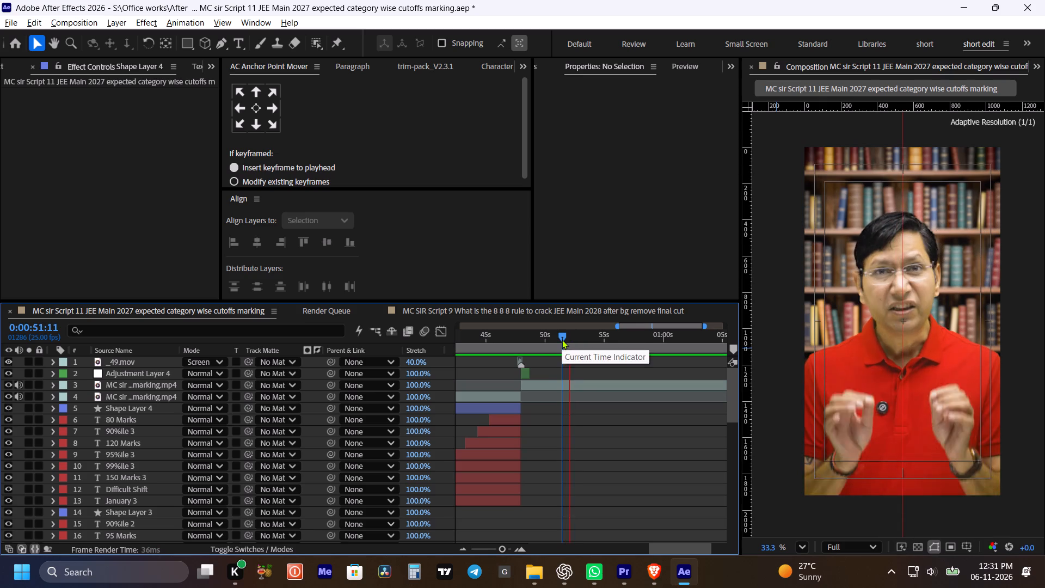
{"action": "key", "text": "space"}
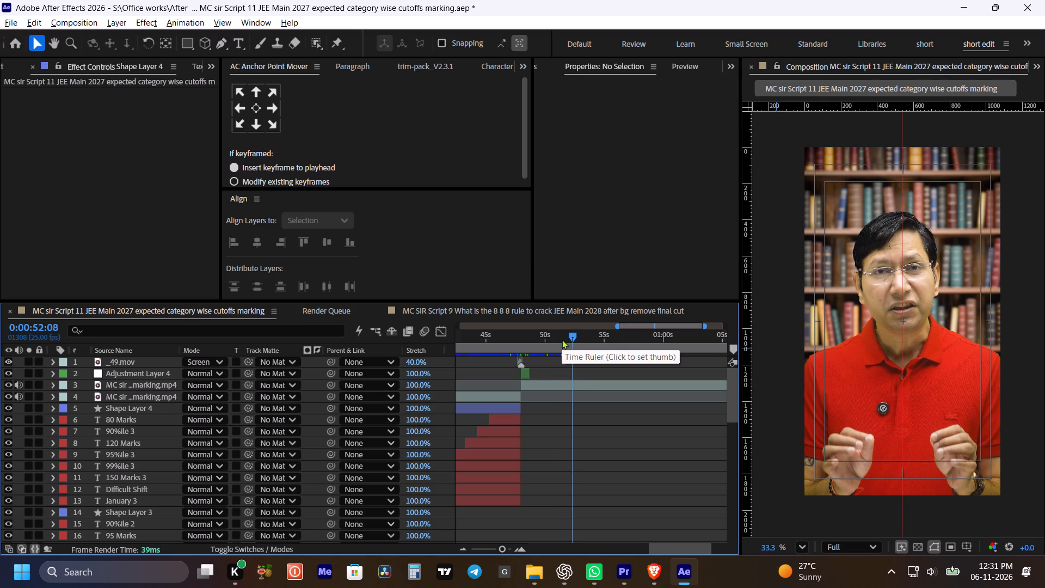
{"action": "left_click", "coordinate": [562, 339]}
{"action": "key", "text": "space"}
{"action": "key", "text": "space"}
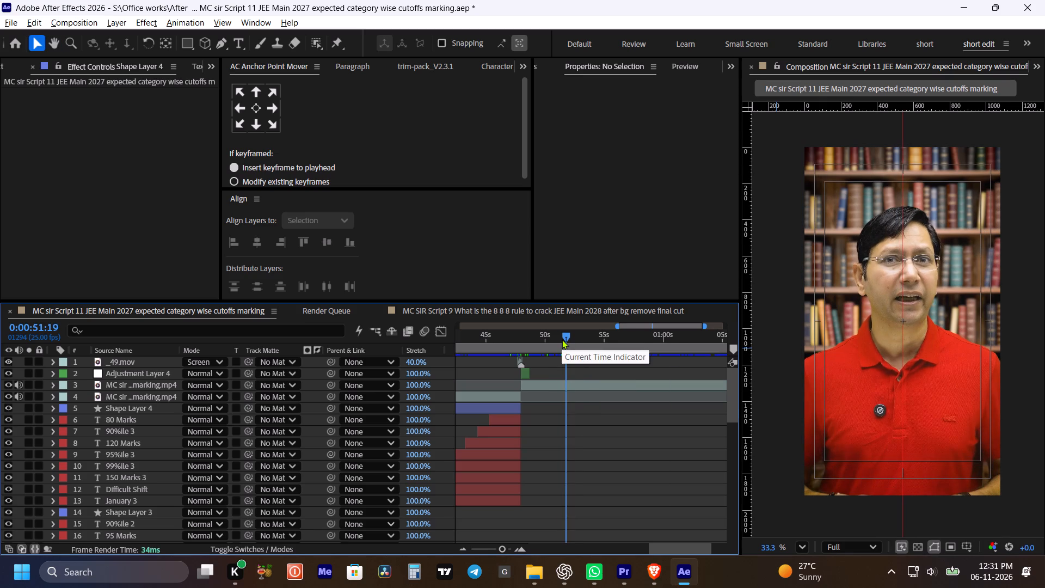
Save the project.
{"action": "key", "text": "ctrl+s"}
Start a footage import into the b roll folder and look through the Half CA asset folder for a student studying clip.
{"action": "scroll", "coordinate": [94, 66], "scroll_direction": "up", "scroll_amount": 2}
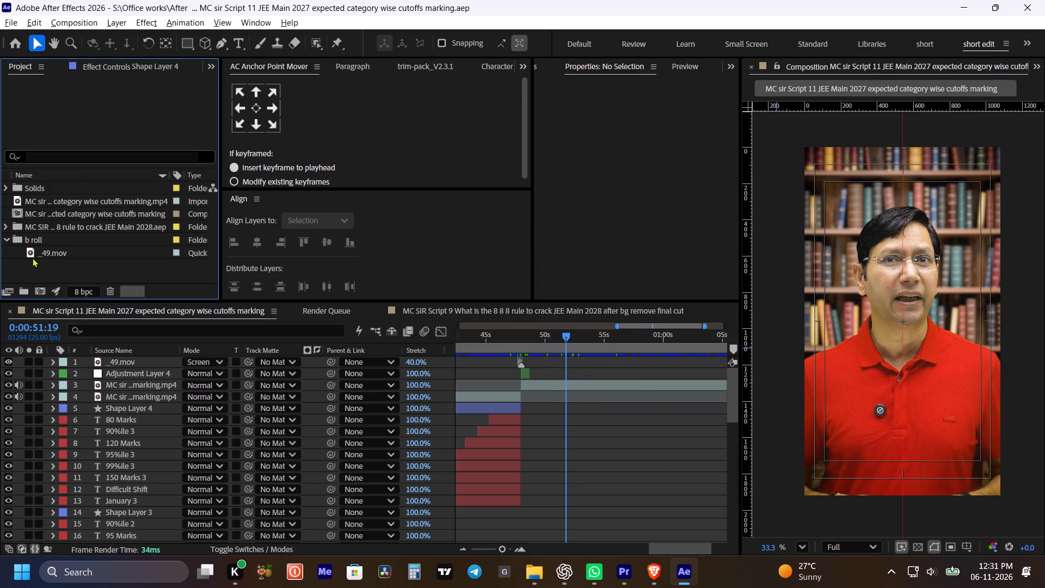
{"action": "left_click", "coordinate": [38, 243]}
{"action": "key", "text": "ctrl+i"}
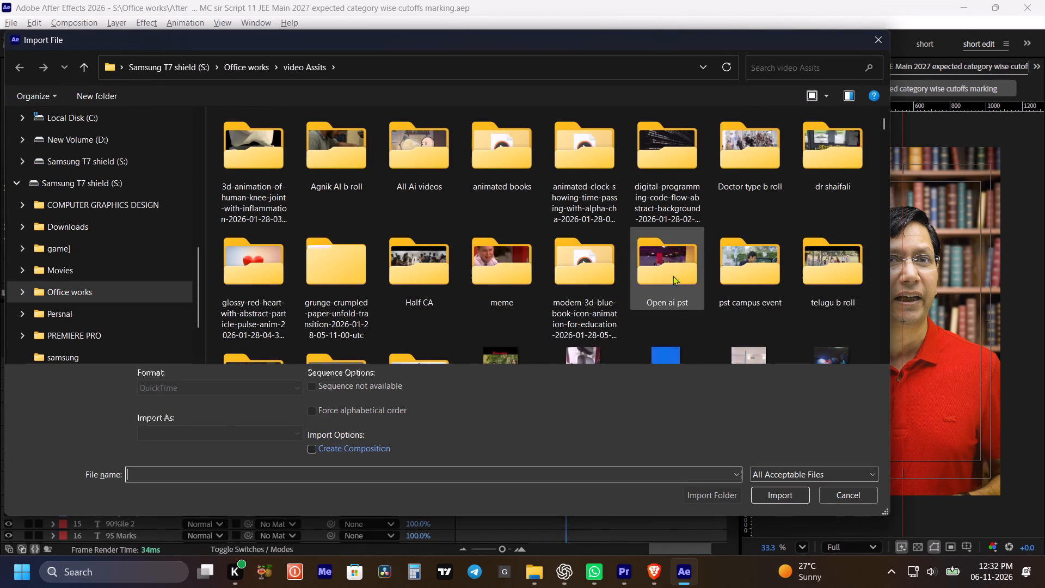
{"action": "double_click", "coordinate": [427, 259]}
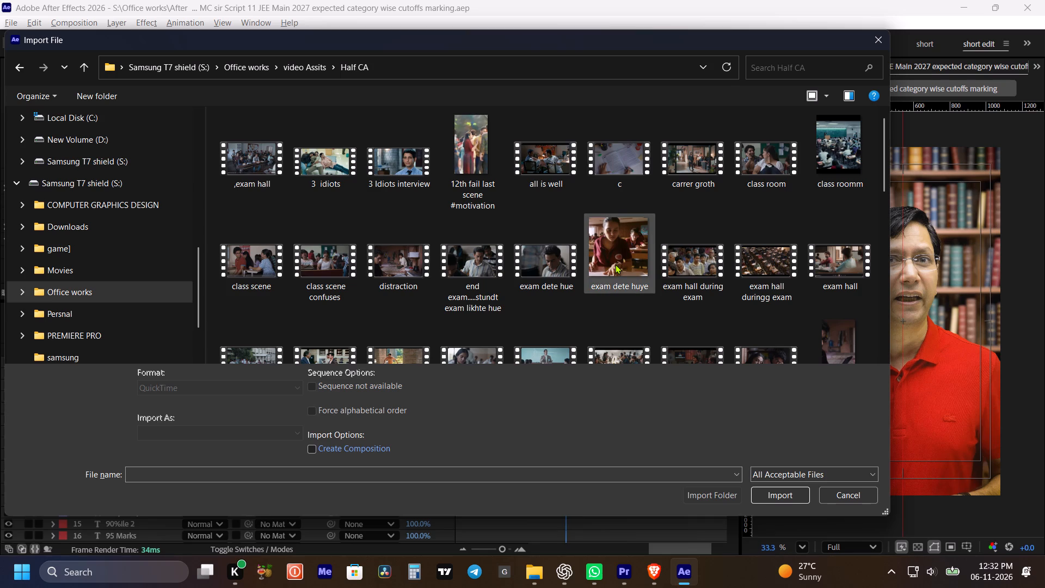
{"action": "scroll", "coordinate": [615, 264], "scroll_direction": "down", "scroll_amount": 1}
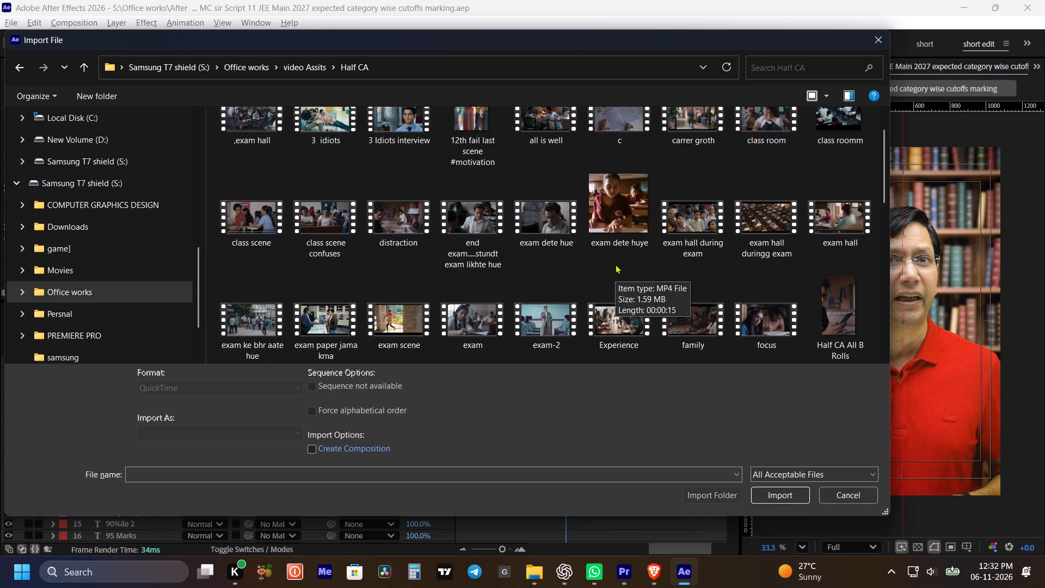
{"action": "scroll", "coordinate": [682, 275], "scroll_direction": "down", "scroll_amount": 1}
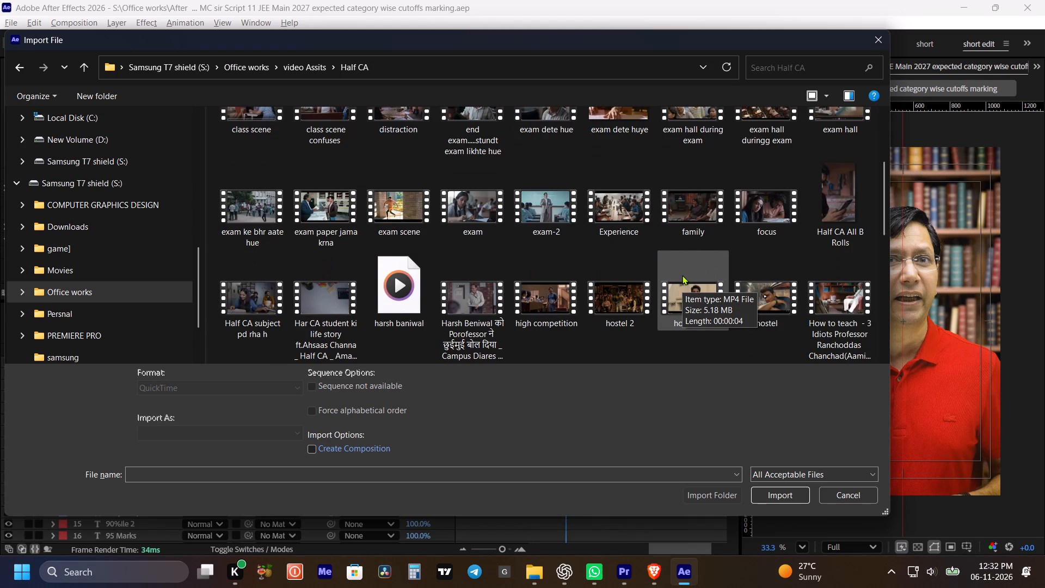
{"action": "scroll", "coordinate": [682, 275], "scroll_direction": "down", "scroll_amount": 1}
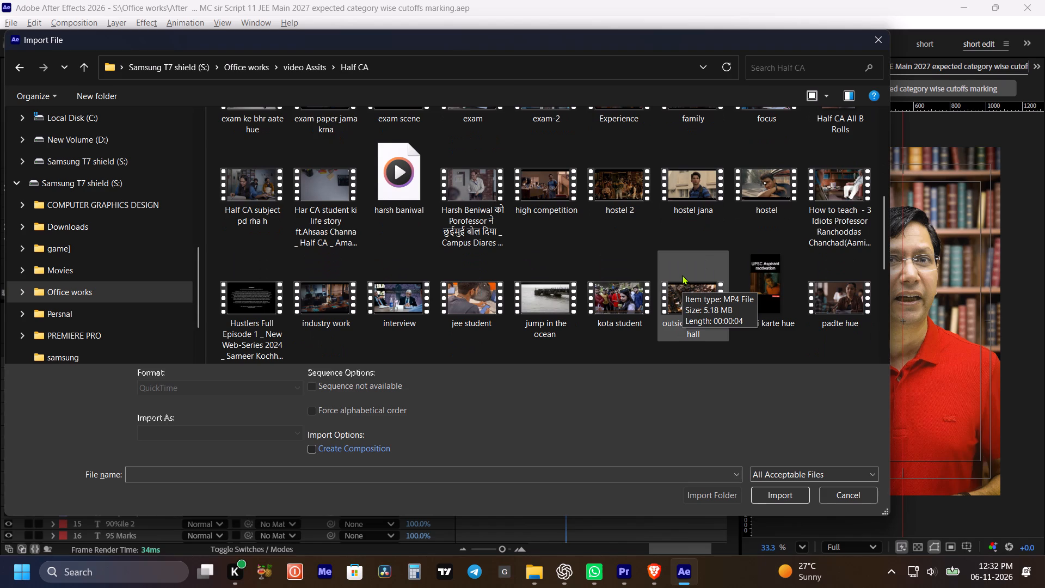
{"action": "scroll", "coordinate": [682, 275], "scroll_direction": "down", "scroll_amount": 2}
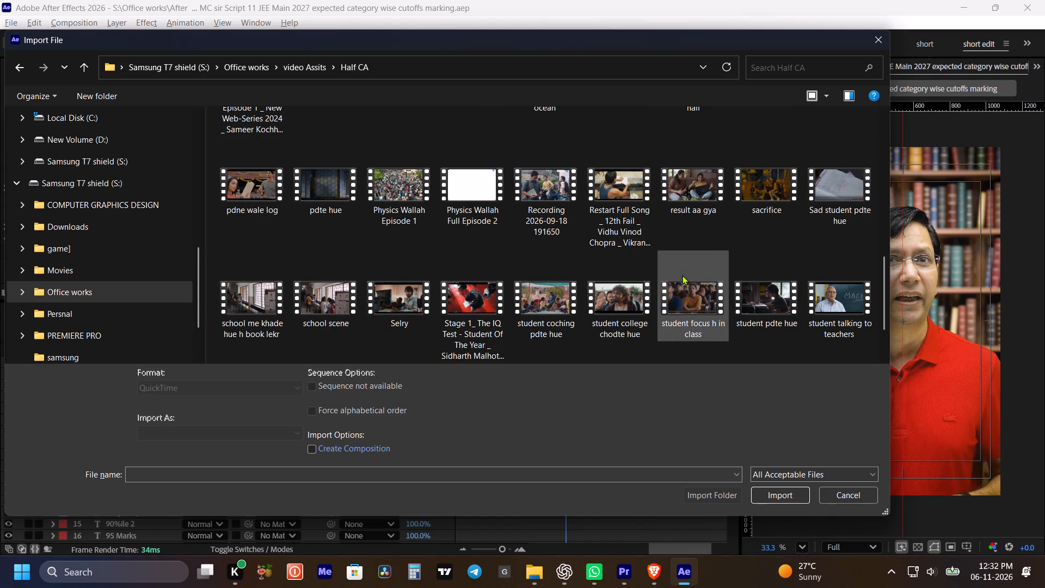
{"action": "scroll", "coordinate": [682, 275], "scroll_direction": "down", "scroll_amount": 1}
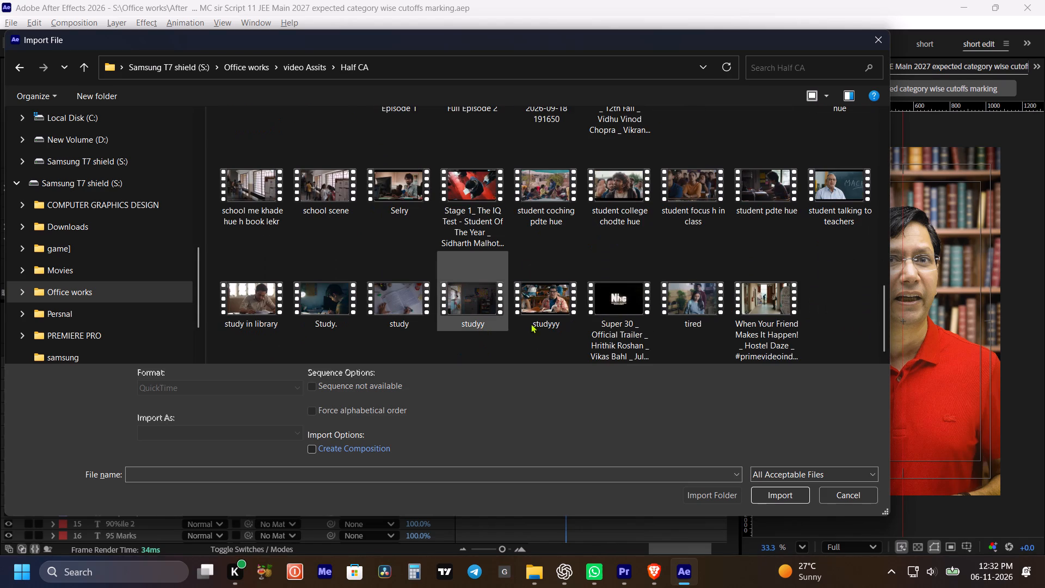
{"action": "scroll", "coordinate": [549, 318], "scroll_direction": "down", "scroll_amount": 3}
{"action": "scroll", "coordinate": [671, 322], "scroll_direction": "down", "scroll_amount": 2}
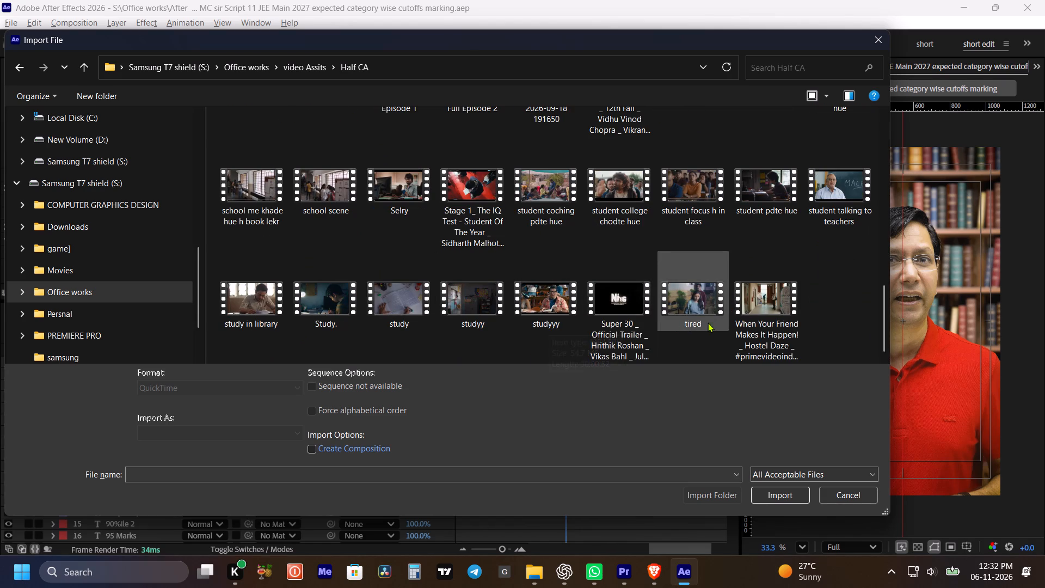
{"action": "scroll", "coordinate": [801, 320], "scroll_direction": "up", "scroll_amount": 1}
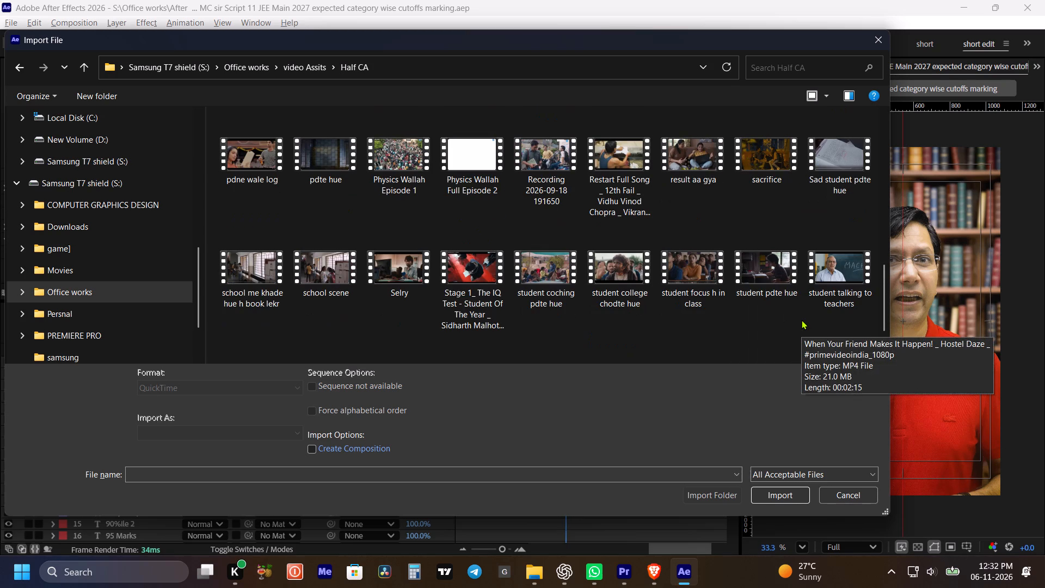
Preview the pdte hue clip in Media Player and import it as footage into the b roll folder.
{"action": "right_click", "coordinate": [313, 164]}
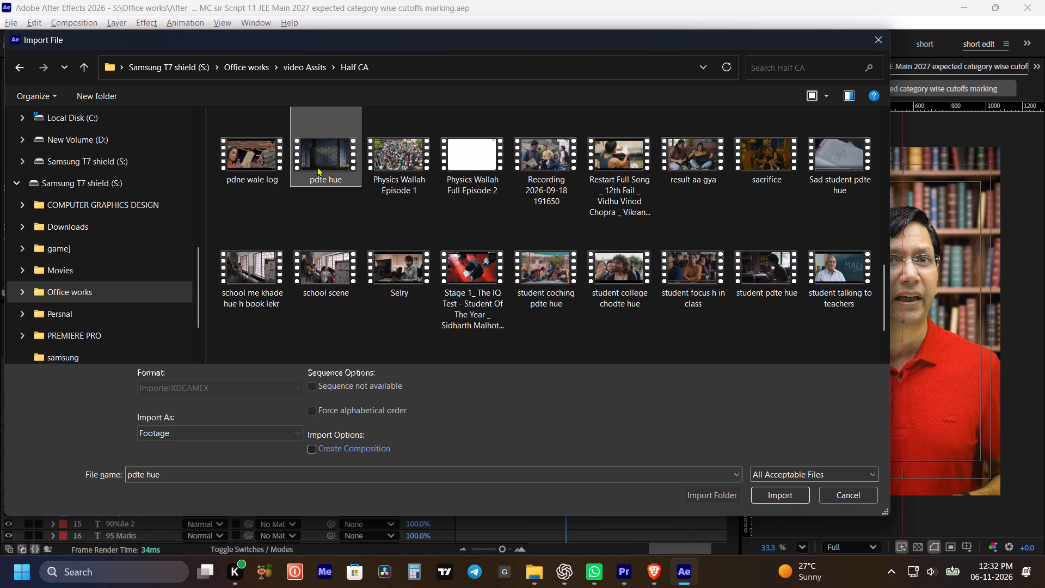
{"action": "left_click", "coordinate": [371, 199]}
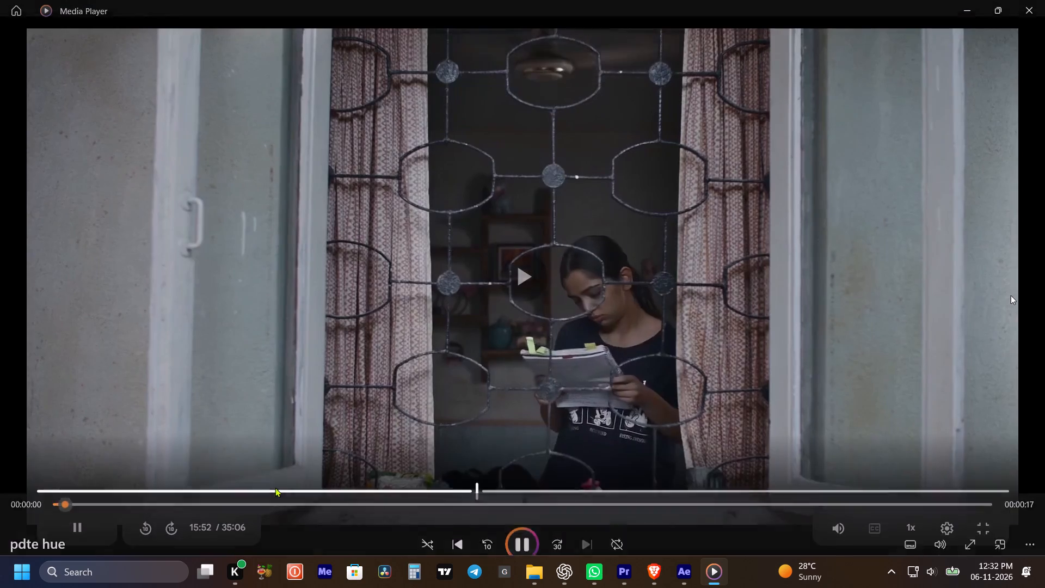
{"action": "left_click", "coordinate": [327, 488]}
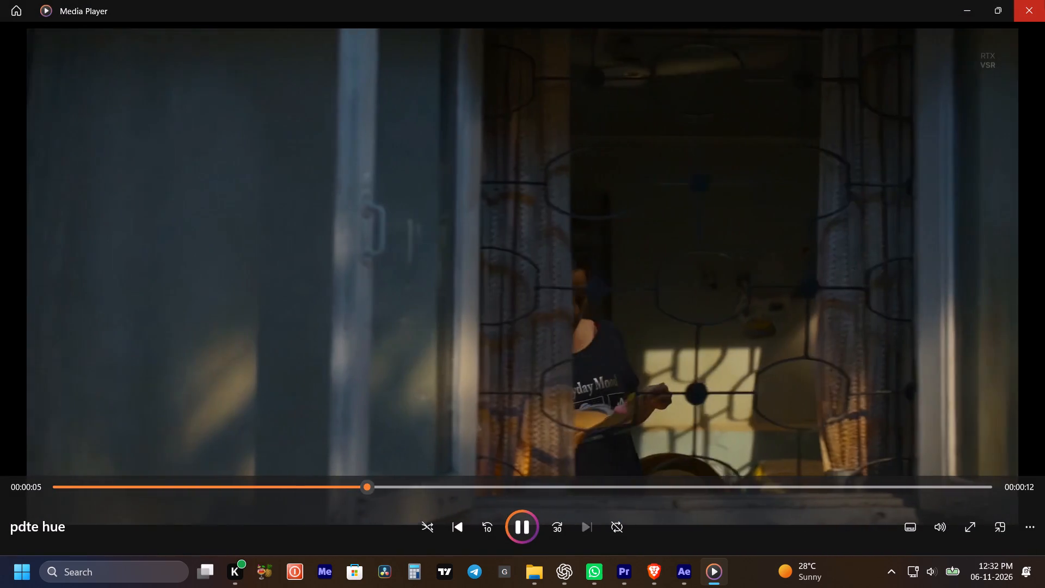
{"action": "left_click", "coordinate": [1044, 0]}
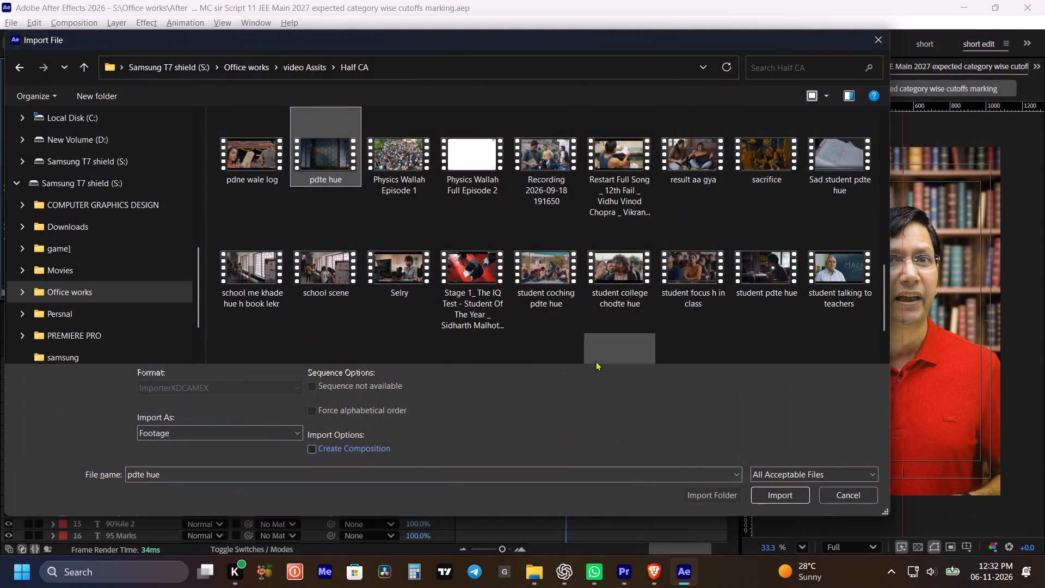
{"action": "left_click", "coordinate": [770, 499]}
Scrub through the pdte hue.mp4 footage and set its out point at 0:00:03:13.
{"action": "double_click", "coordinate": [75, 254]}
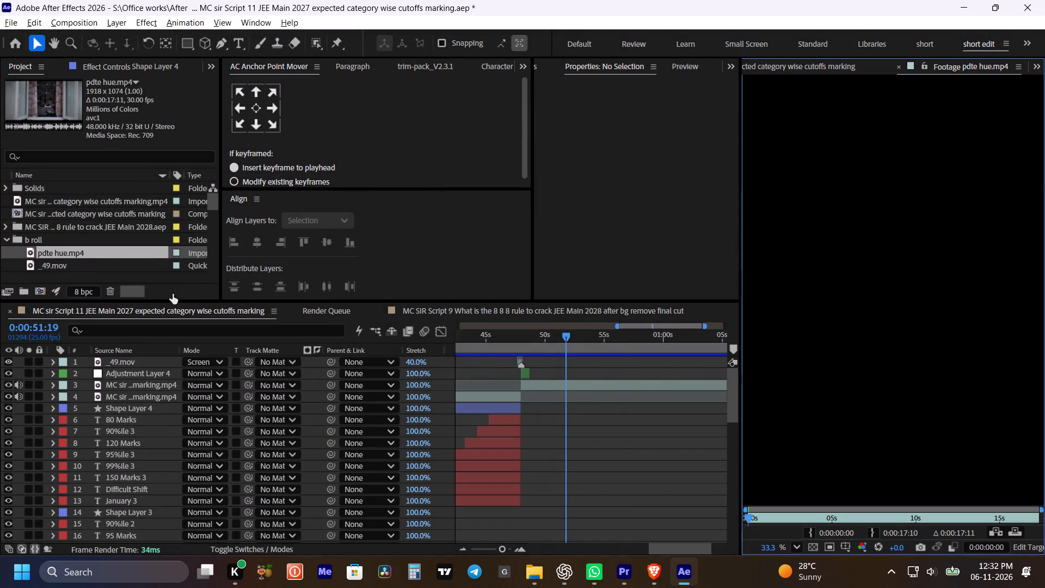
{"action": "key", "text": "grave"}
{"action": "left_click_drag", "start_coordinate": [44, 519], "coordinate": [245, 514]}
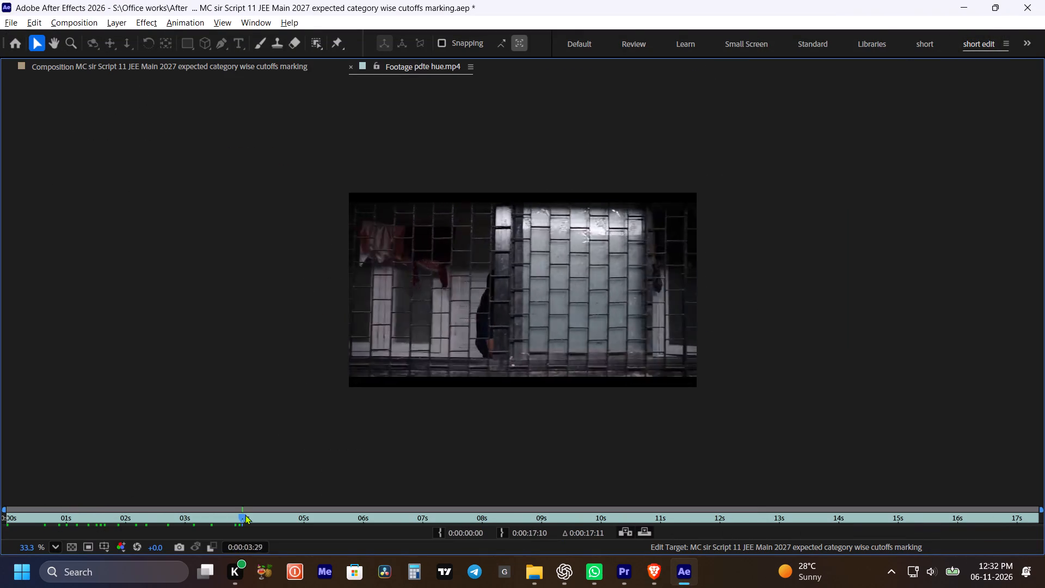
{"action": "left_click_drag", "start_coordinate": [245, 514], "coordinate": [0, 513]}
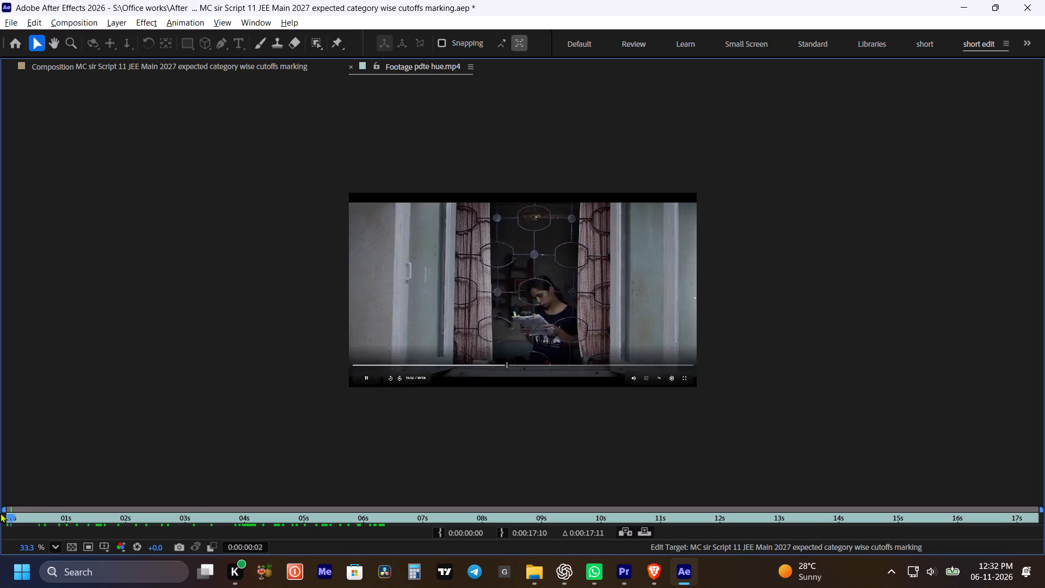
{"action": "left_click_drag", "start_coordinate": [0, 513], "coordinate": [198, 539]}
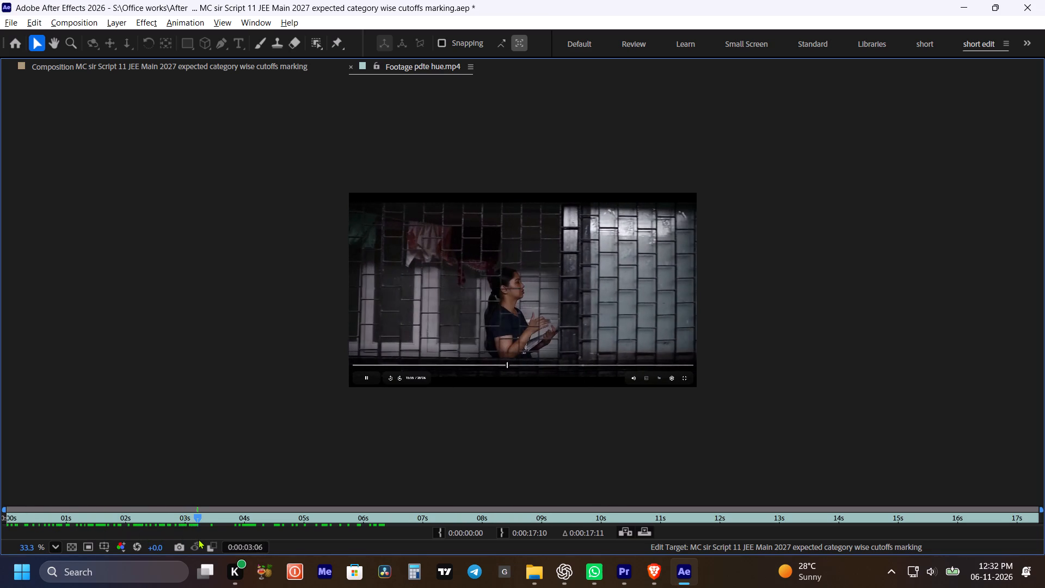
{"action": "left_click_drag", "start_coordinate": [198, 539], "coordinate": [210, 540]}
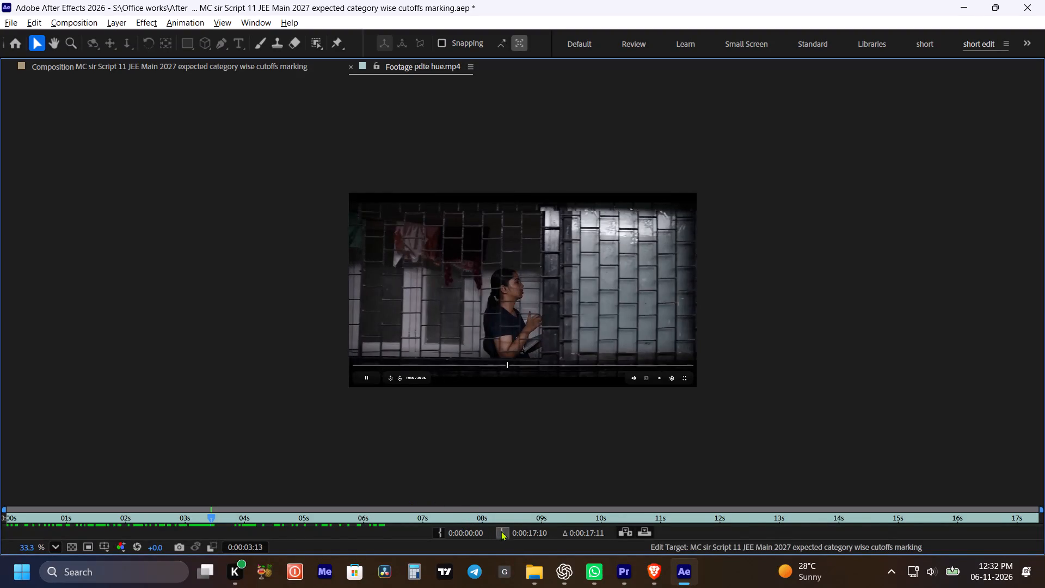
{"action": "left_click", "coordinate": [501, 531]}
{"action": "key", "text": "grave"}
Add the trimmed pdte hue.mp4 as the topmost layer of the Script 11 composition, starting at 0:00:51:19.
{"action": "left_click_drag", "start_coordinate": [68, 253], "coordinate": [519, 347]}
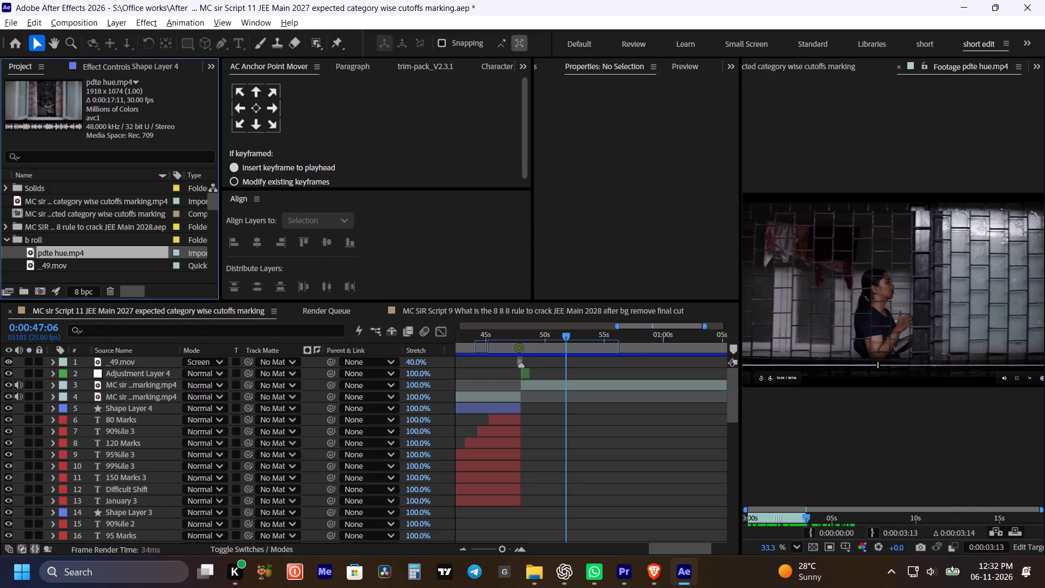
{"action": "left_click_drag", "start_coordinate": [519, 347], "coordinate": [535, 356]}
{"action": "key", "text": "bracketleft"}
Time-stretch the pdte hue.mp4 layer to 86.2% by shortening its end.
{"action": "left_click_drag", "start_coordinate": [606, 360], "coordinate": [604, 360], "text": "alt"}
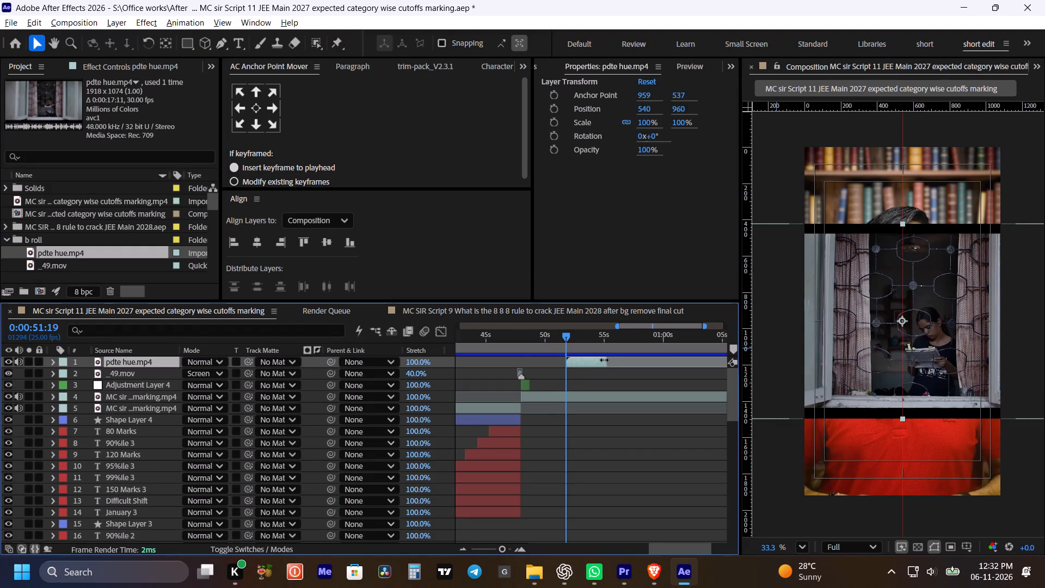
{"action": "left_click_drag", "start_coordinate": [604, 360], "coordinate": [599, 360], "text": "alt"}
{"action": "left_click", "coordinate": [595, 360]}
Scale the pdte hue.mp4 layer to 292% and position it at 43, 539 so the reading student fills the vertical frame.
{"action": "left_click_drag", "start_coordinate": [650, 125], "coordinate": [718, 131]}
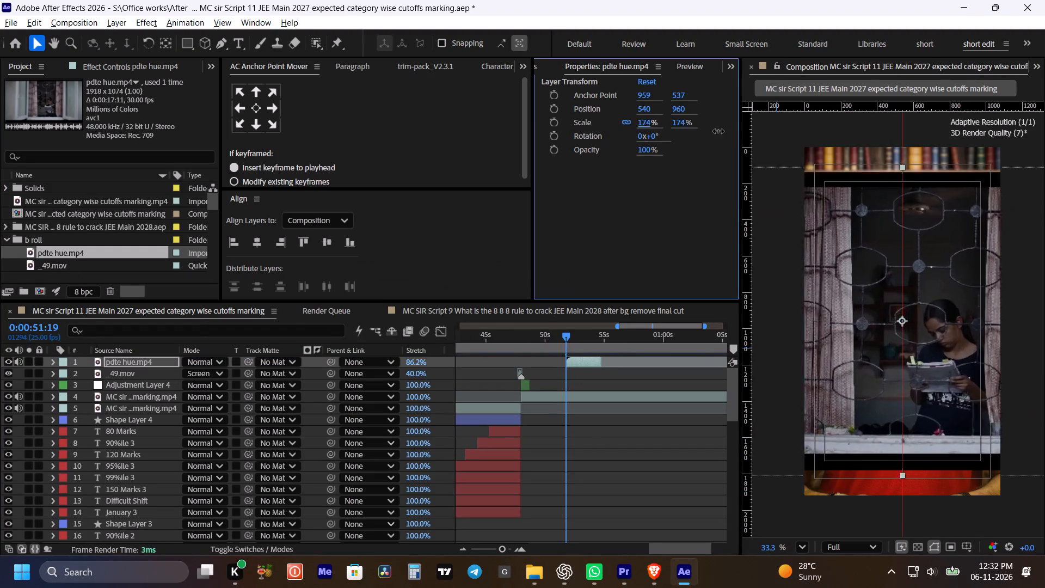
{"action": "left_click_drag", "start_coordinate": [718, 131], "coordinate": [812, 154]}
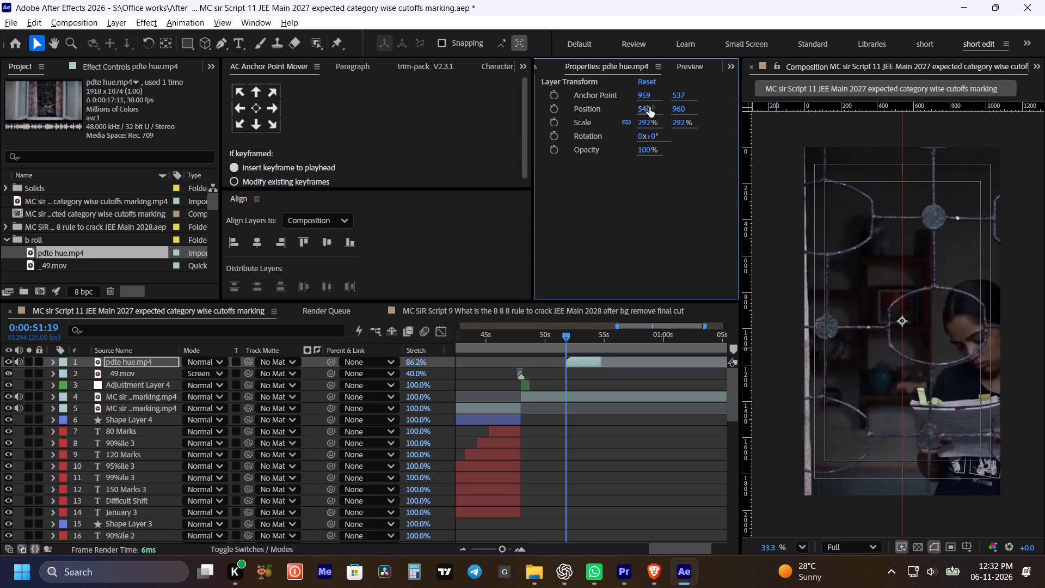
{"action": "left_click_drag", "start_coordinate": [649, 107], "coordinate": [355, 156]}
{"action": "left_click_drag", "start_coordinate": [679, 109], "coordinate": [463, 121]}
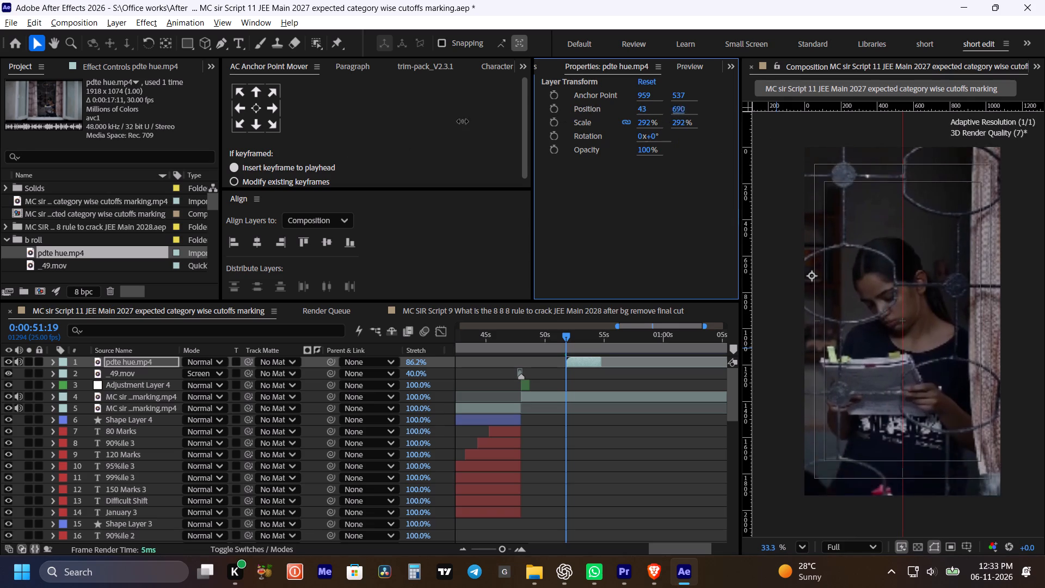
{"action": "left_click_drag", "start_coordinate": [463, 121], "coordinate": [369, 129]}
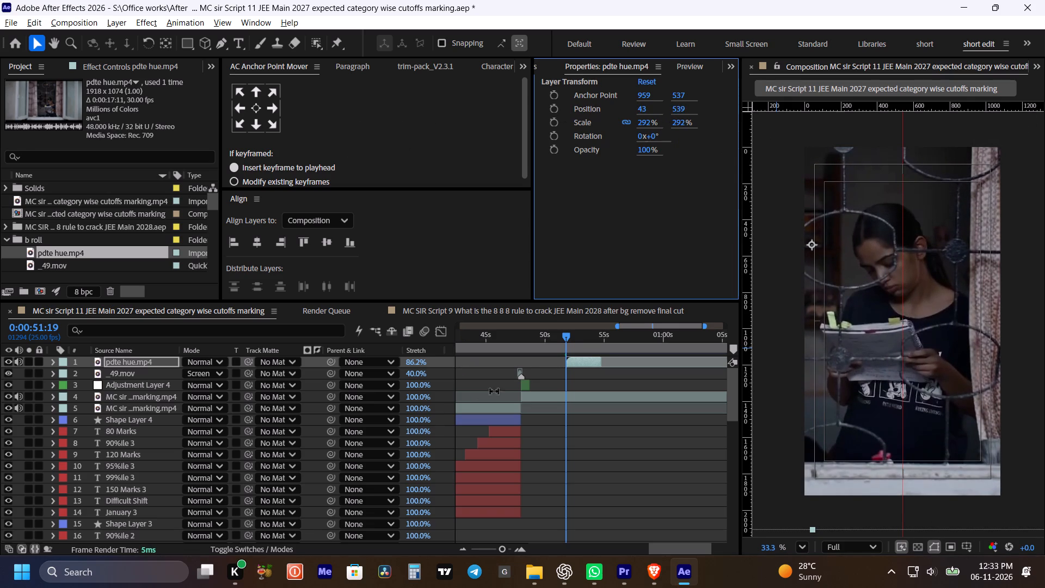
Check the framing over the rest of the pdte hue.mp4 clip and set its horizontal position to 362.
{"action": "left_click_drag", "start_coordinate": [567, 341], "coordinate": [587, 345]}
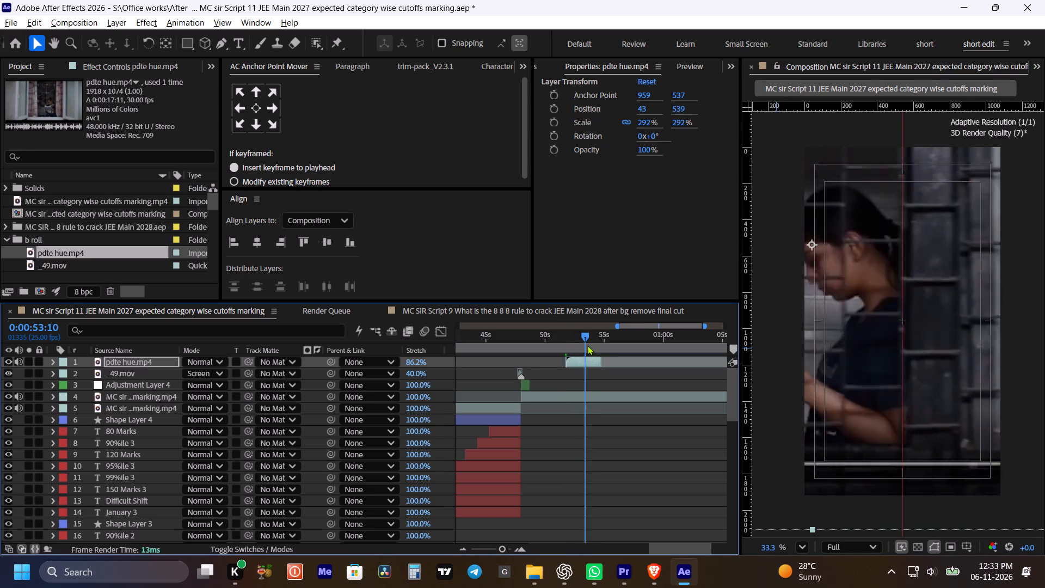
{"action": "left_click_drag", "start_coordinate": [587, 345], "coordinate": [593, 348]}
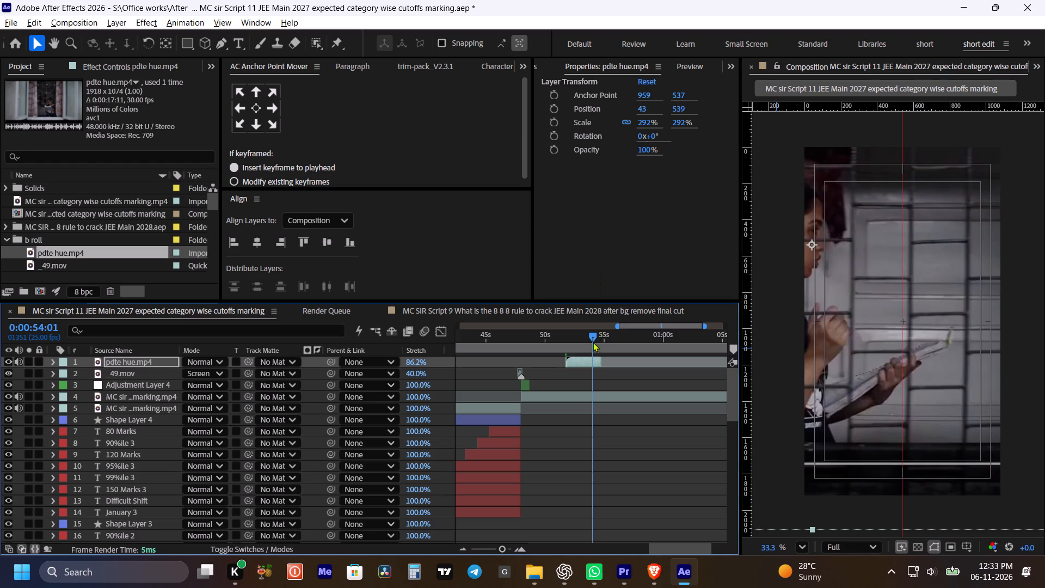
{"action": "left_click", "coordinate": [591, 334]}
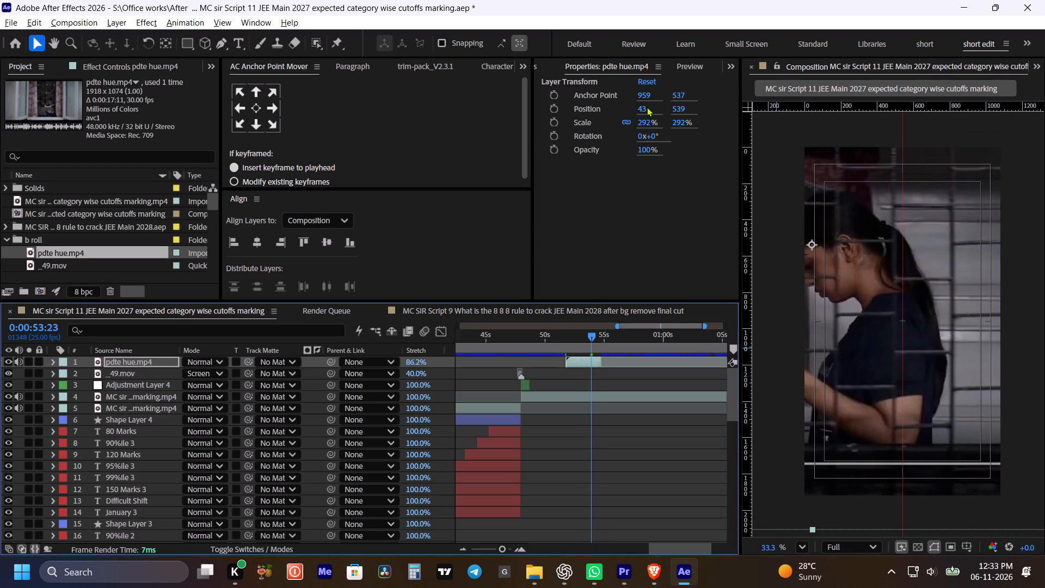
{"action": "left_click_drag", "start_coordinate": [641, 106], "coordinate": [865, 111]}
Save the project.
{"action": "key", "text": "ctrl+s"}
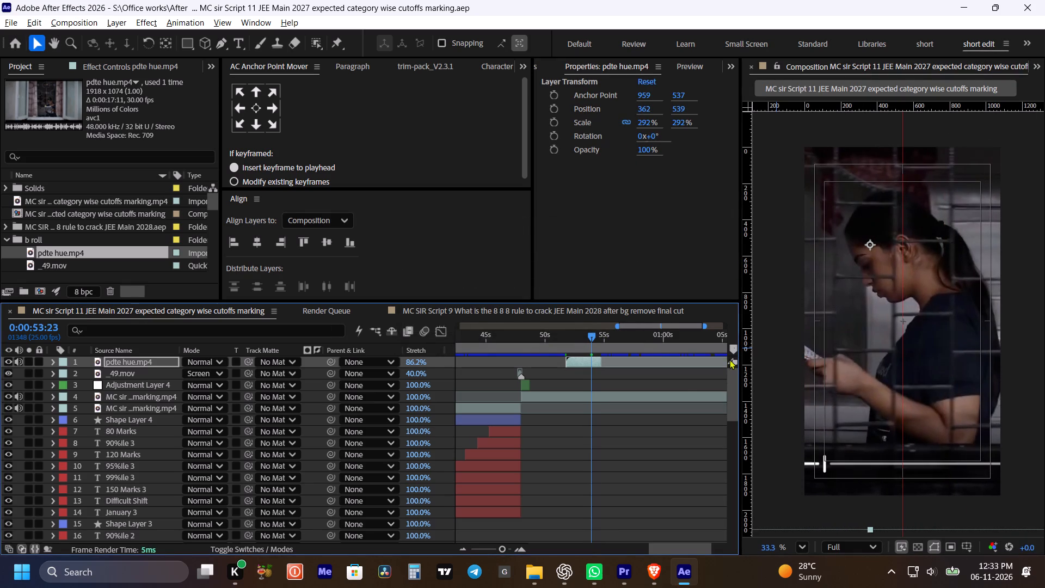
{"action": "key", "text": "ctrl+s"}
Play back the b-roll section from 0:00:50:16 to 0:00:55:13 to check the clip against the speech.
{"action": "left_click_drag", "start_coordinate": [562, 338], "coordinate": [552, 338]}
{"action": "key", "text": "space"}
{"action": "key", "text": "space"}
{"action": "left_click_drag", "start_coordinate": [623, 377], "coordinate": [620, 378]}
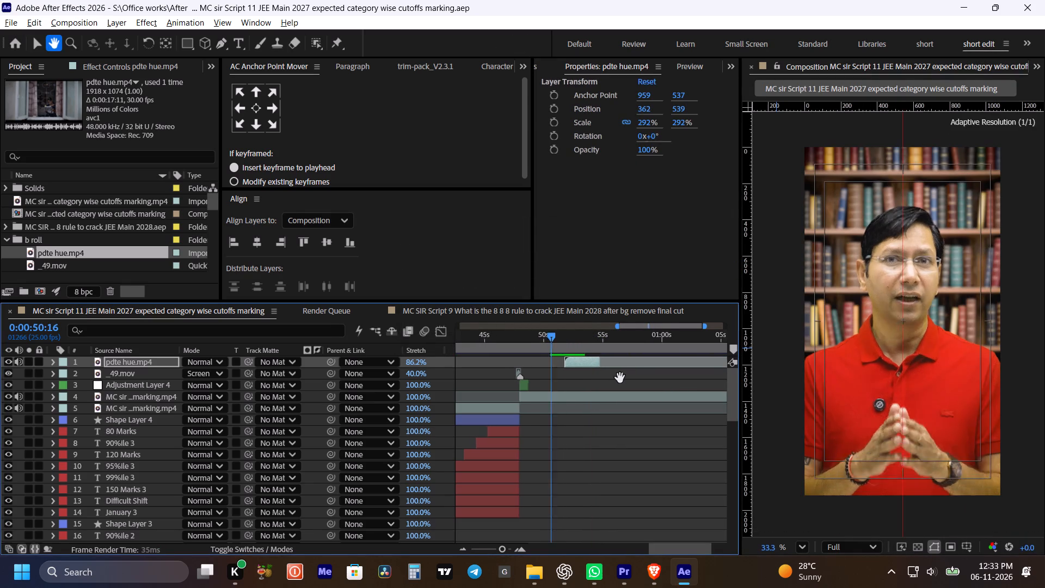
{"action": "left_click_drag", "start_coordinate": [620, 378], "coordinate": [617, 378]}
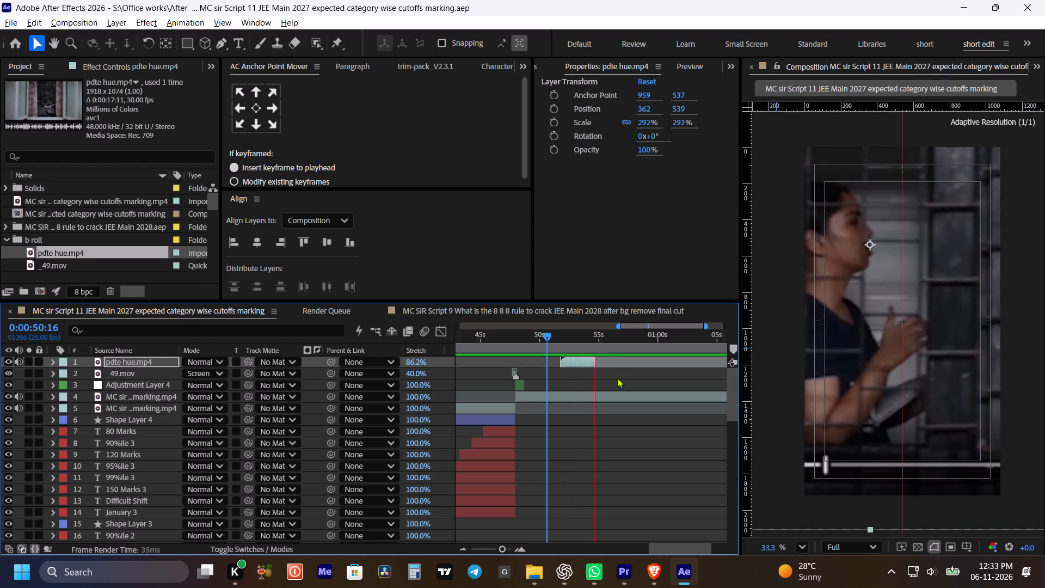
{"action": "key", "text": "space"}
{"action": "key", "text": "space"}
{"action": "key", "text": "space"}
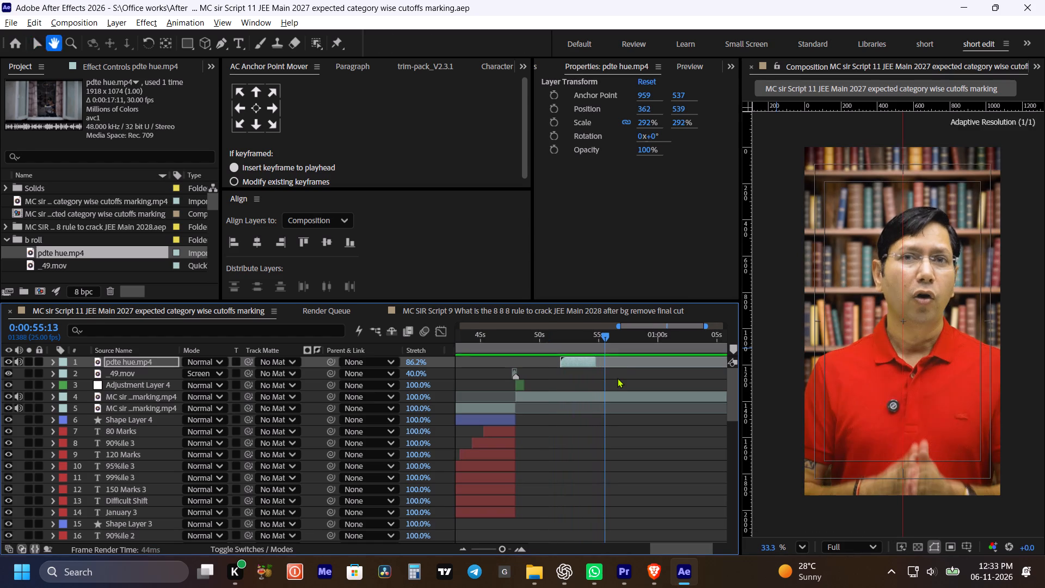
Time-stretch the pdte hue.mp4 layer to 108.0% so that it ends at 0:00:55:13.
{"action": "key", "text": "ctrl+Left"}
{"action": "key", "text": "ctrl+Right"}
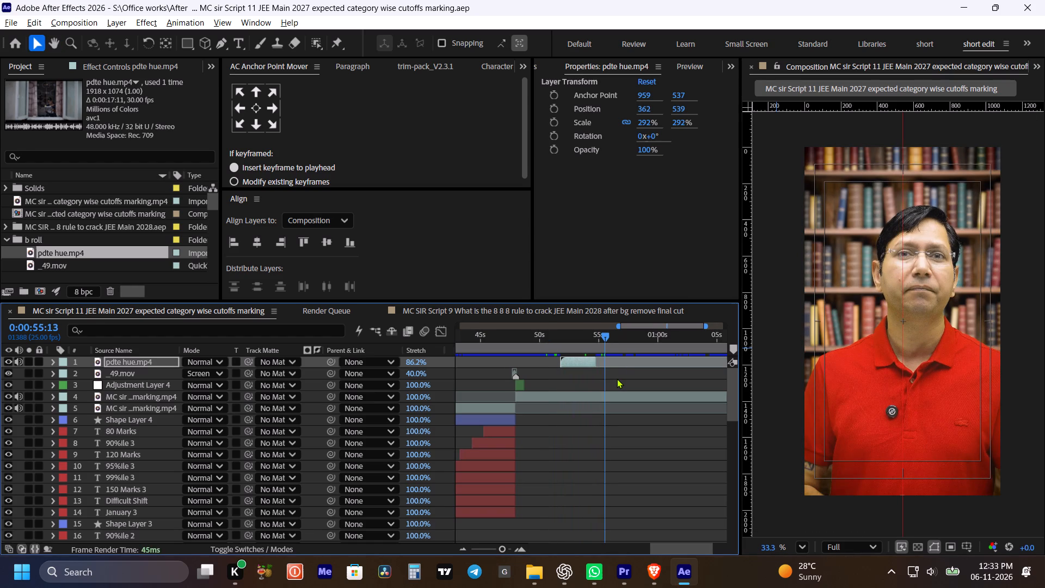
{"action": "left_click_drag", "start_coordinate": [599, 360], "coordinate": [609, 366], "text": "alt"}
{"action": "scroll", "coordinate": [606, 361], "scroll_direction": "up", "scroll_amount": 3, "text": "alt"}
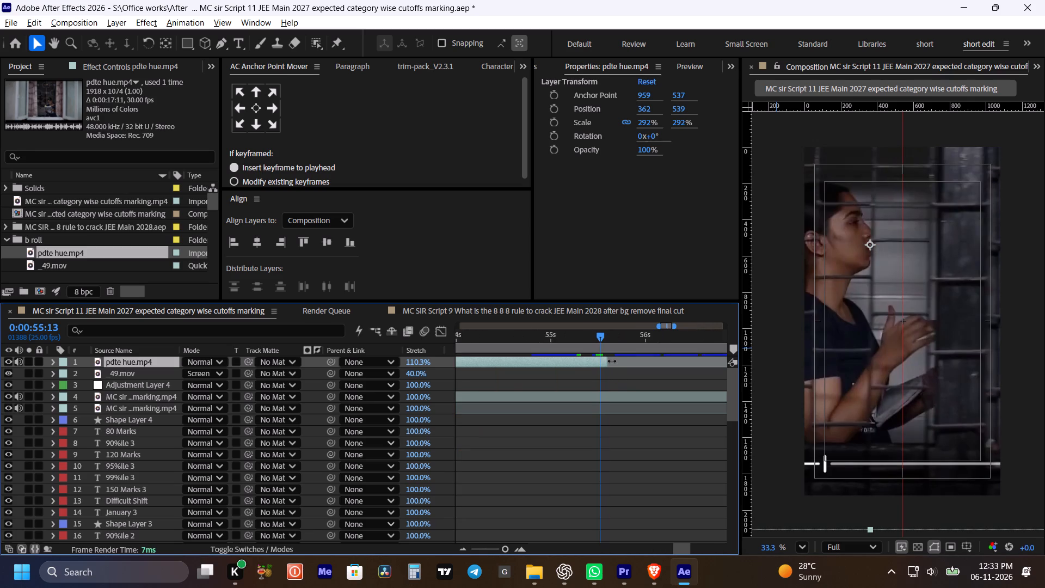
{"action": "left_click_drag", "start_coordinate": [612, 361], "coordinate": [602, 360], "text": "alt"}
{"action": "scroll", "coordinate": [613, 371], "scroll_direction": "down", "scroll_amount": 2, "text": "alt"}
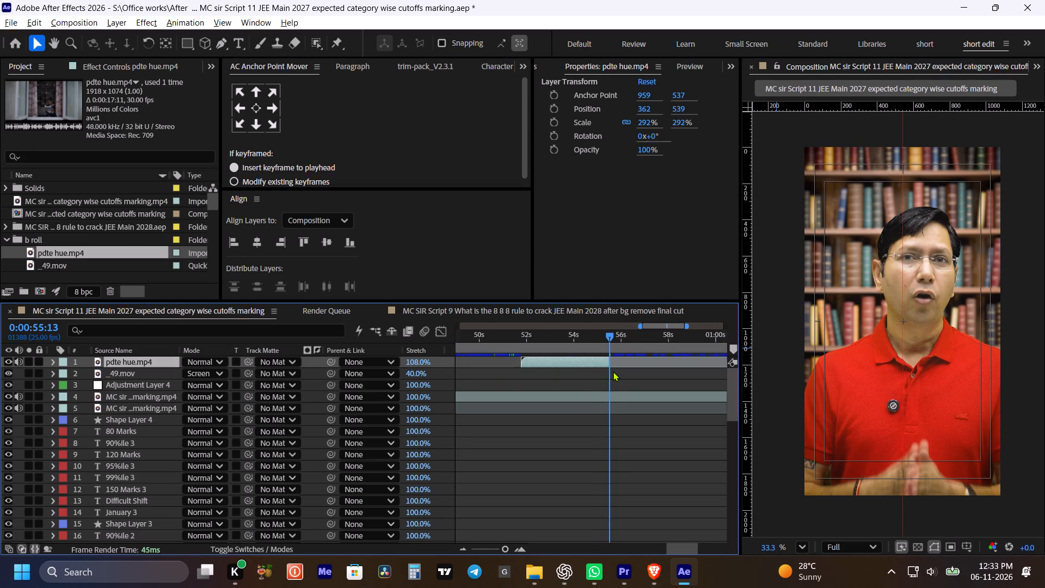
Play back the pdte hue.mp4 section from 0:00:51:14 to check the stretched clip against the speech.
{"action": "left_click_drag", "start_coordinate": [575, 334], "coordinate": [516, 332]}
{"action": "key", "text": "space"}
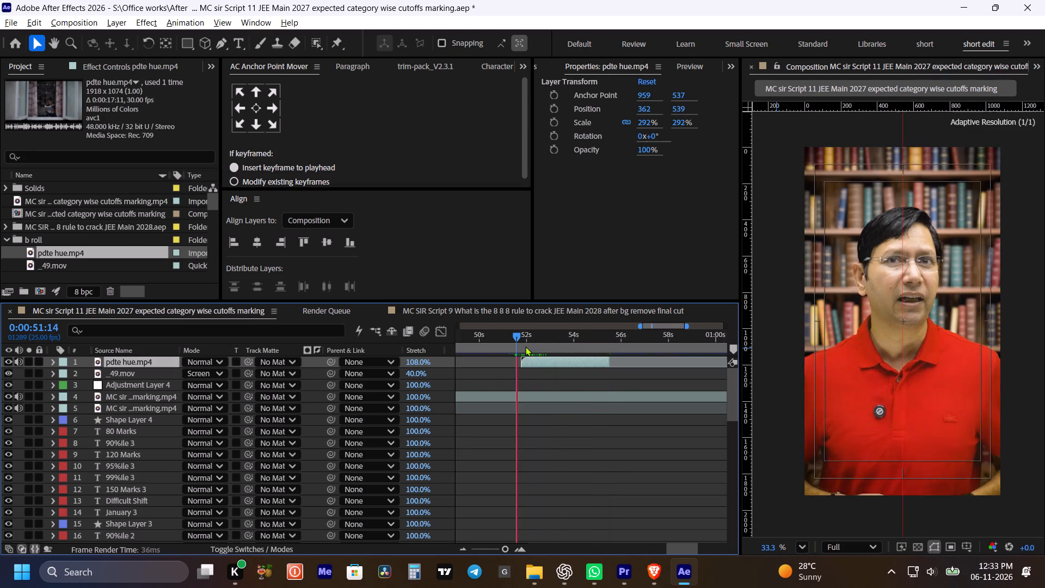
{"action": "scroll", "coordinate": [574, 413], "scroll_direction": "down", "scroll_amount": 1, "text": "alt"}
{"action": "key", "text": "space"}
{"action": "key", "text": "space"}
{"action": "key", "text": "space"}
{"action": "key", "text": "space"}
{"action": "left_click", "coordinate": [586, 389]}
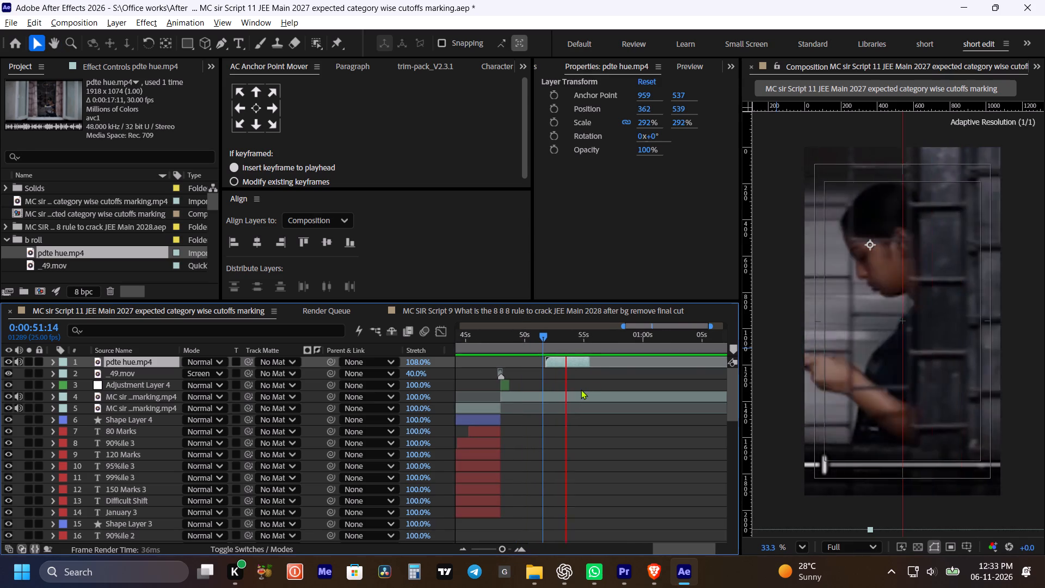
{"action": "key", "text": "space"}
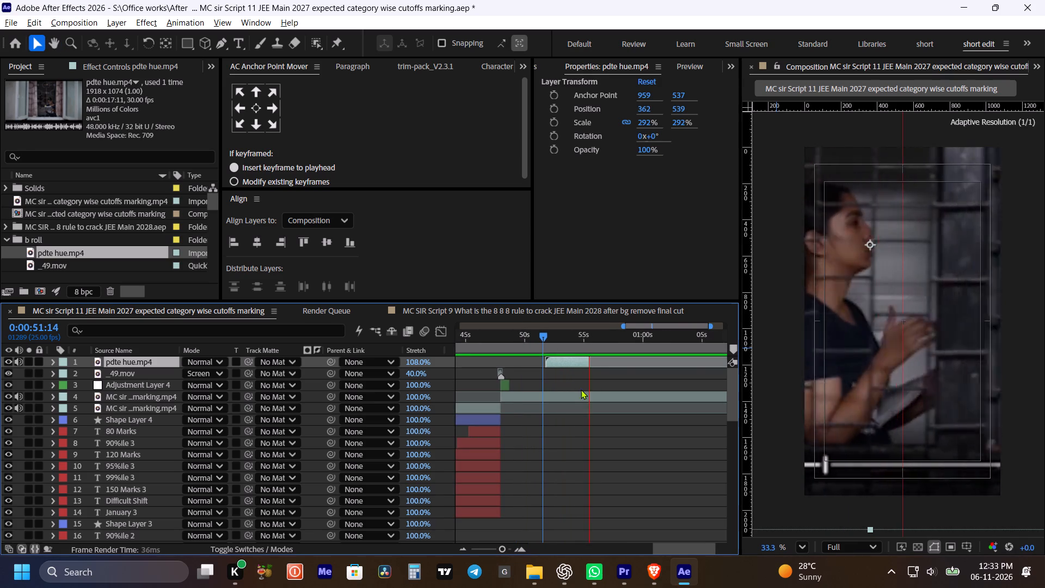
Mute the audio of the pdte hue.mp4 layer.
{"action": "left_click_drag", "start_coordinate": [583, 338], "coordinate": [576, 338]}
{"action": "left_click", "coordinate": [18, 362]}
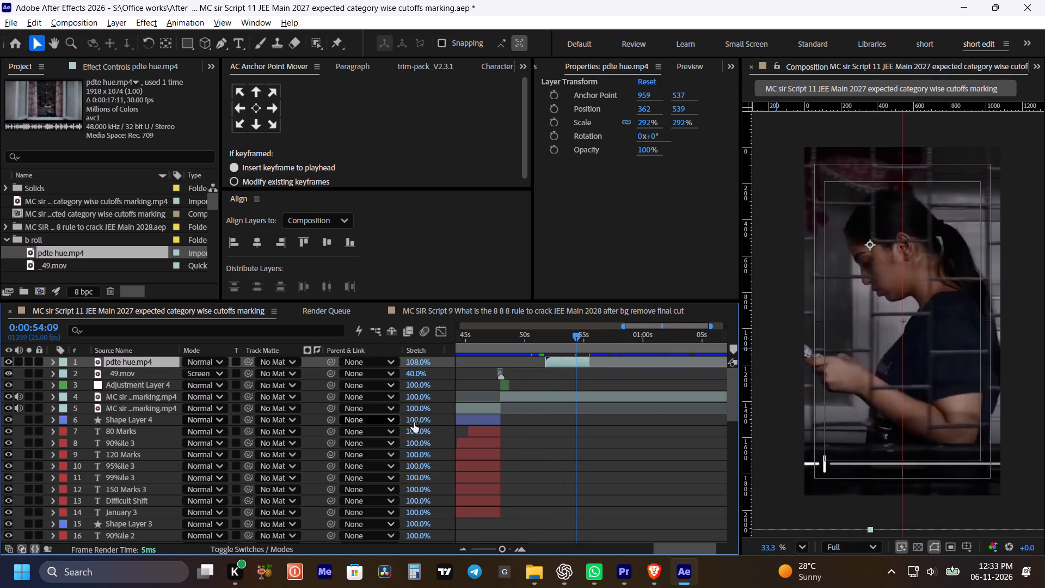
Play back the section from 0:00:51:12 to check the speech with the b-roll audio off.
{"action": "left_click_drag", "start_coordinate": [548, 345], "coordinate": [542, 345]}
{"action": "key", "text": "space"}
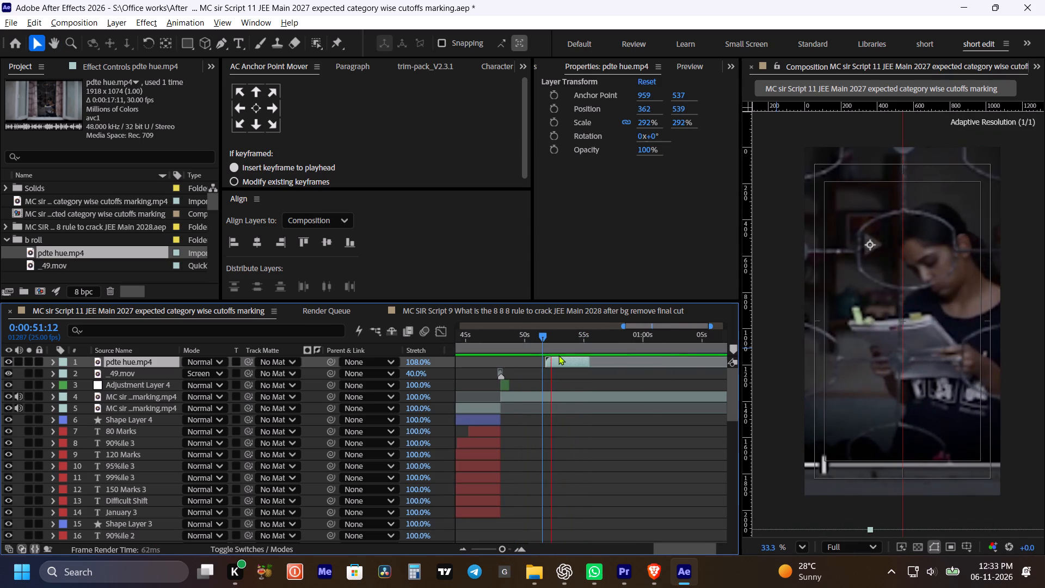
{"action": "key", "text": "space"}
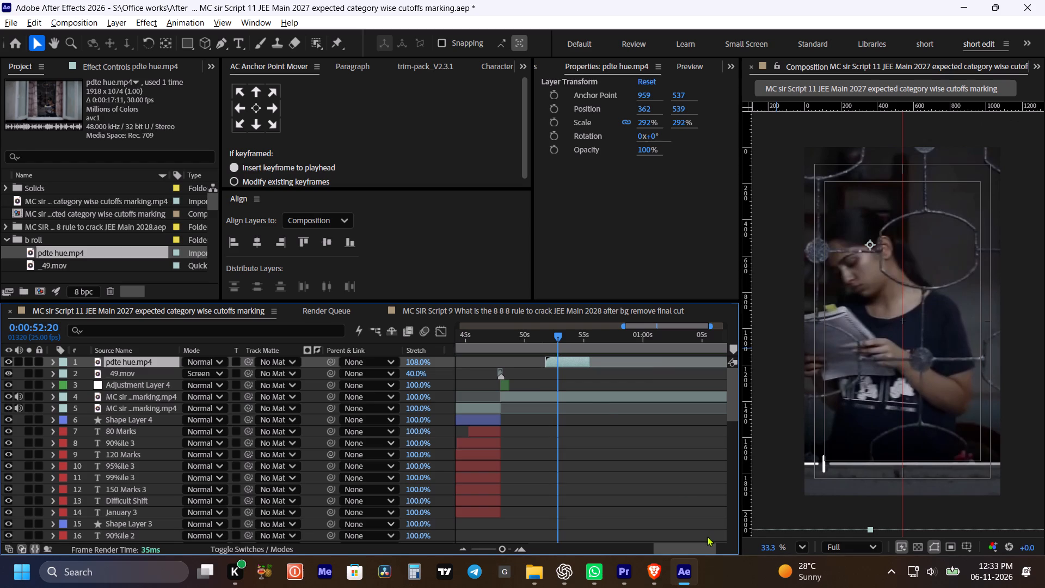
{"action": "left_click", "coordinate": [640, 496]}
{"action": "left_click", "coordinate": [557, 360]}
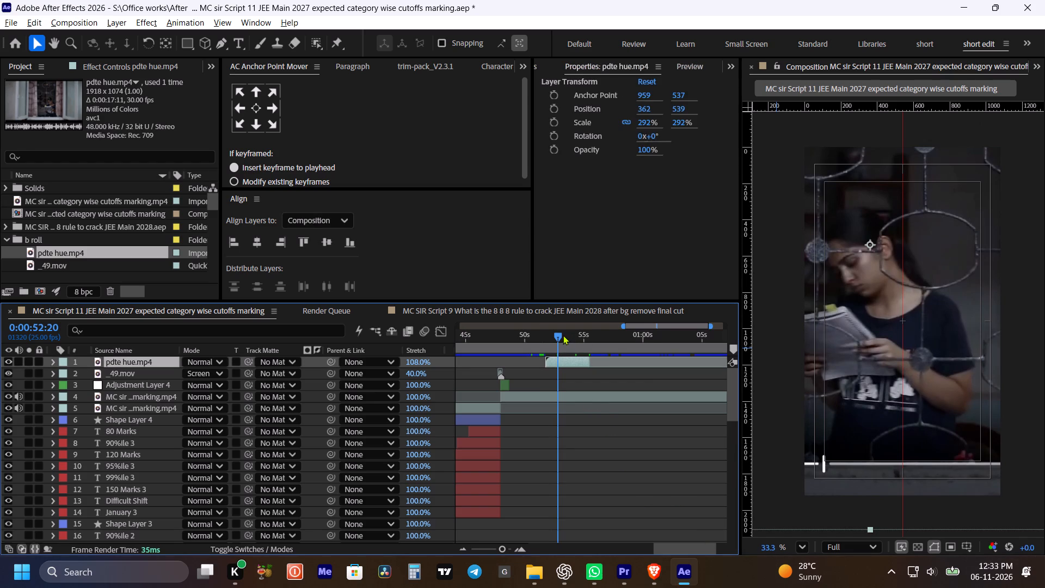
Apply the Black & White effect to the pdte hue.mp4 layer, previewing it at 0:00:54:13.
{"action": "left_click_drag", "start_coordinate": [563, 335], "coordinate": [579, 339]}
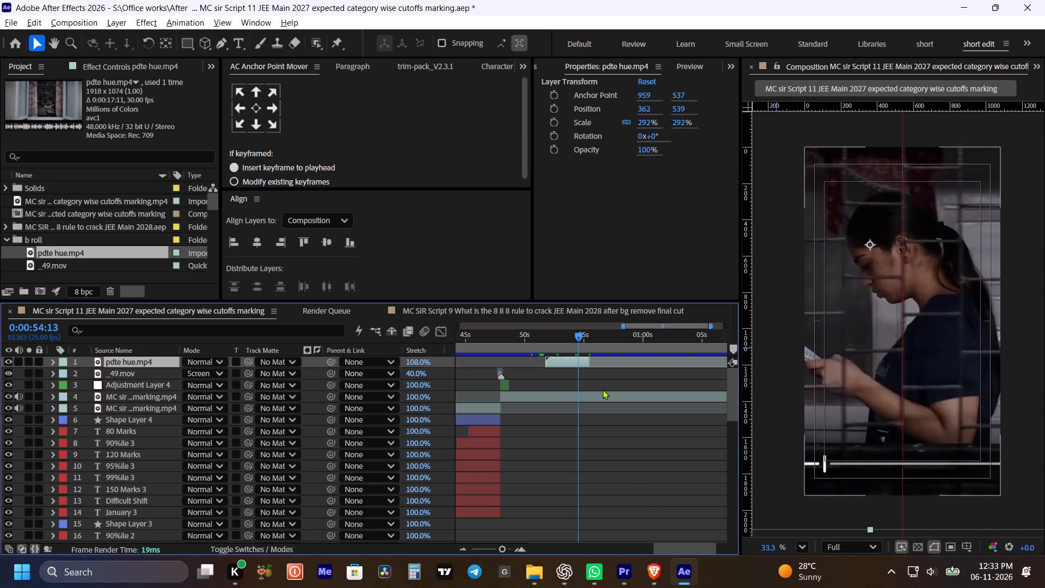
{"action": "key", "text": "ctrl+space"}
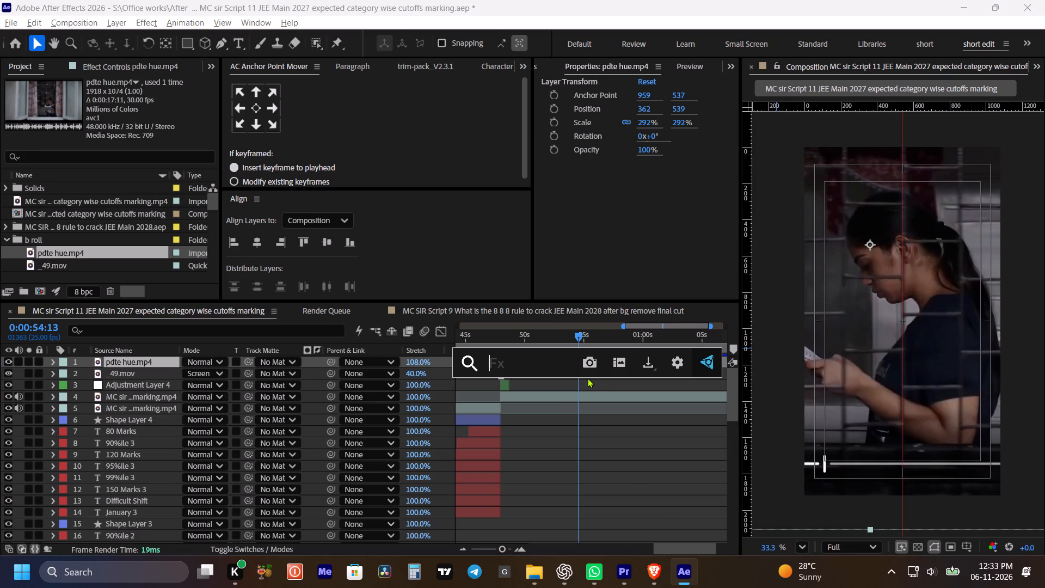
{"action": "type", "text": "black"}
{"action": "left_click", "coordinate": [585, 402]}
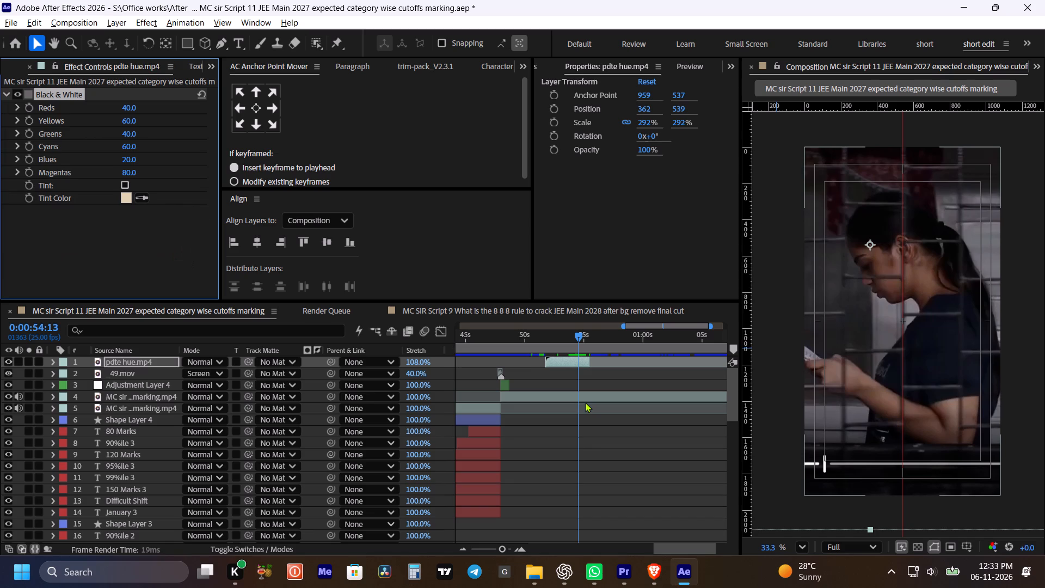
Add Lumetri Color to pdte hue.mp4 and set Exposure 0.9, Contrast -10, Saturation 122 and Shadows 17 in Basic Correction.
{"action": "key", "text": "ctrl+space"}
{"action": "type", "text": "lume"}
{"action": "left_click", "coordinate": [576, 422]}
{"action": "scroll", "coordinate": [77, 234], "scroll_direction": "down", "scroll_amount": 4}
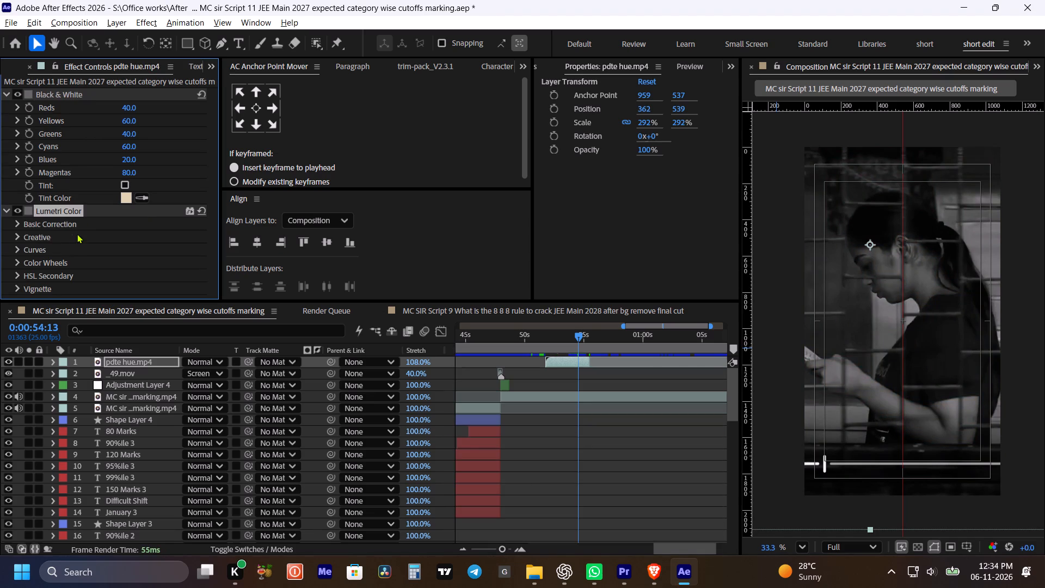
{"action": "left_click", "coordinate": [16, 222]}
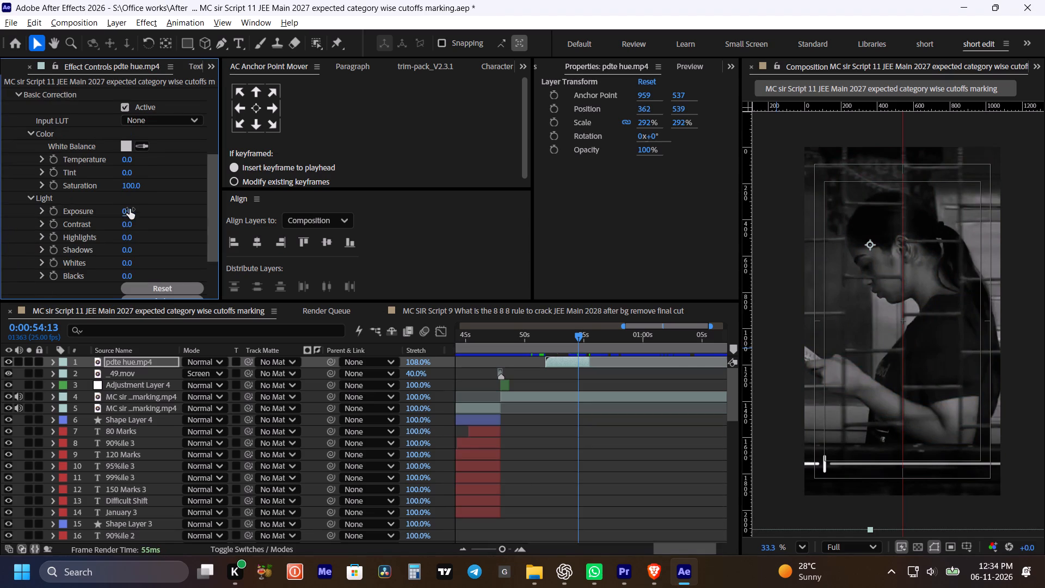
{"action": "left_click_drag", "start_coordinate": [130, 209], "coordinate": [138, 209]}
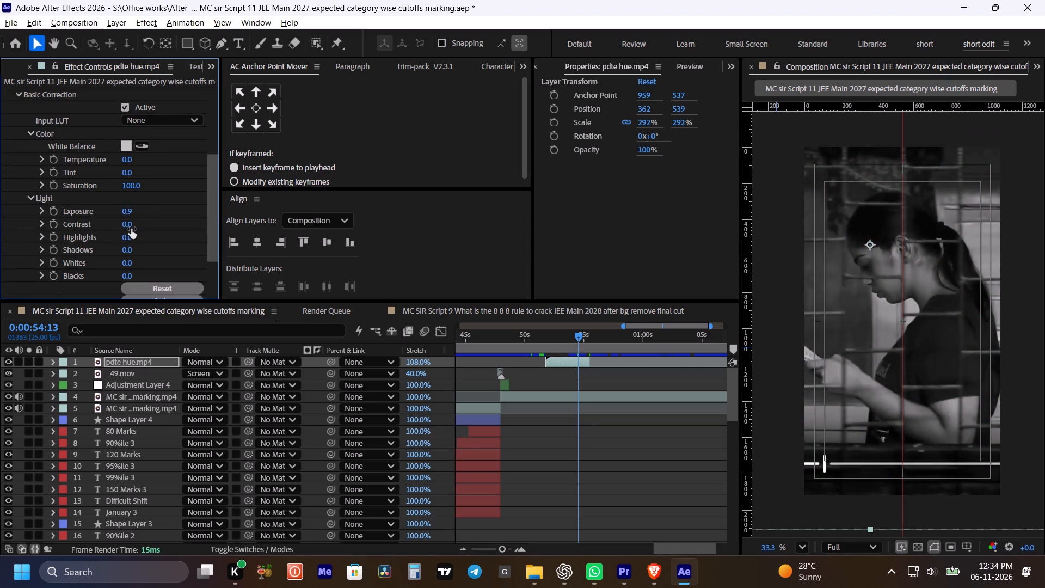
{"action": "left_click_drag", "start_coordinate": [127, 225], "coordinate": [116, 220]}
{"action": "left_click_drag", "start_coordinate": [129, 187], "coordinate": [145, 186]}
{"action": "left_click_drag", "start_coordinate": [128, 250], "coordinate": [143, 247]}
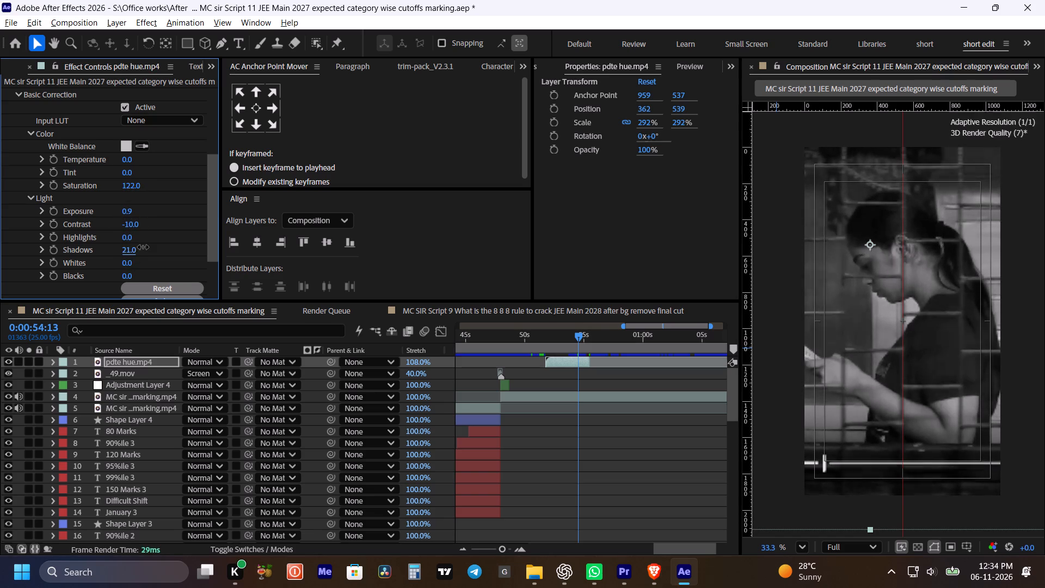
{"action": "left_click_drag", "start_coordinate": [143, 247], "coordinate": [138, 247]}
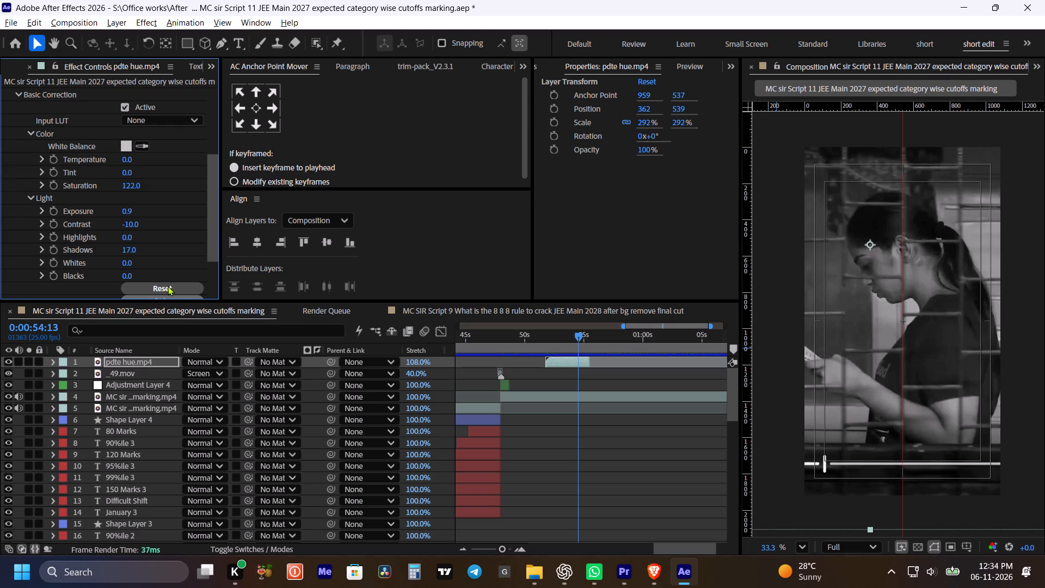
Save the project.
{"action": "key", "text": "ctrl+s"}
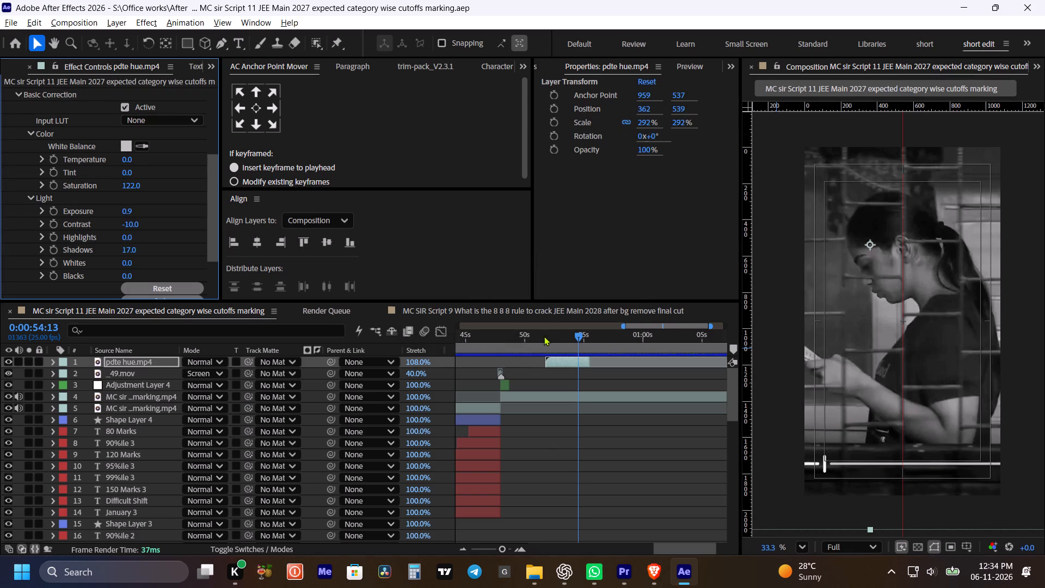
Play back the graded clip from 0:00:50:16 and time-stretch the pdte hue.mp4 layer to 113.0% at its start.
{"action": "left_click_drag", "start_coordinate": [543, 336], "coordinate": [532, 336]}
{"action": "key", "text": "space"}
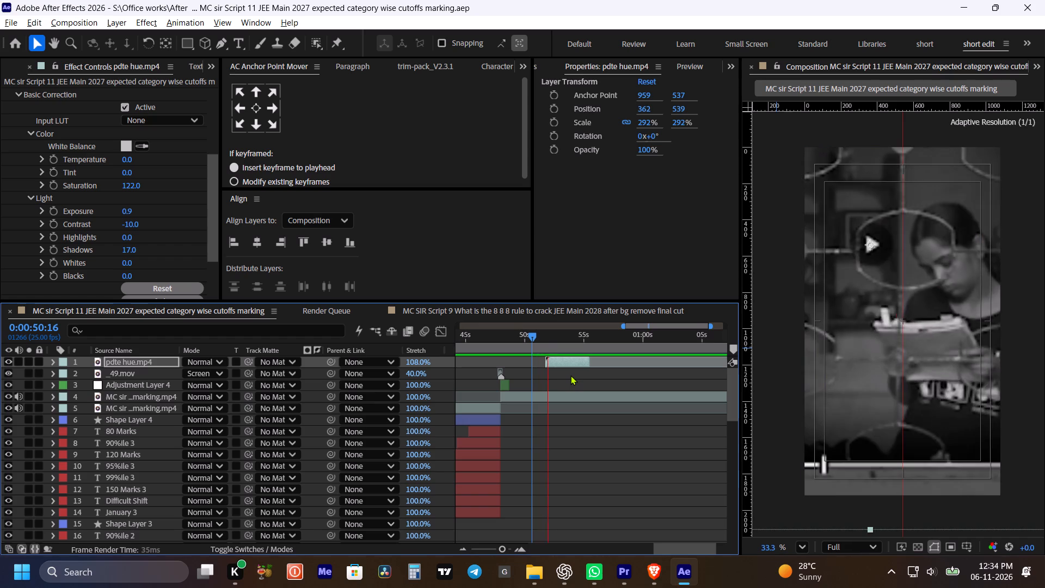
{"action": "key", "text": "space"}
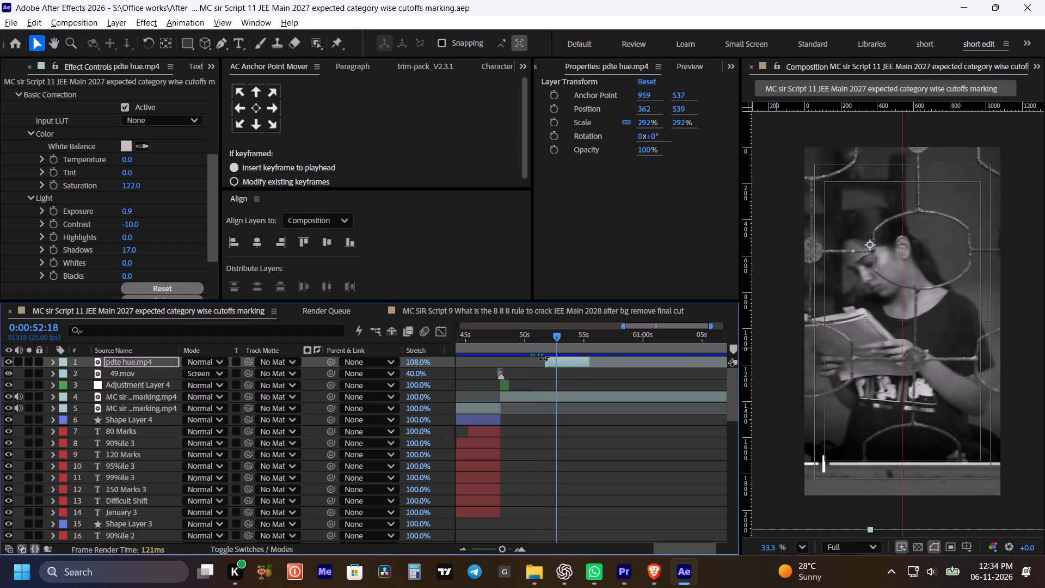
{"action": "left_click", "coordinate": [544, 360]}
{"action": "left_click", "coordinate": [548, 362], "text": "alt"}
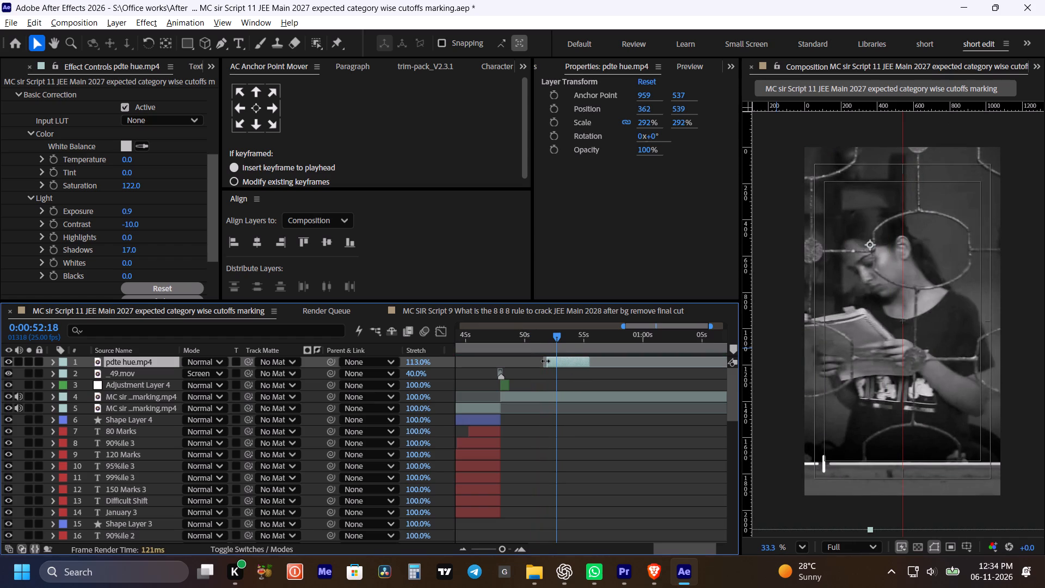
Check the start of the stretched pdte hue.mp4 clip and play back the section from 0:00:51:14.
{"action": "left_click_drag", "start_coordinate": [555, 336], "coordinate": [548, 336]}
{"action": "key", "text": "space"}
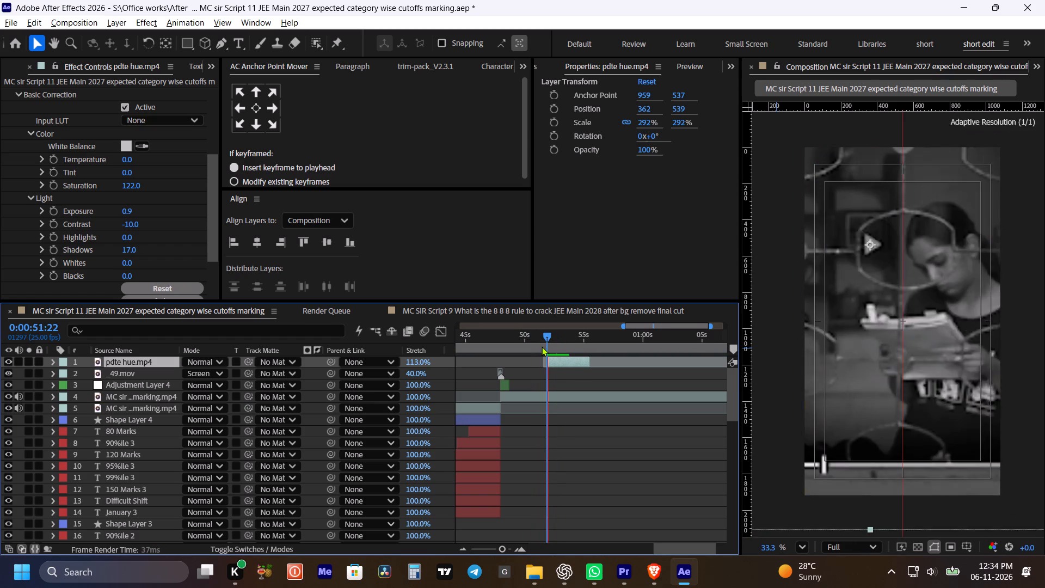
{"action": "key", "text": "space"}
{"action": "left_click_drag", "start_coordinate": [552, 342], "coordinate": [548, 340], "text": "shift"}
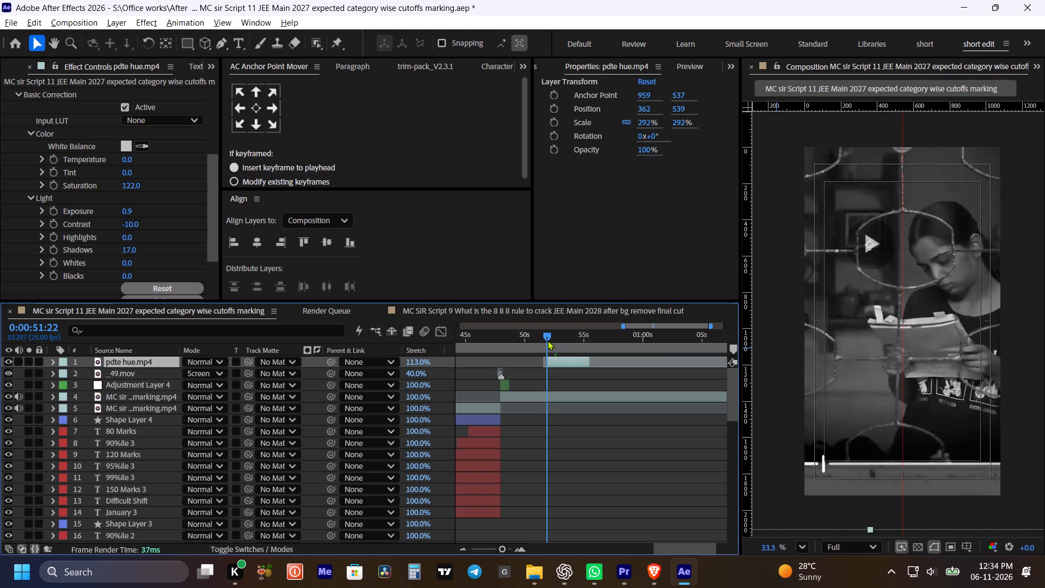
{"action": "key", "text": "ctrl+Left"}
{"action": "key", "text": "ctrl+Left"}
{"action": "key", "text": "ctrl+Left"}
{"action": "key", "text": "ctrl+Left"}
{"action": "key", "text": "ctrl+Left"}
{"action": "key", "text": "ctrl+Left"}
{"action": "key", "text": "ctrl+Left"}
{"action": "key", "text": "ctrl+Left"}
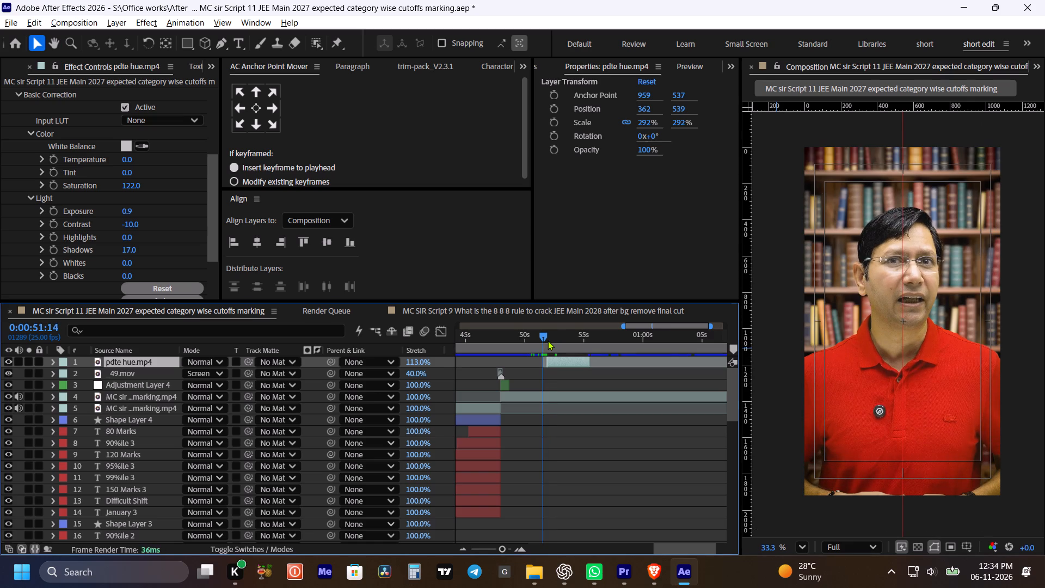
{"action": "key", "text": "space"}
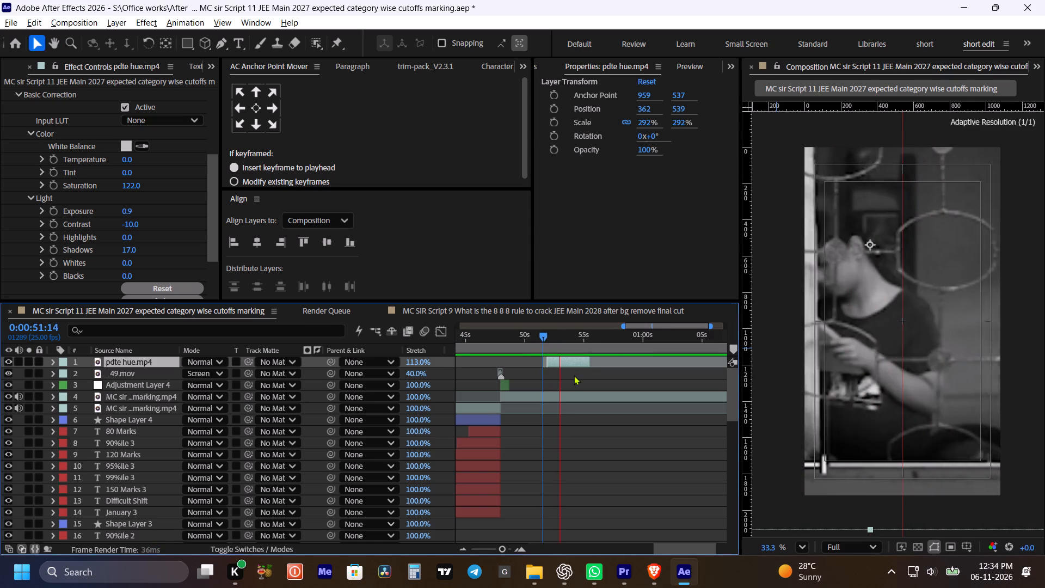
{"action": "key", "text": "space"}
{"action": "key", "text": "space"}
{"action": "key", "text": "space"}
{"action": "left_click_drag", "start_coordinate": [582, 373], "coordinate": [574, 374]}
{"action": "key", "text": "space"}
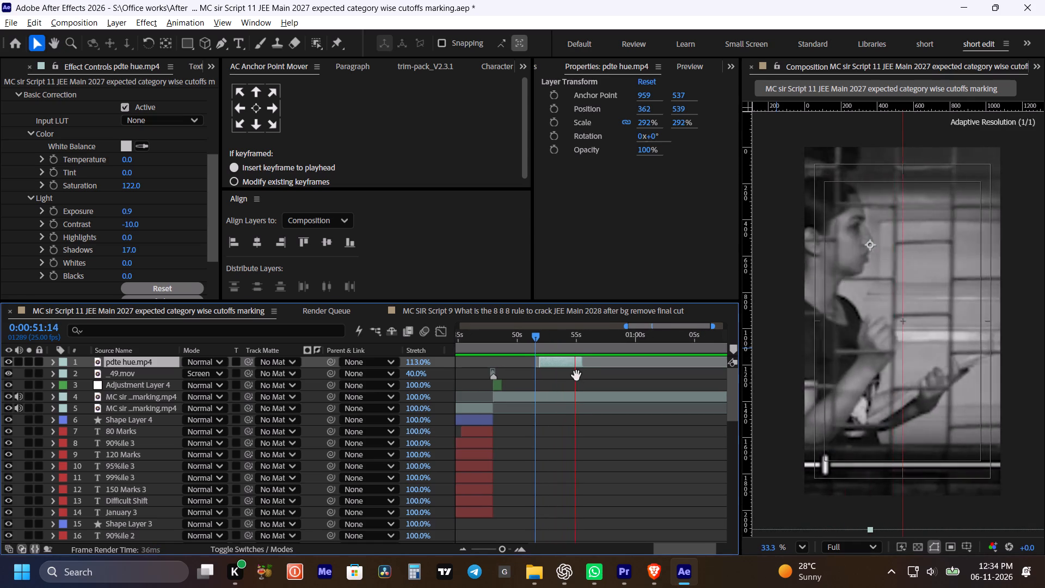
Set the vertical position of the pdte hue.mp4 layer to 774, judging the framing at 0:00:55:03.
{"action": "left_click", "coordinate": [570, 360]}
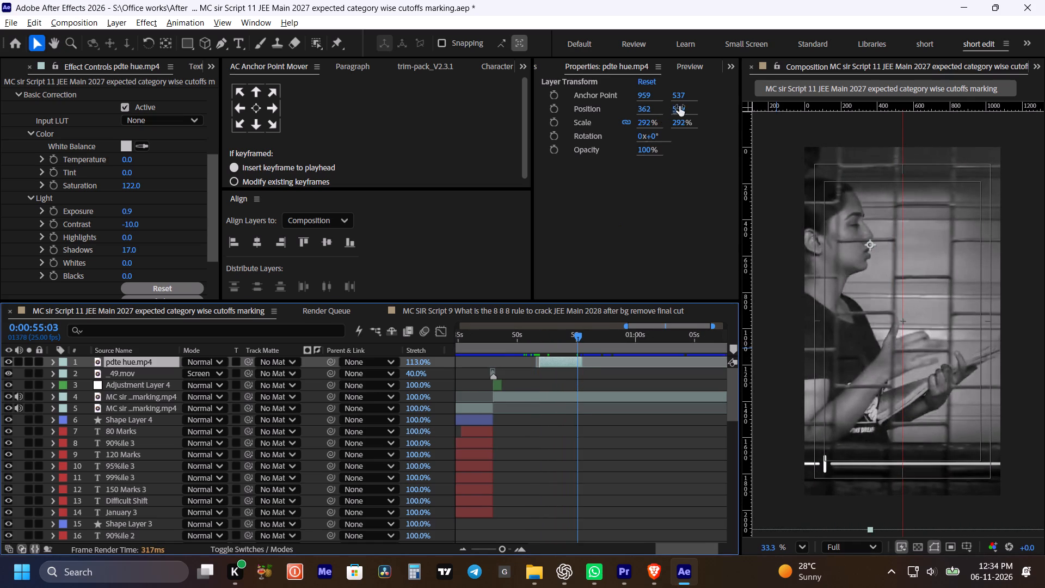
{"action": "left_click_drag", "start_coordinate": [680, 106], "coordinate": [792, 148]}
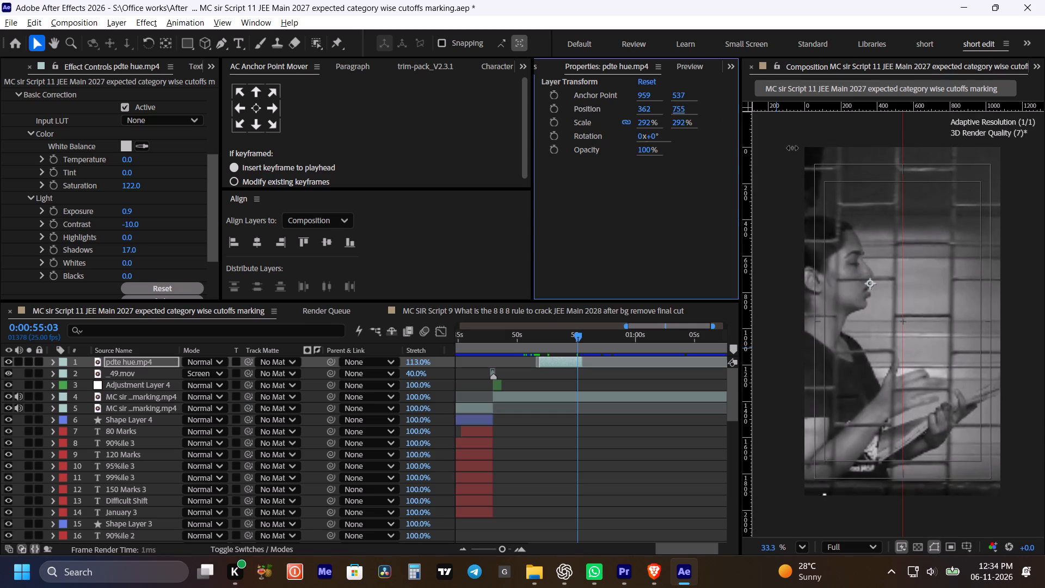
{"action": "left_click_drag", "start_coordinate": [792, 148], "coordinate": [796, 154]}
Play back the reframed pdte hue.mp4 clip from 0:00:50:23 and again from 0:00:51:21 to check its framing.
{"action": "left_click_drag", "start_coordinate": [550, 336], "coordinate": [528, 336]}
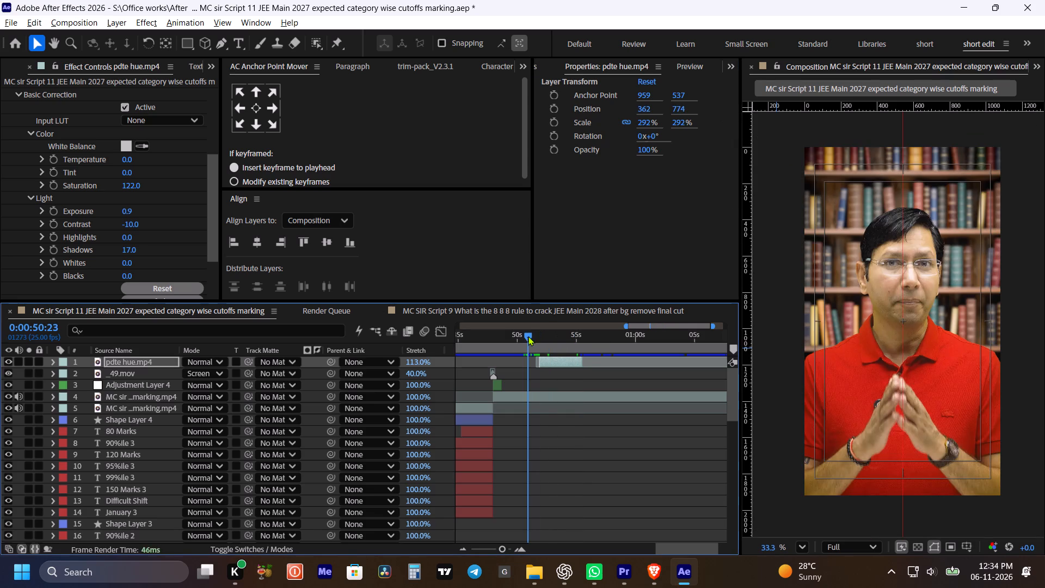
{"action": "key", "text": "space"}
{"action": "key", "text": "space"}
{"action": "key", "text": "space"}
{"action": "left_click", "coordinate": [563, 377]}
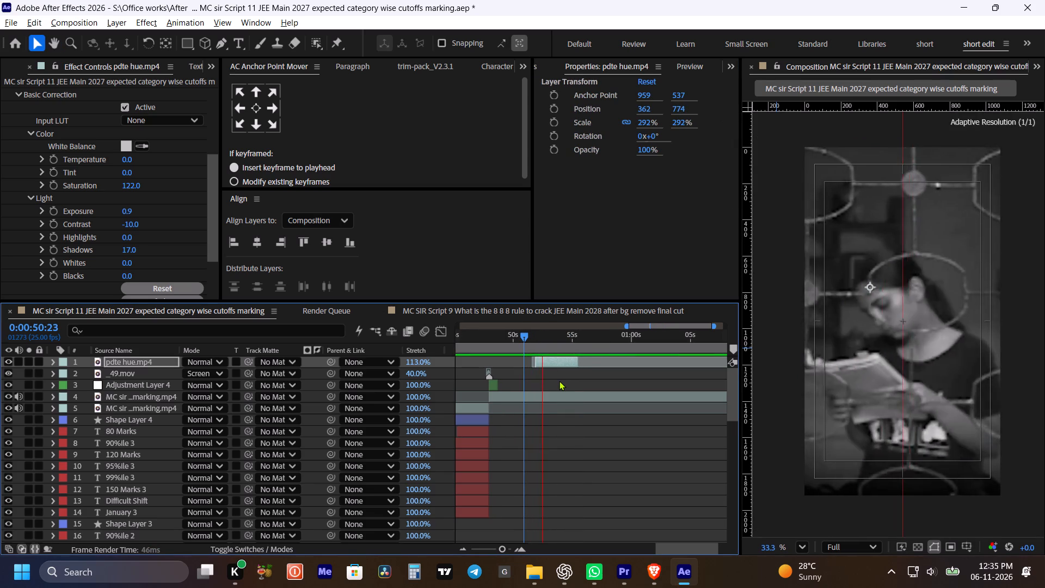
{"action": "key", "text": "space"}
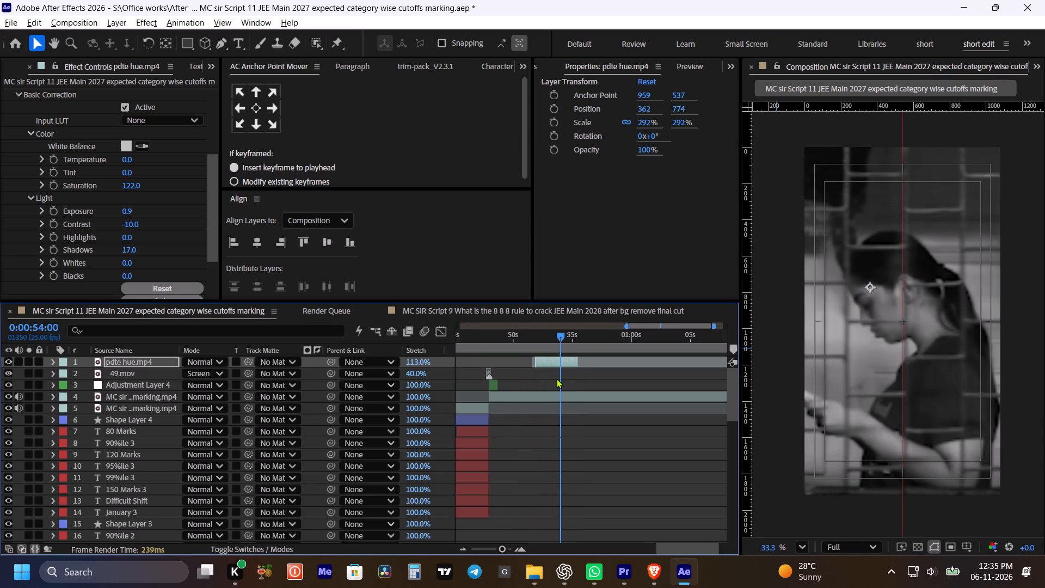
{"action": "left_click", "coordinate": [537, 337]}
{"action": "key", "text": "space"}
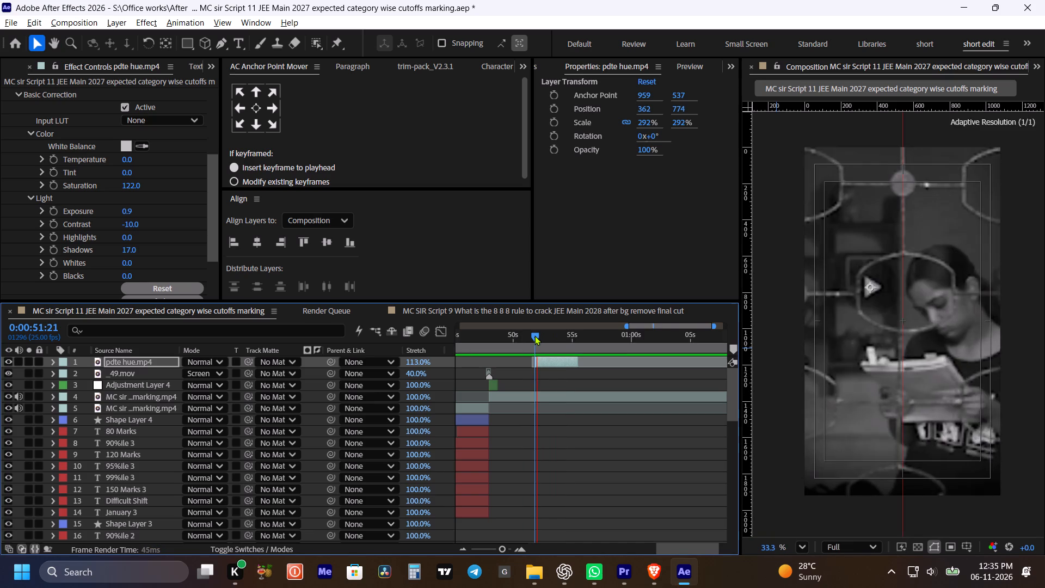
{"action": "key", "text": "space"}
{"action": "left_click", "coordinate": [556, 378]}
{"action": "key", "text": "space"}
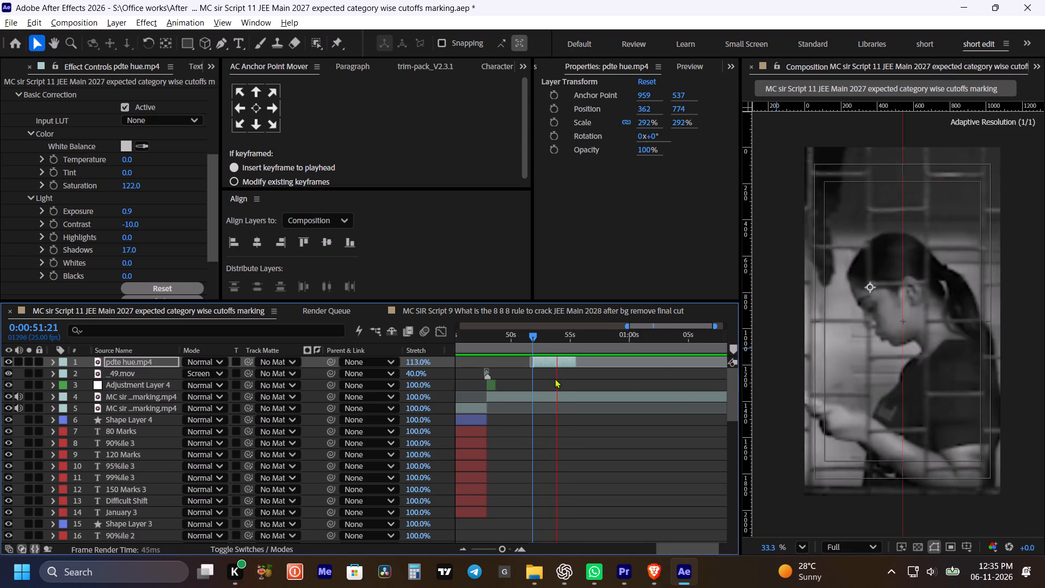
{"action": "key", "text": "space"}
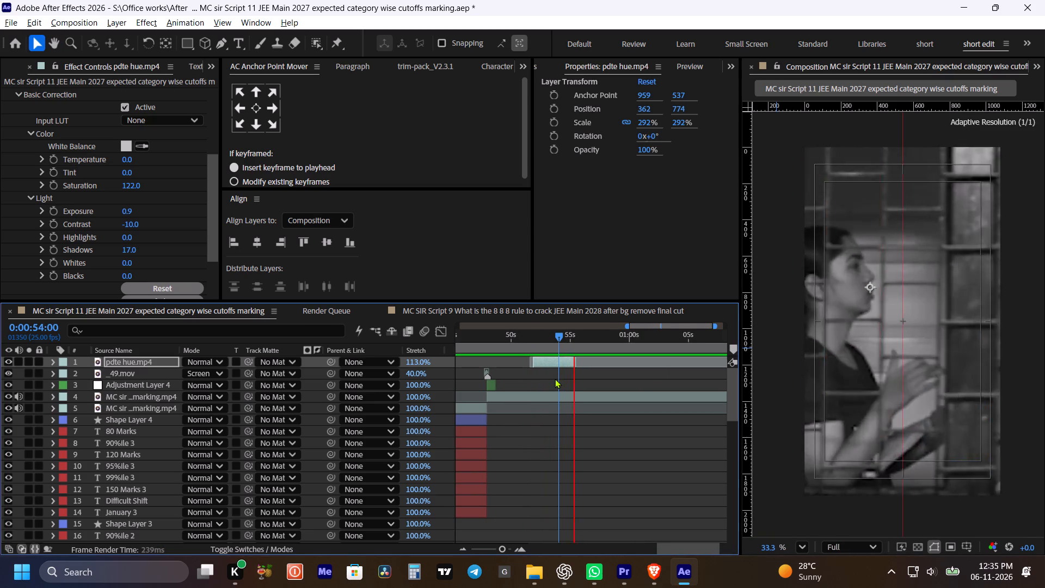
{"action": "key", "text": "space"}
{"action": "left_click", "coordinate": [532, 336]}
{"action": "key", "text": "space"}
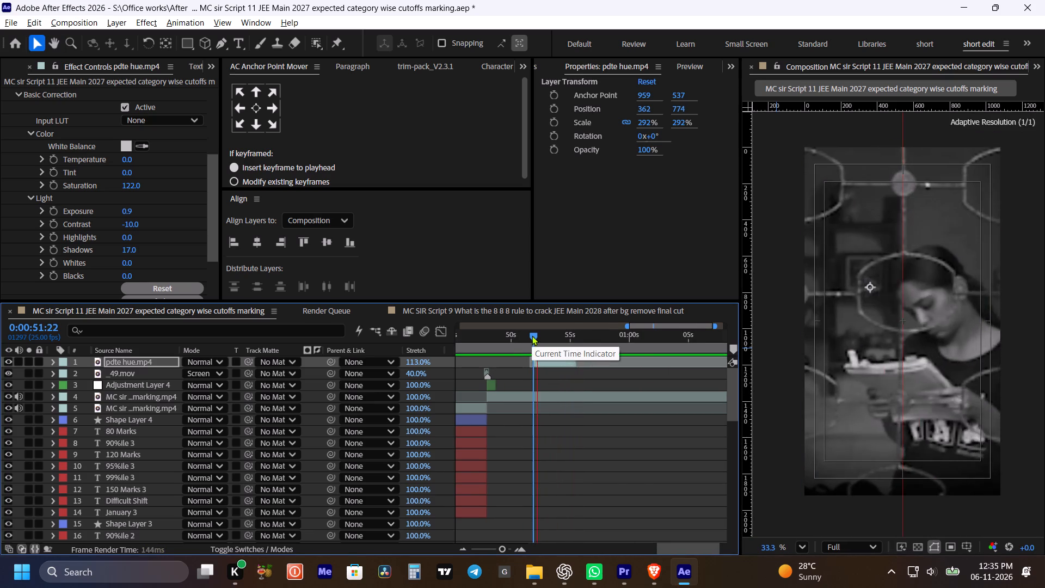
{"action": "key", "text": "space"}
Play back the cut from the speaker into the b-roll, starting at 0:00:50:13.
{"action": "left_click_drag", "start_coordinate": [522, 336], "coordinate": [517, 336]}
{"action": "key", "text": "space"}
{"action": "key", "text": "space"}
{"action": "key", "text": "space"}
{"action": "key", "text": "space"}
{"action": "key", "text": "space"}
{"action": "key", "text": "space"}
{"action": "key", "text": "space"}
{"action": "left_click_drag", "start_coordinate": [539, 384], "coordinate": [545, 384]}
{"action": "type", "text": "v"}
{"action": "key", "text": "space"}
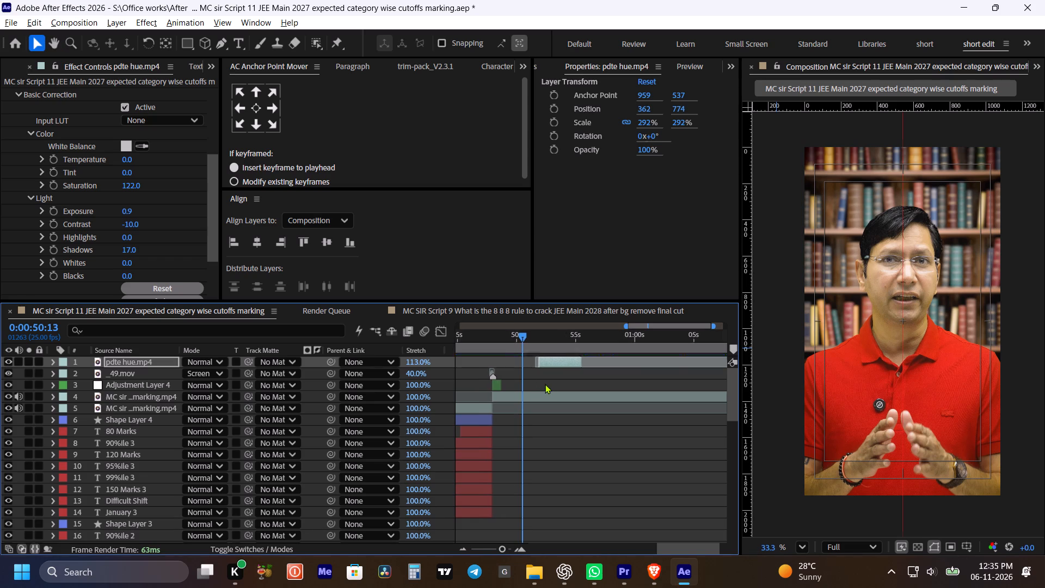
{"action": "key", "text": "space"}
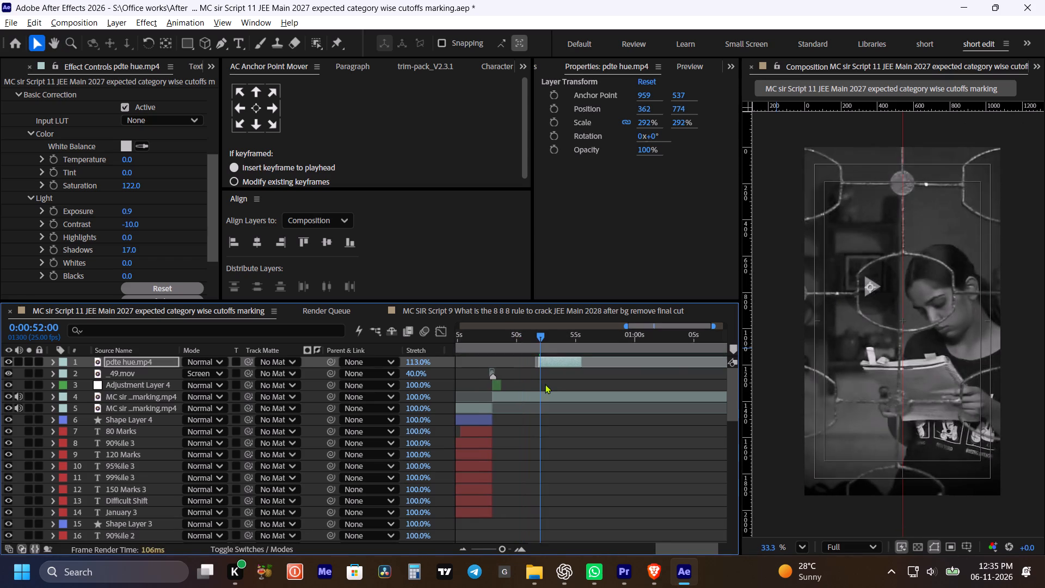
{"action": "key", "text": "space"}
{"action": "key", "text": "space"}
Save the project and deselect the pdte hue.mp4 layer.
{"action": "key", "text": "ctrl+s"}
{"action": "left_click", "coordinate": [552, 380]}
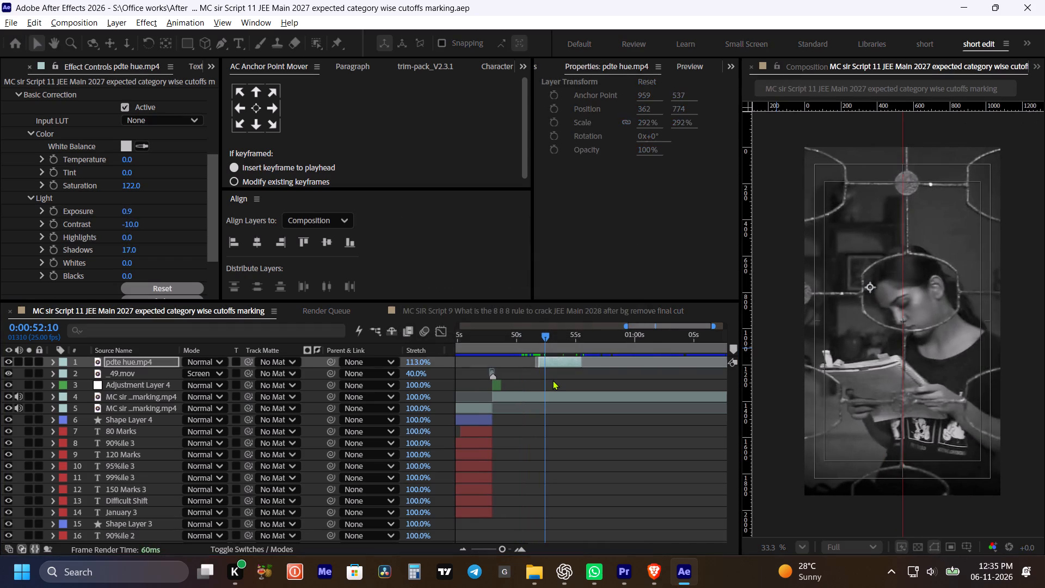
Switch to the script document in Brave and copy "apni safety ke liye tum 160-170 ke bich ka target rakhna.".
{"action": "left_click", "coordinate": [655, 572]}
{"action": "left_click", "coordinate": [490, 440]}
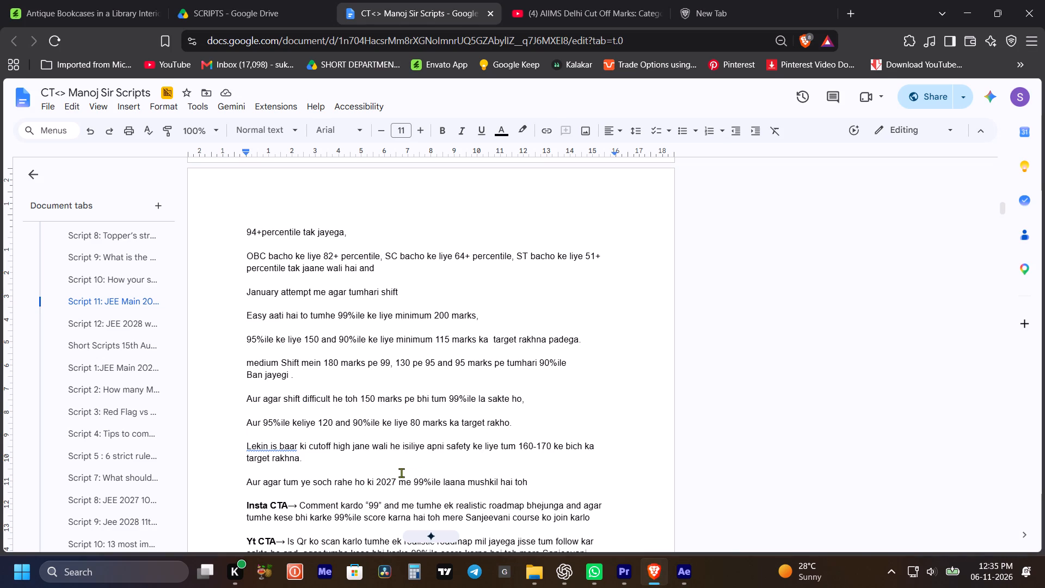
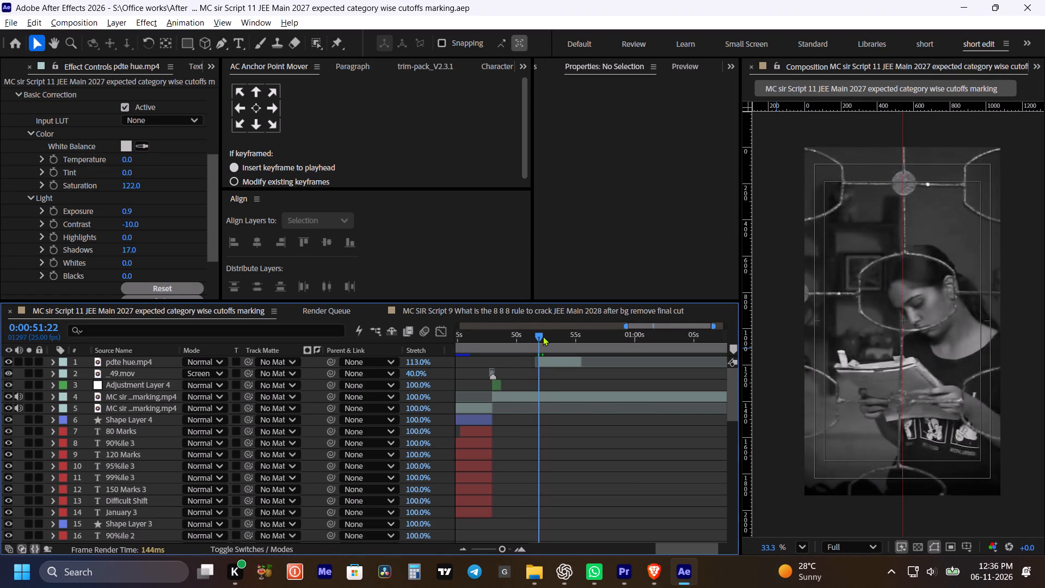
{"action": "key", "text": "ctrl+s"}
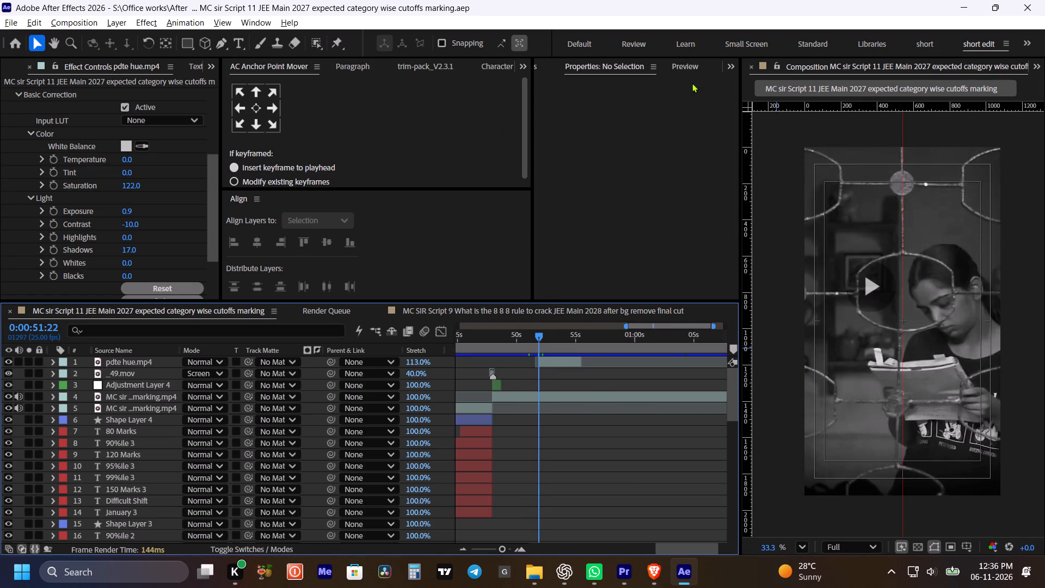
Set the Lumetri Color vignette amount to -5 and midpoint to 0 on the pdte hue.mp4 layer.
{"action": "left_click", "coordinate": [553, 366]}
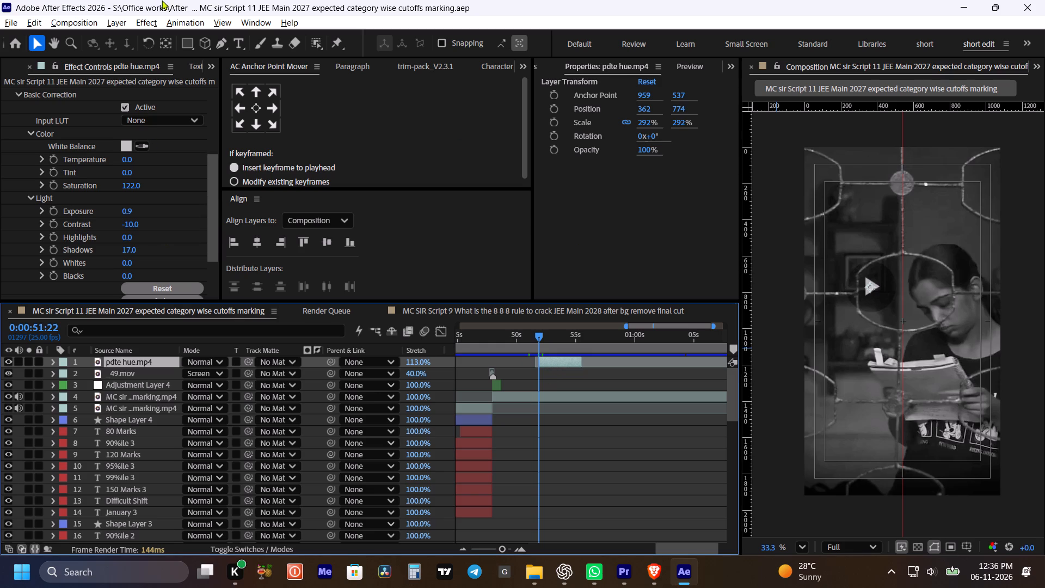
{"action": "scroll", "coordinate": [187, 187], "scroll_direction": "down", "scroll_amount": 6}
{"action": "scroll", "coordinate": [148, 140], "scroll_direction": "down", "scroll_amount": 7}
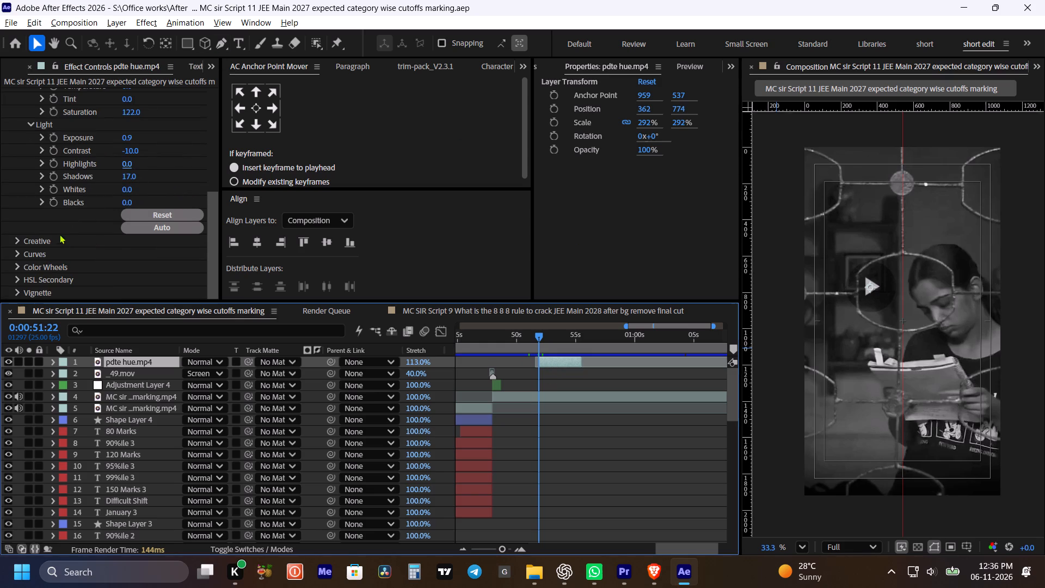
{"action": "scroll", "coordinate": [59, 234], "scroll_direction": "down", "scroll_amount": 2}
{"action": "left_click", "coordinate": [20, 293]}
{"action": "scroll", "coordinate": [38, 268], "scroll_direction": "down", "scroll_amount": 8}
{"action": "left_click_drag", "start_coordinate": [128, 253], "coordinate": [109, 337]}
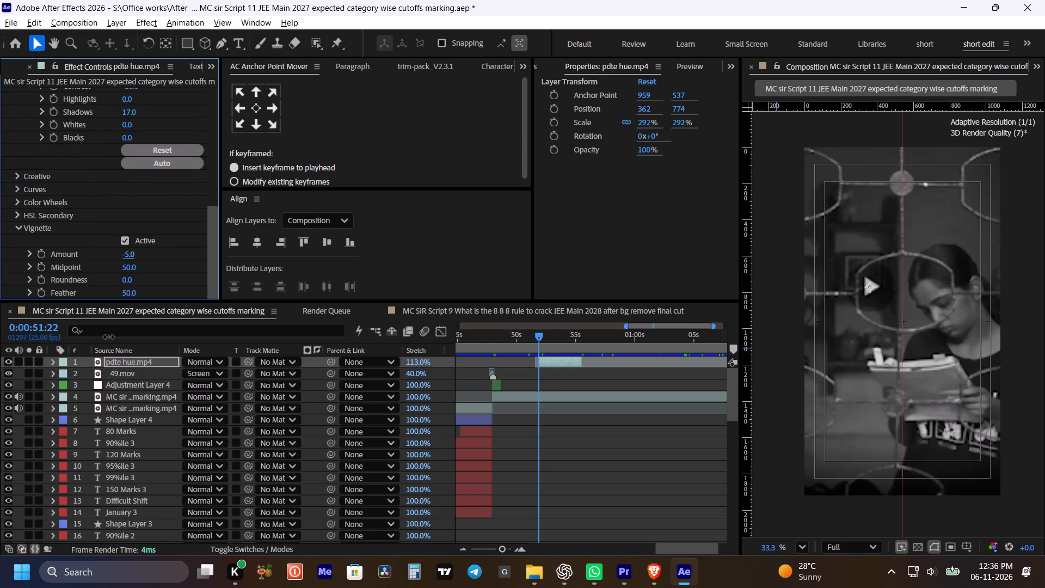
{"action": "left_click_drag", "start_coordinate": [109, 337], "coordinate": [108, 337]}
{"action": "left_click_drag", "start_coordinate": [126, 265], "coordinate": [417, 219]}
{"action": "left_click_drag", "start_coordinate": [417, 219], "coordinate": [5, 332]}
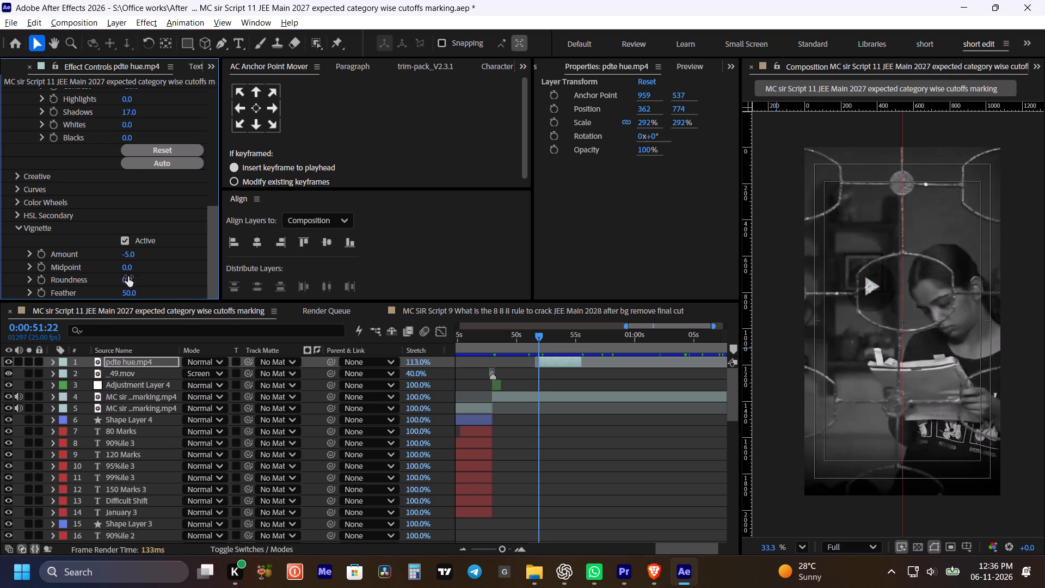
Set the vignette roundness to -30 and feather to 100 on the pdte hue.mp4 layer, and save the project.
{"action": "left_click_drag", "start_coordinate": [126, 281], "coordinate": [236, 265]}
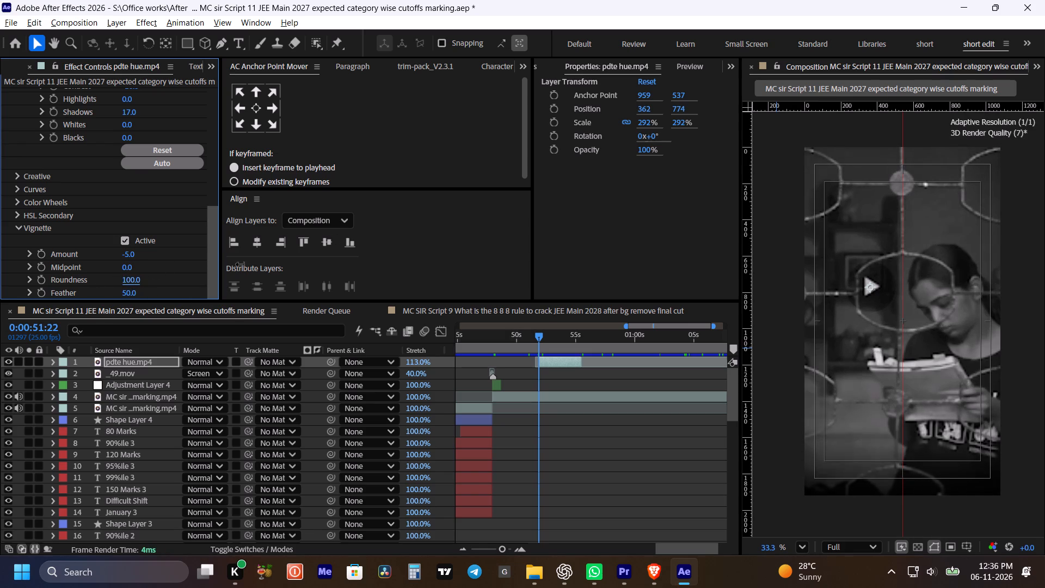
{"action": "left_click_drag", "start_coordinate": [236, 265], "coordinate": [126, 302]}
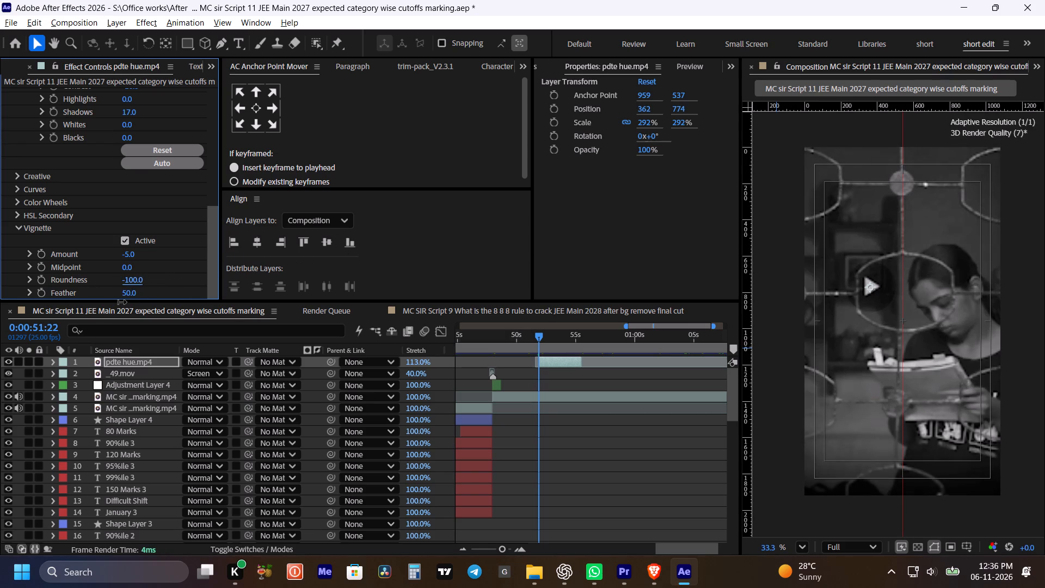
{"action": "left_click_drag", "start_coordinate": [126, 302], "coordinate": [161, 289]}
{"action": "left_click_drag", "start_coordinate": [128, 292], "coordinate": [155, 289]}
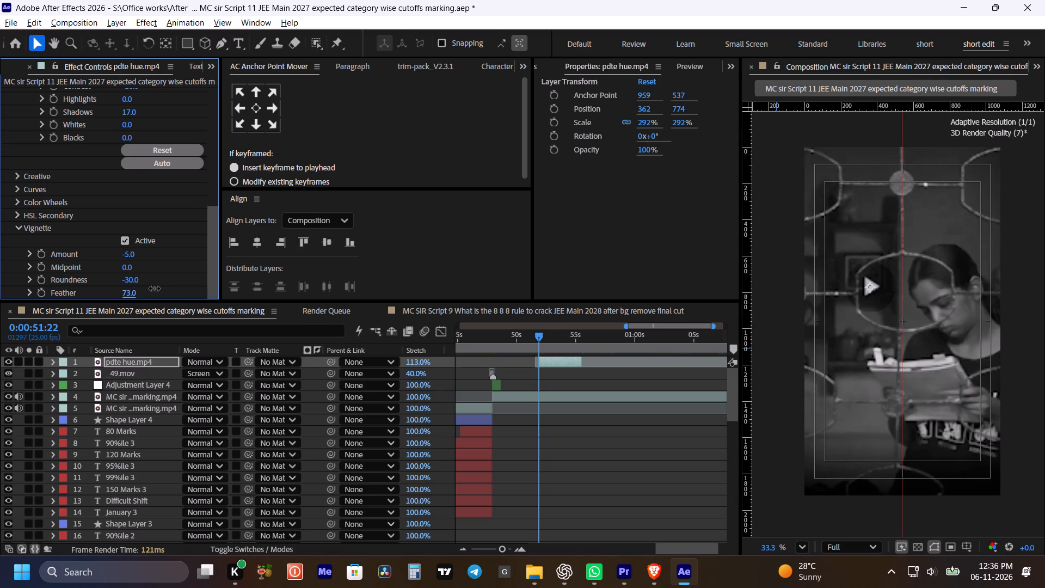
{"action": "left_click_drag", "start_coordinate": [155, 289], "coordinate": [192, 285]}
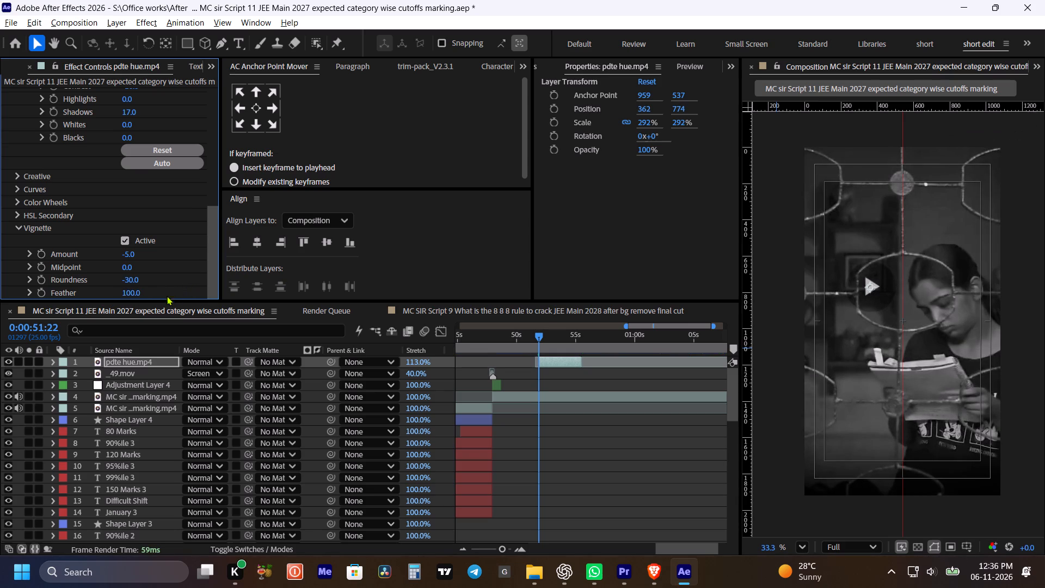
{"action": "left_click", "coordinate": [587, 486]}
{"action": "key", "text": "ctrl+s"}
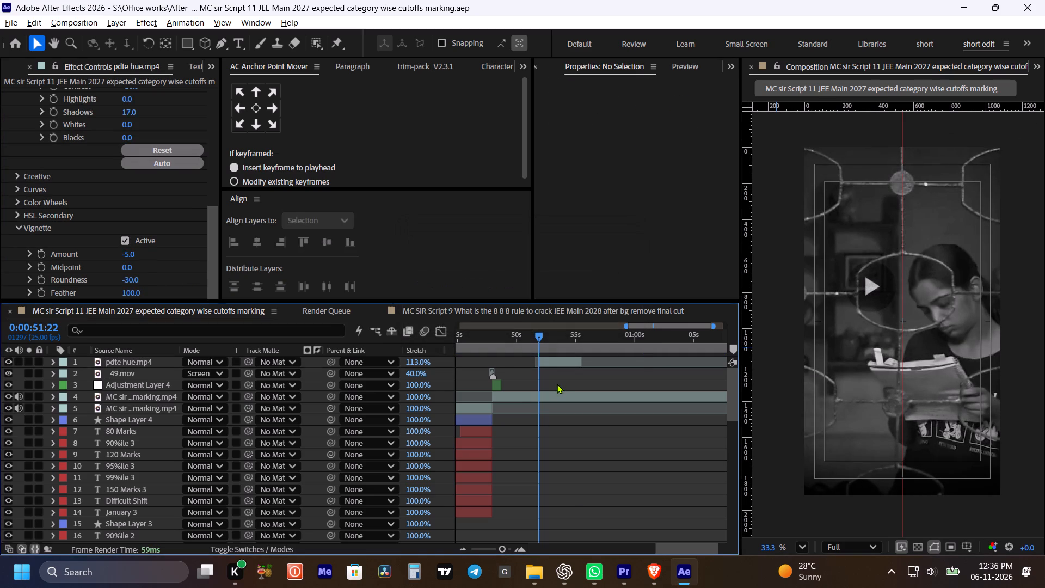
Add the copied word "Target" as a Bold Italic text layer, centred horizontally in the composition with a centred anchor point.
{"action": "left_click", "coordinate": [557, 382]}
{"action": "left_click", "coordinate": [241, 40]}
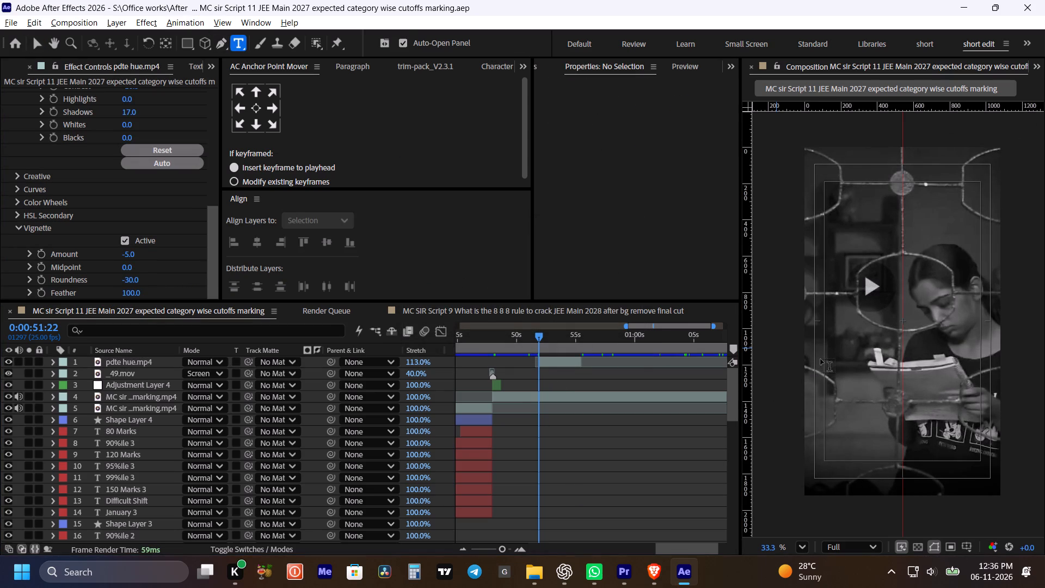
{"action": "left_click", "coordinate": [832, 352]}
{"action": "key", "text": "ctrl+v"}
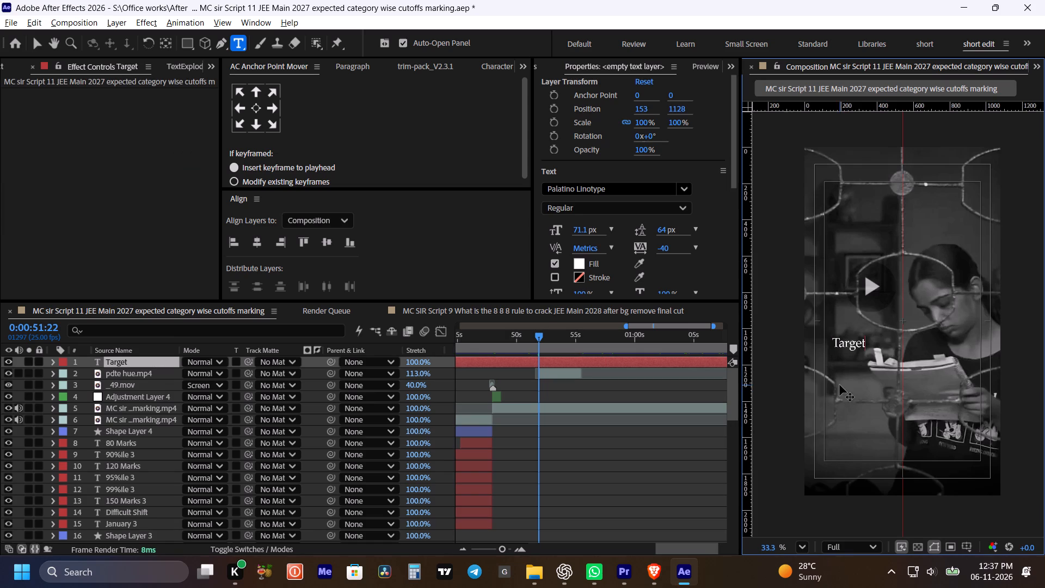
{"action": "left_click", "coordinate": [255, 247]}
{"action": "left_click", "coordinate": [254, 109]}
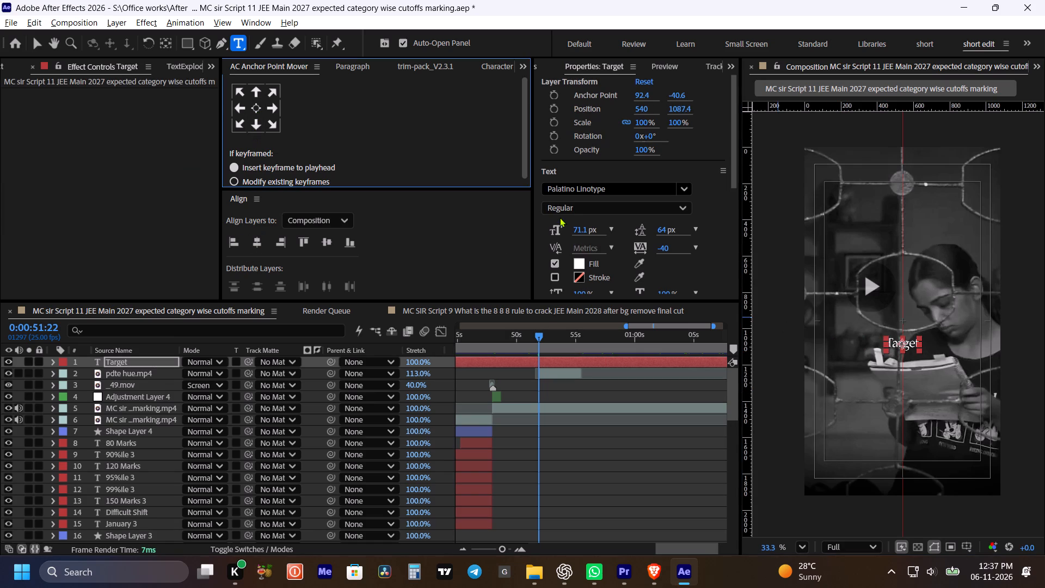
{"action": "left_click", "coordinate": [562, 207]}
{"action": "left_click", "coordinate": [579, 274]}
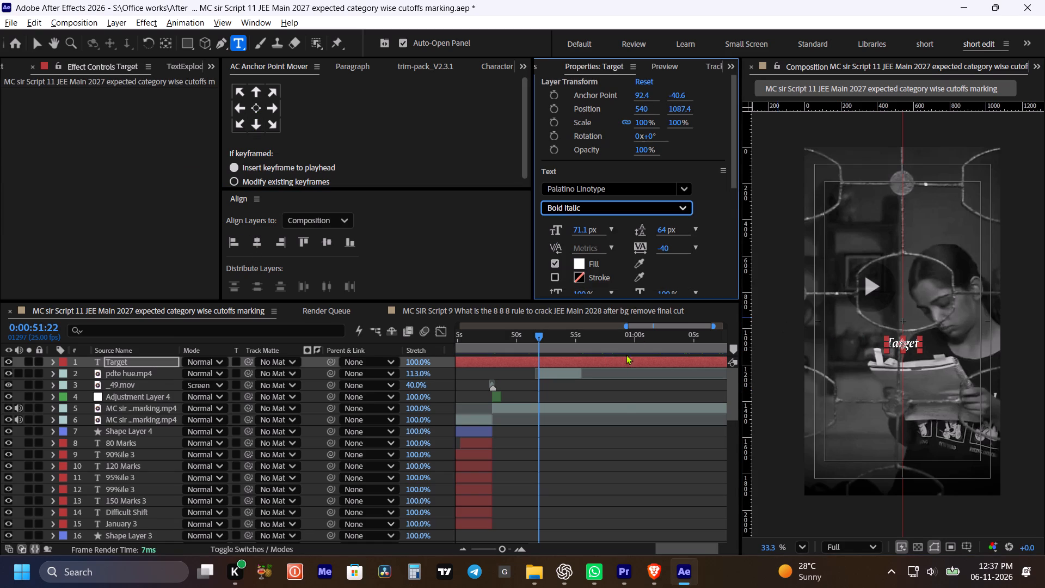
Make the Target text layer start at the playhead, 0:00:51:22.
{"action": "left_click", "coordinate": [619, 451]}
{"action": "left_click", "coordinate": [568, 360]}
{"action": "key", "text": "bracketleft"}
{"action": "left_click", "coordinate": [568, 360]}
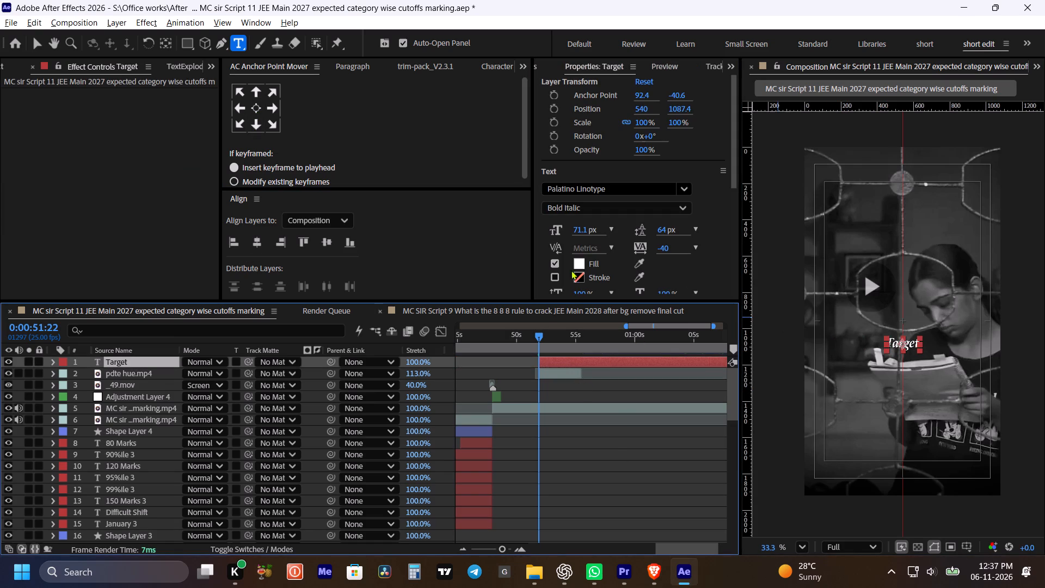
Enlarge the Target text to about 209 px, recentre its anchor point, and place it horizontally centred at vertical position about 1181.
{"action": "left_click_drag", "start_coordinate": [578, 232], "coordinate": [669, 222]}
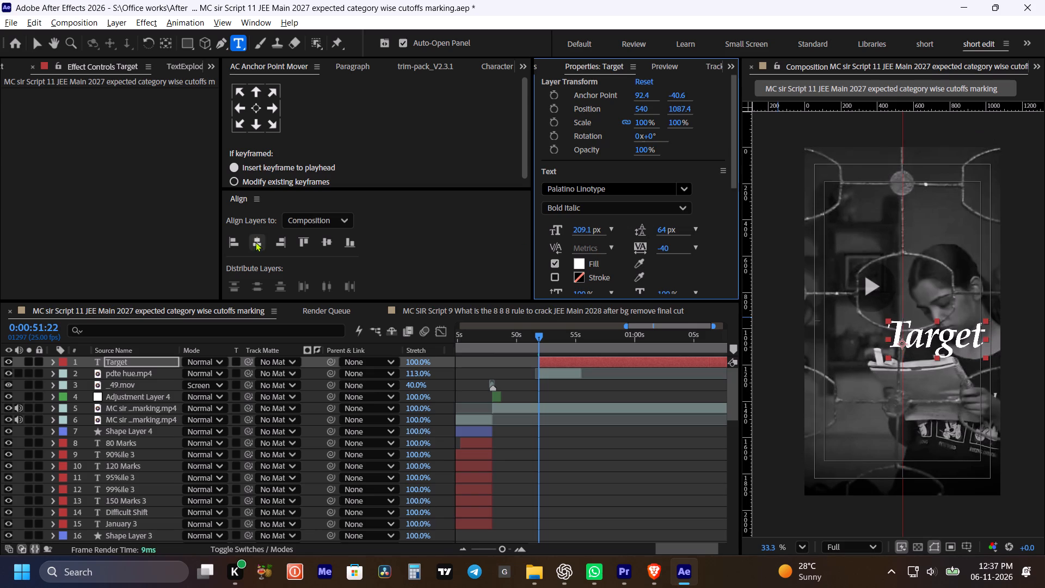
{"action": "left_click", "coordinate": [248, 240]}
{"action": "left_click_drag", "start_coordinate": [258, 240], "coordinate": [258, 234]}
{"action": "left_click", "coordinate": [256, 109]}
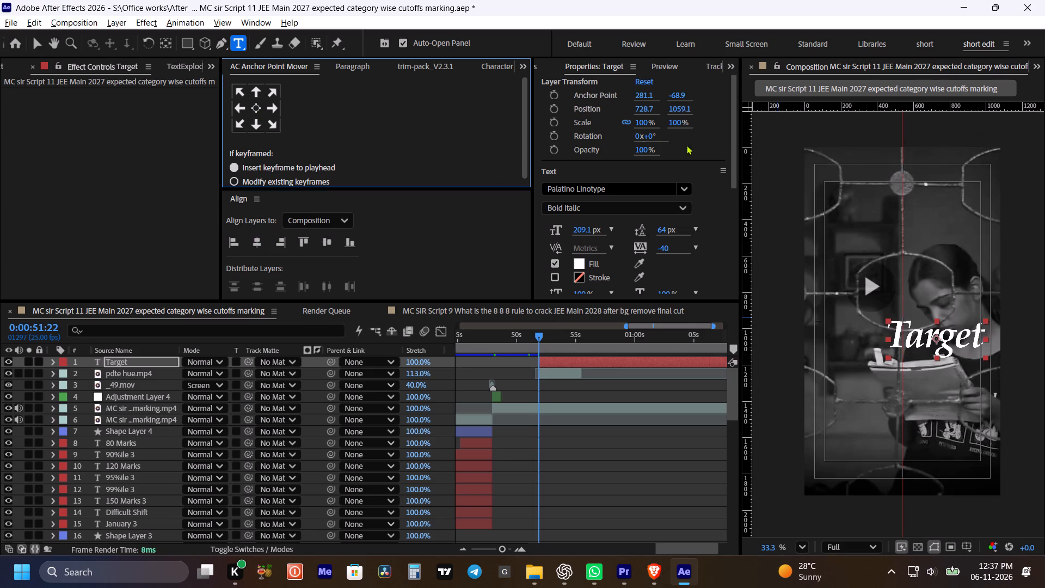
{"action": "left_click_drag", "start_coordinate": [679, 107], "coordinate": [748, 133]}
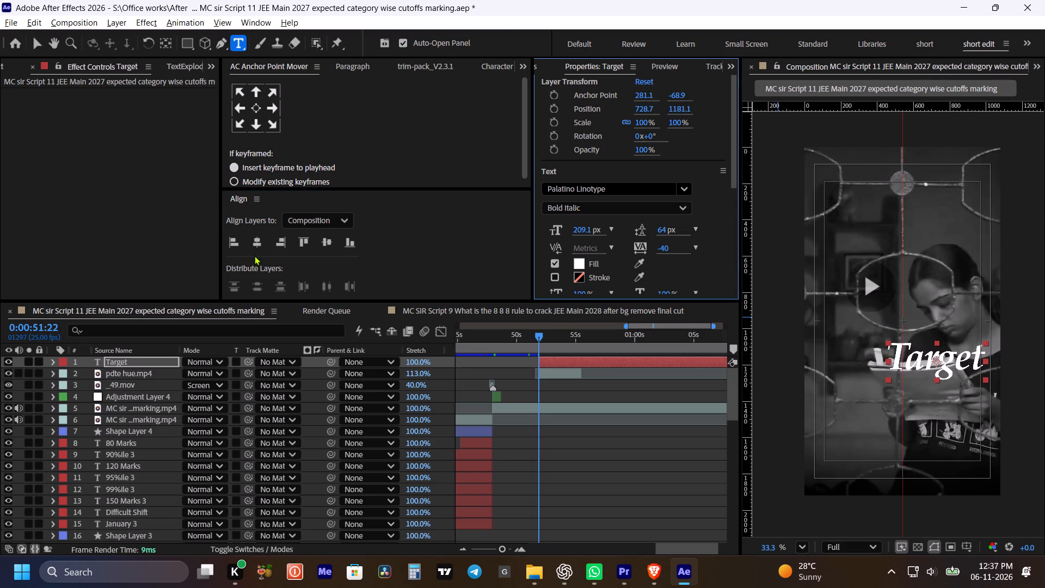
{"action": "left_click", "coordinate": [256, 248]}
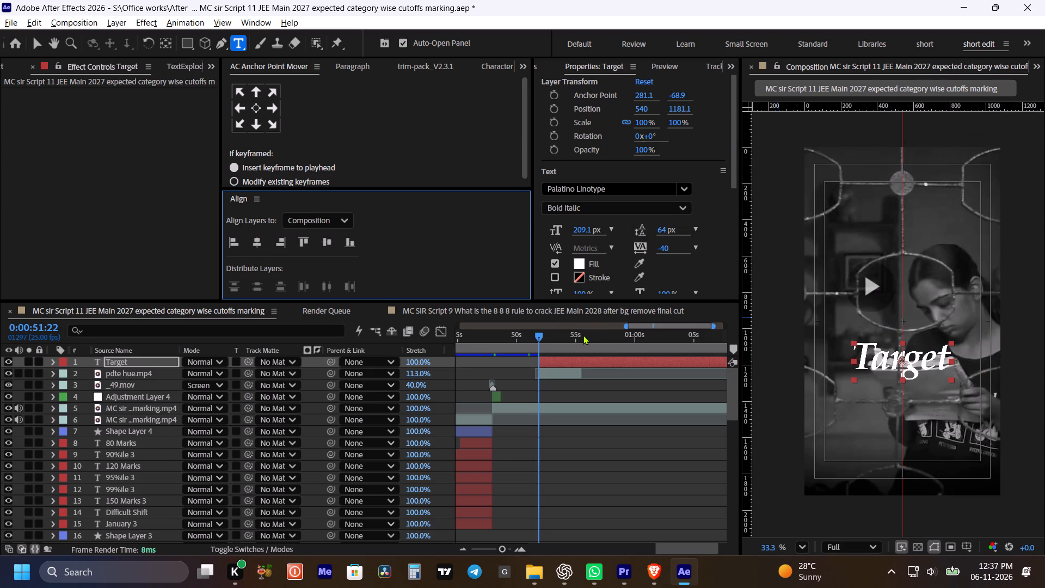
Apply a Drop Shadow effect to the Target text layer and set its opacity to 100%.
{"action": "key", "text": "ctrl+space"}
{"action": "type", "text": "dro"}
{"action": "key", "text": "p"}
{"action": "left_click", "coordinate": [532, 363]}
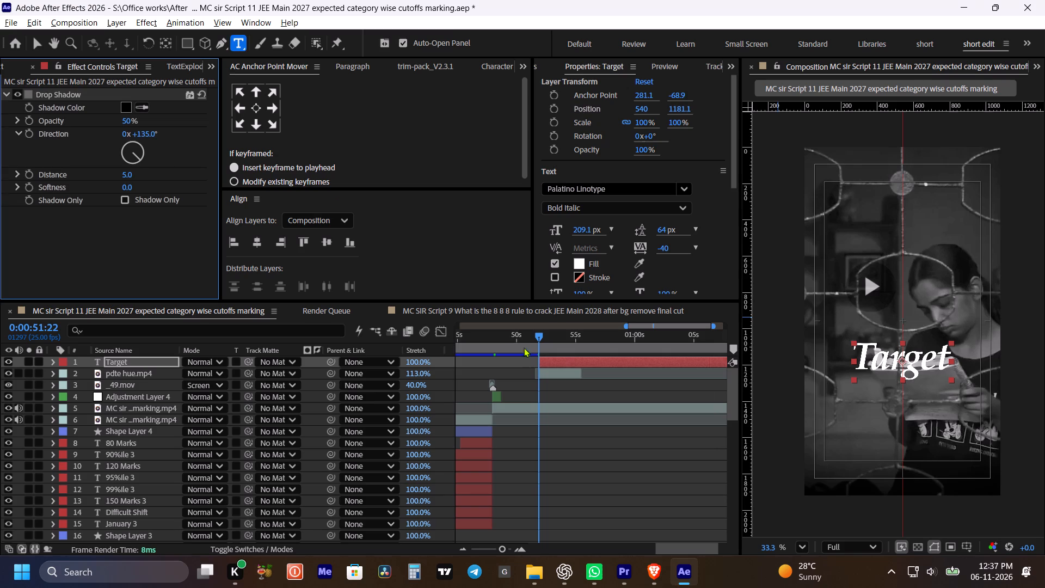
{"action": "left_click_drag", "start_coordinate": [122, 121], "coordinate": [458, 87]}
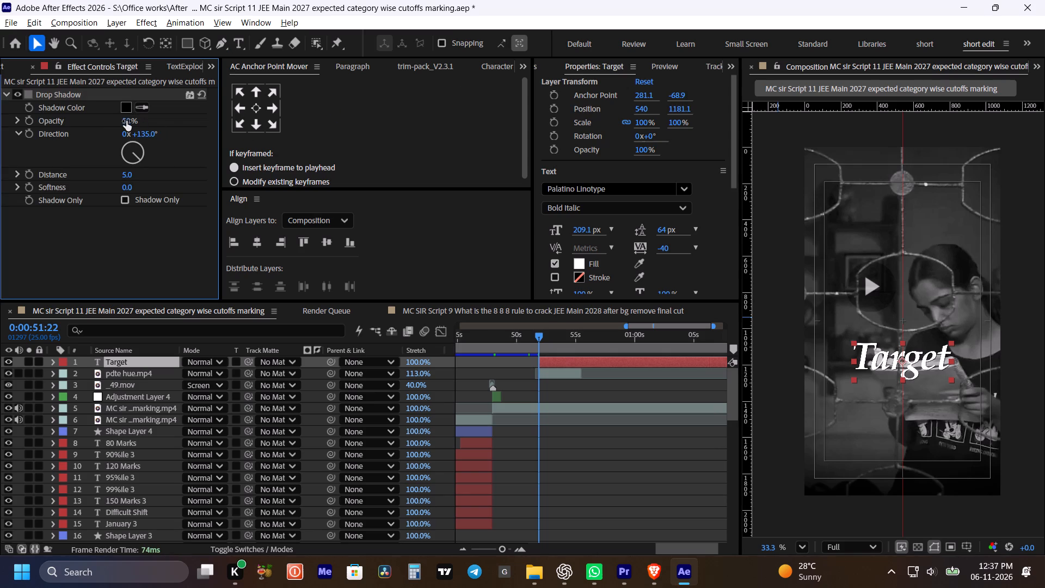
{"action": "left_click_drag", "start_coordinate": [126, 121], "coordinate": [611, 68]}
Change the Target text's fill colour to red FF0000.
{"action": "left_click", "coordinate": [582, 264]}
{"action": "left_click_drag", "start_coordinate": [491, 160], "coordinate": [698, 89]}
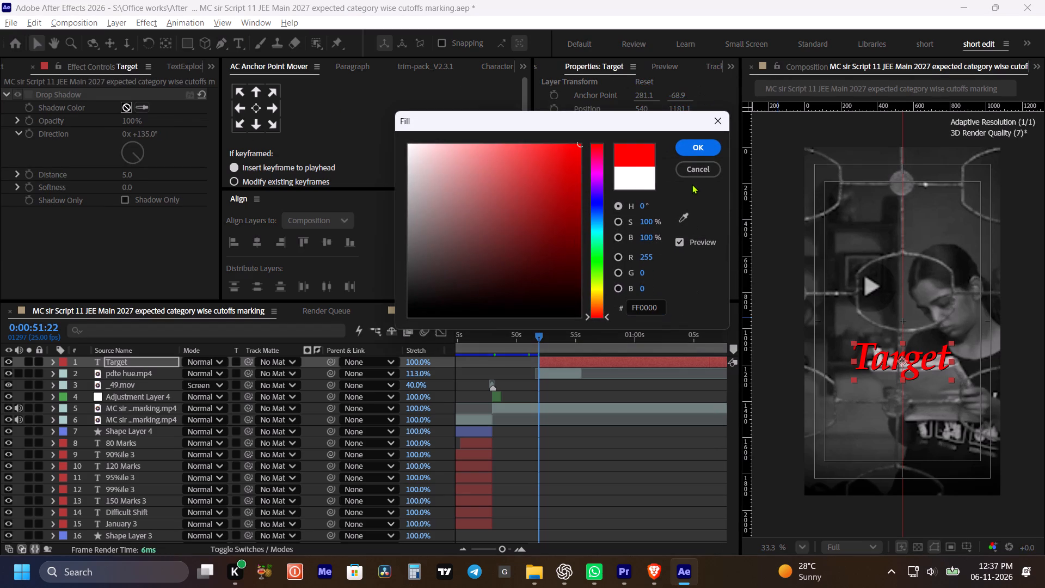
{"action": "left_click", "coordinate": [682, 149]}
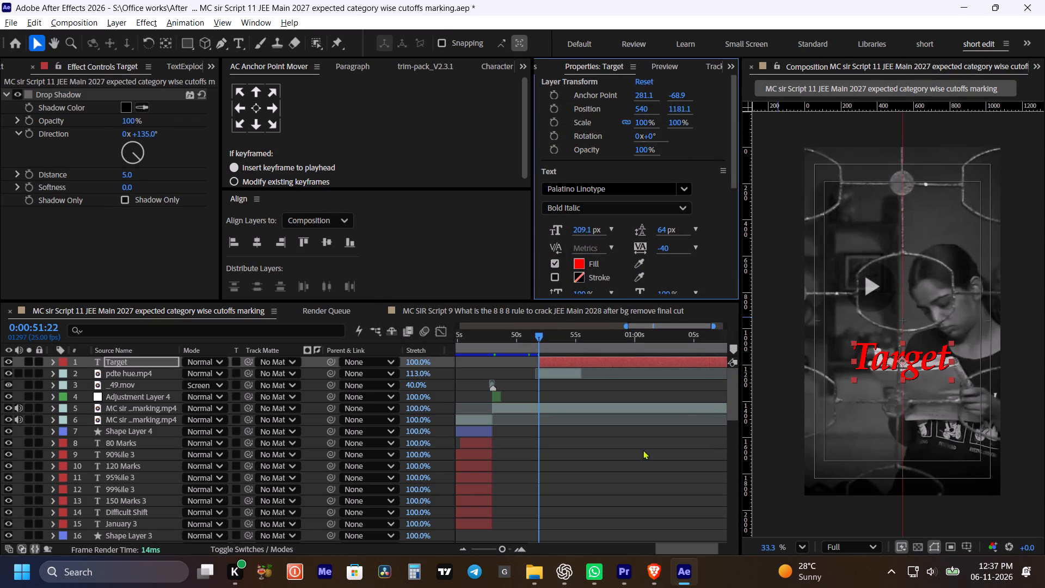
{"action": "left_click", "coordinate": [565, 357]}
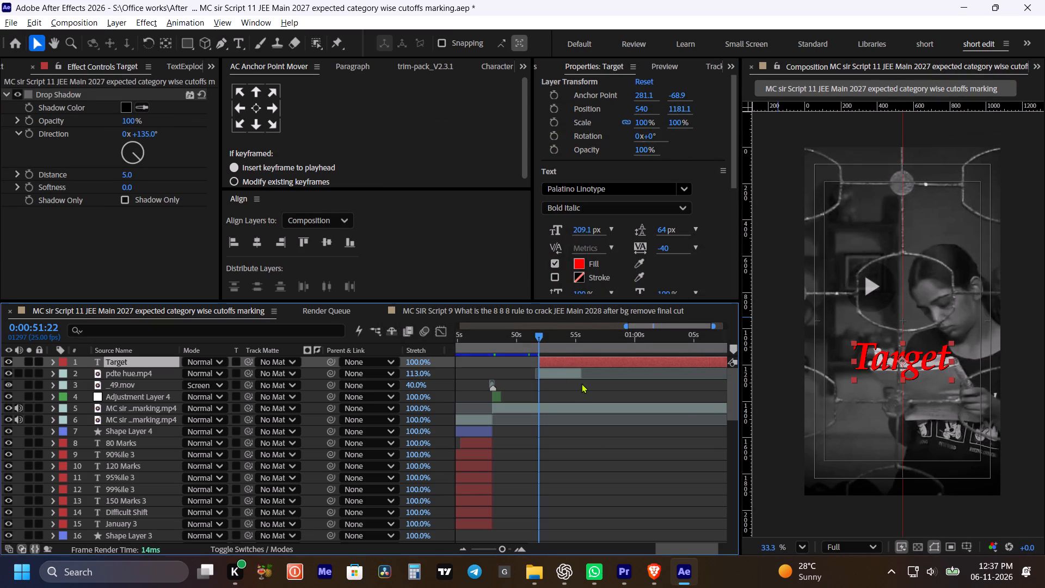
Scale the pdte hue.mp4 clip to 340% and reposition it to 322, 576.
{"action": "left_click", "coordinate": [574, 376]}
{"action": "left_click_drag", "start_coordinate": [644, 123], "coordinate": [647, 123]}
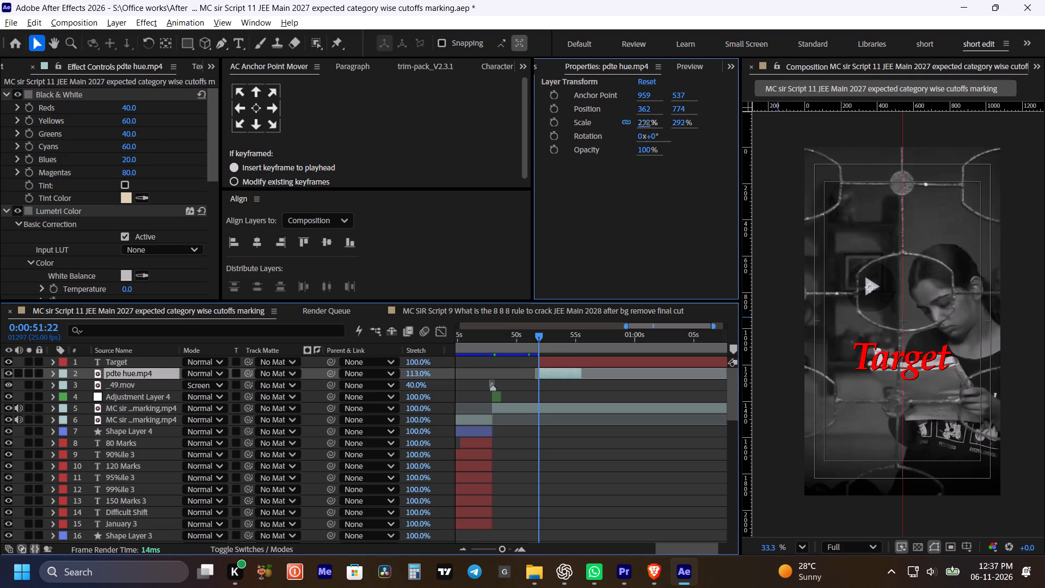
{"action": "left_click_drag", "start_coordinate": [647, 123], "coordinate": [677, 120]}
{"action": "left_click_drag", "start_coordinate": [680, 108], "coordinate": [641, 108]}
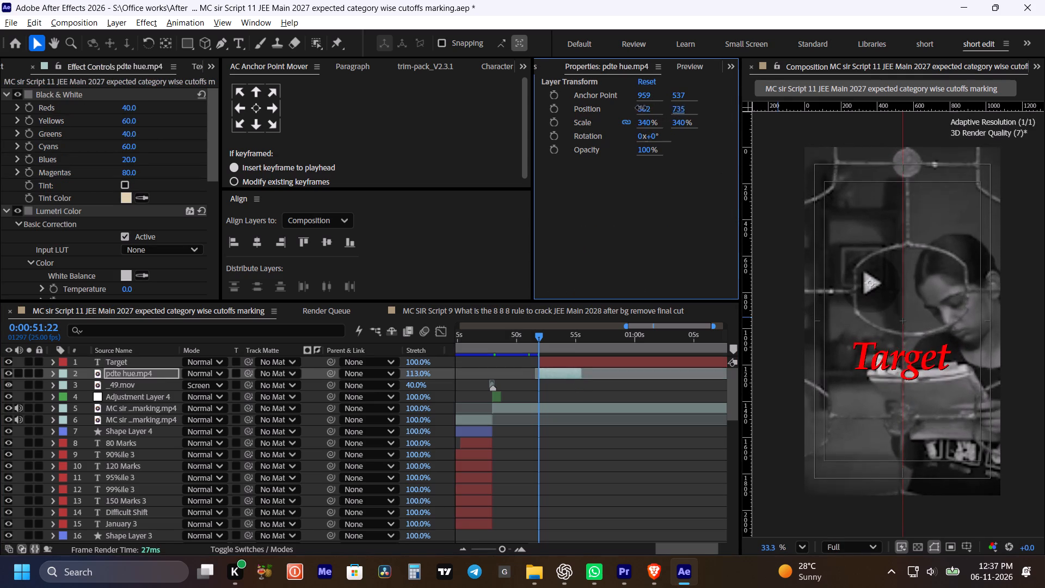
{"action": "left_click_drag", "start_coordinate": [641, 108], "coordinate": [544, 107]}
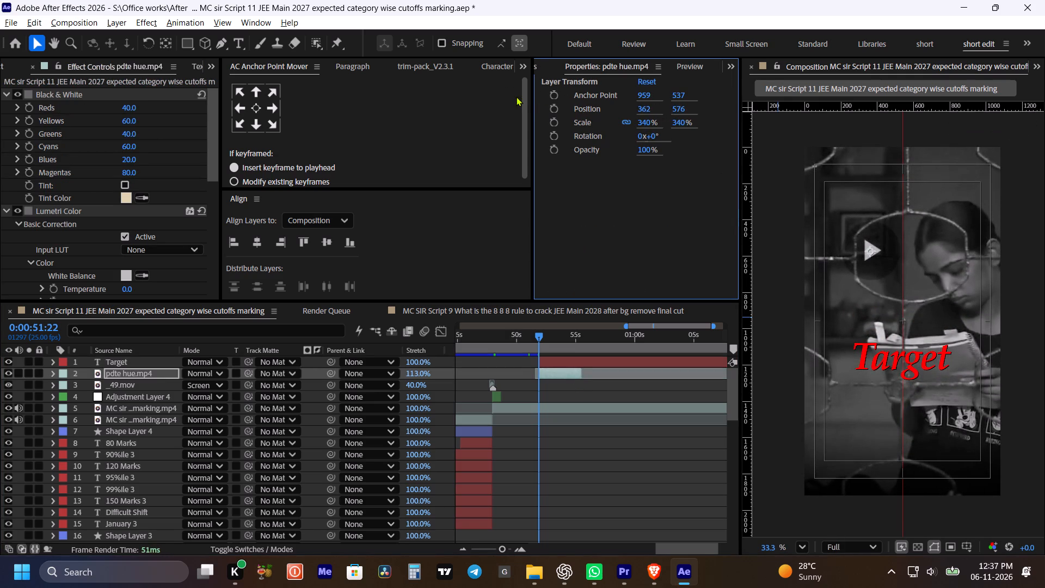
{"action": "left_click_drag", "start_coordinate": [644, 107], "coordinate": [616, 110]}
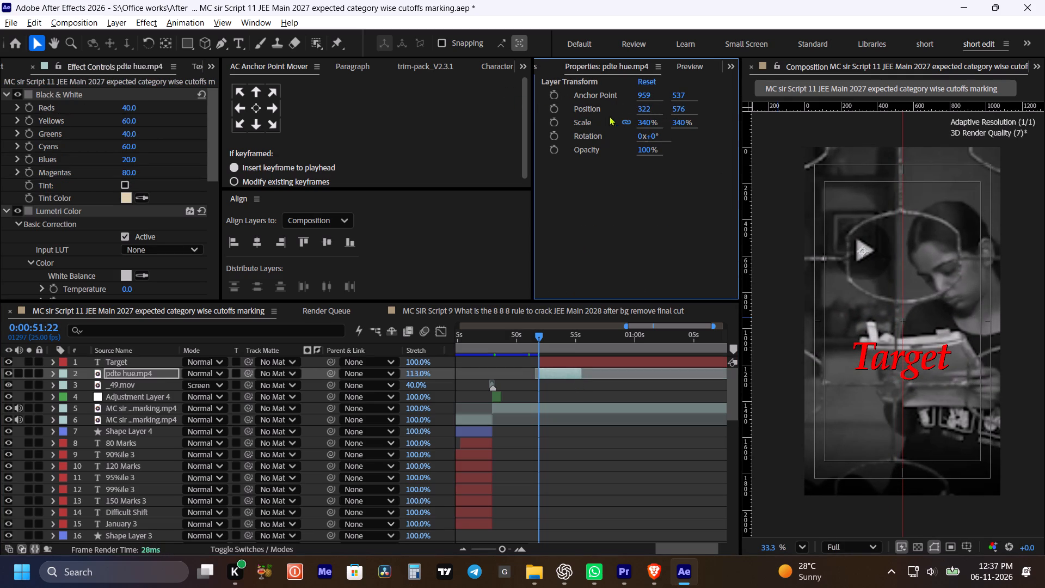
{"action": "double_click", "coordinate": [251, 243]}
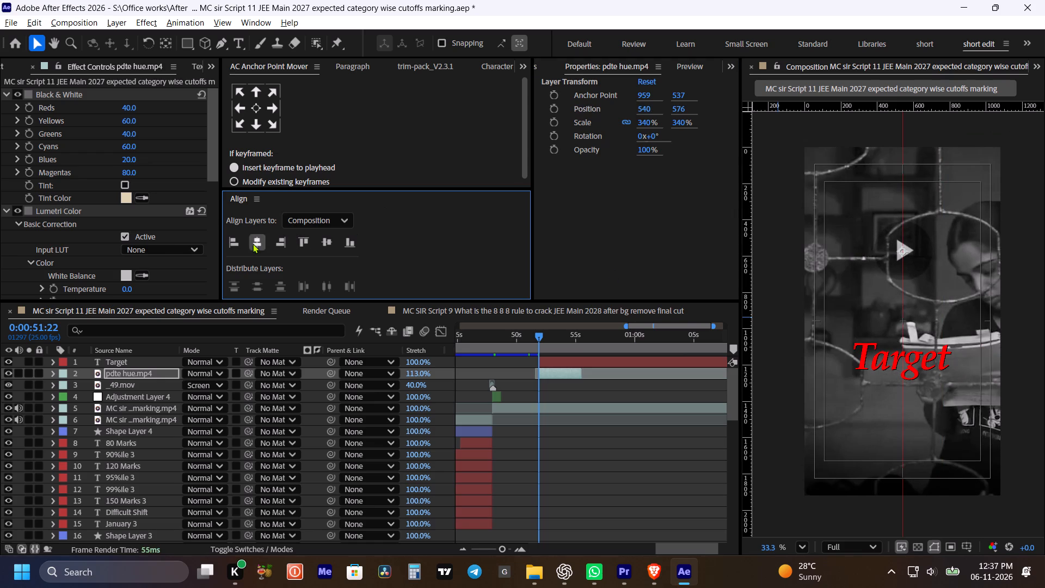
{"action": "key", "text": "ctrl+z"}
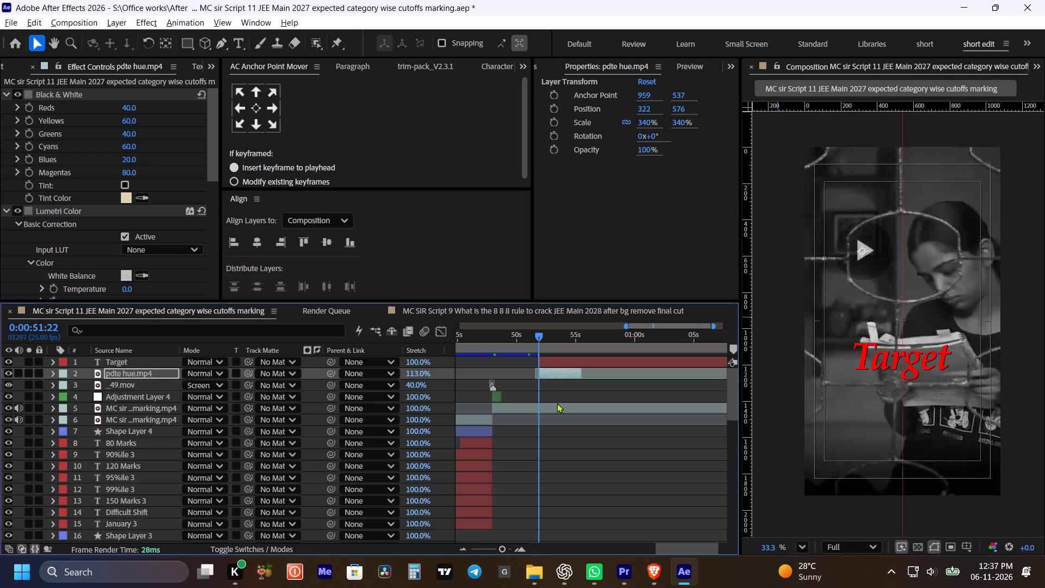
Centre the Target text horizontally in the composition, recentre its anchor point, and save the project.
{"action": "left_click", "coordinate": [551, 358]}
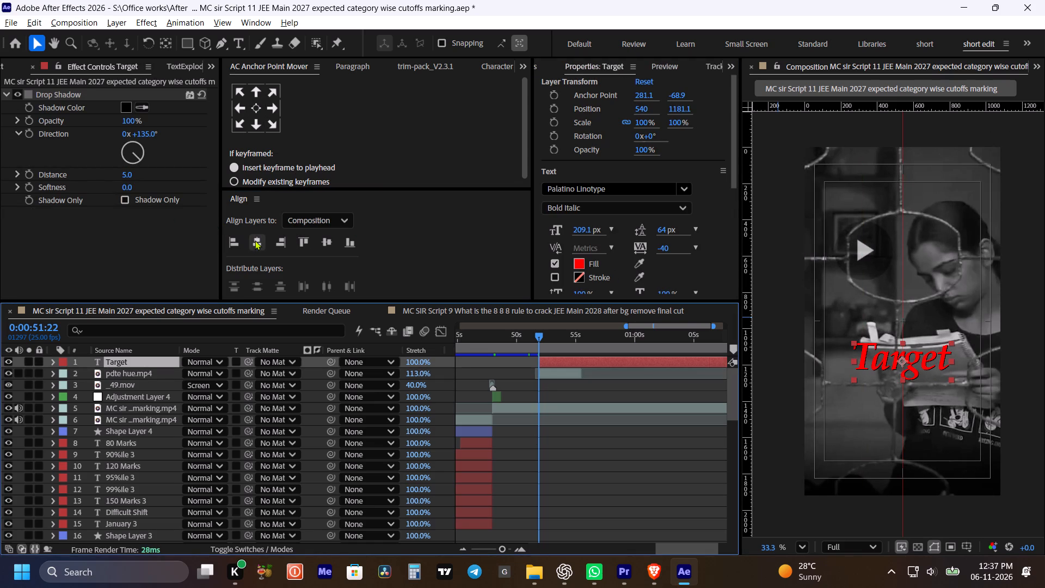
{"action": "left_click", "coordinate": [255, 240]}
{"action": "key", "text": "ctrl+s"}
{"action": "left_click", "coordinate": [254, 108]}
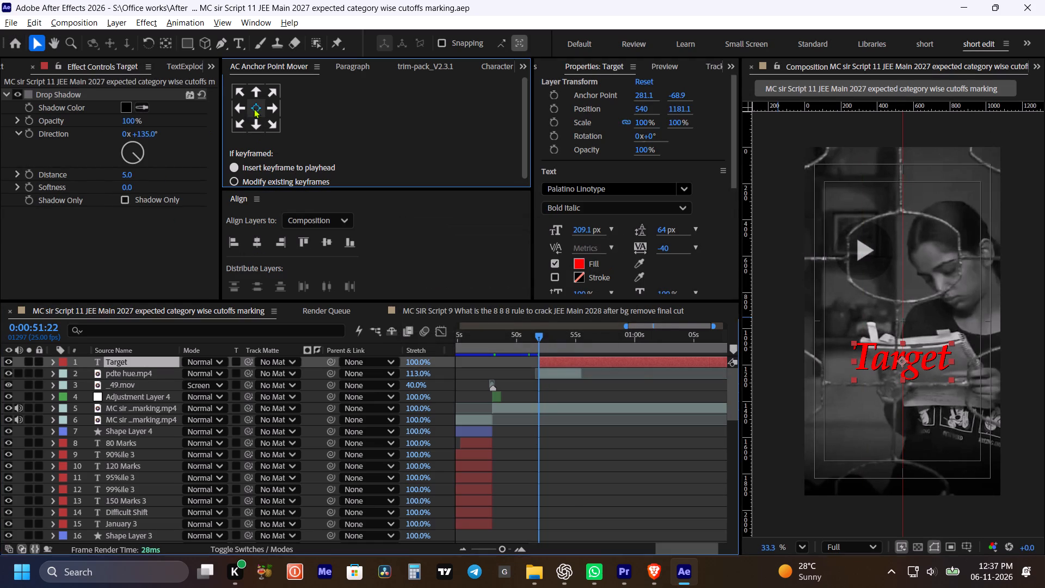
Apply the Bottom To Up Blurred user preset to the Target text at 0:00:51:22.
{"action": "key", "text": "space"}
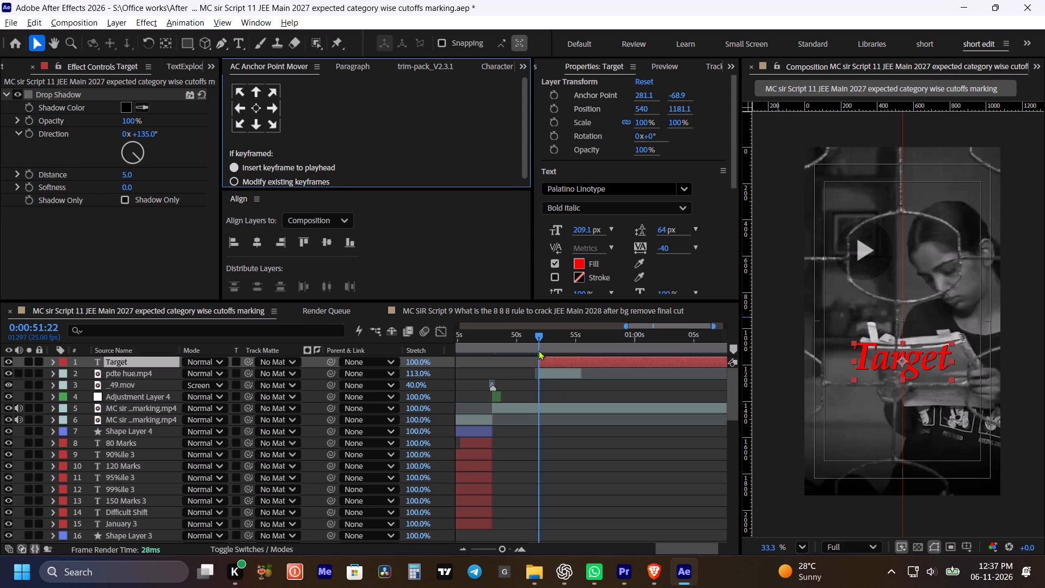
{"action": "left_click_drag", "start_coordinate": [546, 338], "coordinate": [539, 341]}
{"action": "scroll", "coordinate": [613, 66], "scroll_direction": "up", "scroll_amount": 2}
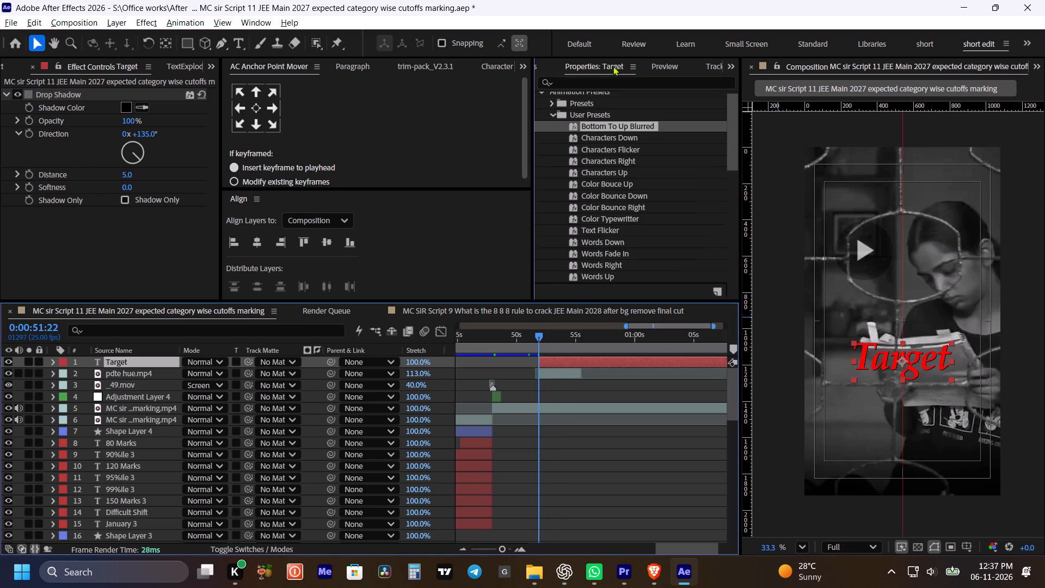
{"action": "scroll", "coordinate": [613, 66], "scroll_direction": "up", "scroll_amount": 1}
{"action": "double_click", "coordinate": [588, 125]}
{"action": "left_click", "coordinate": [566, 386]}
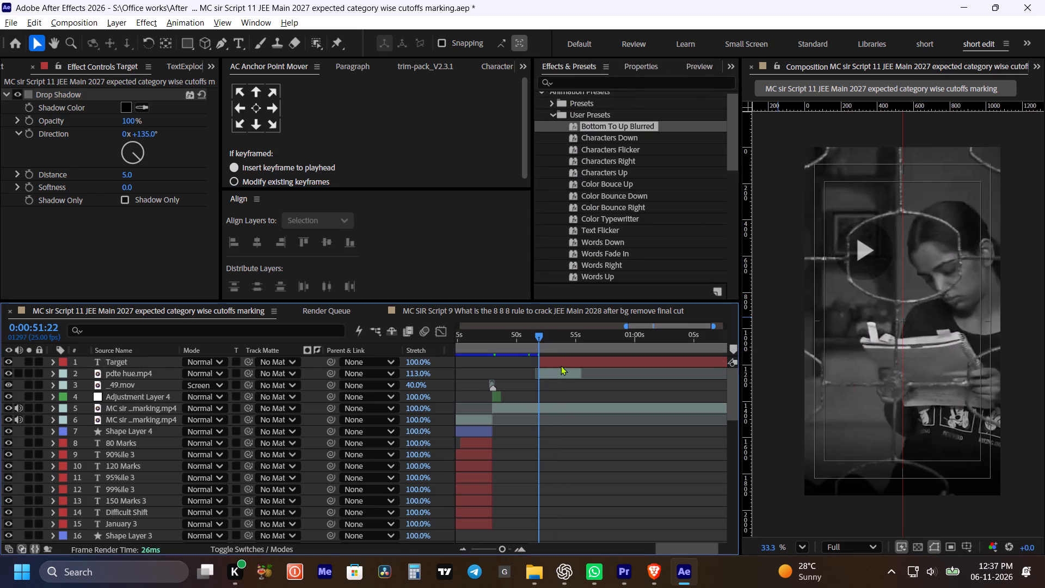
Move the Target text's final Range Selector Offset keyframe closer to the first one, and preview the faster reveal.
{"action": "left_click", "coordinate": [561, 361]}
{"action": "key", "text": "u"}
{"action": "left_click_drag", "start_coordinate": [561, 385], "coordinate": [546, 383]}
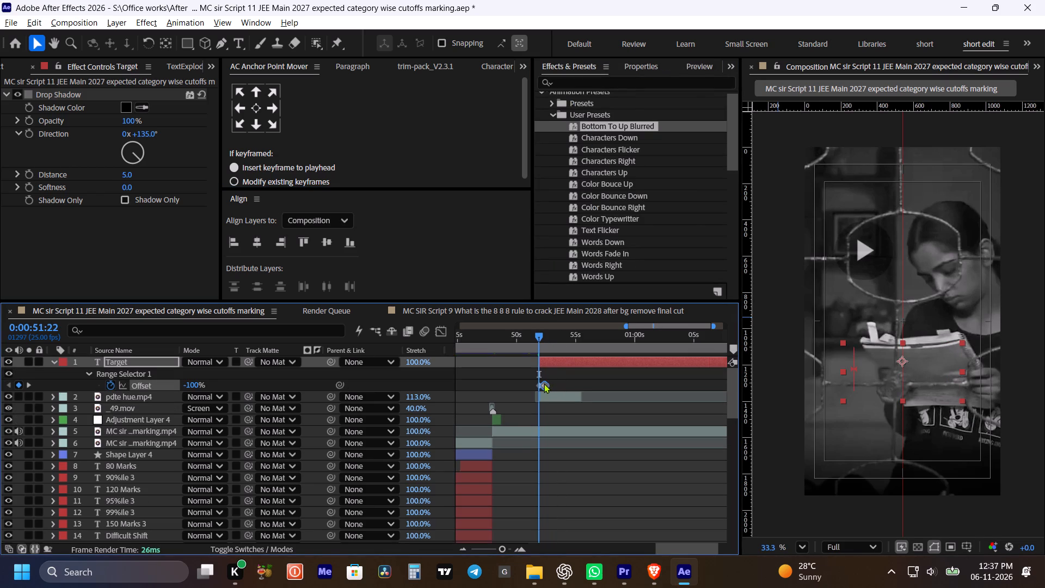
{"action": "left_click", "coordinate": [543, 383]}
{"action": "key", "text": "space"}
{"action": "key", "text": "space"}
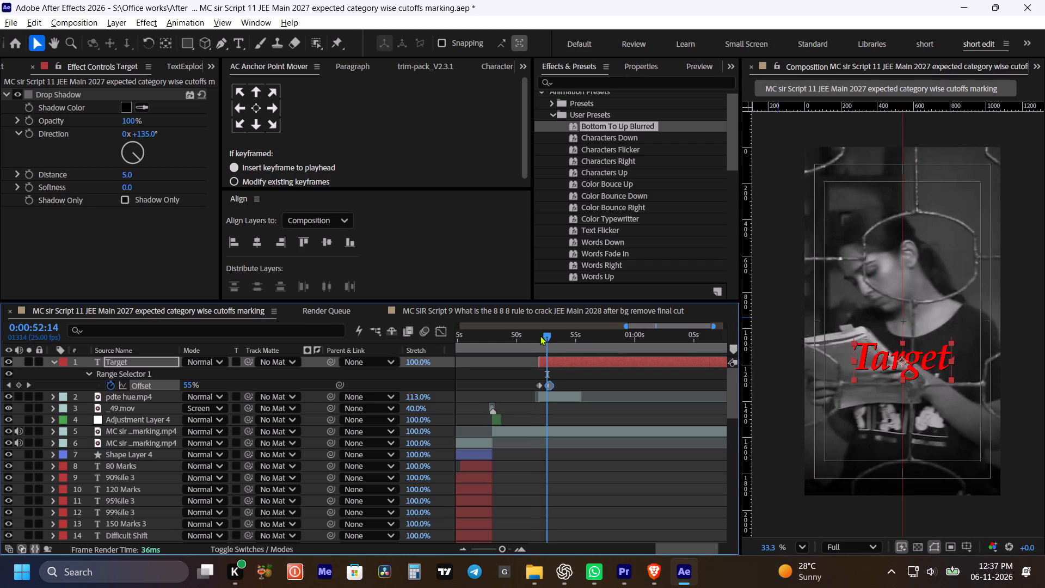
{"action": "key", "text": "space"}
{"action": "key", "text": "space"}
Duplicate the Target text layer and move the copy below the original, at vertical position about 1373.
{"action": "left_click", "coordinate": [558, 365]}
{"action": "key", "text": "m"}
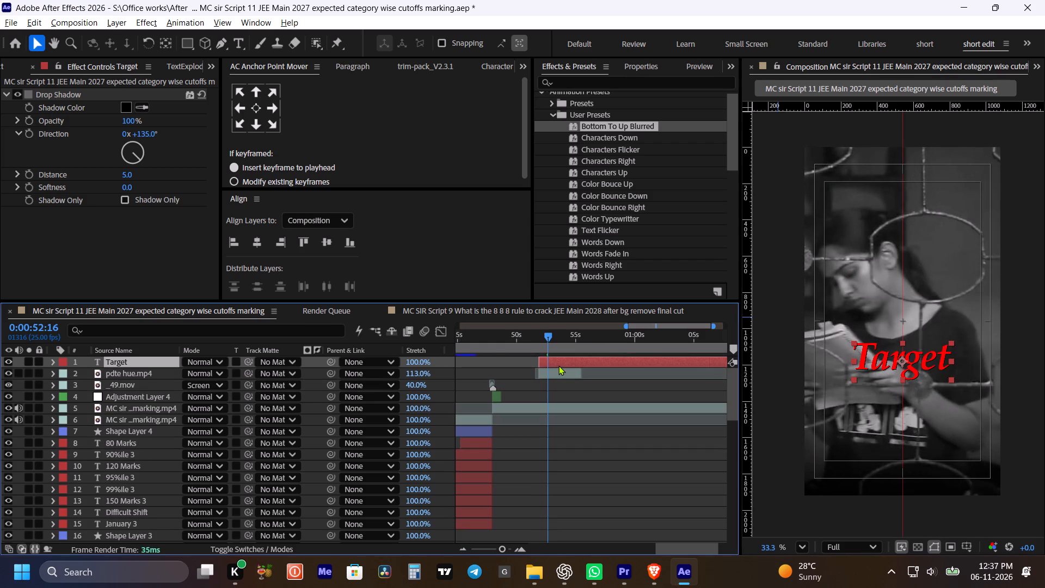
{"action": "key", "text": "ctrl+d"}
{"action": "left_click", "coordinate": [558, 365]}
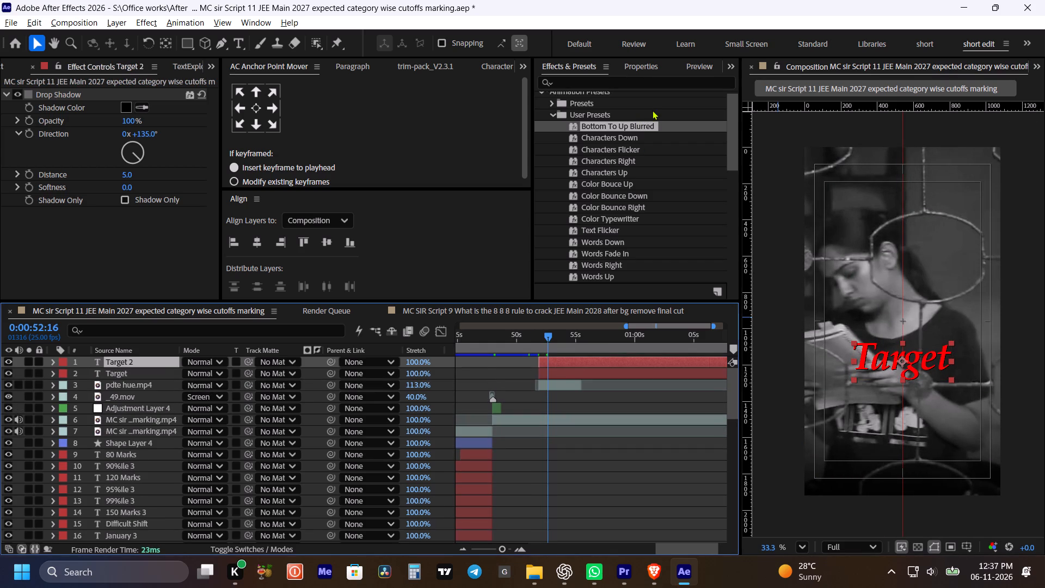
{"action": "left_click", "coordinate": [637, 69]}
{"action": "left_click_drag", "start_coordinate": [681, 107], "coordinate": [780, 146]}
{"action": "left_click", "coordinate": [564, 572]}
{"action": "left_click", "coordinate": [427, 353]}
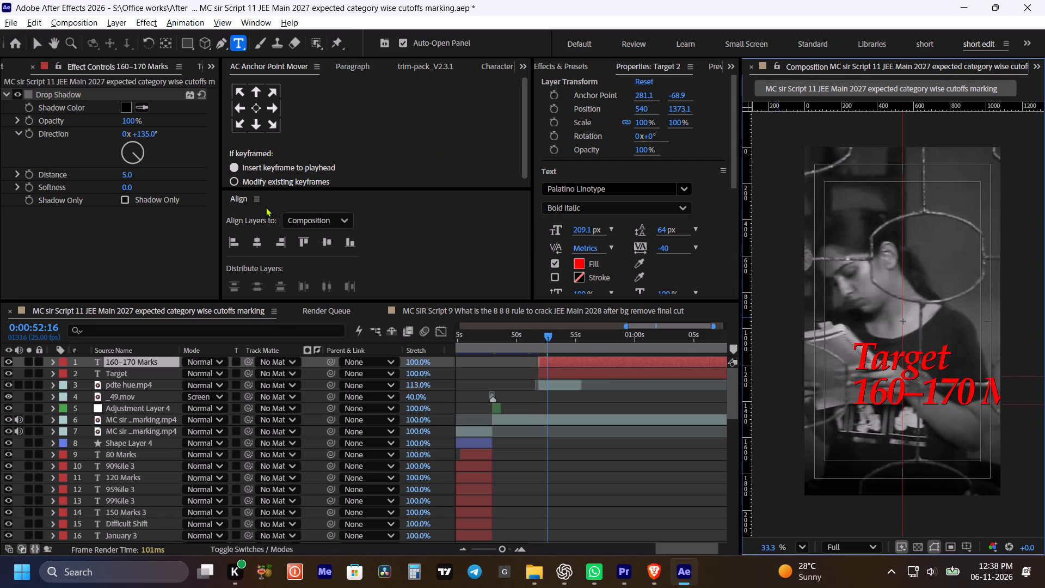
Centre the 160–170 Marks text horizontally, recentre its anchor point, and change its fill colour to white.
{"action": "left_click", "coordinate": [255, 244]}
{"action": "left_click", "coordinate": [255, 108]}
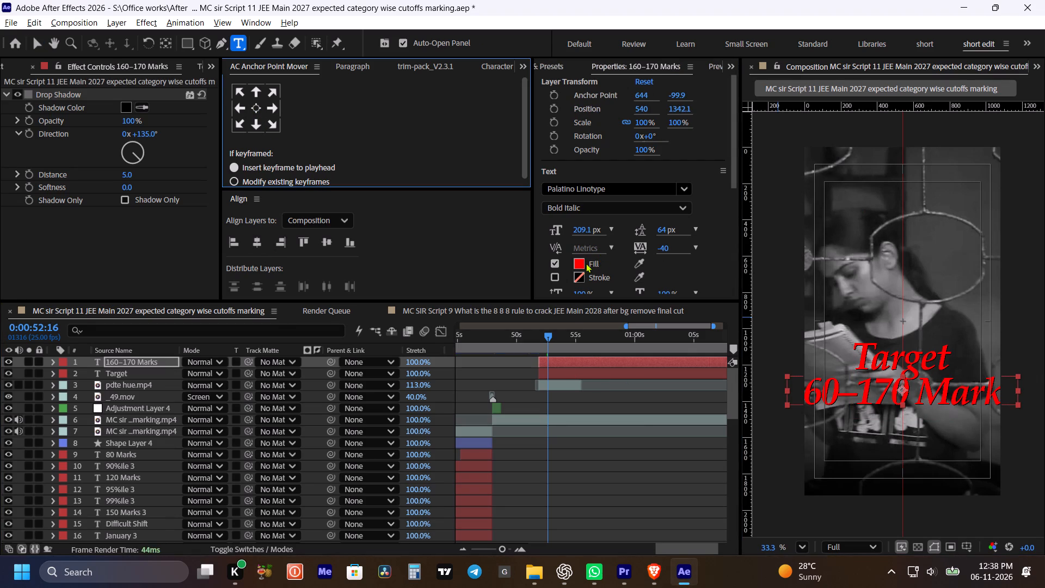
{"action": "left_click", "coordinate": [577, 263]}
{"action": "left_click_drag", "start_coordinate": [437, 182], "coordinate": [337, 107]}
{"action": "left_click", "coordinate": [716, 149]}
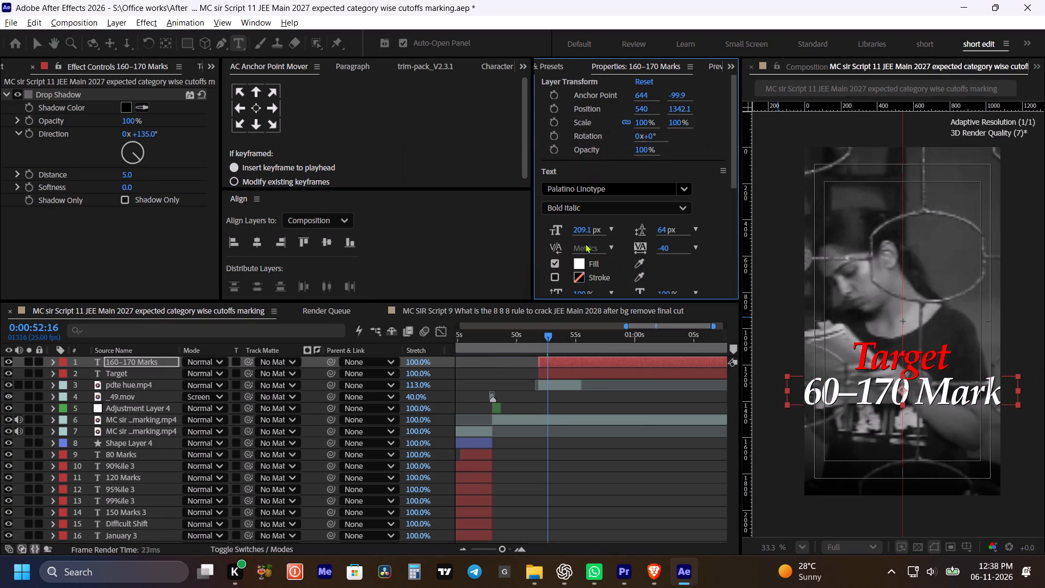
Reduce the 160–170 Marks text to about 97 px and recentre its anchor point.
{"action": "left_click_drag", "start_coordinate": [582, 222], "coordinate": [539, 228]}
{"action": "left_click_drag", "start_coordinate": [582, 229], "coordinate": [546, 232]}
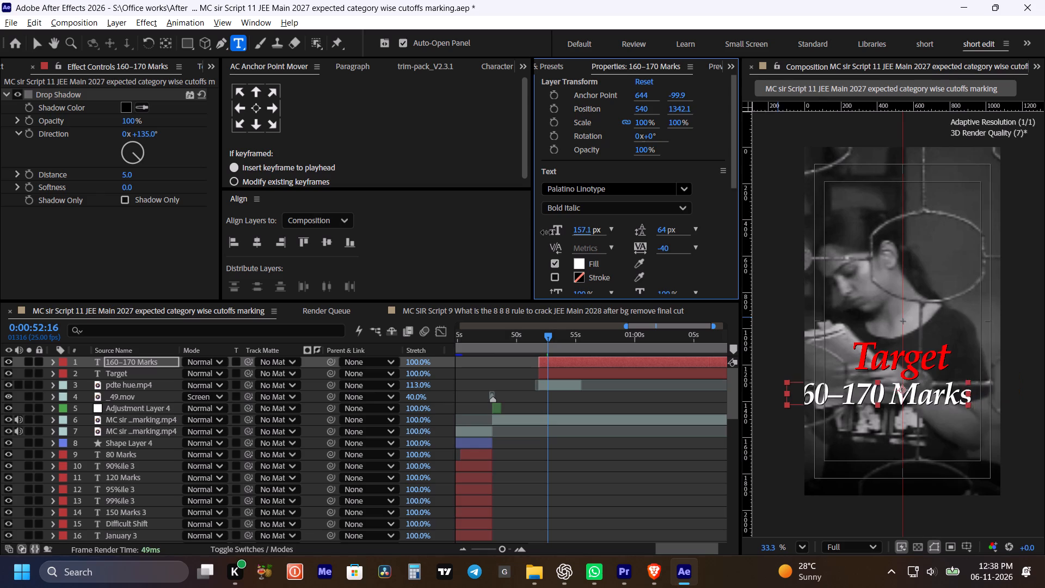
{"action": "left_click_drag", "start_coordinate": [546, 232], "coordinate": [526, 230]}
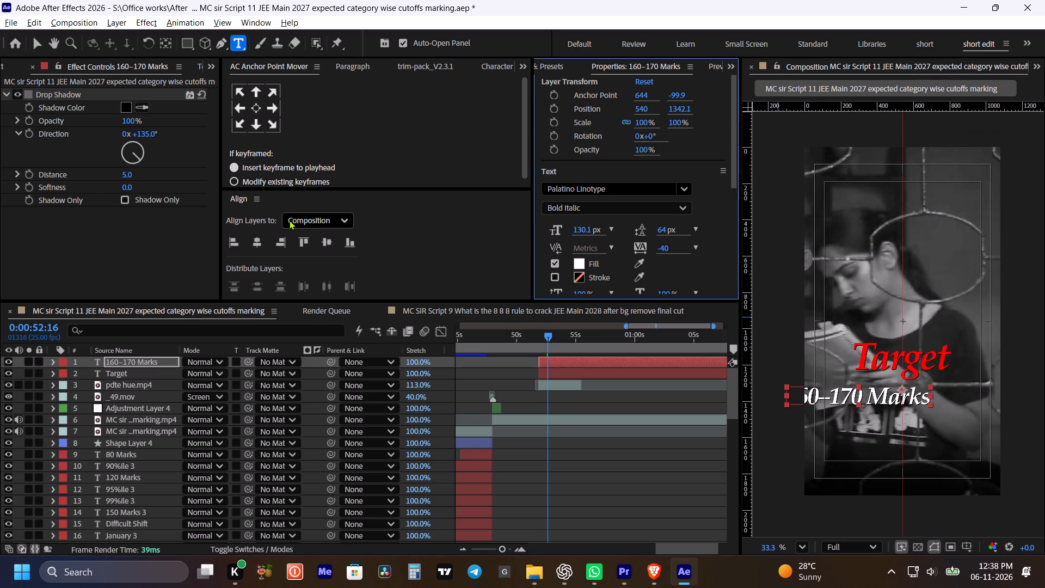
{"action": "left_click", "coordinate": [251, 243]}
{"action": "left_click", "coordinate": [253, 102]}
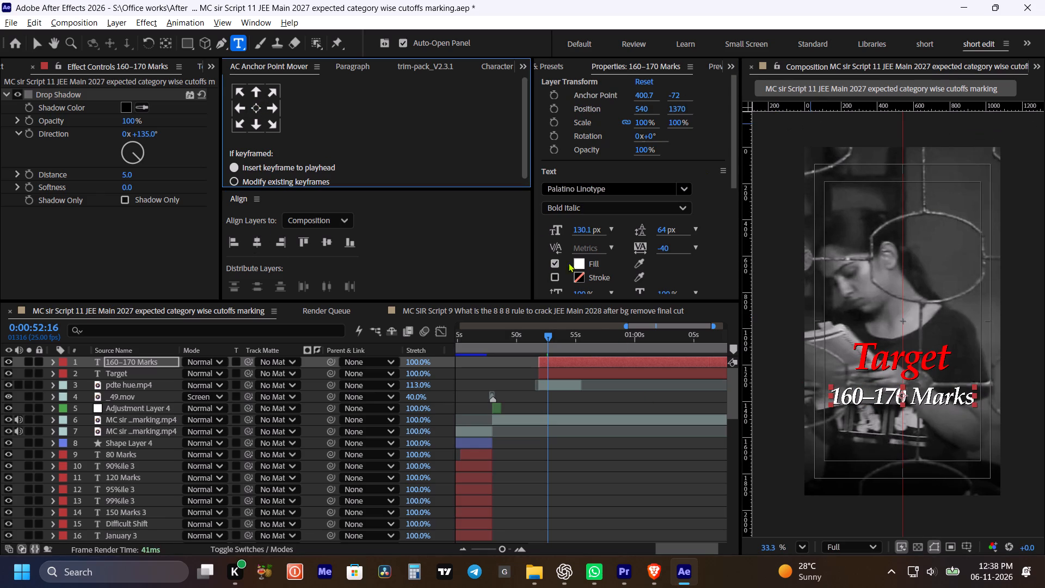
{"action": "left_click_drag", "start_coordinate": [585, 228], "coordinate": [561, 231]}
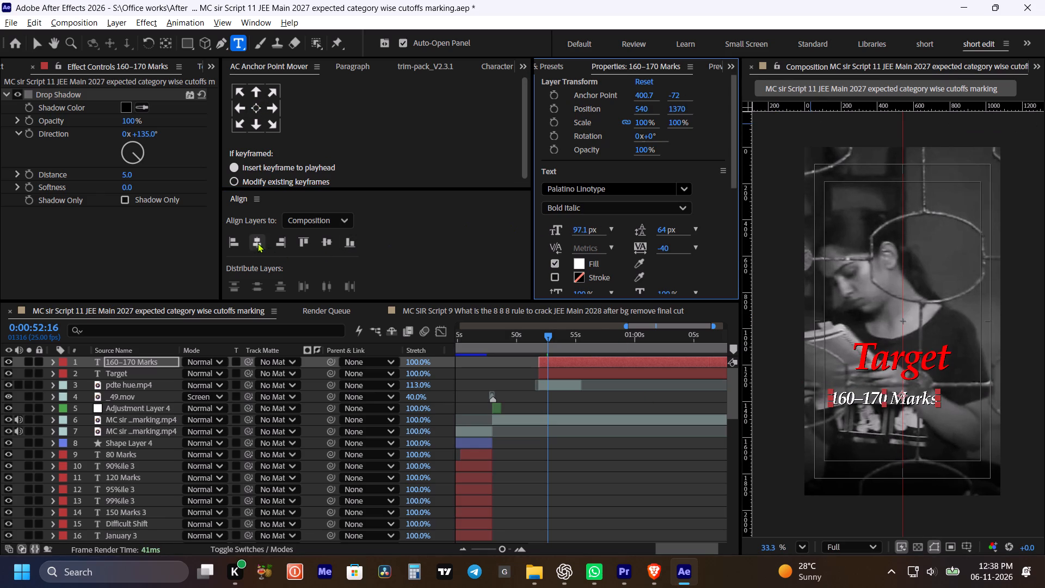
{"action": "left_click_drag", "start_coordinate": [257, 242], "coordinate": [259, 229]}
{"action": "left_click", "coordinate": [259, 108]}
Place the 160–170 Marks text just below Target, horizontally centred at vertical position about 1329, and save the project.
{"action": "left_click_drag", "start_coordinate": [677, 109], "coordinate": [656, 111]}
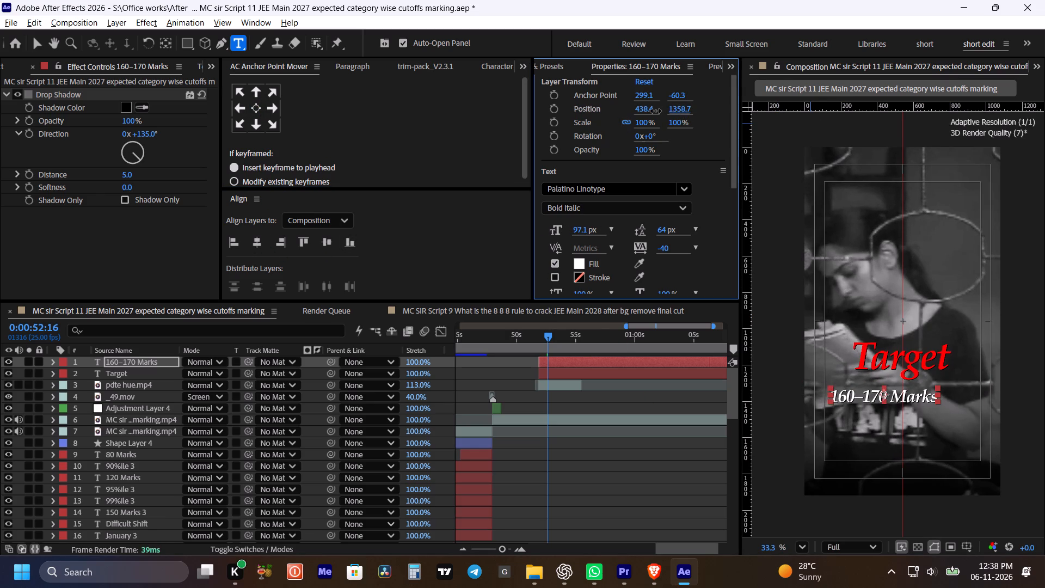
{"action": "left_click_drag", "start_coordinate": [656, 111], "coordinate": [636, 107]}
{"action": "left_click_drag", "start_coordinate": [256, 107], "coordinate": [255, 113]}
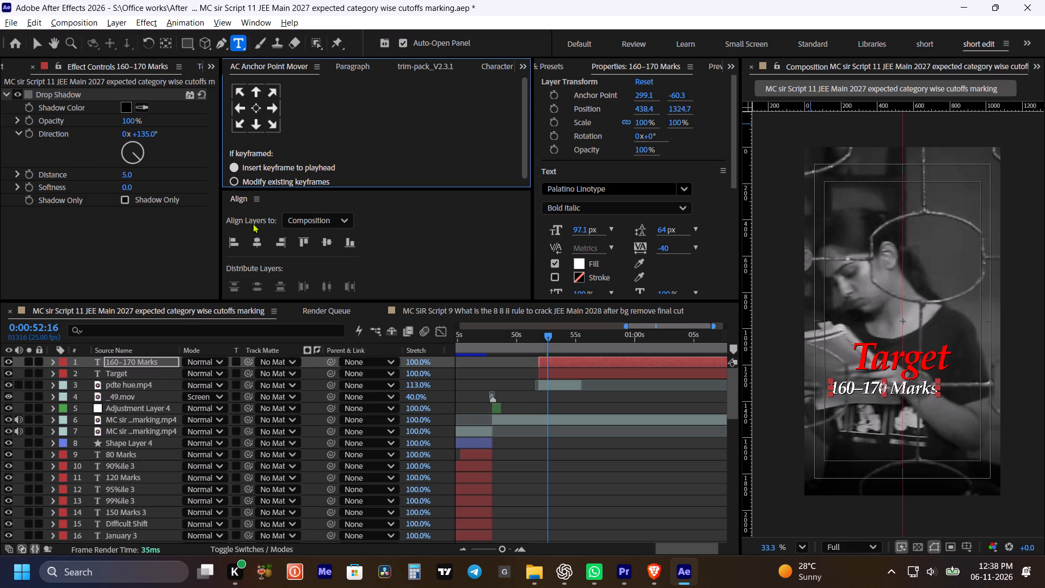
{"action": "left_click", "coordinate": [252, 238]}
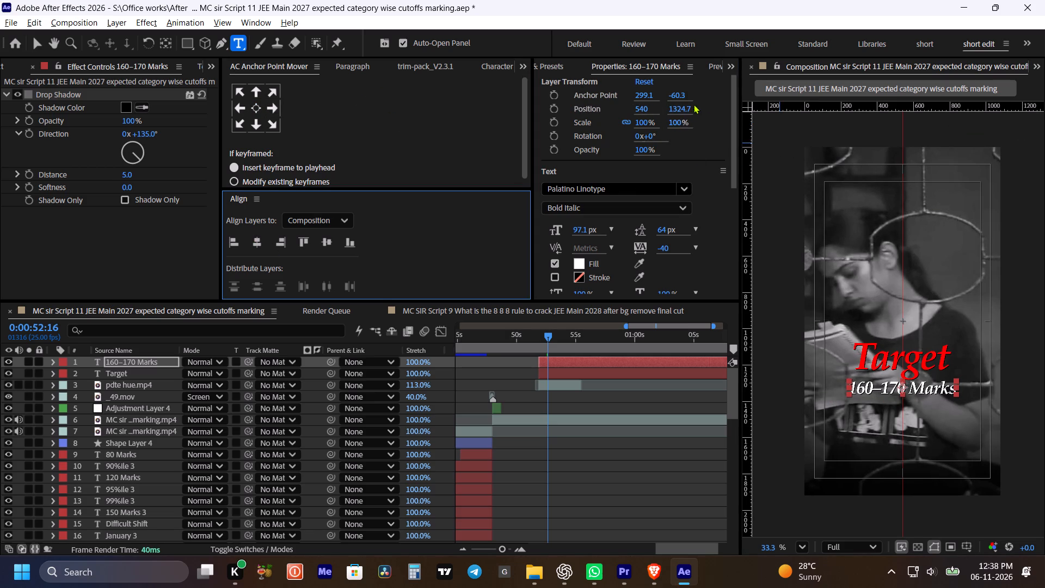
{"action": "left_click_drag", "start_coordinate": [685, 108], "coordinate": [694, 109]}
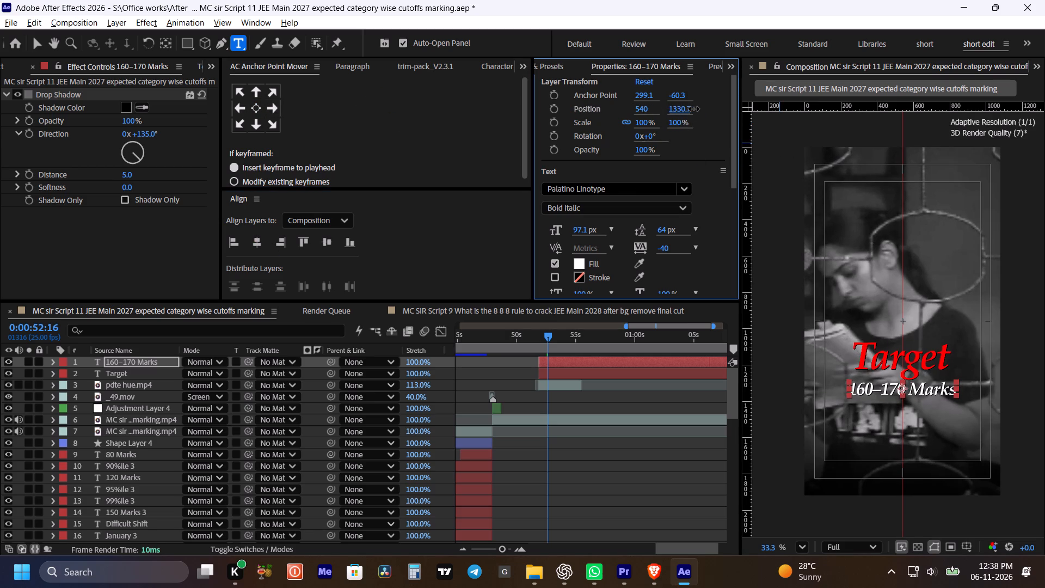
{"action": "left_click_drag", "start_coordinate": [694, 109], "coordinate": [692, 109]}
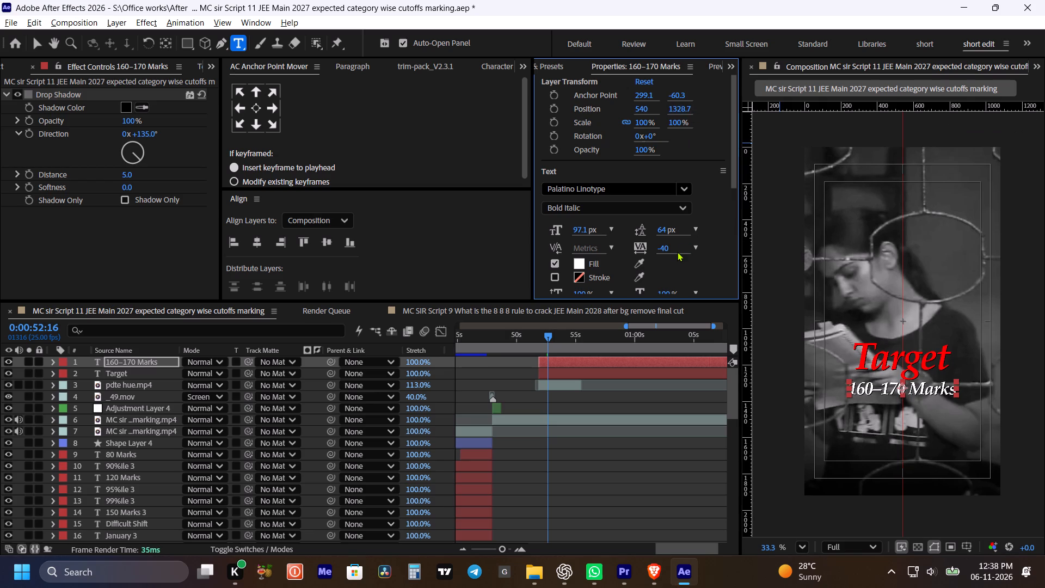
{"action": "key", "text": "ctrl+s"}
{"action": "left_click", "coordinate": [599, 463]}
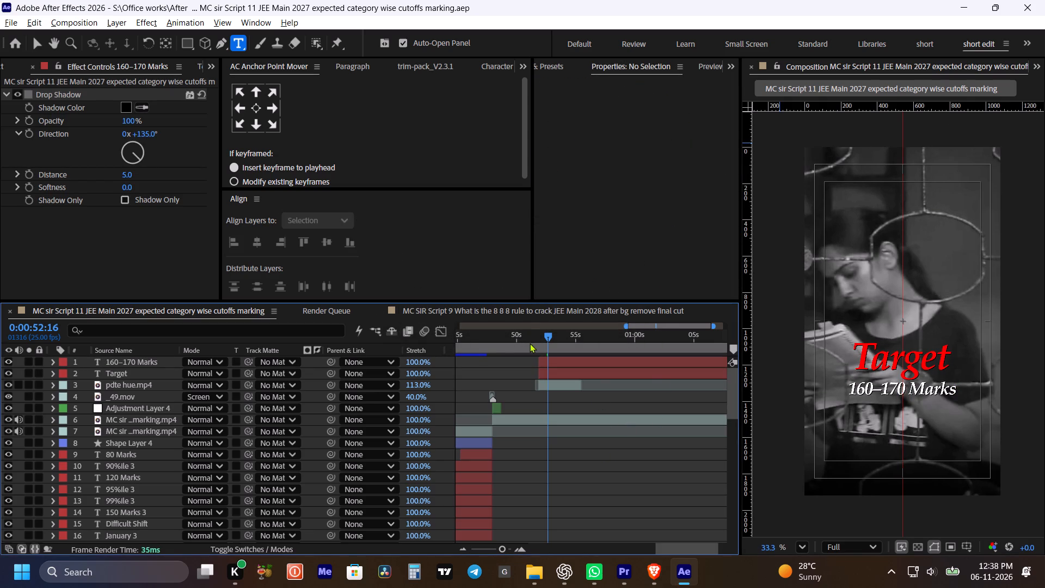
Trim the end of both the Target and 160–170 Marks text layers to 0:00:55:12 and save the project.
{"action": "left_click_drag", "start_coordinate": [527, 341], "coordinate": [578, 345]}
{"action": "left_click", "coordinate": [583, 374], "text": "shift"}
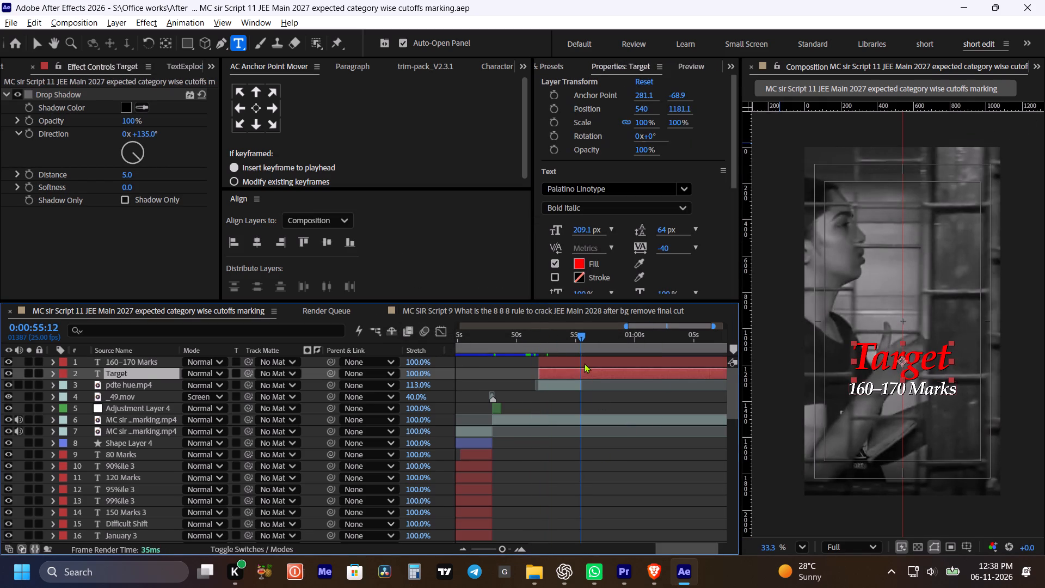
{"action": "left_click", "coordinate": [584, 363], "text": "shift"}
{"action": "key", "text": "alt+bracketright"}
{"action": "key", "text": "ctrl+s"}
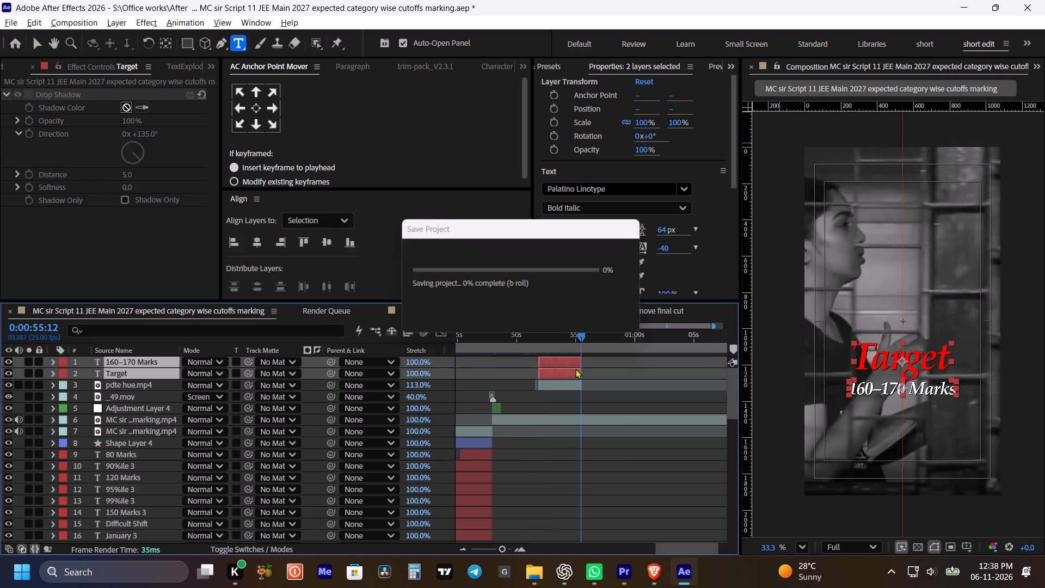
Play back the B-roll section with both text overlays from 0:00:51:14.
{"action": "left_click_drag", "start_coordinate": [554, 336], "coordinate": [534, 333]}
{"action": "key", "text": "space"}
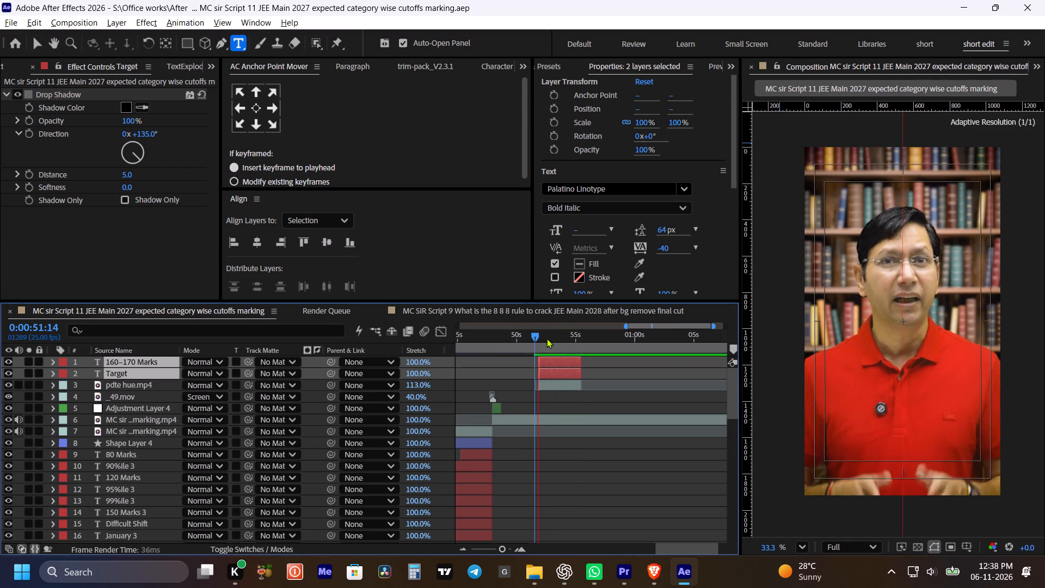
{"action": "key", "text": "space"}
{"action": "key", "text": "space"}
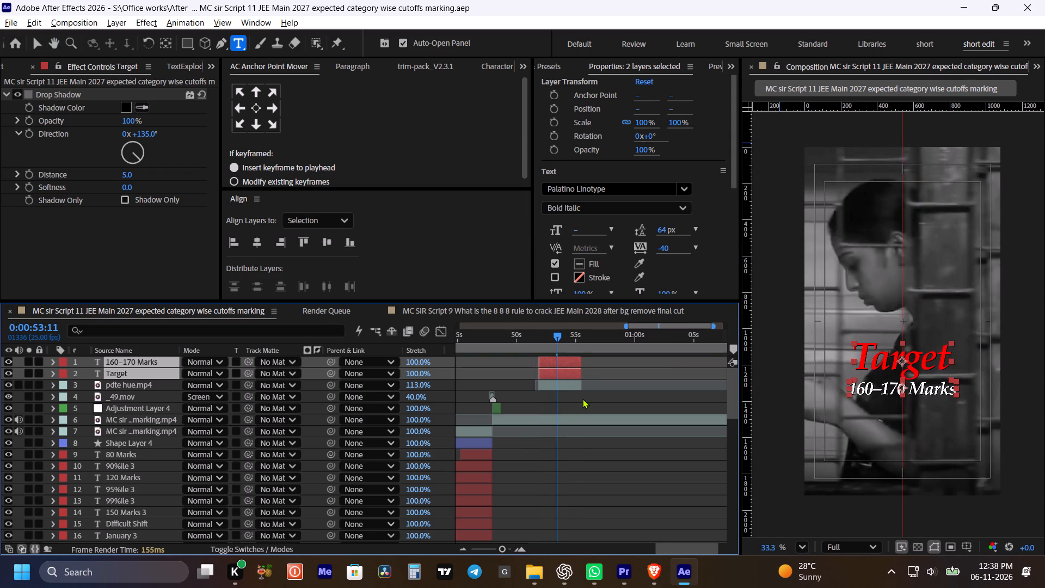
Lengthen the 160–170 Marks reveal, shift the layer to start about 0:00:52:16, and trim its end to match Target.
{"action": "left_click", "coordinate": [582, 399]}
{"action": "left_click", "coordinate": [555, 364]}
{"action": "key", "text": "u"}
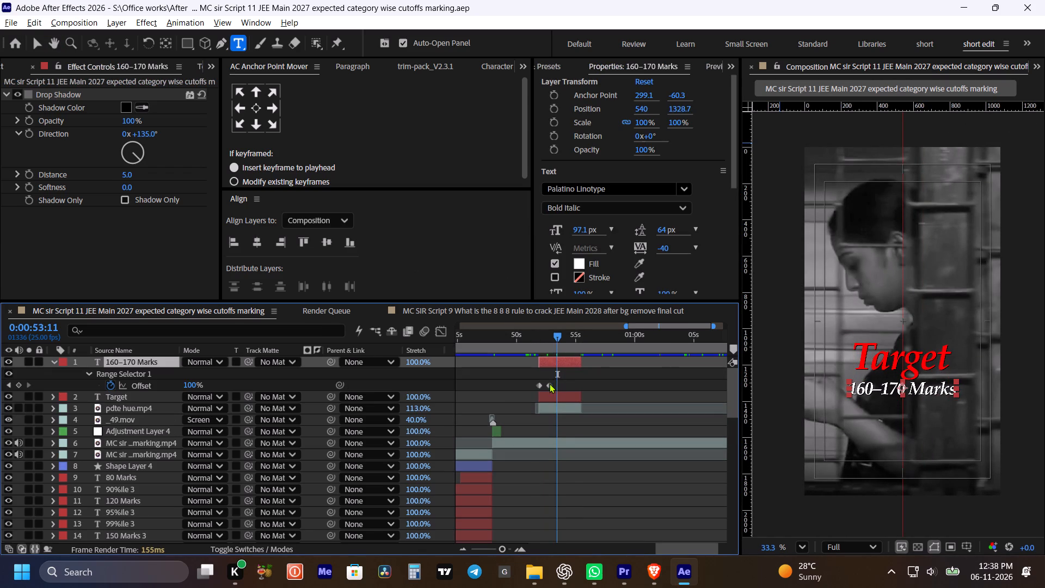
{"action": "left_click_drag", "start_coordinate": [549, 383], "coordinate": [555, 384]}
{"action": "left_click_drag", "start_coordinate": [558, 363], "coordinate": [568, 364]}
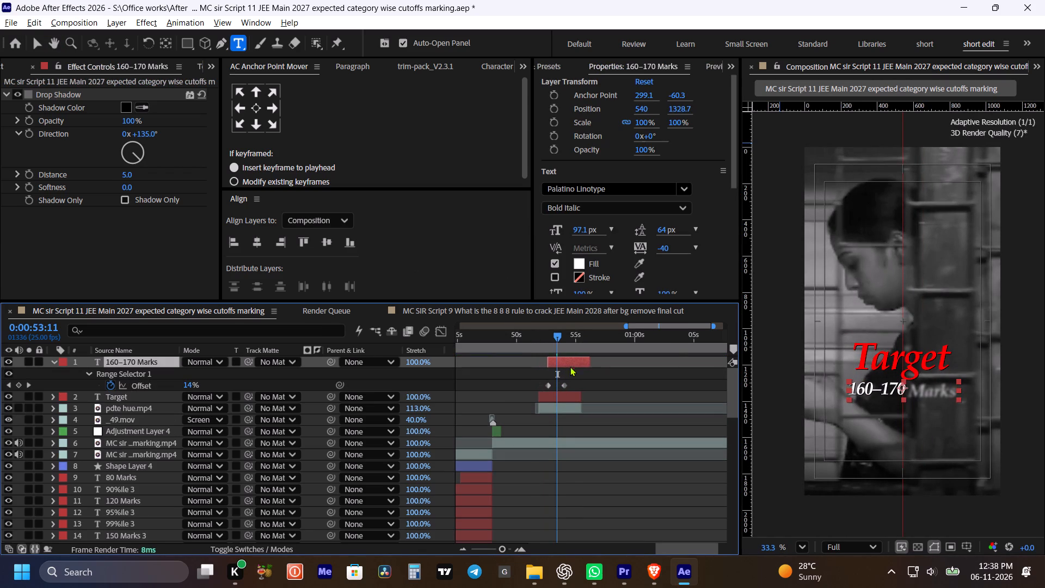
{"action": "left_click_drag", "start_coordinate": [595, 359], "coordinate": [587, 362], "text": "shift"}
Play back the B-roll section from 0:00:51:14 to check the delayed 160–170 Marks reveal.
{"action": "left_click", "coordinate": [537, 340]}
{"action": "key", "text": "space"}
{"action": "left_click", "coordinate": [582, 375]}
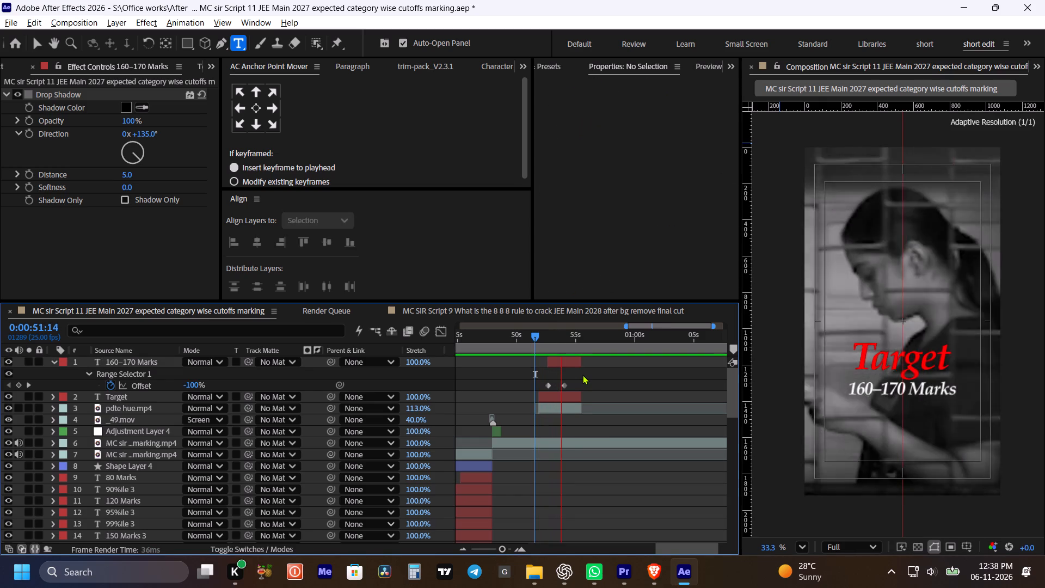
{"action": "key", "text": "space"}
{"action": "key", "text": "space"}
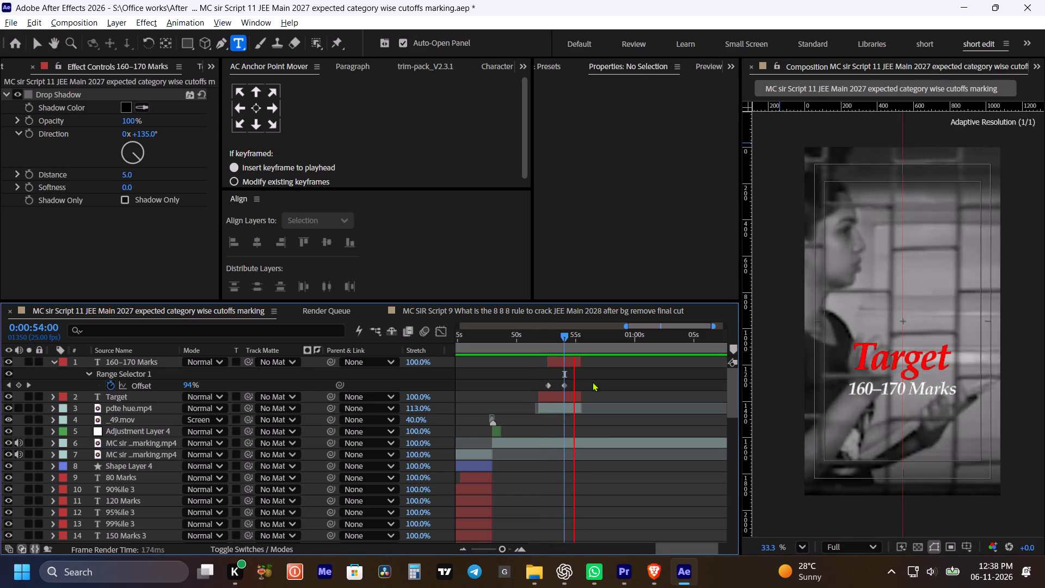
{"action": "key", "text": "space"}
{"action": "left_click", "coordinate": [599, 373]}
{"action": "key", "text": "m"}
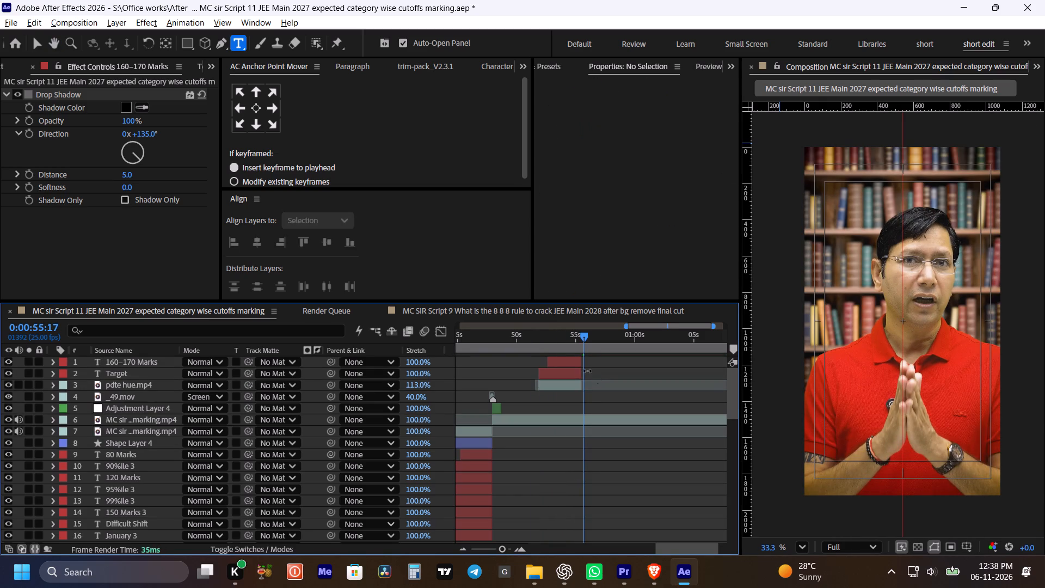
Paste a copy of Adjustment Layer 4 starting at 0:00:51:22, place it between the 160–170 Marks and Target layers, and save.
{"action": "left_click_drag", "start_coordinate": [577, 338], "coordinate": [540, 342], "text": "shift"}
{"action": "key", "text": "ctrl+s"}
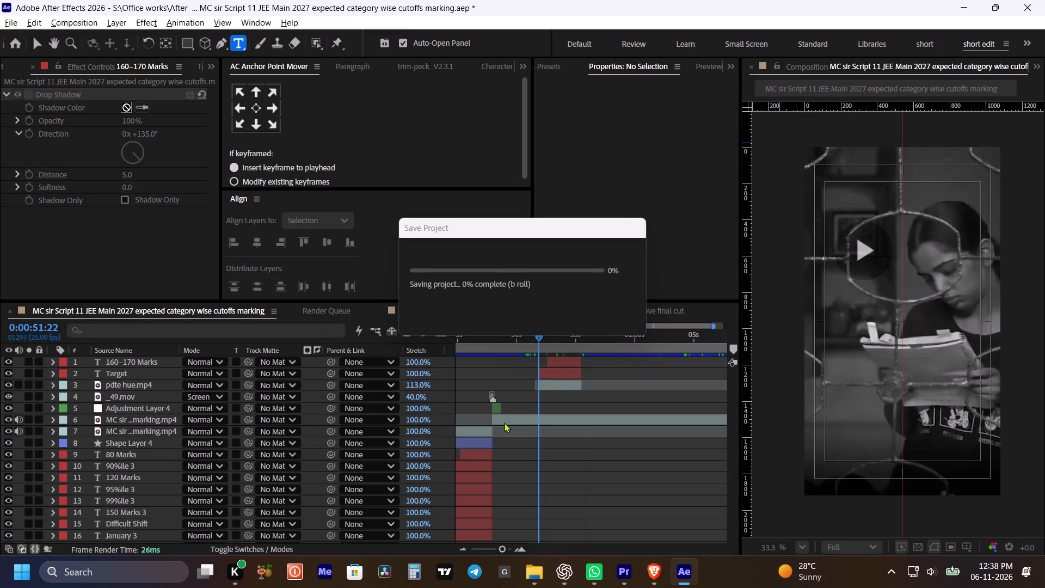
{"action": "left_click", "coordinate": [500, 407]}
{"action": "key", "text": "ctrl+c"}
{"action": "key", "text": "ctrl+c"}
{"action": "left_click", "coordinate": [568, 360]}
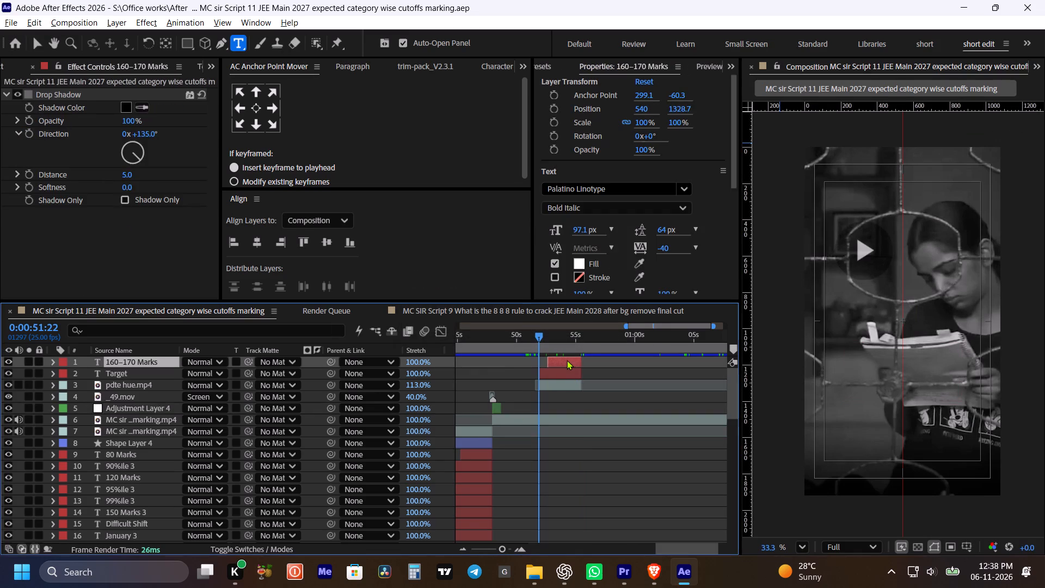
{"action": "key", "text": "ctrl+v"}
{"action": "key", "text": "bracketleft"}
{"action": "scroll", "coordinate": [534, 353], "scroll_direction": "up", "scroll_amount": 2, "text": "alt"}
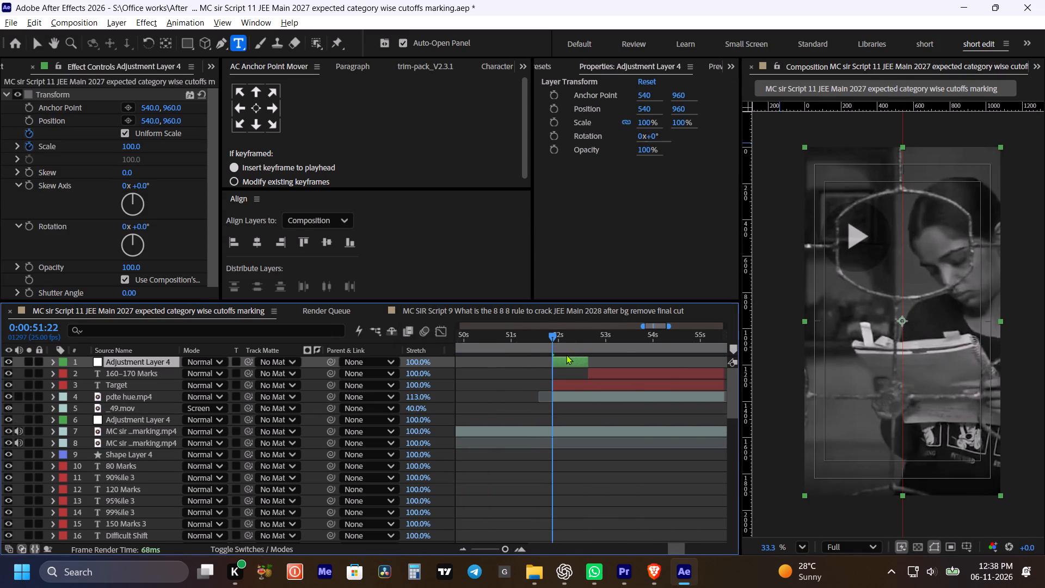
{"action": "left_click_drag", "start_coordinate": [153, 360], "coordinate": [152, 377]}
{"action": "key", "text": "ctrl+s"}
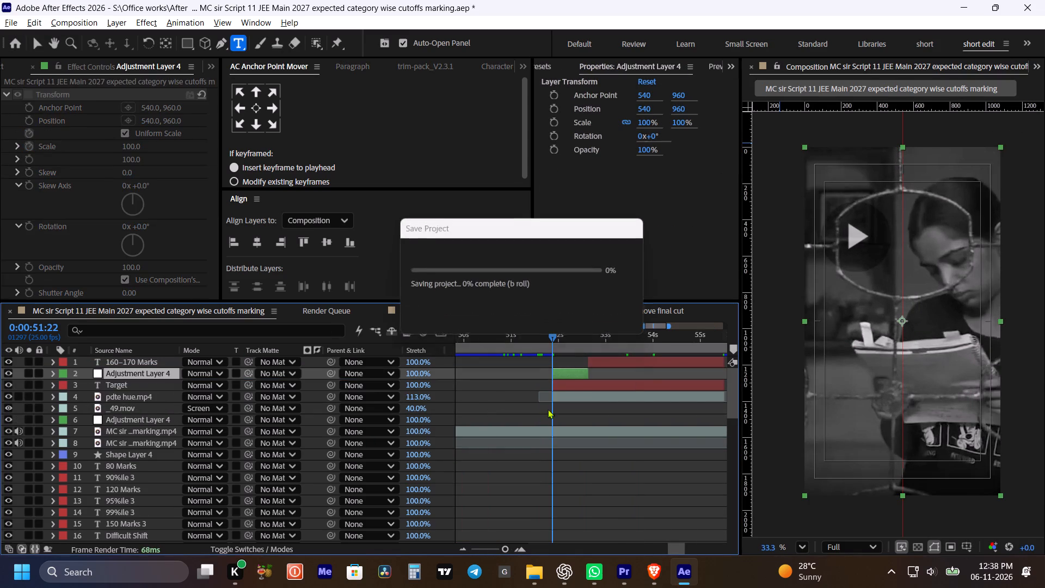
Examine the copied zoom adjustment and text reveals by scrubbing from 0:00:51:20 and stepping through frames to 0:00:53:11.
{"action": "key", "text": "space"}
{"action": "key", "text": "space"}
{"action": "key", "text": "space"}
{"action": "left_click_drag", "start_coordinate": [564, 419], "coordinate": [532, 425]}
{"action": "left_click_drag", "start_coordinate": [514, 338], "coordinate": [518, 339]}
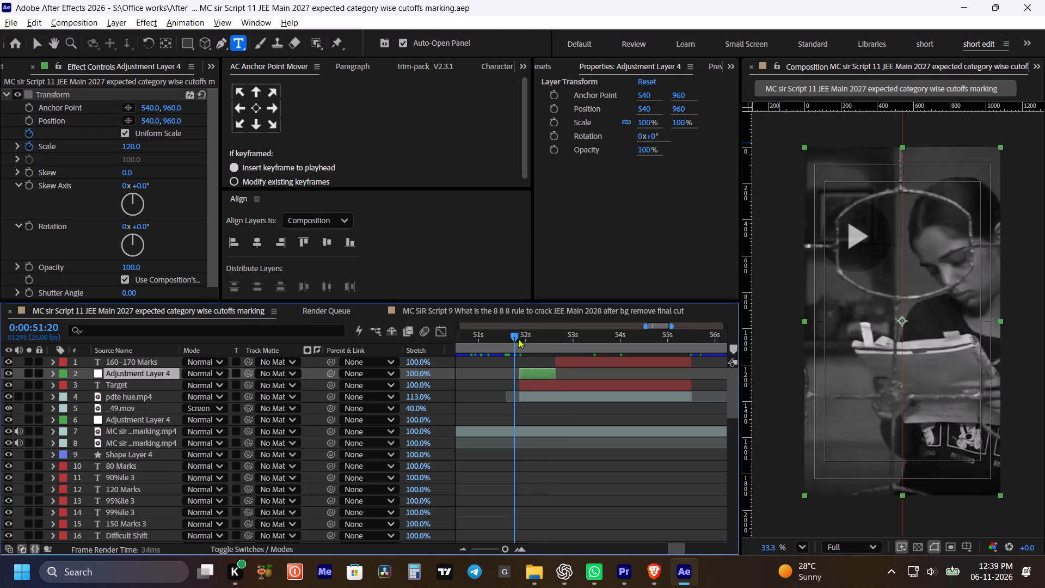
{"action": "left_click_drag", "start_coordinate": [518, 339], "coordinate": [571, 345]}
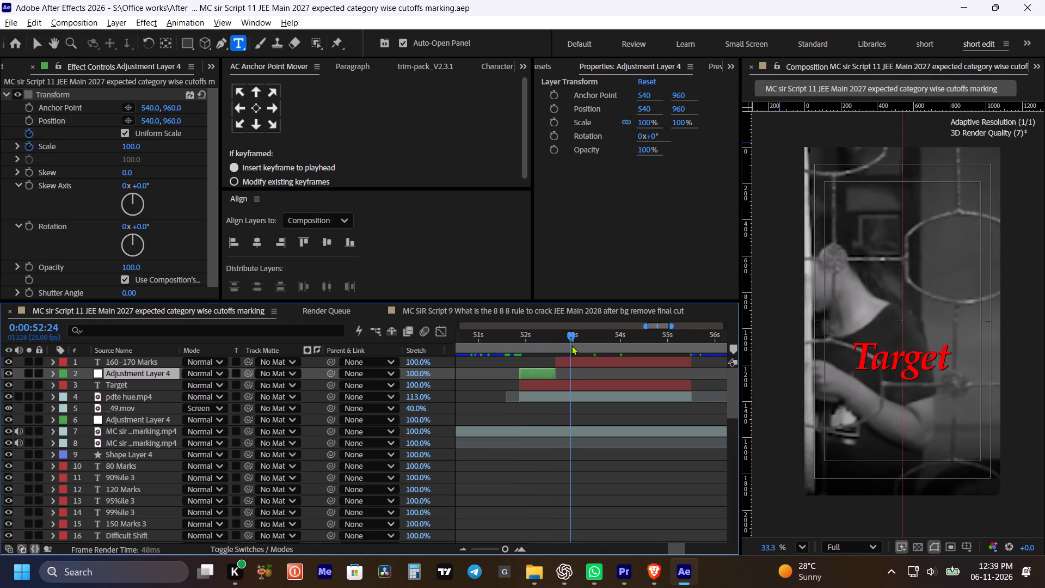
{"action": "left_click_drag", "start_coordinate": [571, 345], "coordinate": [572, 346]}
{"action": "key", "text": "ctrl+Right"}
{"action": "key", "text": "ctrl+Right"}
{"action": "key", "text": "ctrl+Right"}
{"action": "key", "text": "ctrl+Right"}
{"action": "key", "text": "ctrl+Right"}
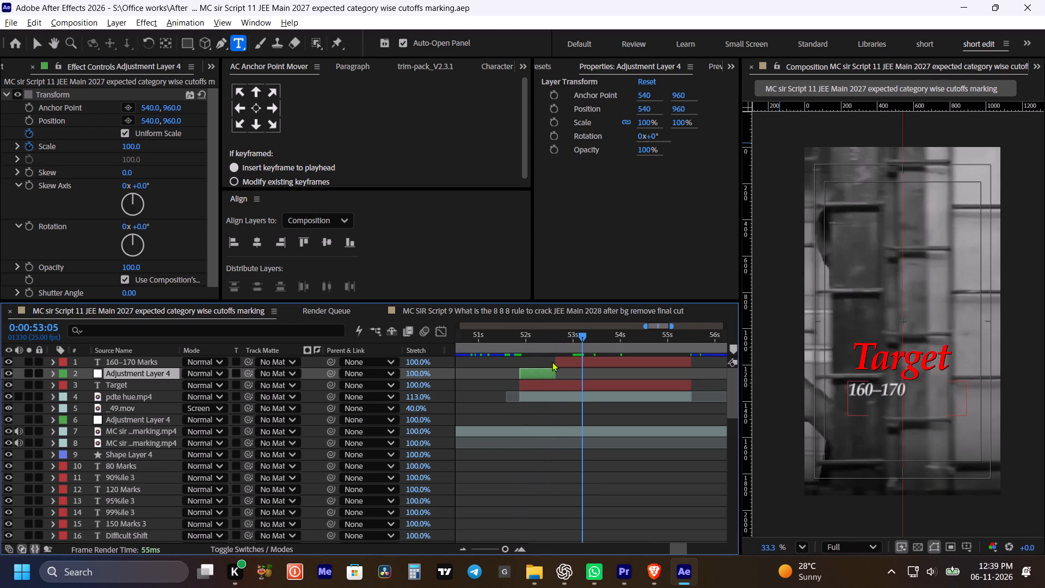
{"action": "key", "text": "ctrl+Right"}
{"action": "key", "text": "ctrl+Right"}
{"action": "key", "text": "ctrl+Right"}
{"action": "key", "text": "ctrl+Right"}
{"action": "key", "text": "ctrl+Right"}
{"action": "key", "text": "ctrl+Right"}
Play back from 0:00:53:11 through the end of the overlays into the following speaker footage, and save the project.
{"action": "key", "text": "space"}
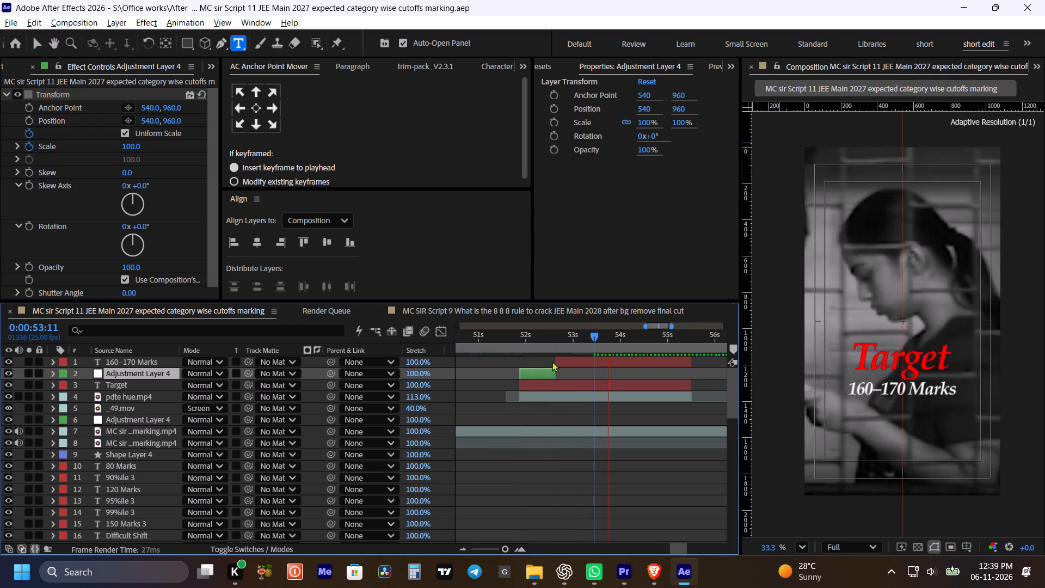
{"action": "key", "text": "space"}
{"action": "key", "text": "space"}
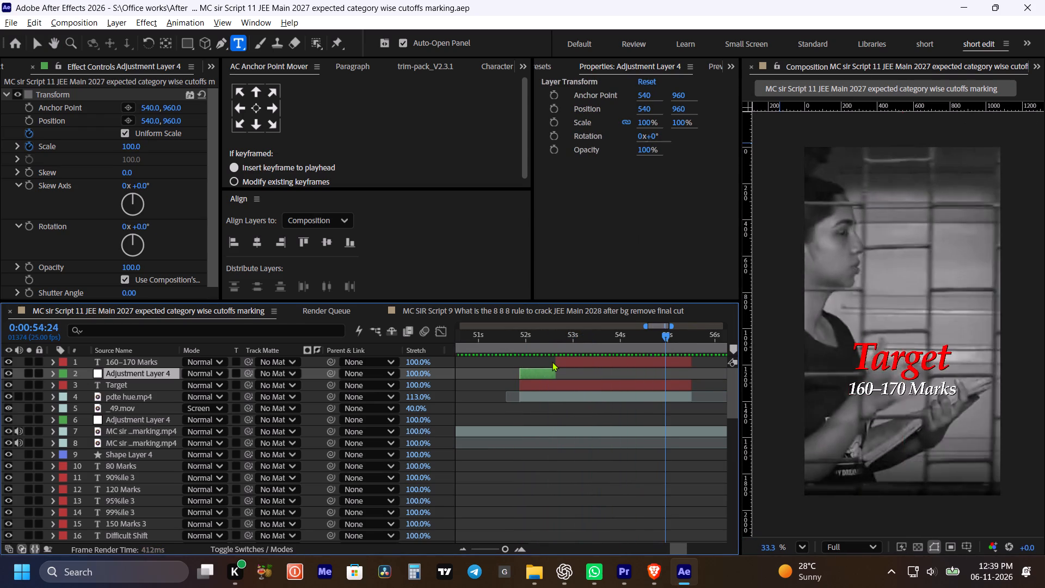
{"action": "key", "text": "space"}
{"action": "key", "text": "ctrl+s"}
{"action": "key", "text": "space"}
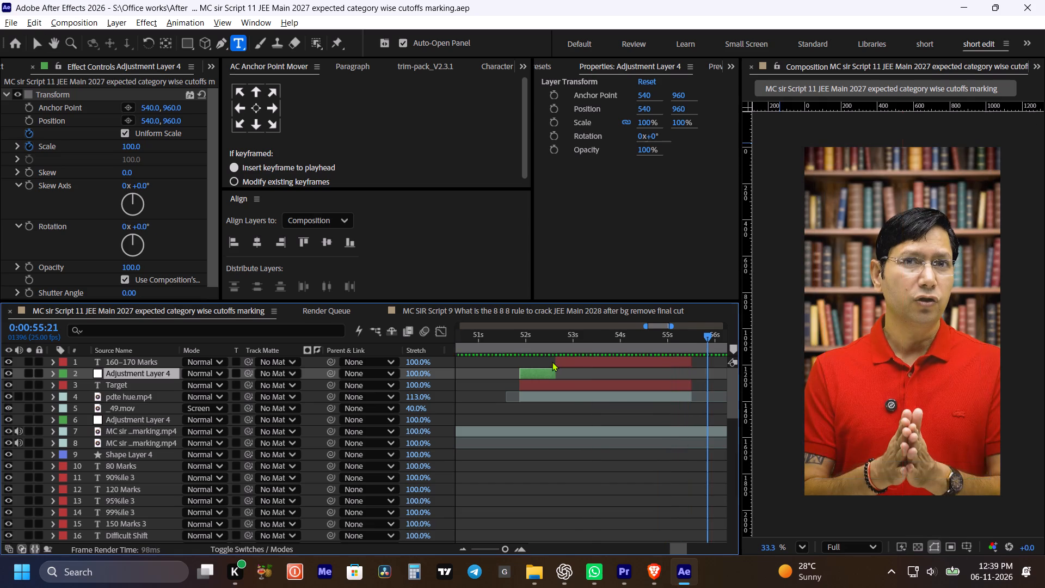
{"action": "scroll", "coordinate": [552, 362], "scroll_direction": "down", "scroll_amount": 3, "text": "alt"}
{"action": "key", "text": "space"}
{"action": "key", "text": "space"}
{"action": "key", "text": "space"}
{"action": "key", "text": "space"}
{"action": "key", "text": "space"}
{"action": "left_click_drag", "start_coordinate": [642, 387], "coordinate": [616, 394]}
{"action": "scroll", "coordinate": [616, 394], "scroll_direction": "up", "scroll_amount": 1, "text": "alt"}
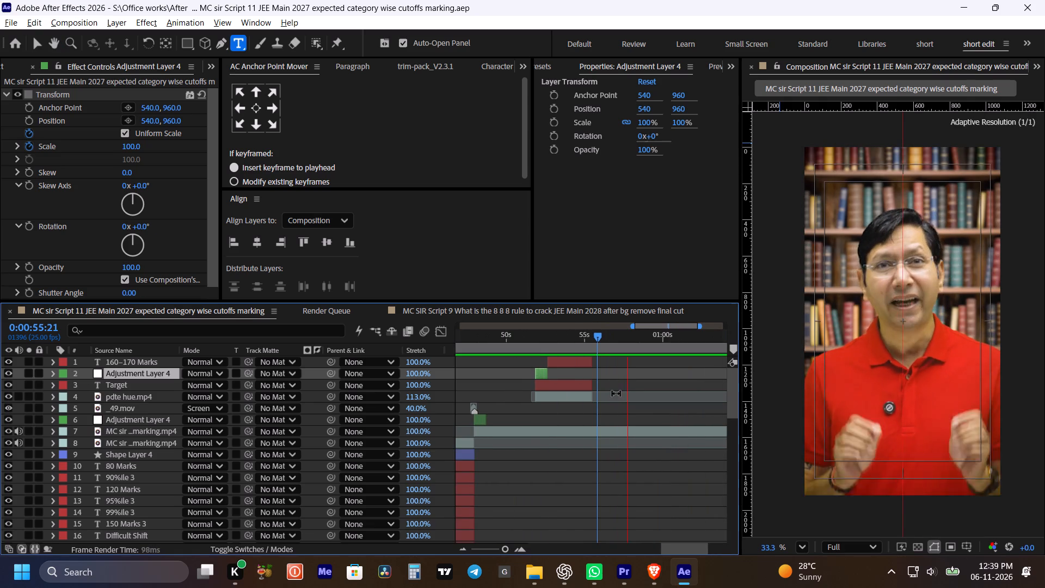
{"action": "key", "text": "space"}
Add a new adjustment layer starting at 0:00:55:13, where the B-roll ends, and save the project.
{"action": "type", "text": "v"}
{"action": "left_click", "coordinate": [588, 342], "text": "shift"}
{"action": "scroll", "coordinate": [586, 358], "scroll_direction": "up", "scroll_amount": 3, "text": "alt"}
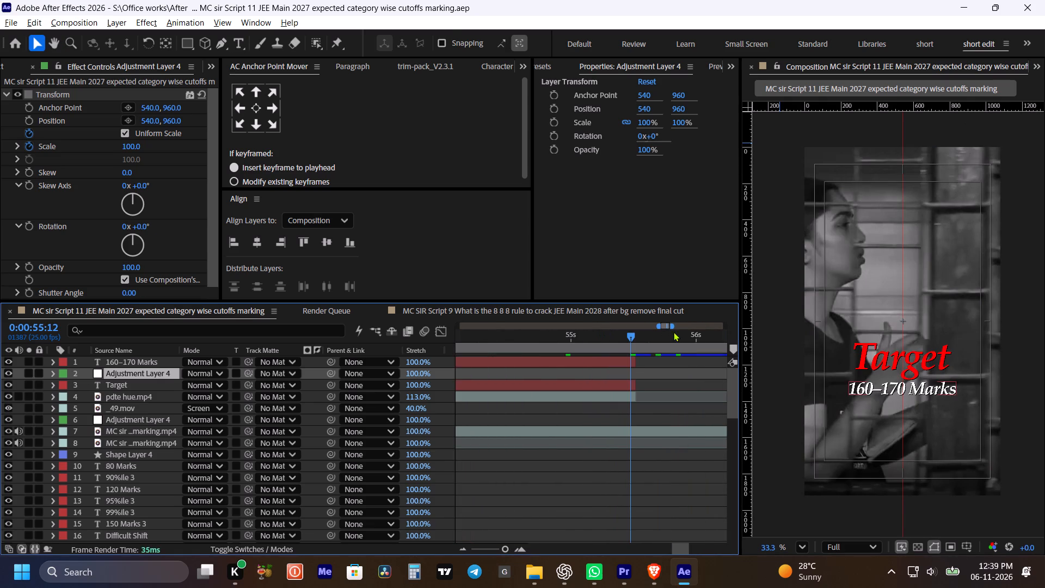
{"action": "left_click", "coordinate": [634, 340]}
{"action": "scroll", "coordinate": [638, 347], "scroll_direction": "down", "scroll_amount": 2, "text": "alt"}
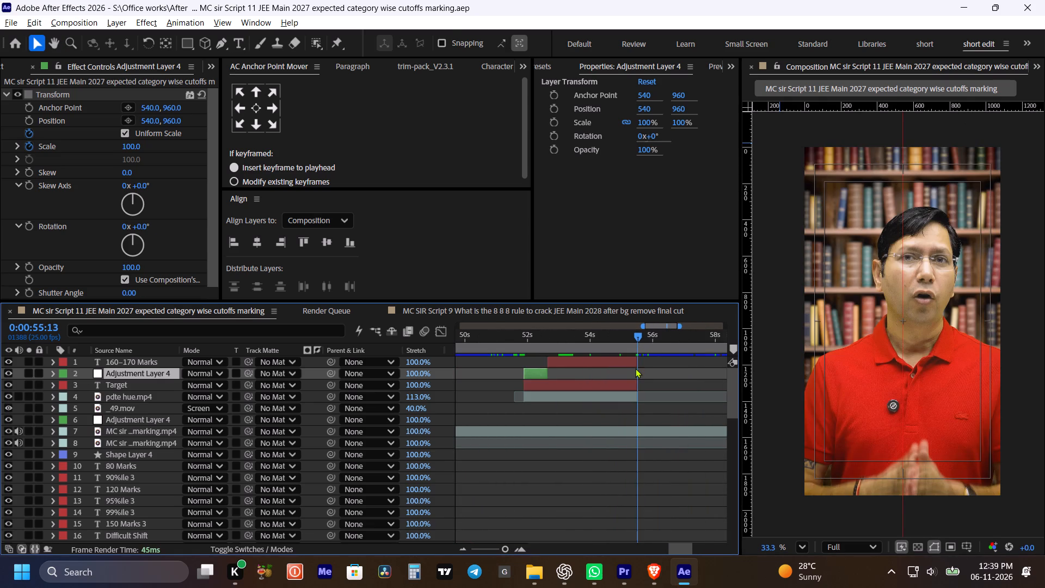
{"action": "left_click", "coordinate": [636, 359]}
{"action": "key", "text": "1"}
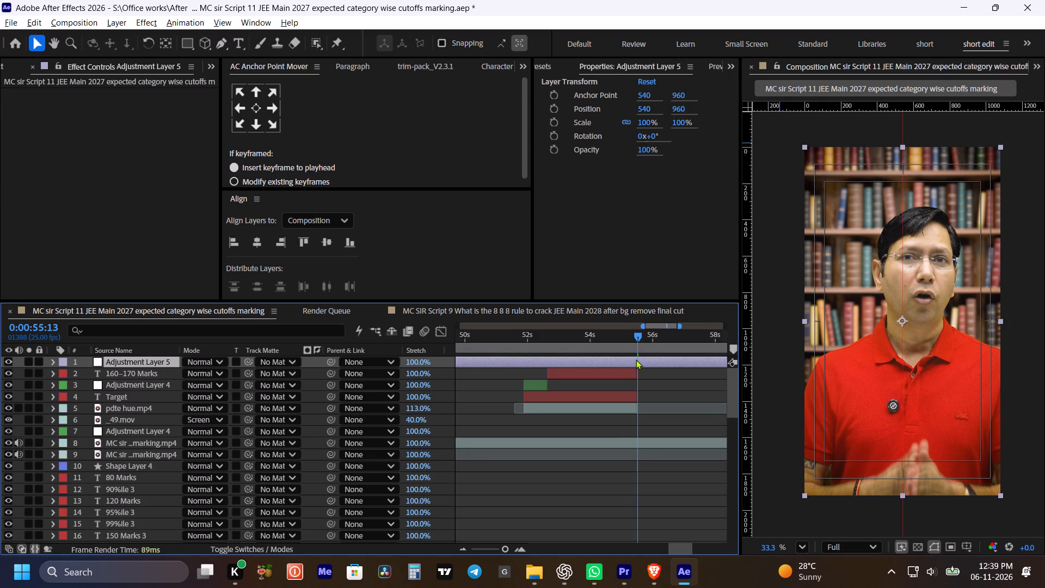
{"action": "key", "text": "bracketleft"}
{"action": "key", "text": "ctrl+s"}
Set the new adjustment layer's label colour to Yellow.
{"action": "scroll", "coordinate": [636, 359], "scroll_direction": "down", "scroll_amount": 3, "text": "alt"}
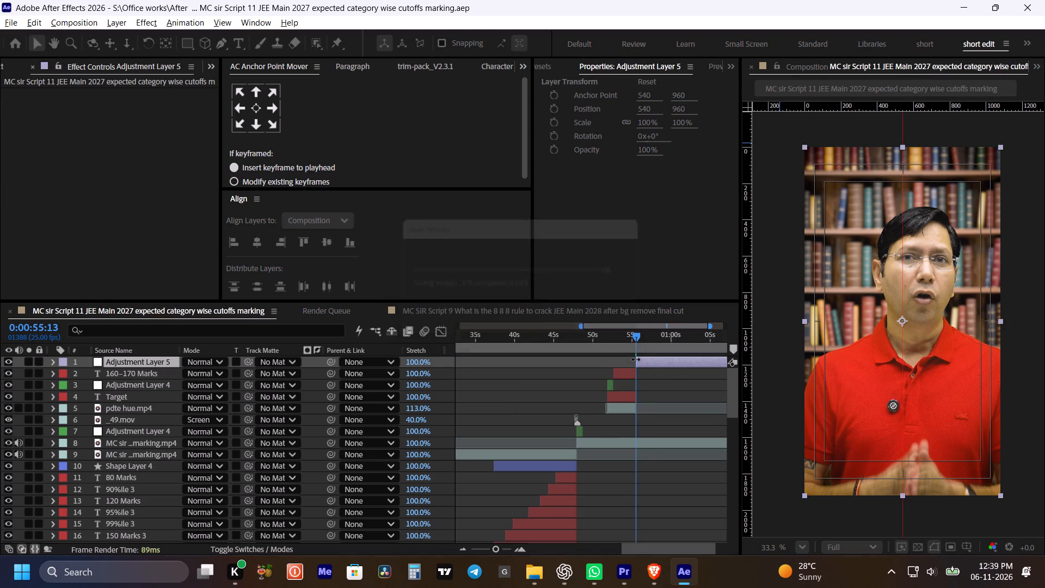
{"action": "key", "text": "space"}
{"action": "key", "text": "space"}
{"action": "left_click_drag", "start_coordinate": [652, 372], "coordinate": [590, 394]}
{"action": "left_click", "coordinate": [64, 364]}
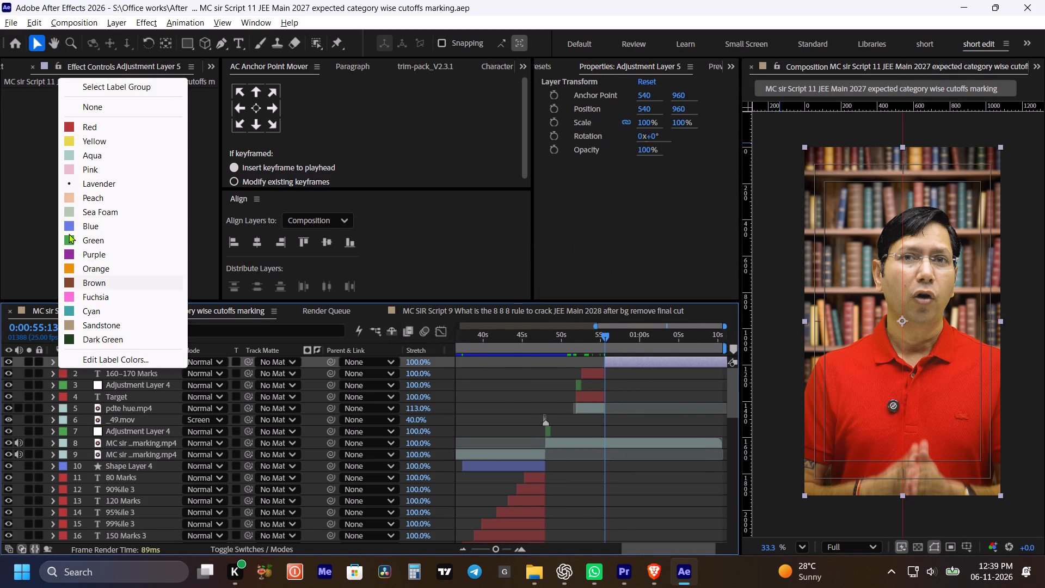
{"action": "left_click", "coordinate": [96, 142]}
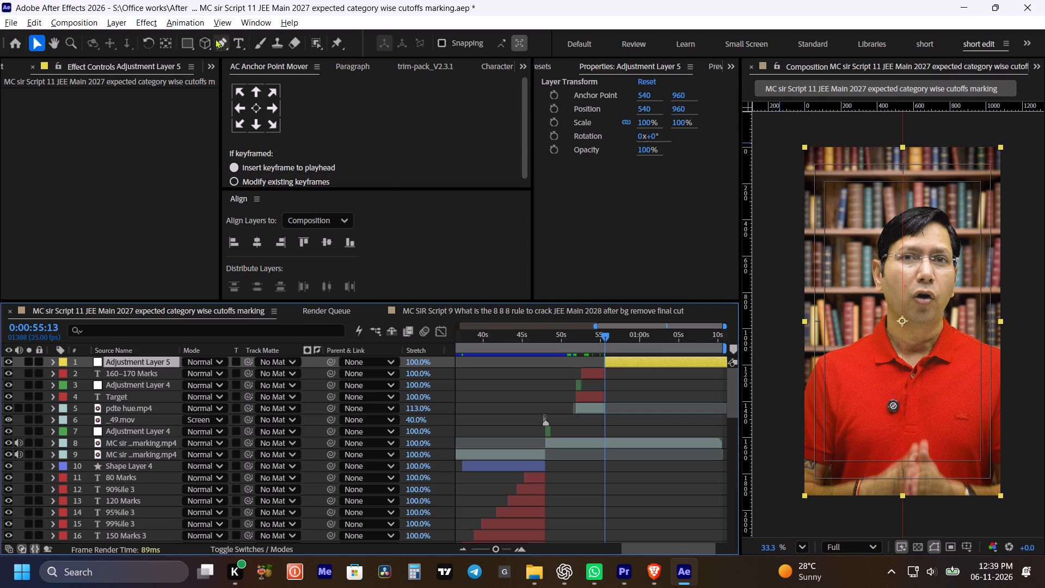
Apply the "Zoom in zoom out" animation preset from the Student hub folder to the yellow adjustment layer.
{"action": "left_click", "coordinate": [173, 26]}
{"action": "left_click", "coordinate": [204, 54]}
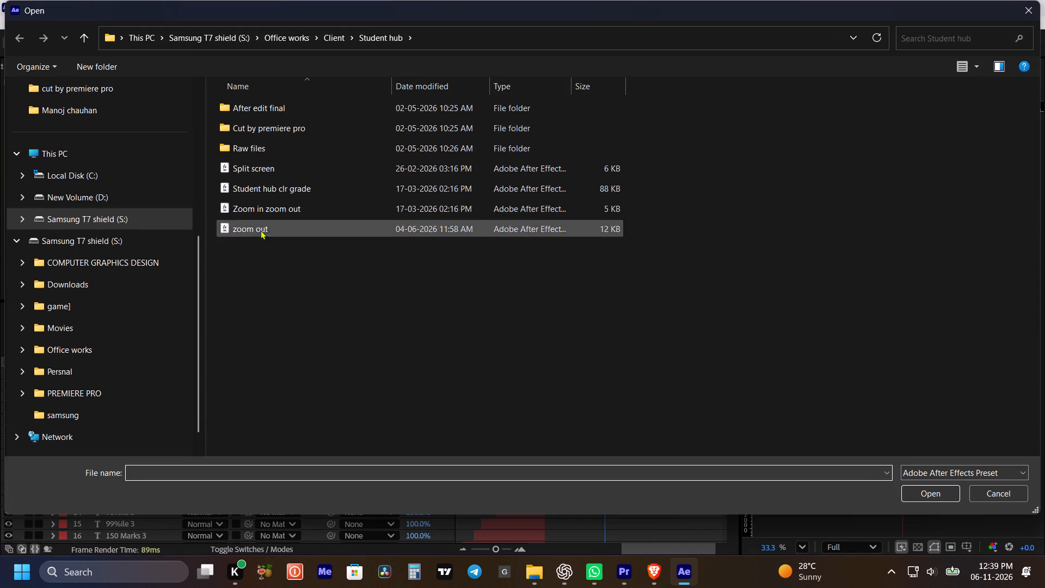
{"action": "left_click", "coordinate": [270, 211]}
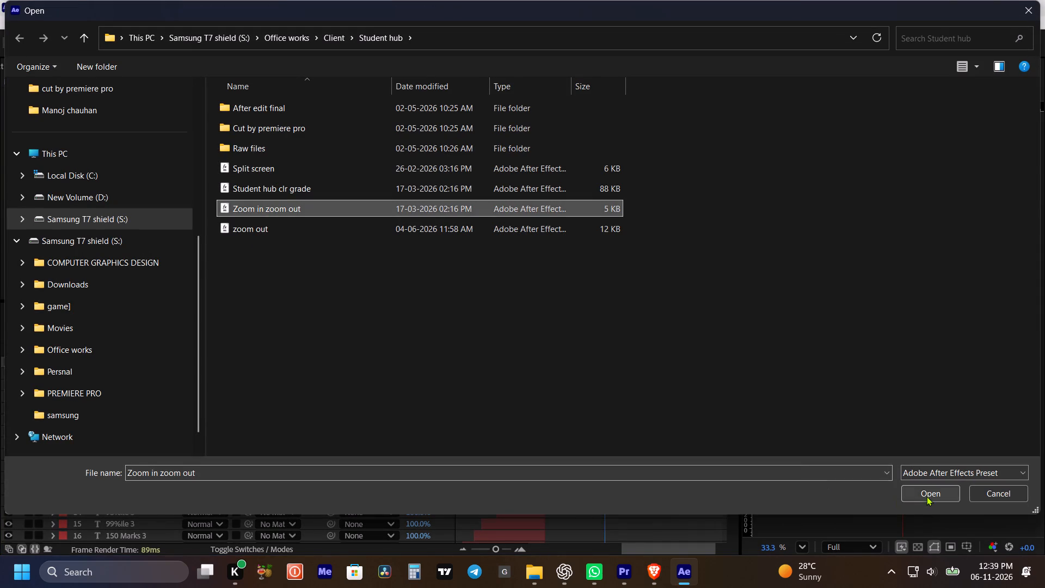
{"action": "left_click", "coordinate": [926, 496]}
Trim the yellow adjustment layer's end to its last Scale keyframe at 0:01:00:00 and save the project.
{"action": "left_click", "coordinate": [614, 360]}
{"action": "key", "text": "u"}
{"action": "key", "text": "space"}
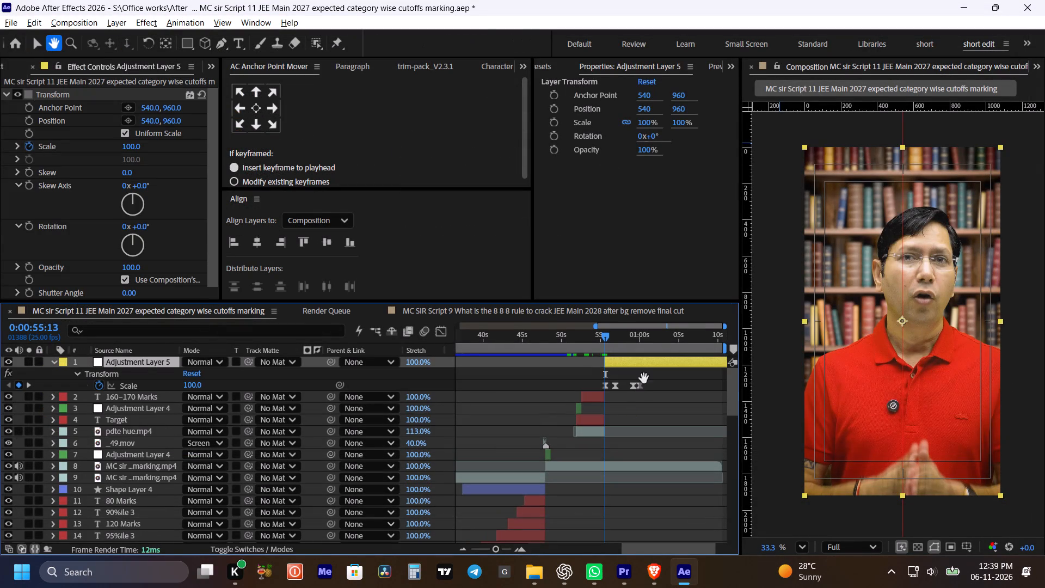
{"action": "left_click_drag", "start_coordinate": [640, 379], "coordinate": [618, 385]}
{"action": "key", "text": "v"}
{"action": "scroll", "coordinate": [625, 377], "scroll_direction": "up", "scroll_amount": 1, "text": "alt"}
{"action": "left_click", "coordinate": [660, 333], "text": "shift"}
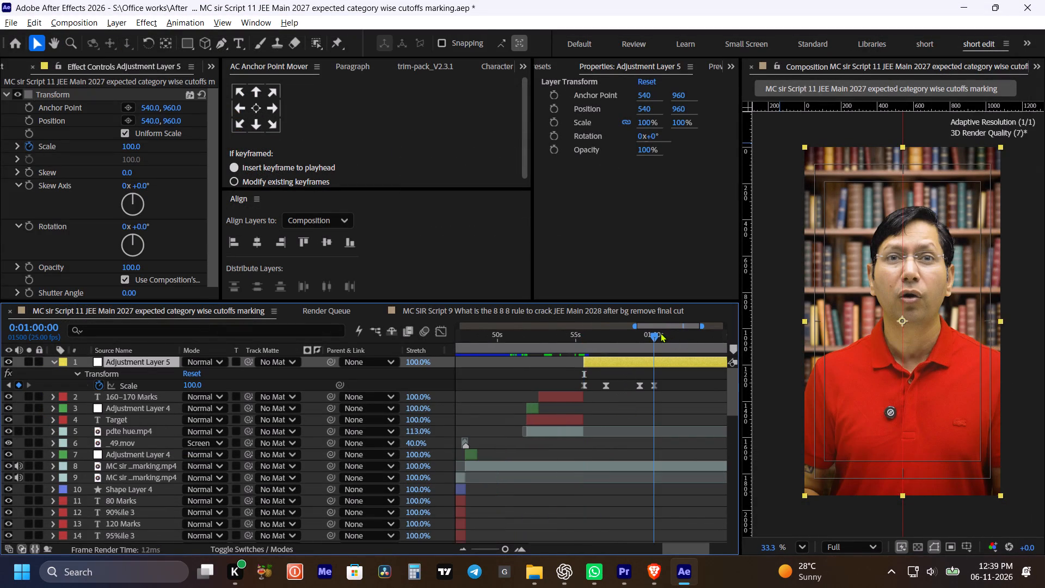
{"action": "key", "text": "alt+bracketright"}
{"action": "key", "text": "ctrl+s"}
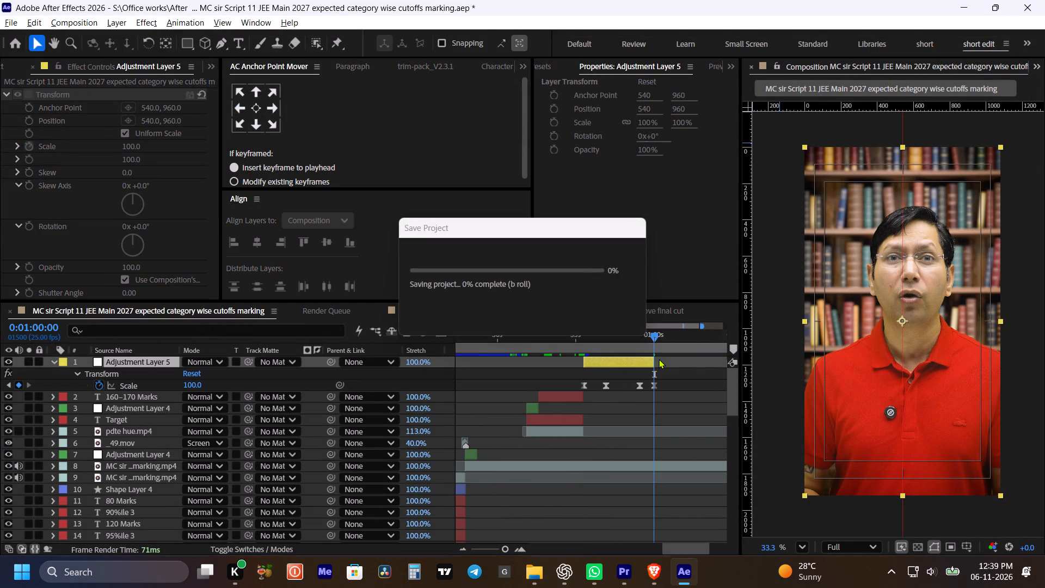
Move the third Scale keyframe earlier to about 58.5 seconds and apply Easy Ease to the last two keyframes.
{"action": "left_click_drag", "start_coordinate": [641, 388], "coordinate": [632, 388]}
{"action": "left_click_drag", "start_coordinate": [657, 377], "coordinate": [616, 404]}
{"action": "key", "text": "F9"}
Reshape the zoom-out speed curve by lengthening the third Scale keyframe's outgoing ease so the speed peaks later, and save.
{"action": "left_click", "coordinate": [441, 336]}
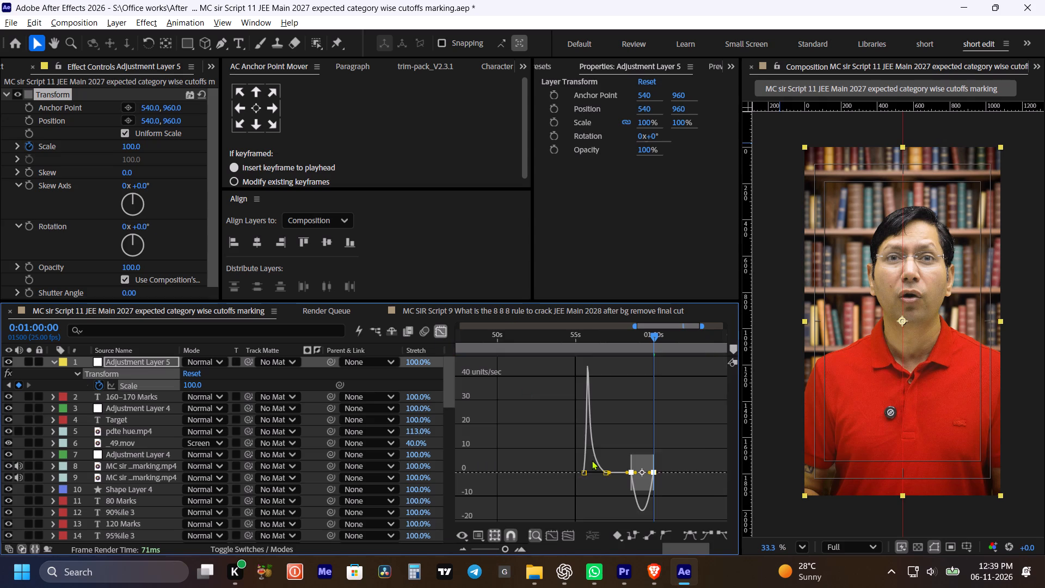
{"action": "scroll", "coordinate": [594, 461], "scroll_direction": "up", "scroll_amount": 2, "text": "alt"}
{"action": "key", "text": "space"}
{"action": "key", "text": "space"}
{"action": "left_click_drag", "start_coordinate": [660, 432], "coordinate": [551, 467]}
{"action": "key", "text": "space"}
{"action": "left_click_drag", "start_coordinate": [661, 420], "coordinate": [526, 465]}
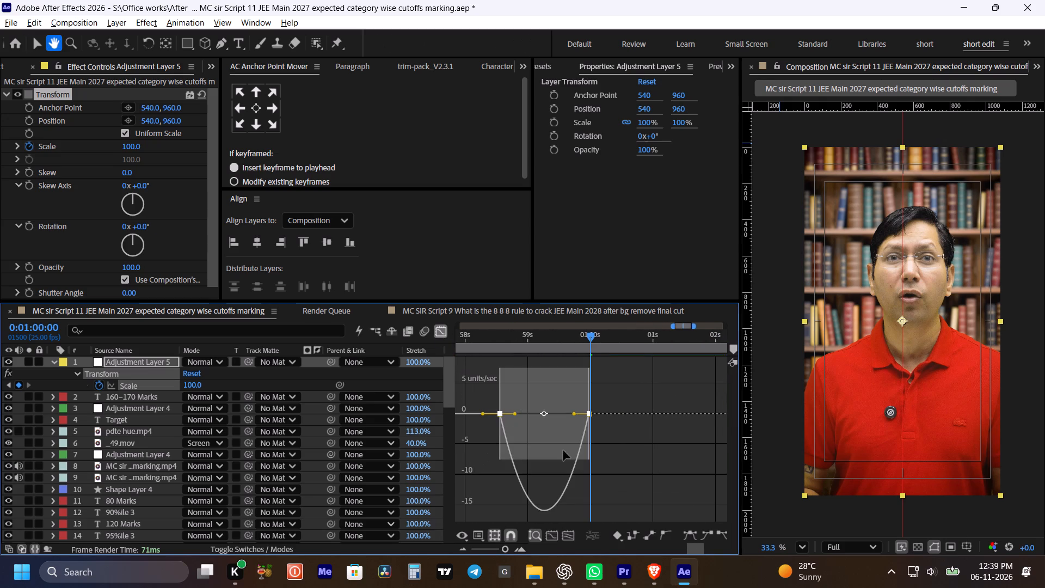
{"action": "left_click_drag", "start_coordinate": [566, 384], "coordinate": [608, 422]}
{"action": "key", "text": "ctrl+z"}
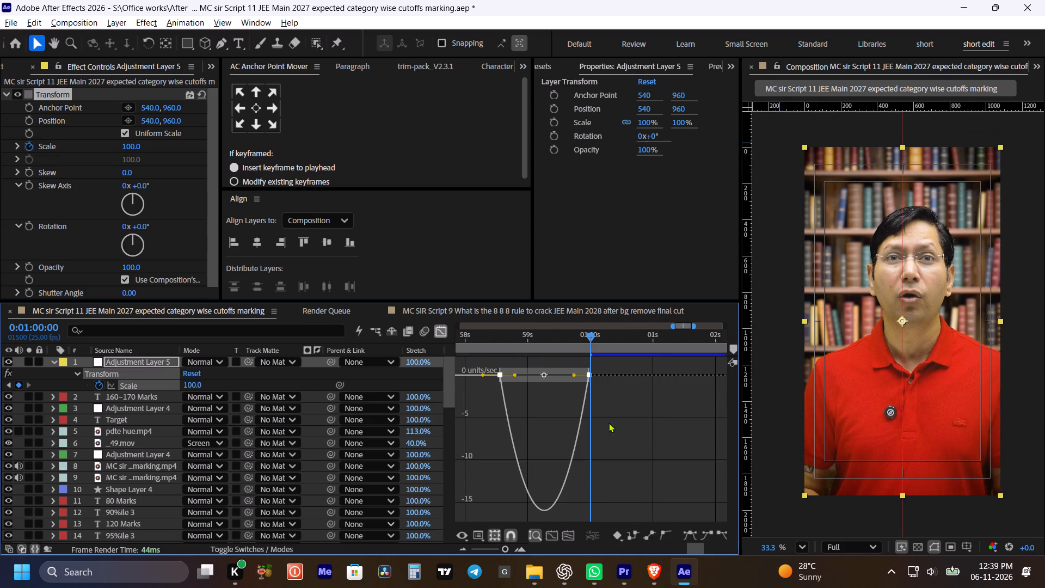
{"action": "left_click_drag", "start_coordinate": [627, 365], "coordinate": [545, 416]}
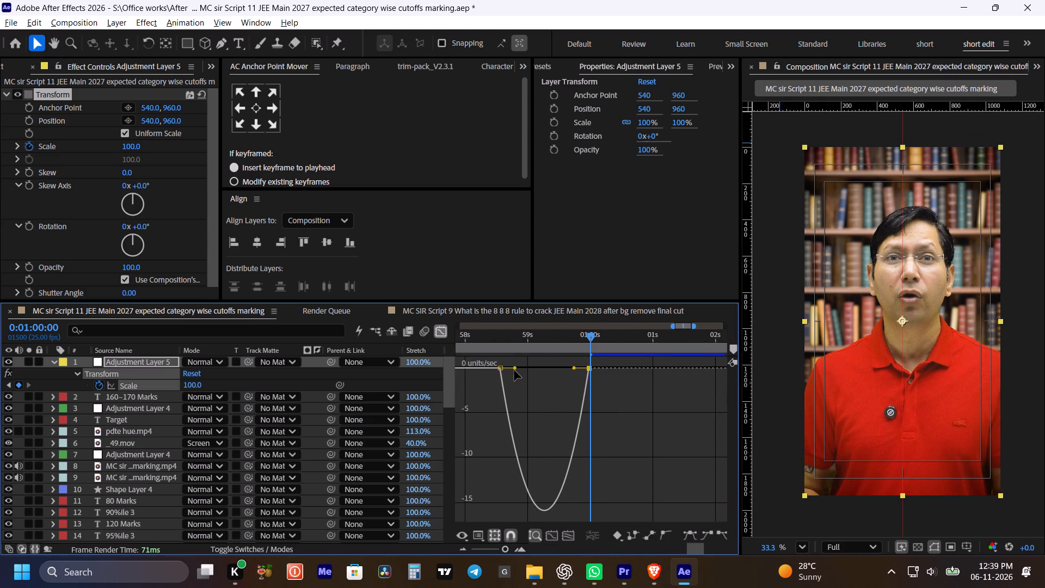
{"action": "left_click_drag", "start_coordinate": [514, 370], "coordinate": [528, 371]}
{"action": "key", "text": "ctrl+s"}
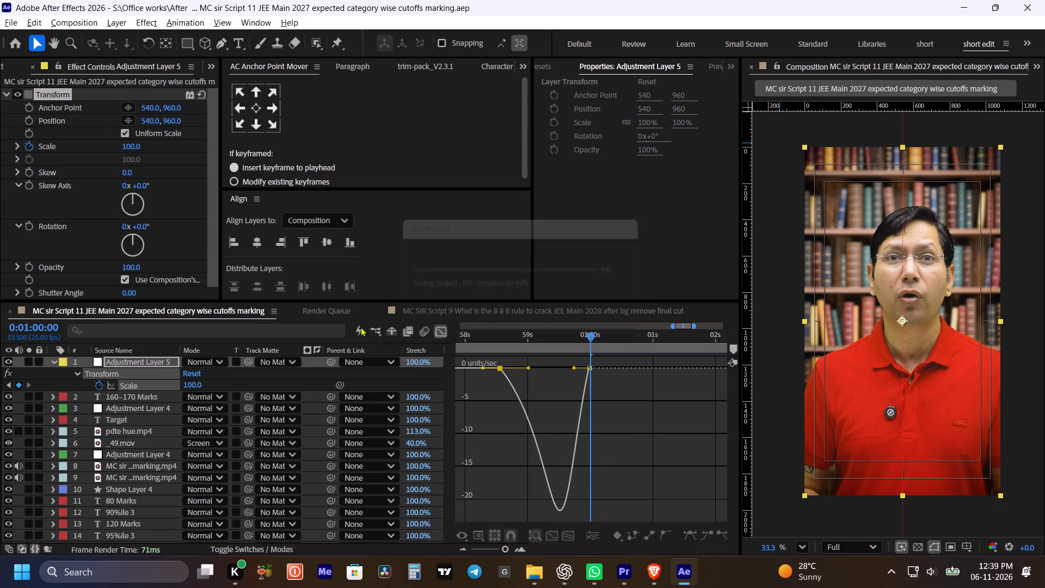
{"action": "left_click", "coordinate": [446, 329]}
Play back the new zoom in and zoom out on the speaker footage from 0:00:54:19.
{"action": "scroll", "coordinate": [490, 381], "scroll_direction": "down", "scroll_amount": 2, "text": "alt"}
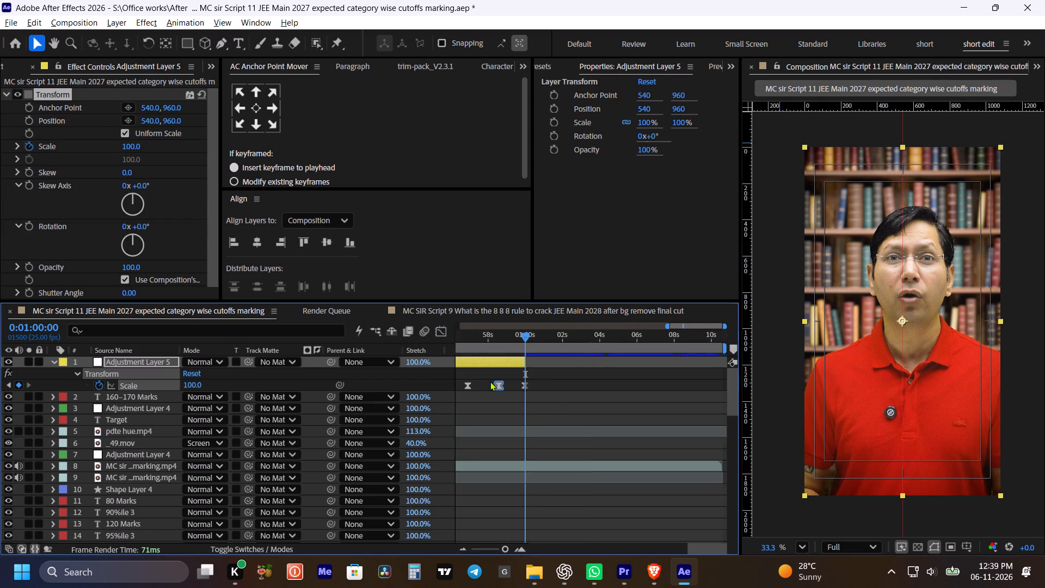
{"action": "key", "text": "space"}
{"action": "key", "text": "space"}
{"action": "key", "text": "space"}
{"action": "key", "text": "space"}
{"action": "key", "text": "space"}
{"action": "left_click_drag", "start_coordinate": [544, 377], "coordinate": [636, 394]}
{"action": "left_click", "coordinate": [636, 377]}
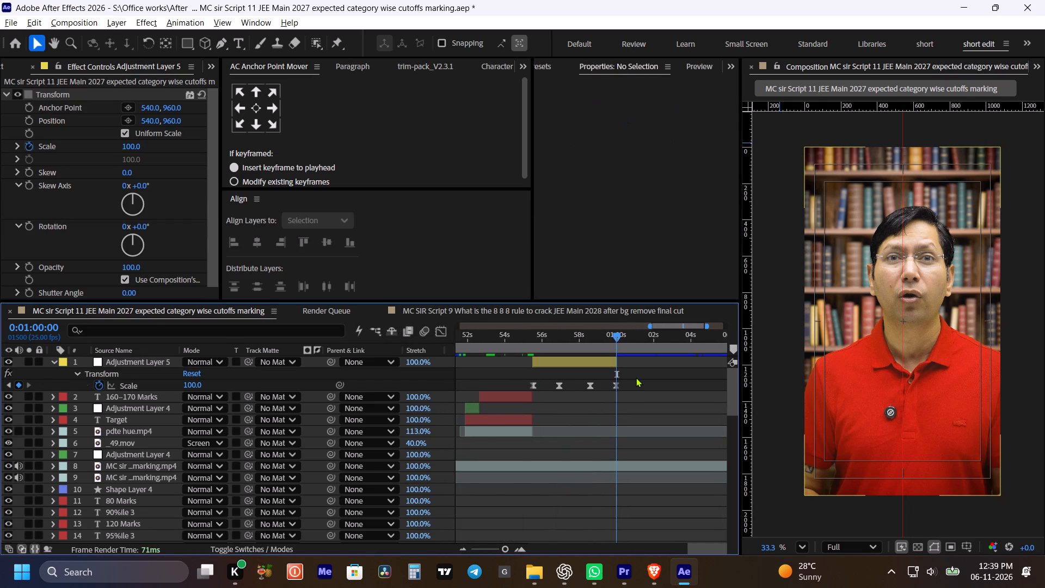
{"action": "key", "text": "m"}
{"action": "left_click_drag", "start_coordinate": [528, 336], "coordinate": [519, 338]}
{"action": "key", "text": "space"}
{"action": "left_click", "coordinate": [579, 392]}
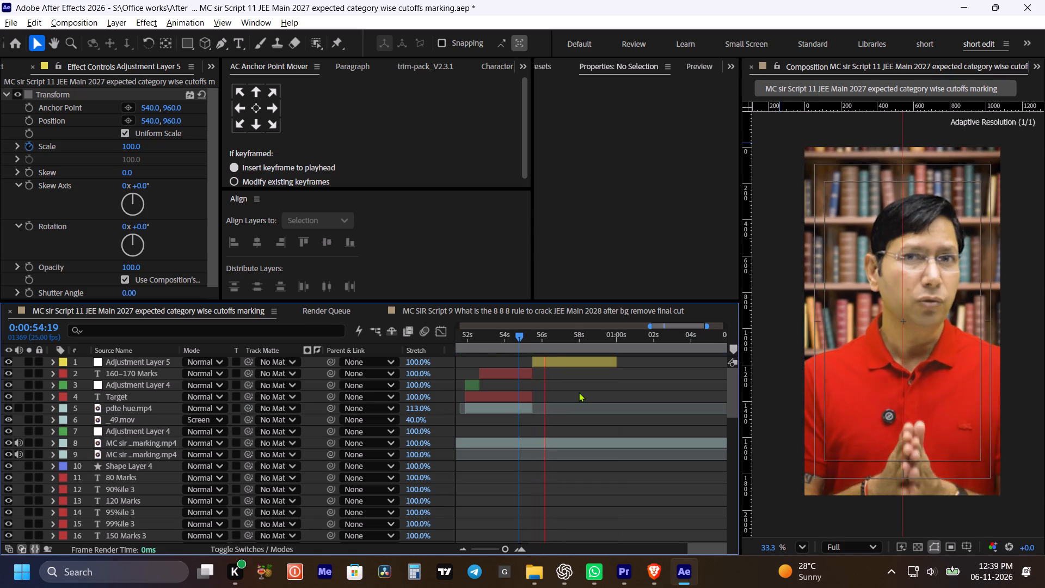
Play back the zoom-out on the speaker footage, stop the playhead at 0:01:00:06, and save the project.
{"action": "key", "text": "space"}
{"action": "left_click", "coordinate": [580, 393]}
{"action": "key", "text": "space"}
{"action": "left_click_drag", "start_coordinate": [598, 382], "coordinate": [580, 383]}
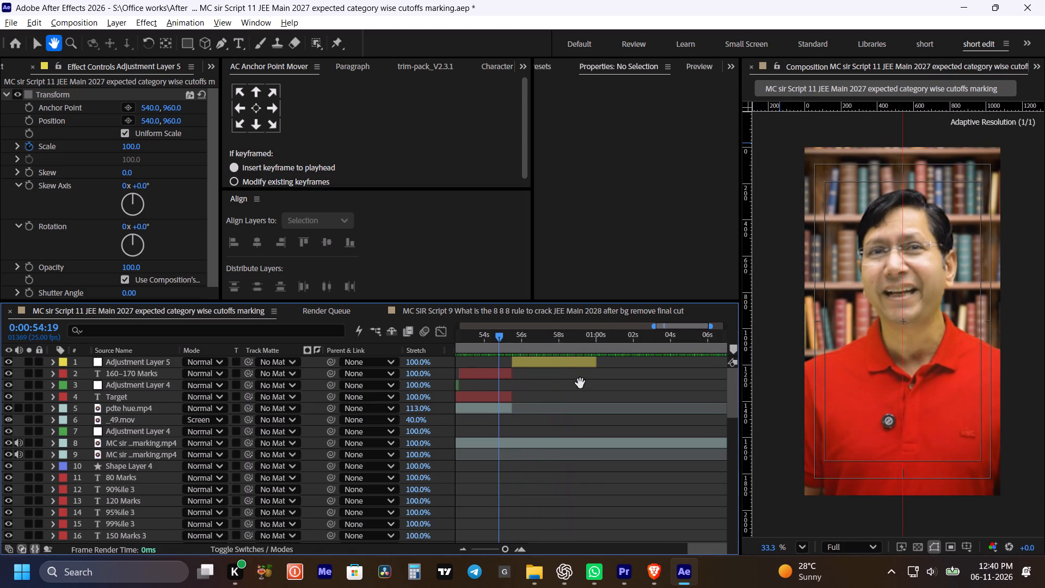
{"action": "left_click_drag", "start_coordinate": [580, 383], "coordinate": [580, 383]}
{"action": "key", "text": "v"}
{"action": "key", "text": "space"}
{"action": "left_click", "coordinate": [589, 376]}
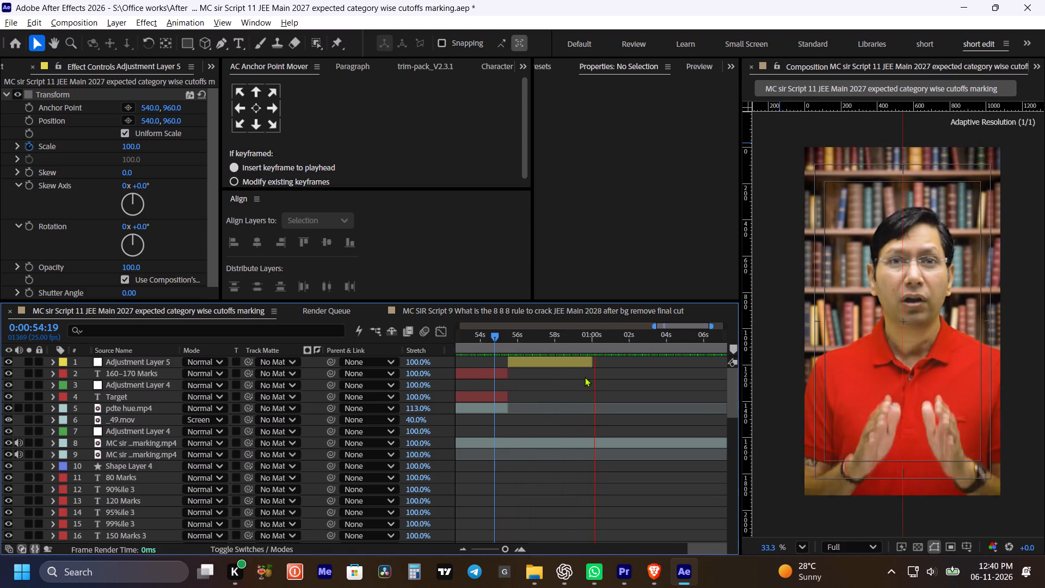
{"action": "key", "text": "space"}
{"action": "left_click", "coordinate": [580, 335]}
{"action": "key", "text": "space"}
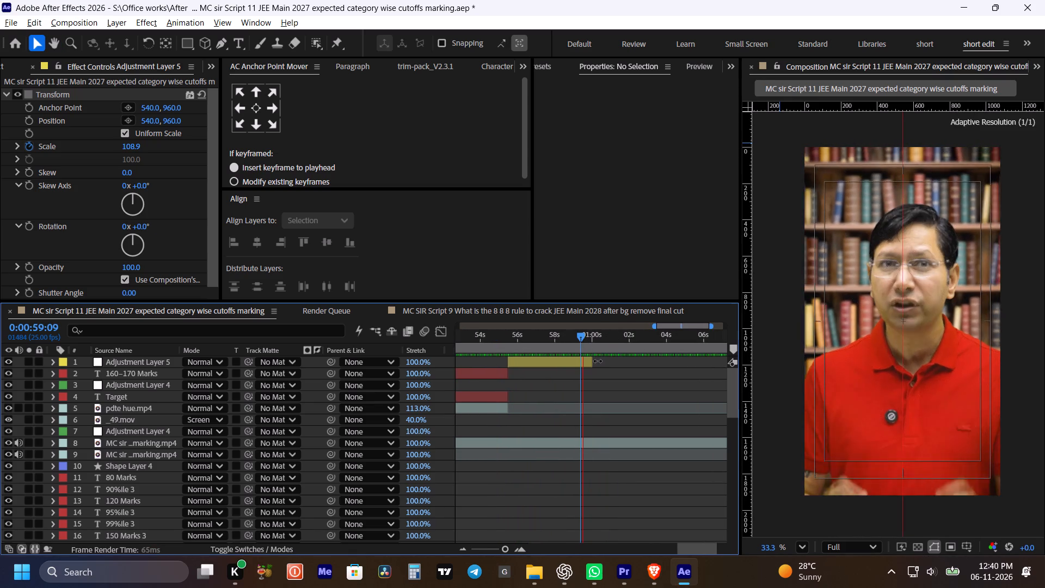
{"action": "key", "text": "space"}
{"action": "left_click", "coordinate": [607, 379]}
{"action": "key", "text": "ctrl+s"}
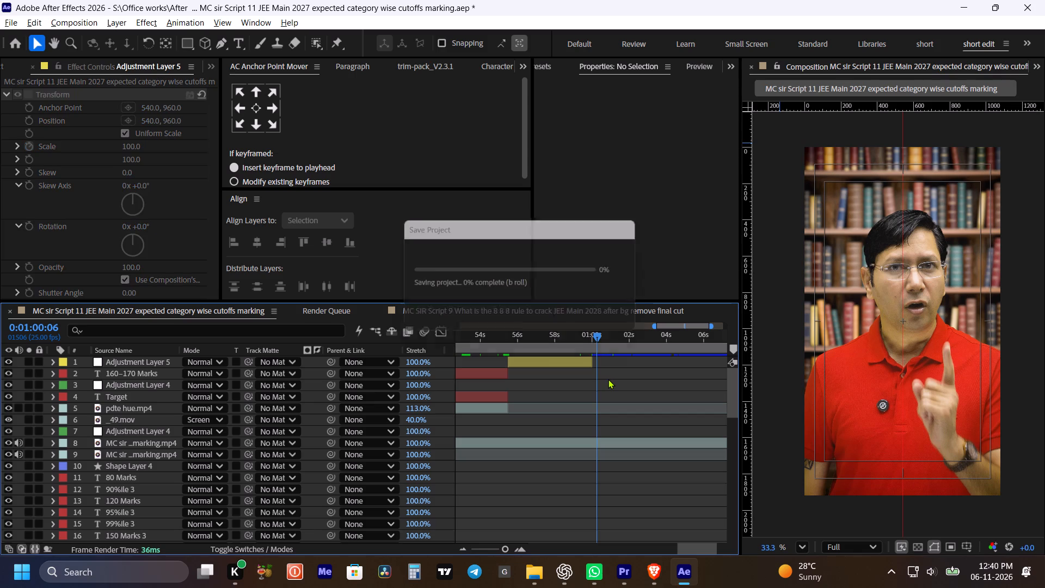
{"action": "left_click", "coordinate": [608, 379]}
In the Script 9 composition, copy the coin sound, "Timetable" and Comment text layers at about 0:00:45:25, without the speaker clip.
{"action": "left_click", "coordinate": [237, 41]}
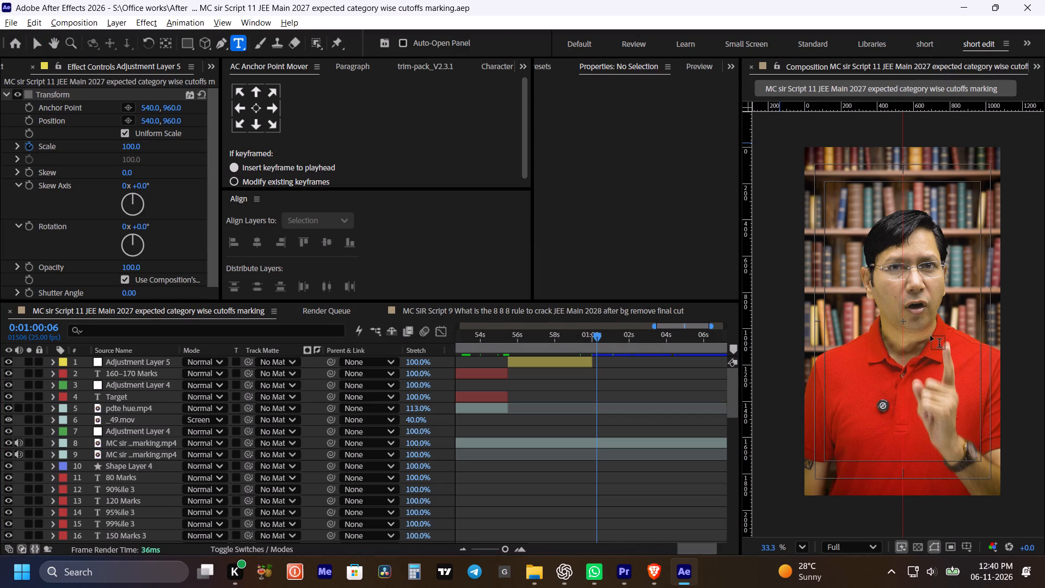
{"action": "key", "text": "v"}
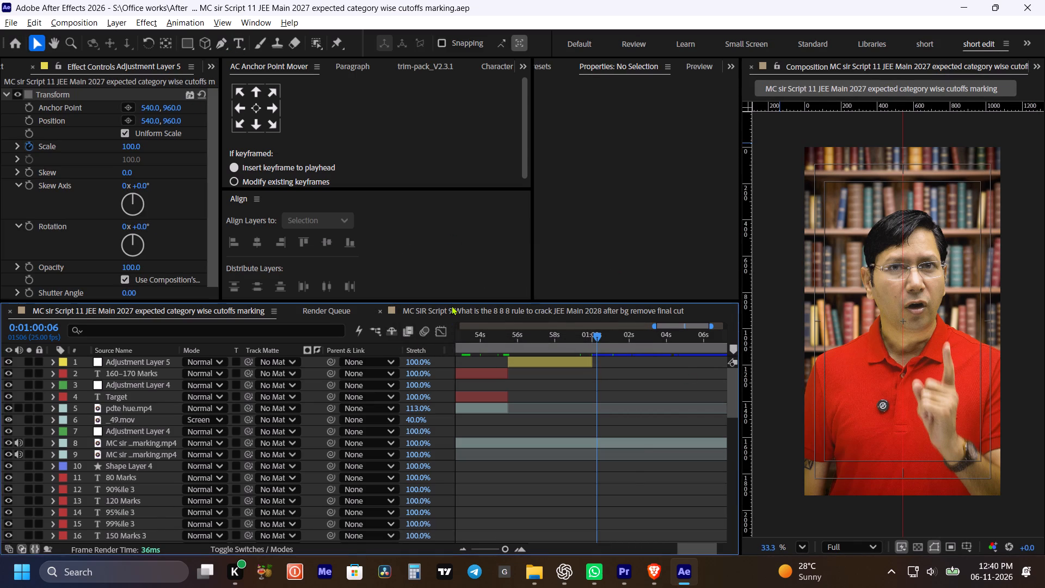
{"action": "left_click", "coordinate": [451, 305]}
{"action": "scroll", "coordinate": [573, 391], "scroll_direction": "down", "scroll_amount": 5, "text": "alt"}
{"action": "scroll", "coordinate": [614, 387], "scroll_direction": "up", "scroll_amount": 18}
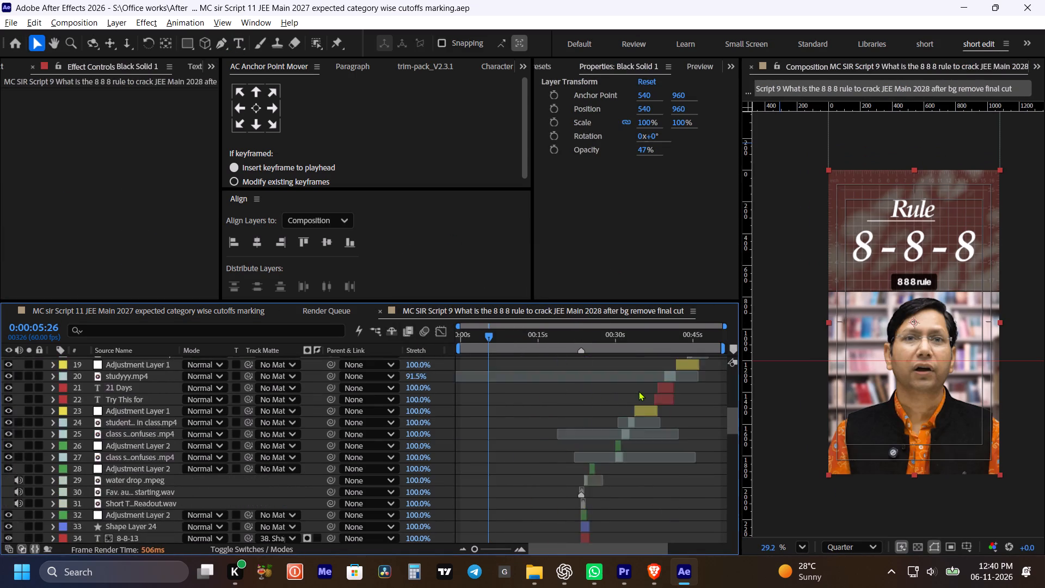
{"action": "scroll", "coordinate": [638, 391], "scroll_direction": "up", "scroll_amount": 5}
{"action": "scroll", "coordinate": [667, 395], "scroll_direction": "up", "scroll_amount": 2, "text": "alt"}
{"action": "key", "text": "space"}
{"action": "key", "text": "space"}
{"action": "key", "text": "space"}
{"action": "key", "text": "space"}
{"action": "key", "text": "space"}
{"action": "key", "text": "space"}
{"action": "key", "text": "space"}
{"action": "key", "text": "space"}
{"action": "key", "text": "space"}
{"action": "key", "text": "space"}
{"action": "key", "text": "space"}
{"action": "key", "text": "space"}
{"action": "key", "text": "space"}
{"action": "key", "text": "space"}
{"action": "key", "text": "space"}
{"action": "key", "text": "space"}
{"action": "key", "text": "space"}
{"action": "key", "text": "space"}
{"action": "key", "text": "space"}
{"action": "key", "text": "space"}
{"action": "left_click_drag", "start_coordinate": [683, 428], "coordinate": [459, 341]}
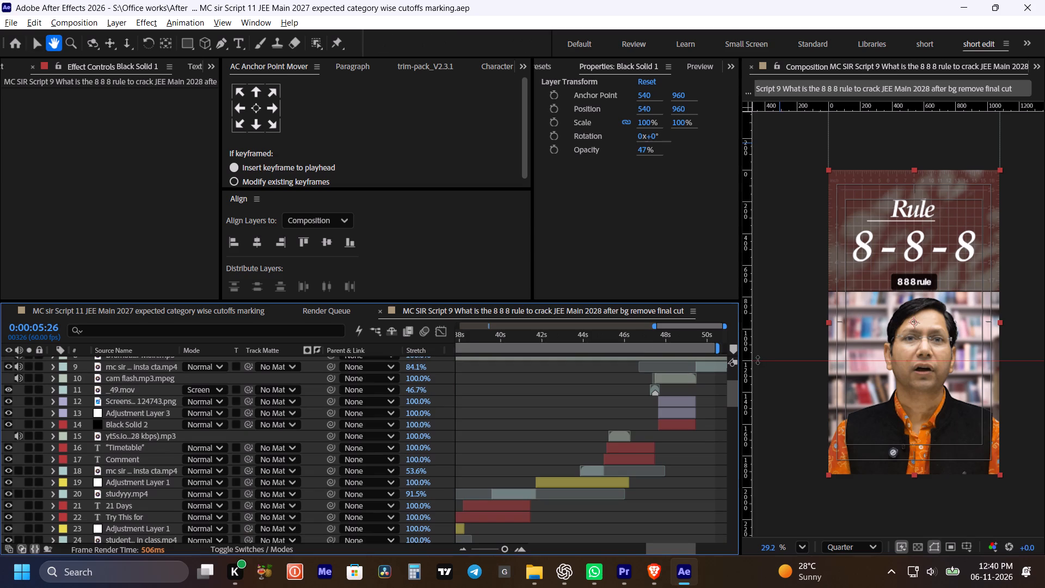
{"action": "left_click_drag", "start_coordinate": [632, 334], "coordinate": [612, 329]}
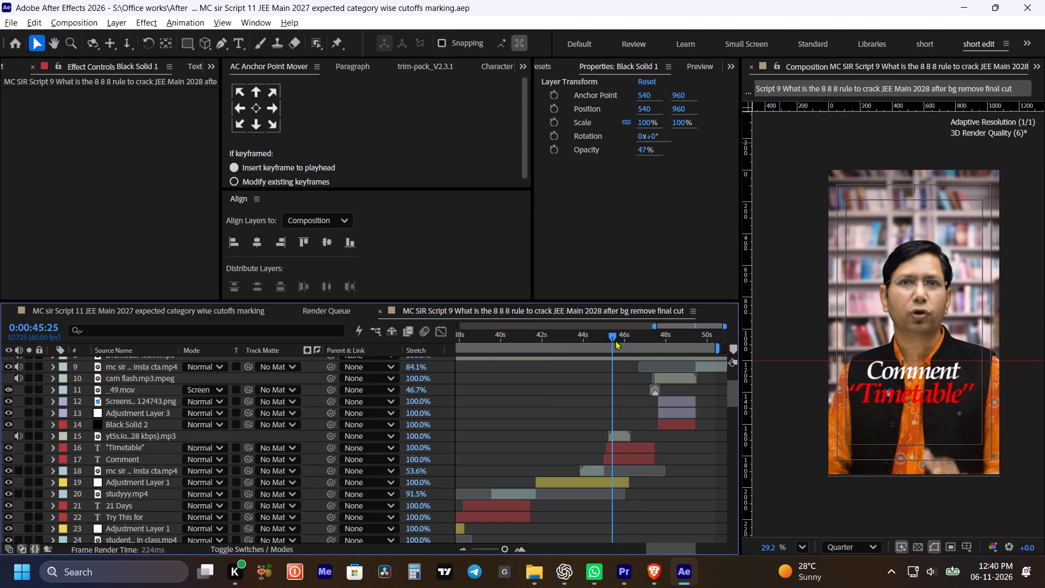
{"action": "left_click", "coordinate": [624, 434]}
{"action": "left_click", "coordinate": [623, 469], "text": "shift"}
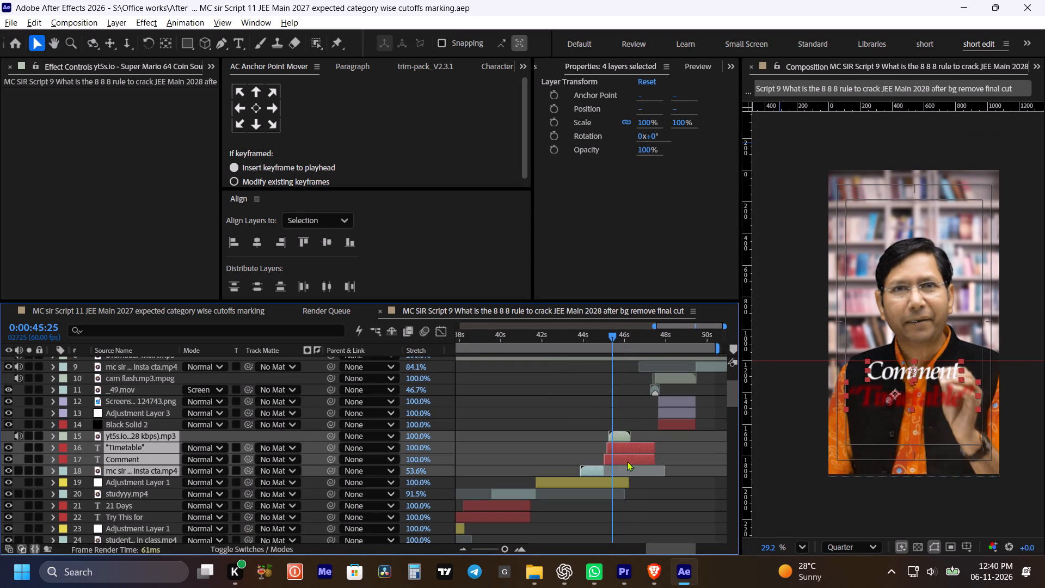
{"action": "left_click", "coordinate": [605, 472], "text": "ctrl"}
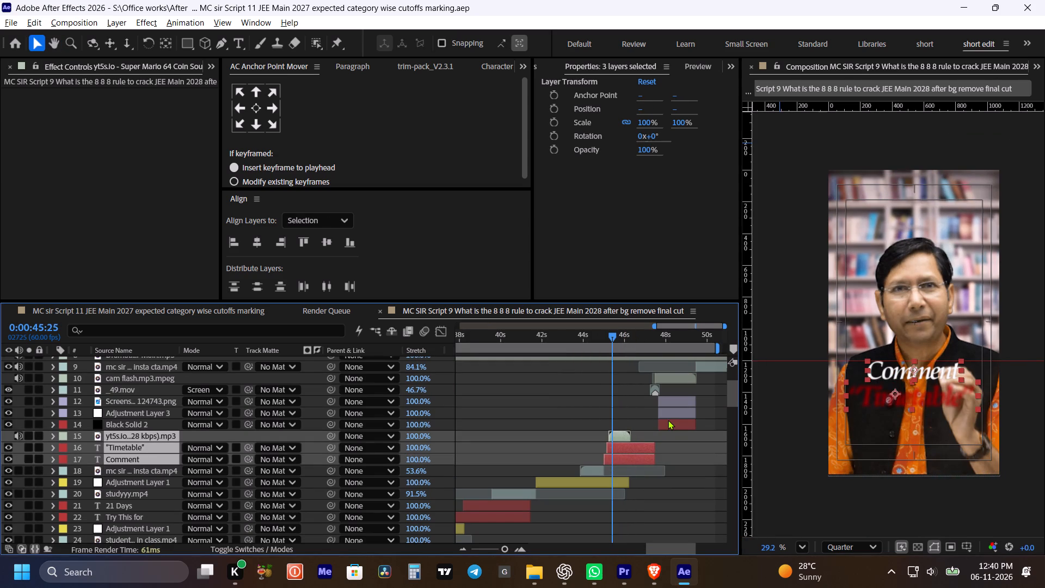
{"action": "key", "text": "ctrl+c"}
Paste the copied layers into the Script 11 composition, placing the texts after the yellow adjustment layer and the coin sound at 0:01:00:06.
{"action": "left_click", "coordinate": [143, 308]}
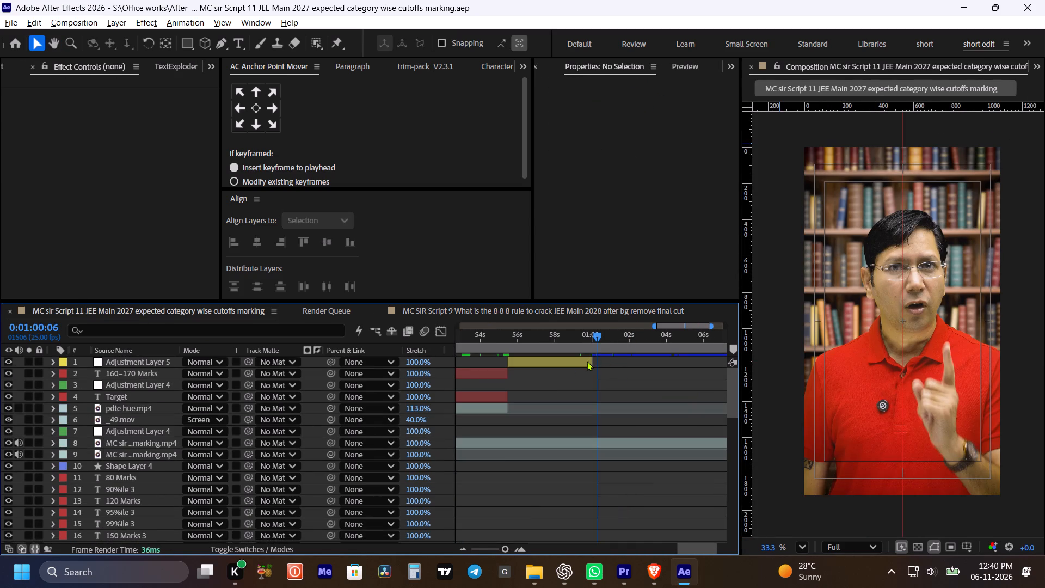
{"action": "left_click", "coordinate": [587, 361]}
{"action": "key", "text": "ctrl+v"}
{"action": "key", "text": "bracketright"}
{"action": "left_click_drag", "start_coordinate": [576, 386], "coordinate": [613, 388]}
{"action": "left_click_drag", "start_coordinate": [620, 406], "coordinate": [618, 401]}
{"action": "left_click", "coordinate": [624, 362]}
{"action": "key", "text": "bracketleft"}
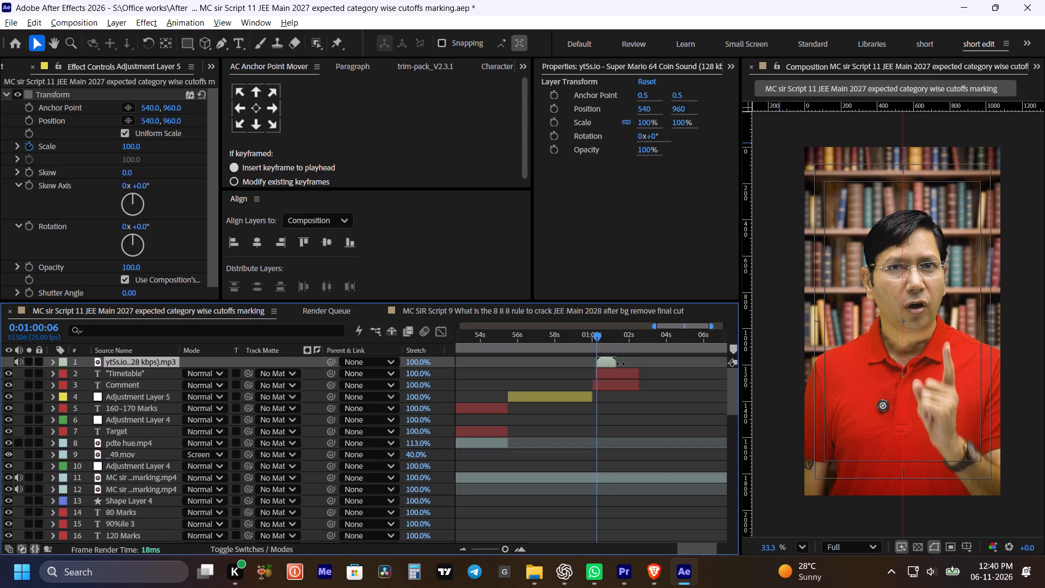
Play back the pasted comment overlay and coin sound from 0:00:59:21.
{"action": "left_click", "coordinate": [589, 338]}
{"action": "key", "text": "space"}
{"action": "scroll", "coordinate": [601, 371], "scroll_direction": "up", "scroll_amount": 1, "text": "alt"}
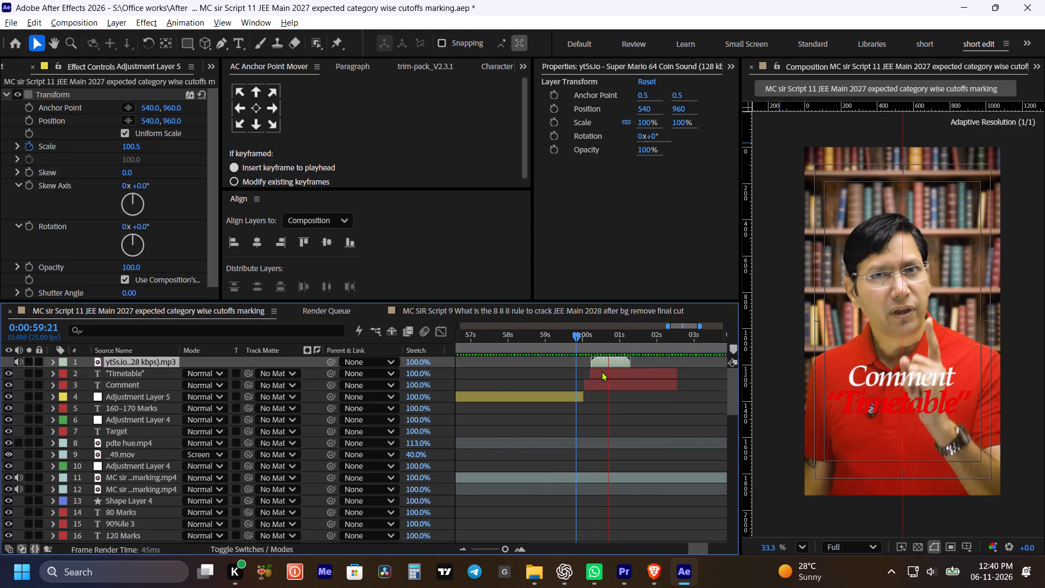
{"action": "key", "text": "space"}
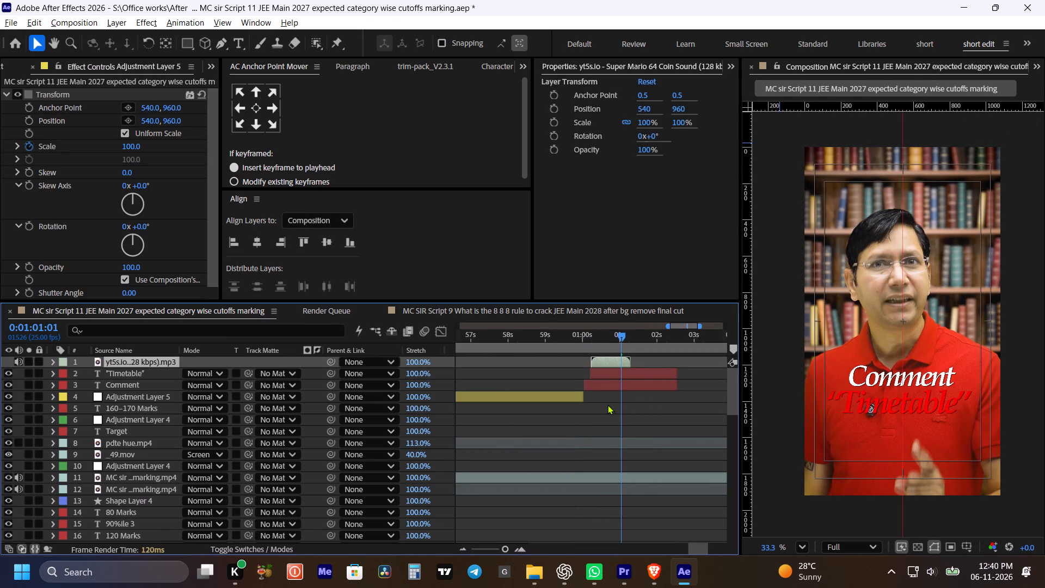
{"action": "key", "text": "space"}
{"action": "key", "text": "space"}
{"action": "left_click", "coordinate": [644, 412]}
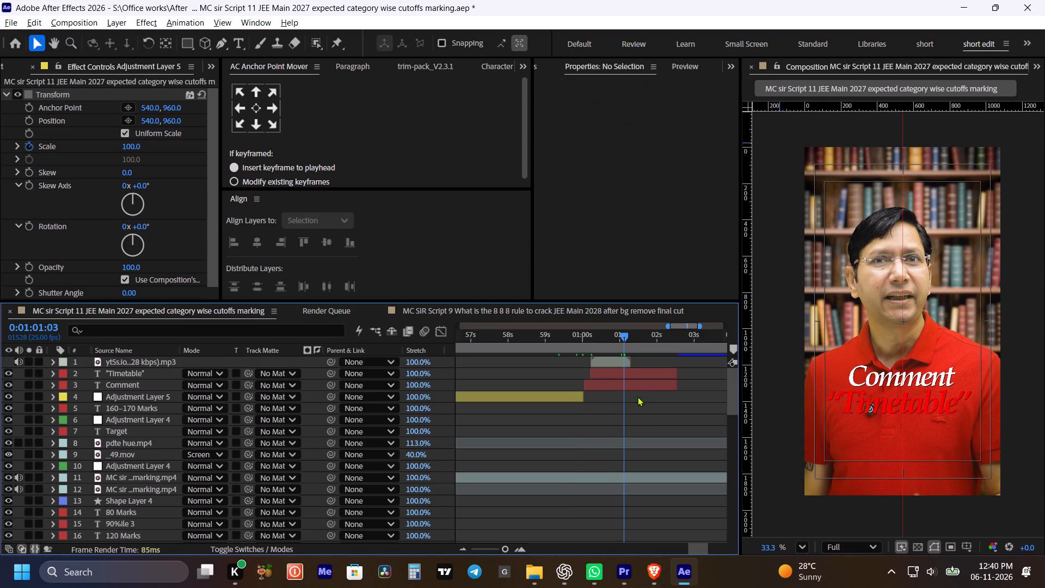
Replace the word Timetable in the red text layer with 99, keeping the quotation marks.
{"action": "left_click", "coordinate": [632, 375]}
{"action": "double_click", "coordinate": [632, 375]}
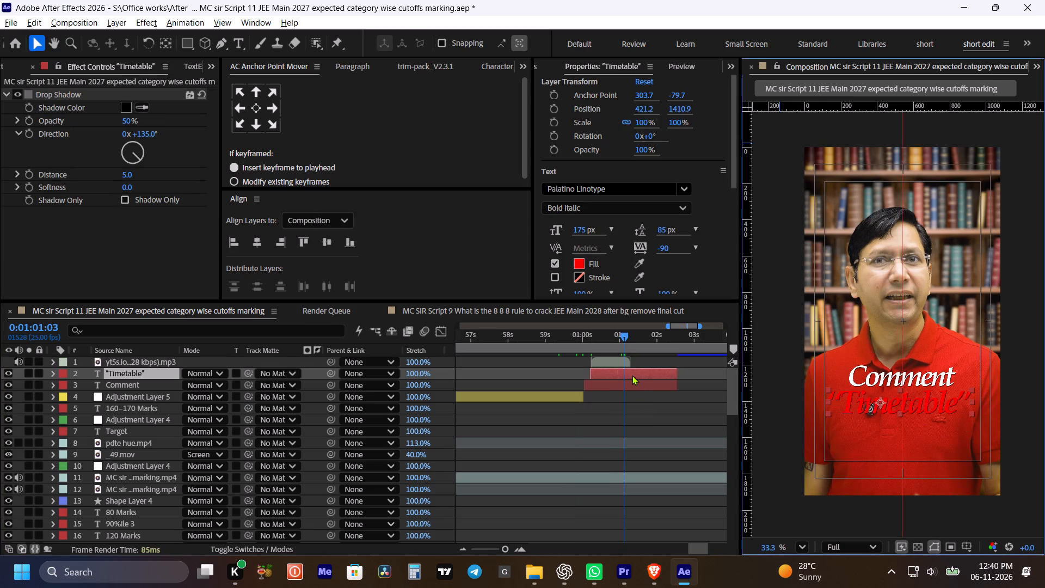
{"action": "key", "text": "Right"}
{"action": "key", "text": "Right"}
{"action": "key", "text": "Right"}
{"action": "key", "text": "Right"}
{"action": "key", "text": "Right"}
{"action": "key", "text": "Right"}
{"action": "key", "text": "Right"}
{"action": "key", "text": "Right"}
{"action": "key", "text": "Right"}
{"action": "key", "text": "Right"}
{"action": "key", "text": "Right"}
{"action": "key", "text": "Right"}
{"action": "key", "text": "Right"}
{"action": "key", "text": "Right"}
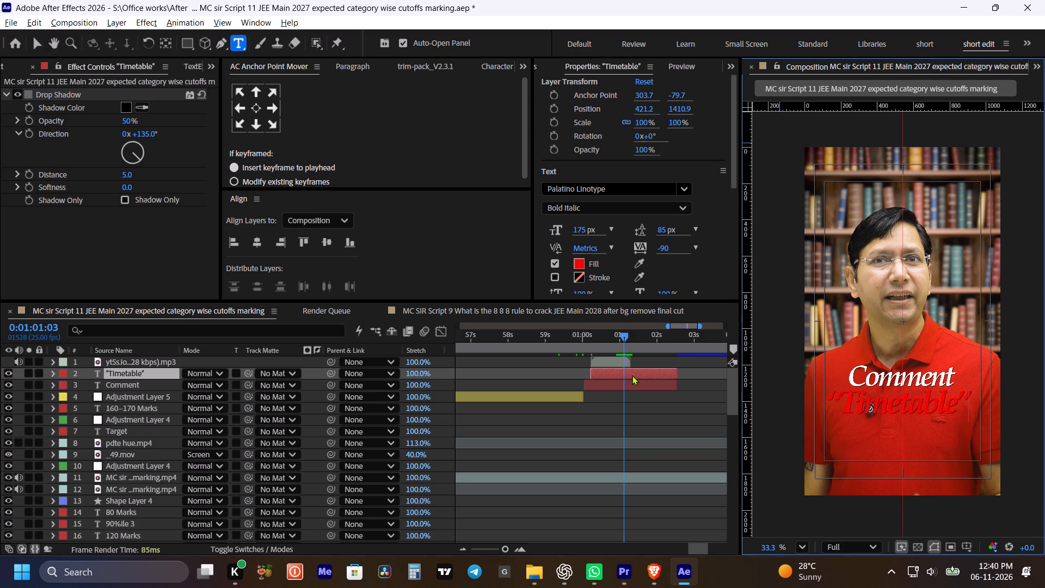
{"action": "key", "text": "Left"}
{"action": "key", "text": "BackSpace"}
{"action": "key", "text": "BackSpace"}
{"action": "key", "text": "BackSpace"}
{"action": "key", "text": "BackSpace"}
{"action": "key", "text": "BackSpace"}
{"action": "key", "text": "BackSpace"}
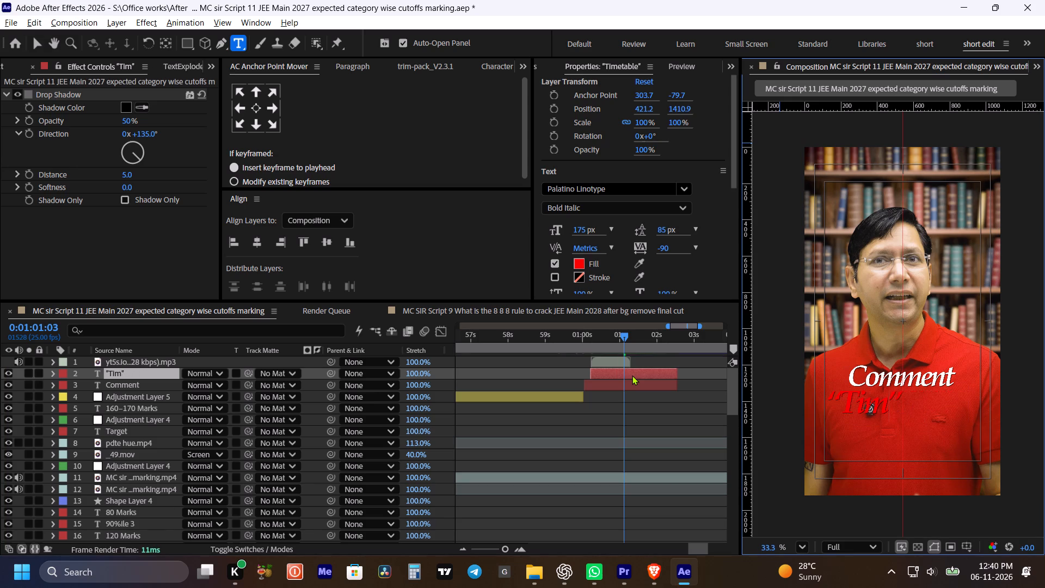
{"action": "key", "text": "BackSpace"}
{"action": "key", "text": "BackSpace"}
{"action": "key", "text": "BackSpace"}
{"action": "type", "text": "99"}
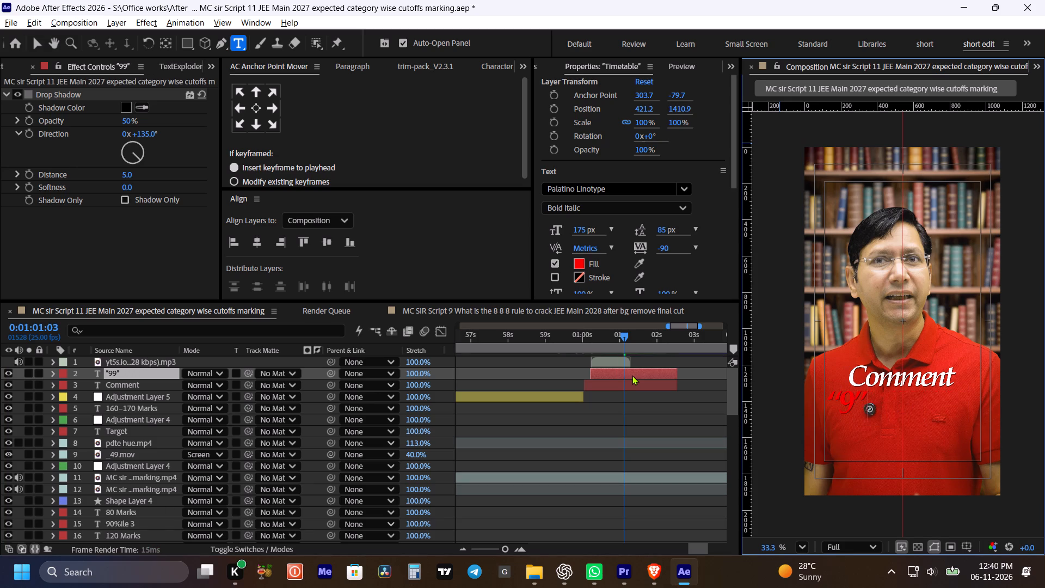
Change the fill colour of the "99" text to white (FFFFFF).
{"action": "key", "text": "ctrl+a"}
{"action": "left_click", "coordinate": [581, 257]}
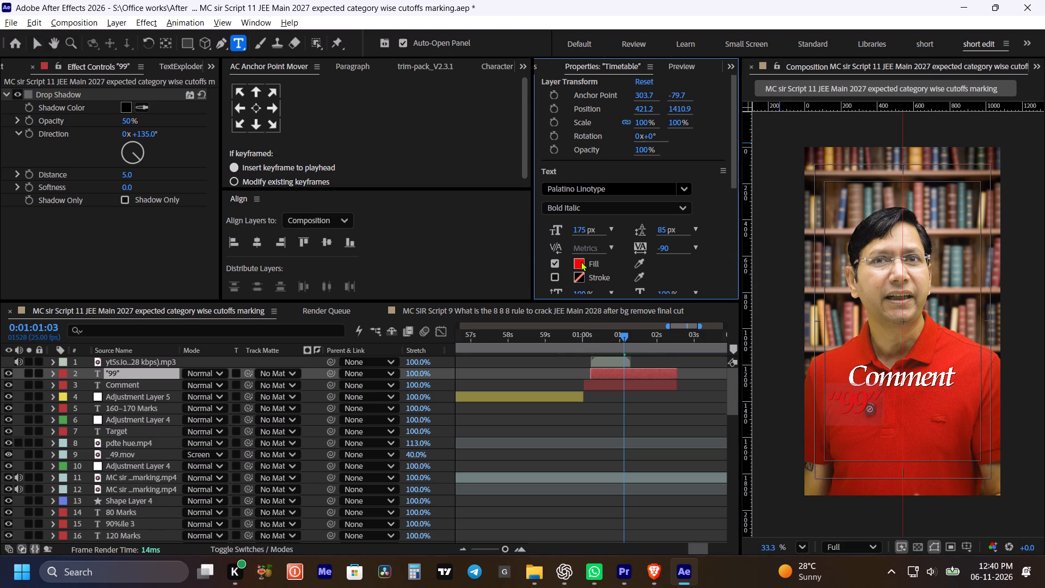
{"action": "left_click", "coordinate": [581, 261]}
{"action": "left_click_drag", "start_coordinate": [435, 170], "coordinate": [381, 131]}
{"action": "left_click", "coordinate": [672, 152]}
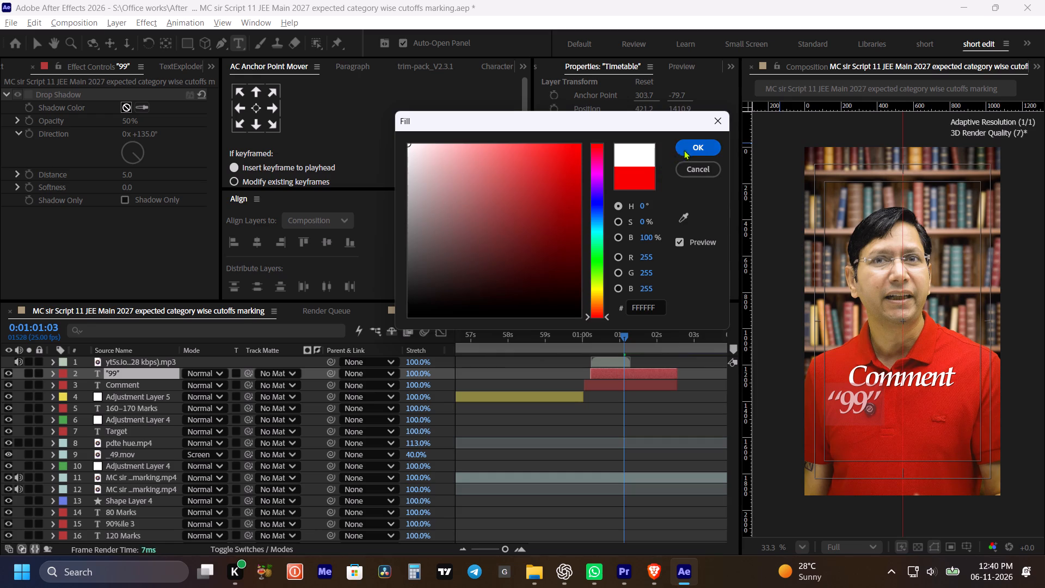
{"action": "left_click", "coordinate": [684, 149]}
{"action": "left_click", "coordinate": [702, 412]}
Centre the "99" text horizontally in the composition and move its anchor point to its centre.
{"action": "left_click", "coordinate": [647, 376]}
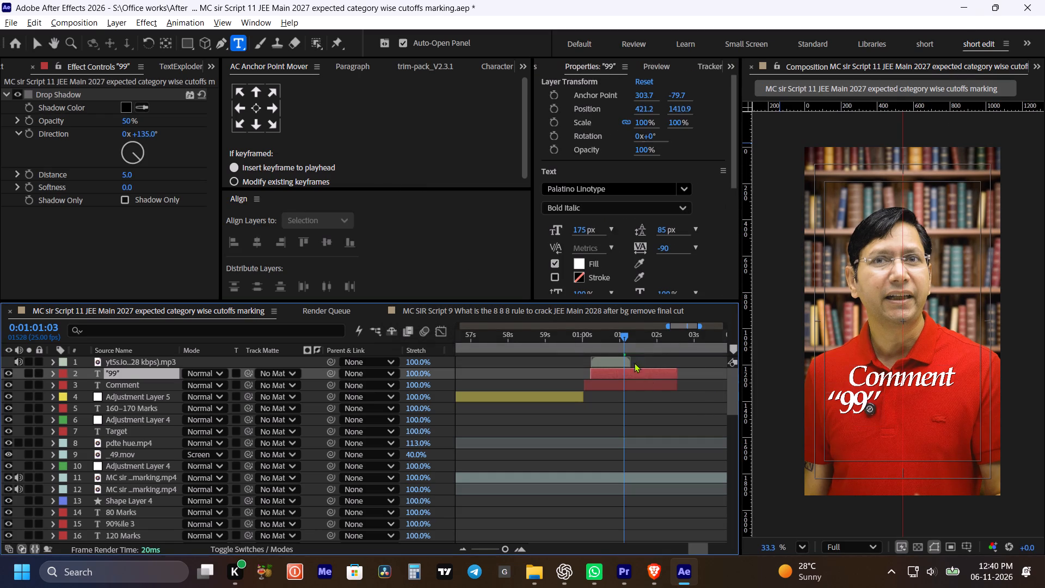
{"action": "left_click", "coordinate": [256, 244]}
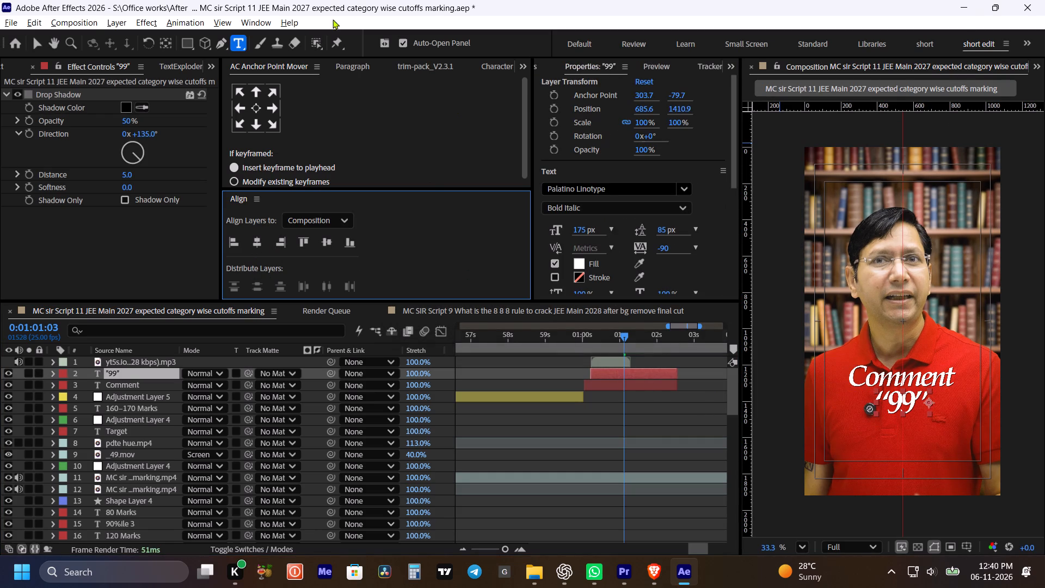
{"action": "left_click", "coordinate": [260, 106]}
Set the "99" text's tracking to -30 and save the project.
{"action": "left_click_drag", "start_coordinate": [663, 248], "coordinate": [715, 251]}
{"action": "left_click", "coordinate": [662, 247]}
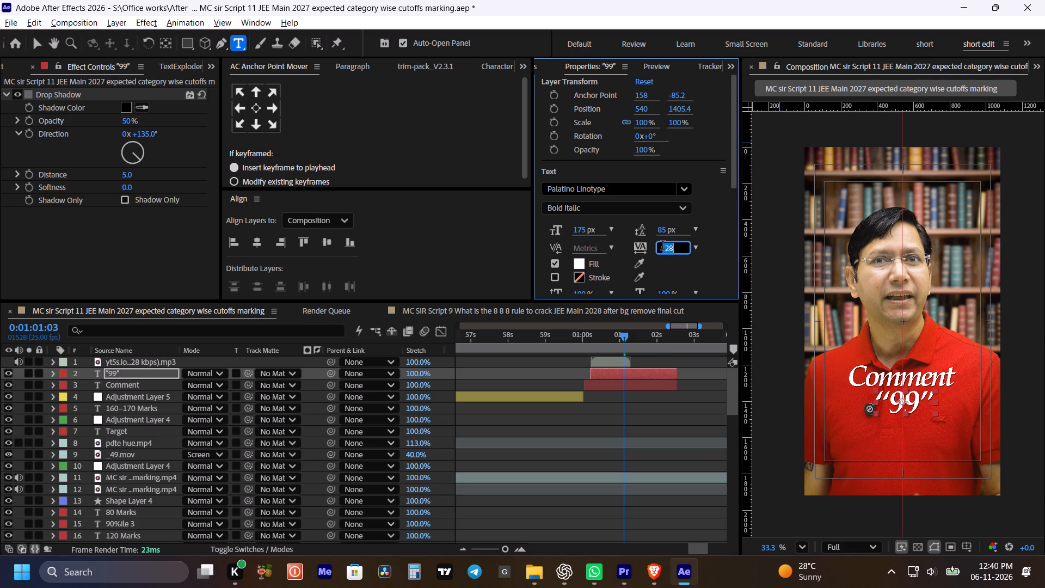
{"action": "type", "text": "-30"}
{"action": "left_click", "coordinate": [651, 410]}
{"action": "key", "text": "ctrl+s"}
{"action": "key", "text": "ctrl+s"}
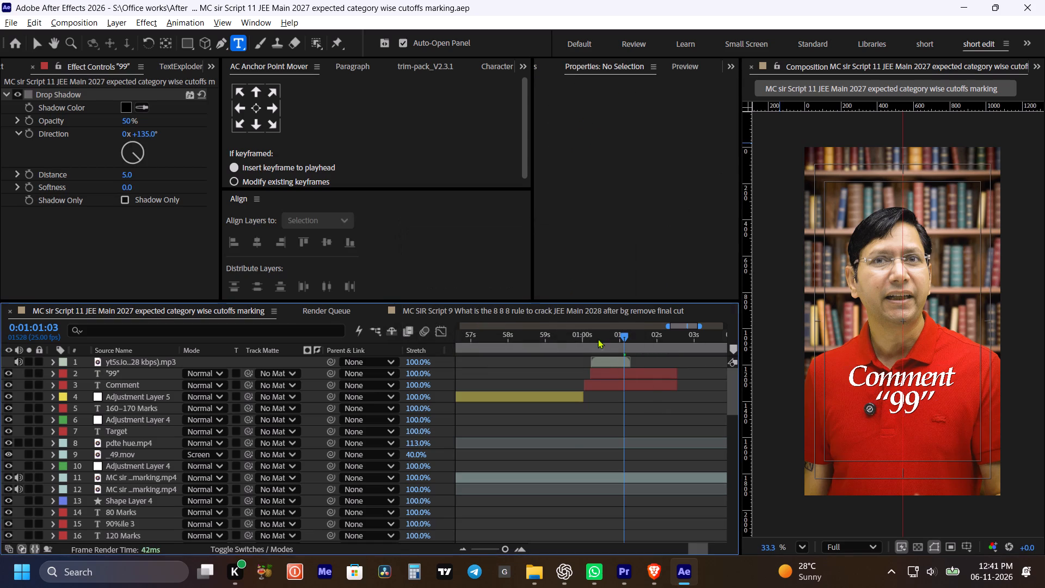
Play back the Comment "99" overlay and following speaker footage from 0:00:59:19 to check timing and where the overlay should end.
{"action": "left_click_drag", "start_coordinate": [586, 339], "coordinate": [574, 338]}
{"action": "key", "text": "space"}
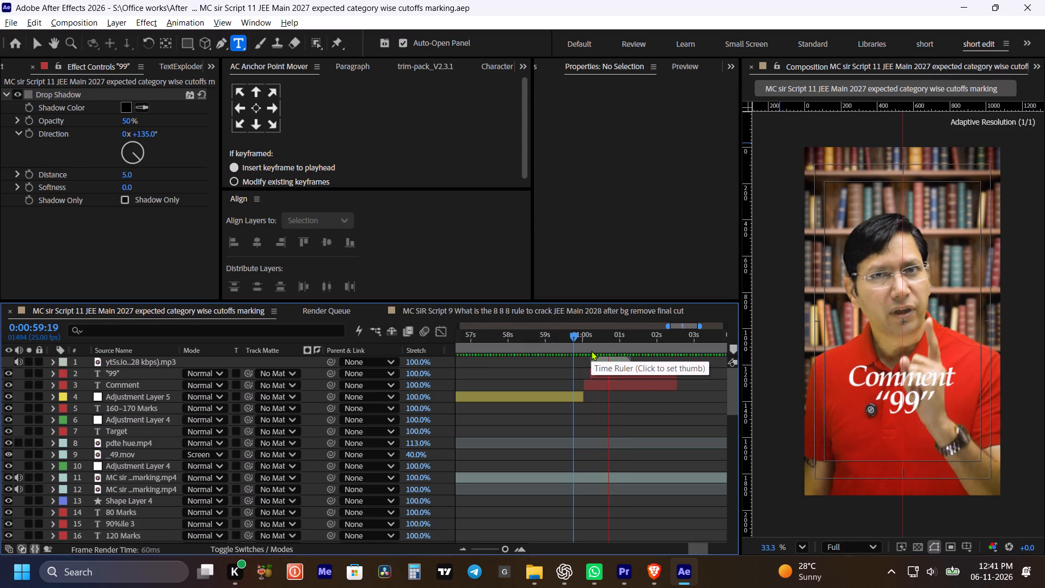
{"action": "key", "text": "space"}
{"action": "key", "text": "space"}
{"action": "key", "text": "space"}
{"action": "key", "text": "space"}
{"action": "left_click_drag", "start_coordinate": [645, 414], "coordinate": [601, 416]}
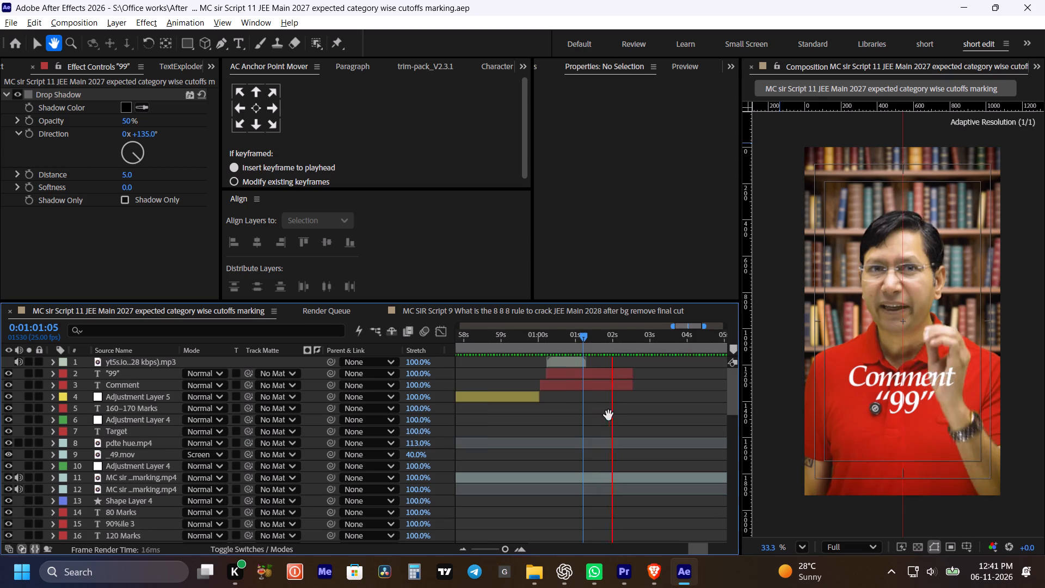
{"action": "scroll", "coordinate": [608, 415], "scroll_direction": "down", "scroll_amount": 1, "text": "alt"}
{"action": "key", "text": "space"}
{"action": "left_click_drag", "start_coordinate": [639, 409], "coordinate": [623, 408]}
{"action": "key", "text": "space"}
{"action": "left_click_drag", "start_coordinate": [625, 407], "coordinate": [634, 411]}
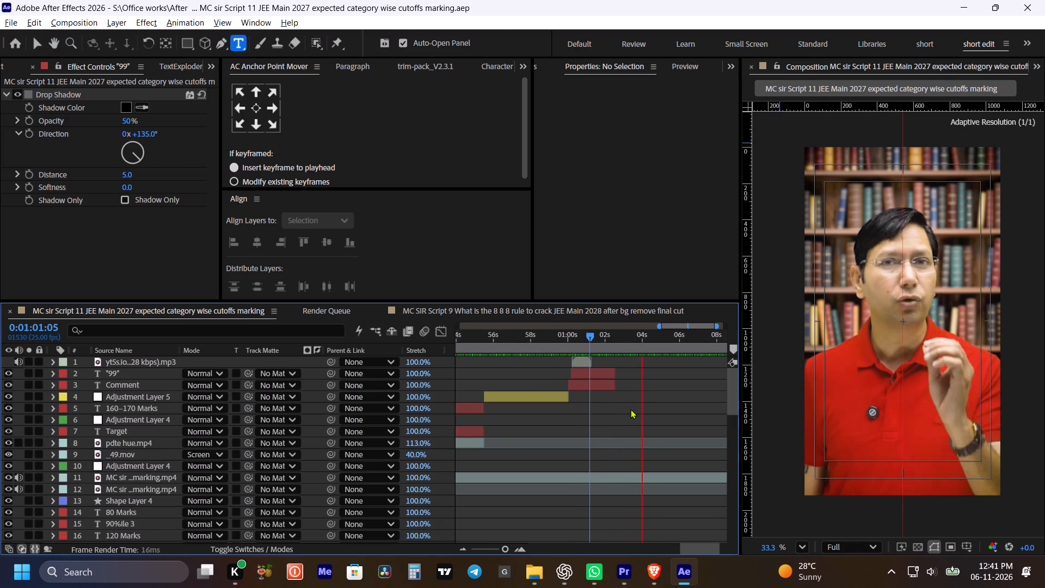
{"action": "key", "text": "space"}
Extend the "99" and Comment text layers to end at 0:01:04:10, where the speaker shot changes, and save the project.
{"action": "key", "text": "ctrl+Left"}
{"action": "key", "text": "ctrl+Left"}
{"action": "key", "text": "ctrl+Left"}
{"action": "key", "text": "ctrl+Left"}
{"action": "key", "text": "ctrl+Left"}
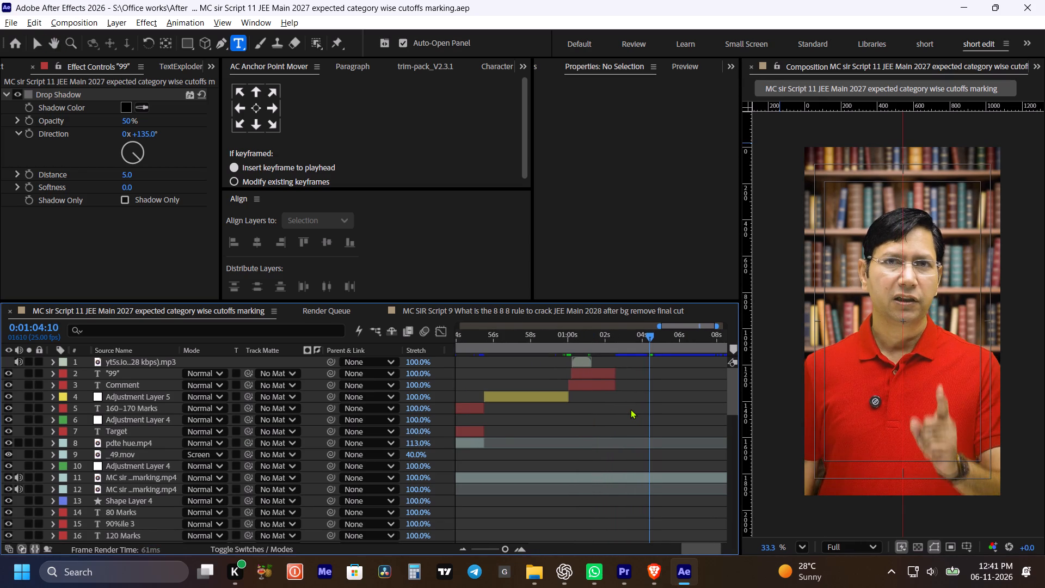
{"action": "key", "text": "ctrl+Left"}
{"action": "key", "text": "ctrl+Right"}
{"action": "key", "text": "ctrl+Right"}
{"action": "key", "text": "ctrl+Left"}
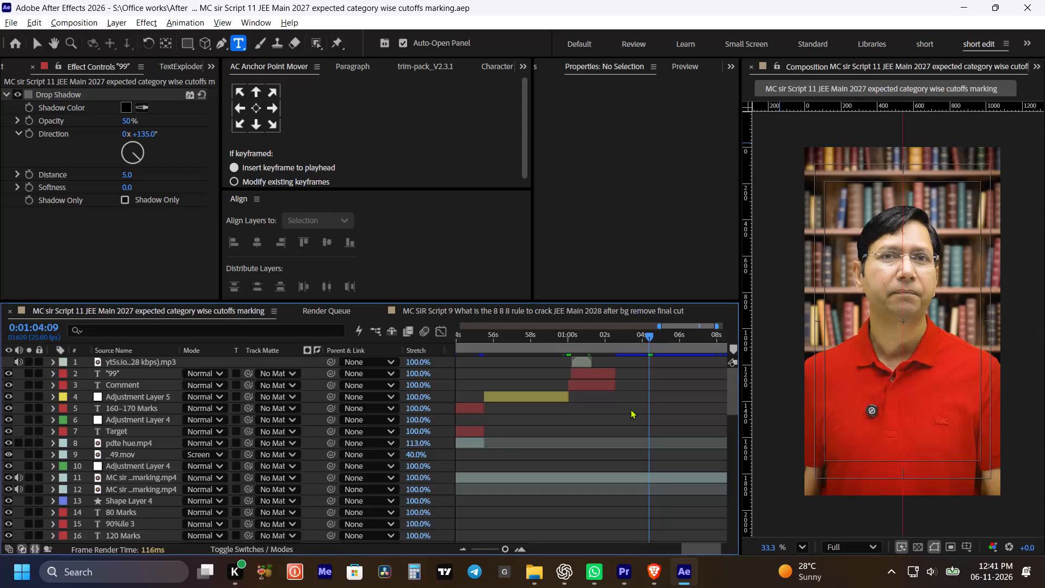
{"action": "key", "text": "ctrl+Right"}
{"action": "key", "text": "ctrl+s"}
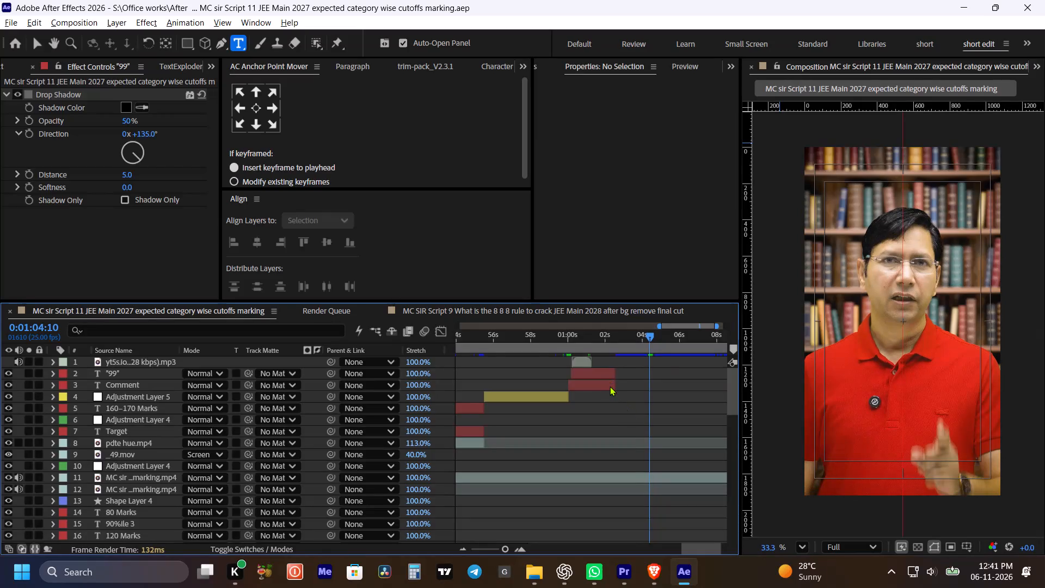
{"action": "left_click", "coordinate": [610, 386]}
{"action": "left_click", "coordinate": [611, 373], "text": "shift"}
{"action": "key", "text": "alt+bracketright"}
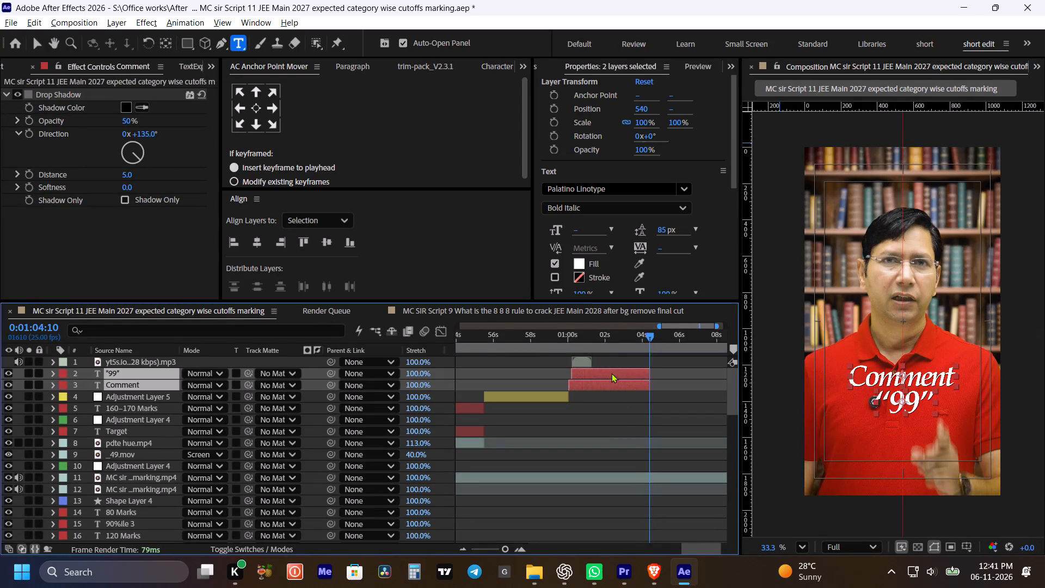
{"action": "scroll", "coordinate": [651, 371], "scroll_direction": "up", "scroll_amount": 5, "text": "alt"}
{"action": "left_click_drag", "start_coordinate": [634, 372], "coordinate": [623, 372]}
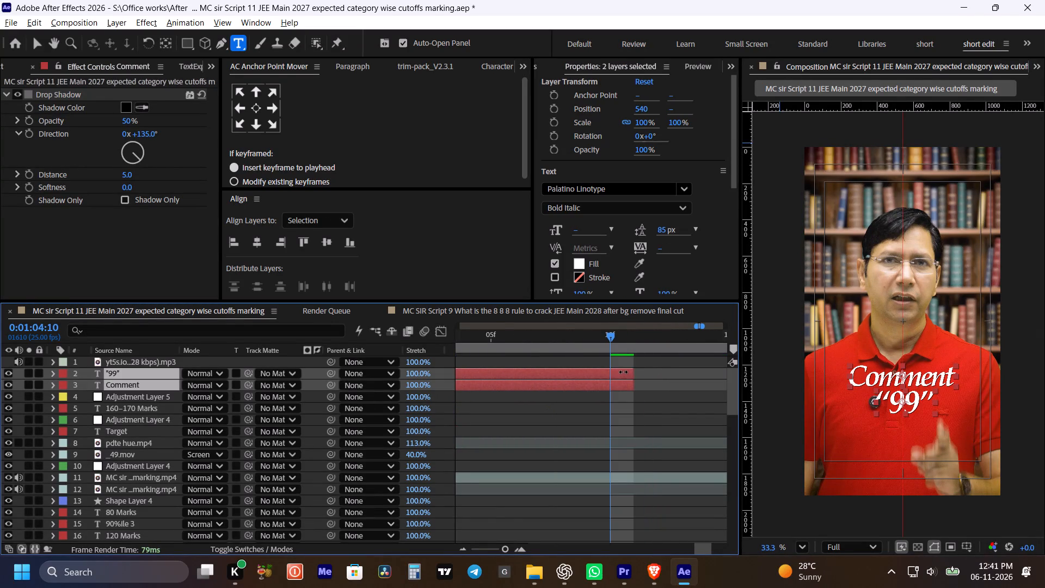
{"action": "left_click_drag", "start_coordinate": [623, 372], "coordinate": [617, 372]}
{"action": "key", "text": "ctrl+s"}
Play back the speaker footage from the end of the Comment "99" overlay to the end of the short.
{"action": "scroll", "coordinate": [619, 369], "scroll_direction": "down", "scroll_amount": 3, "text": "alt"}
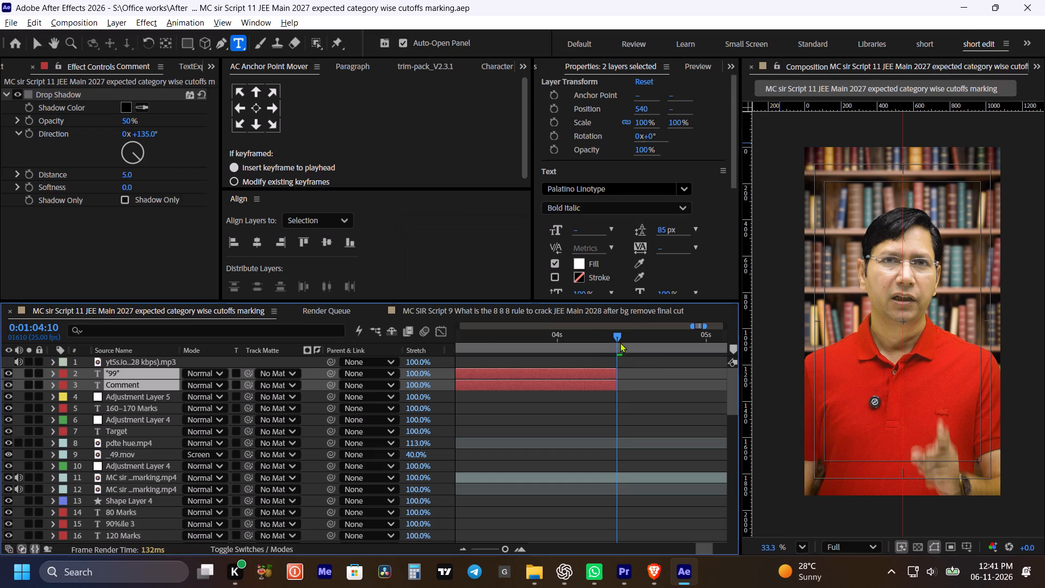
{"action": "left_click_drag", "start_coordinate": [620, 342], "coordinate": [601, 345]}
{"action": "key", "text": "space"}
{"action": "key", "text": "space"}
{"action": "scroll", "coordinate": [632, 364], "scroll_direction": "down", "scroll_amount": 3, "text": "alt"}
{"action": "key", "text": "space"}
{"action": "key", "text": "space"}
{"action": "left_click_drag", "start_coordinate": [662, 408], "coordinate": [613, 410]}
{"action": "scroll", "coordinate": [635, 418], "scroll_direction": "down", "scroll_amount": 1, "text": "alt"}
{"action": "key", "text": "space"}
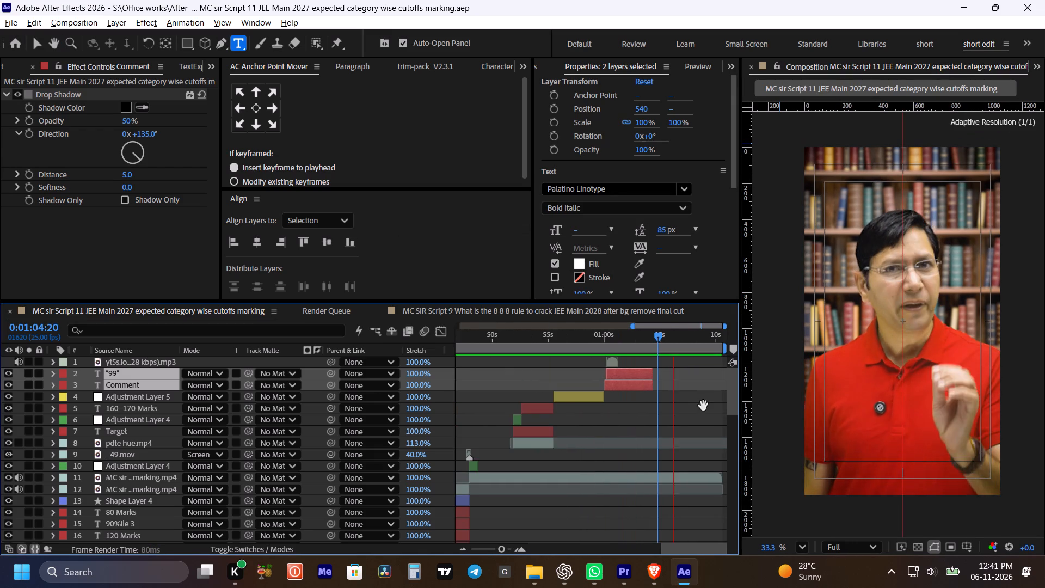
{"action": "left_click_drag", "start_coordinate": [698, 406], "coordinate": [674, 407]}
{"action": "key", "text": "space"}
{"action": "key", "text": "space"}
{"action": "left_click_drag", "start_coordinate": [693, 408], "coordinate": [670, 409]}
{"action": "key", "text": "space"}
{"action": "left_click_drag", "start_coordinate": [697, 415], "coordinate": [685, 415]}
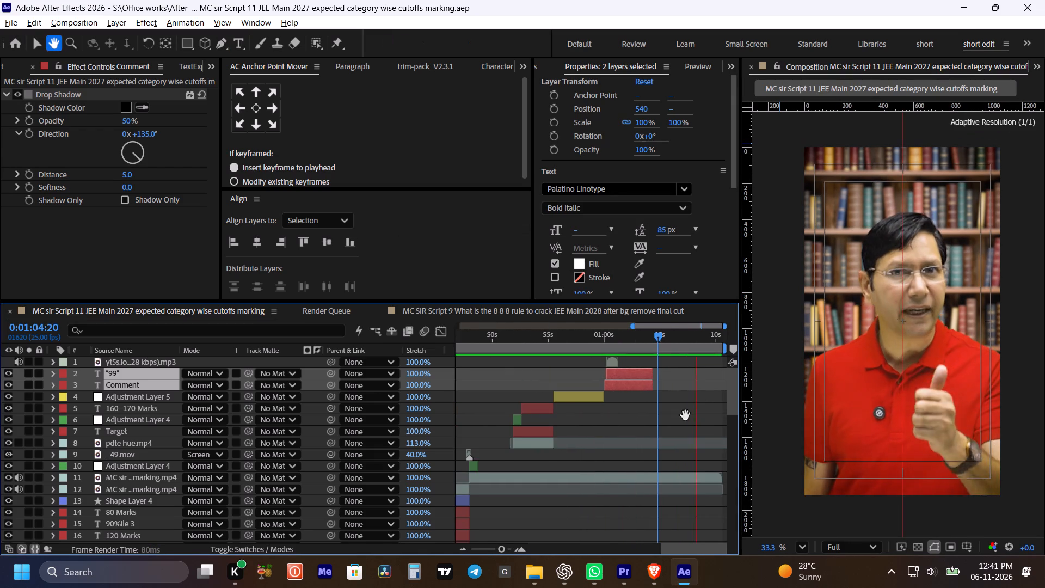
{"action": "left_click_drag", "start_coordinate": [685, 415], "coordinate": [684, 414]}
{"action": "scroll", "coordinate": [683, 413], "scroll_direction": "up", "scroll_amount": 3}
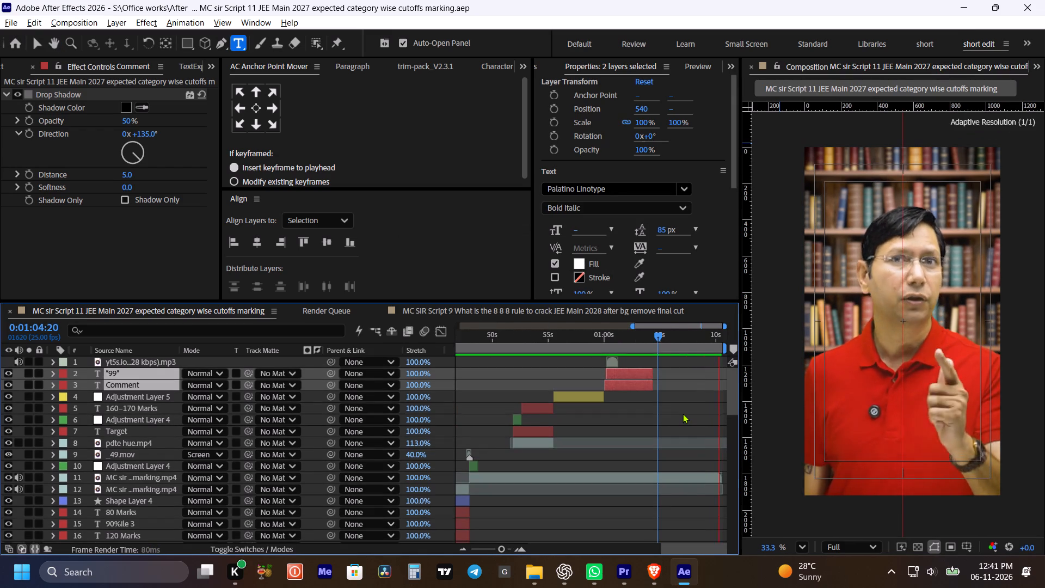
{"action": "left_click", "coordinate": [657, 341]}
{"action": "key", "text": "space"}
{"action": "scroll", "coordinate": [659, 347], "scroll_direction": "up", "scroll_amount": 2, "text": "alt"}
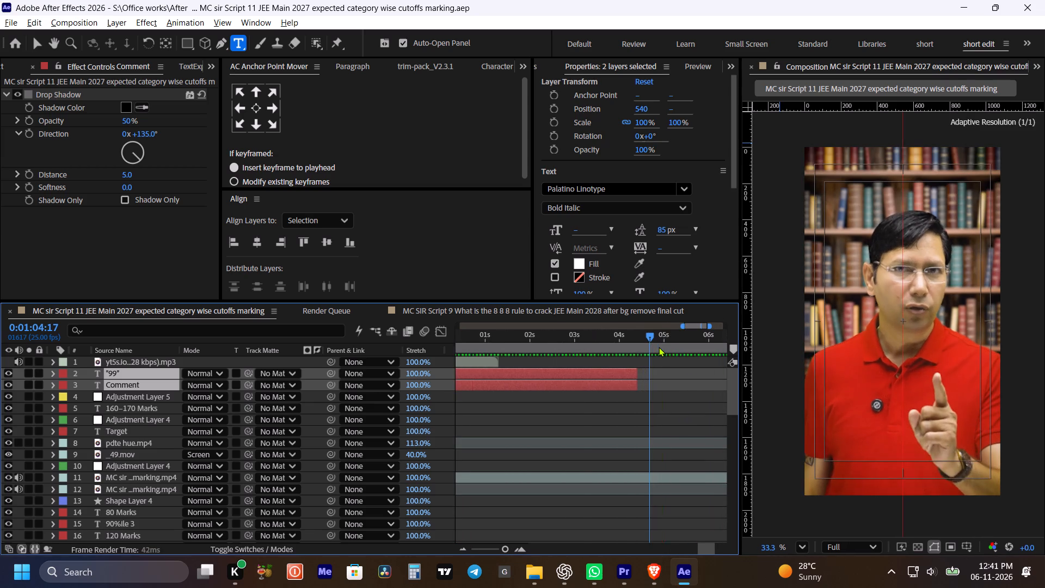
{"action": "key", "text": "space"}
{"action": "left_click", "coordinate": [650, 344]}
{"action": "scroll", "coordinate": [647, 344], "scroll_direction": "up", "scroll_amount": 2, "text": "alt"}
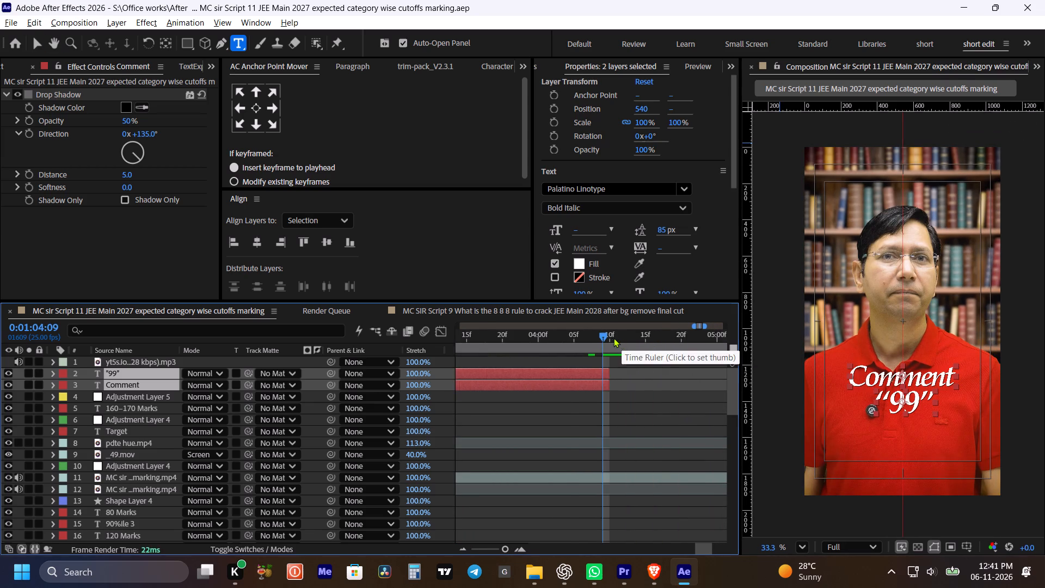
Place the playhead at 0:01:04:10, where the text overlay ends, deselect the layers and save the project.
{"action": "left_click", "coordinate": [611, 338]}
{"action": "key", "text": "ctrl+s"}
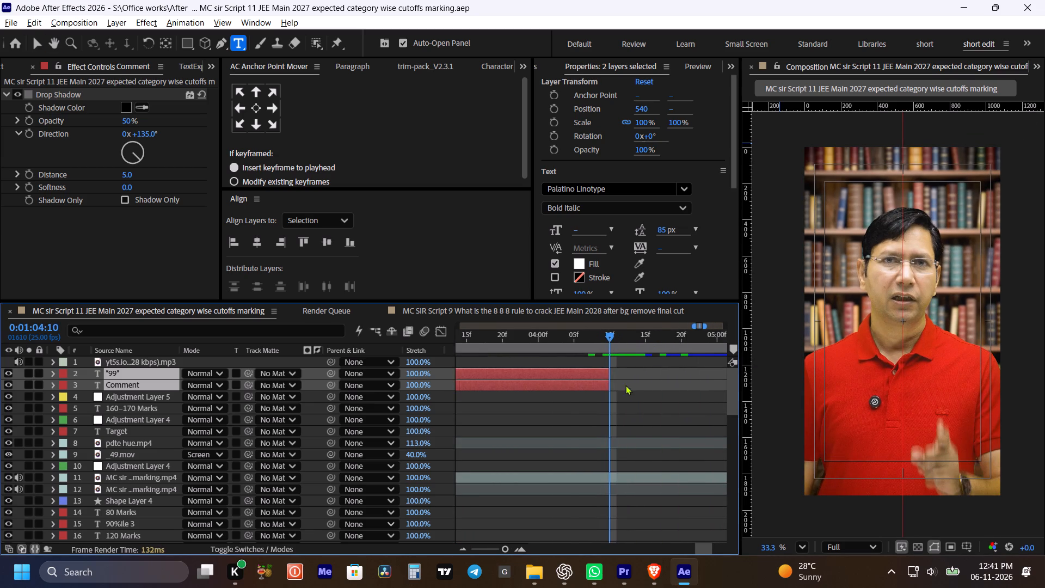
{"action": "scroll", "coordinate": [626, 388], "scroll_direction": "down", "scroll_amount": 3, "text": "alt"}
{"action": "left_click", "coordinate": [651, 412]}
{"action": "key", "text": "ctrl+s"}
In the Script 9 composition, copy Adjustment Layer 3 and Black Solid 2 from the QR code section around 0:00:48:26.
{"action": "left_click", "coordinate": [489, 309]}
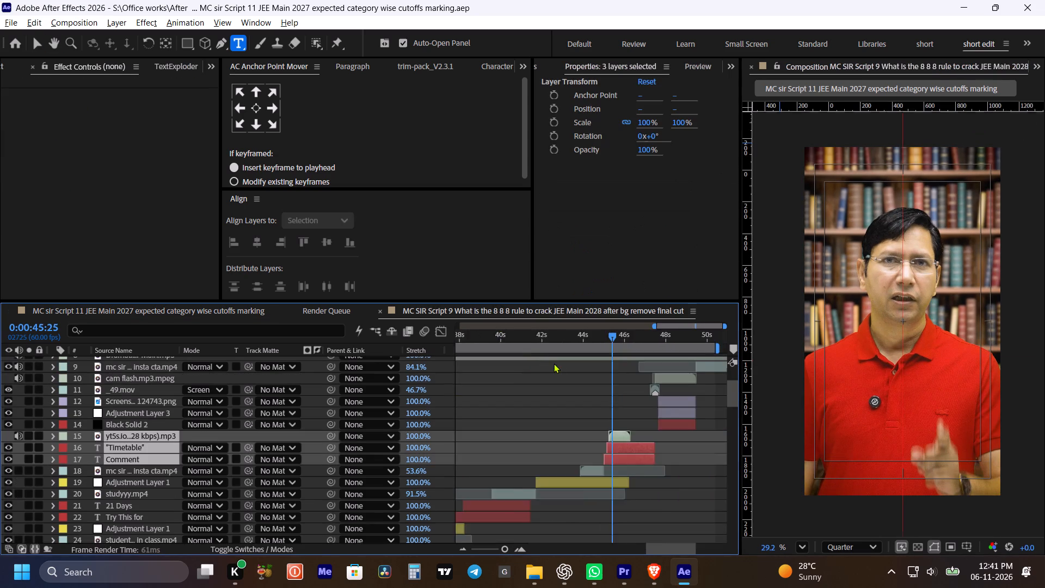
{"action": "scroll", "coordinate": [554, 363], "scroll_direction": "down", "scroll_amount": 5, "text": "alt"}
{"action": "scroll", "coordinate": [703, 400], "scroll_direction": "up", "scroll_amount": 3, "text": "alt"}
{"action": "key", "text": "space"}
{"action": "left_click_drag", "start_coordinate": [658, 412], "coordinate": [497, 417]}
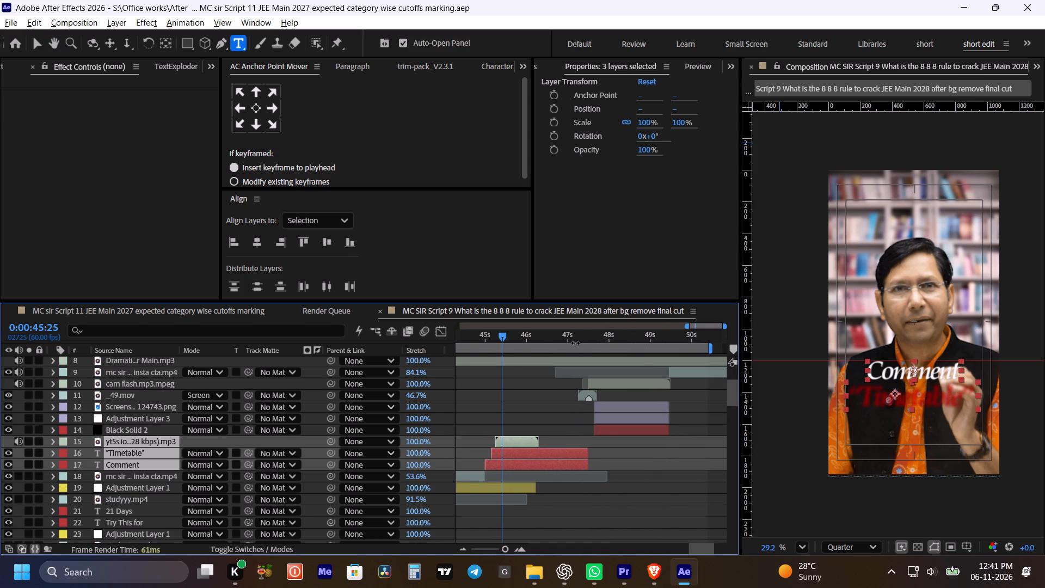
{"action": "left_click_drag", "start_coordinate": [572, 337], "coordinate": [627, 345]}
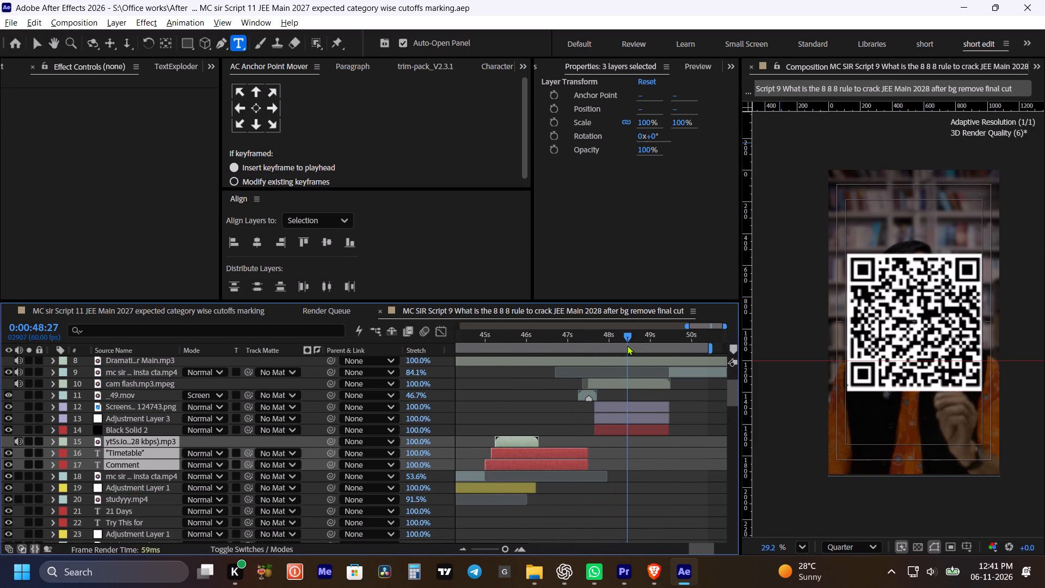
{"action": "left_click_drag", "start_coordinate": [627, 345], "coordinate": [626, 345]}
{"action": "left_click", "coordinate": [620, 430]}
{"action": "left_click", "coordinate": [621, 421]}
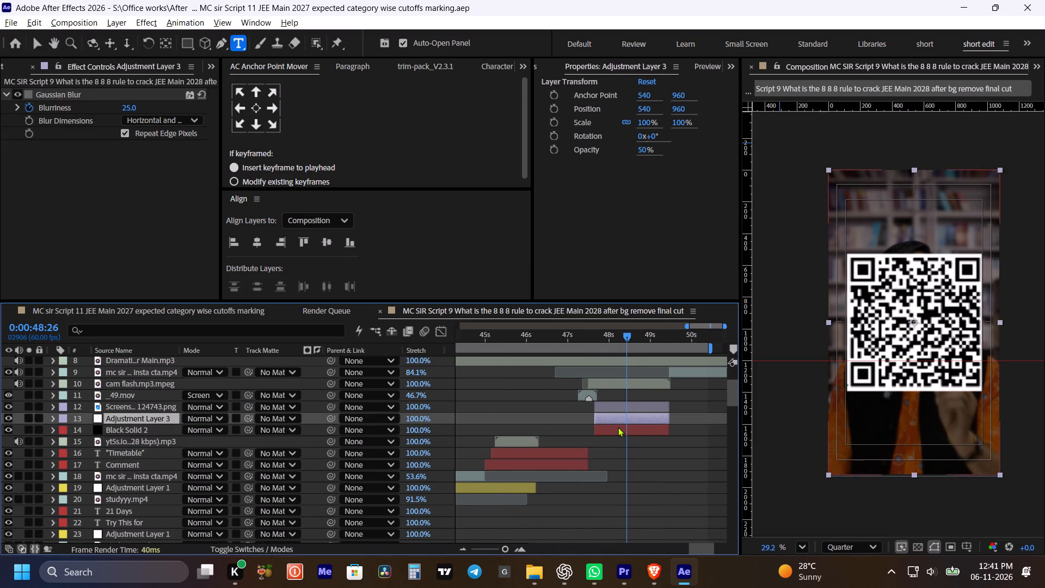
{"action": "left_click", "coordinate": [618, 427], "text": "shift"}
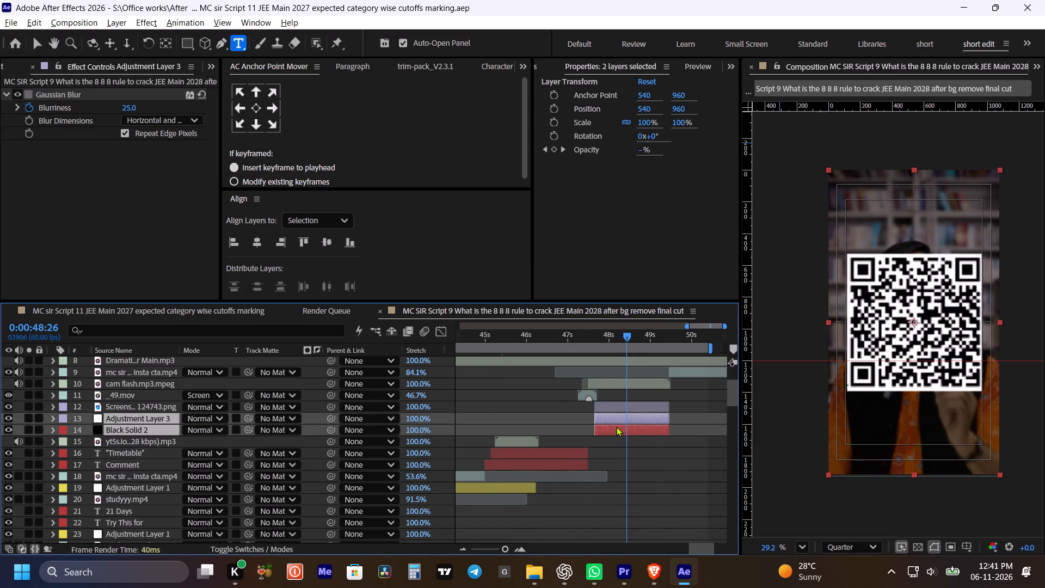
{"action": "key", "text": "ctrl+c"}
{"action": "key", "text": "ctrl+c"}
Paste the blur adjustment layer and black solid above the sound layer in the Script 11 composition, starting at 0:01:04:10.
{"action": "left_click", "coordinate": [170, 310]}
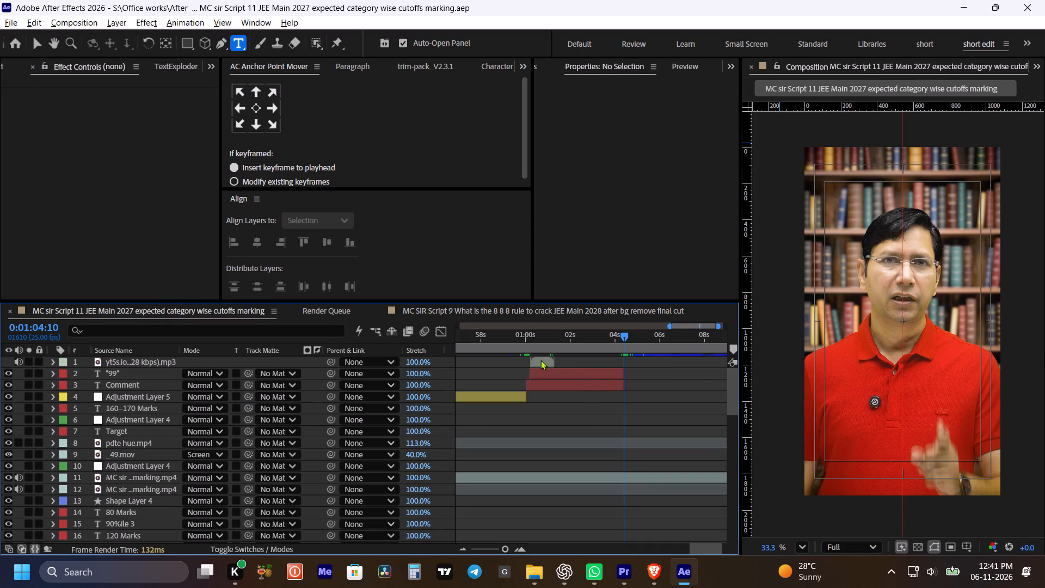
{"action": "left_click", "coordinate": [538, 359]}
{"action": "key", "text": "ctrl+v"}
{"action": "key", "text": "bracketleft"}
Extend the pasted Adjustment Layer 3 and Black Solid 2 to the end of the composition.
{"action": "key", "text": "space"}
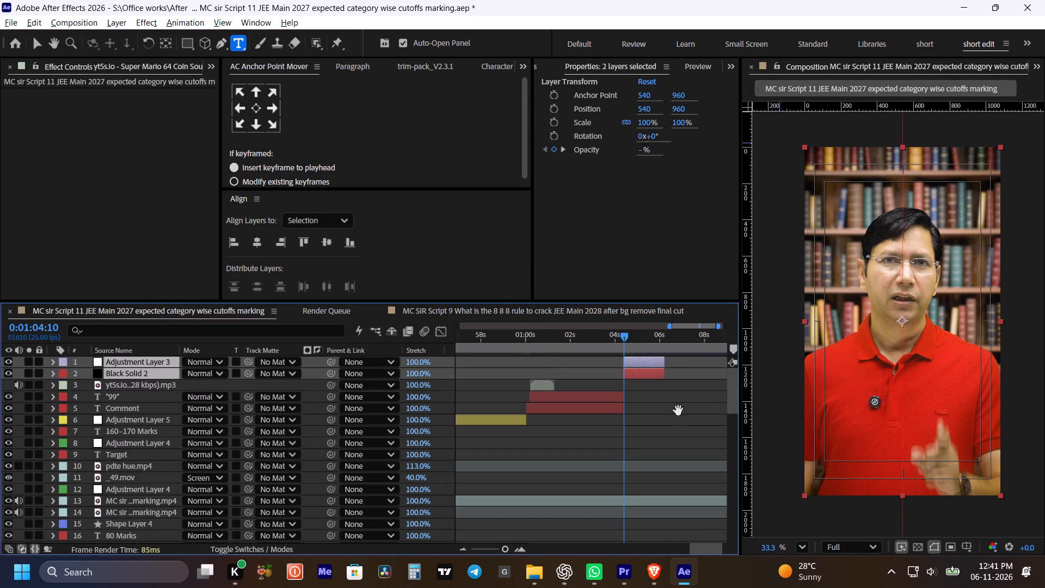
{"action": "key", "text": "v"}
{"action": "key", "text": "space"}
{"action": "left_click_drag", "start_coordinate": [666, 364], "coordinate": [741, 373]}
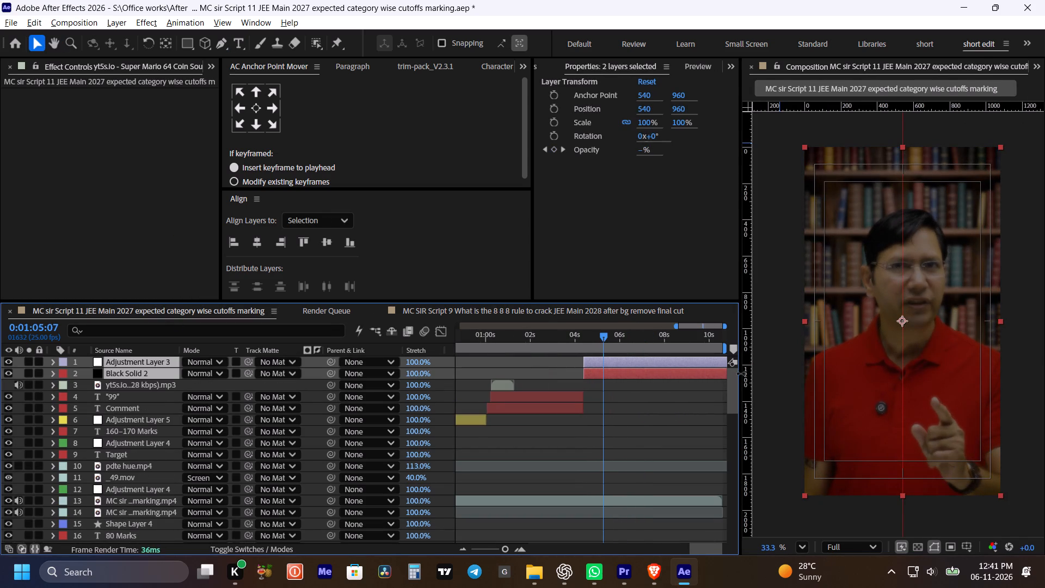
{"action": "left_click_drag", "start_coordinate": [741, 373], "coordinate": [735, 375]}
Play back the closing speaker footage from 0:01:05:07 to check it against the extended darkening and blur layers.
{"action": "key", "text": "space"}
{"action": "scroll", "coordinate": [626, 404], "scroll_direction": "down", "scroll_amount": 1, "text": "alt"}
{"action": "key", "text": "space"}
{"action": "left_click_drag", "start_coordinate": [671, 414], "coordinate": [655, 415]}
{"action": "key", "text": "v"}
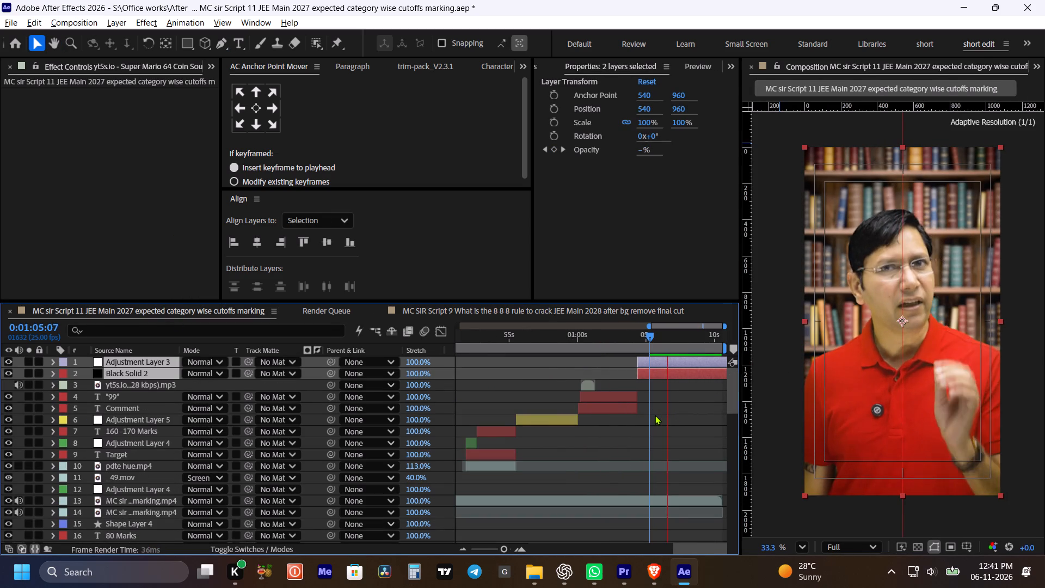
{"action": "key", "text": "space"}
{"action": "left_click", "coordinate": [680, 420]}
Switch to the script document in Brave and read Script 11's closing lines, including its Insta CTA and Yt CTA.
{"action": "left_click", "coordinate": [655, 576]}
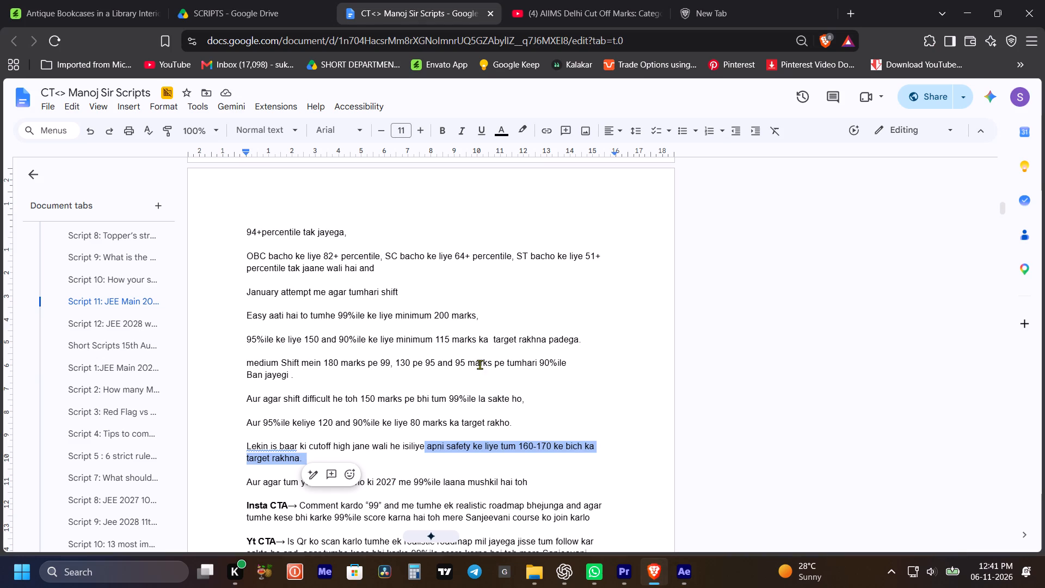
{"action": "scroll", "coordinate": [464, 364], "scroll_direction": "down", "scroll_amount": 2}
{"action": "left_click", "coordinate": [706, 338]}
{"action": "scroll", "coordinate": [540, 328], "scroll_direction": "up", "scroll_amount": 2}
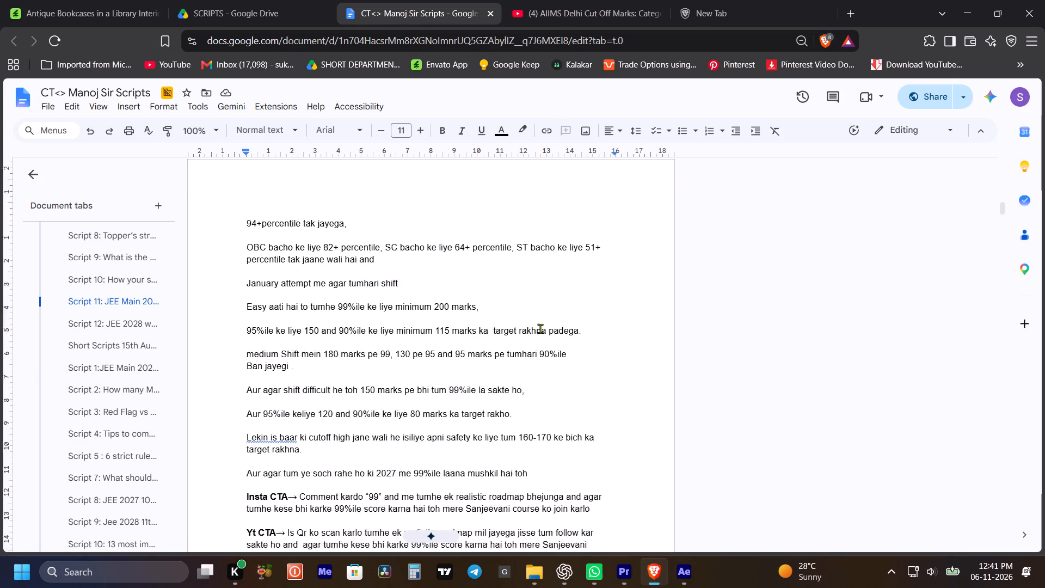
{"action": "scroll", "coordinate": [540, 328], "scroll_direction": "up", "scroll_amount": 1}
{"action": "scroll", "coordinate": [540, 328], "scroll_direction": "down", "scroll_amount": 2, "text": "ctrl"}
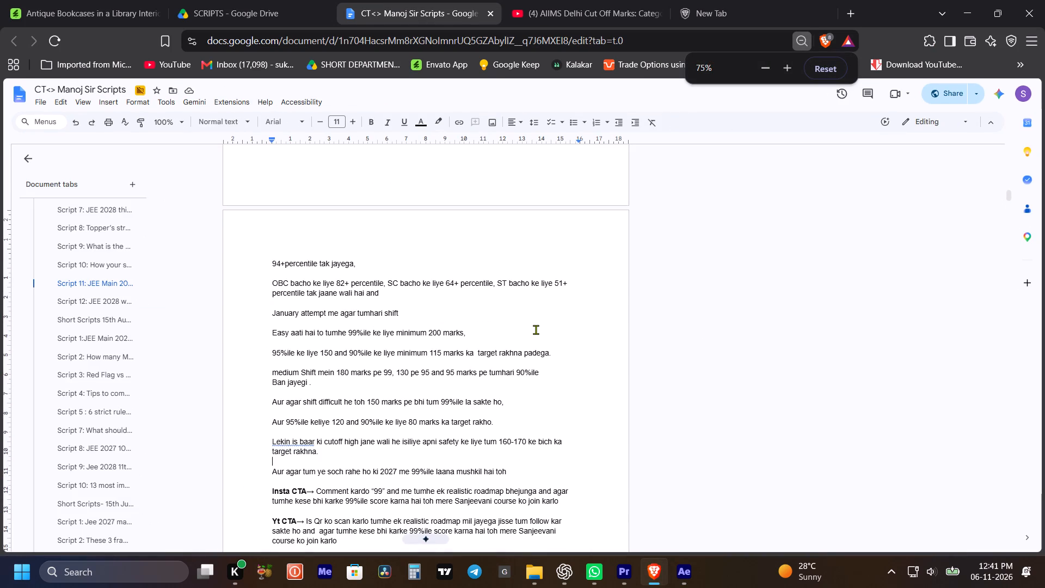
{"action": "scroll", "coordinate": [536, 329], "scroll_direction": "up", "scroll_amount": 1}
{"action": "scroll", "coordinate": [536, 329], "scroll_direction": "down", "scroll_amount": 1, "text": "ctrl"}
{"action": "scroll", "coordinate": [536, 329], "scroll_direction": "down", "scroll_amount": 1}
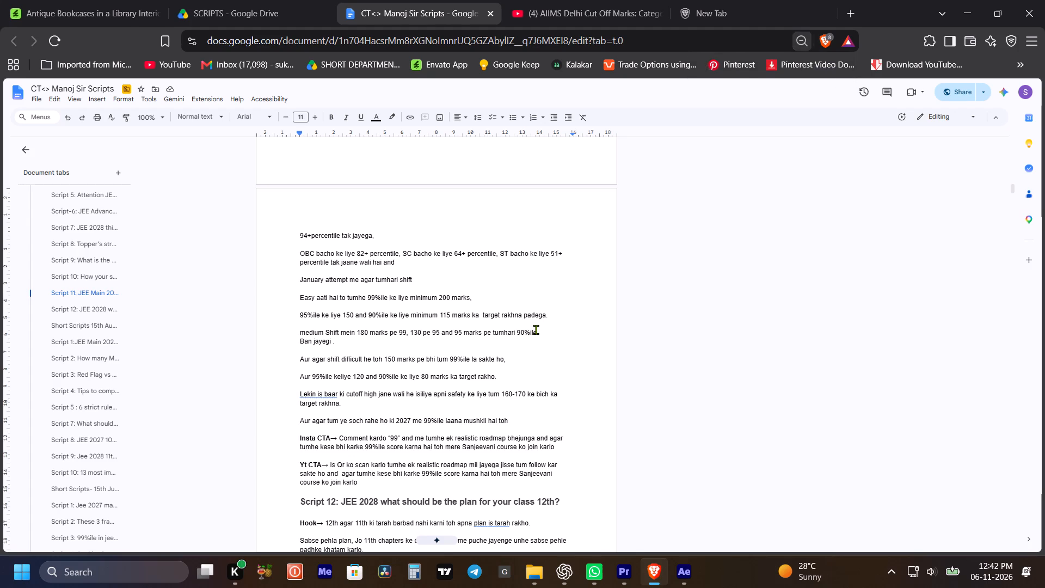
{"action": "scroll", "coordinate": [898, 248], "scroll_direction": "up", "scroll_amount": 1}
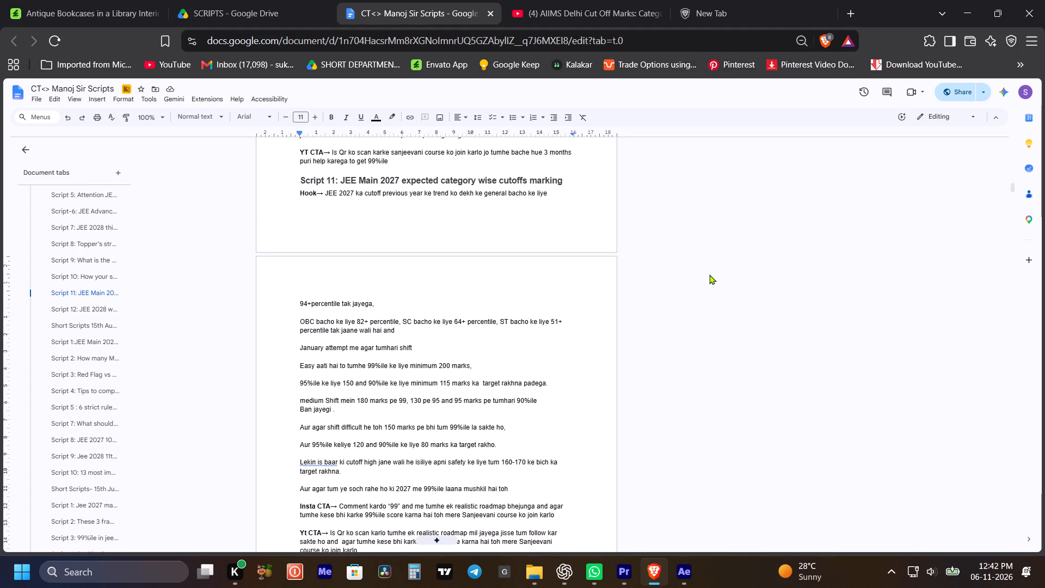
{"action": "left_click", "coordinate": [1014, 189]}
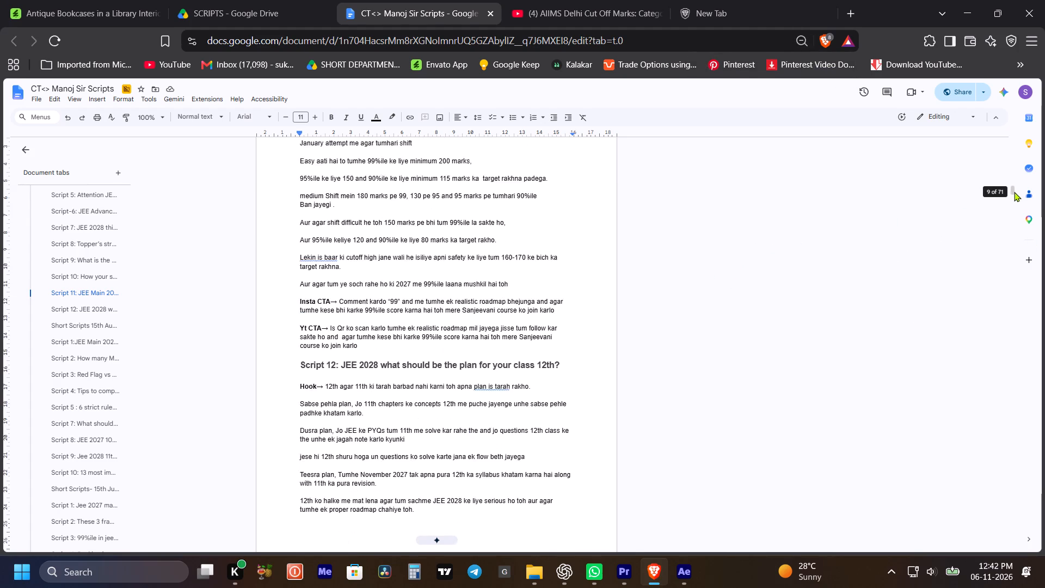
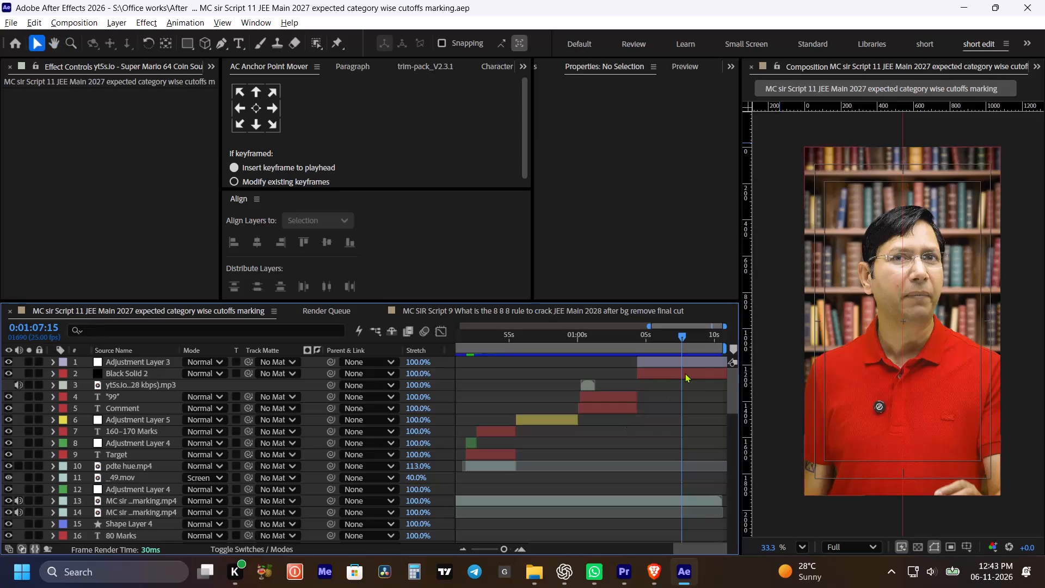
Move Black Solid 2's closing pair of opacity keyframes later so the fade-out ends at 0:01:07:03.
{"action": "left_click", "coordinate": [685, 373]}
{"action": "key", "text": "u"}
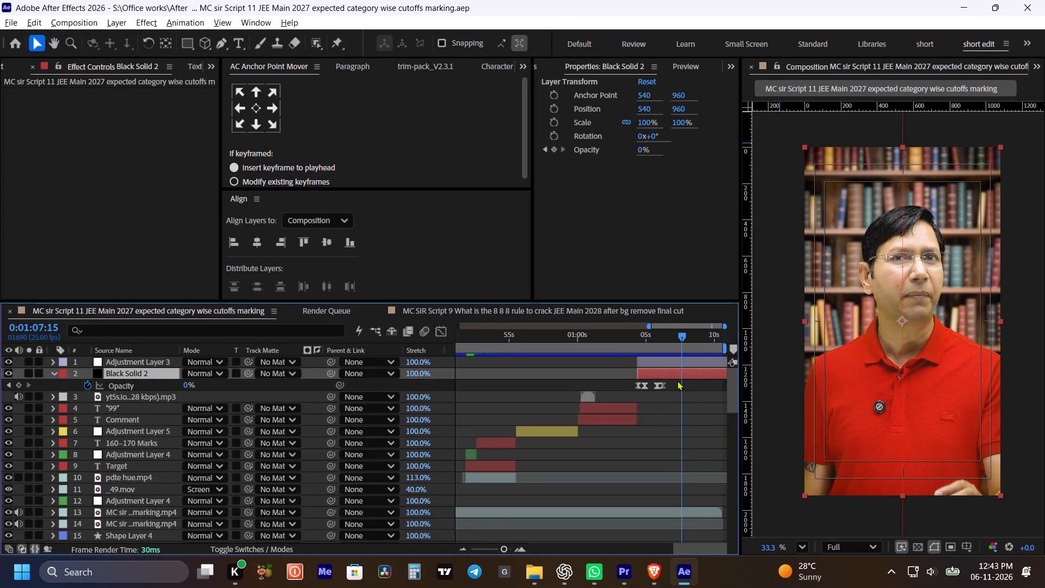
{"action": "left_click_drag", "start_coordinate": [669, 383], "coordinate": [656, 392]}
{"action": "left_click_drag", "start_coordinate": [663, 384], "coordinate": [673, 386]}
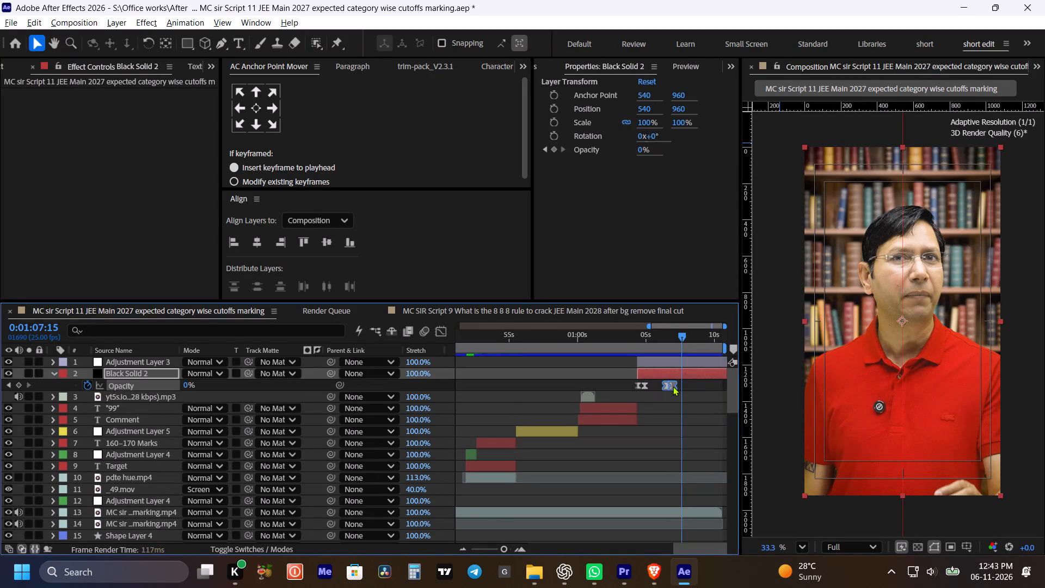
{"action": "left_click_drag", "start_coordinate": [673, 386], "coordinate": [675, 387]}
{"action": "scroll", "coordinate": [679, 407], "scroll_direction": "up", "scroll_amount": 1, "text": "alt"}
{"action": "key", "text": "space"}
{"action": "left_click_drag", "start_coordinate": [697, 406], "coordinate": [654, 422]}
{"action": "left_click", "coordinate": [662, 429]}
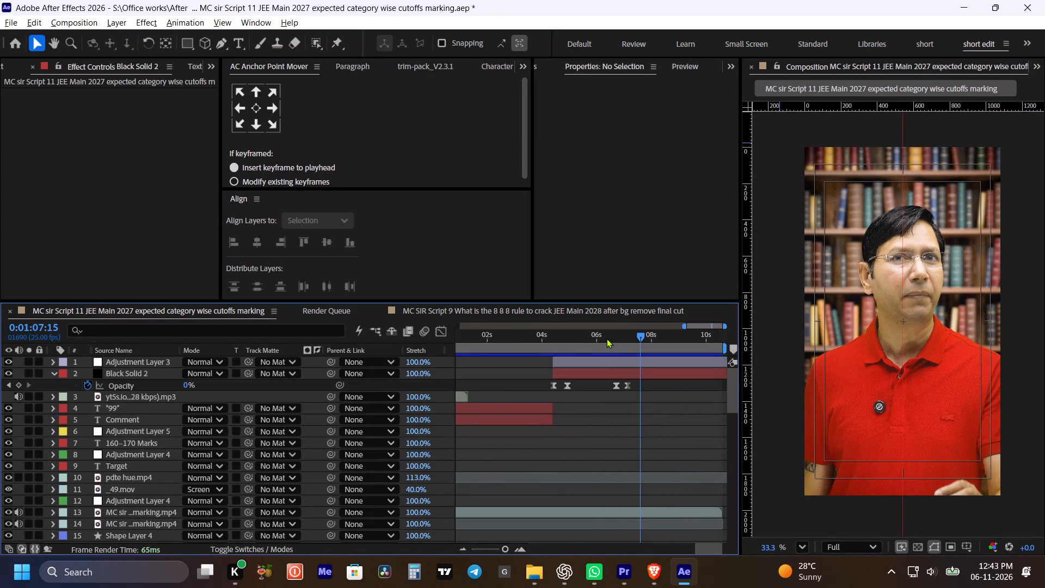
Play back the darkened section from 0:01:06:03 and again from 0:01:04:18 to check the timing of the opacity fade-out.
{"action": "left_click_drag", "start_coordinate": [605, 333], "coordinate": [599, 331]}
{"action": "key", "text": "space"}
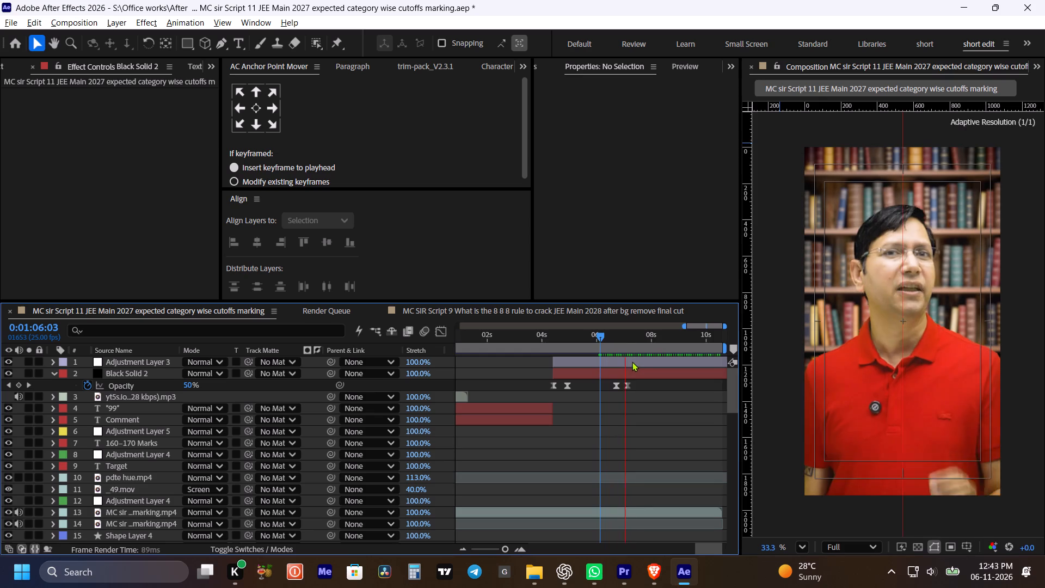
{"action": "key", "text": "space"}
{"action": "left_click", "coordinate": [600, 342]}
{"action": "key", "text": "space"}
{"action": "left_click", "coordinate": [562, 333]}
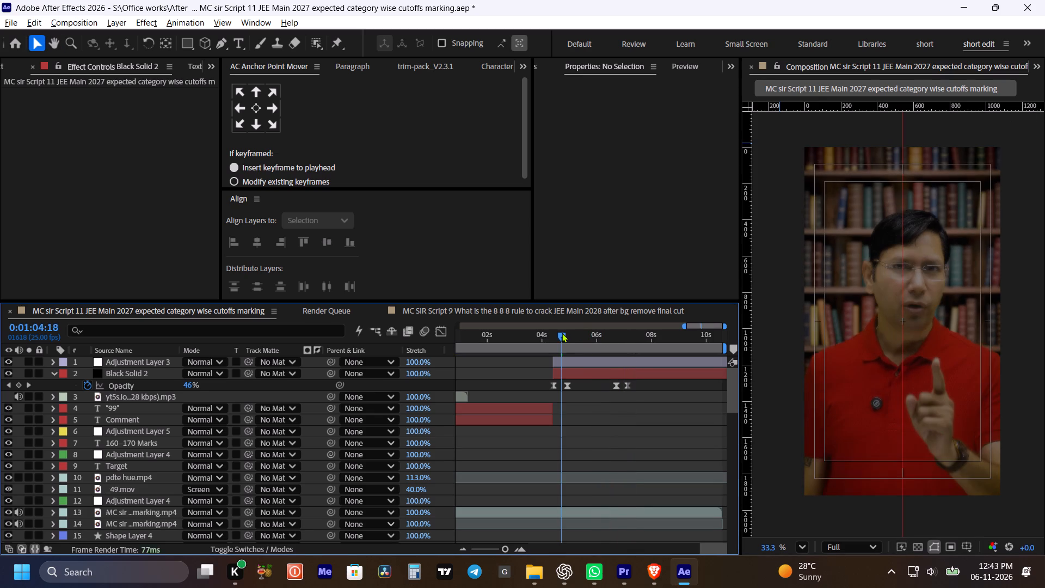
{"action": "key", "text": "space"}
{"action": "key", "text": "space"}
{"action": "key", "text": "space"}
{"action": "left_click_drag", "start_coordinate": [607, 410], "coordinate": [600, 410]}
{"action": "key", "text": "space"}
{"action": "left_click_drag", "start_coordinate": [616, 410], "coordinate": [609, 410]}
{"action": "key", "text": "v"}
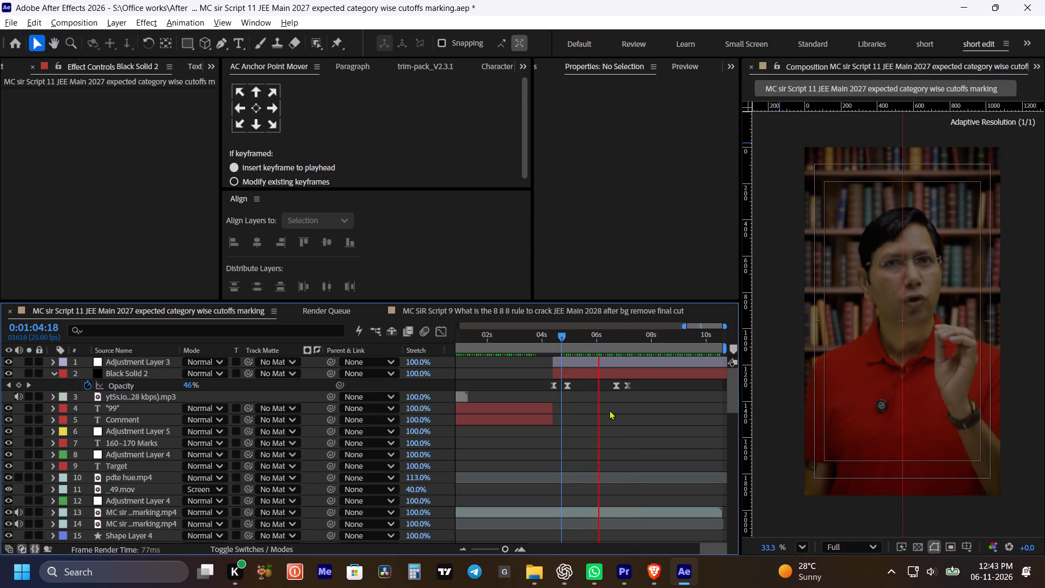
{"action": "key", "text": "space"}
{"action": "left_click_drag", "start_coordinate": [628, 412], "coordinate": [622, 411]}
{"action": "key", "text": "space"}
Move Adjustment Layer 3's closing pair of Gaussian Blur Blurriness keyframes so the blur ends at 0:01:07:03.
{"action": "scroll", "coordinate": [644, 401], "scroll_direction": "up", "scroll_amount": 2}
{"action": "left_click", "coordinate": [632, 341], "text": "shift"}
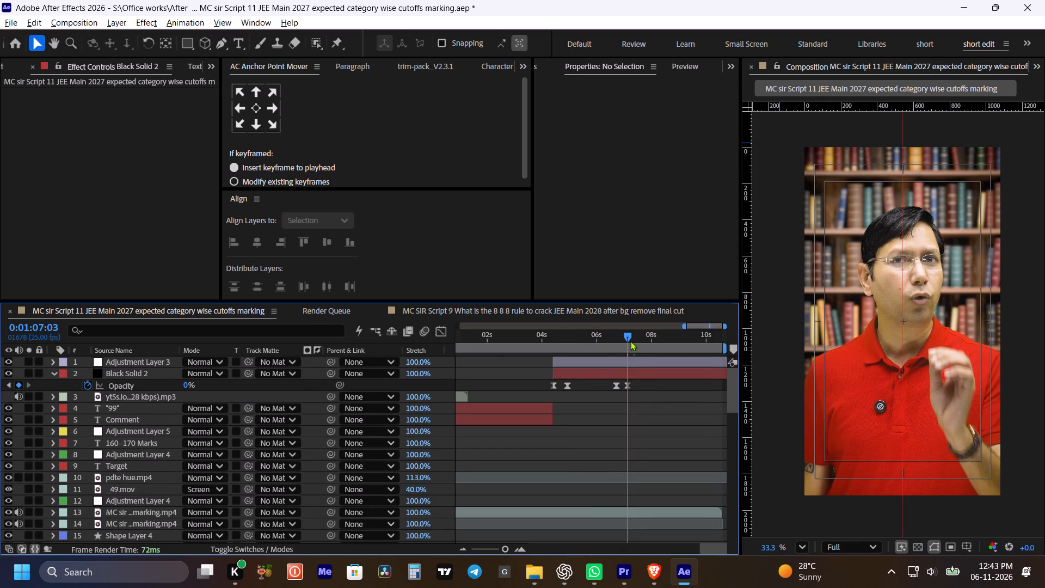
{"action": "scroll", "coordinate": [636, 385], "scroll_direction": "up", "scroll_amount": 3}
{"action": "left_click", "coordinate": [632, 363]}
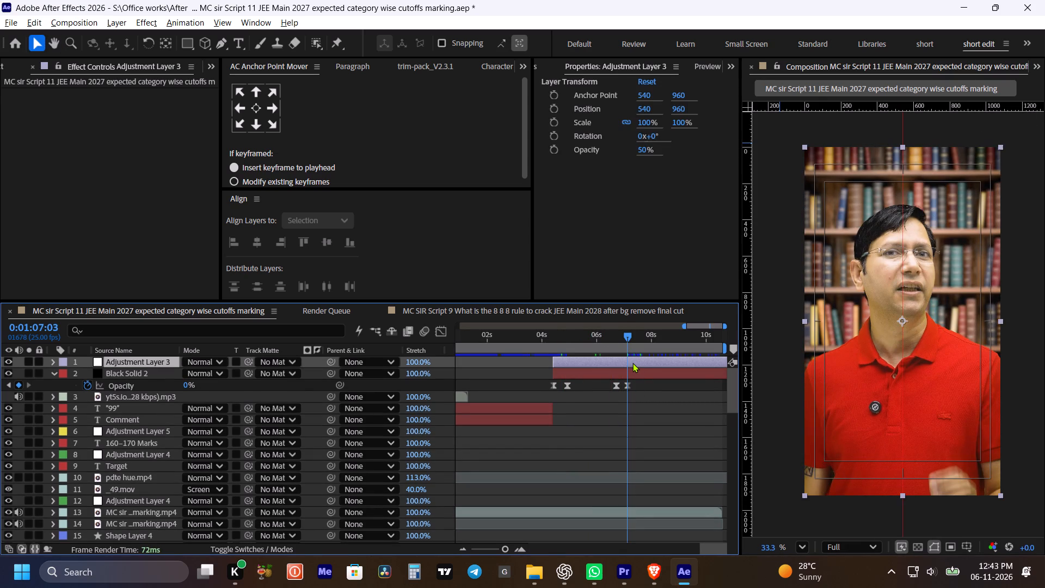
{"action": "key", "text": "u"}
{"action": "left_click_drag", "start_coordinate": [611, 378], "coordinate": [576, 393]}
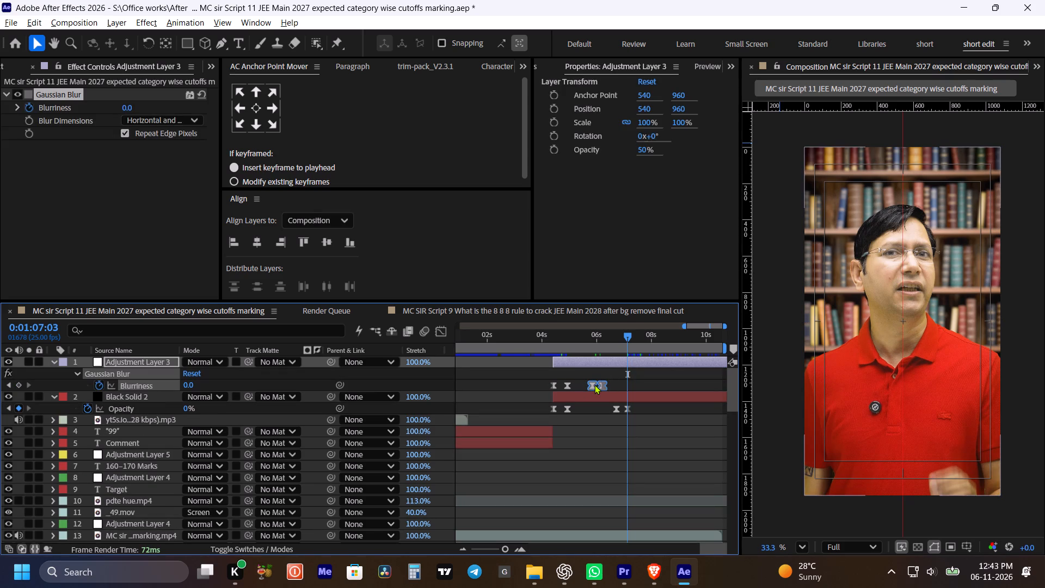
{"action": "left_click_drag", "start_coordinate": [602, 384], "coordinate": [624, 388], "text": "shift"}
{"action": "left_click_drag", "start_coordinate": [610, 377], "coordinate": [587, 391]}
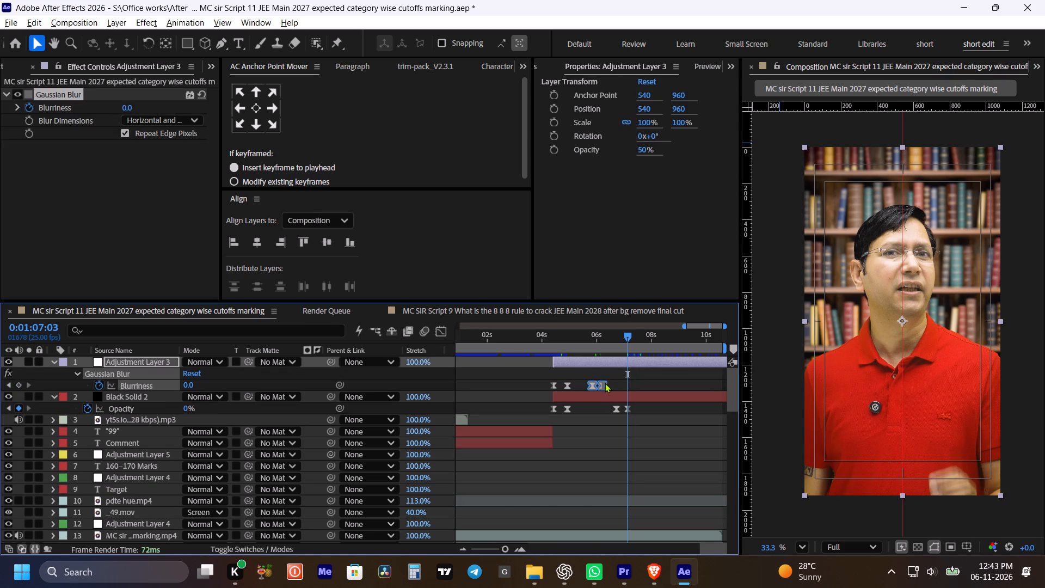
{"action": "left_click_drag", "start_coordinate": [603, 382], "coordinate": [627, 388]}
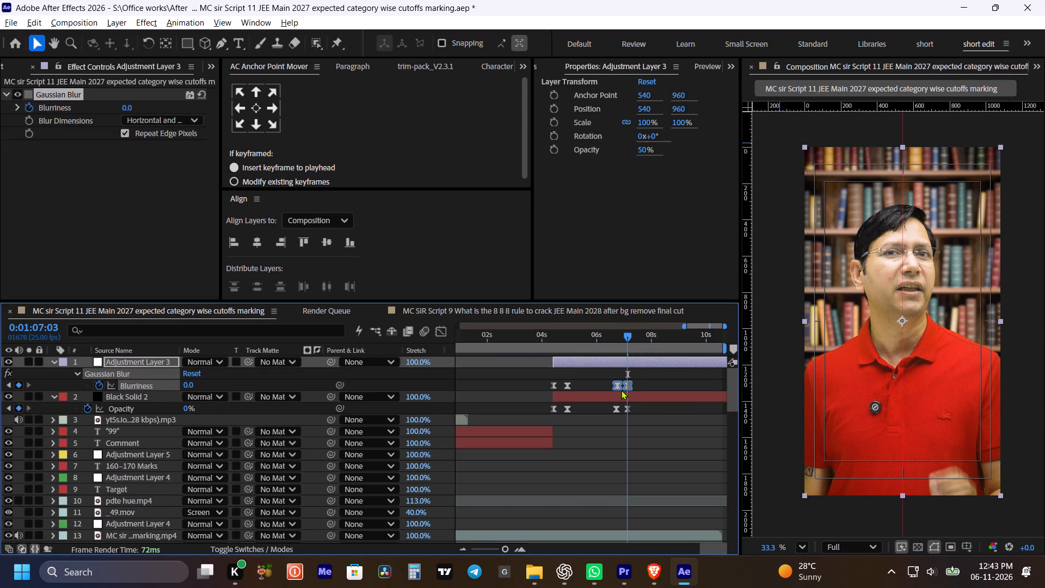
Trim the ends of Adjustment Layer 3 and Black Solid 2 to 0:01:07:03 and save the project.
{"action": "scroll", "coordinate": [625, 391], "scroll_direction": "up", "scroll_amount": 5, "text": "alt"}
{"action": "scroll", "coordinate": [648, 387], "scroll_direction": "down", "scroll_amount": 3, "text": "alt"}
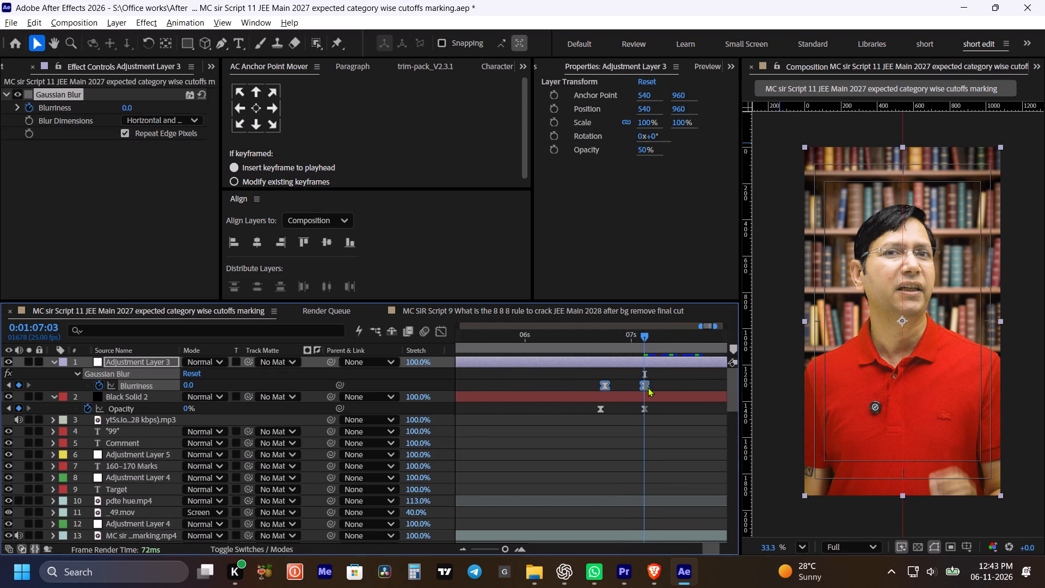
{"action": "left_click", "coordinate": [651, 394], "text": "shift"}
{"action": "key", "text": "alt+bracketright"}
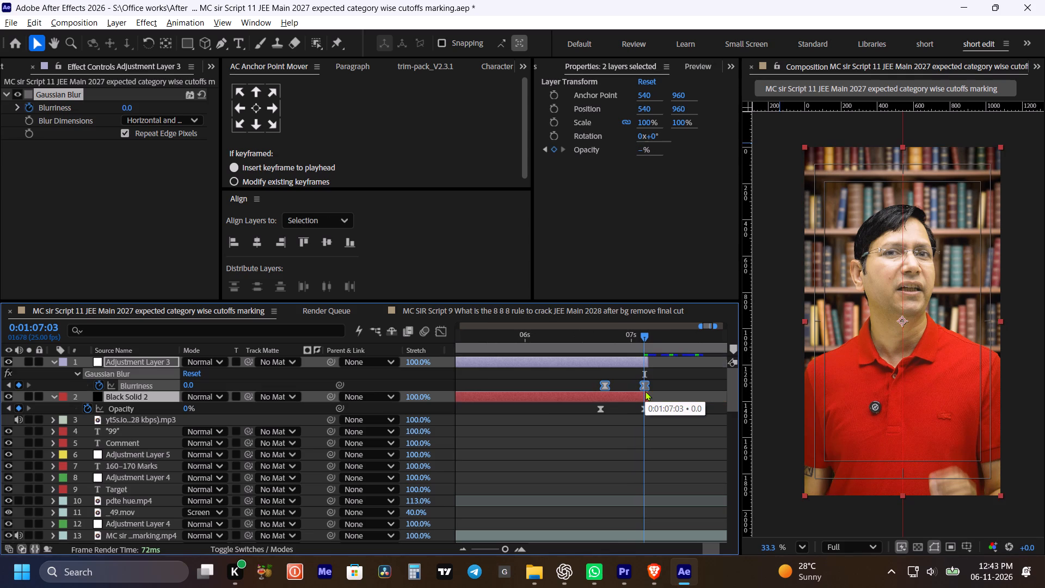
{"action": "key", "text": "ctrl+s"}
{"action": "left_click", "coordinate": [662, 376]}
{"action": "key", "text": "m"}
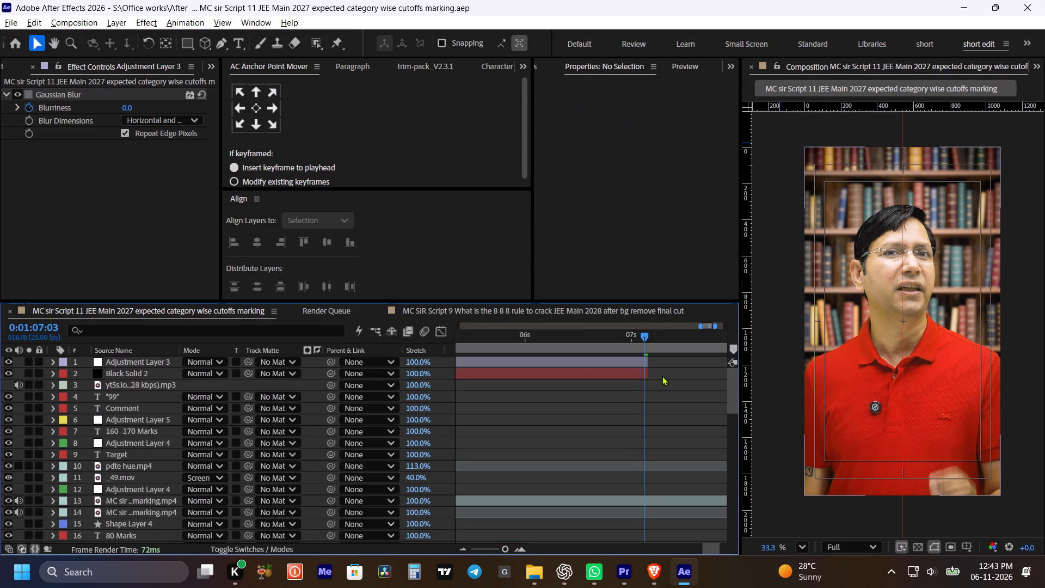
Play back the transition from the Comment "99" text into the blurred, darkened section, starting at 0:01:04:01.
{"action": "scroll", "coordinate": [664, 375], "scroll_direction": "down", "scroll_amount": 2, "text": "alt"}
{"action": "left_click", "coordinate": [577, 336]}
{"action": "key", "text": "space"}
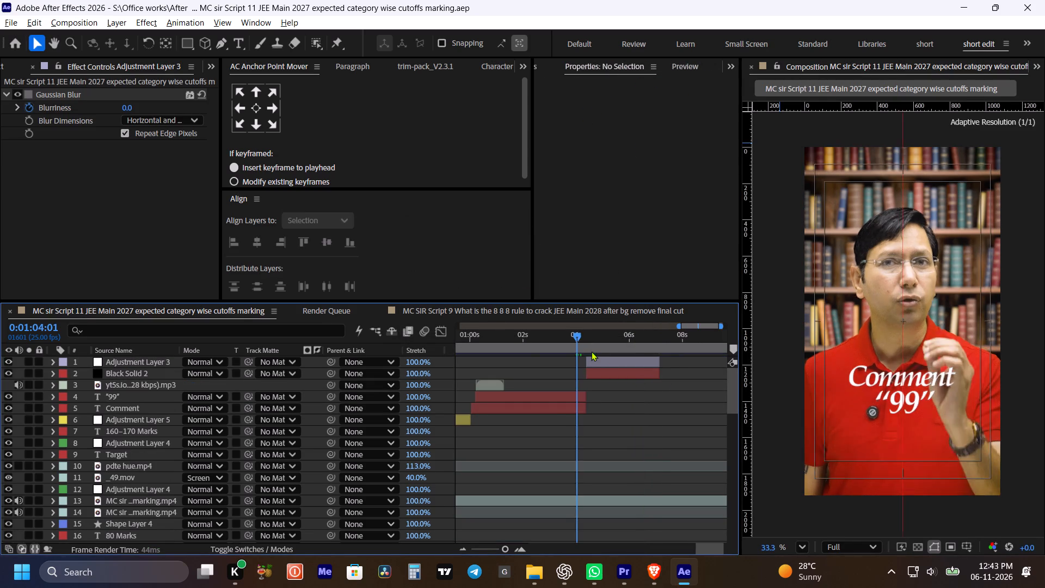
{"action": "scroll", "coordinate": [594, 363], "scroll_direction": "up", "scroll_amount": 1, "text": "alt"}
{"action": "scroll", "coordinate": [605, 374], "scroll_direction": "down", "scroll_amount": 1, "text": "alt"}
{"action": "key", "text": "space"}
{"action": "left_click_drag", "start_coordinate": [674, 408], "coordinate": [648, 408]}
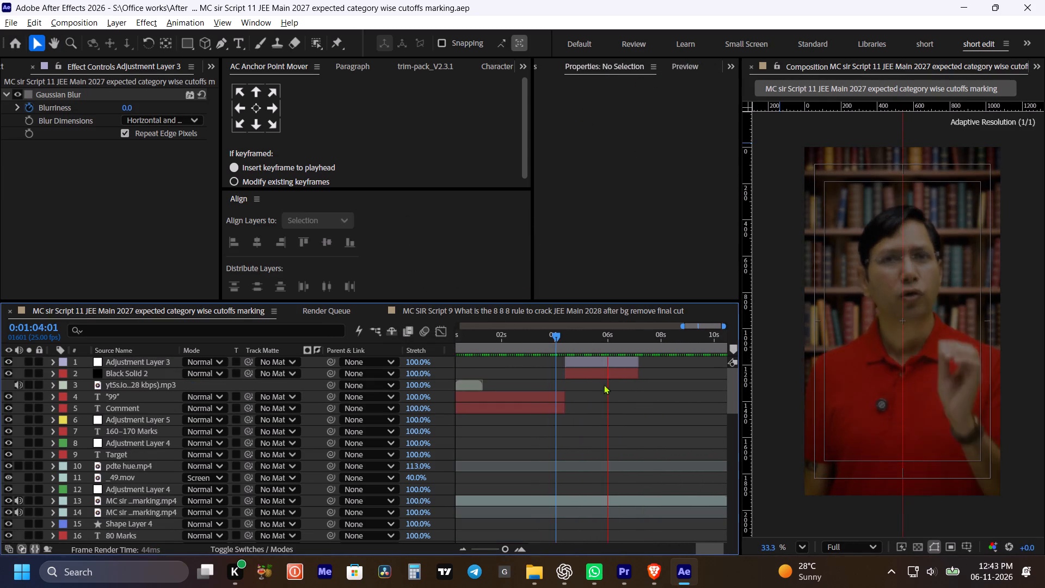
{"action": "key", "text": "space"}
{"action": "left_click", "coordinate": [567, 345]}
{"action": "key", "text": "space"}
{"action": "key", "text": "space"}
{"action": "key", "text": "space"}
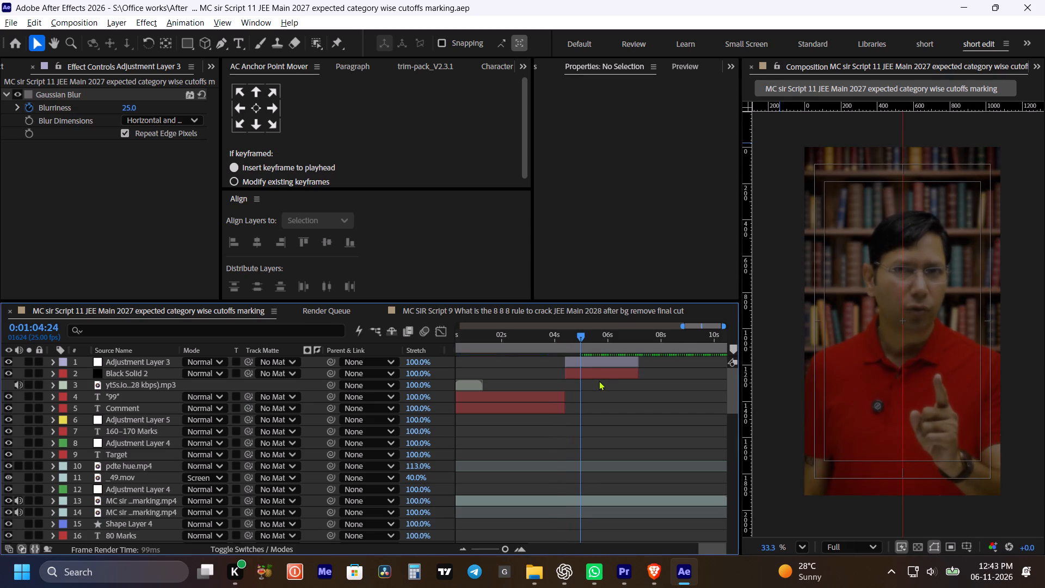
{"action": "key", "text": "space"}
Save the project and play back the closing speaker footage from 0:01:06:10 to check where the effect should end.
{"action": "key", "text": "ctrl+s"}
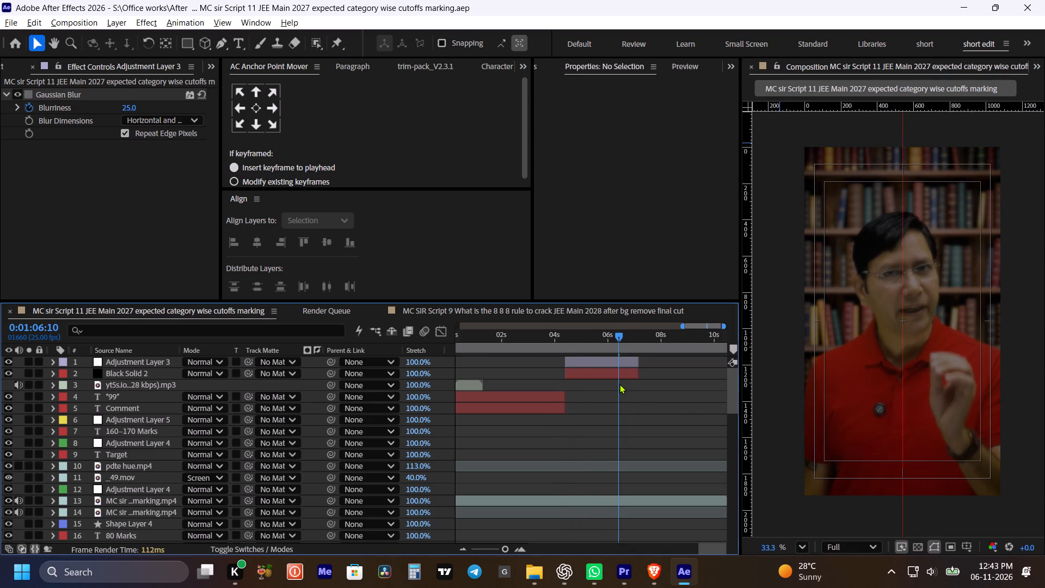
{"action": "key", "text": "space"}
{"action": "left_click_drag", "start_coordinate": [638, 402], "coordinate": [632, 402]}
{"action": "key", "text": "ctrl+s"}
{"action": "key", "text": "space"}
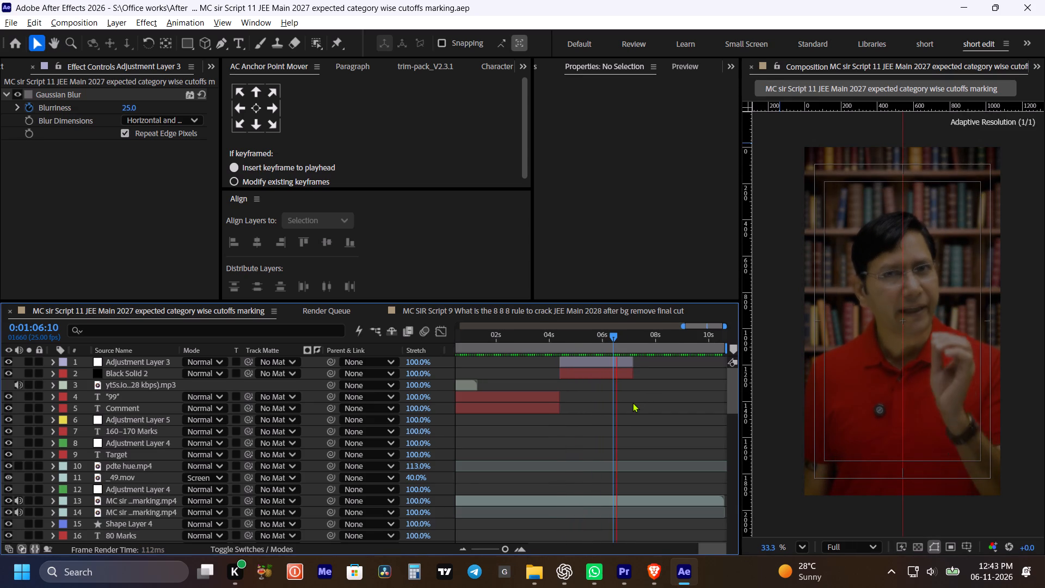
{"action": "scroll", "coordinate": [632, 402], "scroll_direction": "down", "scroll_amount": 2, "text": "alt"}
{"action": "scroll", "coordinate": [671, 395], "scroll_direction": "up", "scroll_amount": 1, "text": "alt"}
{"action": "key", "text": "space"}
{"action": "left_click_drag", "start_coordinate": [703, 396], "coordinate": [638, 409]}
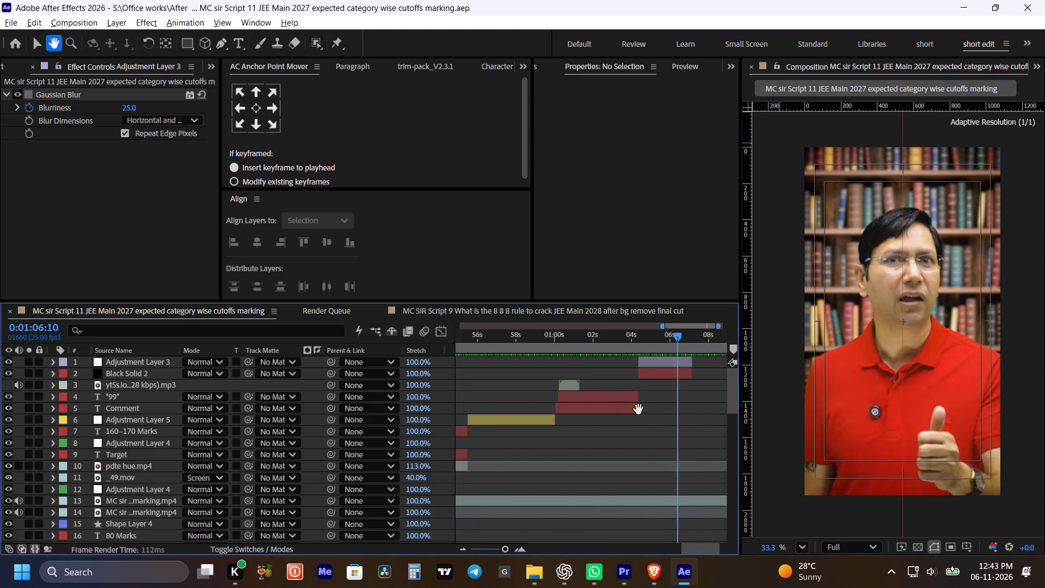
{"action": "left_click_drag", "start_coordinate": [638, 409], "coordinate": [557, 440]}
{"action": "key", "text": "space"}
Extend the ends of Adjustment Layer 3 and Black Solid 2 to 0:01:08:13.
{"action": "left_click_drag", "start_coordinate": [690, 335], "coordinate": [678, 333]}
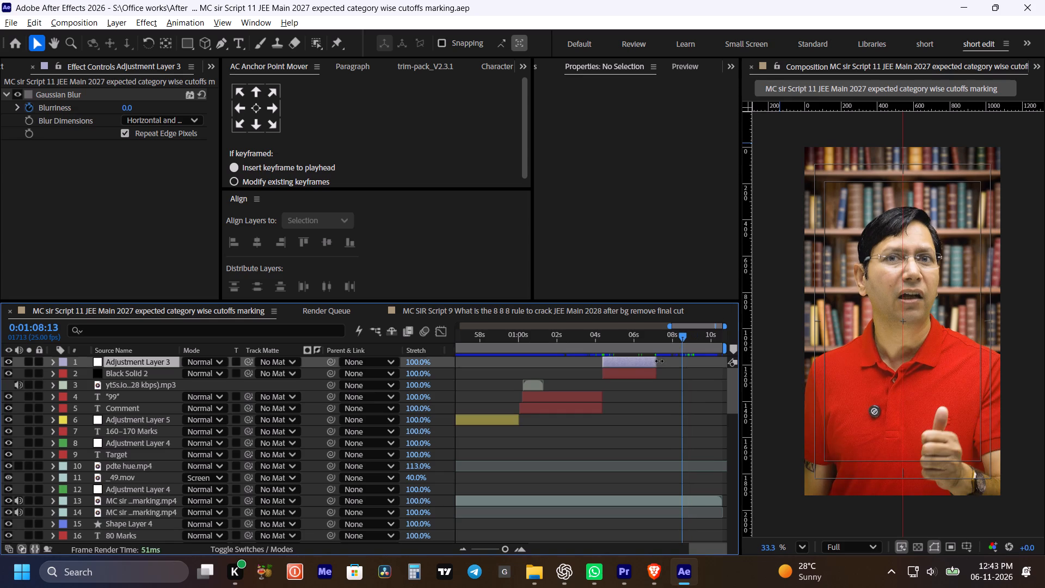
{"action": "left_click", "coordinate": [659, 361]}
{"action": "left_click", "coordinate": [657, 373], "text": "shift"}
{"action": "left_click_drag", "start_coordinate": [657, 359], "coordinate": [683, 365]}
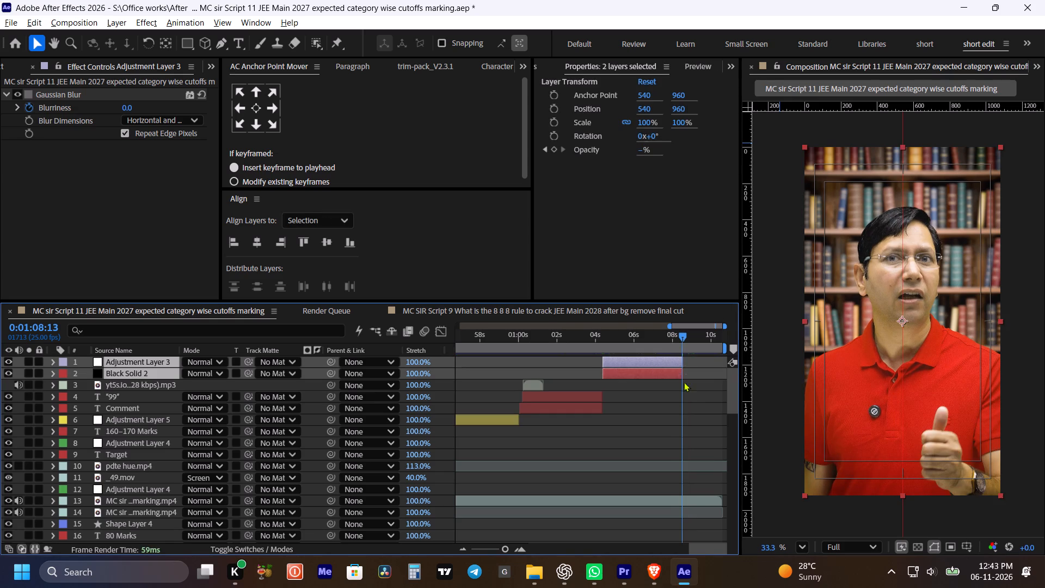
Move the closing Blurriness and Opacity keyframes of Adjustment Layer 3 and Black Solid 2 together so they end at 0:01:08:13.
{"action": "scroll", "coordinate": [684, 388], "scroll_direction": "up", "scroll_amount": 2, "text": "alt"}
{"action": "key", "text": "u"}
{"action": "left_click_drag", "start_coordinate": [528, 374], "coordinate": [579, 425]}
{"action": "left_click_drag", "start_coordinate": [570, 387], "coordinate": [647, 405]}
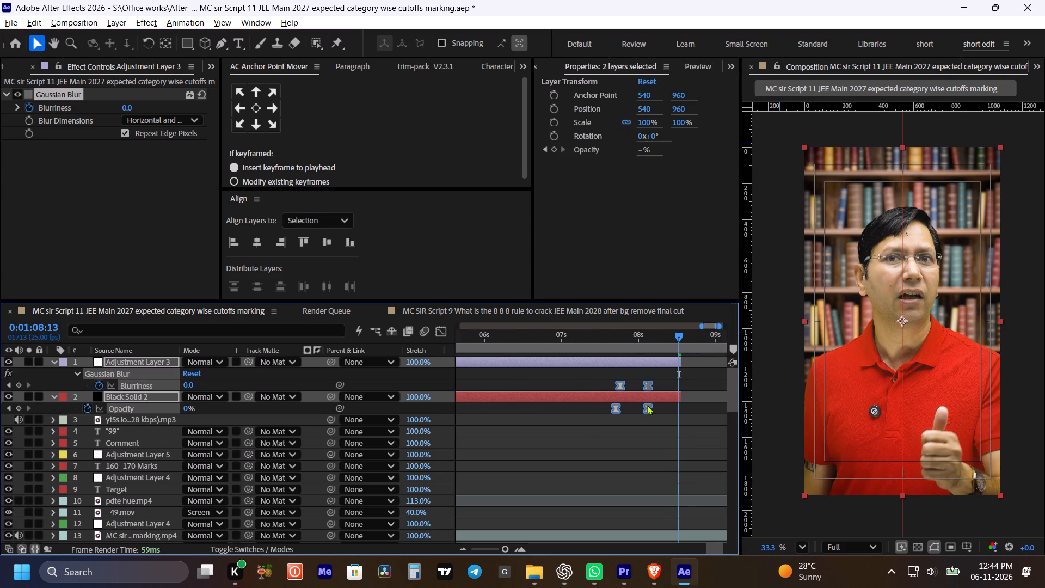
{"action": "left_click_drag", "start_coordinate": [647, 405], "coordinate": [668, 408]}
{"action": "left_click", "coordinate": [690, 407]}
{"action": "scroll", "coordinate": [690, 407], "scroll_direction": "down", "scroll_amount": 1, "text": "alt"}
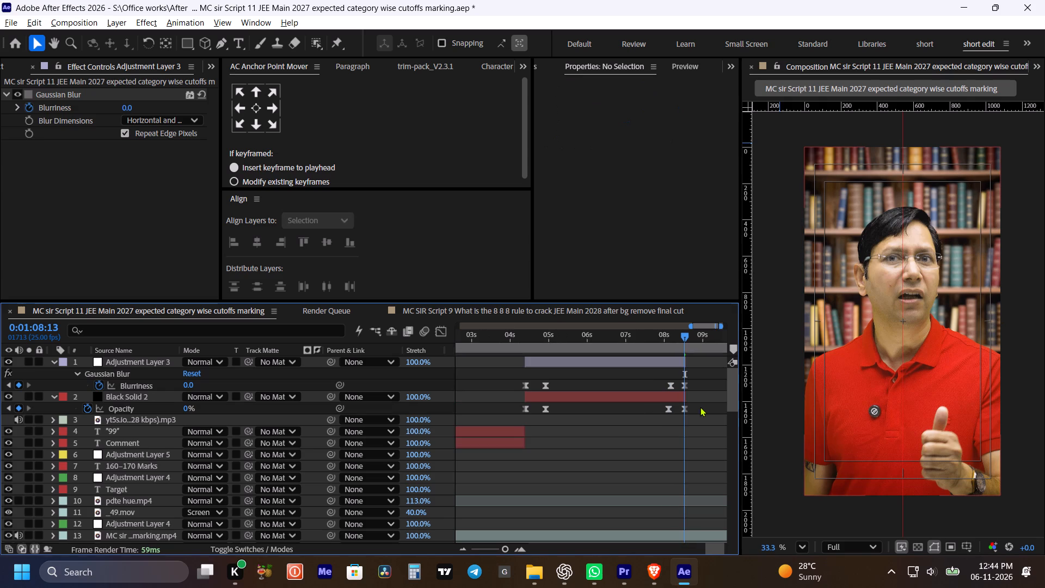
{"action": "left_click", "coordinate": [702, 407]}
{"action": "key", "text": "m"}
Play back the closing section from 0:01:07:08 to the end of the composition to check the retimed blur and darkening.
{"action": "left_click", "coordinate": [641, 332]}
{"action": "scroll", "coordinate": [635, 342], "scroll_direction": "down", "scroll_amount": 2, "text": "alt"}
{"action": "key", "text": "space"}
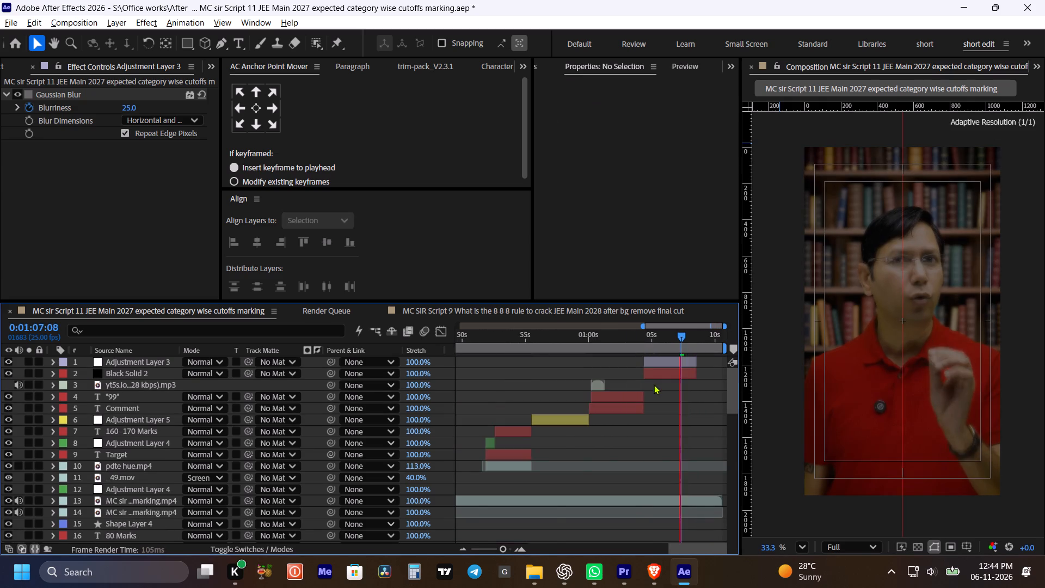
{"action": "scroll", "coordinate": [654, 384], "scroll_direction": "down", "scroll_amount": 2, "text": "alt"}
{"action": "scroll", "coordinate": [705, 405], "scroll_direction": "down", "scroll_amount": 3, "text": "alt"}
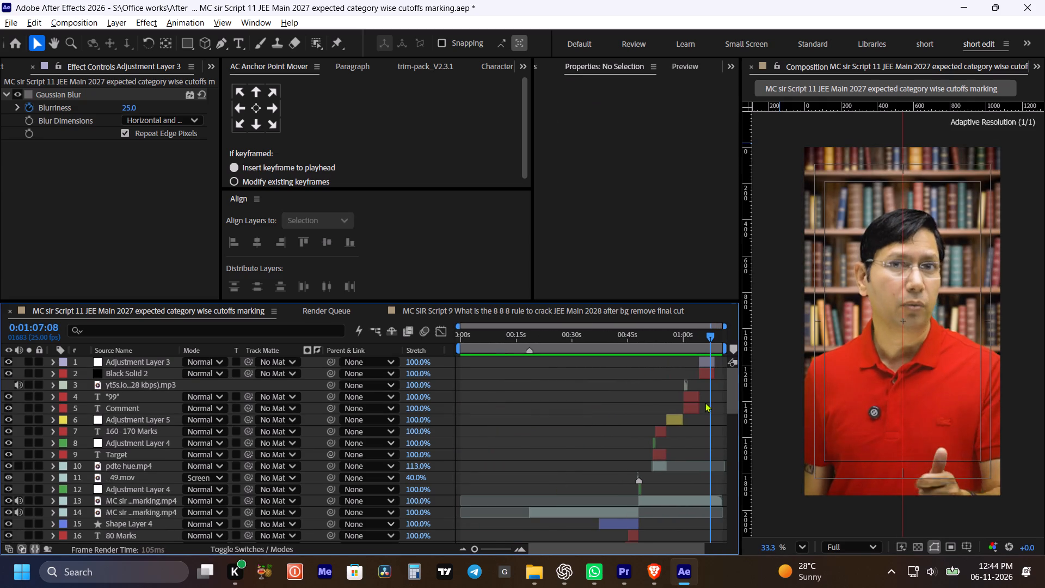
{"action": "scroll", "coordinate": [618, 398], "scroll_direction": "down", "scroll_amount": 5, "text": "alt"}
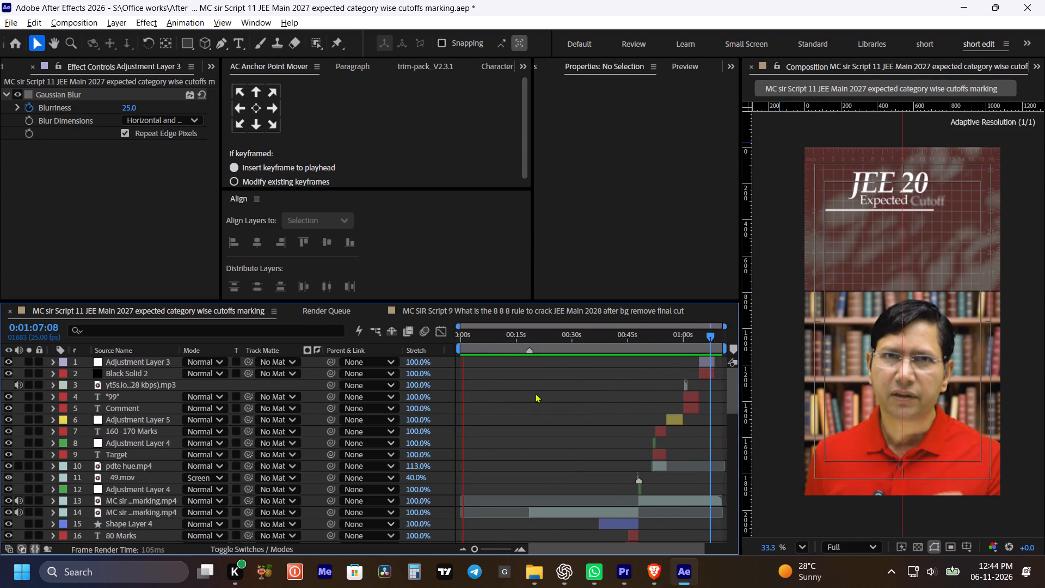
Review the opening JEE 2027 Expected Cutoff title animation and its layers from 0:00:00:00.
{"action": "key", "text": "space"}
{"action": "left_click_drag", "start_coordinate": [482, 332], "coordinate": [452, 345]}
{"action": "scroll", "coordinate": [505, 451], "scroll_direction": "down", "scroll_amount": 20}
{"action": "scroll", "coordinate": [505, 451], "scroll_direction": "down", "scroll_amount": 1}
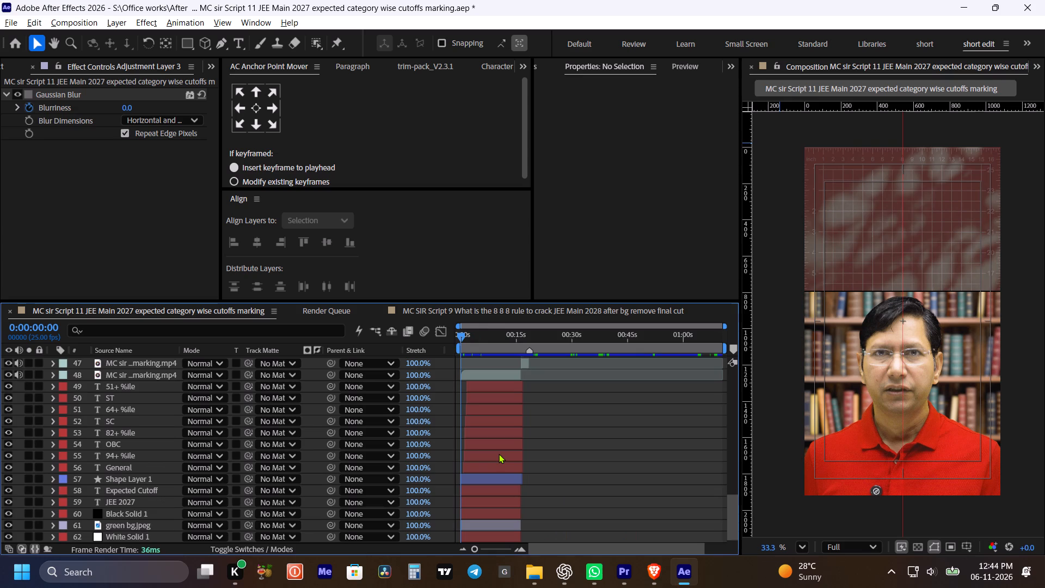
{"action": "scroll", "coordinate": [499, 454], "scroll_direction": "down", "scroll_amount": 8}
{"action": "scroll", "coordinate": [476, 443], "scroll_direction": "up", "scroll_amount": 15}
{"action": "scroll", "coordinate": [466, 401], "scroll_direction": "up", "scroll_amount": 9}
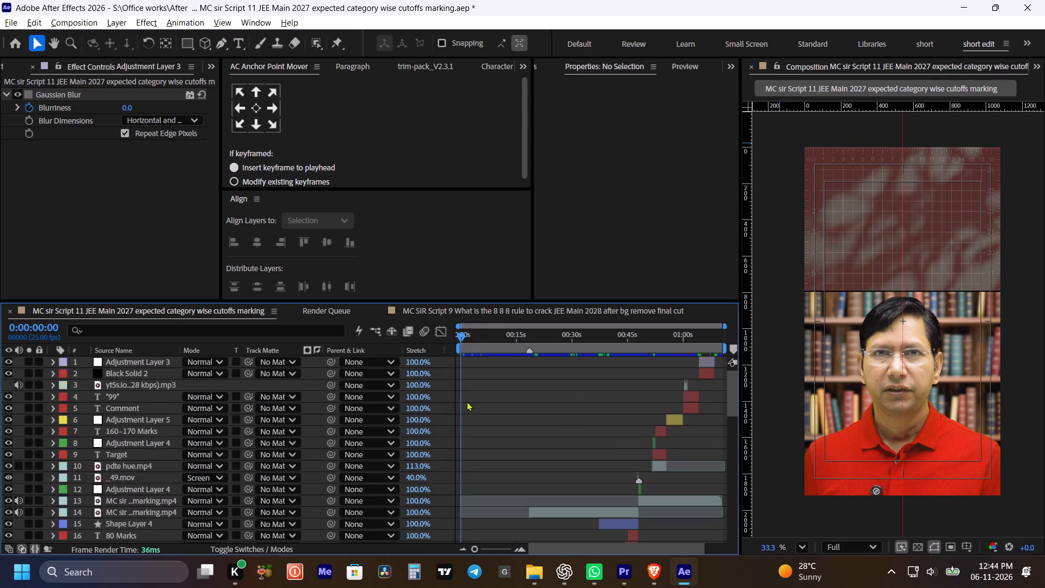
{"action": "scroll", "coordinate": [466, 385], "scroll_direction": "up", "scroll_amount": 5, "text": "alt"}
{"action": "key", "text": "space"}
{"action": "key", "text": "space"}
{"action": "key", "text": "space"}
{"action": "key", "text": "space"}
{"action": "key", "text": "space"}
{"action": "key", "text": "space"}
{"action": "key", "text": "space"}
{"action": "left_click_drag", "start_coordinate": [472, 404], "coordinate": [742, 393]}
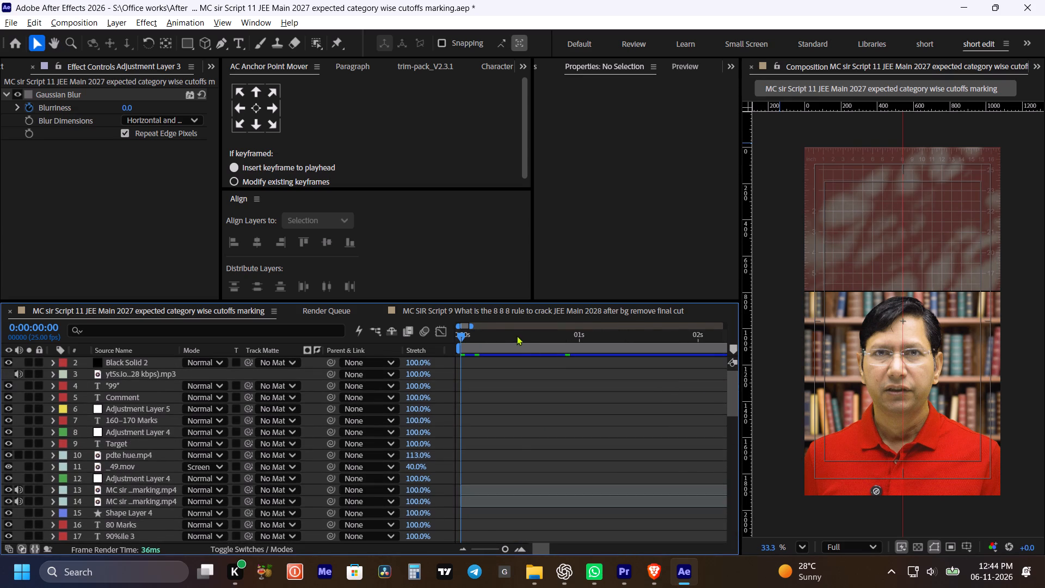
{"action": "left_click_drag", "start_coordinate": [517, 335], "coordinate": [428, 350]}
{"action": "scroll", "coordinate": [514, 417], "scroll_direction": "down", "scroll_amount": 20}
{"action": "scroll", "coordinate": [514, 417], "scroll_direction": "down", "scroll_amount": 6}
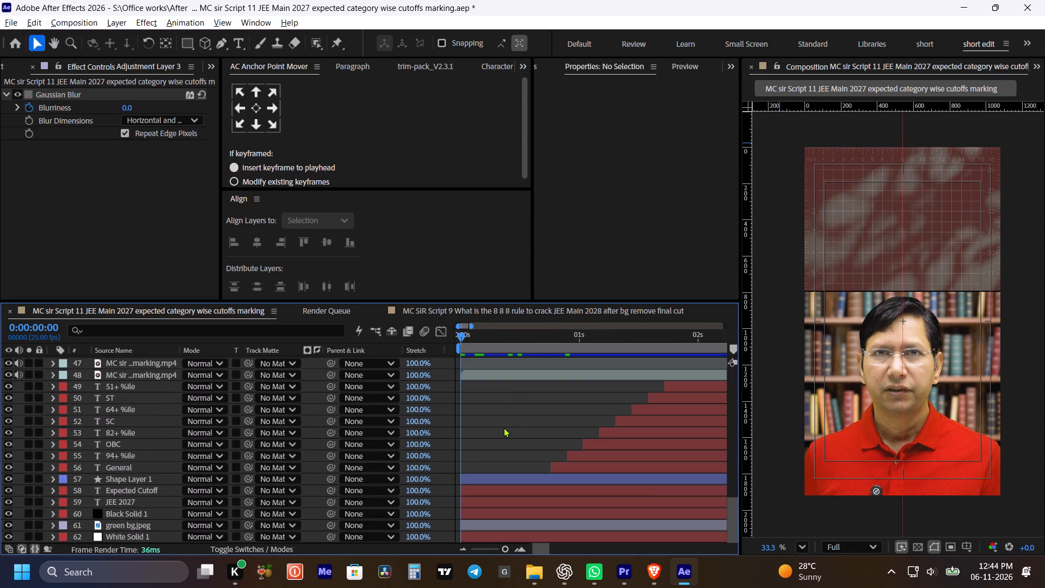
{"action": "key", "text": "space"}
{"action": "key", "text": "space"}
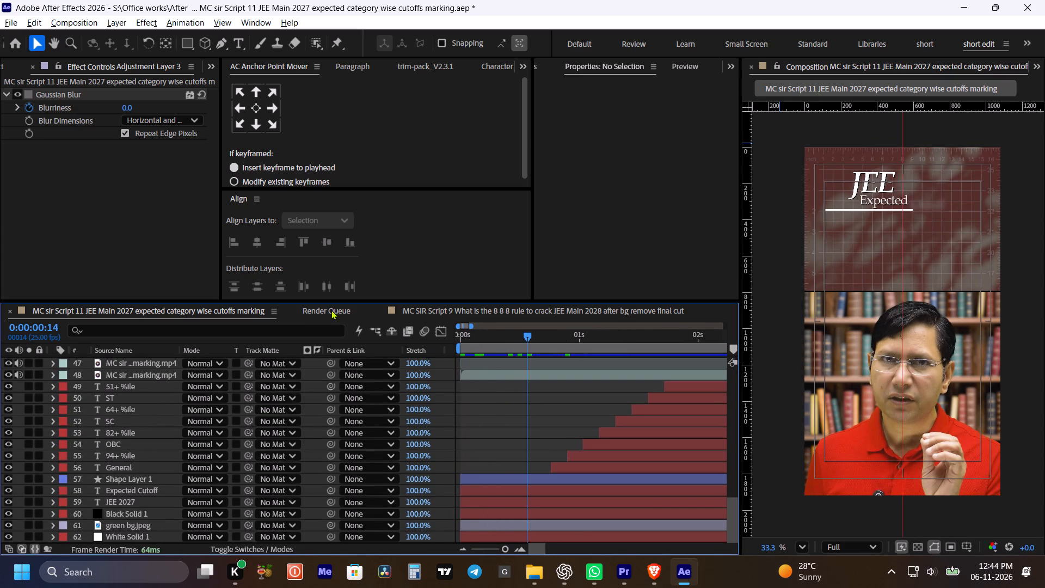
Show the project items and collapse the b roll folder.
{"action": "scroll", "coordinate": [82, 70], "scroll_direction": "up", "scroll_amount": 3}
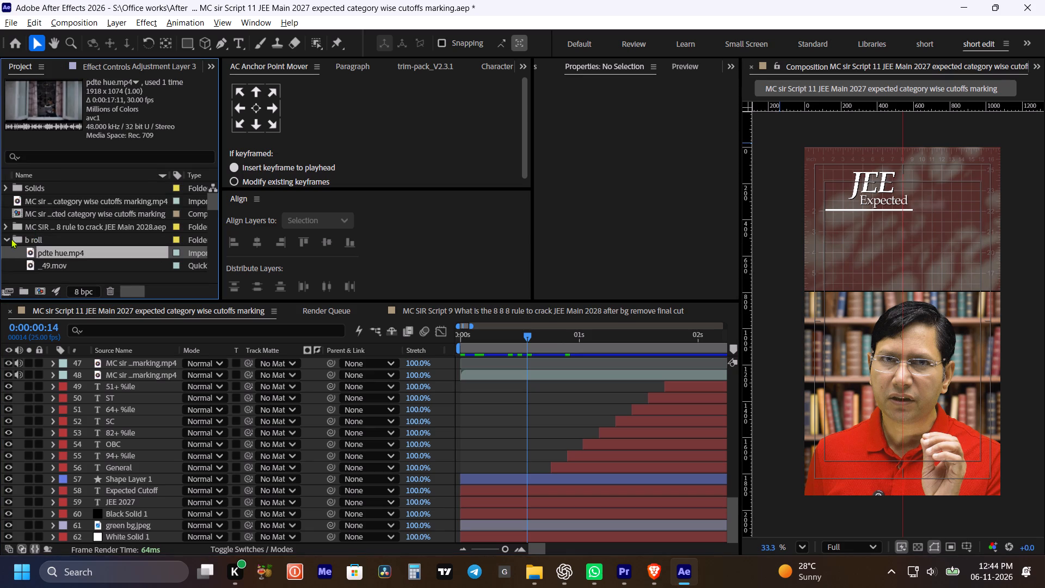
{"action": "left_click", "coordinate": [10, 238]}
{"action": "scroll", "coordinate": [19, 243], "scroll_direction": "down", "scroll_amount": 3}
{"action": "left_click", "coordinate": [21, 254]}
Copy the cam flash.mp3.mpeg and _49.mov layers together from the Script 9 composition.
{"action": "left_click", "coordinate": [509, 307]}
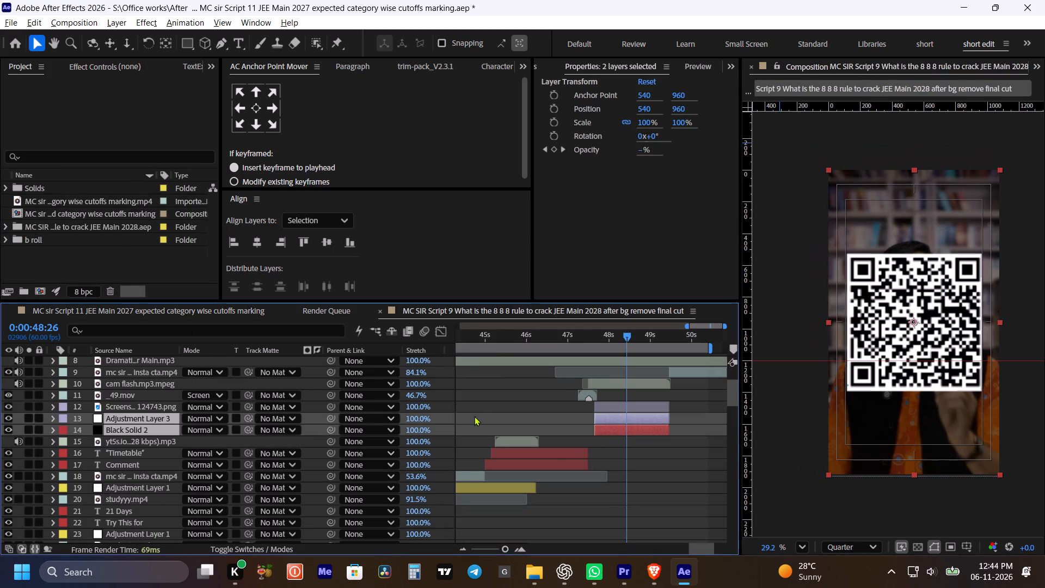
{"action": "left_click", "coordinate": [611, 386]}
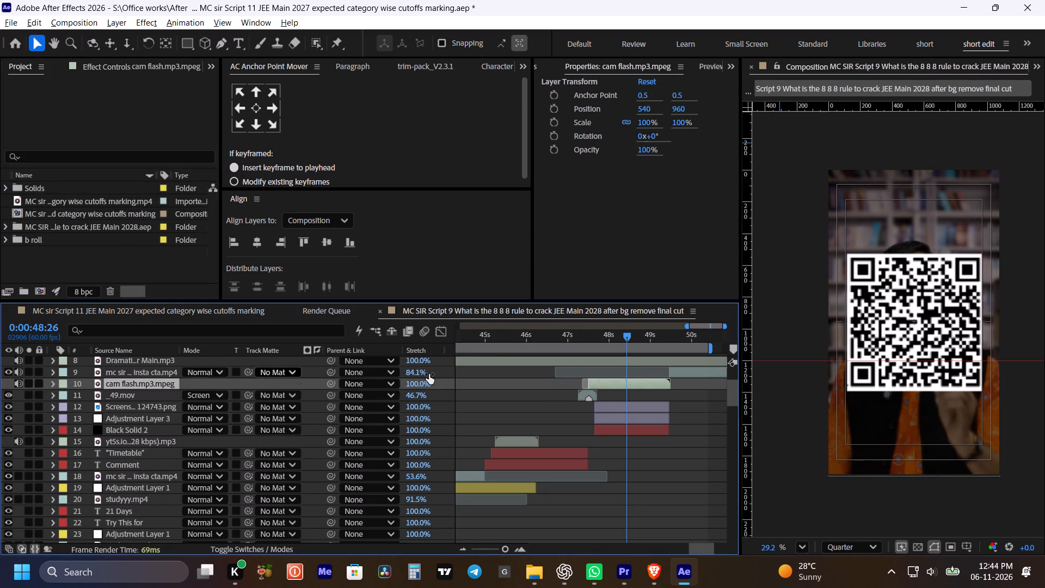
{"action": "left_click", "coordinate": [600, 395], "text": "shift"}
{"action": "key", "text": "ctrl+c"}
{"action": "key", "text": "ctrl+c"}
Paste the copied flash sound and _49.mov above the existing _49.mov in the Script 11 composition, starting both at 0:00:16:09.
{"action": "left_click", "coordinate": [187, 310]}
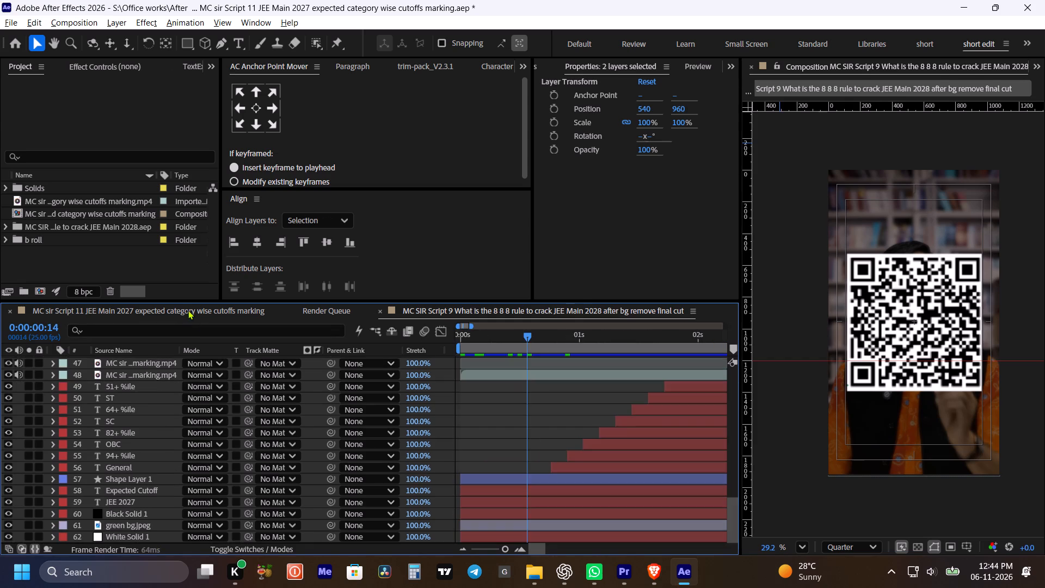
{"action": "scroll", "coordinate": [507, 384], "scroll_direction": "down", "scroll_amount": 3, "text": "alt"}
{"action": "scroll", "coordinate": [504, 383], "scroll_direction": "up", "scroll_amount": 6}
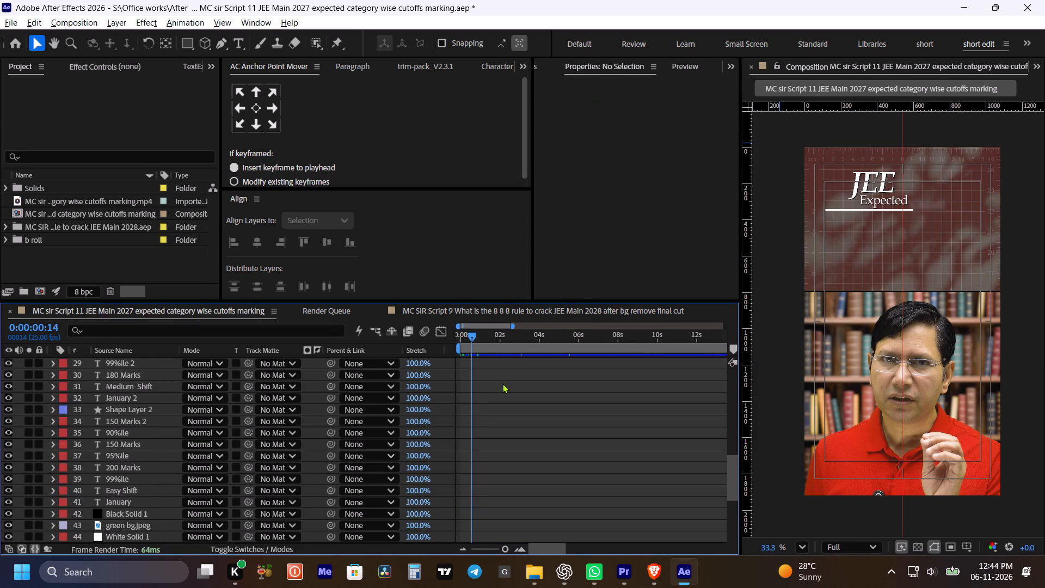
{"action": "scroll", "coordinate": [502, 383], "scroll_direction": "up", "scroll_amount": 2}
{"action": "scroll", "coordinate": [502, 383], "scroll_direction": "down", "scroll_amount": 4, "text": "alt"}
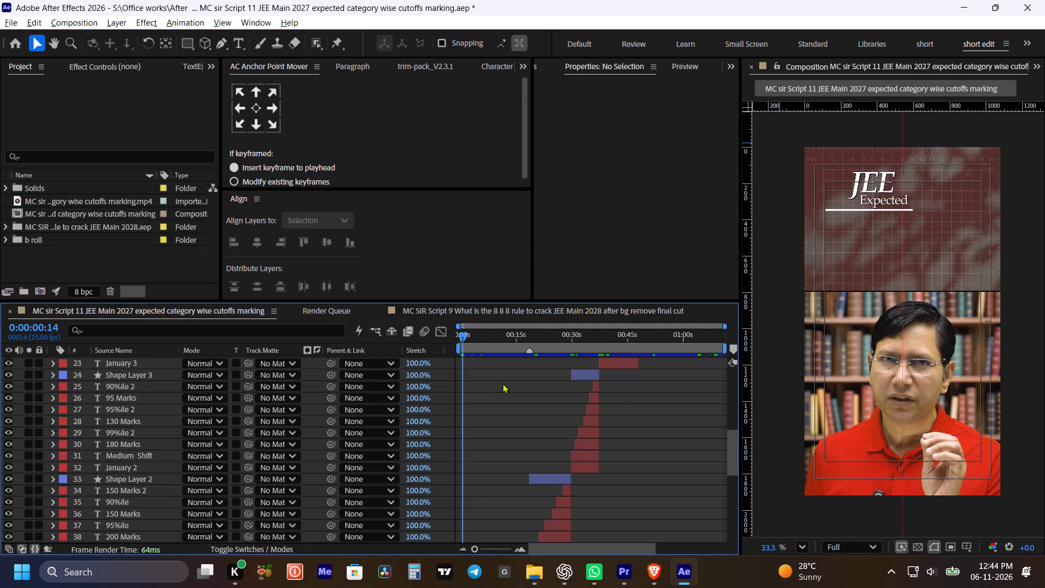
{"action": "scroll", "coordinate": [502, 383], "scroll_direction": "down", "scroll_amount": 5}
{"action": "scroll", "coordinate": [515, 439], "scroll_direction": "up", "scroll_amount": 5, "text": "alt"}
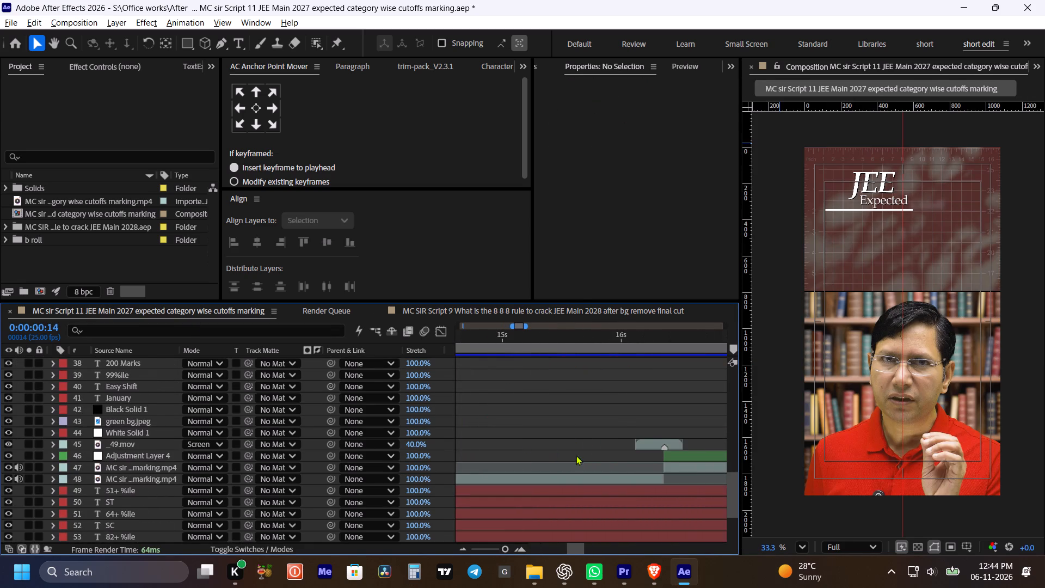
{"action": "key", "text": "space"}
{"action": "left_click_drag", "start_coordinate": [583, 431], "coordinate": [505, 417]}
{"action": "left_click", "coordinate": [585, 333], "text": "shift"}
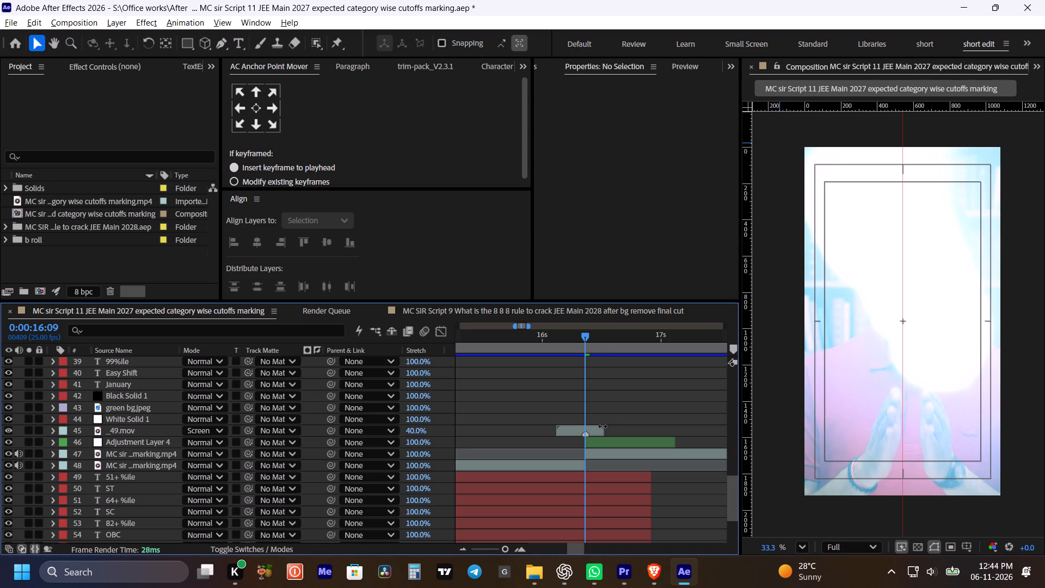
{"action": "left_click", "coordinate": [603, 426]}
{"action": "key", "text": "ctrl+v"}
{"action": "key", "text": "bracketleft"}
Shift the pasted _49.mov earlier so it starts together with the existing _49.mov layer around the 0:00:16:09 cut.
{"action": "left_click", "coordinate": [607, 408]}
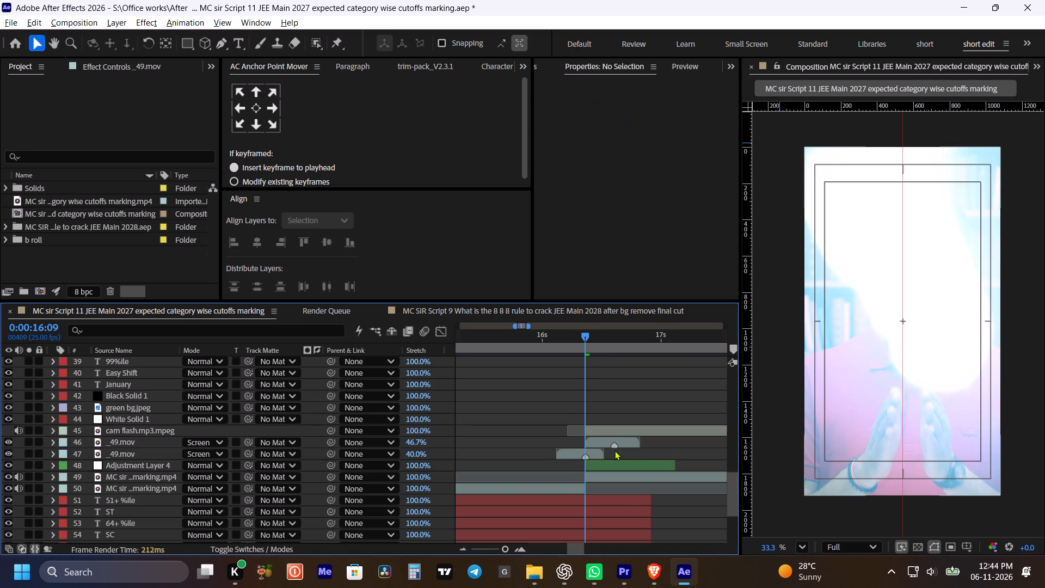
{"action": "left_click_drag", "start_coordinate": [628, 438], "coordinate": [598, 438]}
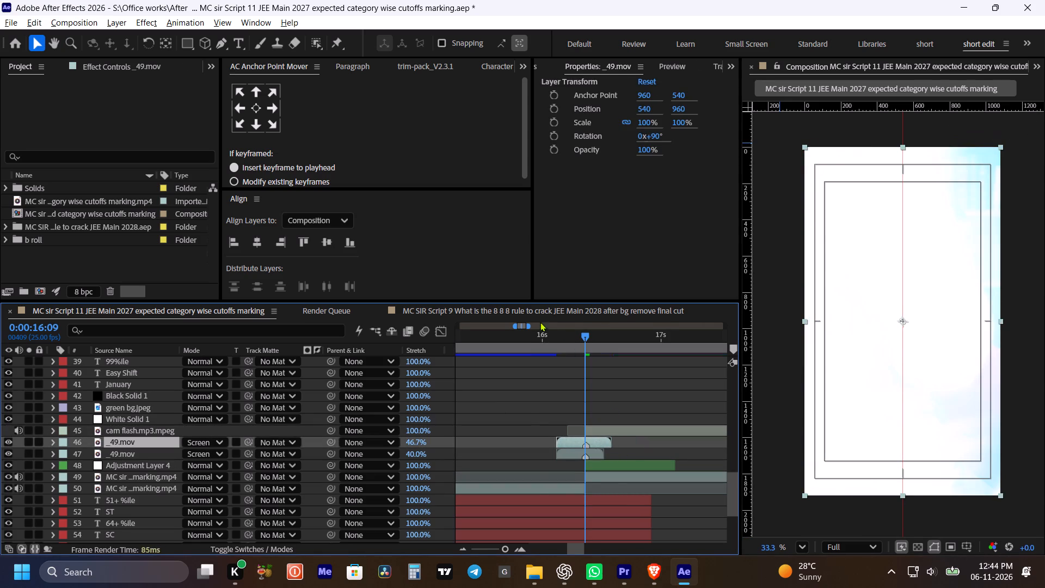
Play back from 0:00:15:22 into the January Easy Shift section to check the flash transition and its sound.
{"action": "left_click", "coordinate": [526, 331]}
{"action": "key", "text": "space"}
{"action": "scroll", "coordinate": [549, 384], "scroll_direction": "down", "scroll_amount": 1, "text": "alt"}
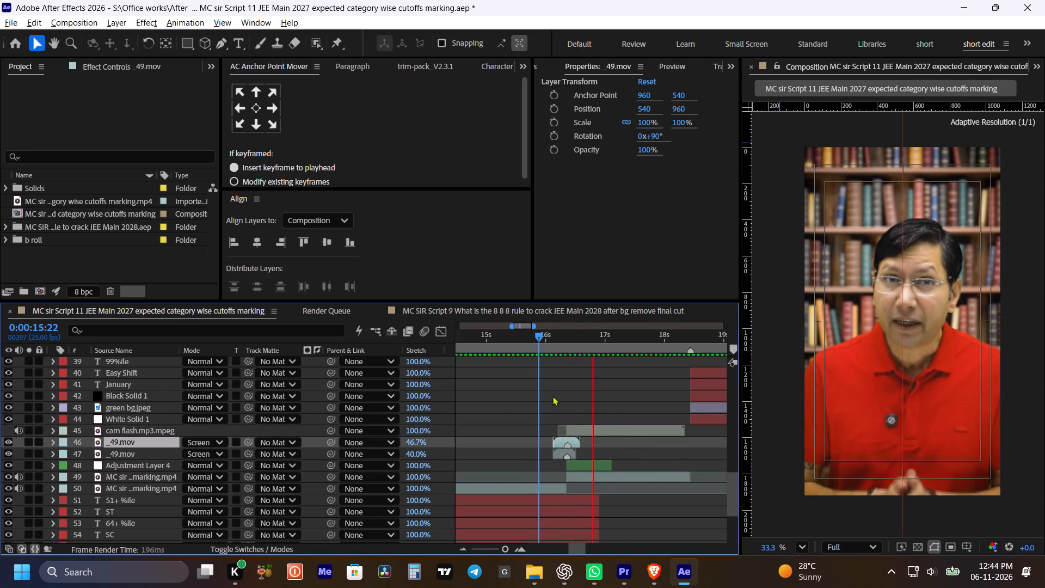
{"action": "scroll", "coordinate": [552, 396], "scroll_direction": "down", "scroll_amount": 1, "text": "alt"}
{"action": "key", "text": "space"}
{"action": "left_click_drag", "start_coordinate": [601, 407], "coordinate": [575, 405]}
{"action": "key", "text": "v"}
{"action": "key", "text": "space"}
{"action": "left_click_drag", "start_coordinate": [581, 400], "coordinate": [563, 400]}
{"action": "key", "text": "space"}
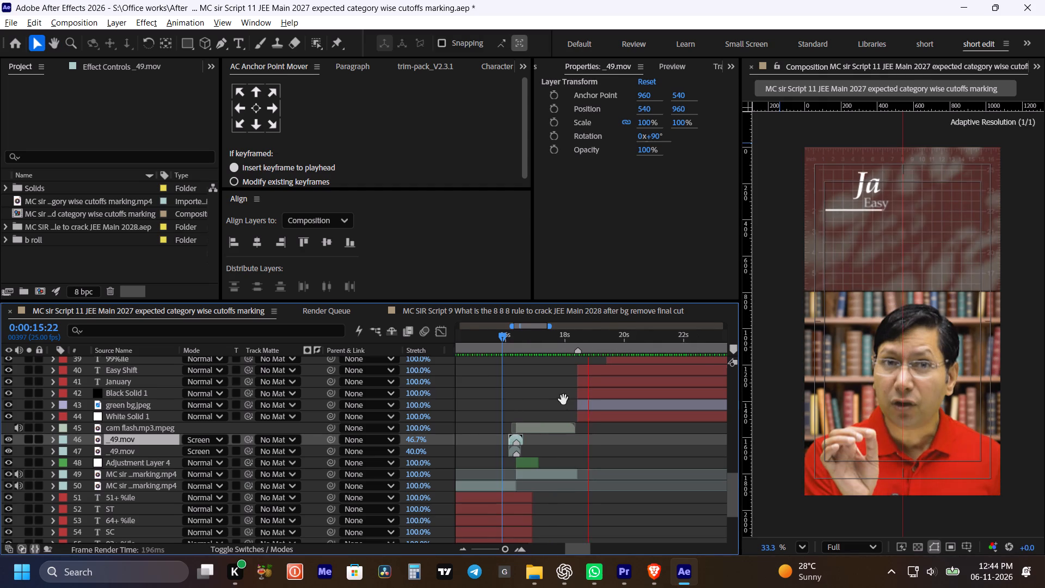
{"action": "scroll", "coordinate": [567, 385], "scroll_direction": "up", "scroll_amount": 2}
{"action": "key", "text": "space"}
{"action": "scroll", "coordinate": [566, 387], "scroll_direction": "down", "scroll_amount": 1, "text": "alt"}
{"action": "key", "text": "space"}
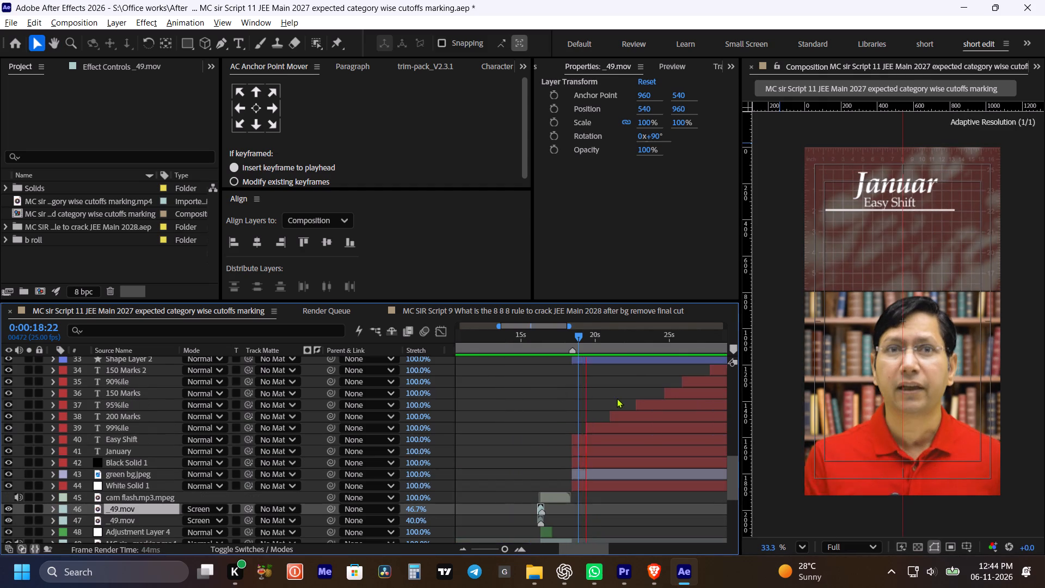
Paste the copied flash sound and _49.mov above the existing _49.mov near 48 seconds, starting both at 0:00:47:24.
{"action": "scroll", "coordinate": [619, 400], "scroll_direction": "up", "scroll_amount": 5}
{"action": "scroll", "coordinate": [620, 400], "scroll_direction": "down", "scroll_amount": 5, "text": "alt"}
{"action": "scroll", "coordinate": [625, 405], "scroll_direction": "up", "scroll_amount": 3}
{"action": "scroll", "coordinate": [653, 415], "scroll_direction": "up", "scroll_amount": 3, "text": "alt"}
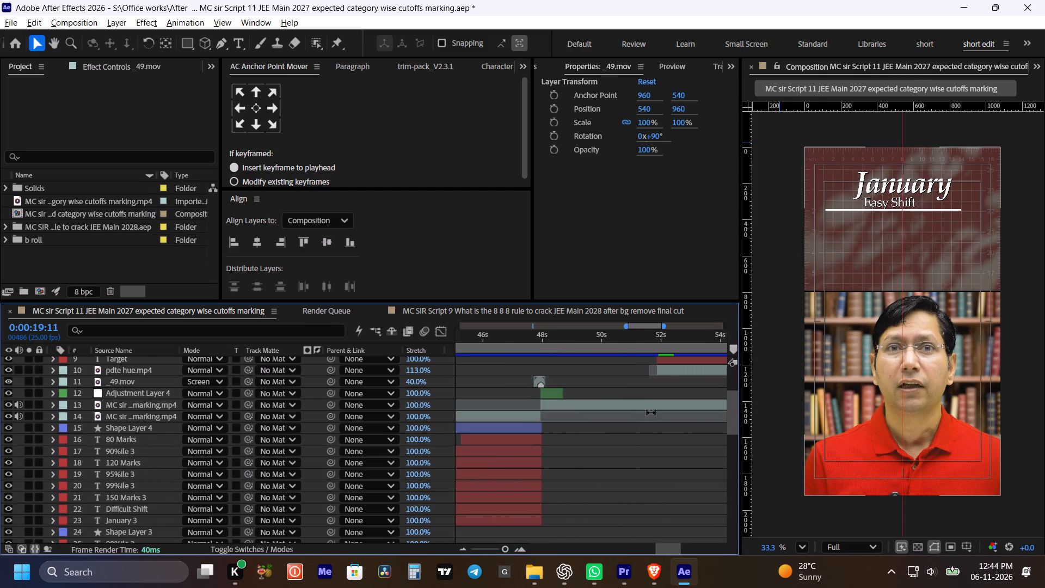
{"action": "key", "text": "space"}
{"action": "left_click_drag", "start_coordinate": [586, 372], "coordinate": [610, 395]}
{"action": "scroll", "coordinate": [570, 402], "scroll_direction": "up", "scroll_amount": 2, "text": "alt"}
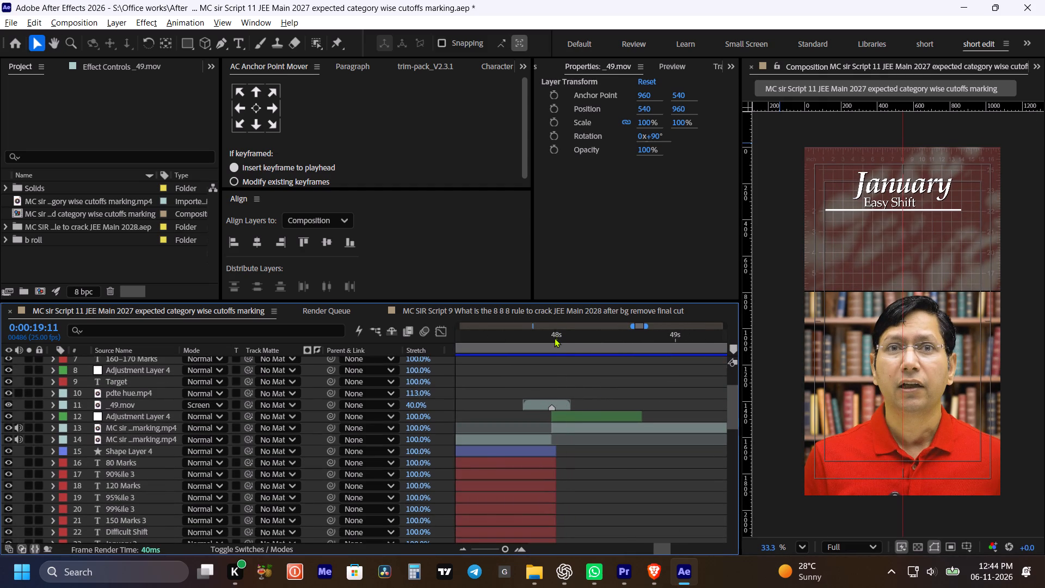
{"action": "left_click", "coordinate": [554, 338], "text": "shift"}
{"action": "left_click", "coordinate": [569, 402]}
{"action": "key", "text": "ctrl+v"}
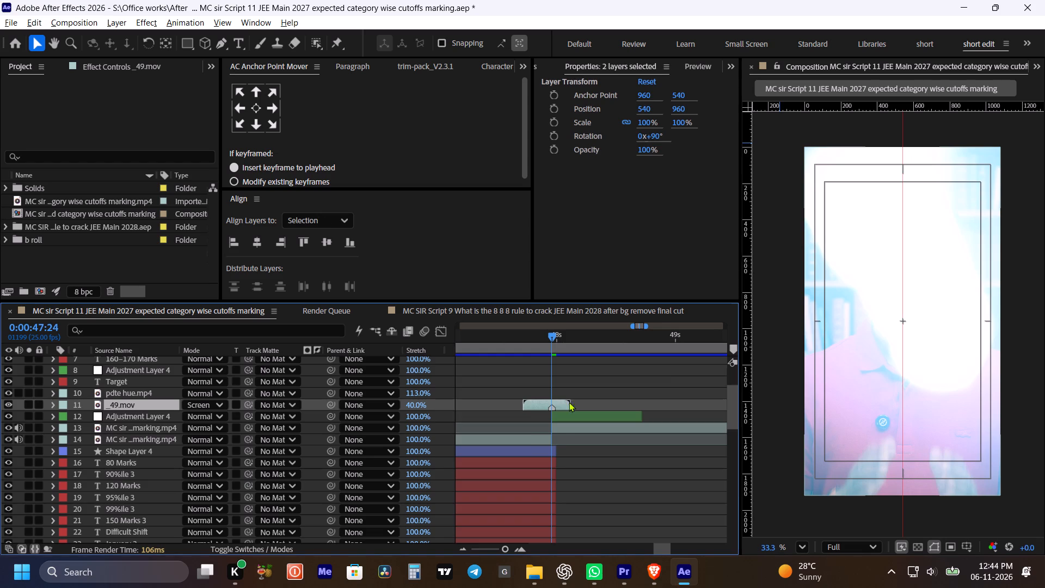
{"action": "key", "text": "bracketleft"}
Move the pasted flash sound and _49.mov earlier together so they start level with the existing _49.mov layer.
{"action": "left_click_drag", "start_coordinate": [593, 414], "coordinate": [557, 414]}
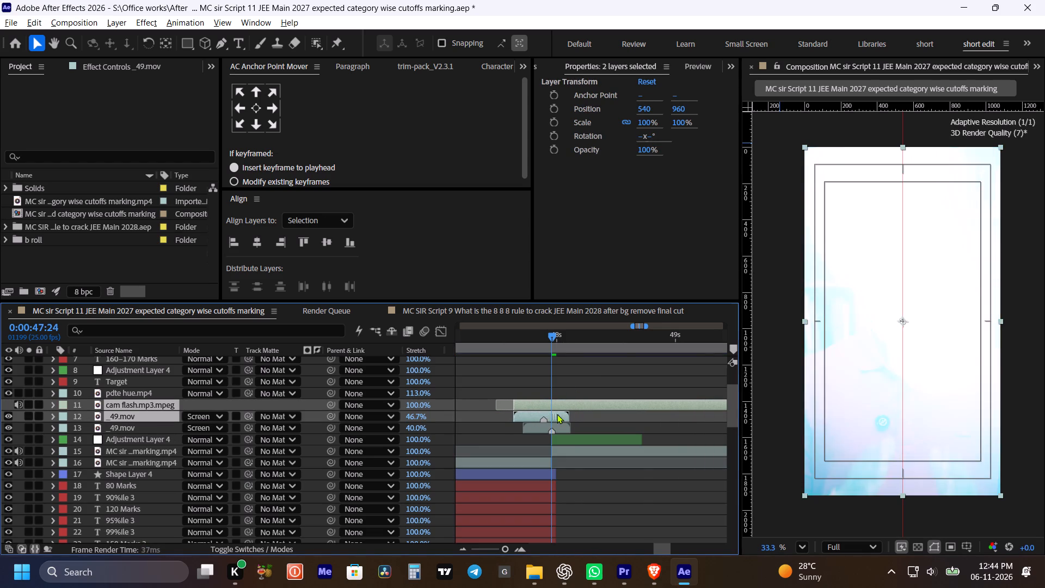
{"action": "left_click_drag", "start_coordinate": [557, 414], "coordinate": [563, 415]}
Start the cam flash.mp3.mpeg layer alone at 0:00:47:24 and save the project.
{"action": "left_click", "coordinate": [591, 425]}
{"action": "left_click", "coordinate": [585, 405]}
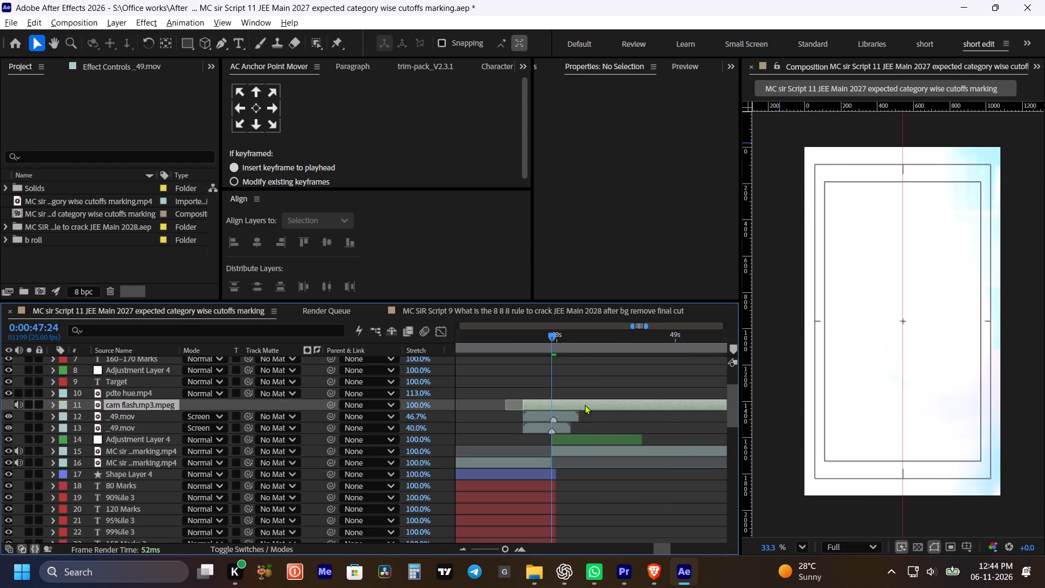
{"action": "key", "text": "bracketleft"}
{"action": "key", "text": "bracketleft"}
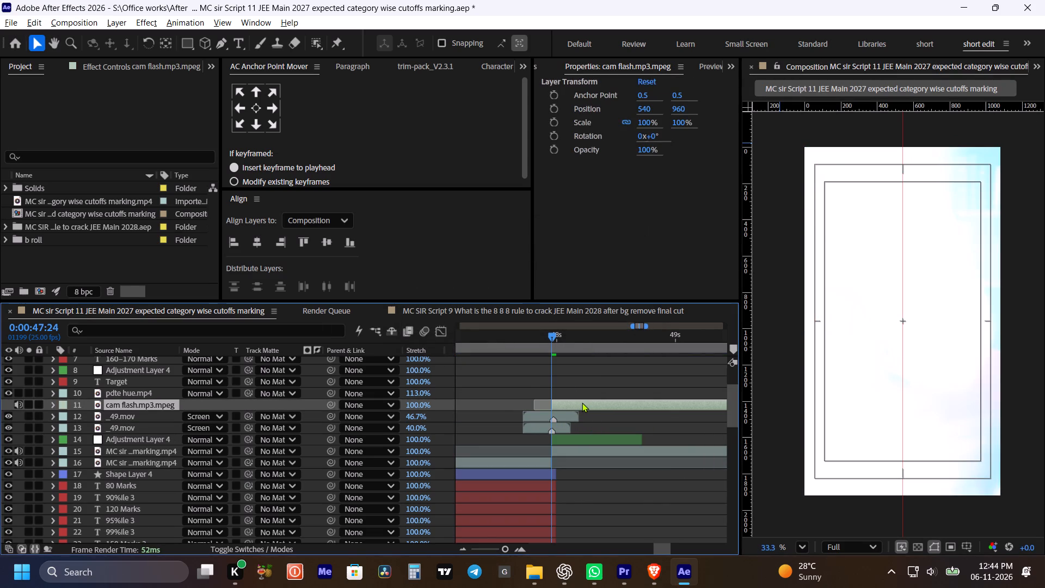
{"action": "key", "text": "ctrl+s"}
Play back from 0:00:47:08 through the Target section to check the second flash and the following titles.
{"action": "scroll", "coordinate": [581, 403], "scroll_direction": "down", "scroll_amount": 1, "text": "alt"}
{"action": "left_click", "coordinate": [530, 342]}
{"action": "key", "text": "space"}
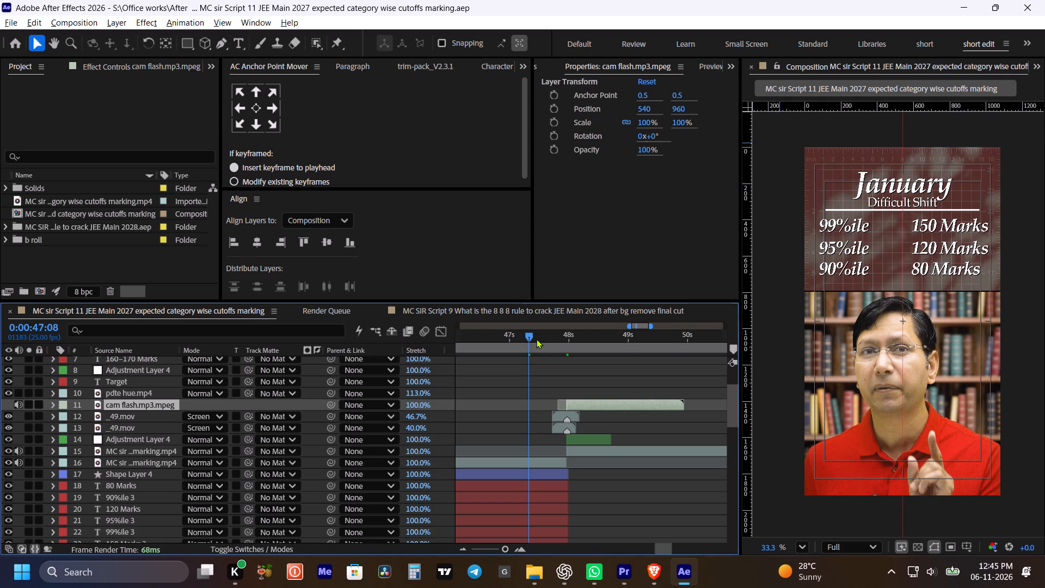
{"action": "key", "text": "space"}
{"action": "left_click_drag", "start_coordinate": [603, 365], "coordinate": [591, 365]}
{"action": "key", "text": "space"}
{"action": "scroll", "coordinate": [569, 377], "scroll_direction": "down", "scroll_amount": 2, "text": "alt"}
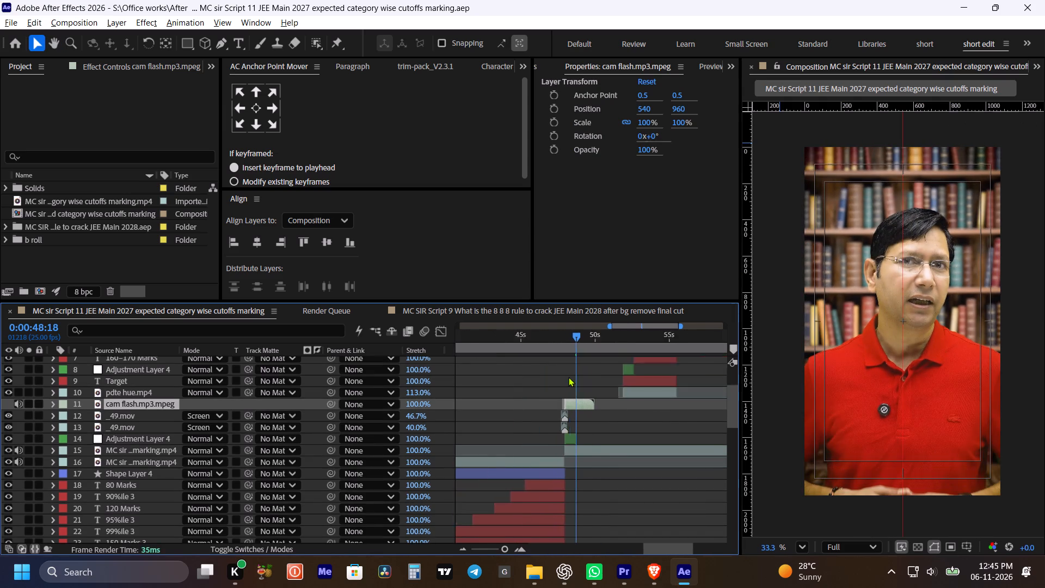
{"action": "scroll", "coordinate": [568, 377], "scroll_direction": "down", "scroll_amount": 1, "text": "alt"}
{"action": "key", "text": "space"}
{"action": "scroll", "coordinate": [599, 402], "scroll_direction": "up", "scroll_amount": 3}
{"action": "key", "text": "space"}
{"action": "key", "text": "space"}
{"action": "key", "text": "space"}
{"action": "key", "text": "space"}
{"action": "left_click_drag", "start_coordinate": [616, 389], "coordinate": [582, 390]}
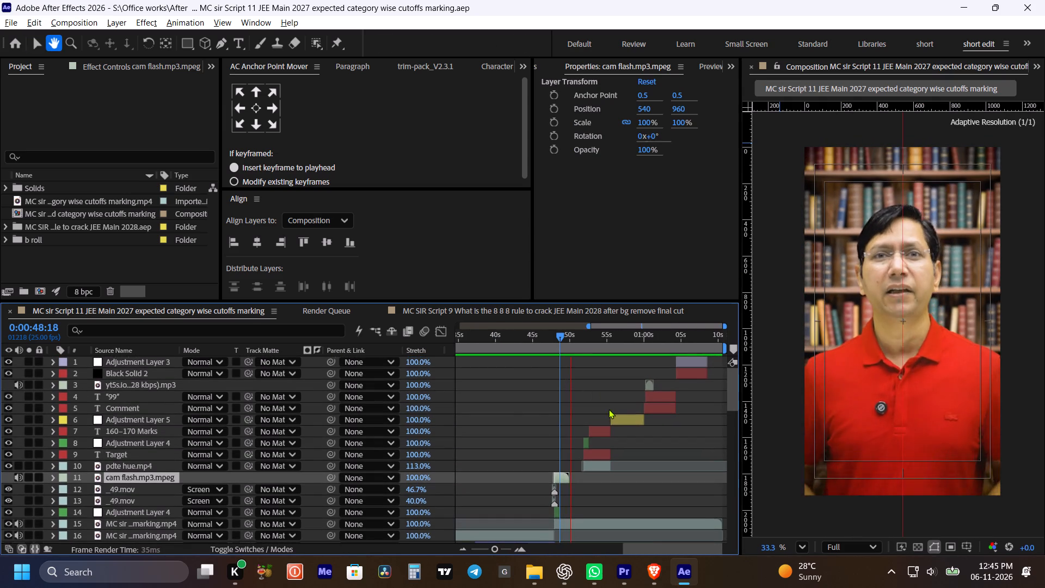
{"action": "scroll", "coordinate": [609, 409], "scroll_direction": "up", "scroll_amount": 1, "text": "alt"}
{"action": "key", "text": "space"}
{"action": "key", "text": "space"}
{"action": "key", "text": "space"}
{"action": "key", "text": "space"}
{"action": "key", "text": "space"}
{"action": "key", "text": "space"}
{"action": "key", "text": "space"}
{"action": "left_click_drag", "start_coordinate": [606, 399], "coordinate": [592, 396]}
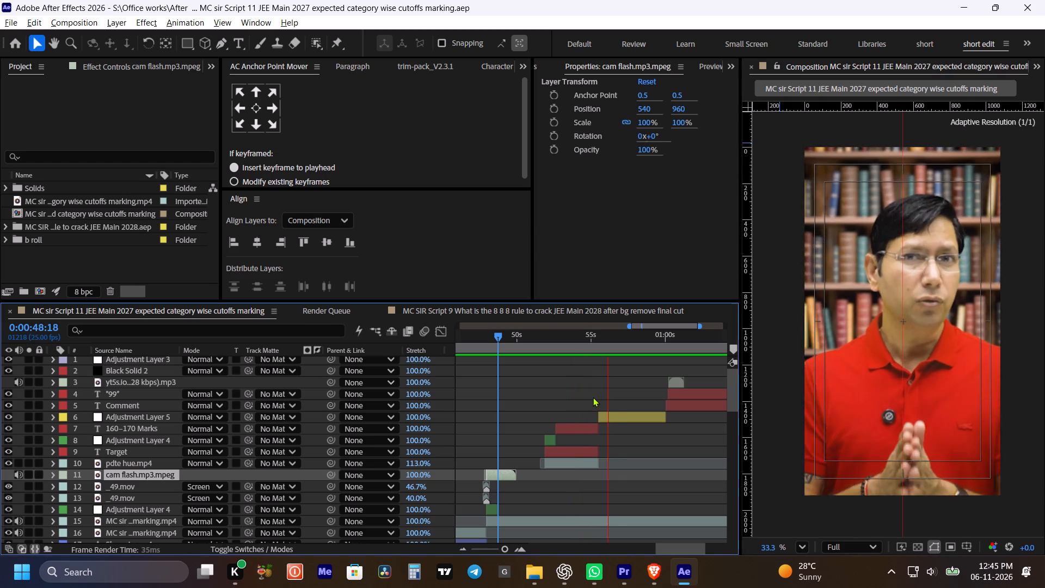
{"action": "key", "text": "space"}
{"action": "left_click", "coordinate": [587, 332]}
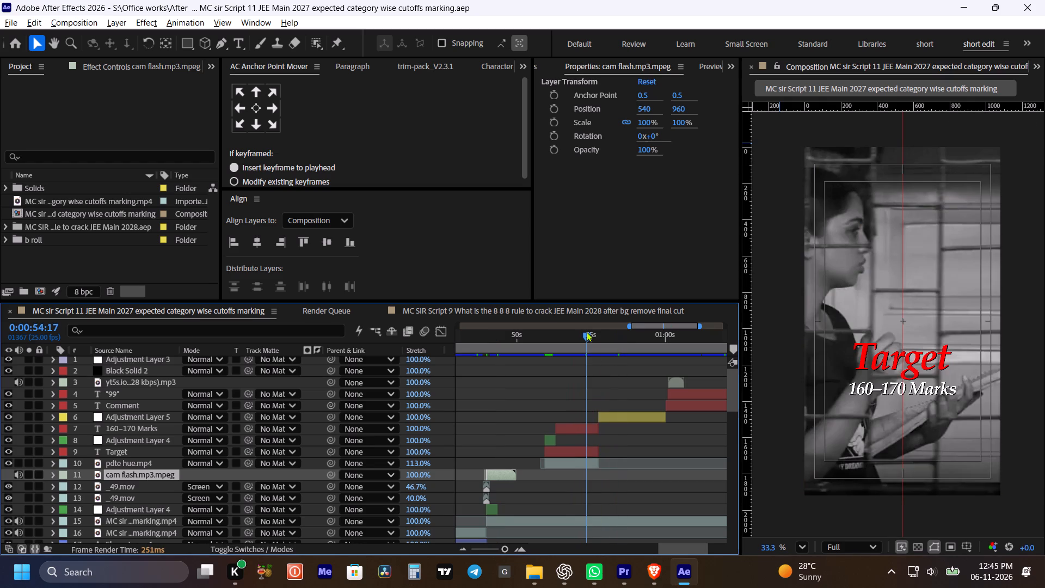
{"action": "key", "text": "space"}
{"action": "key", "text": "space"}
Set the tracking of the 160–170 Marks text to -10.
{"action": "left_click", "coordinate": [583, 427]}
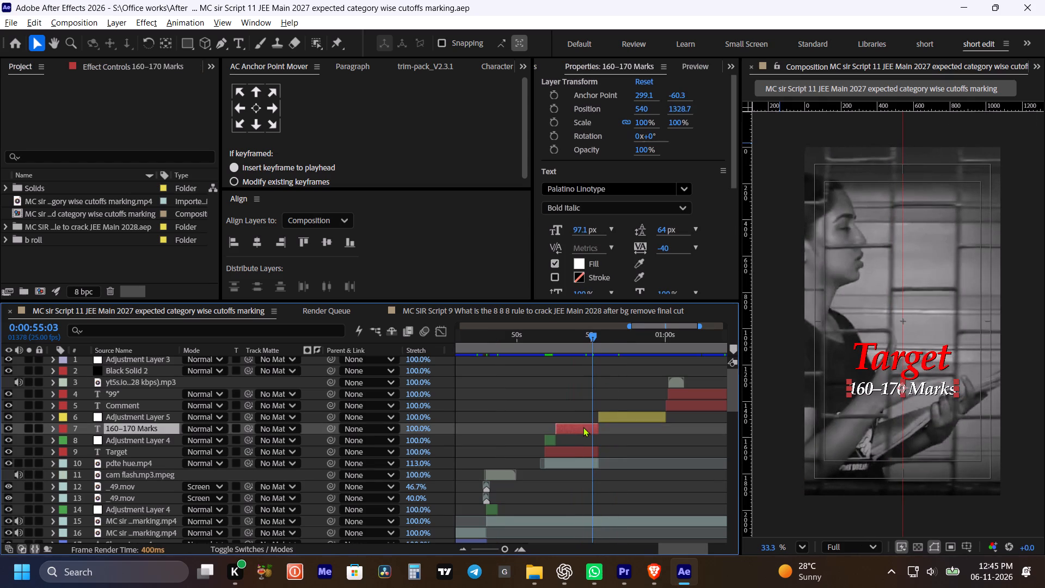
{"action": "left_click_drag", "start_coordinate": [662, 248], "coordinate": [669, 248]}
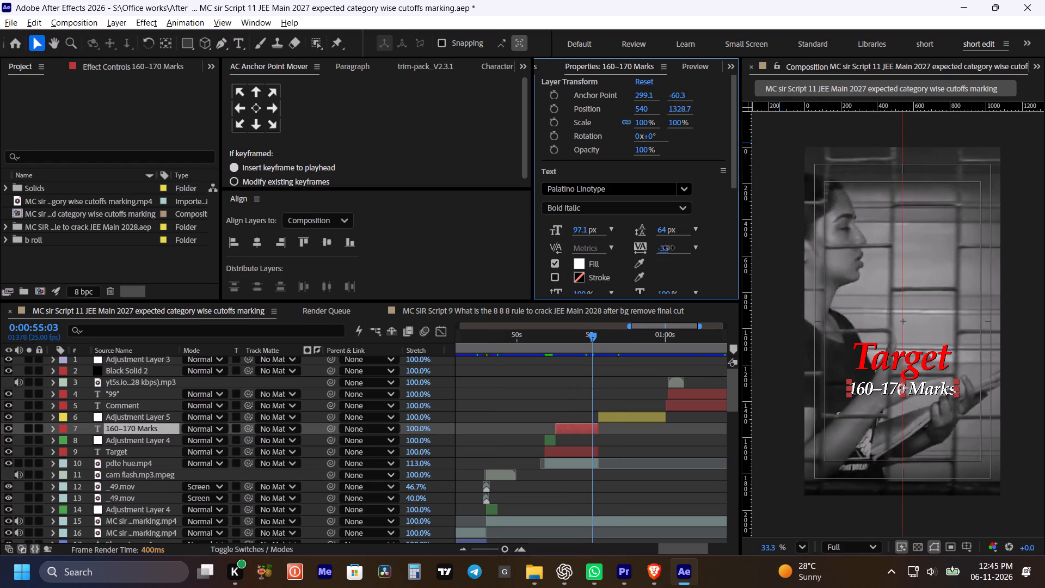
{"action": "left_click_drag", "start_coordinate": [669, 248], "coordinate": [684, 247]}
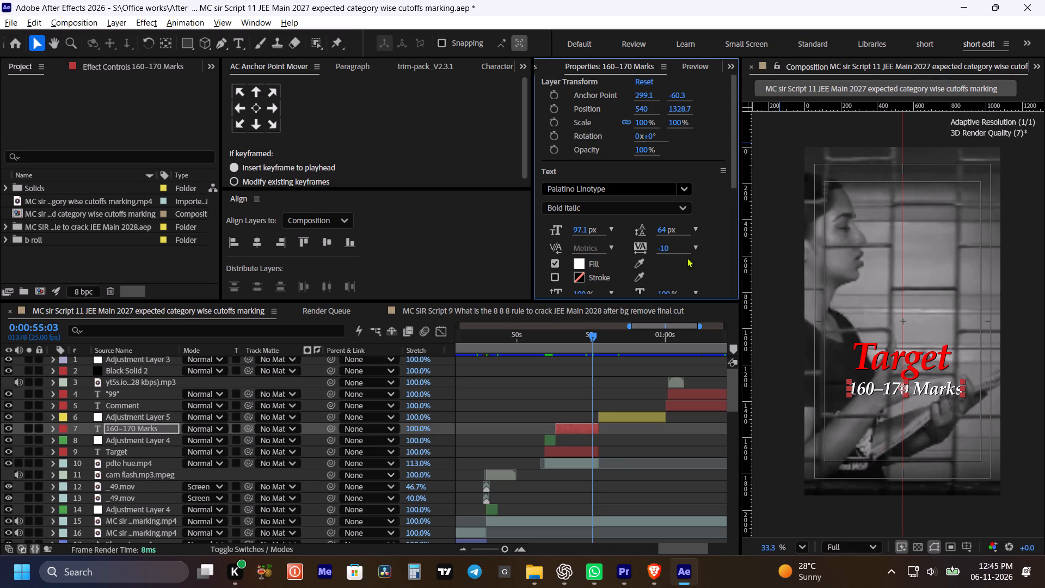
Align the 160–170 Marks text to the composition's horizontal centre, centre its anchor point, and save the project.
{"action": "left_click", "coordinate": [261, 241]}
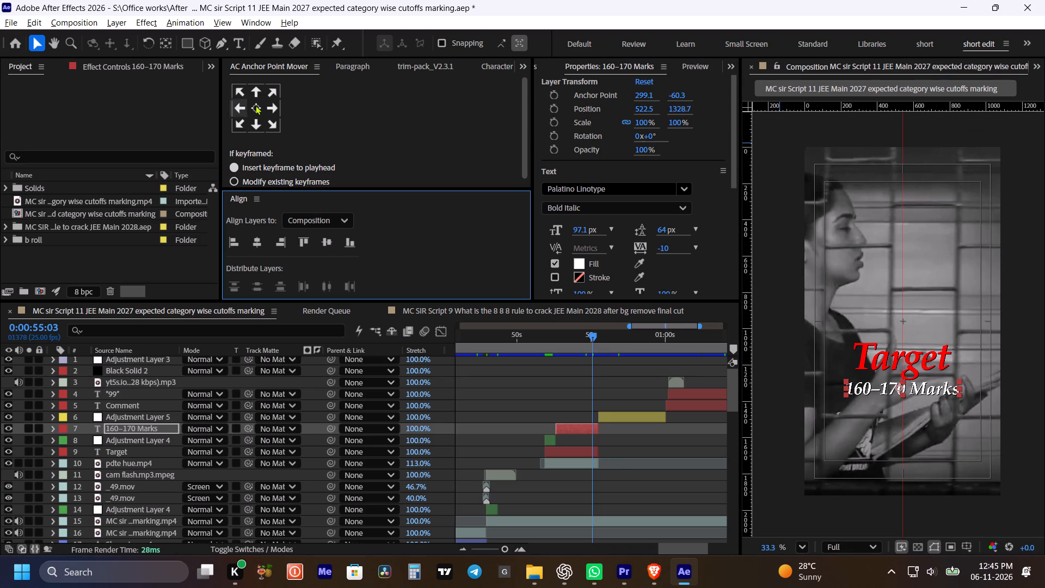
{"action": "left_click", "coordinate": [256, 107]}
{"action": "key", "text": "ctrl+s"}
{"action": "key", "text": "ctrl+s"}
{"action": "left_click", "coordinate": [599, 388]}
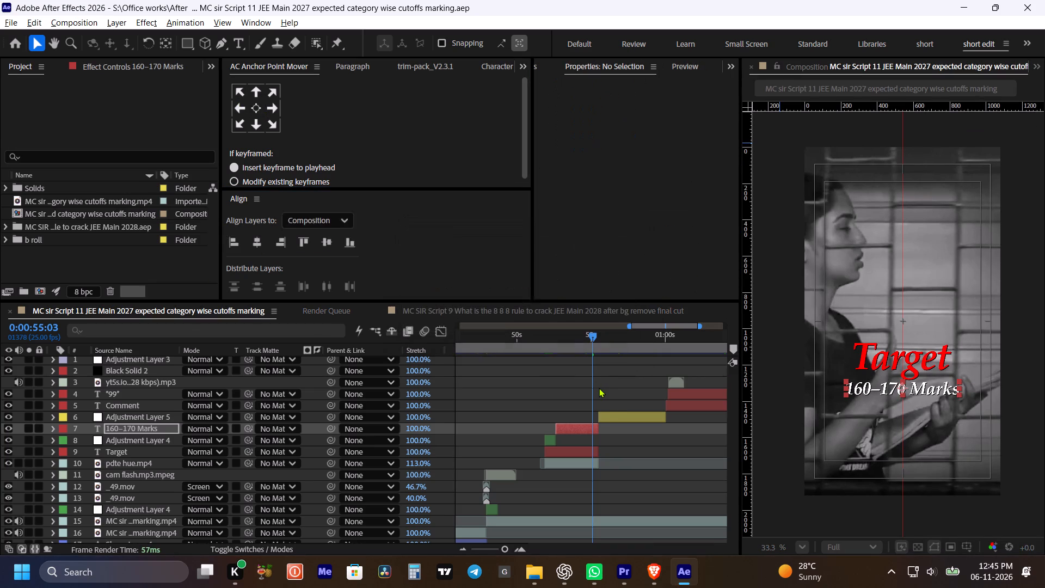
Place the current time at 0:00:55:13, where Adjustment Layer 5 starts after the Target section, and save the project.
{"action": "key", "text": "space"}
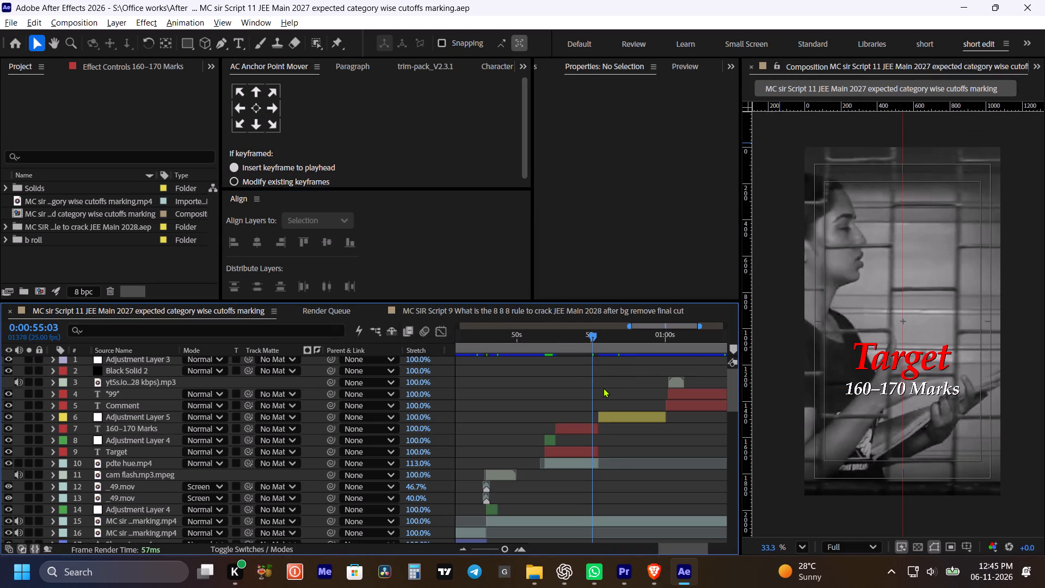
{"action": "scroll", "coordinate": [603, 388], "scroll_direction": "up", "scroll_amount": 1, "text": "alt"}
{"action": "left_click", "coordinate": [586, 340], "text": "shift"}
{"action": "scroll", "coordinate": [598, 404], "scroll_direction": "up", "scroll_amount": 2, "text": "alt"}
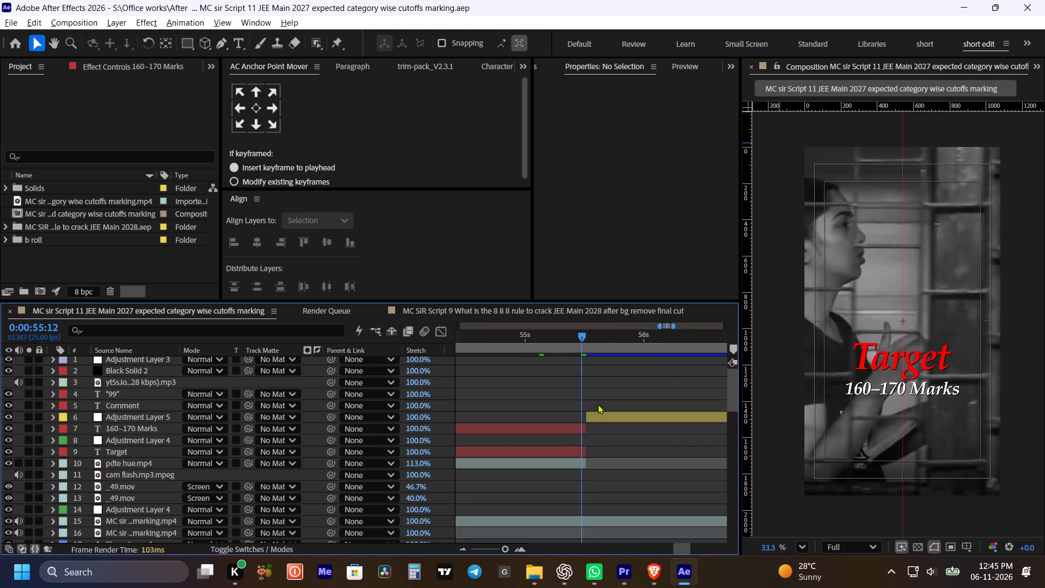
{"action": "left_click", "coordinate": [583, 336]}
{"action": "key", "text": "ctrl+s"}
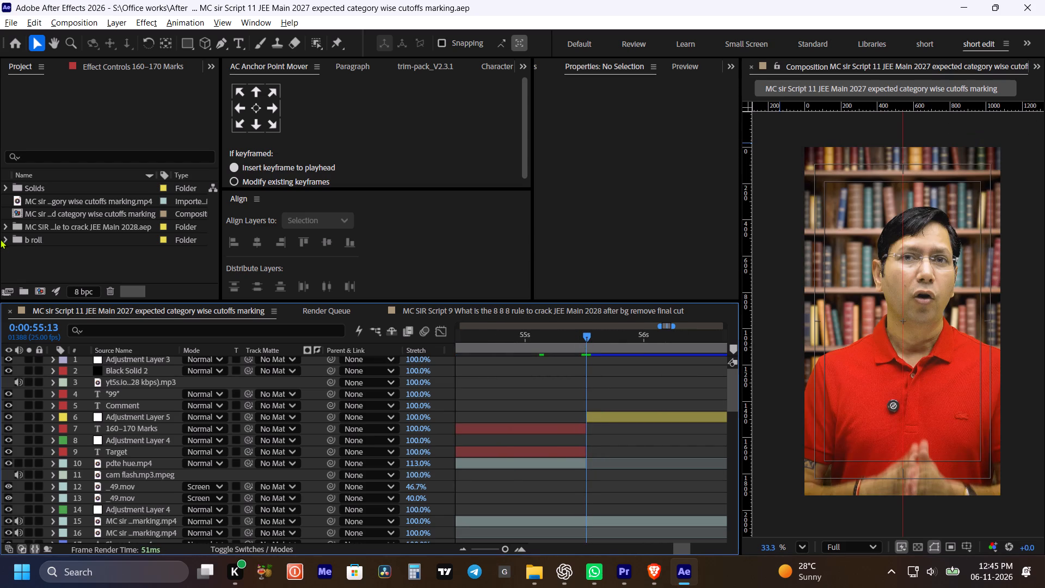
In the Script 9 composition, reveal the source file of the cam flash.mp3.mpeg layer in the project.
{"action": "left_click", "coordinate": [17, 255]}
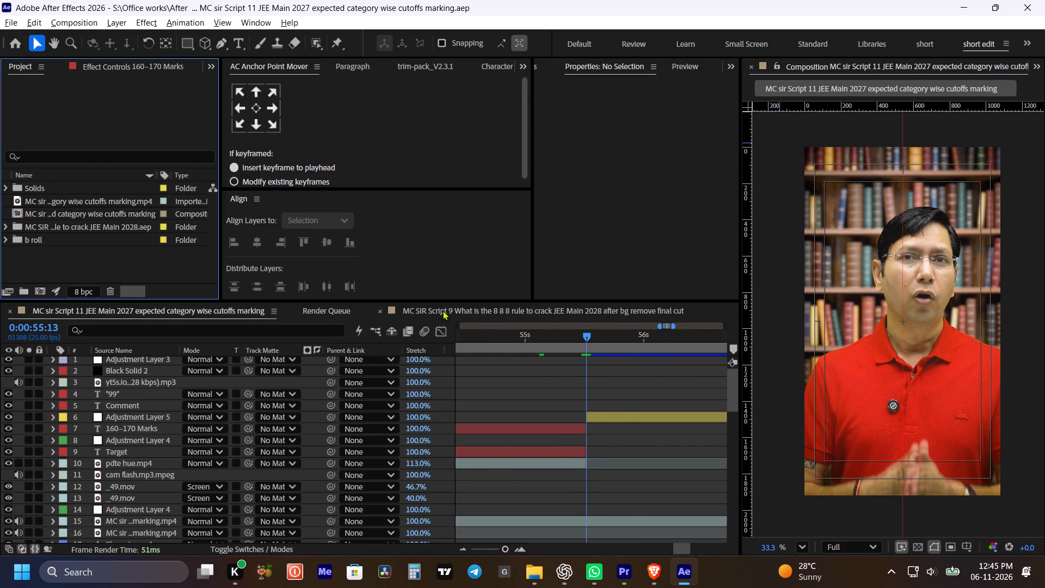
{"action": "left_click", "coordinate": [442, 310]}
{"action": "right_click", "coordinate": [597, 386]}
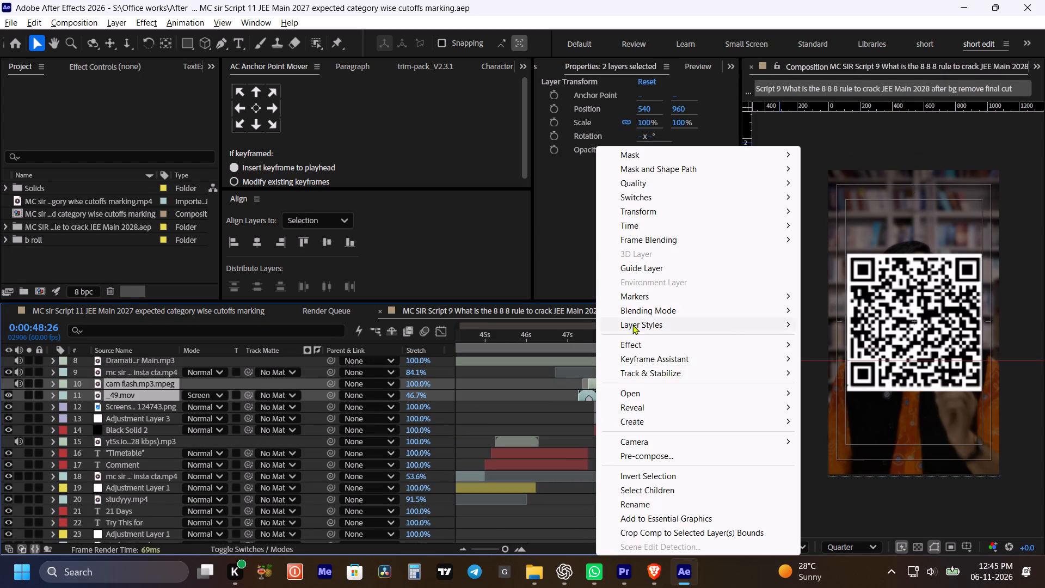
{"action": "left_click", "coordinate": [539, 414]}
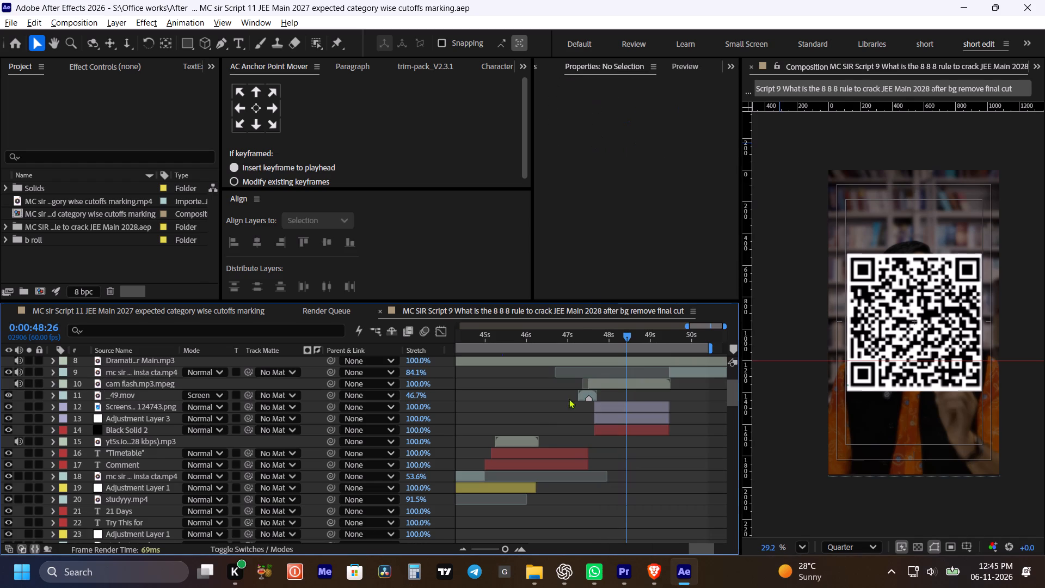
{"action": "left_click", "coordinate": [605, 387]}
{"action": "right_click", "coordinate": [605, 387]}
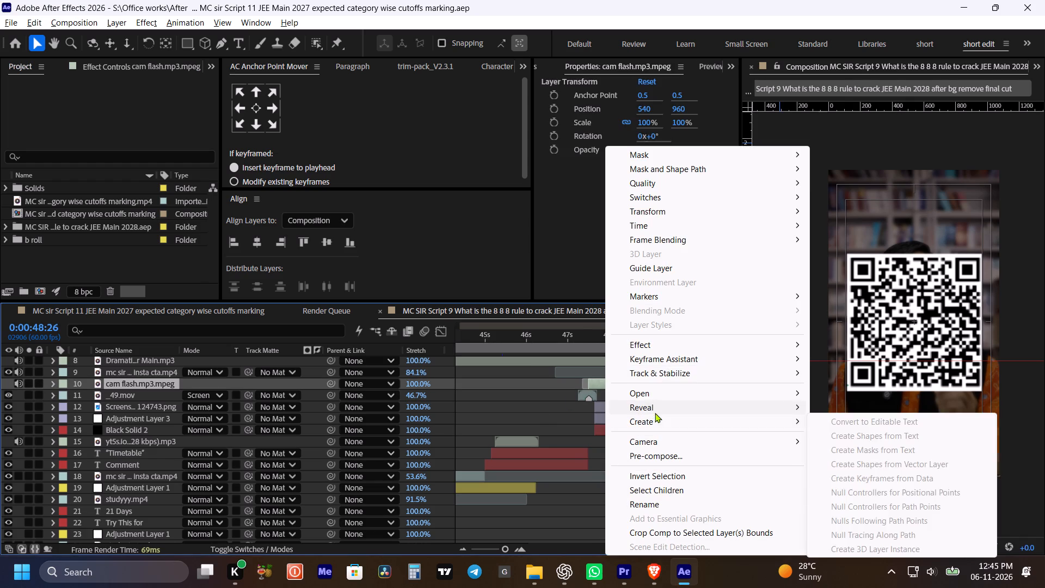
{"action": "left_click", "coordinate": [655, 413]}
{"action": "left_click", "coordinate": [869, 421]}
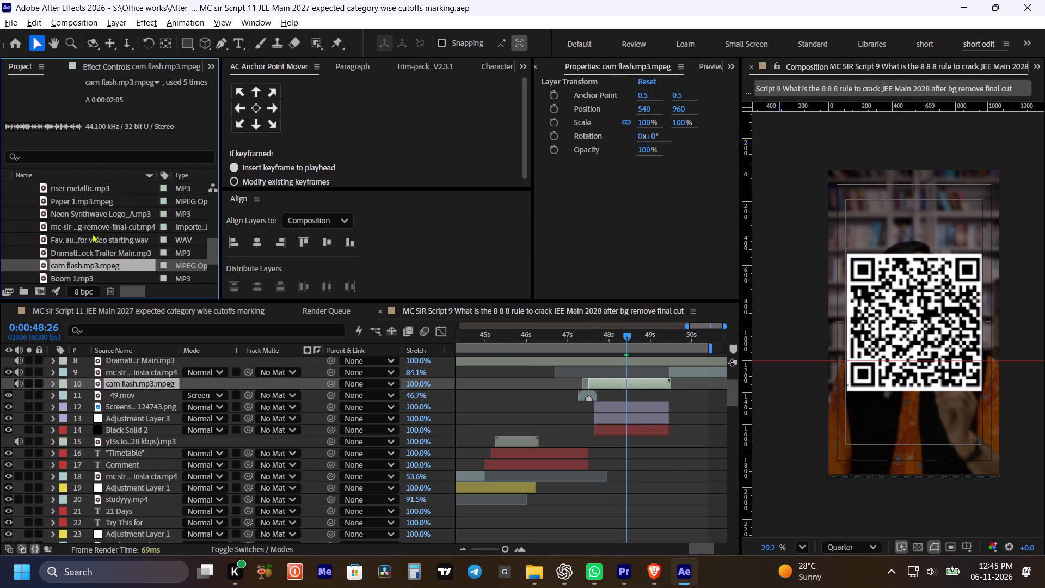
Add Fav. audio for video starting.wav above Adjustment Layer 5 in Script 11, leading into 0:00:55:13, set its Audio Levels to +12 dB, and save.
{"action": "left_click", "coordinate": [116, 309]}
{"action": "left_click_drag", "start_coordinate": [96, 240], "coordinate": [586, 422]}
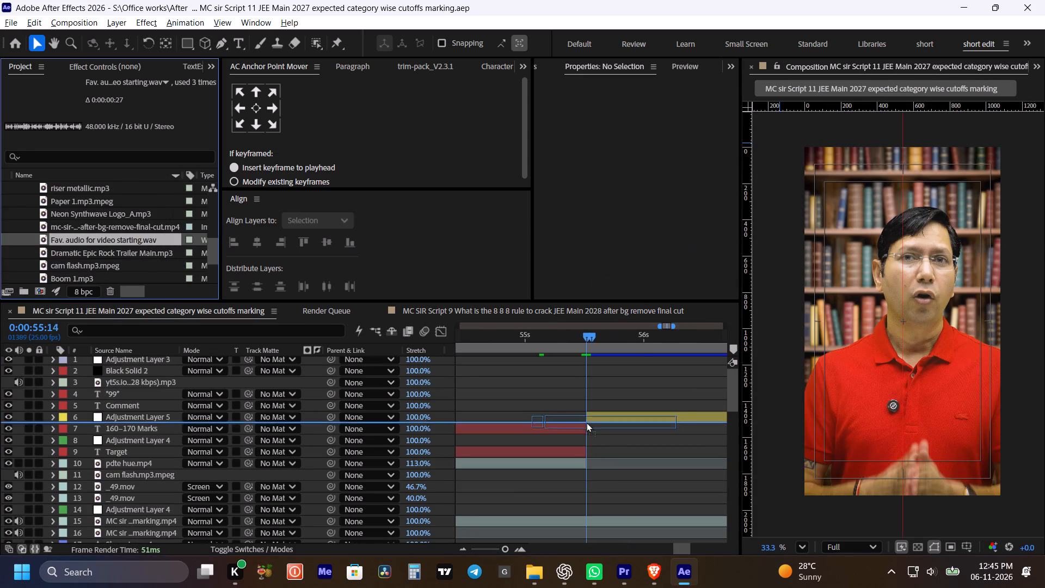
{"action": "left_click_drag", "start_coordinate": [586, 422], "coordinate": [581, 411]}
{"action": "scroll", "coordinate": [585, 412], "scroll_direction": "up", "scroll_amount": 1, "text": "alt"}
{"action": "left_click_drag", "start_coordinate": [592, 415], "coordinate": [539, 416]}
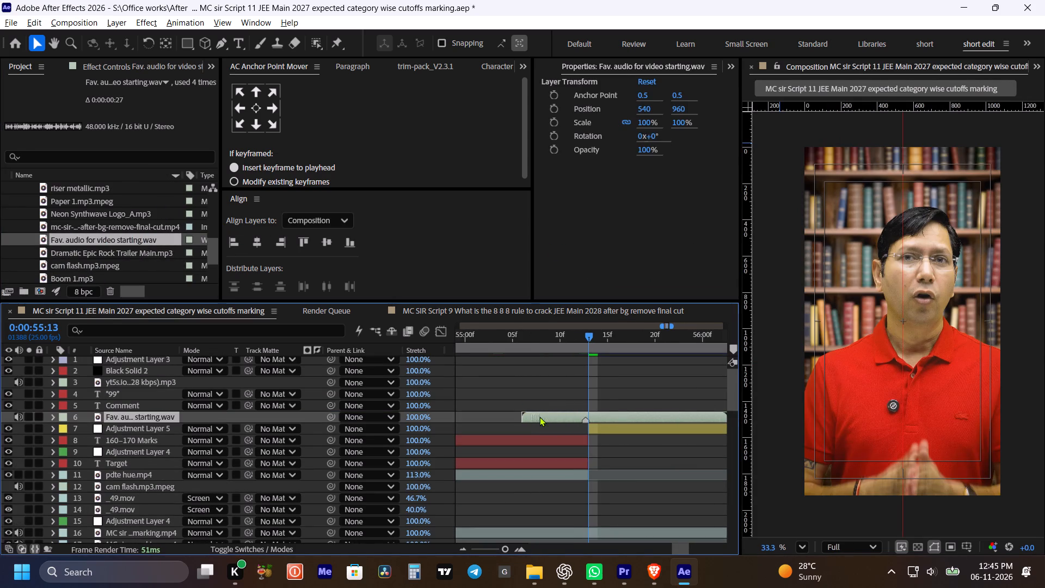
{"action": "left_click_drag", "start_coordinate": [539, 416], "coordinate": [534, 414]}
{"action": "key", "text": "l"}
{"action": "left_click_drag", "start_coordinate": [186, 425], "coordinate": [265, 424]}
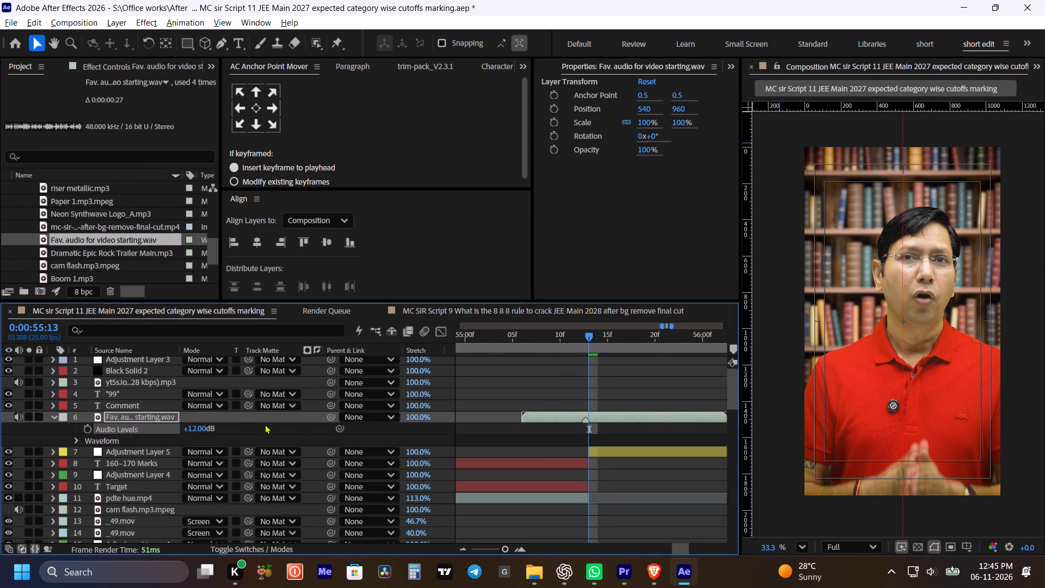
{"action": "key", "text": "ctrl+s"}
Scrub back from 0:00:55:13 through the flash at 0:00:48:00 to the January Difficult Shift section, examining the section transitions.
{"action": "scroll", "coordinate": [551, 397], "scroll_direction": "down", "scroll_amount": 6, "text": "alt"}
{"action": "scroll", "coordinate": [635, 414], "scroll_direction": "up", "scroll_amount": 3}
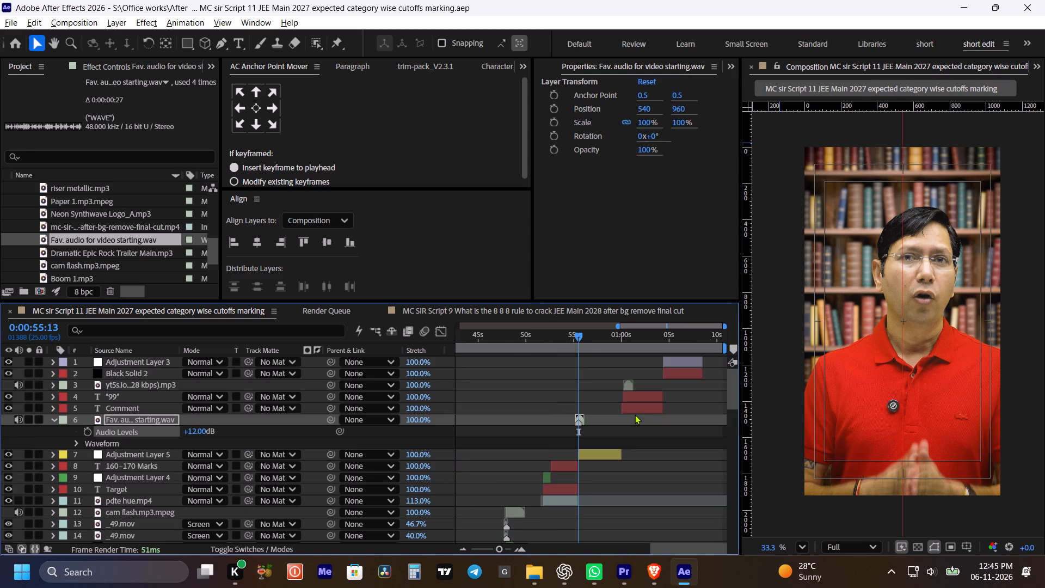
{"action": "scroll", "coordinate": [635, 414], "scroll_direction": "down", "scroll_amount": 2}
{"action": "key", "text": "space"}
{"action": "key", "text": "space"}
{"action": "key", "text": "space"}
{"action": "key", "text": "space"}
{"action": "key", "text": "space"}
{"action": "key", "text": "space"}
{"action": "left_click_drag", "start_coordinate": [583, 451], "coordinate": [612, 443]}
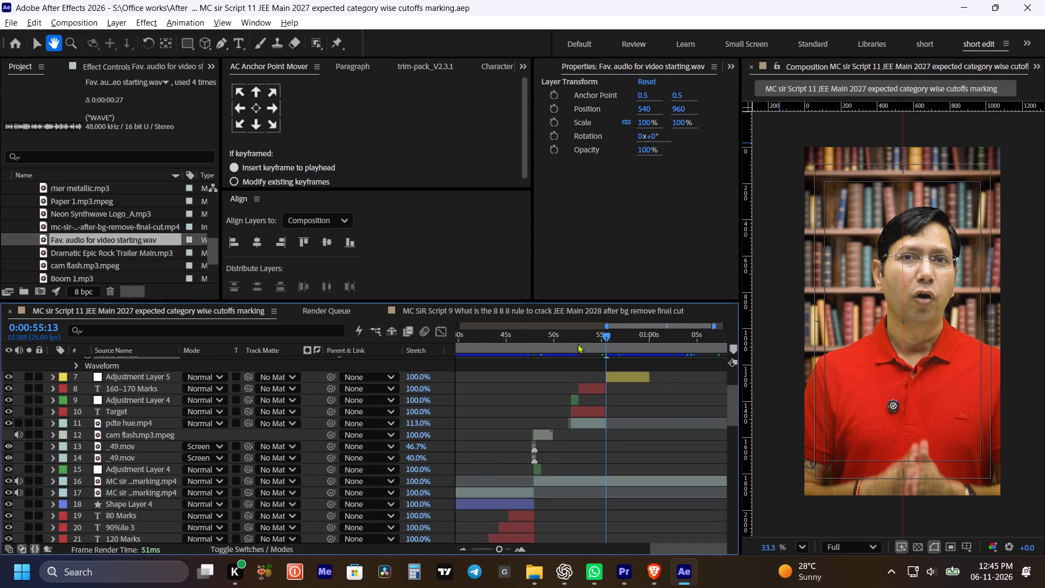
{"action": "left_click_drag", "start_coordinate": [600, 334], "coordinate": [540, 349]}
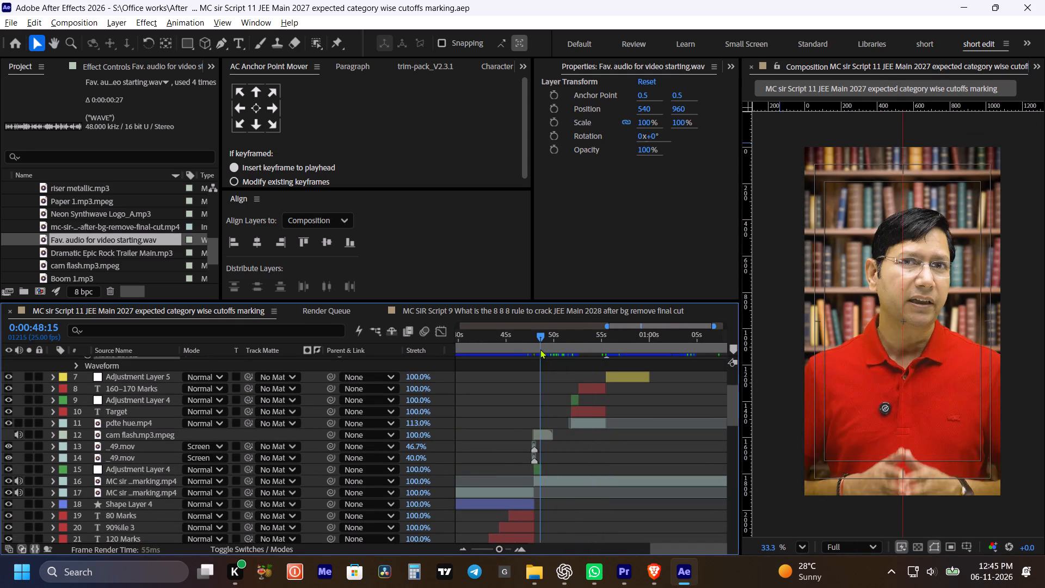
{"action": "left_click_drag", "start_coordinate": [540, 349], "coordinate": [534, 351]}
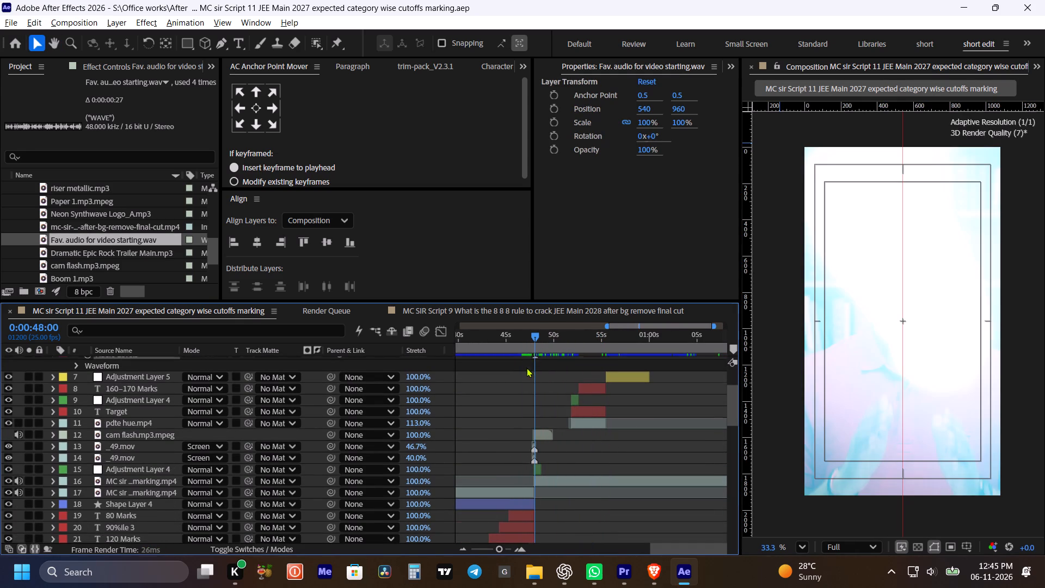
{"action": "scroll", "coordinate": [526, 367], "scroll_direction": "down", "scroll_amount": 4}
{"action": "key", "text": "space"}
{"action": "key", "text": "space"}
{"action": "key", "text": "space"}
{"action": "key", "text": "space"}
{"action": "key", "text": "space"}
{"action": "key", "text": "space"}
{"action": "key", "text": "space"}
{"action": "key", "text": "space"}
{"action": "key", "text": "space"}
{"action": "key", "text": "space"}
{"action": "key", "text": "space"}
{"action": "left_click_drag", "start_coordinate": [558, 440], "coordinate": [635, 461]}
{"action": "key", "text": "ctrl+s"}
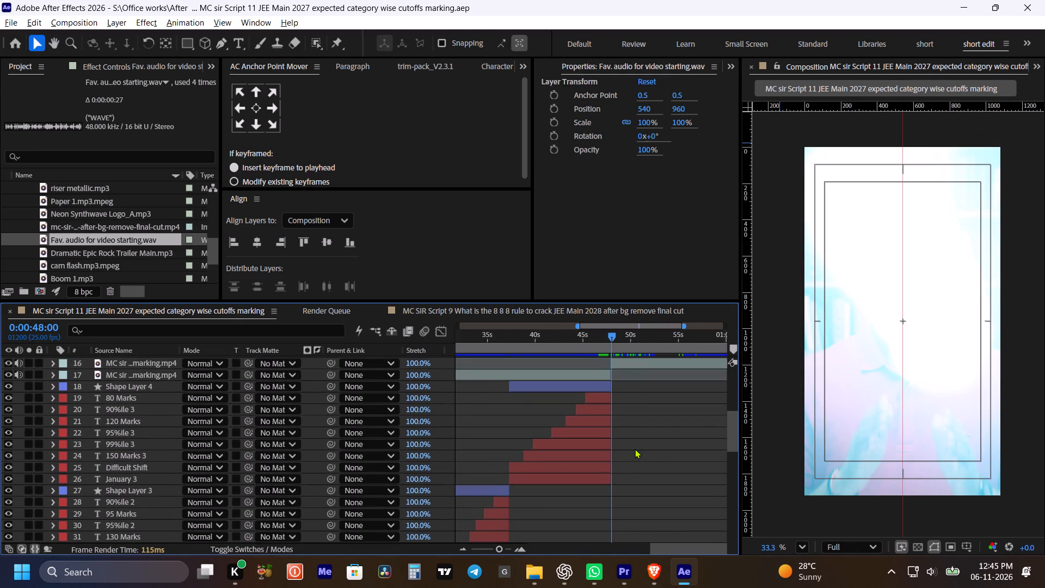
{"action": "key", "text": "space"}
{"action": "key", "text": "space"}
{"action": "key", "text": "space"}
{"action": "key", "text": "space"}
{"action": "key", "text": "space"}
{"action": "key", "text": "space"}
{"action": "key", "text": "space"}
{"action": "key", "text": "space"}
{"action": "key", "text": "space"}
{"action": "key", "text": "space"}
{"action": "key", "text": "space"}
{"action": "left_click_drag", "start_coordinate": [619, 485], "coordinate": [668, 463]}
{"action": "left_click_drag", "start_coordinate": [656, 335], "coordinate": [639, 344]}
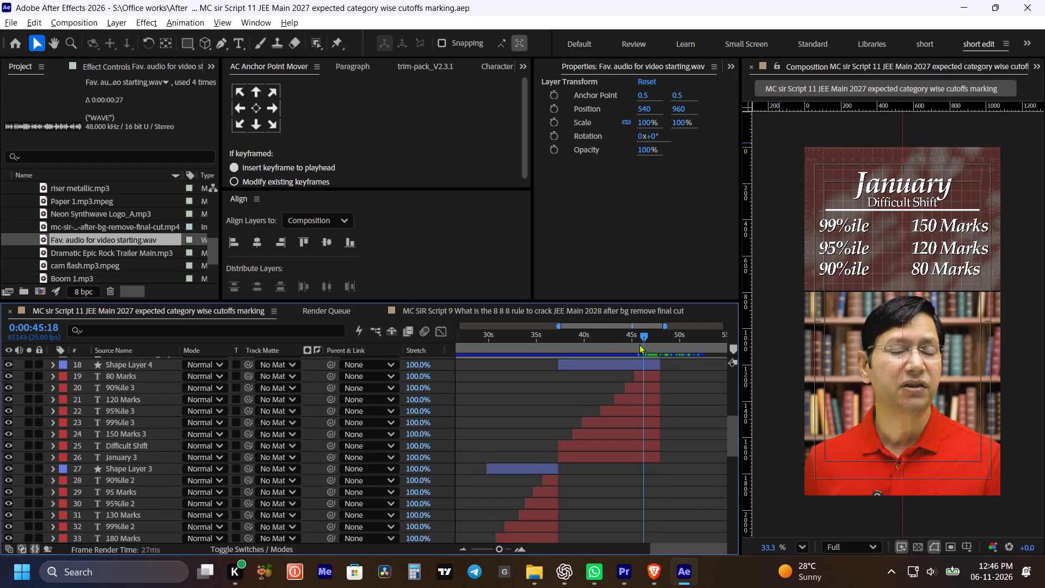
{"action": "left_click_drag", "start_coordinate": [639, 344], "coordinate": [577, 349]}
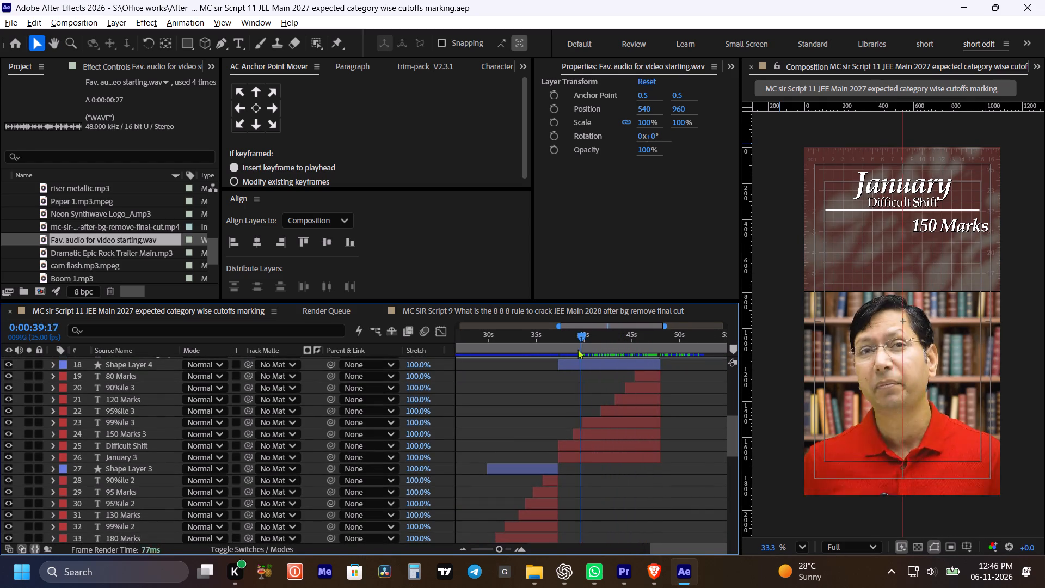
{"action": "left_click_drag", "start_coordinate": [577, 349], "coordinate": [570, 352]}
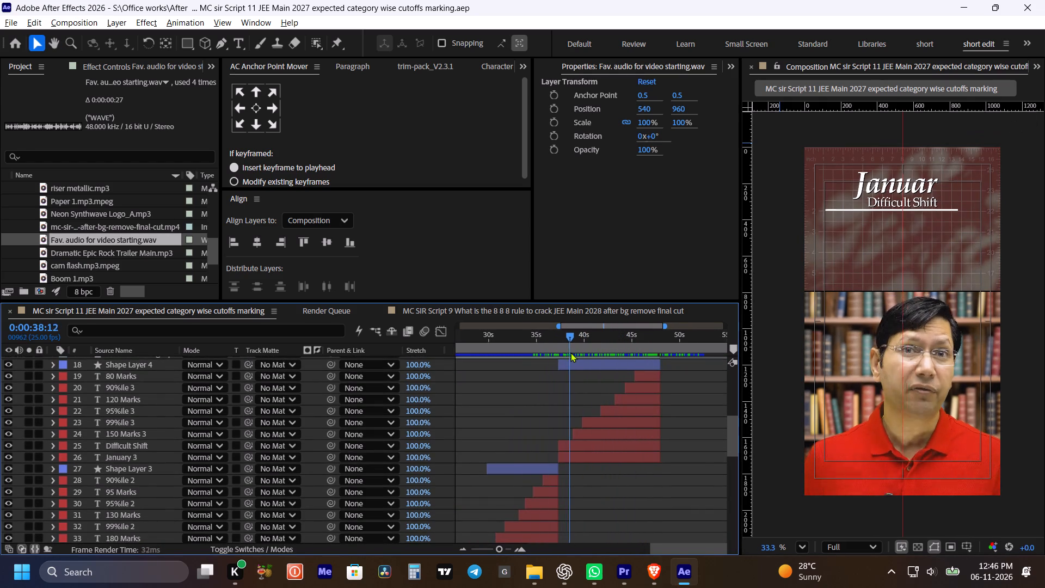
{"action": "left_click_drag", "start_coordinate": [570, 352], "coordinate": [571, 353]}
Add Paper 1.mp3.mpeg above Shape Layer 4, time-stretched to 49.2% and starting just before 0:00:37:09, and preview it.
{"action": "scroll", "coordinate": [570, 362], "scroll_direction": "up", "scroll_amount": 1}
{"action": "scroll", "coordinate": [570, 364], "scroll_direction": "up", "scroll_amount": 1, "text": "alt"}
{"action": "left_click_drag", "start_coordinate": [569, 339], "coordinate": [556, 341], "text": "shift"}
{"action": "left_click", "coordinate": [93, 232]}
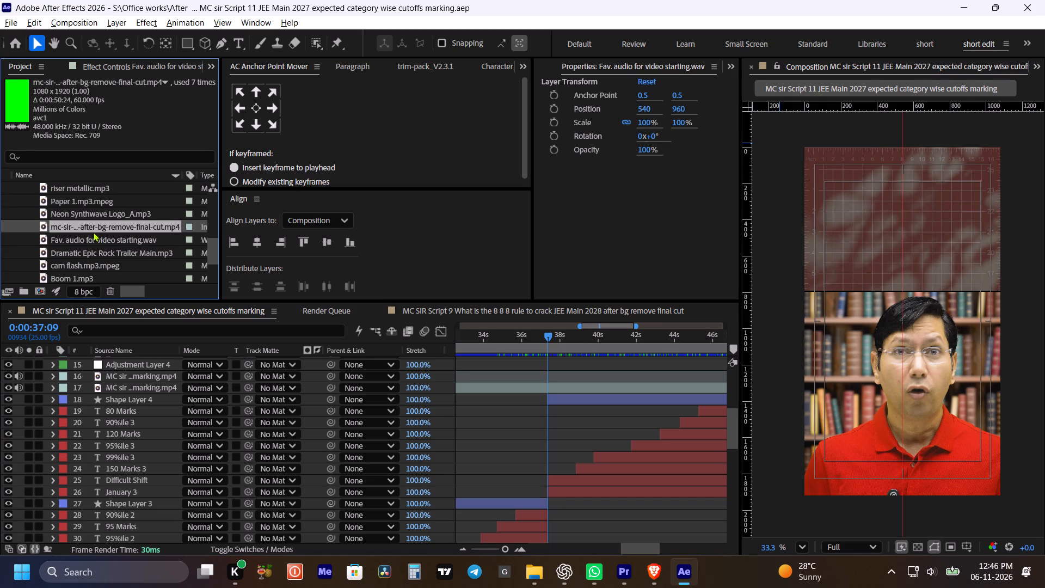
{"action": "left_click_drag", "start_coordinate": [89, 200], "coordinate": [554, 395]}
{"action": "key", "text": "bracketleft"}
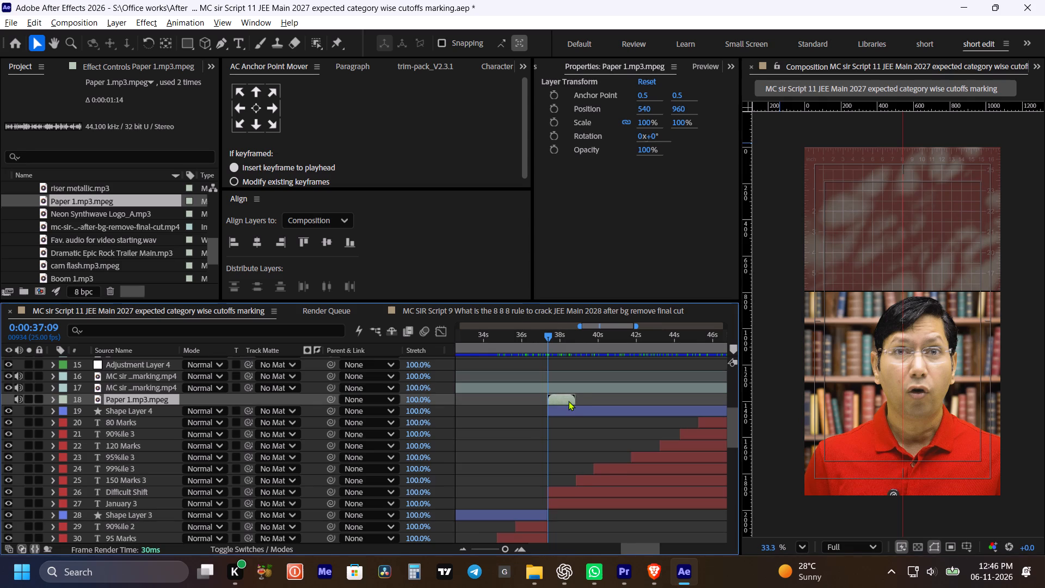
{"action": "scroll", "coordinate": [568, 401], "scroll_direction": "up", "scroll_amount": 1, "text": "alt"}
{"action": "left_click_drag", "start_coordinate": [583, 399], "coordinate": [553, 397], "text": "alt"}
{"action": "left_click", "coordinate": [548, 397]}
{"action": "key", "text": "l"}
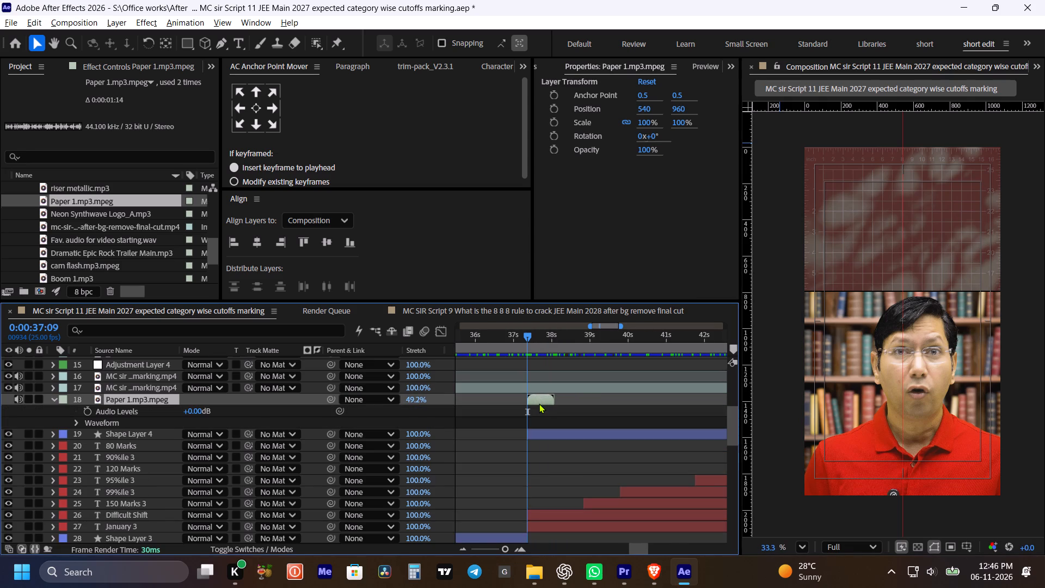
{"action": "left_click", "coordinate": [539, 403]}
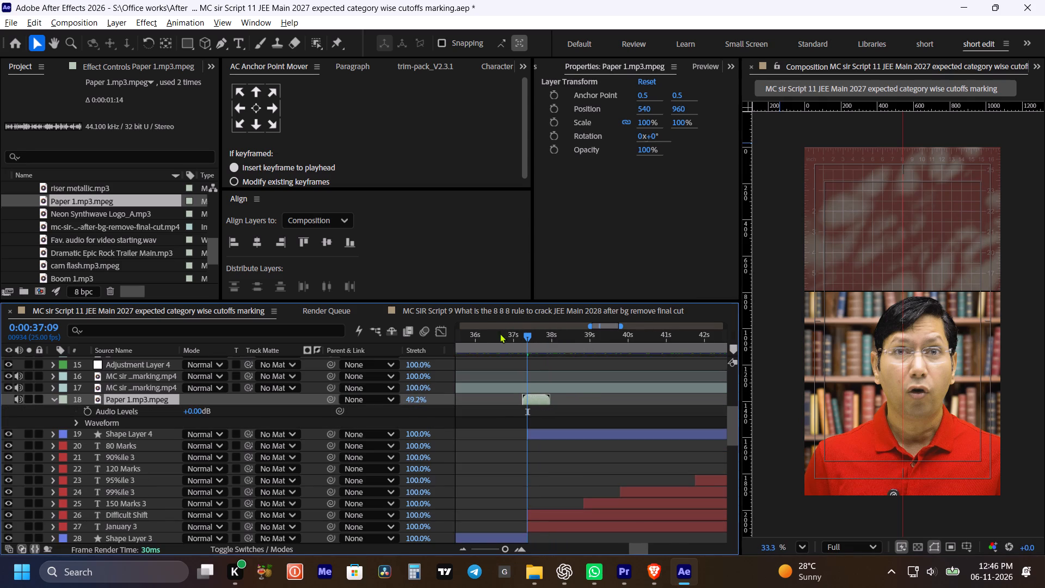
{"action": "left_click", "coordinate": [499, 339]}
{"action": "key", "text": "space"}
{"action": "key", "text": "space"}
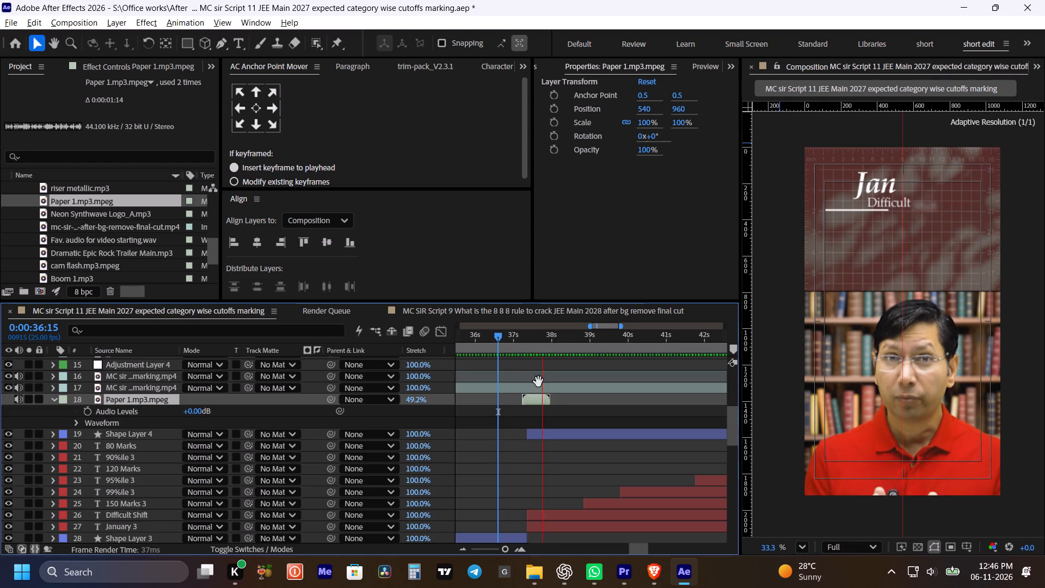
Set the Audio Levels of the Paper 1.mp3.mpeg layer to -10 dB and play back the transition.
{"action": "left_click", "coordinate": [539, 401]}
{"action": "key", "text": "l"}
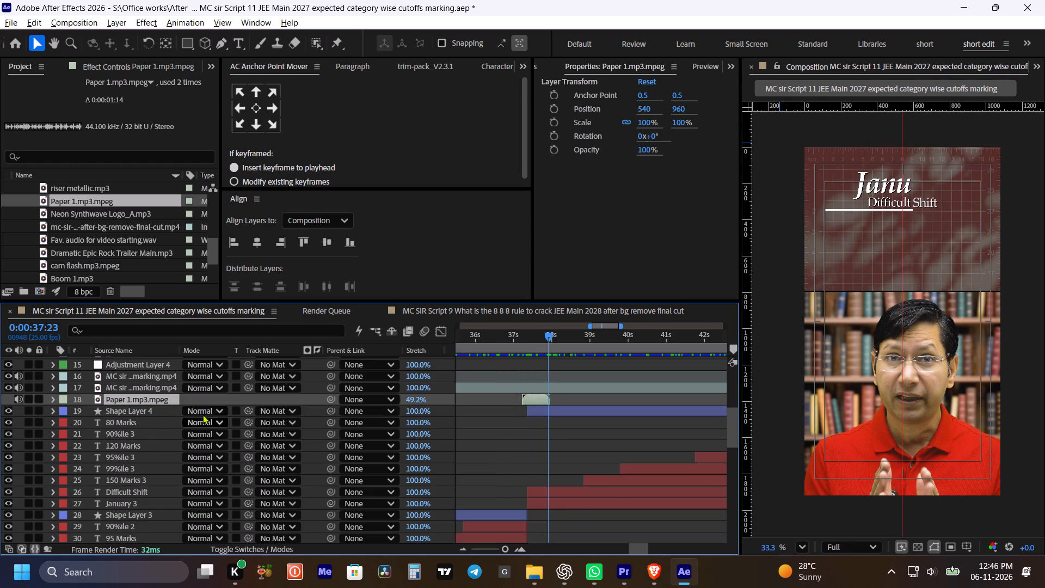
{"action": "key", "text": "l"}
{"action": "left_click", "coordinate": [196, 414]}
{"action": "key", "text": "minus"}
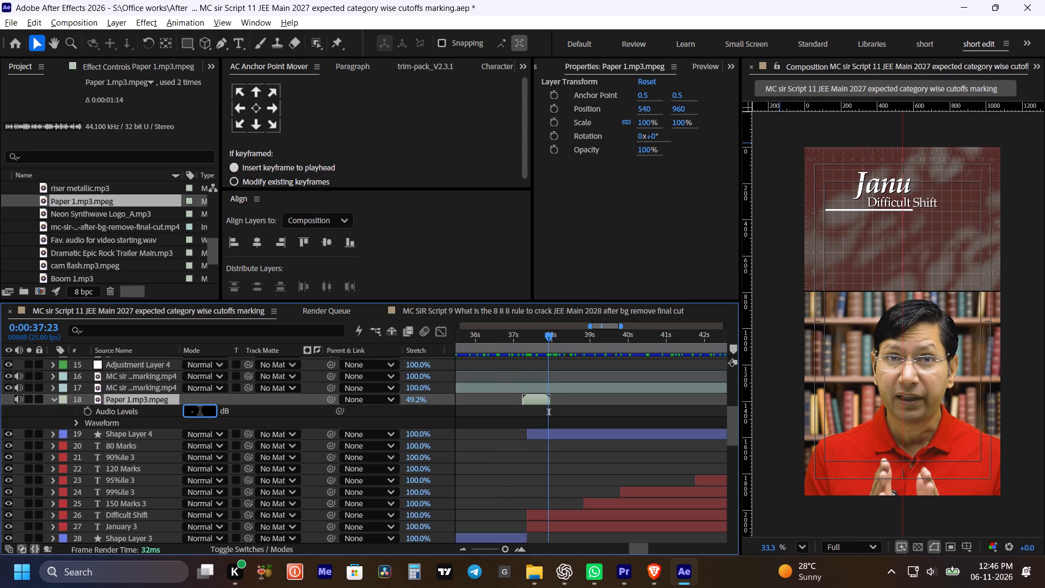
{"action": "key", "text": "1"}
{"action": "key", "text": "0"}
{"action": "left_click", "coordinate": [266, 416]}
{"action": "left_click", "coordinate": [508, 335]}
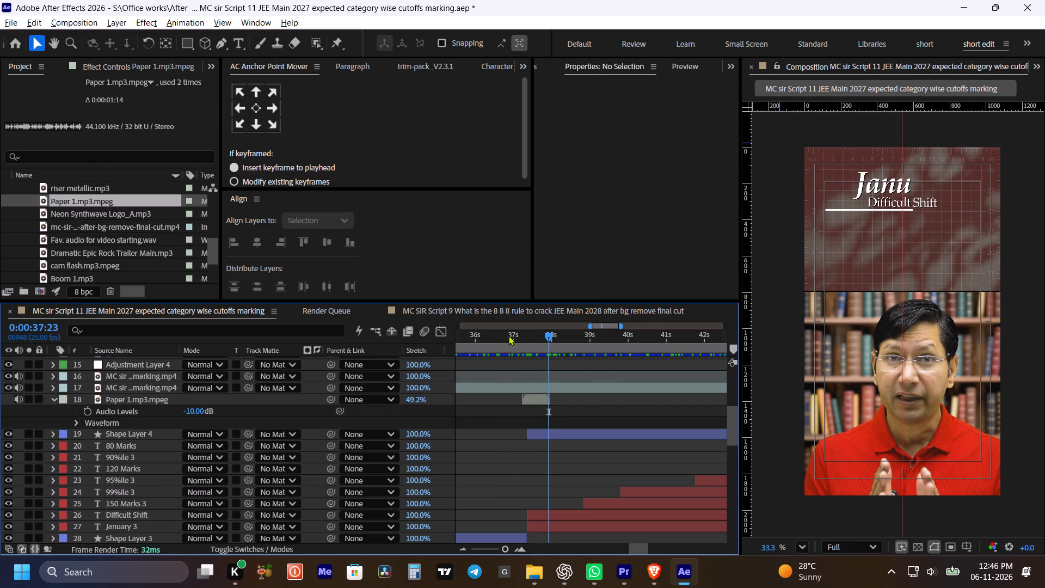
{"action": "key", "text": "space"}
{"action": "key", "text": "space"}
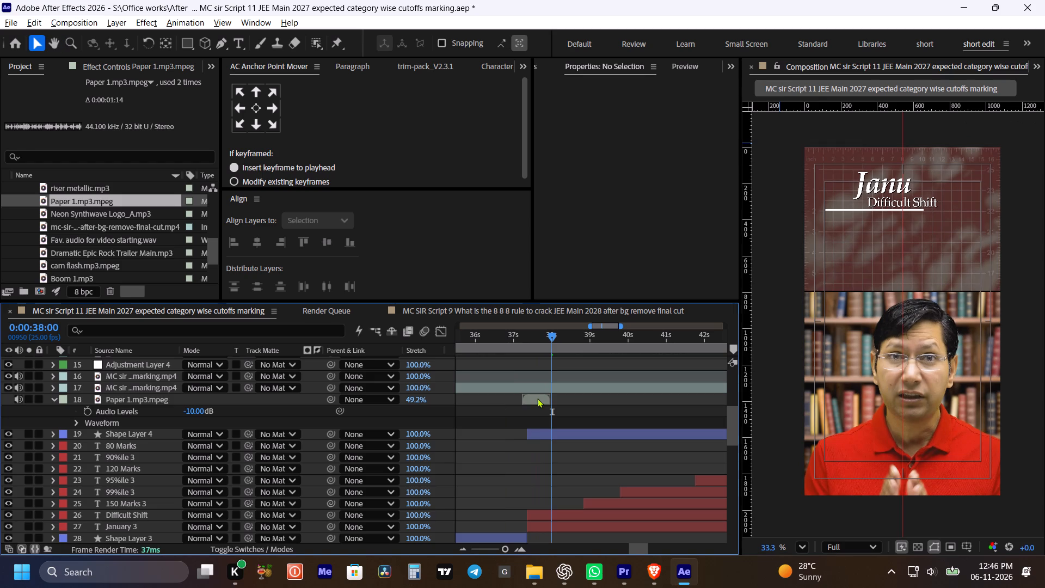
Set the Audio Levels of the Paper 1.mp3.mpeg layer to -5 dB, save the project, and play back the transition.
{"action": "left_click", "coordinate": [537, 398]}
{"action": "left_click", "coordinate": [195, 411]}
{"action": "key", "text": "minus"}
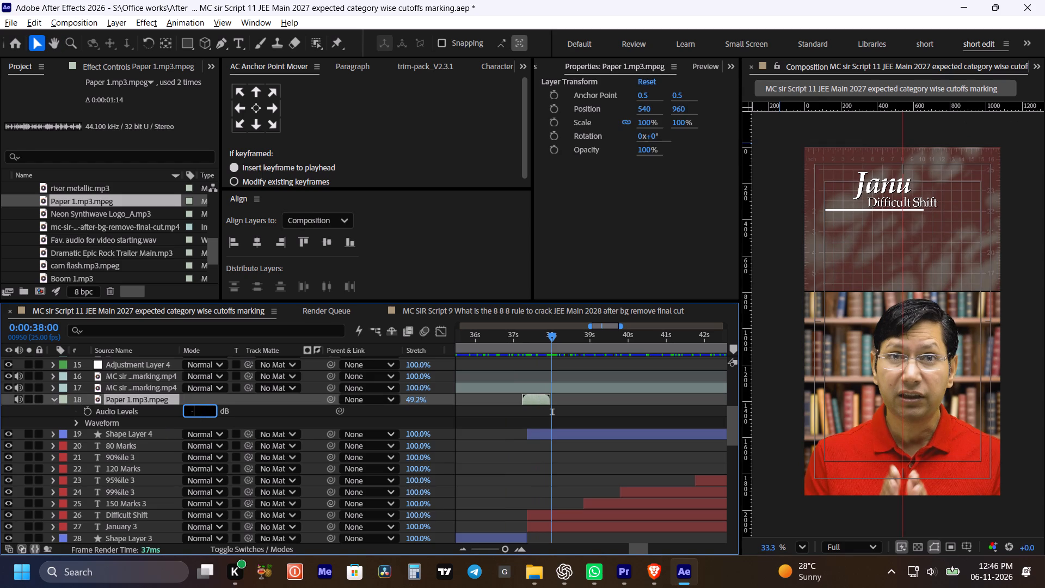
{"action": "key", "text": "5"}
{"action": "left_click", "coordinate": [265, 414]}
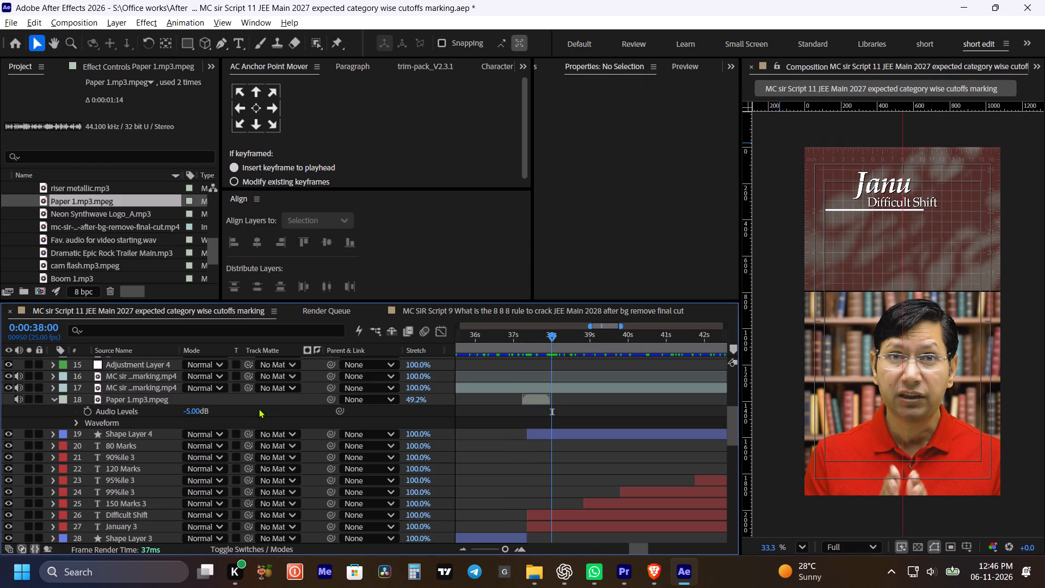
{"action": "left_click", "coordinate": [604, 409]}
{"action": "key", "text": "m"}
{"action": "left_click", "coordinate": [509, 341]}
{"action": "key", "text": "space"}
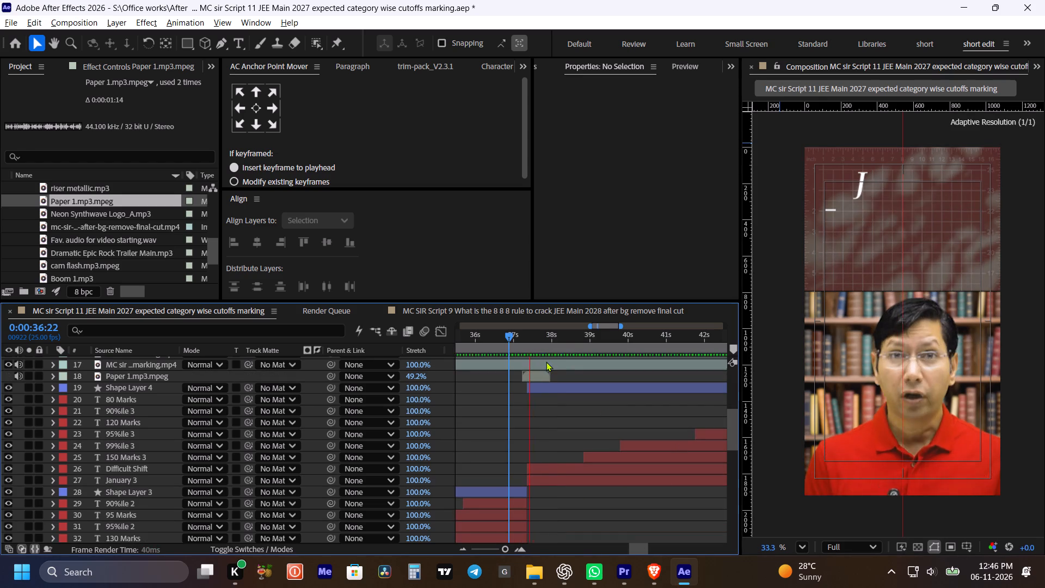
{"action": "key", "text": "space"}
{"action": "key", "text": "ctrl+s"}
{"action": "left_click", "coordinate": [514, 339]}
{"action": "key", "text": "space"}
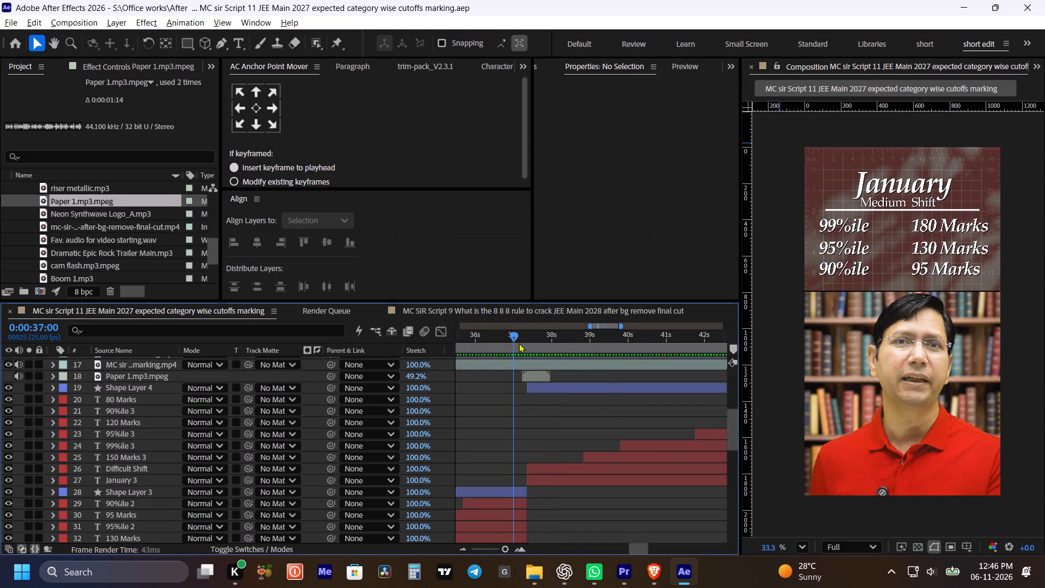
{"action": "key", "text": "space"}
Copy the Paper 1.mp3.mpeg layer and paste it above Shape Layer 3, starting at 0:00:29:21.
{"action": "left_click", "coordinate": [543, 379]}
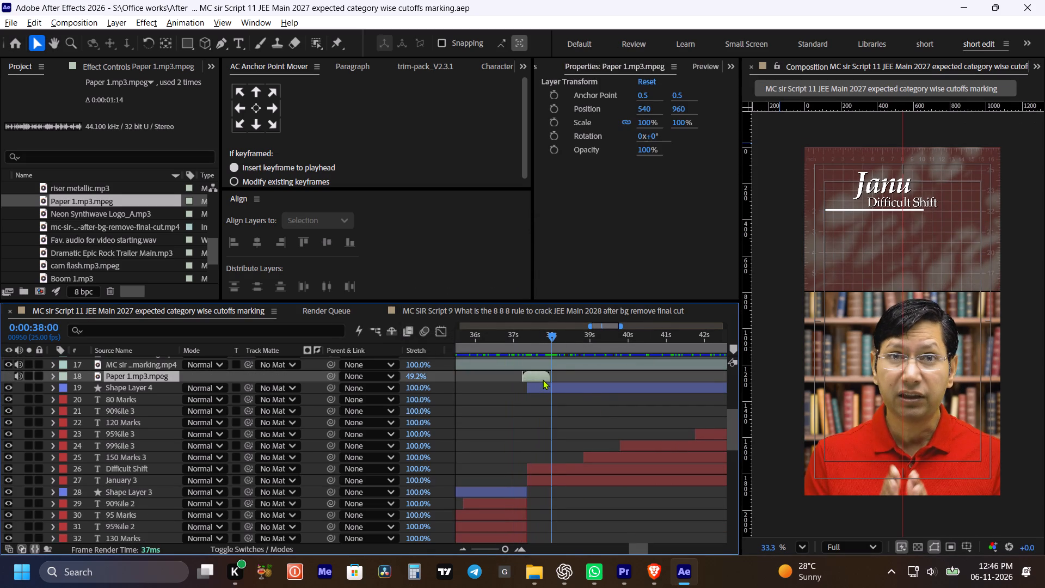
{"action": "key", "text": "ctrl+c"}
{"action": "scroll", "coordinate": [584, 389], "scroll_direction": "down", "scroll_amount": 1, "text": "alt"}
{"action": "key", "text": "space"}
{"action": "key", "text": "space"}
{"action": "key", "text": "space"}
{"action": "key", "text": "space"}
{"action": "key", "text": "space"}
{"action": "key", "text": "space"}
{"action": "key", "text": "space"}
{"action": "key", "text": "space"}
{"action": "key", "text": "space"}
{"action": "key", "text": "space"}
{"action": "key", "text": "space"}
{"action": "left_click_drag", "start_coordinate": [527, 438], "coordinate": [654, 338]}
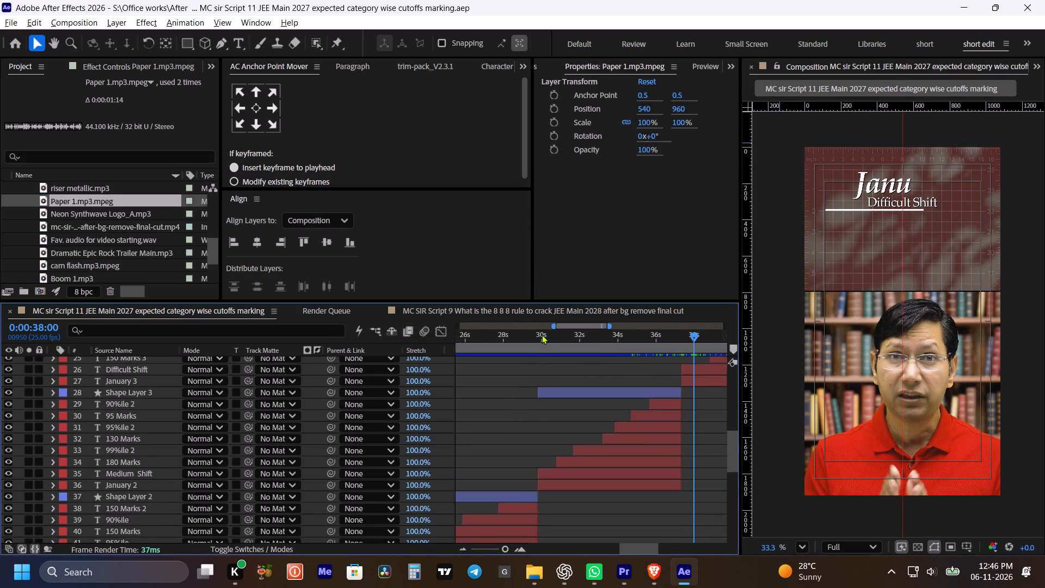
{"action": "left_click", "coordinate": [542, 334], "text": "shift"}
{"action": "left_click", "coordinate": [549, 393]}
{"action": "key", "text": "ctrl+v"}
{"action": "key", "text": "bracketleft"}
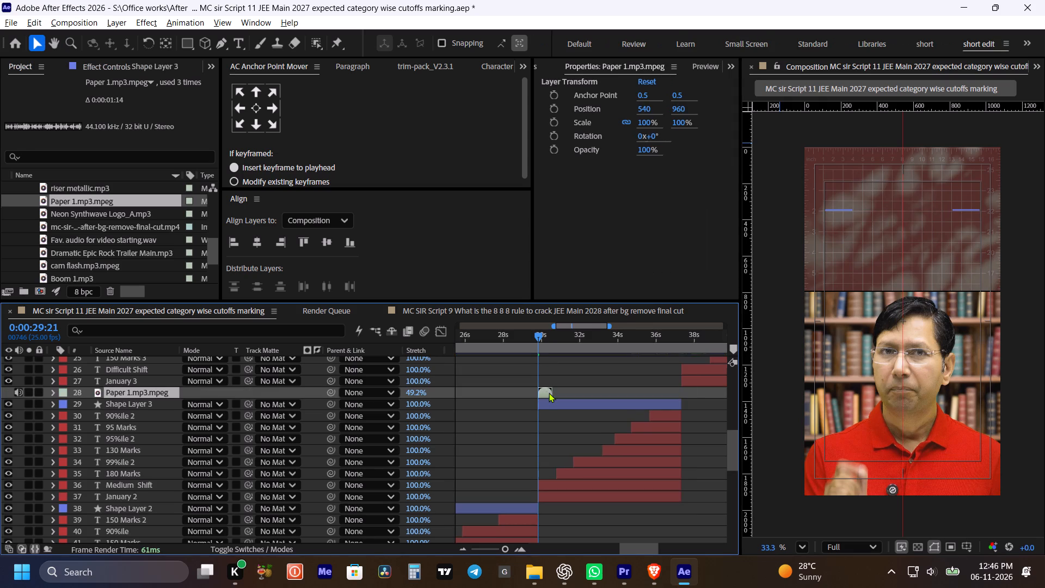
Paste the copied Paper 1.mp3.mpeg layer above Shape Layer 2, starting at 0:00:18:11, and save the project.
{"action": "key", "text": "space"}
{"action": "key", "text": "space"}
{"action": "key", "text": "space"}
{"action": "key", "text": "space"}
{"action": "key", "text": "space"}
{"action": "key", "text": "space"}
{"action": "key", "text": "space"}
{"action": "key", "text": "space"}
{"action": "key", "text": "space"}
{"action": "key", "text": "space"}
{"action": "key", "text": "space"}
{"action": "key", "text": "space"}
{"action": "key", "text": "space"}
{"action": "key", "text": "space"}
{"action": "key", "text": "space"}
{"action": "key", "text": "space"}
{"action": "key", "text": "space"}
{"action": "key", "text": "space"}
{"action": "key", "text": "space"}
{"action": "key", "text": "space"}
{"action": "left_click_drag", "start_coordinate": [529, 438], "coordinate": [728, 347]}
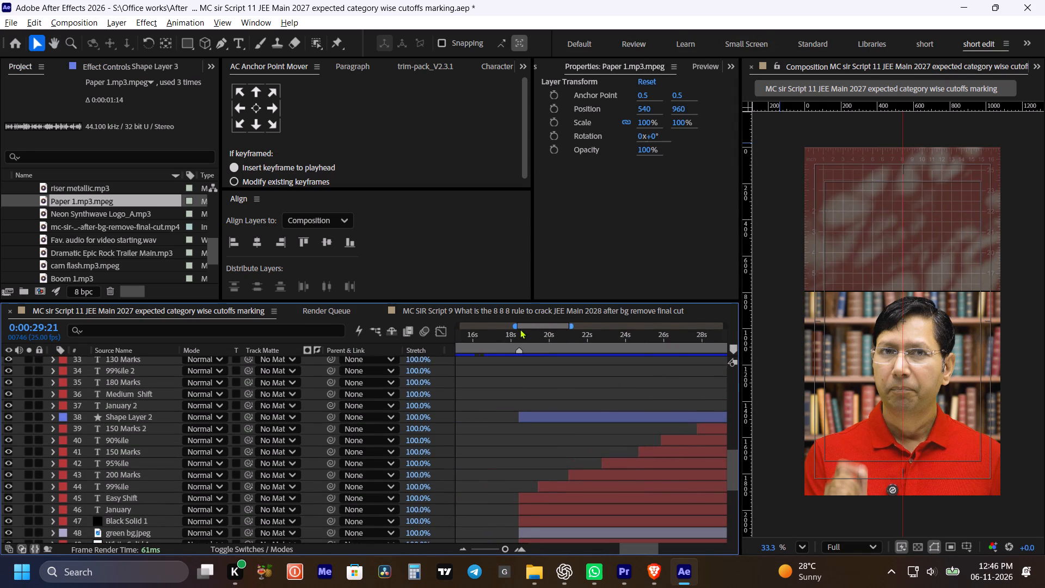
{"action": "left_click_drag", "start_coordinate": [520, 329], "coordinate": [517, 334], "text": "shift"}
{"action": "left_click", "coordinate": [534, 336], "text": "shift"}
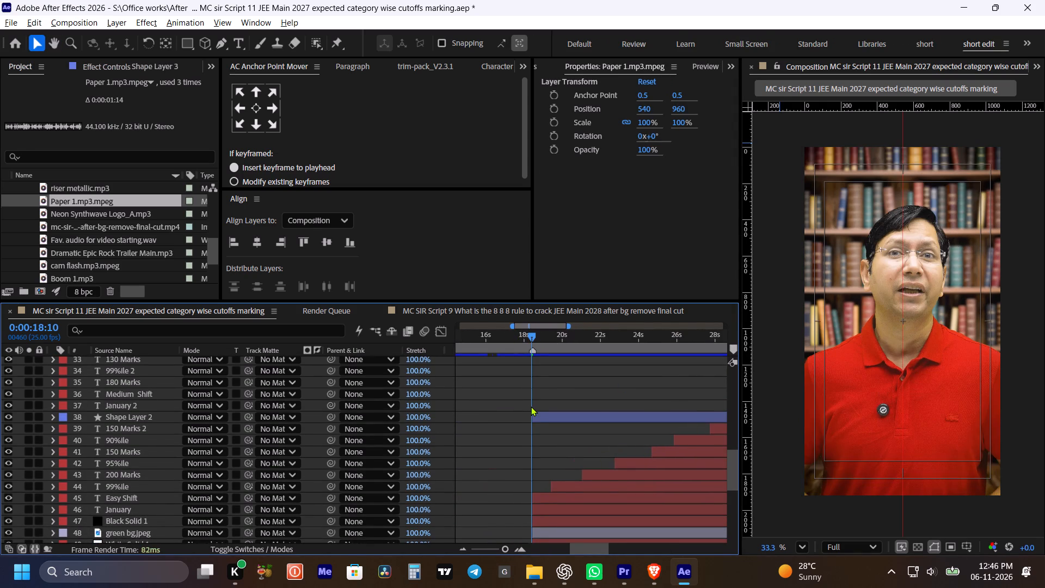
{"action": "scroll", "coordinate": [531, 406], "scroll_direction": "up", "scroll_amount": 2, "text": "alt"}
{"action": "left_click", "coordinate": [537, 335], "text": "shift"}
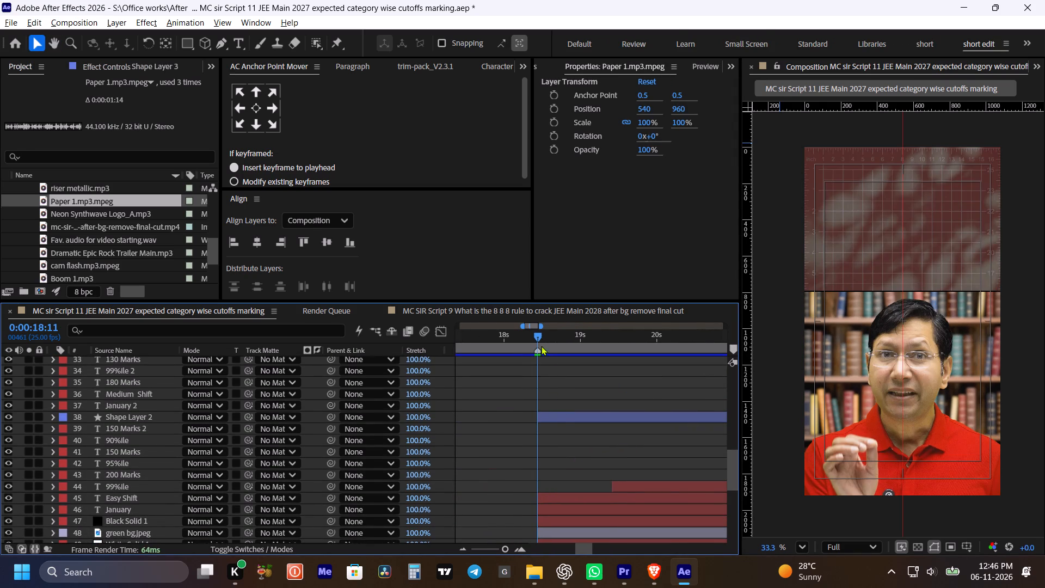
{"action": "left_click", "coordinate": [558, 415]}
{"action": "key", "text": "ctrl+v"}
{"action": "key", "text": "bracketleft"}
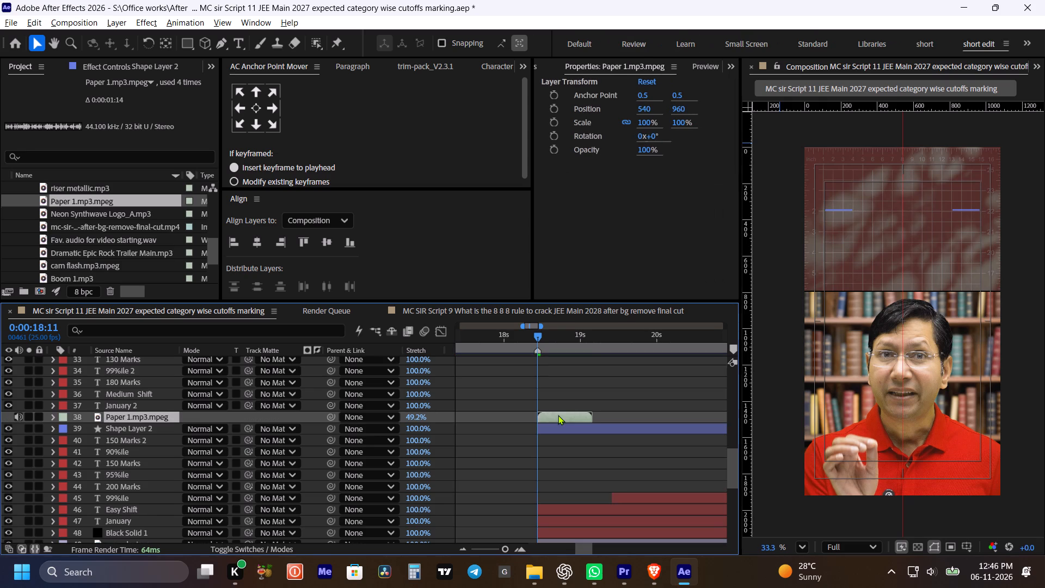
{"action": "key", "text": "ctrl+s"}
Add the Simple Distorted Zoom Out camera transition from Animation Composer, with sound, above the opening talking-head clip at 0:00:00:00.
{"action": "scroll", "coordinate": [576, 415], "scroll_direction": "down", "scroll_amount": 4, "text": "alt"}
{"action": "scroll", "coordinate": [569, 448], "scroll_direction": "down", "scroll_amount": 5}
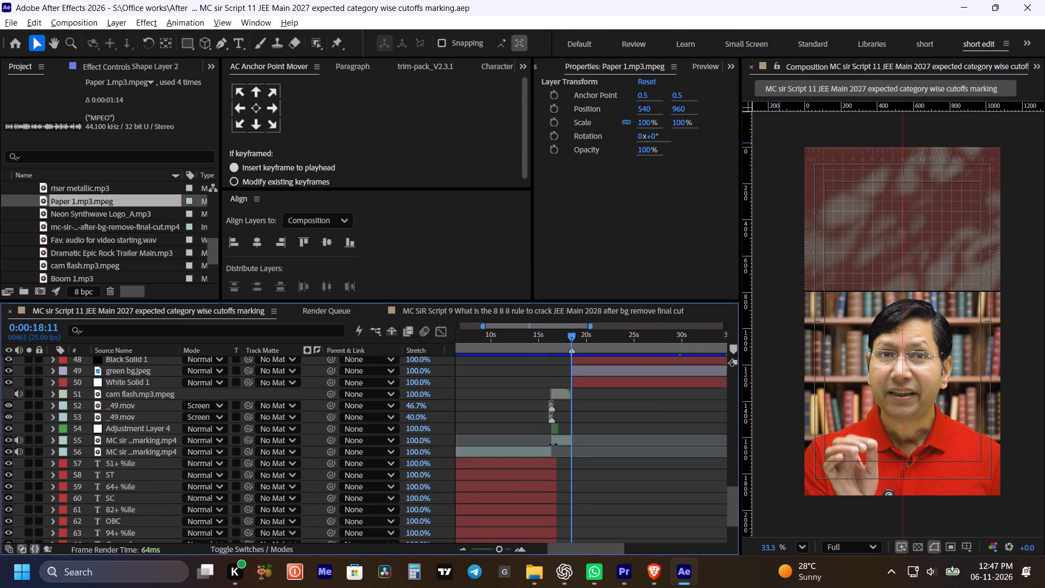
{"action": "scroll", "coordinate": [553, 444], "scroll_direction": "down", "scroll_amount": 3, "text": "alt"}
{"action": "left_click_drag", "start_coordinate": [481, 333], "coordinate": [441, 351]}
{"action": "scroll", "coordinate": [477, 389], "scroll_direction": "up", "scroll_amount": 1, "text": "alt"}
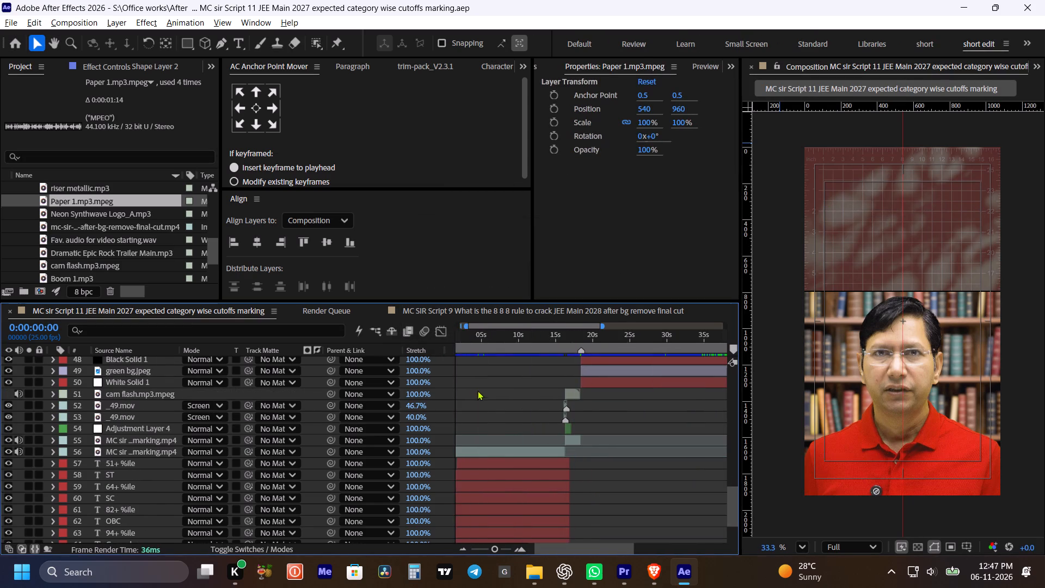
{"action": "key", "text": "space"}
{"action": "key", "text": "space"}
{"action": "left_click_drag", "start_coordinate": [480, 396], "coordinate": [577, 394]}
{"action": "left_click_drag", "start_coordinate": [483, 338], "coordinate": [431, 359]}
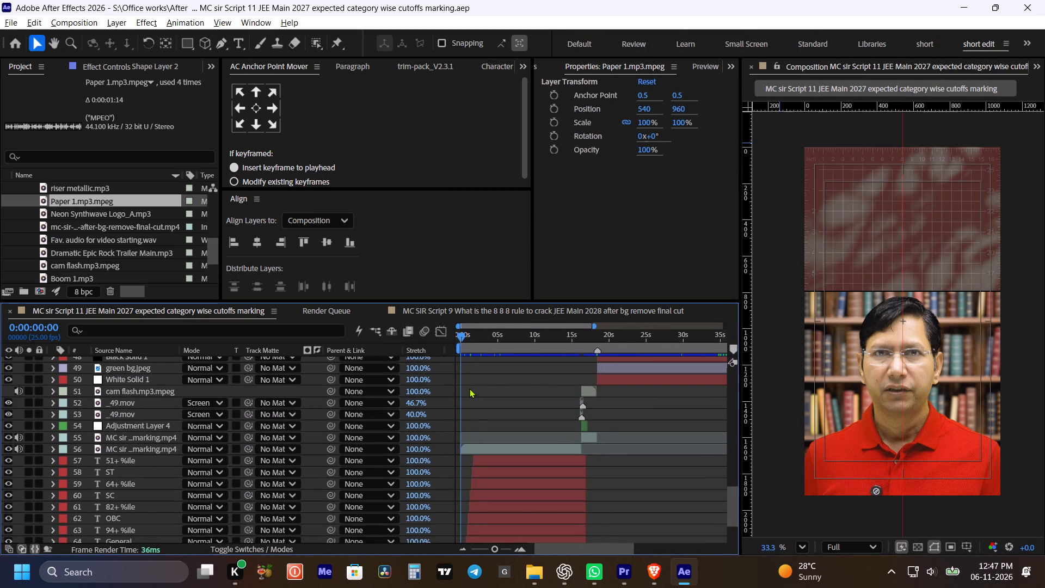
{"action": "left_click", "coordinate": [469, 388]}
{"action": "key", "text": "ctrl+s"}
{"action": "left_click", "coordinate": [469, 388]}
{"action": "left_click", "coordinate": [466, 448]}
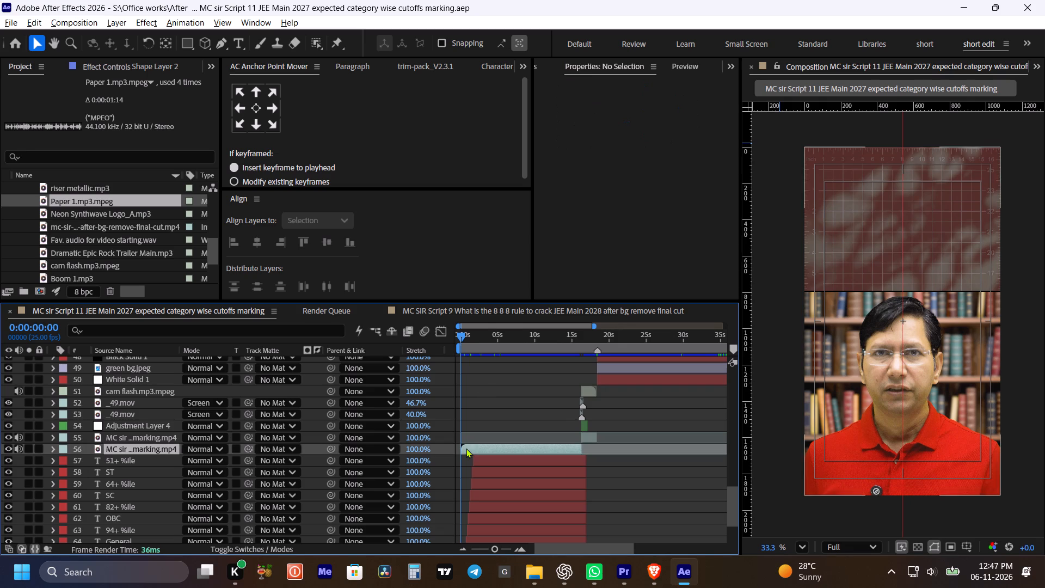
{"action": "left_click", "coordinate": [189, 19]}
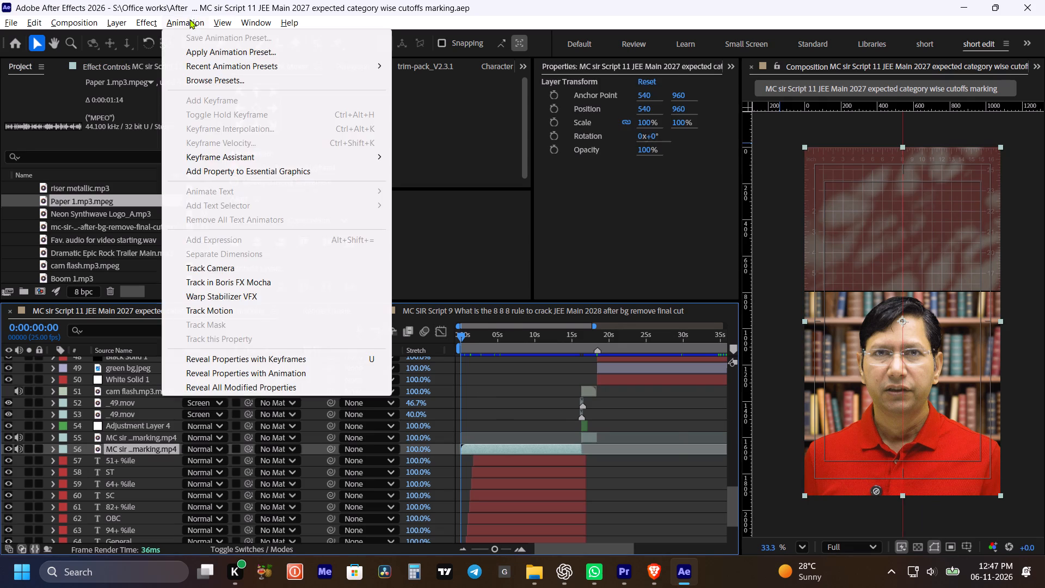
{"action": "left_click", "coordinate": [287, 124]}
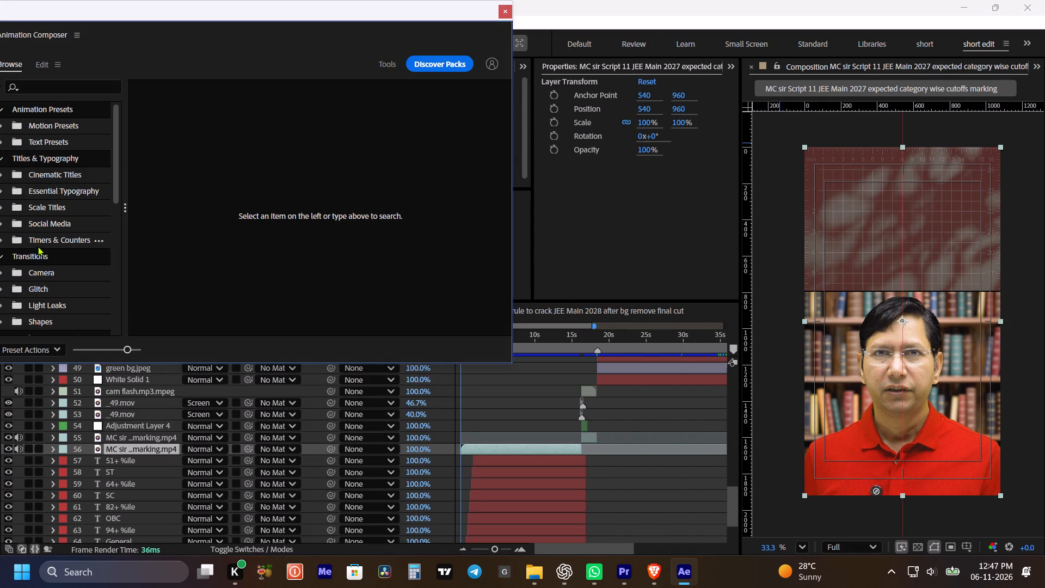
{"action": "left_click", "coordinate": [45, 270]}
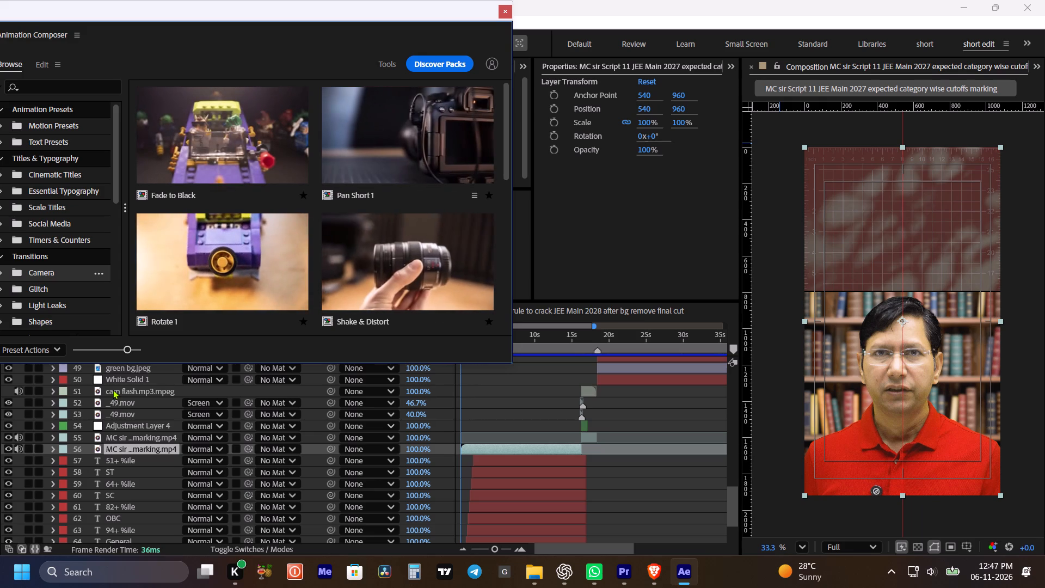
{"action": "scroll", "coordinate": [219, 167], "scroll_direction": "down", "scroll_amount": 6}
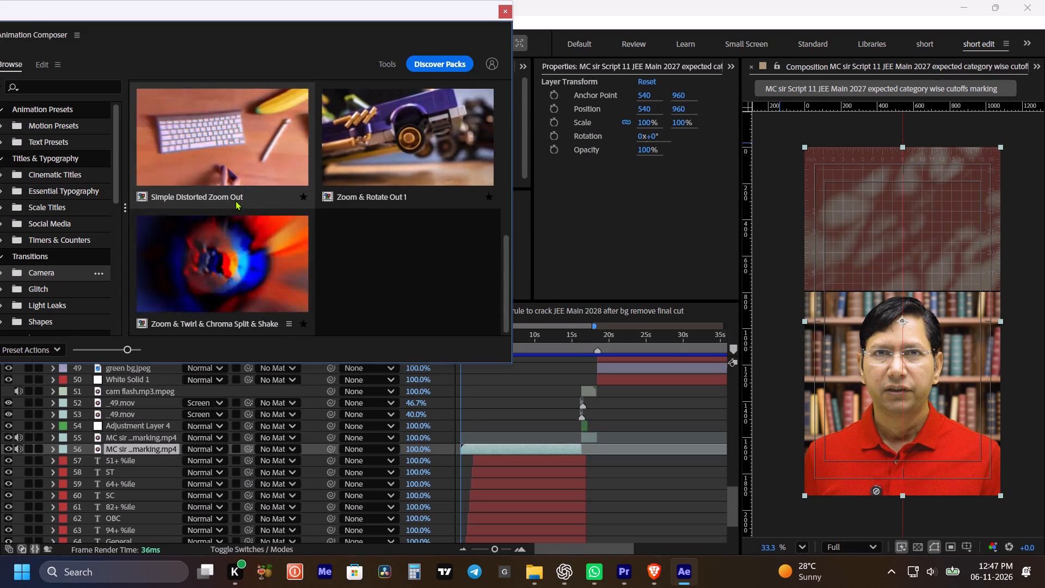
{"action": "left_click", "coordinate": [238, 153]}
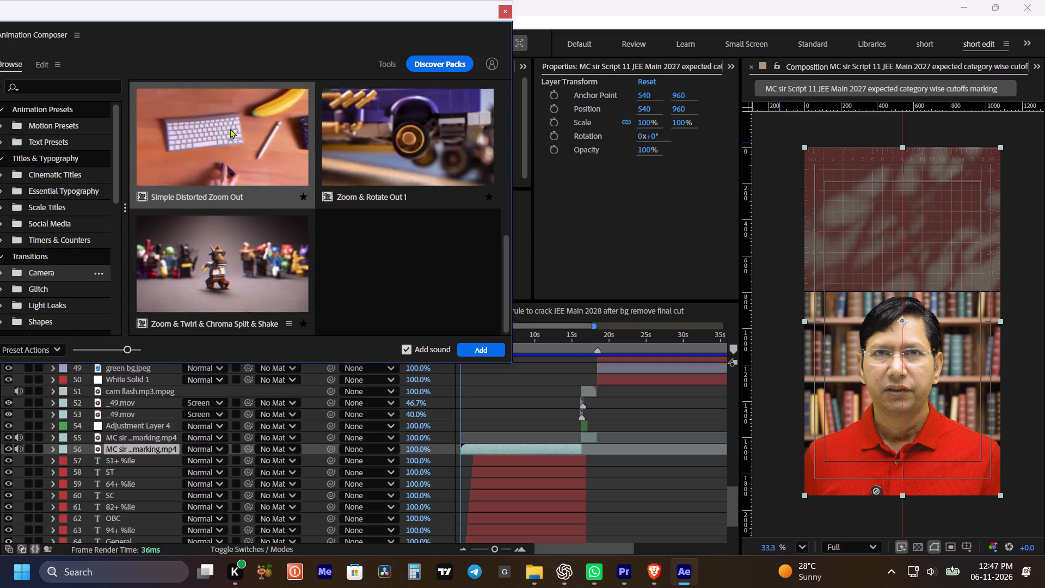
{"action": "double_click", "coordinate": [230, 128]}
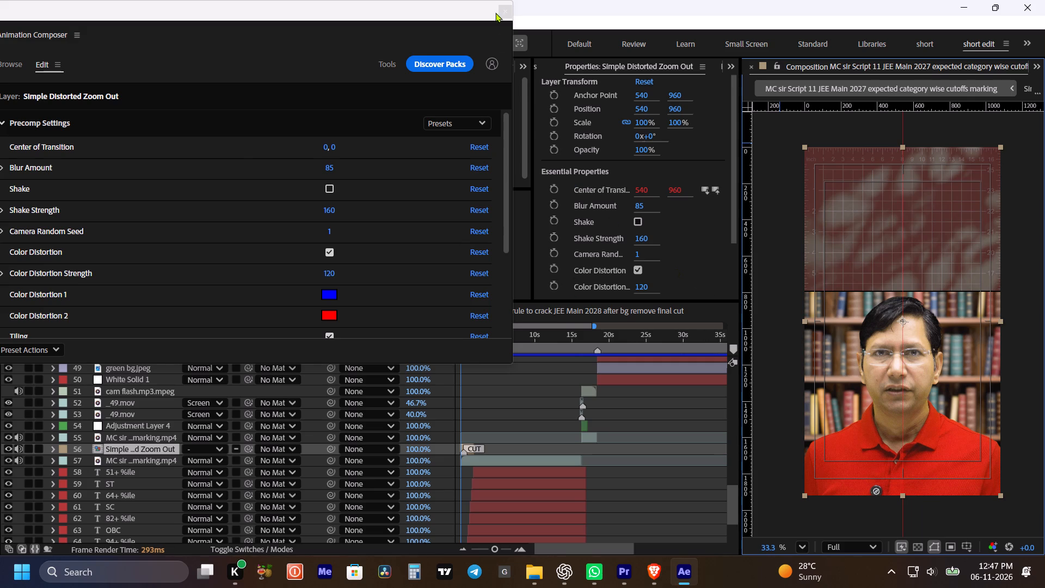
{"action": "left_click", "coordinate": [512, 16]}
Shift the Simple Distorted Zoom Out layer earlier so its CUT marker falls just before 0:00:00:00.
{"action": "scroll", "coordinate": [471, 409], "scroll_direction": "up", "scroll_amount": 4, "text": "alt"}
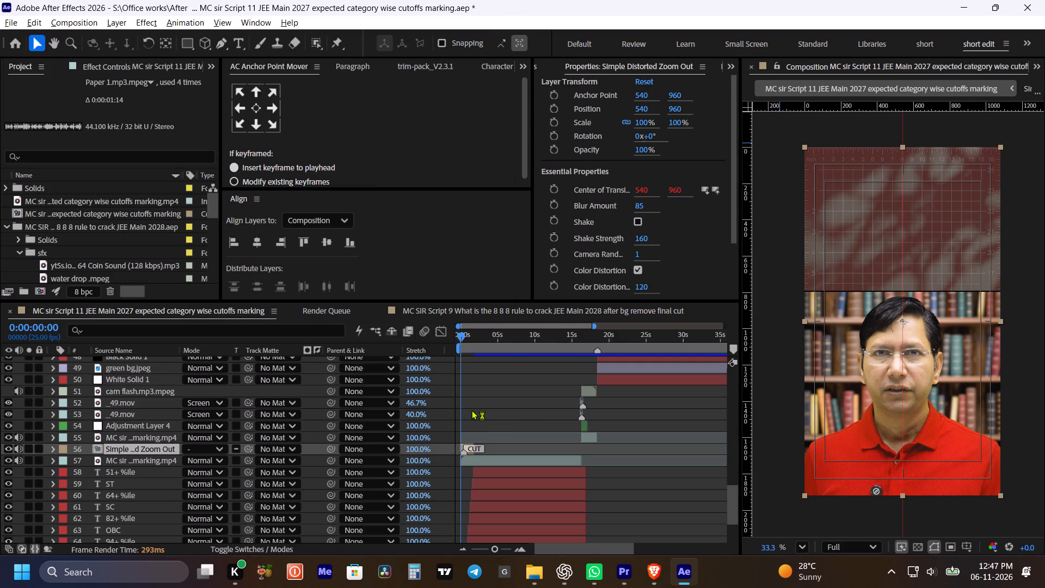
{"action": "scroll", "coordinate": [472, 409], "scroll_direction": "up", "scroll_amount": 3, "text": "alt"}
{"action": "scroll", "coordinate": [472, 409], "scroll_direction": "down", "scroll_amount": 4, "text": "alt"}
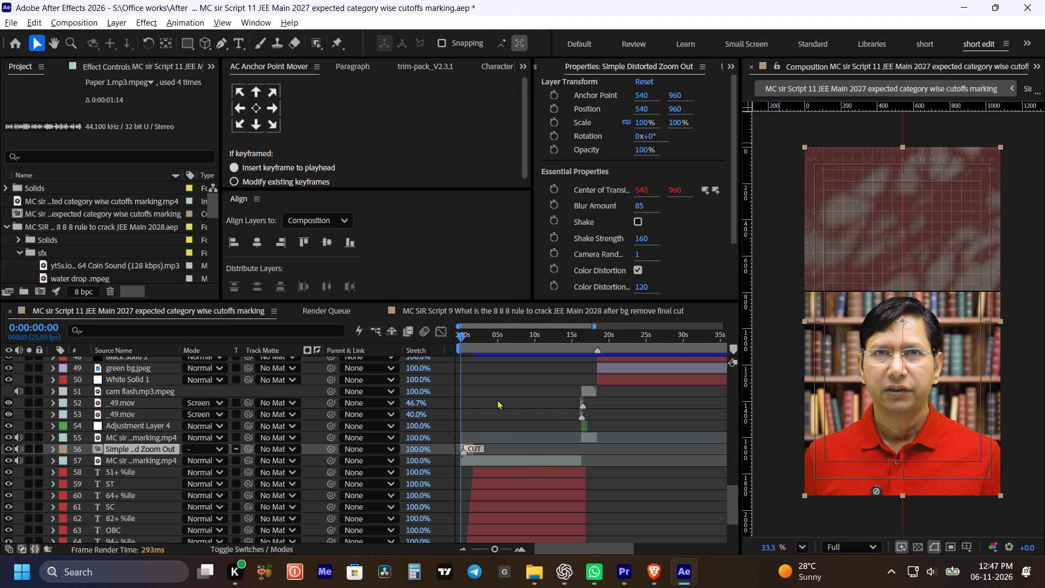
{"action": "left_click", "coordinate": [497, 400]}
{"action": "left_click_drag", "start_coordinate": [491, 334], "coordinate": [476, 338]}
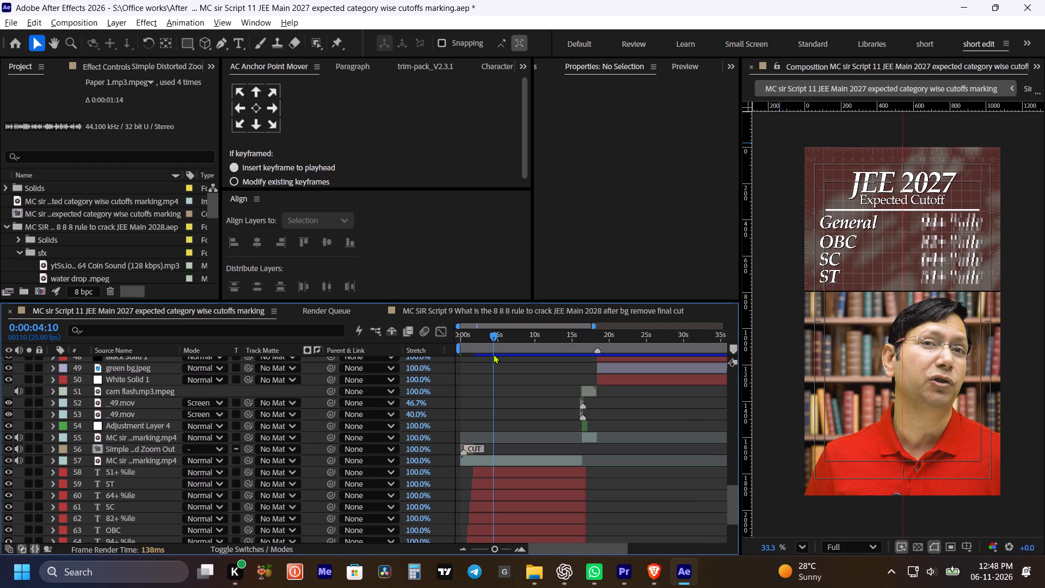
{"action": "scroll", "coordinate": [488, 383], "scroll_direction": "up", "scroll_amount": 2, "text": "alt"}
{"action": "key", "text": "space"}
{"action": "left_click_drag", "start_coordinate": [495, 388], "coordinate": [620, 397]}
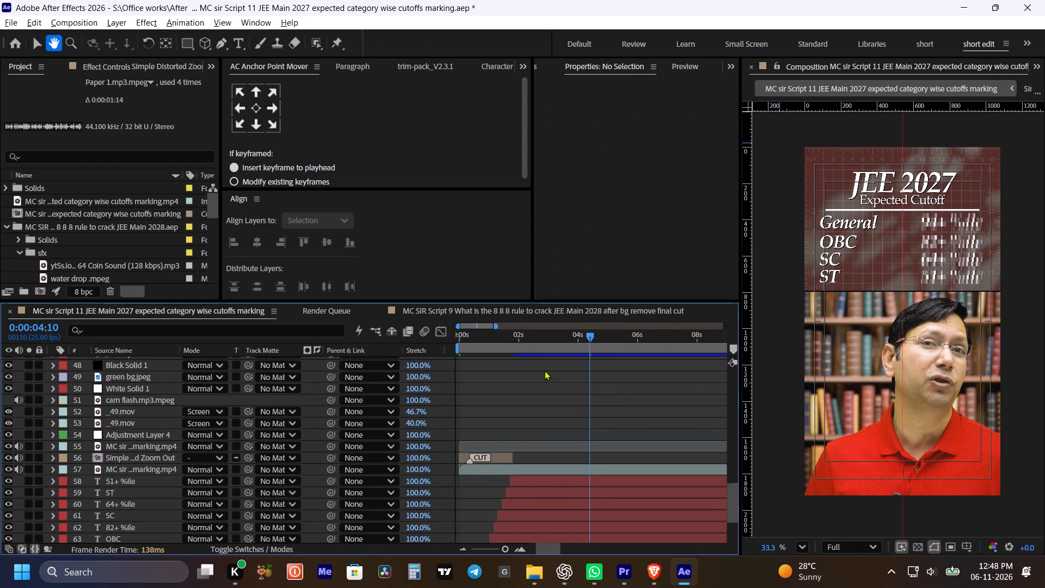
{"action": "left_click_drag", "start_coordinate": [525, 335], "coordinate": [478, 342]}
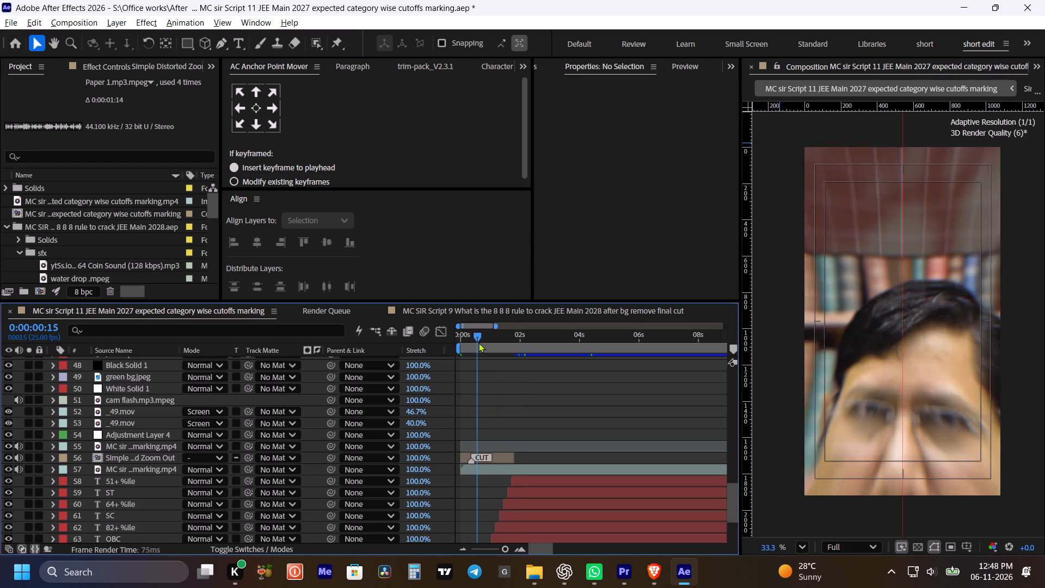
{"action": "left_click_drag", "start_coordinate": [478, 342], "coordinate": [474, 342]}
{"action": "scroll", "coordinate": [463, 406], "scroll_direction": "up", "scroll_amount": 1, "text": "alt"}
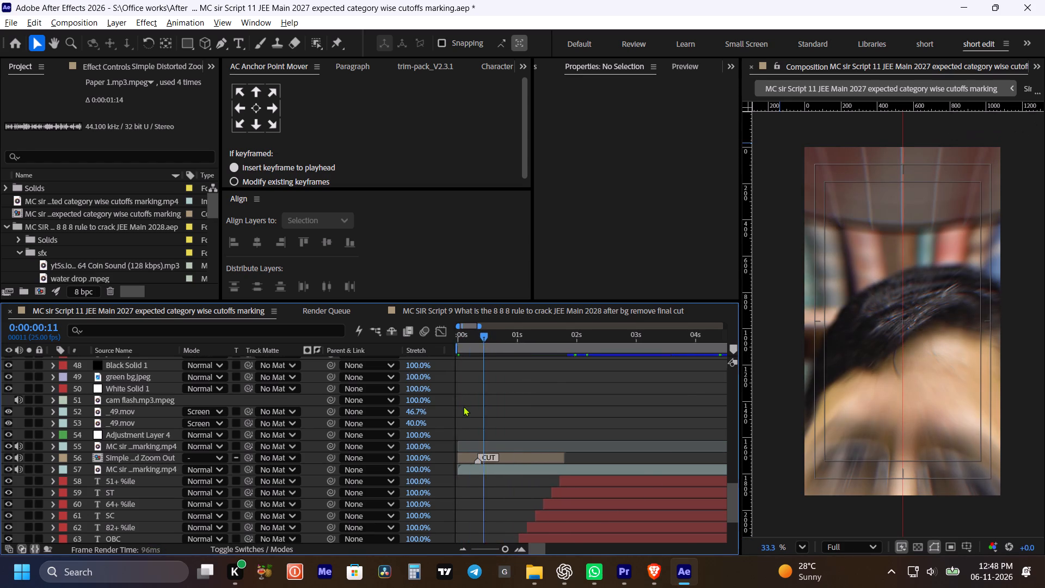
{"action": "scroll", "coordinate": [463, 406], "scroll_direction": "up", "scroll_amount": 2, "text": "alt"}
{"action": "left_click_drag", "start_coordinate": [562, 455], "coordinate": [502, 454]}
{"action": "scroll", "coordinate": [527, 424], "scroll_direction": "down", "scroll_amount": 2, "text": "alt"}
{"action": "key", "text": "space"}
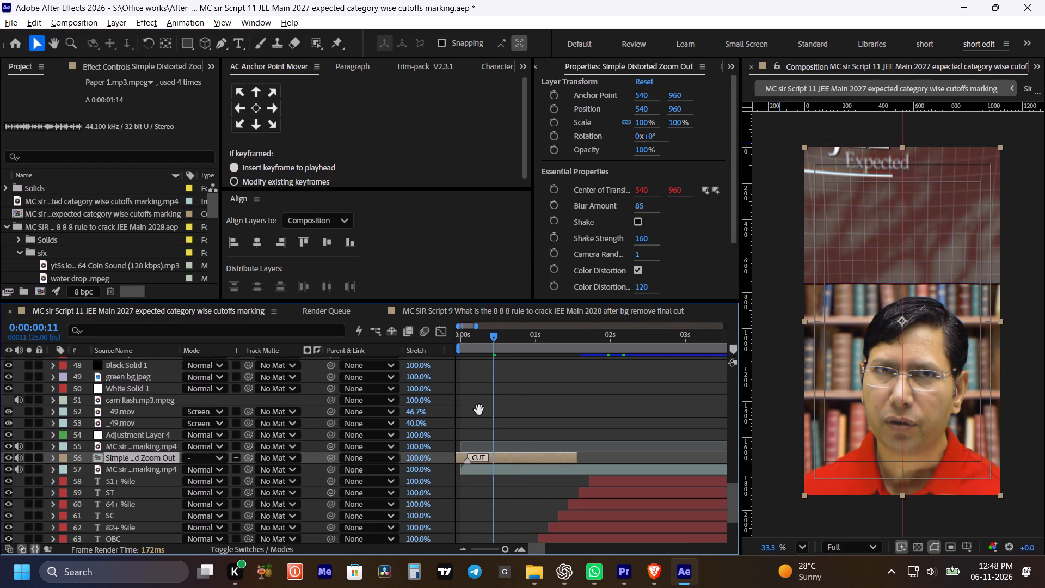
{"action": "left_click_drag", "start_coordinate": [479, 410], "coordinate": [504, 408]}
{"action": "left_click_drag", "start_coordinate": [505, 456], "coordinate": [499, 455]}
{"action": "left_click_drag", "start_coordinate": [478, 335], "coordinate": [465, 336]}
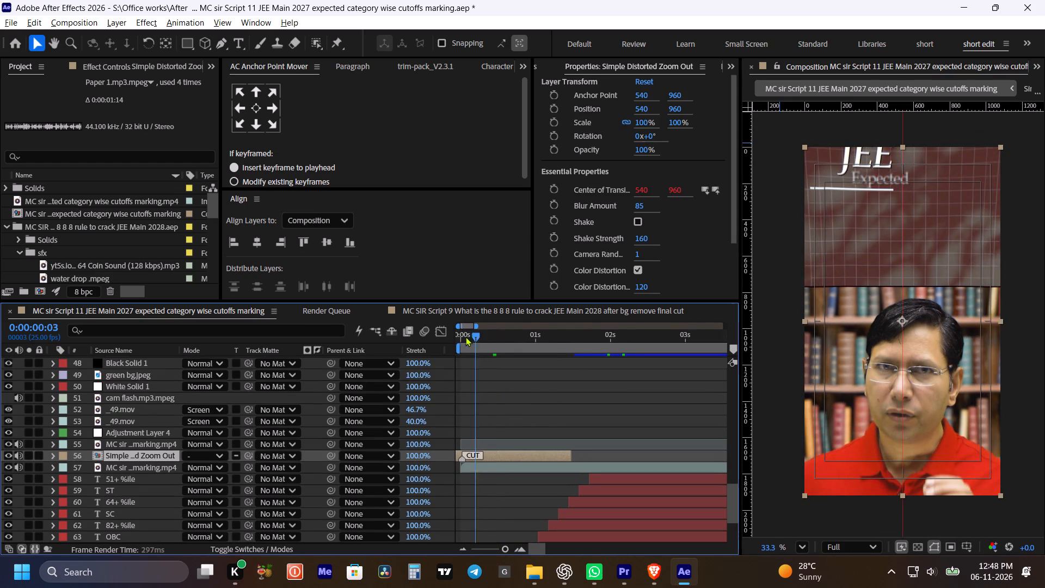
{"action": "left_click_drag", "start_coordinate": [465, 336], "coordinate": [461, 337]}
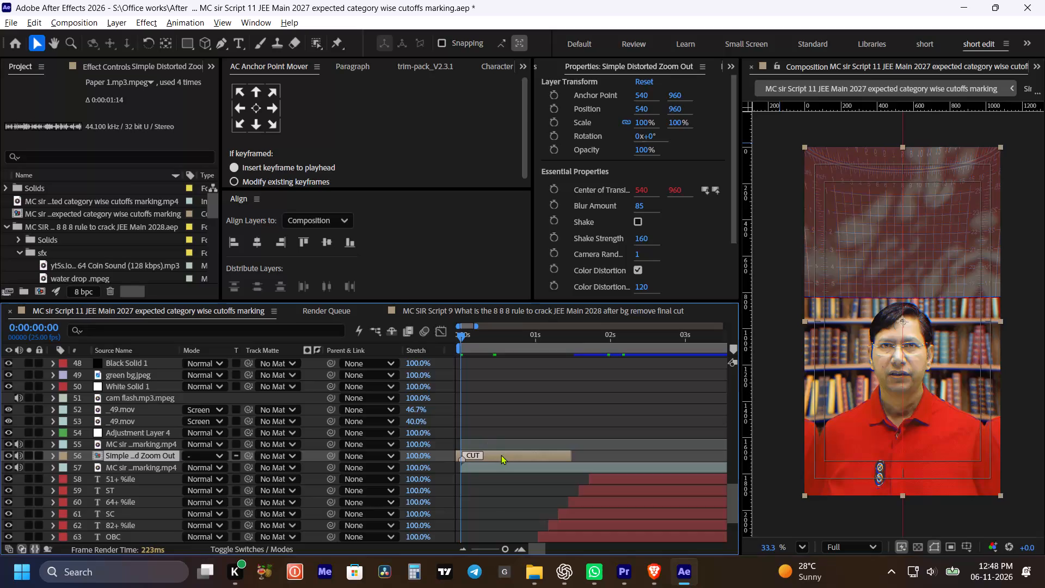
{"action": "left_click_drag", "start_coordinate": [501, 455], "coordinate": [494, 456]}
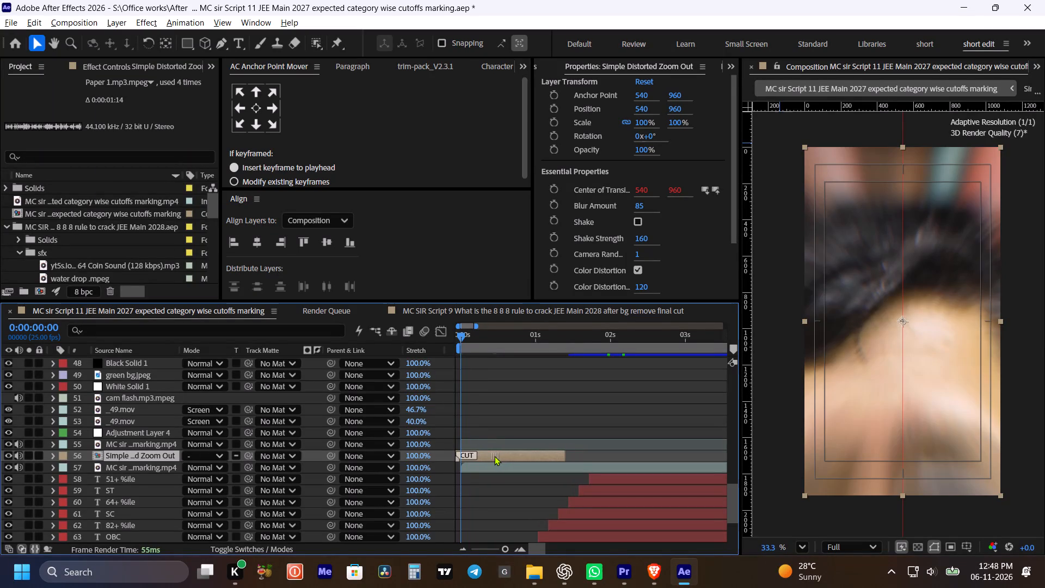
{"action": "left_click_drag", "start_coordinate": [494, 456], "coordinate": [493, 456]}
Play back the opening zoom-out transition from 0:00:00:00 and save the project.
{"action": "left_click_drag", "start_coordinate": [482, 339], "coordinate": [426, 348]}
{"action": "key", "text": "space"}
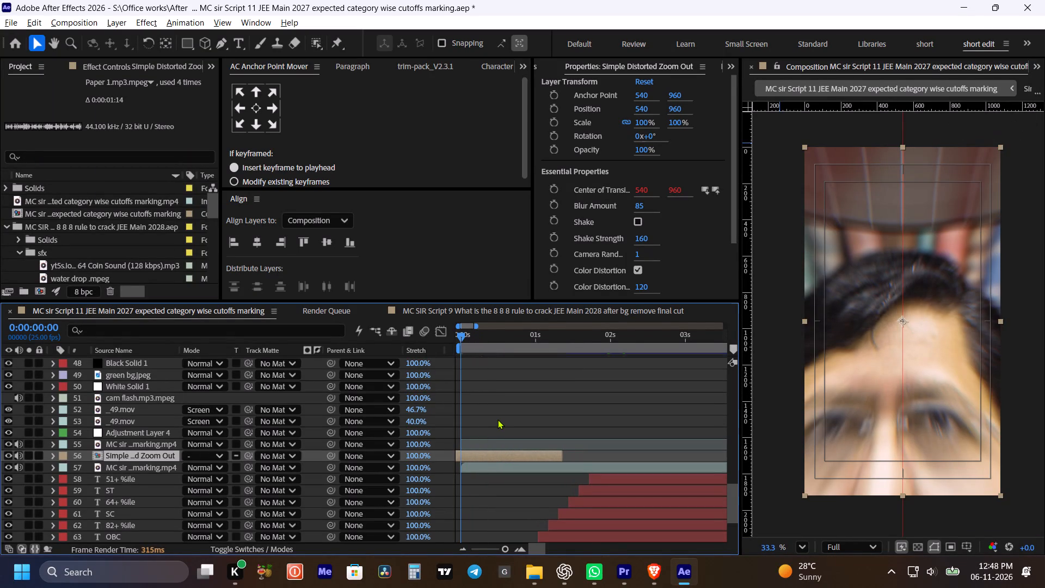
{"action": "scroll", "coordinate": [497, 419], "scroll_direction": "down", "scroll_amount": 3, "text": "alt"}
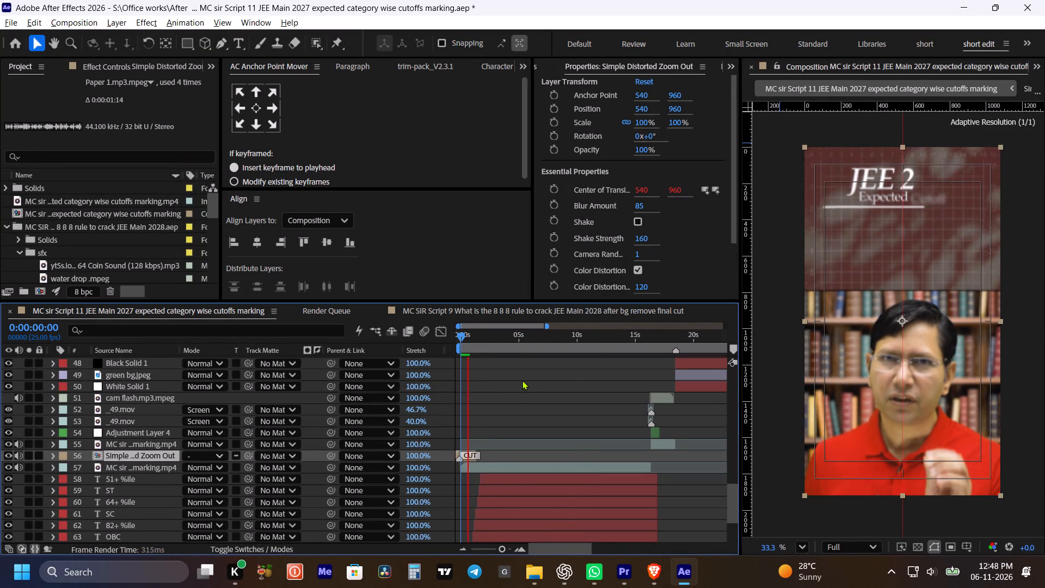
{"action": "key", "text": "space"}
{"action": "left_click_drag", "start_coordinate": [480, 341], "coordinate": [472, 342]}
{"action": "key", "text": "ctrl+s"}
{"action": "left_click", "coordinate": [497, 379]}
Add Boom 1.mp3 from the project's sound effects above the Simple Distorted Zoom Out layer, starting at 0:00:00:00.
{"action": "scroll", "coordinate": [73, 235], "scroll_direction": "down", "scroll_amount": 1}
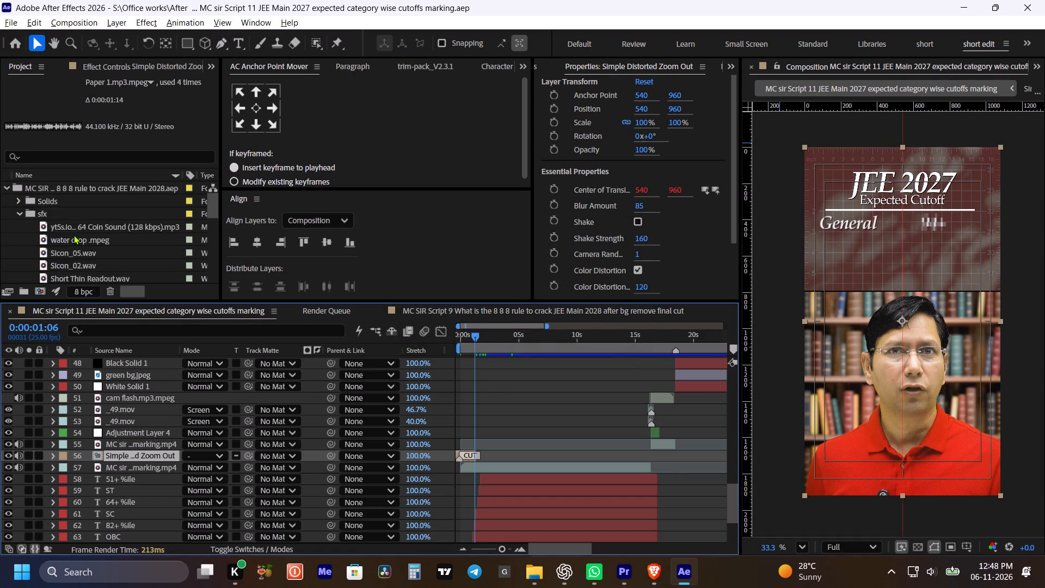
{"action": "scroll", "coordinate": [73, 235], "scroll_direction": "down", "scroll_amount": 2}
{"action": "scroll", "coordinate": [114, 235], "scroll_direction": "up", "scroll_amount": 2}
{"action": "scroll", "coordinate": [114, 235], "scroll_direction": "down", "scroll_amount": 2}
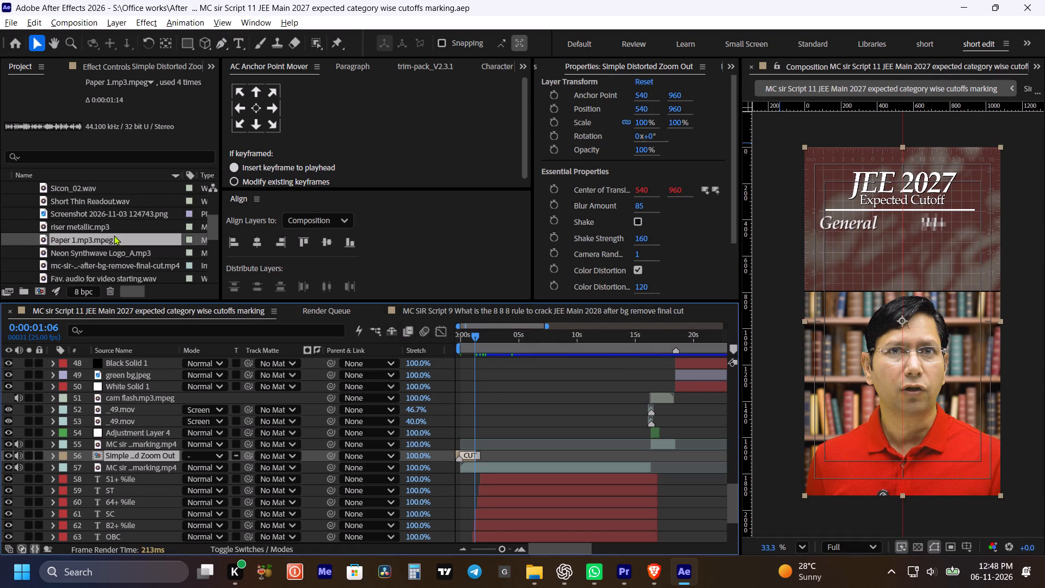
{"action": "scroll", "coordinate": [114, 235], "scroll_direction": "up", "scroll_amount": 1}
{"action": "scroll", "coordinate": [114, 235], "scroll_direction": "down", "scroll_amount": 2}
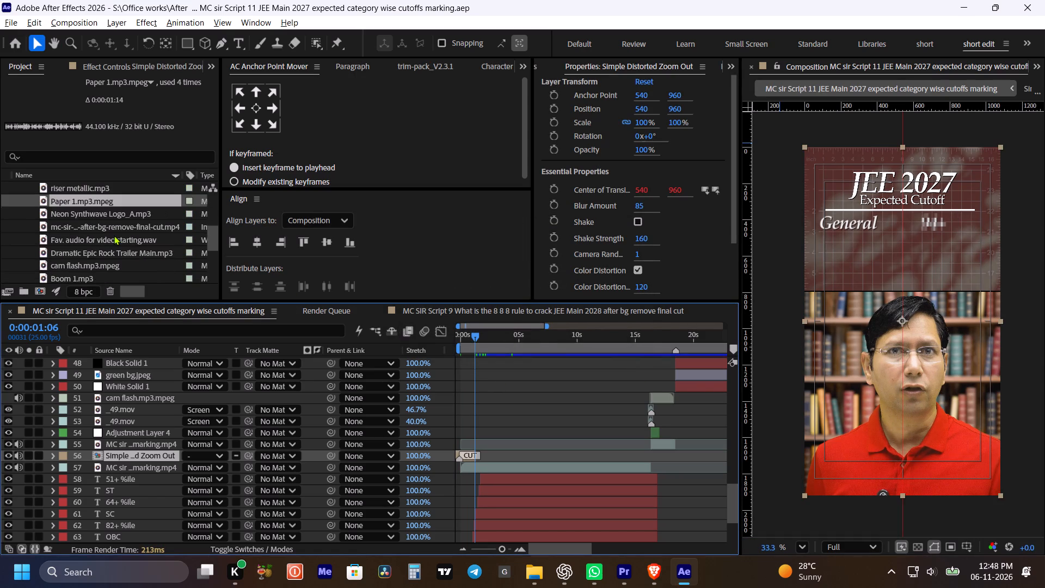
{"action": "left_click_drag", "start_coordinate": [94, 275], "coordinate": [483, 447]}
{"action": "left_click_drag", "start_coordinate": [494, 455], "coordinate": [472, 457]}
{"action": "left_click", "coordinate": [474, 457]}
Set the Audio Levels of the Boom 1.mp3 layer to -5 dB, play back the opening, and save the project.
{"action": "key", "text": "l"}
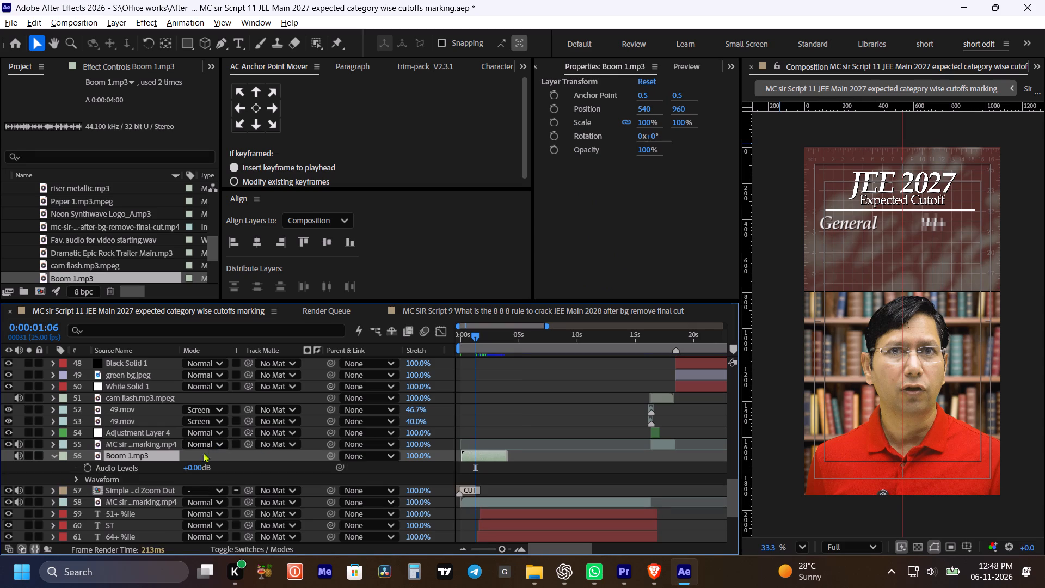
{"action": "left_click", "coordinate": [200, 461]}
{"action": "left_click", "coordinate": [196, 470]}
{"action": "type", "text": "-5"}
{"action": "left_click", "coordinate": [265, 470]}
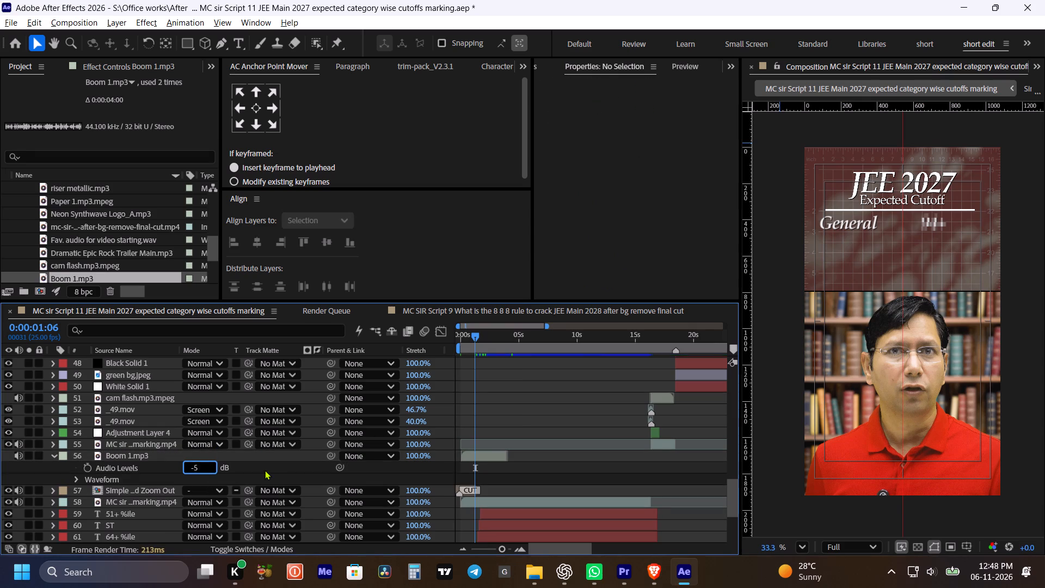
{"action": "key", "text": "ctrl+s"}
{"action": "left_click_drag", "start_coordinate": [480, 338], "coordinate": [432, 357]}
{"action": "key", "text": "space"}
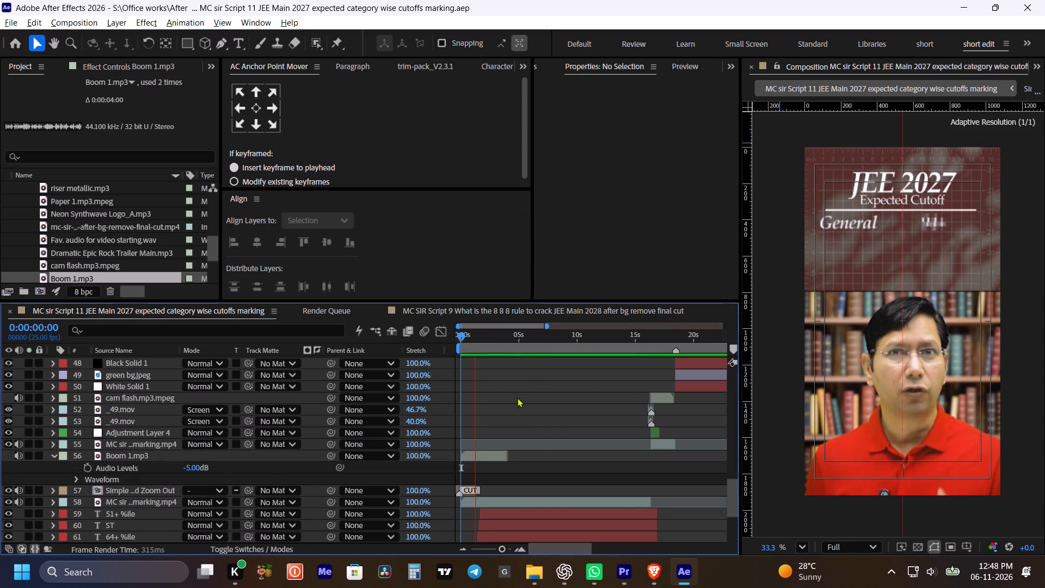
{"action": "key", "text": "space"}
{"action": "left_click_drag", "start_coordinate": [488, 338], "coordinate": [484, 339]}
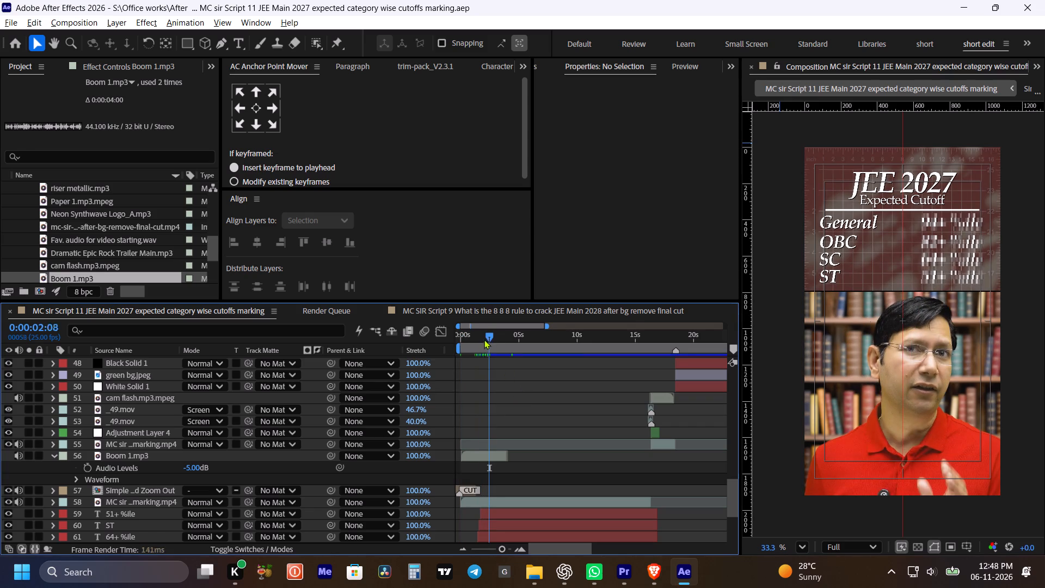
{"action": "left_click_drag", "start_coordinate": [484, 339], "coordinate": [471, 342]}
{"action": "key", "text": "ctrl+s"}
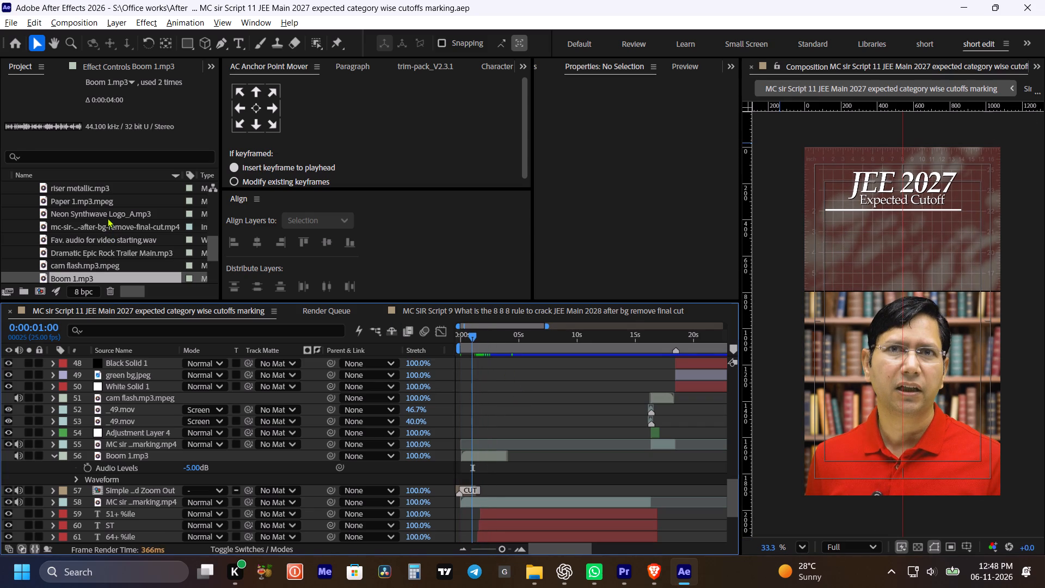
Add water drop .mpeg from the project's sound effects above the Boom 1.mp3 layer, starting at 0:00:01:00.
{"action": "scroll", "coordinate": [109, 229], "scroll_direction": "up", "scroll_amount": 1}
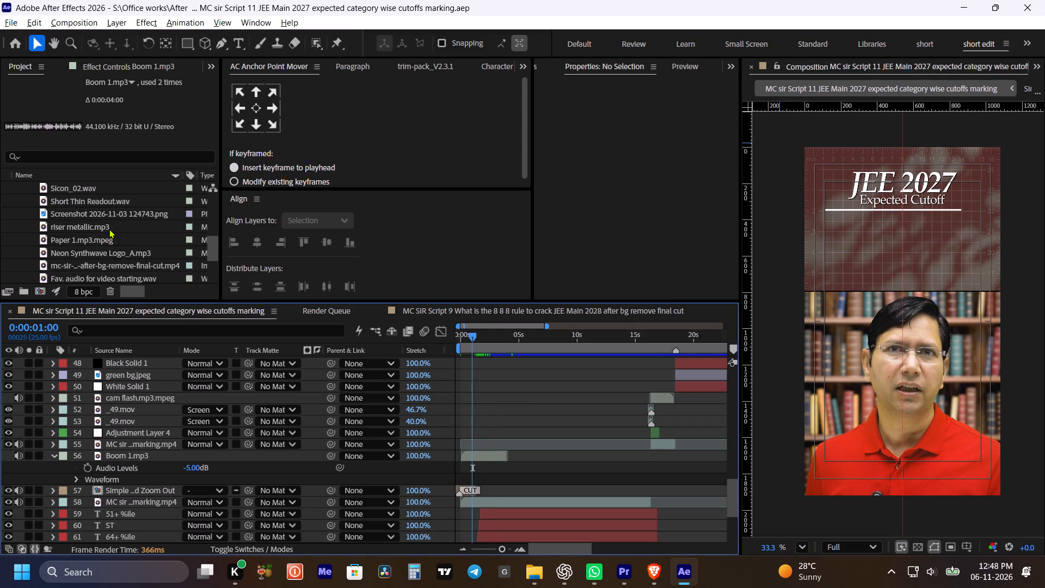
{"action": "scroll", "coordinate": [109, 229], "scroll_direction": "up", "scroll_amount": 1}
{"action": "left_click_drag", "start_coordinate": [99, 200], "coordinate": [478, 446]}
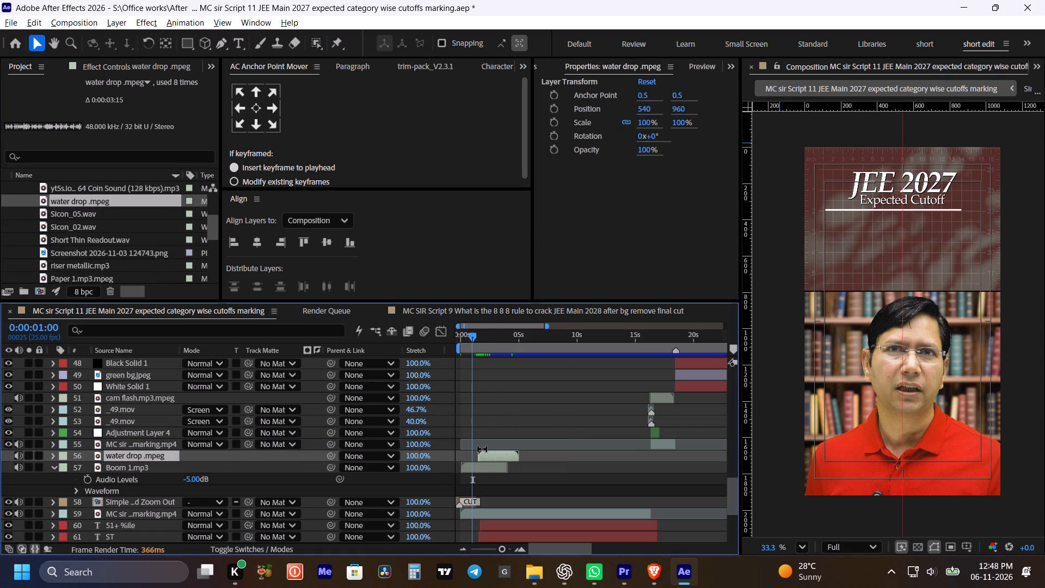
{"action": "key", "text": "bracketleft"}
Using its waveform, trim the end of the water drop .mpeg layer to keep only the first drop, and save the project.
{"action": "left_click", "coordinate": [486, 454]}
{"action": "type", "text": "ll"}
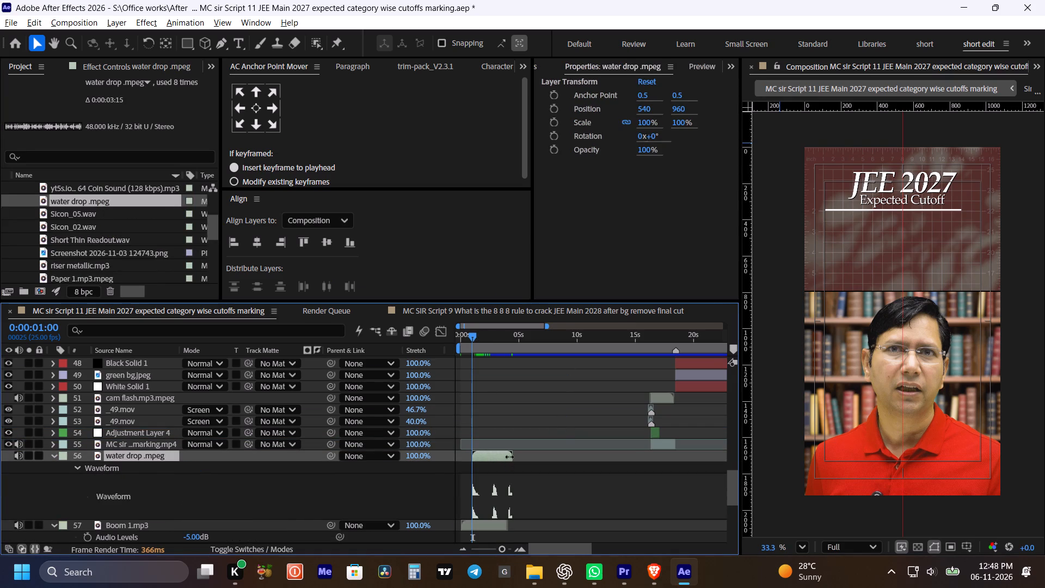
{"action": "left_click_drag", "start_coordinate": [513, 455], "coordinate": [481, 456]}
{"action": "scroll", "coordinate": [479, 456], "scroll_direction": "up", "scroll_amount": 2, "text": "alt"}
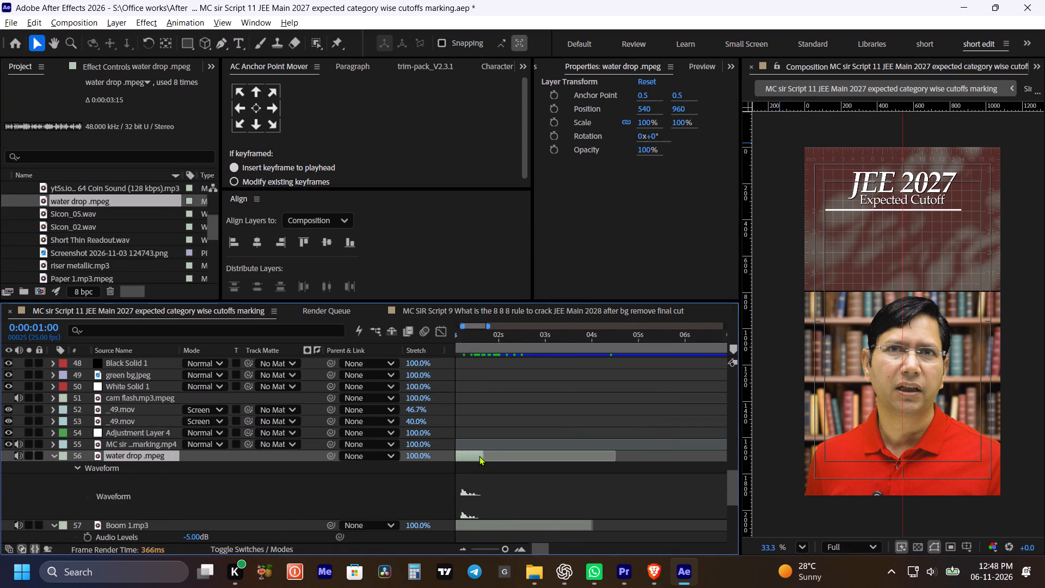
{"action": "key", "text": "m"}
{"action": "left_click", "coordinate": [477, 456]}
{"action": "scroll", "coordinate": [479, 456], "scroll_direction": "down", "scroll_amount": 1, "text": "alt"}
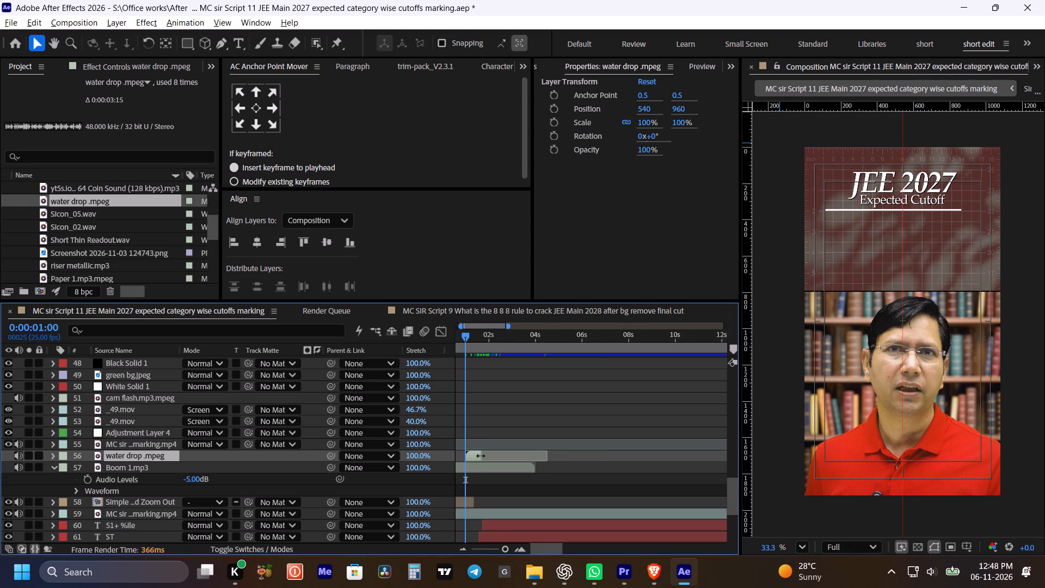
{"action": "key", "text": "space"}
{"action": "key", "text": "space"}
{"action": "left_click_drag", "start_coordinate": [485, 433], "coordinate": [517, 424]}
{"action": "key", "text": "ctrl+s"}
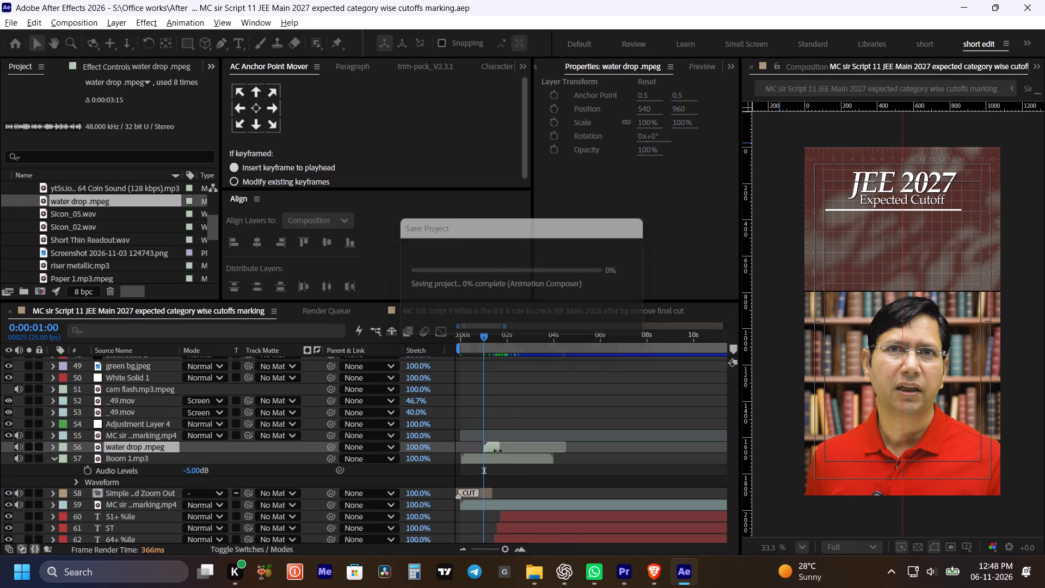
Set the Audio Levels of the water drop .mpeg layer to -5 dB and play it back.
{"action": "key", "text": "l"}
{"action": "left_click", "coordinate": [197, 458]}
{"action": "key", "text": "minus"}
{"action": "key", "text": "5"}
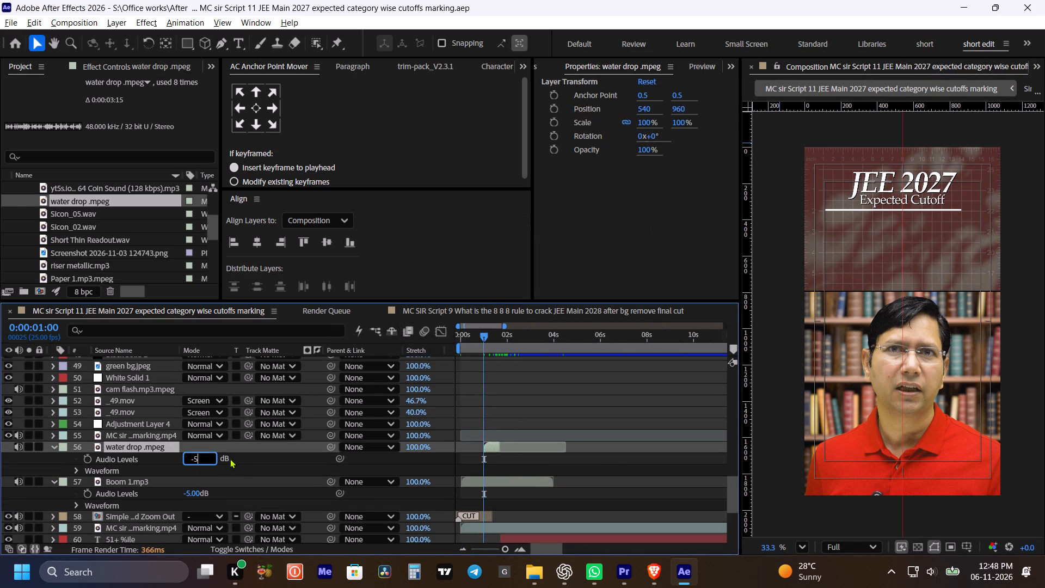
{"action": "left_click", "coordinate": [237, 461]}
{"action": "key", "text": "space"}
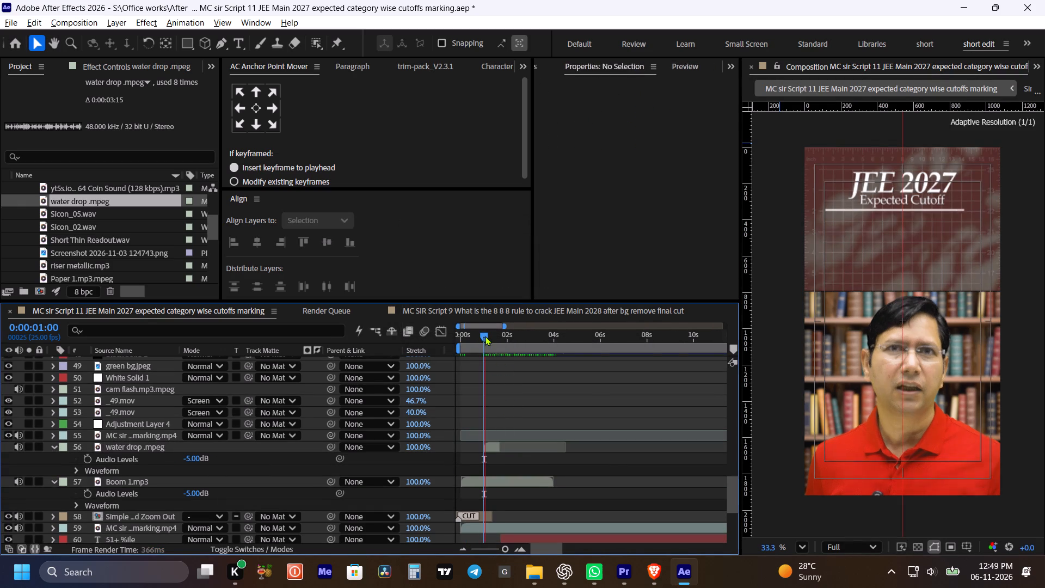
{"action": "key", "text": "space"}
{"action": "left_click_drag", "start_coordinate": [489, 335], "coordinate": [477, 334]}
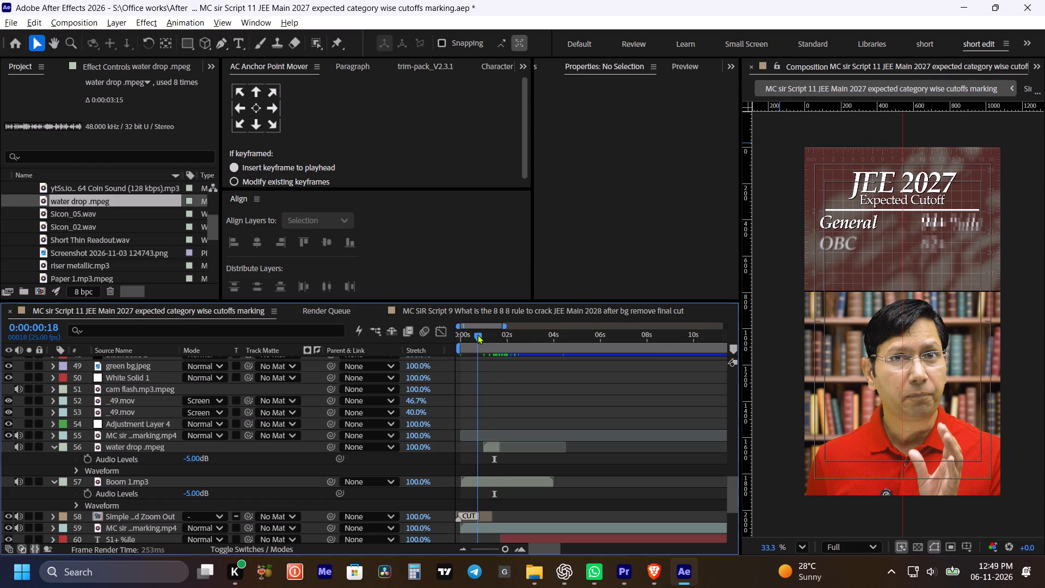
Set the Audio Levels of the water drop .mpeg layer to -10 dB and play back from 0:00:00:18.
{"action": "left_click", "coordinate": [194, 460]}
{"action": "key", "text": "minus"}
{"action": "key", "text": "1"}
{"action": "key", "text": "0"}
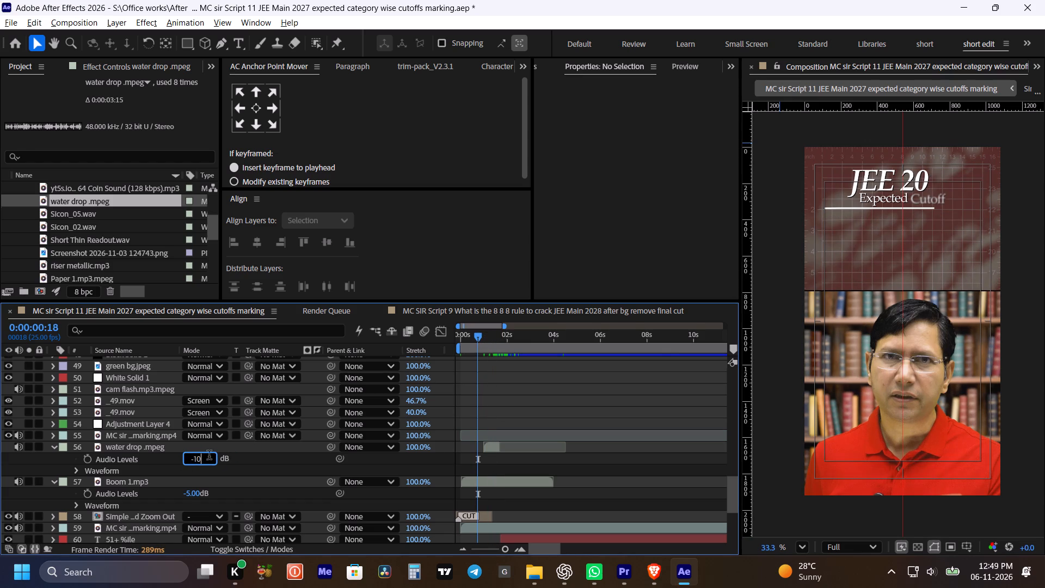
{"action": "left_click", "coordinate": [272, 467]}
{"action": "key", "text": "space"}
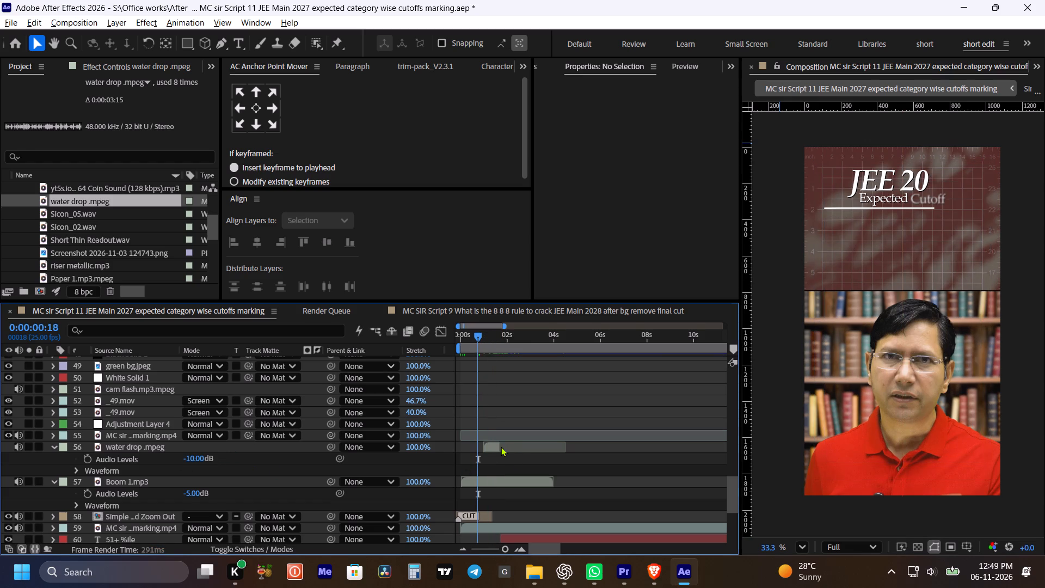
{"action": "key", "text": "space"}
Duplicate the water drop .mpeg layer three times.
{"action": "left_click", "coordinate": [496, 446]}
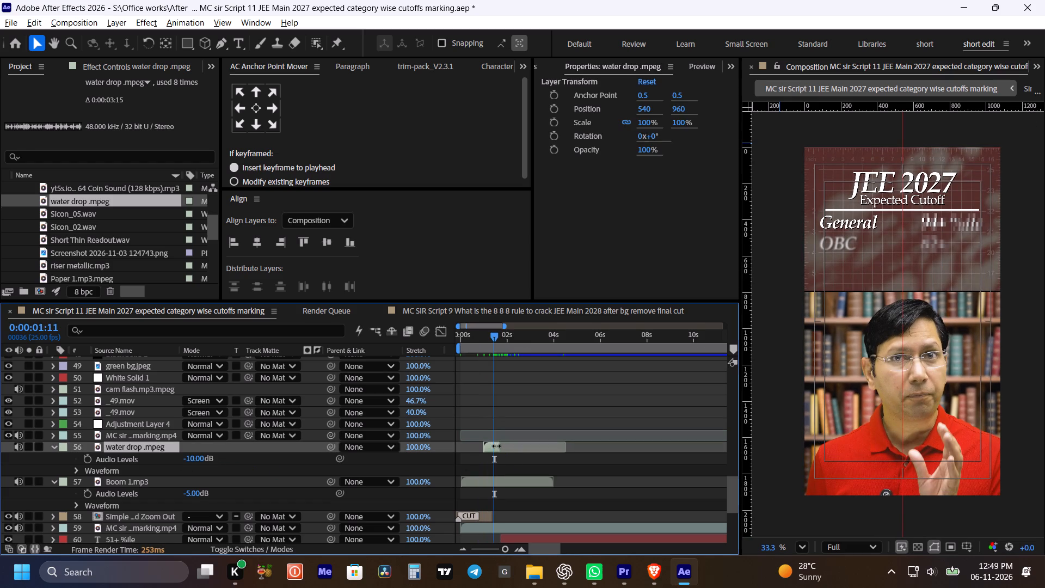
{"action": "key", "text": "ctrl+d"}
{"action": "key", "text": "ctrl+d"}
{"action": "key", "text": "ctrl+d"}
Stagger the four water drop .mpeg layers upward over about half a second and play back the category titles' entrance.
{"action": "left_click", "coordinate": [494, 479]}
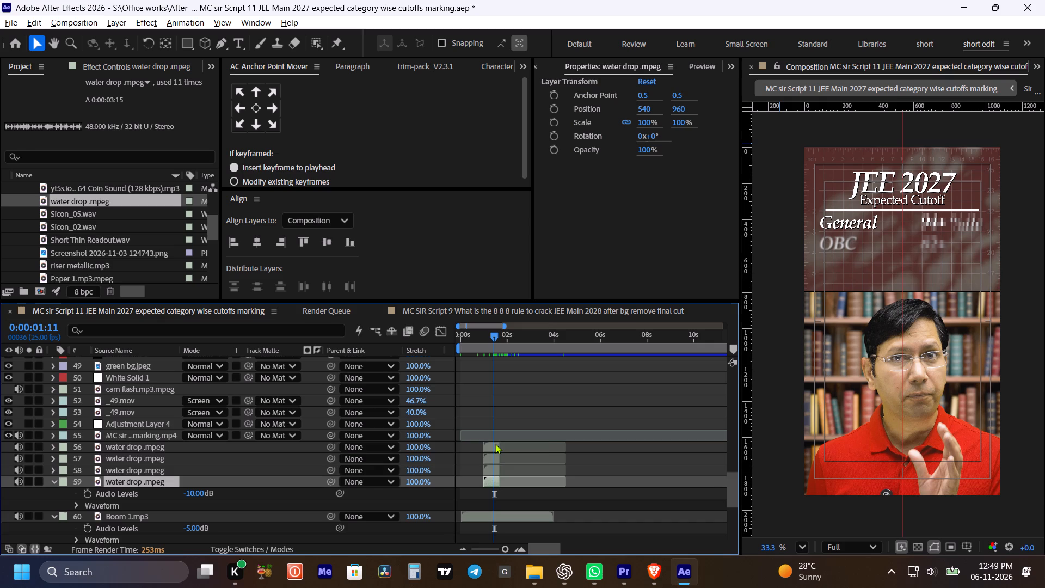
{"action": "left_click", "coordinate": [495, 444], "text": "shift"}
{"action": "left_click_drag", "start_coordinate": [489, 448], "coordinate": [497, 450], "text": "ctrl+alt"}
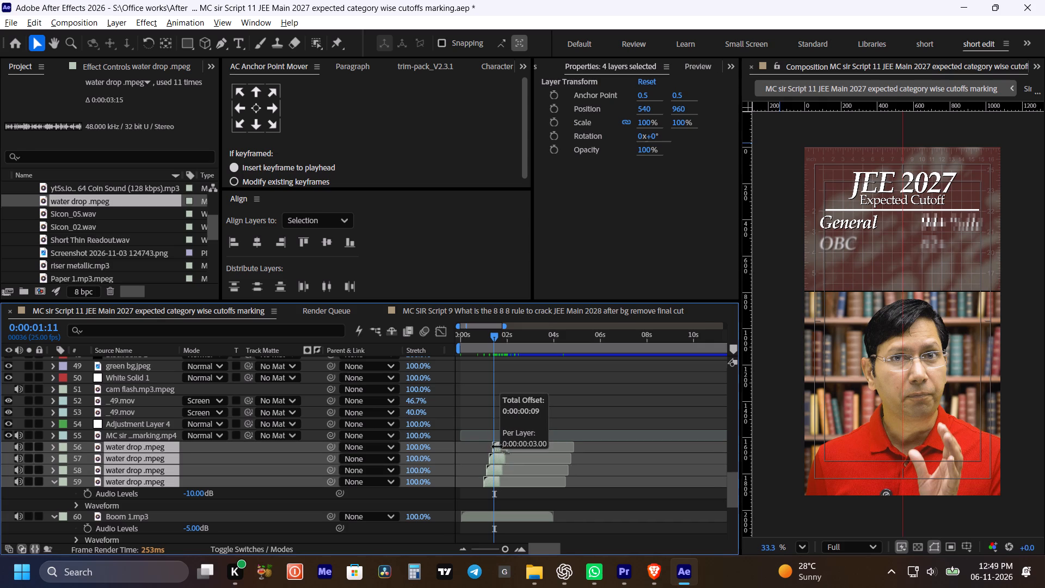
{"action": "left_click_drag", "start_coordinate": [497, 450], "coordinate": [501, 450], "text": "ctrl+alt"}
{"action": "left_click", "coordinate": [469, 345]}
{"action": "key", "text": "space"}
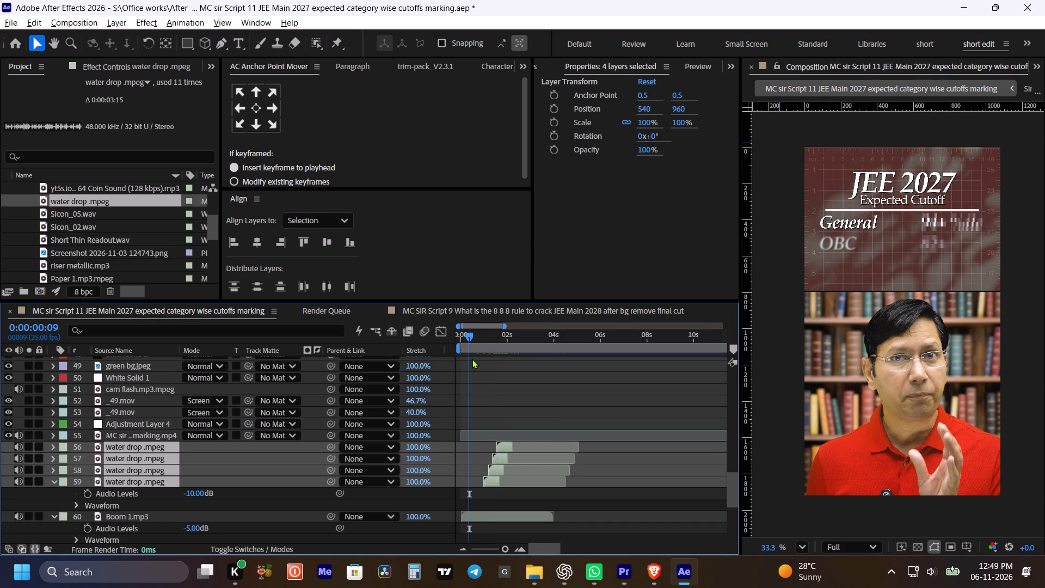
{"action": "left_click", "coordinate": [497, 388]}
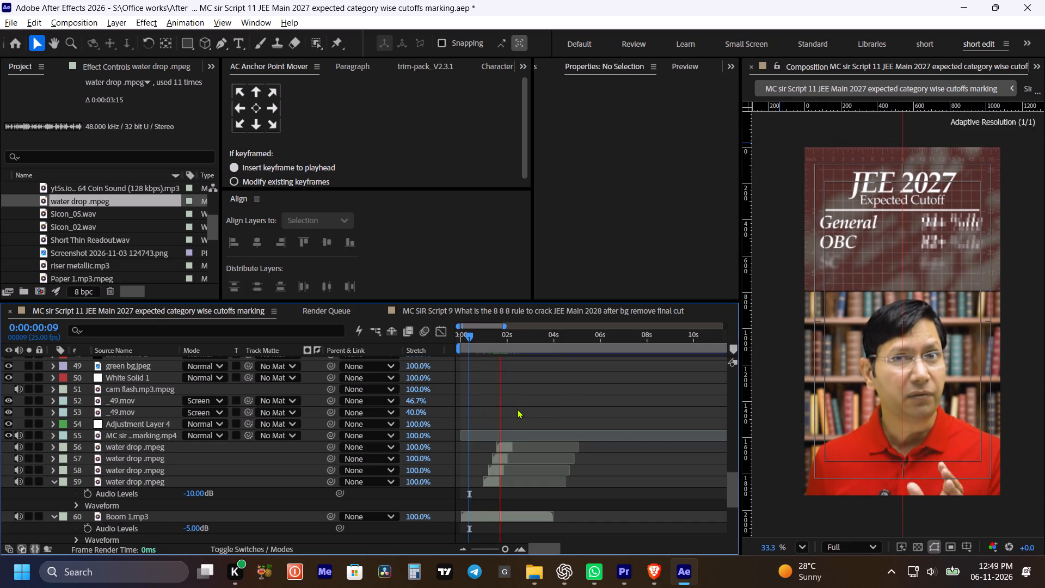
{"action": "key", "text": "space"}
{"action": "left_click", "coordinate": [476, 336]}
{"action": "key", "text": "space"}
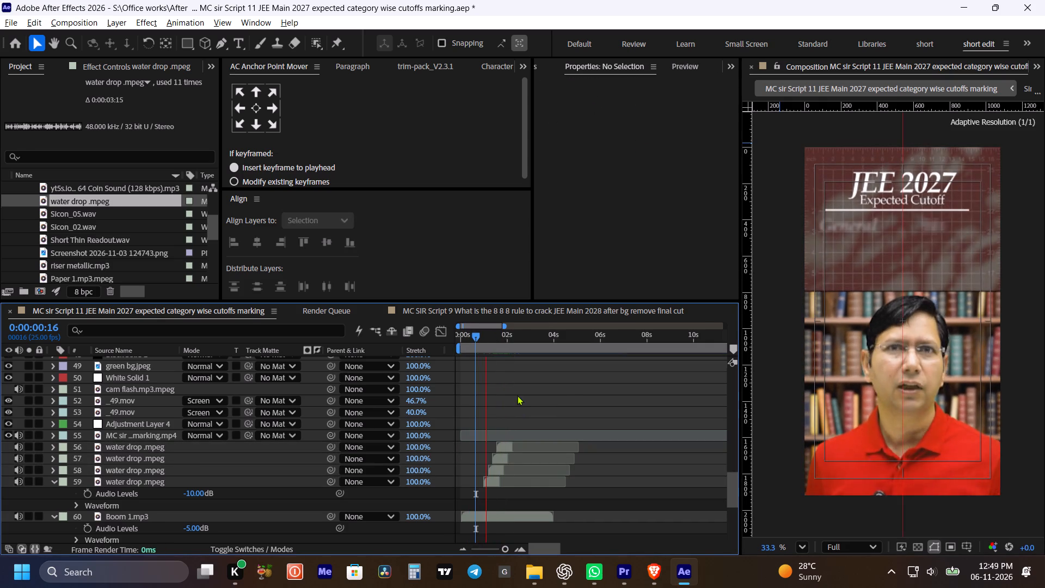
{"action": "key", "text": "space"}
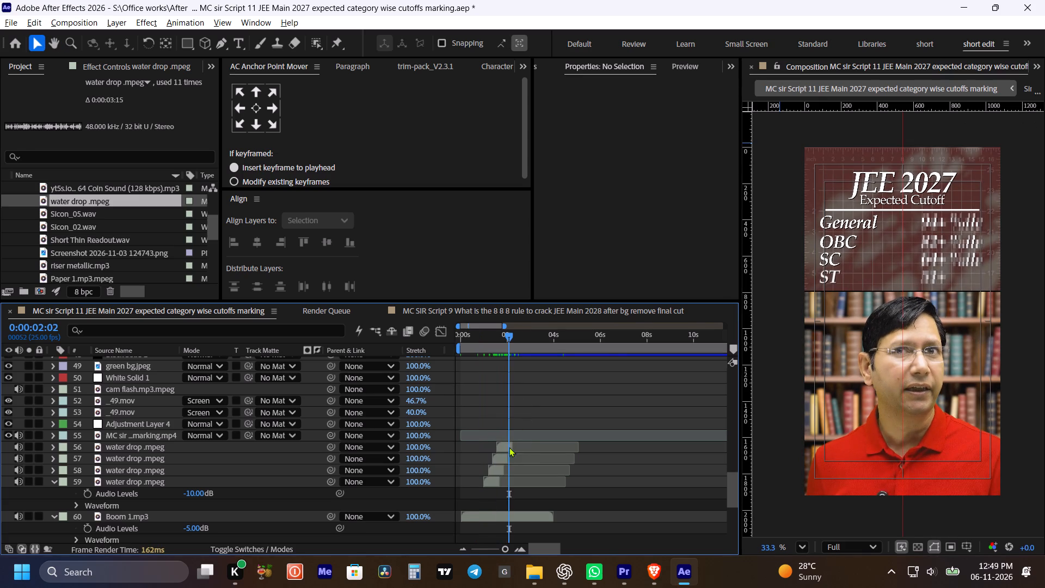
Widen the stagger of the four water drop .mpeg layers so the last starts at about 0:00:02:00, and play back the opening.
{"action": "left_click", "coordinate": [505, 446], "text": "ctrl+alt"}
{"action": "left_click_drag", "start_coordinate": [506, 443], "coordinate": [513, 444], "text": "ctrl+alt"}
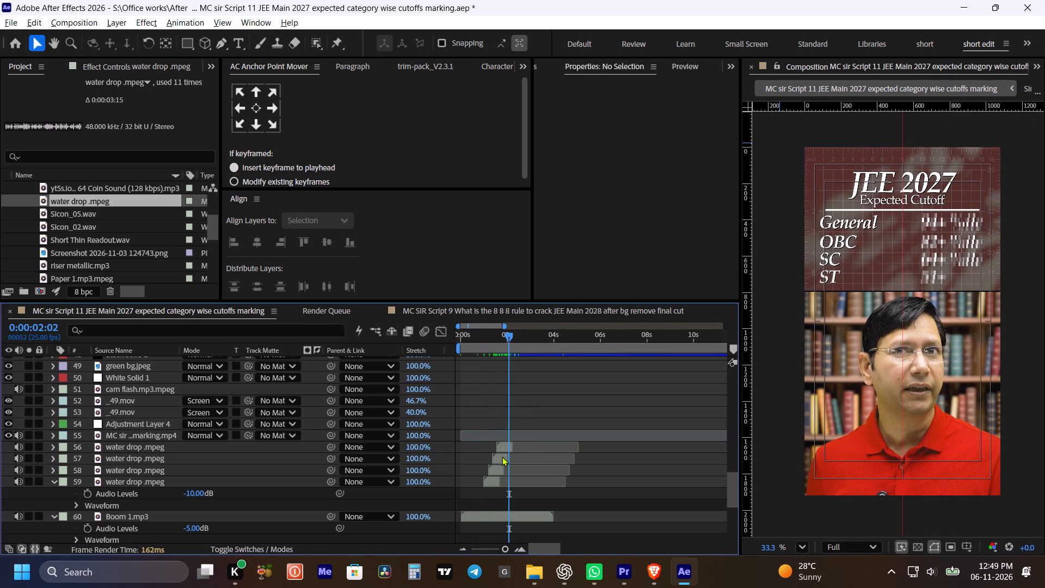
{"action": "left_click", "coordinate": [493, 479]}
{"action": "left_click", "coordinate": [505, 445], "text": "shift"}
{"action": "left_click_drag", "start_coordinate": [505, 445], "coordinate": [512, 446], "text": "ctrl+alt"}
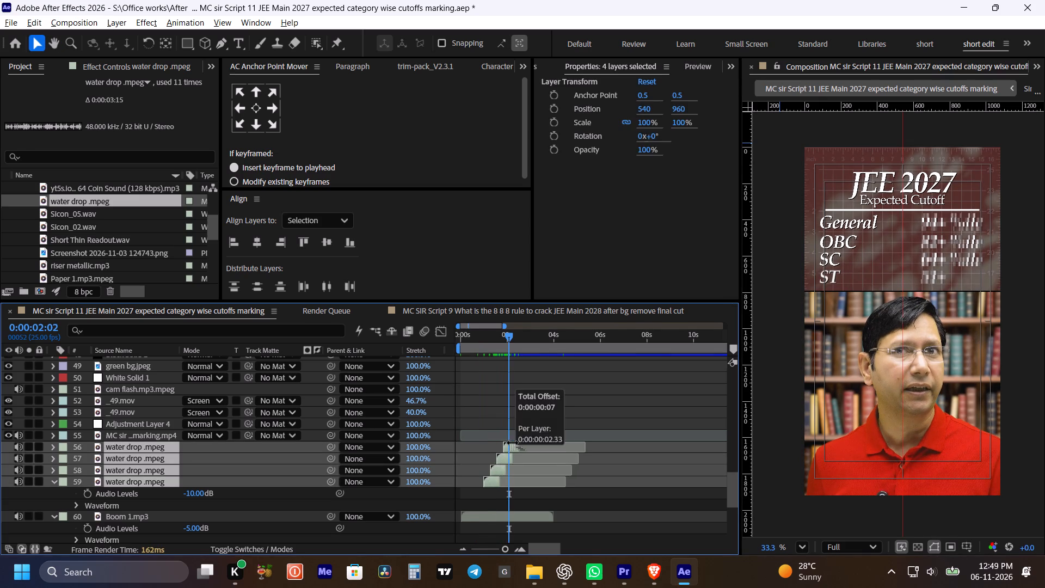
{"action": "left_click_drag", "start_coordinate": [512, 446], "coordinate": [515, 446], "text": "ctrl+alt"}
{"action": "left_click", "coordinate": [469, 342]}
{"action": "key", "text": "space"}
{"action": "left_click", "coordinate": [505, 406]}
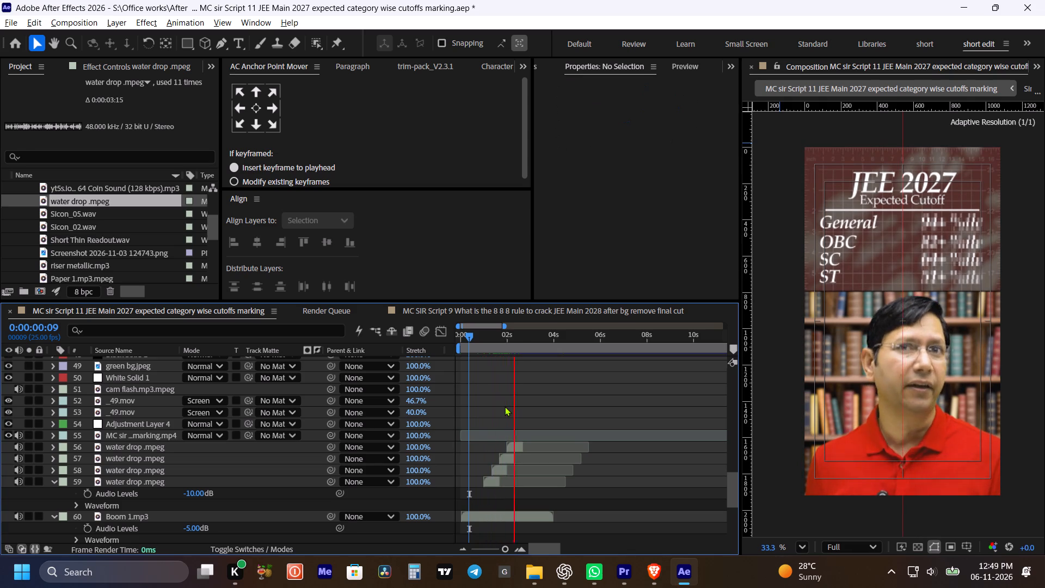
{"action": "key", "text": "space"}
Play back the cutoff list following the water drop sounds, collapse the audio layers' properties, and save the project.
{"action": "key", "text": "space"}
{"action": "scroll", "coordinate": [523, 395], "scroll_direction": "down", "scroll_amount": 1, "text": "alt"}
{"action": "left_click", "coordinate": [544, 394]}
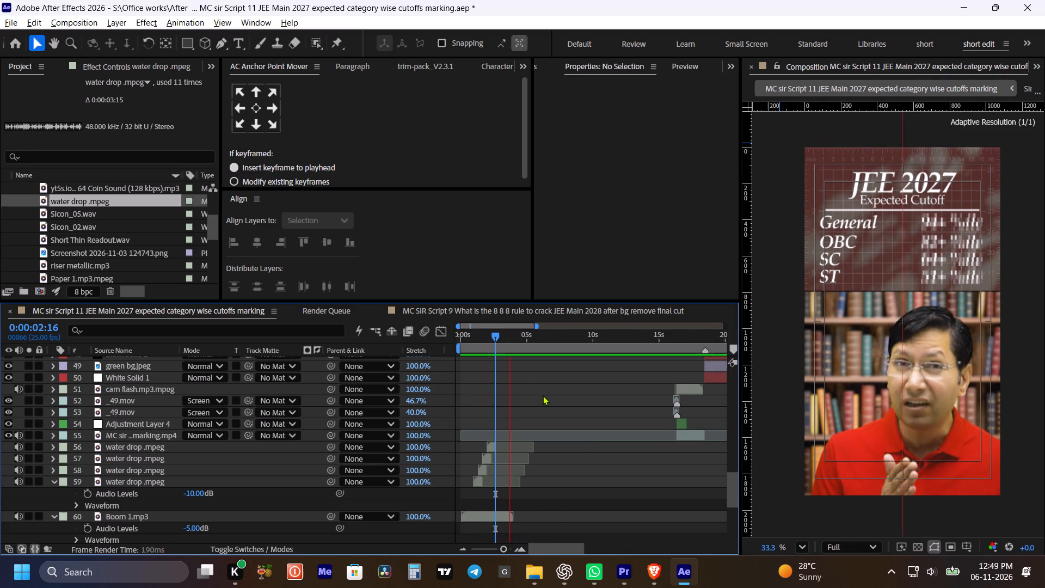
{"action": "left_click", "coordinate": [543, 395]}
{"action": "key", "text": "m"}
{"action": "scroll", "coordinate": [543, 395], "scroll_direction": "down", "scroll_amount": 1}
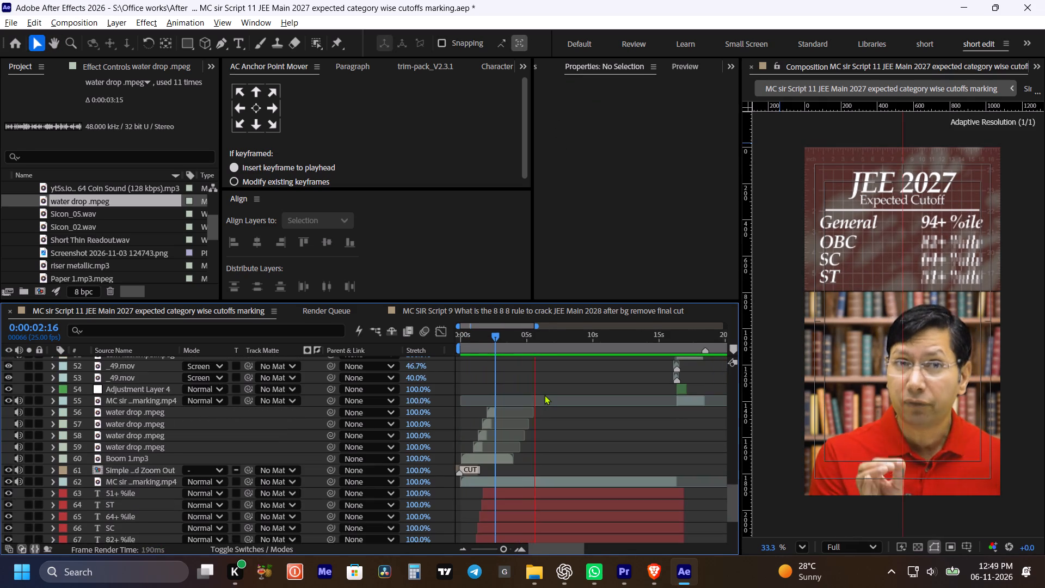
{"action": "key", "text": "ctrl+s"}
{"action": "scroll", "coordinate": [547, 391], "scroll_direction": "down", "scroll_amount": 1, "text": "alt"}
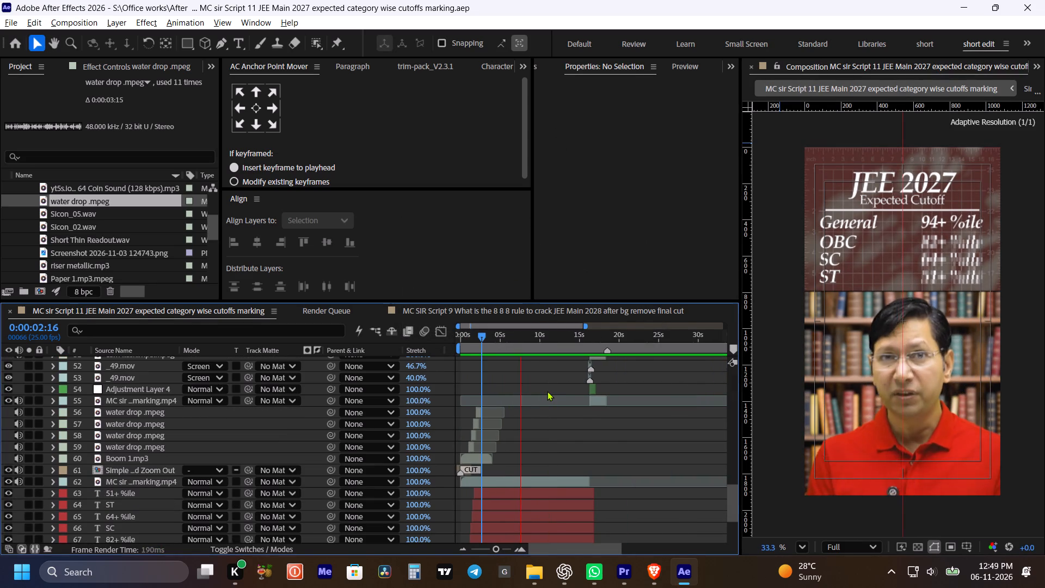
{"action": "key", "text": "space"}
{"action": "key", "text": "ctrl+s"}
{"action": "key", "text": "space"}
{"action": "key", "text": "space"}
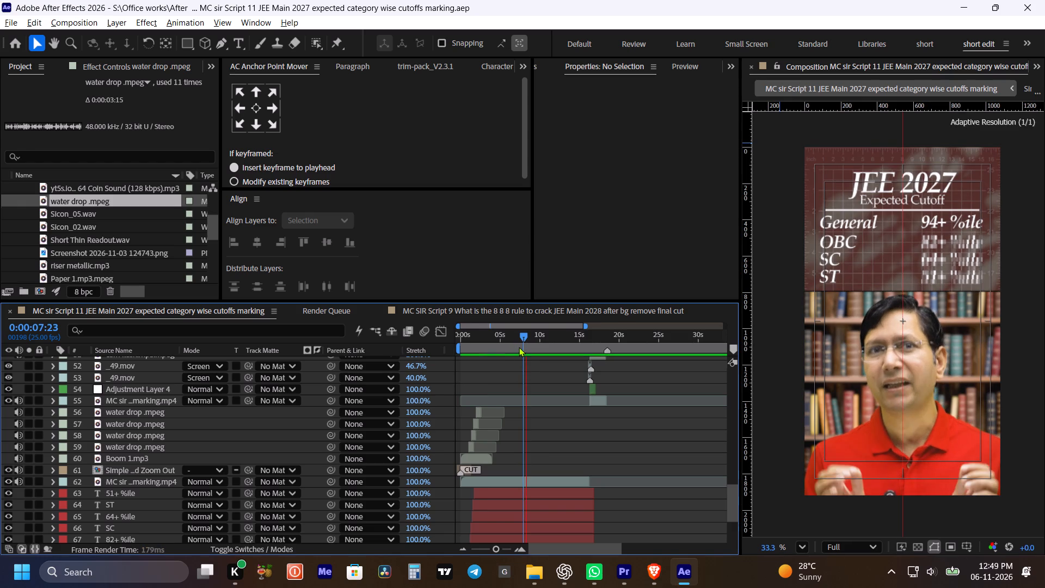
Check the timeline up to the January section at 0:00:18:18, return to 0:00:00:00, and save the project.
{"action": "scroll", "coordinate": [519, 356], "scroll_direction": "up", "scroll_amount": 6}
{"action": "key", "text": "space"}
{"action": "scroll", "coordinate": [520, 357], "scroll_direction": "down", "scroll_amount": 3, "text": "alt"}
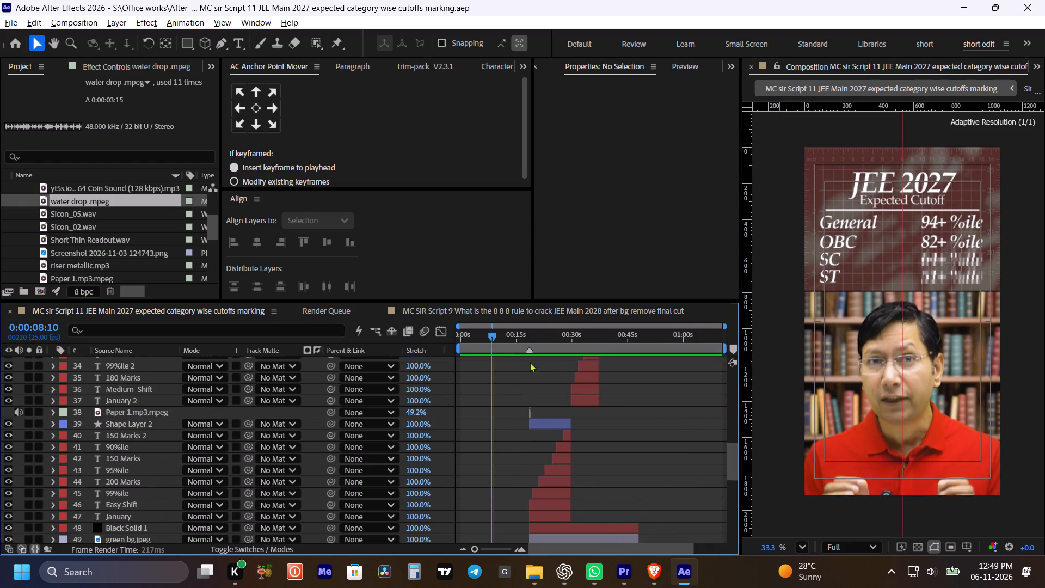
{"action": "left_click_drag", "start_coordinate": [525, 341], "coordinate": [530, 341]}
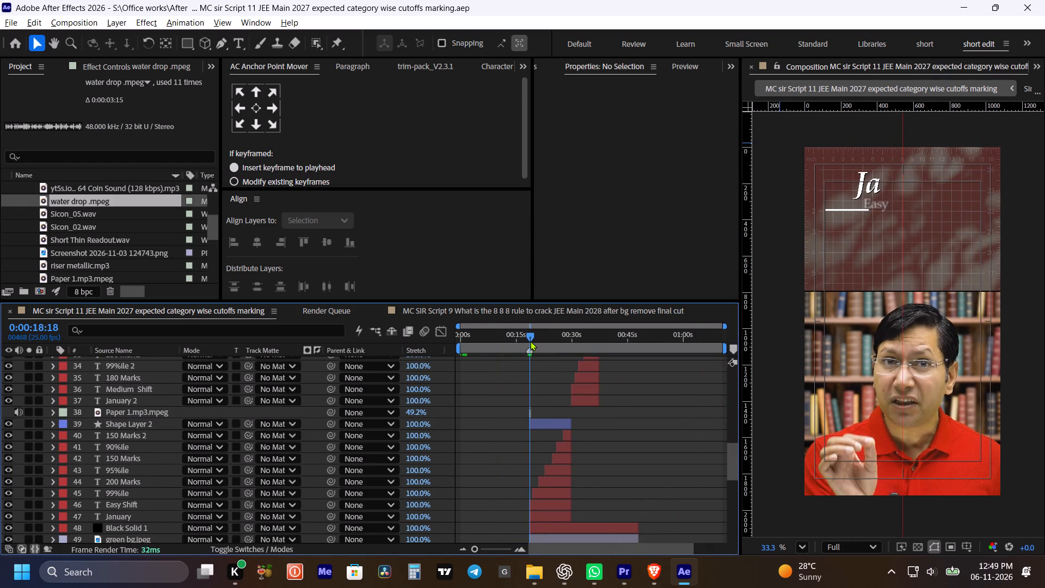
{"action": "left_click_drag", "start_coordinate": [530, 341], "coordinate": [417, 338]}
{"action": "key", "text": "ctrl+s"}
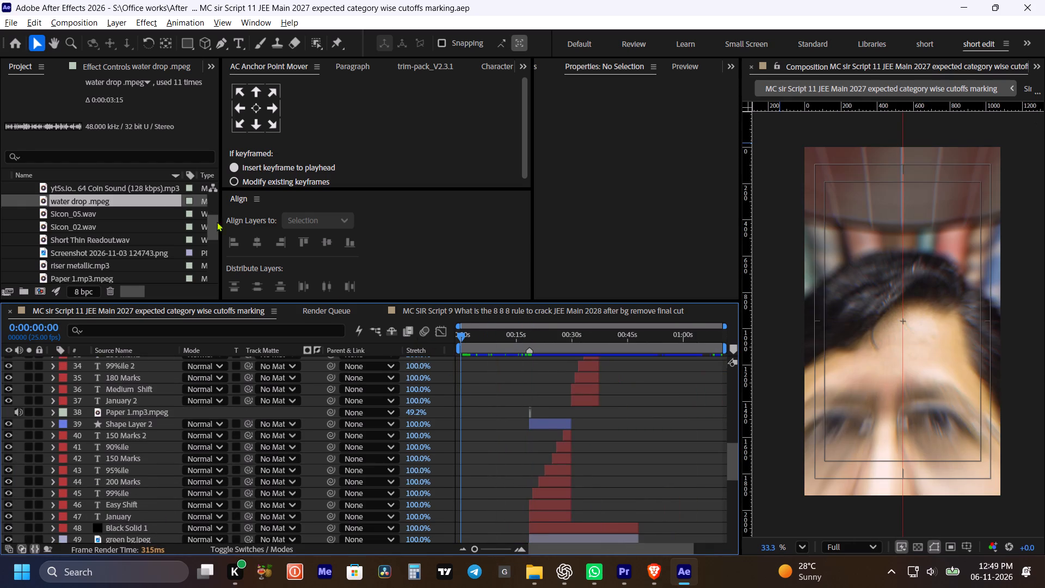
Collapse the imported 8 8 8 rule project folder and start a file import from the Office works bg music folder.
{"action": "scroll", "coordinate": [94, 217], "scroll_direction": "up", "scroll_amount": 2}
{"action": "left_click", "coordinate": [47, 249]}
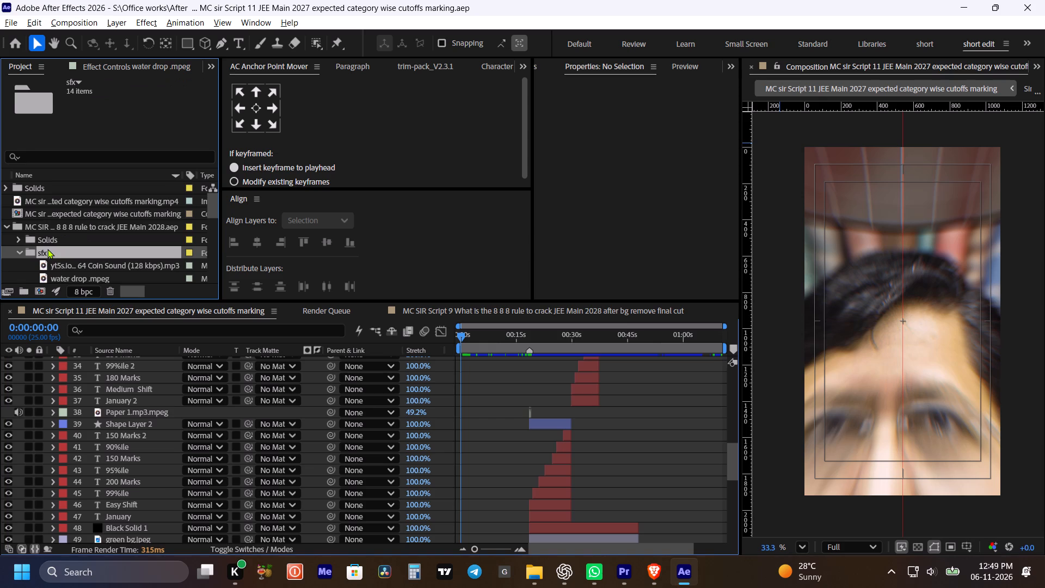
{"action": "left_click", "coordinate": [9, 224]}
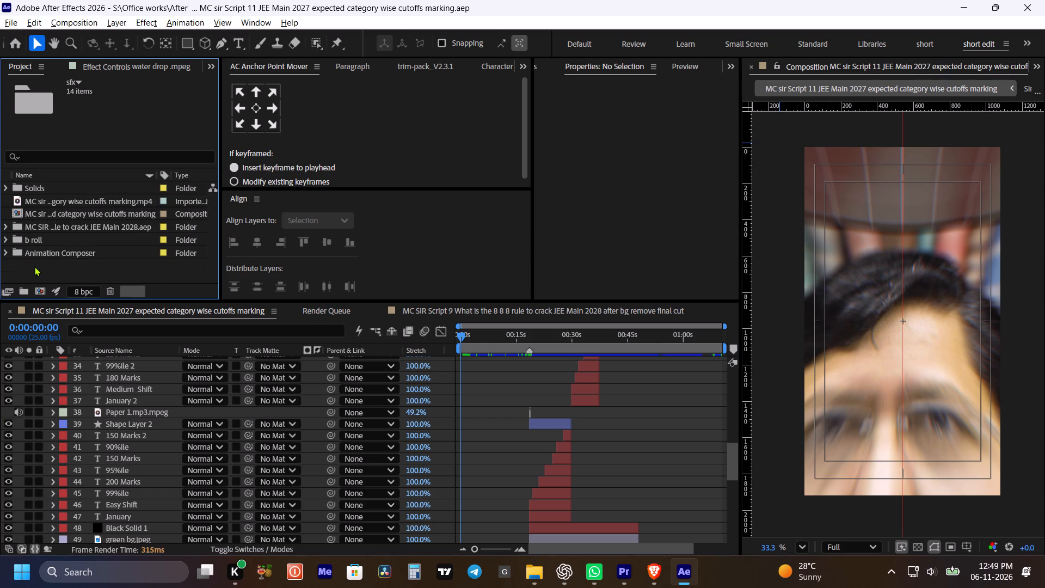
{"action": "left_click", "coordinate": [34, 266]}
{"action": "key", "text": "ctrl+i"}
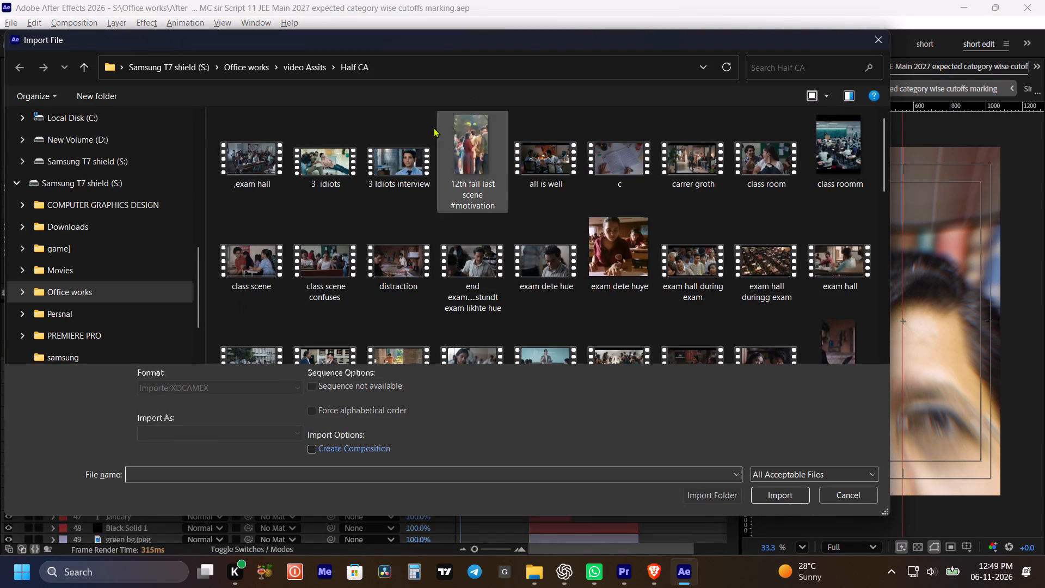
{"action": "left_click", "coordinate": [70, 305]}
{"action": "left_click", "coordinate": [81, 293]}
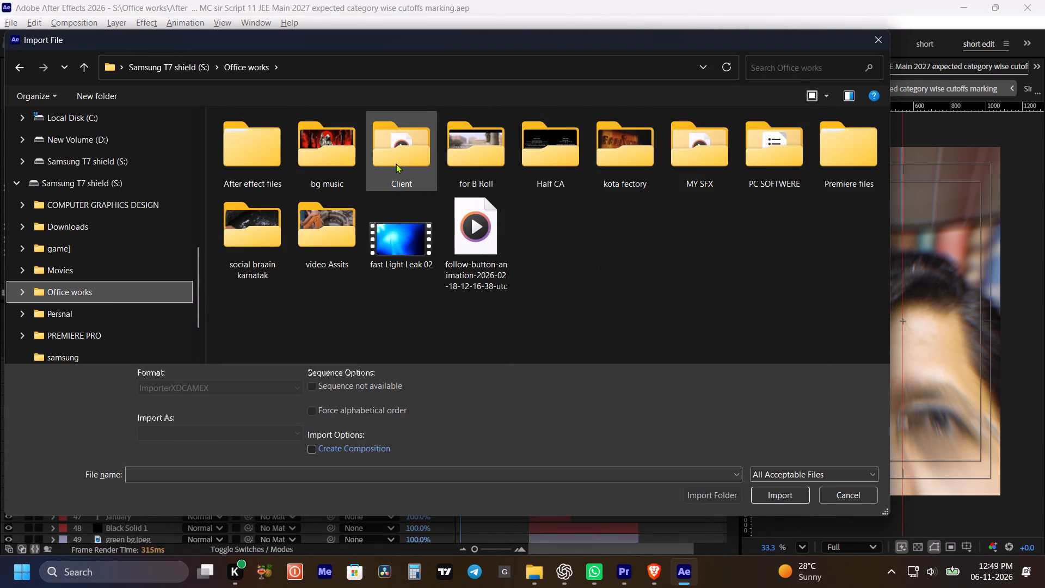
{"action": "double_click", "coordinate": [341, 161]}
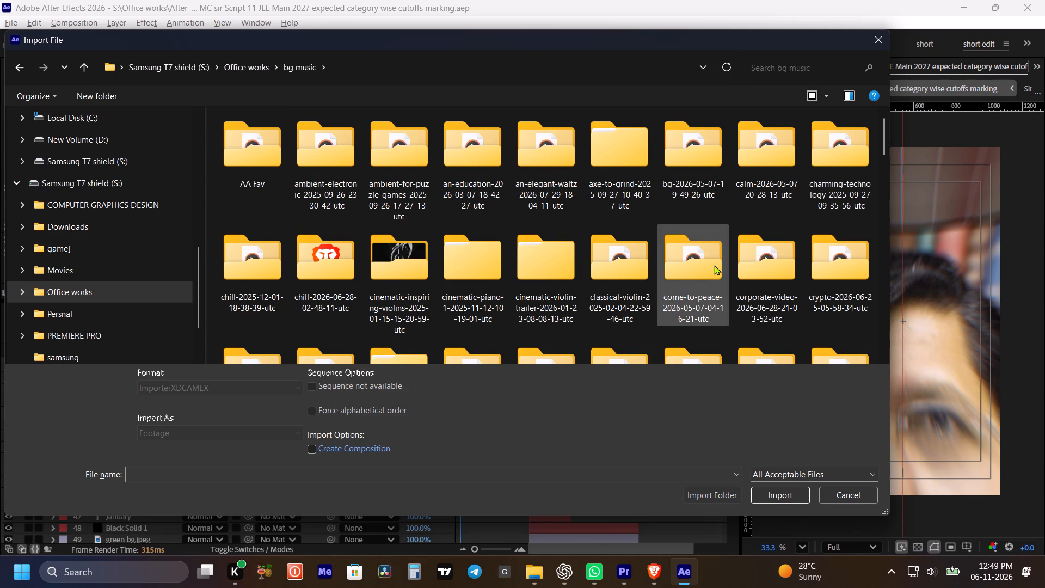
Audition the Neon Synthwave Logo_A and Neon Synthwave Logo_E tracks from the neon-synthwave-logo folder in Media Player.
{"action": "scroll", "coordinate": [714, 265], "scroll_direction": "down", "scroll_amount": 5}
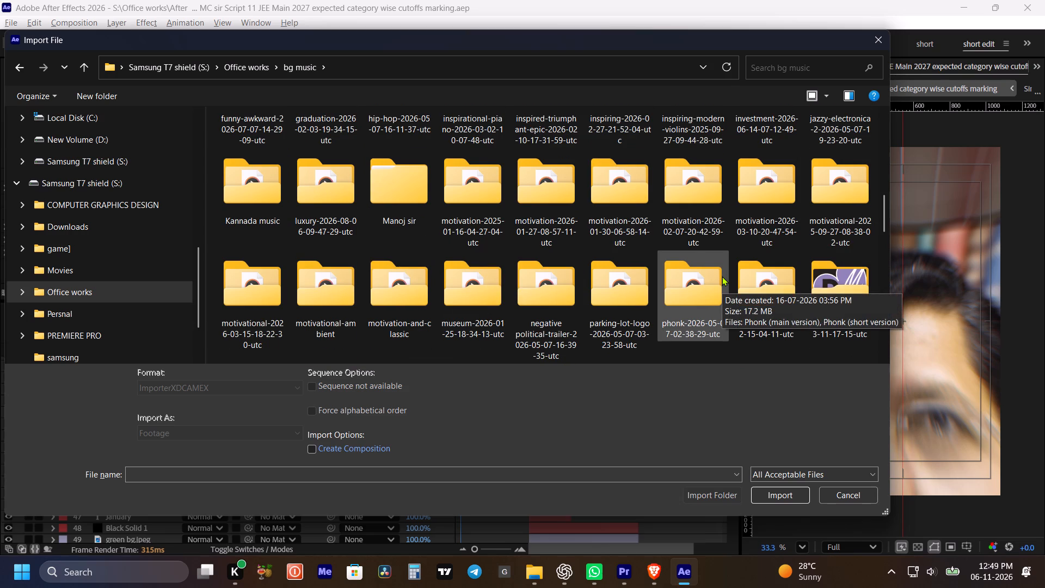
{"action": "double_click", "coordinate": [423, 190]}
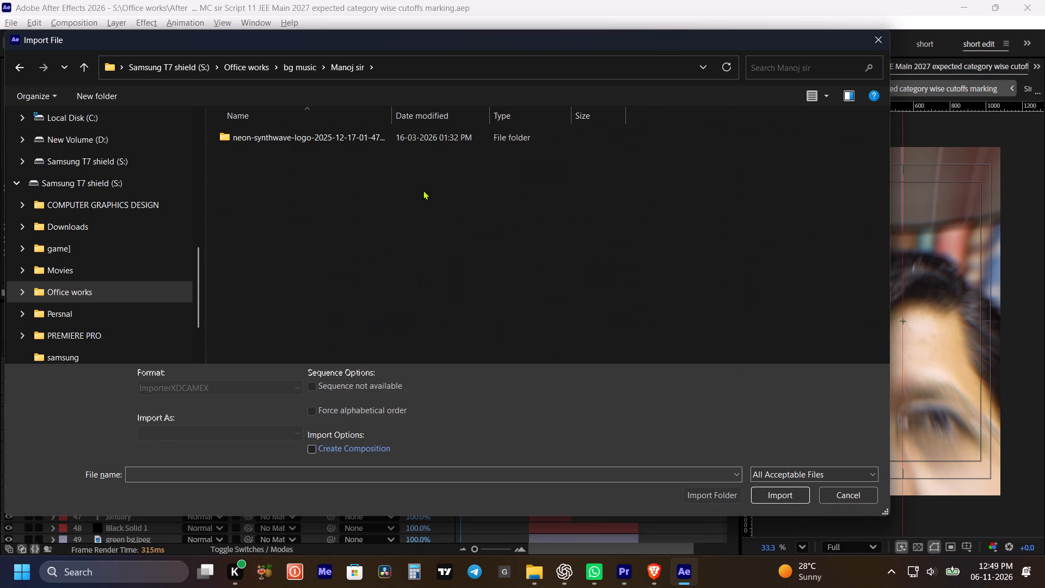
{"action": "double_click", "coordinate": [359, 140]}
{"action": "right_click", "coordinate": [364, 182]}
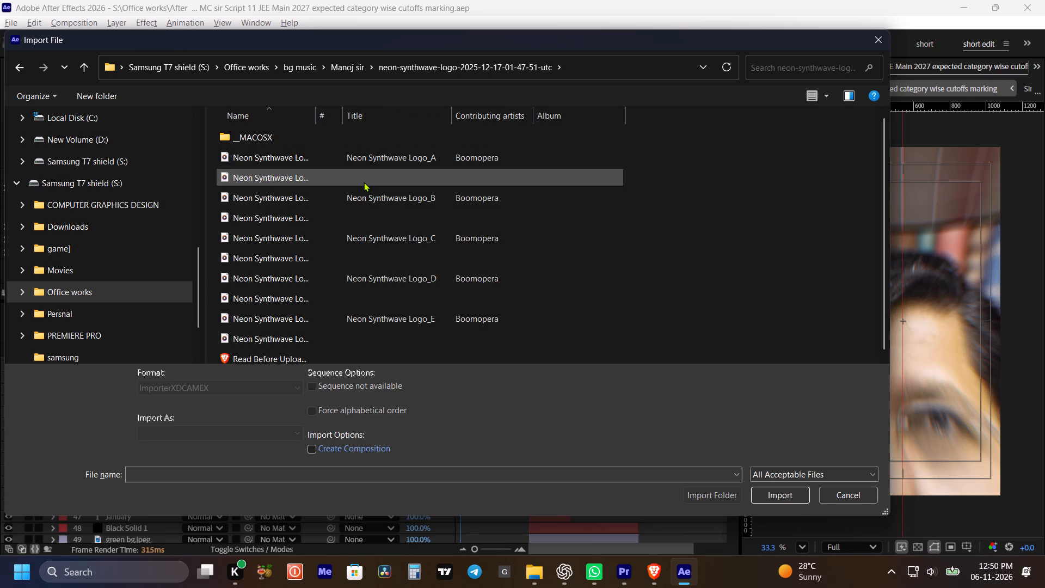
{"action": "left_click", "coordinate": [305, 175]}
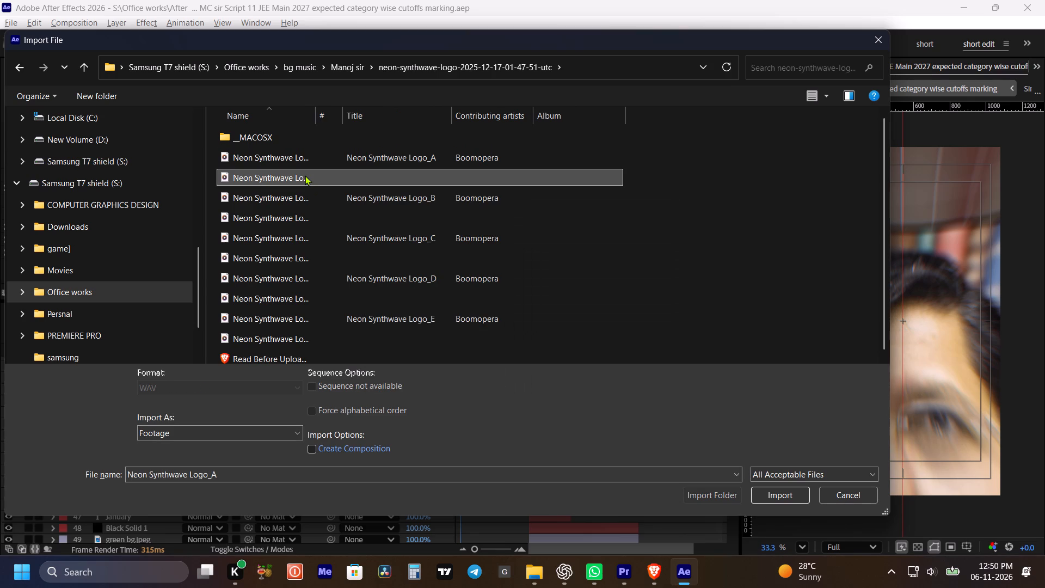
{"action": "right_click", "coordinate": [305, 175]}
{"action": "left_click", "coordinate": [349, 205]}
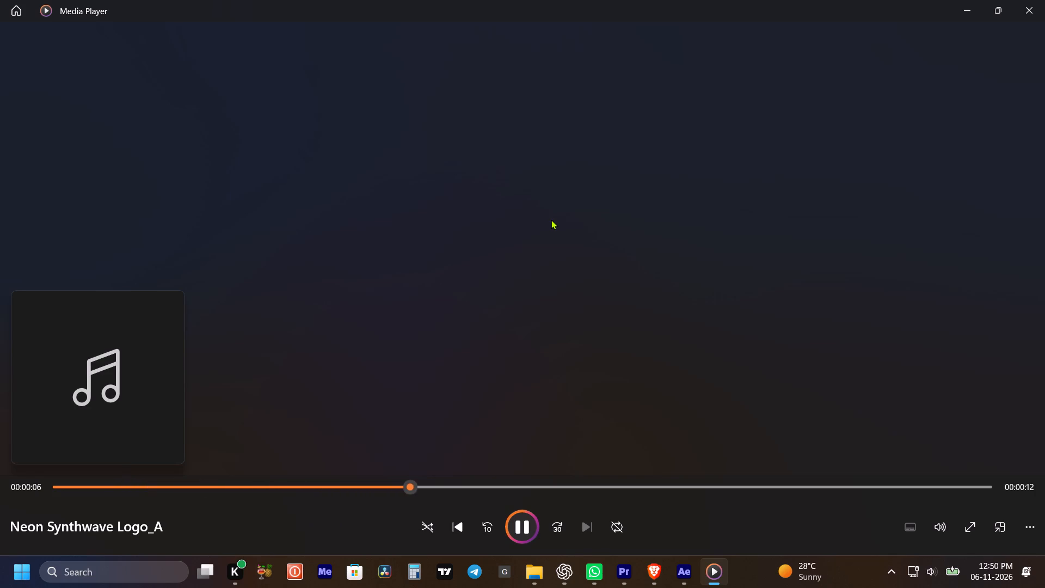
{"action": "left_click", "coordinate": [1042, 0]}
{"action": "left_click", "coordinate": [318, 323]}
{"action": "right_click", "coordinate": [318, 323]}
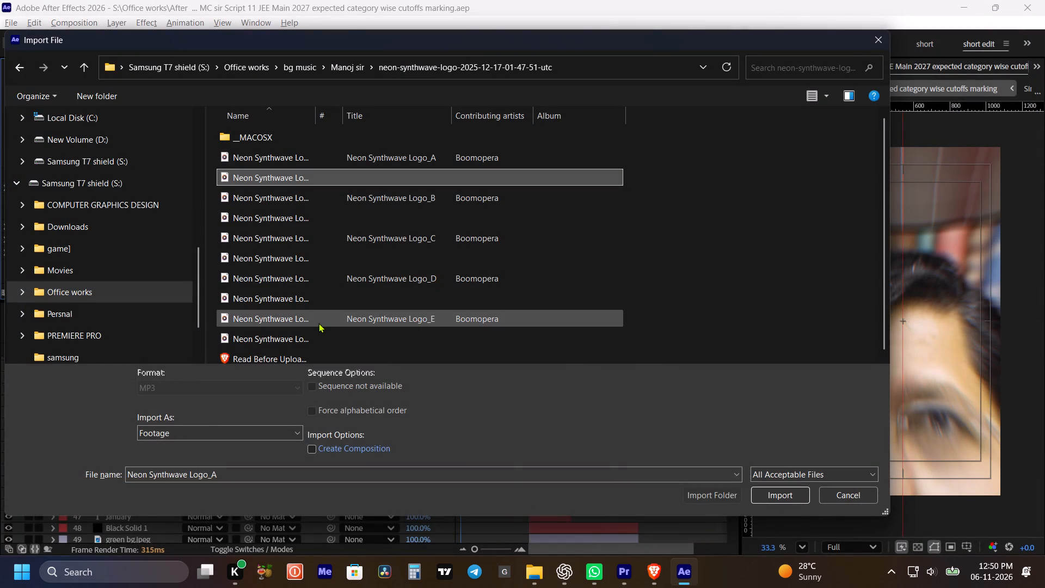
{"action": "left_click", "coordinate": [350, 218]}
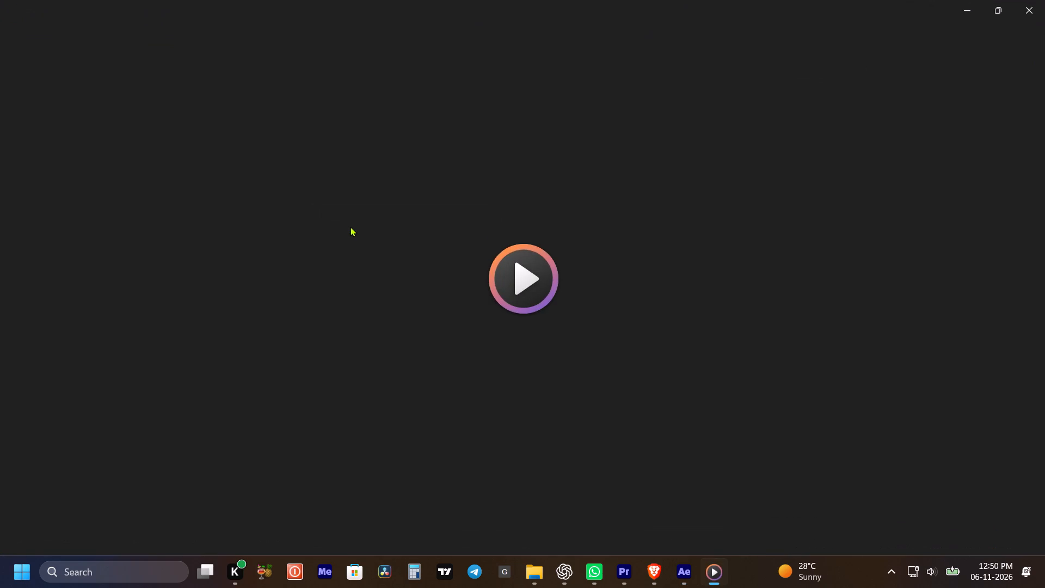
{"action": "left_click", "coordinate": [1044, 0]}
Audition the second Hip-hop track from the hip-hop folder in bg music, skipping ahead in Media Player.
{"action": "left_click", "coordinate": [24, 66]}
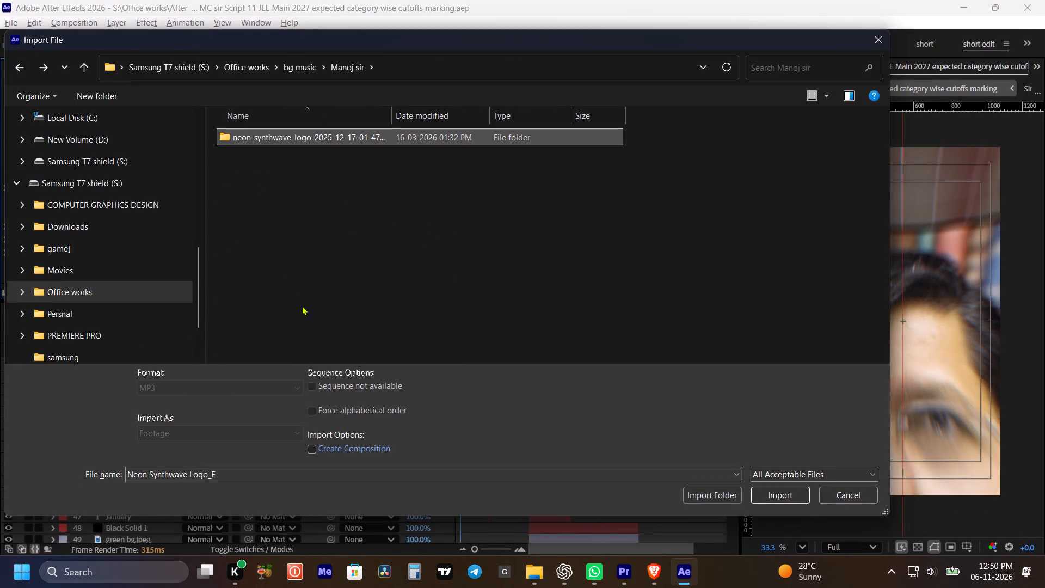
{"action": "left_click", "coordinate": [17, 77]}
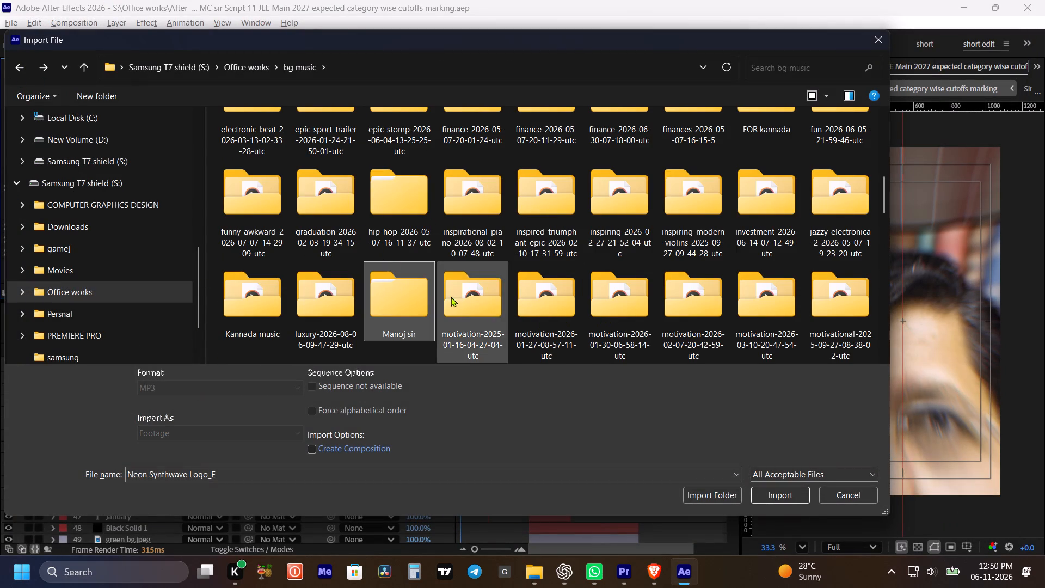
{"action": "double_click", "coordinate": [417, 232]}
{"action": "double_click", "coordinate": [292, 139]}
{"action": "left_click", "coordinate": [263, 151]}
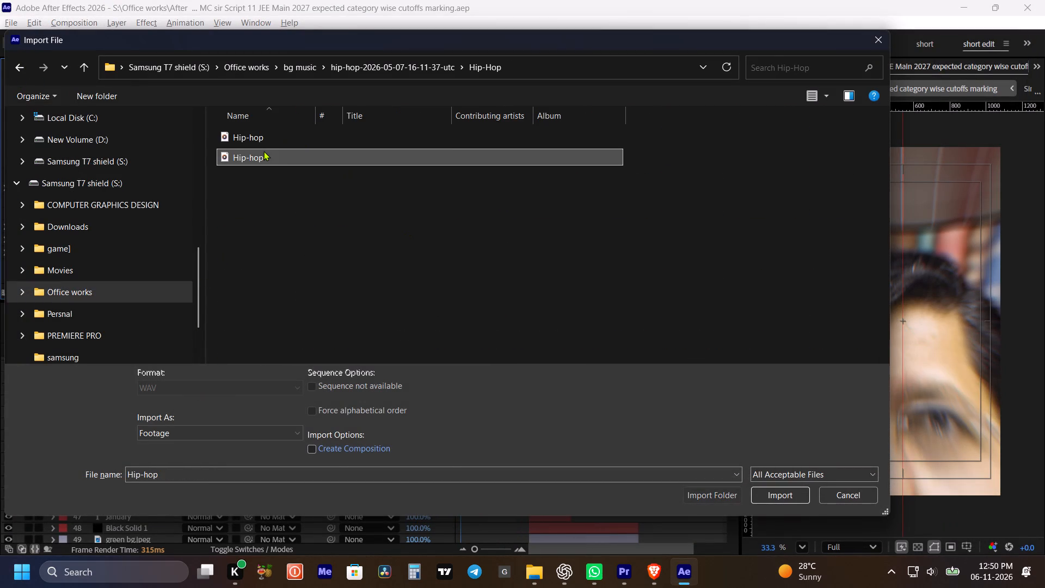
{"action": "right_click", "coordinate": [263, 151]}
{"action": "left_click", "coordinate": [313, 188]}
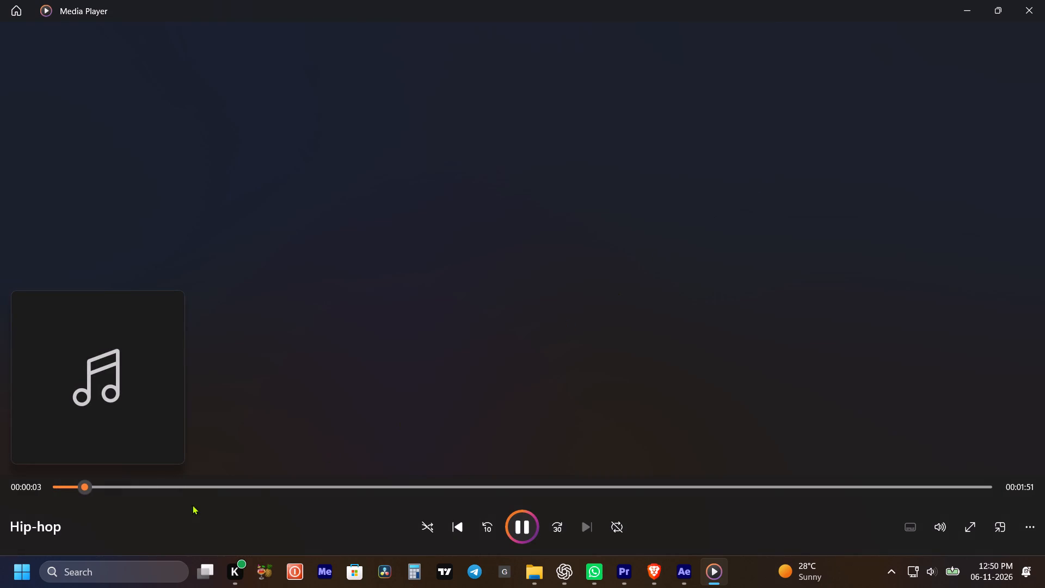
{"action": "left_click", "coordinate": [199, 489]}
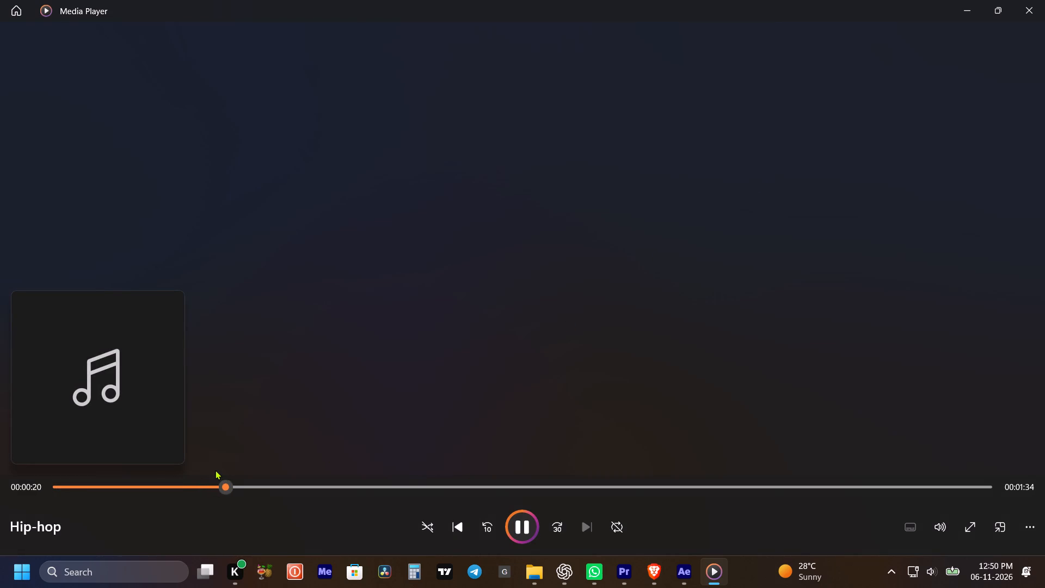
{"action": "left_click", "coordinate": [1041, 0]}
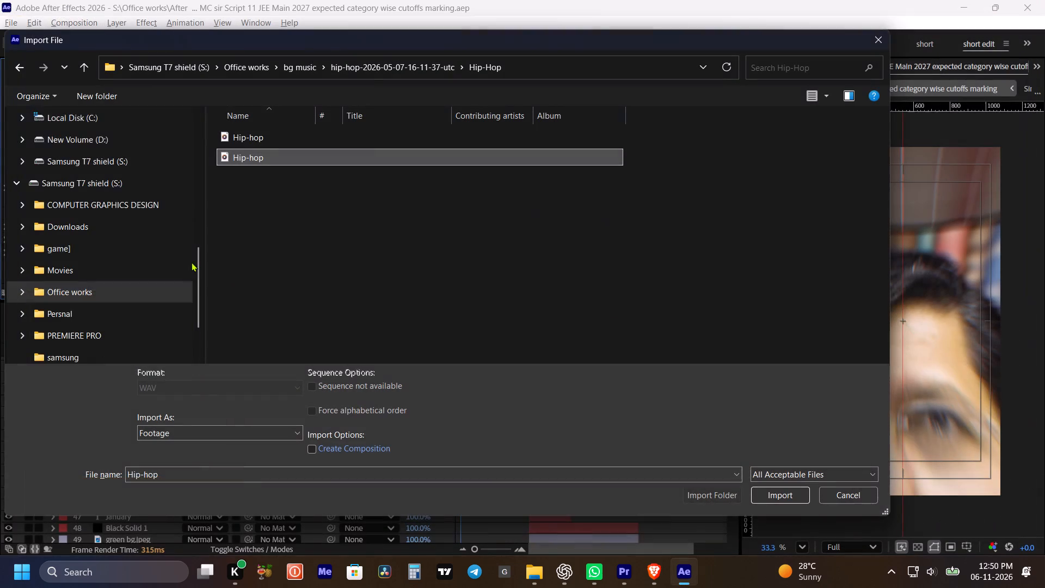
Audition the WAV track from the electronic-beat folder in bg music, skipping to about 19 seconds in Media Player.
{"action": "left_click", "coordinate": [13, 61]}
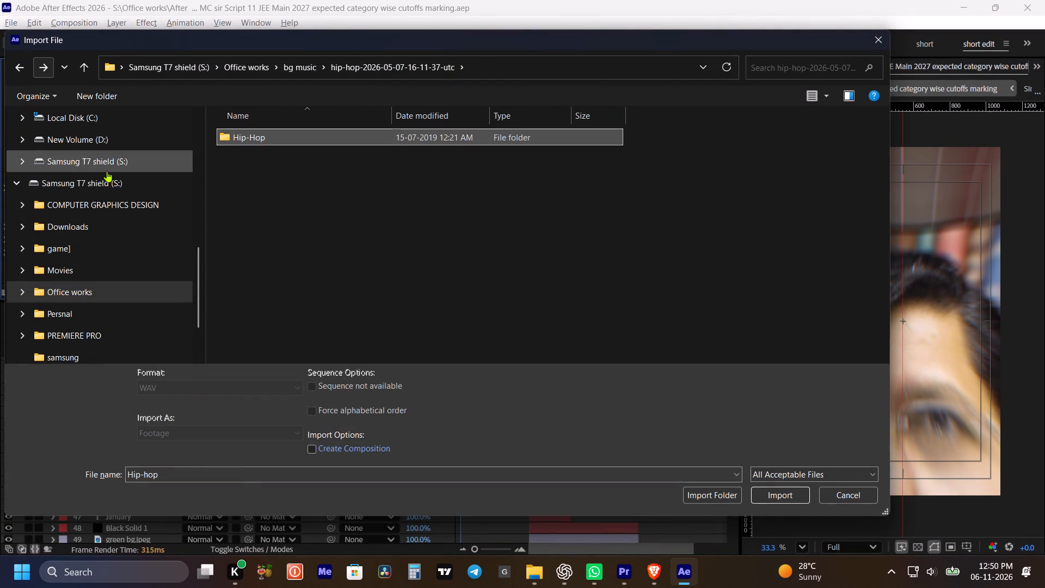
{"action": "left_click", "coordinate": [13, 67]}
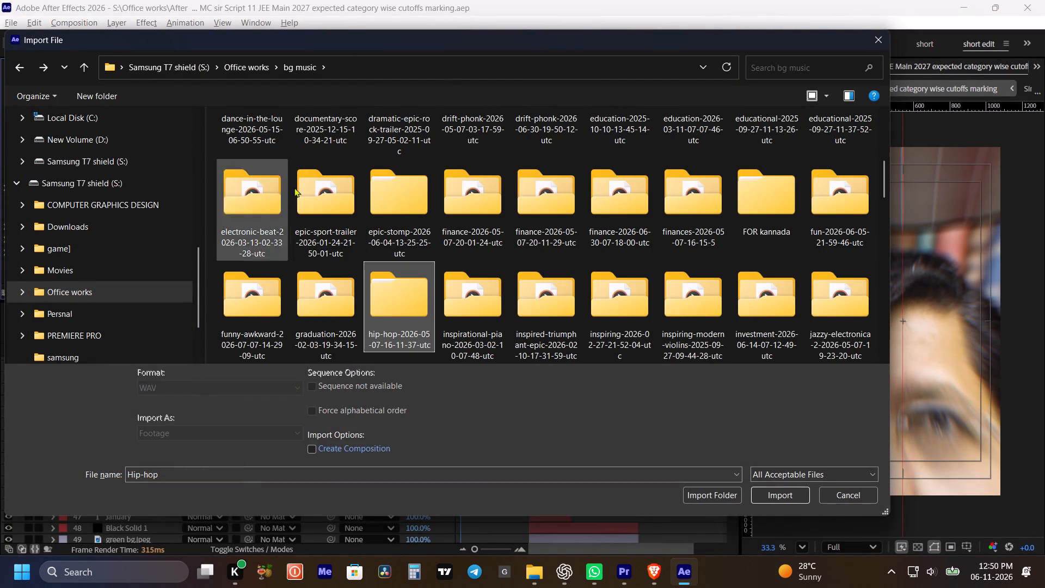
{"action": "double_click", "coordinate": [272, 209]}
{"action": "left_click", "coordinate": [256, 145]}
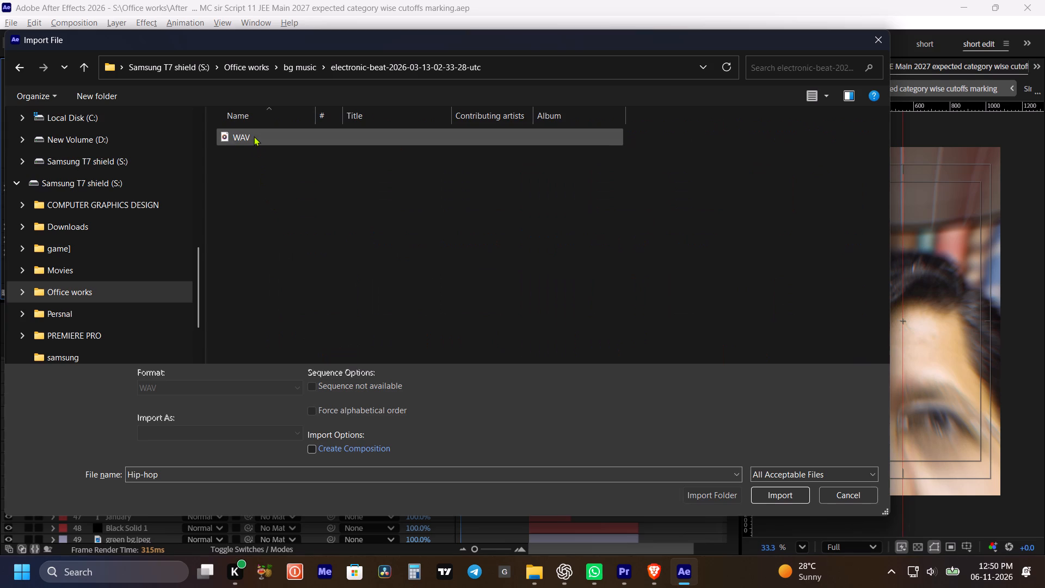
{"action": "left_click", "coordinate": [254, 136]}
{"action": "right_click", "coordinate": [254, 136]}
{"action": "left_click", "coordinate": [315, 163]}
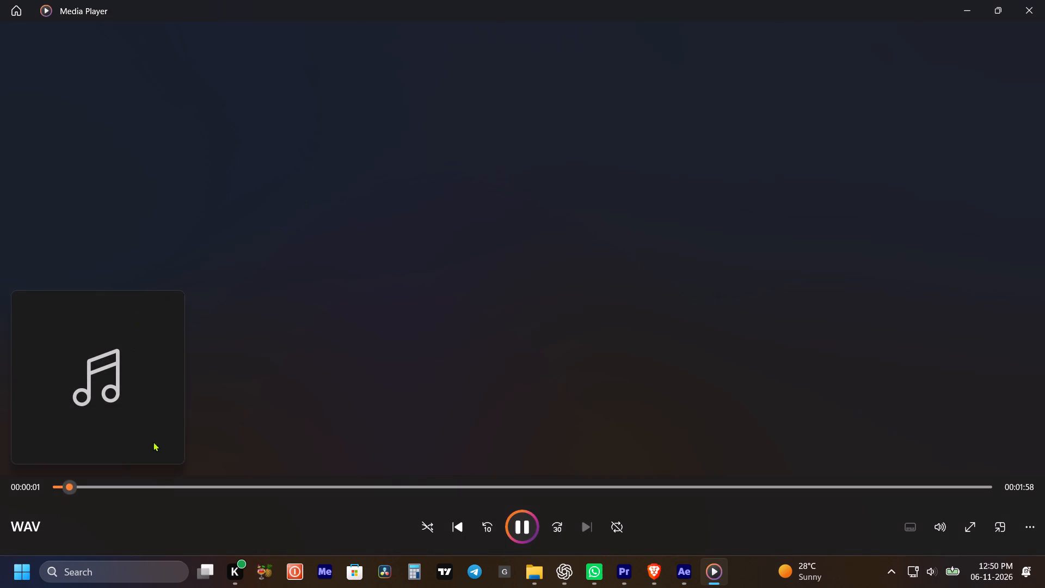
{"action": "left_click", "coordinate": [149, 474]}
{"action": "left_click", "coordinate": [158, 491]}
{"action": "left_click", "coordinate": [204, 494]}
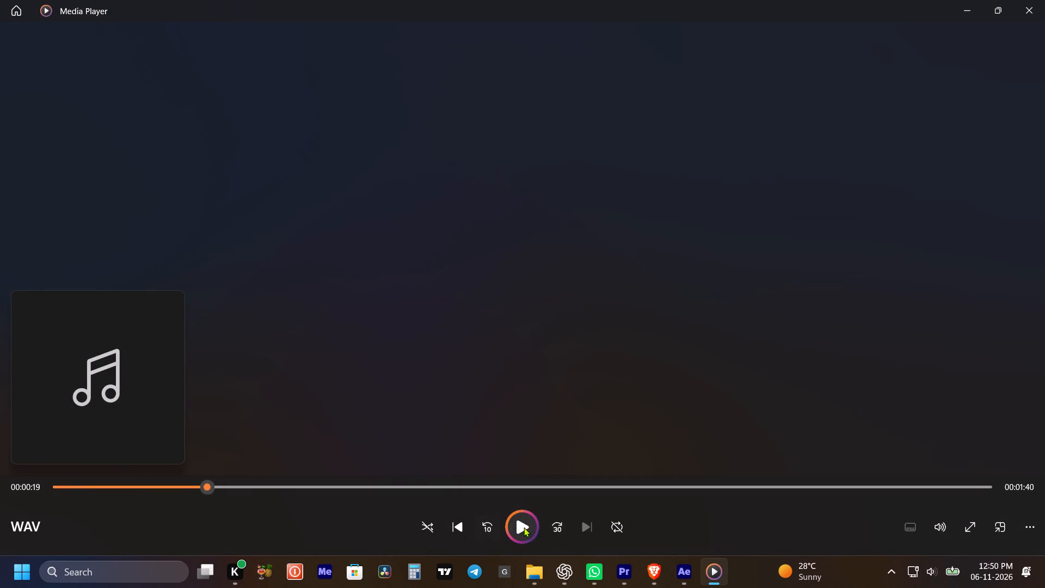
{"action": "left_click", "coordinate": [524, 527]}
{"action": "left_click", "coordinate": [1044, 0]}
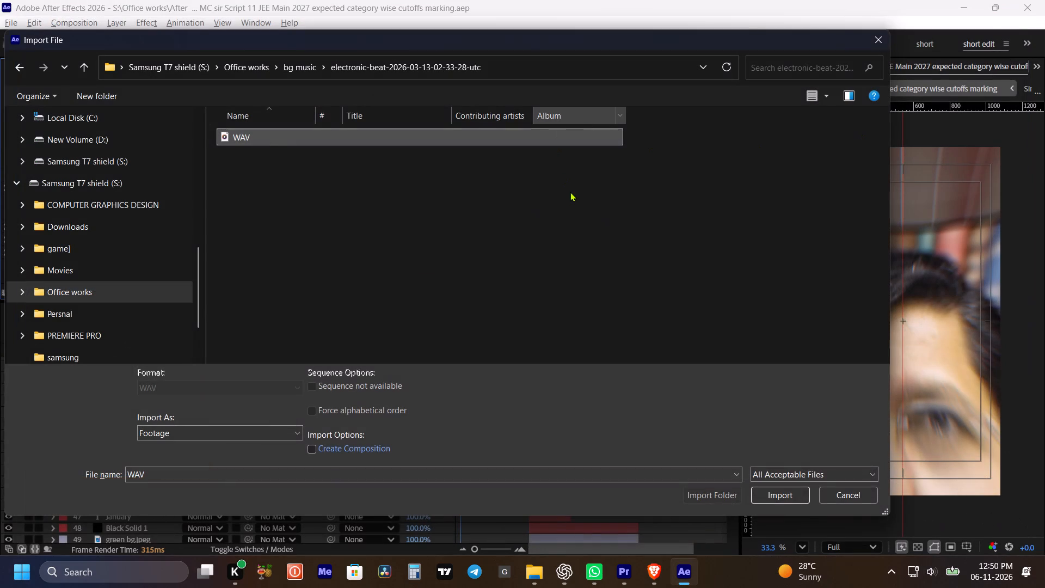
Audition the JazzElect2 track from the jazzy-electronica-2 folder in bg music, skipping ahead through it in Media Player.
{"action": "left_click", "coordinate": [26, 63]}
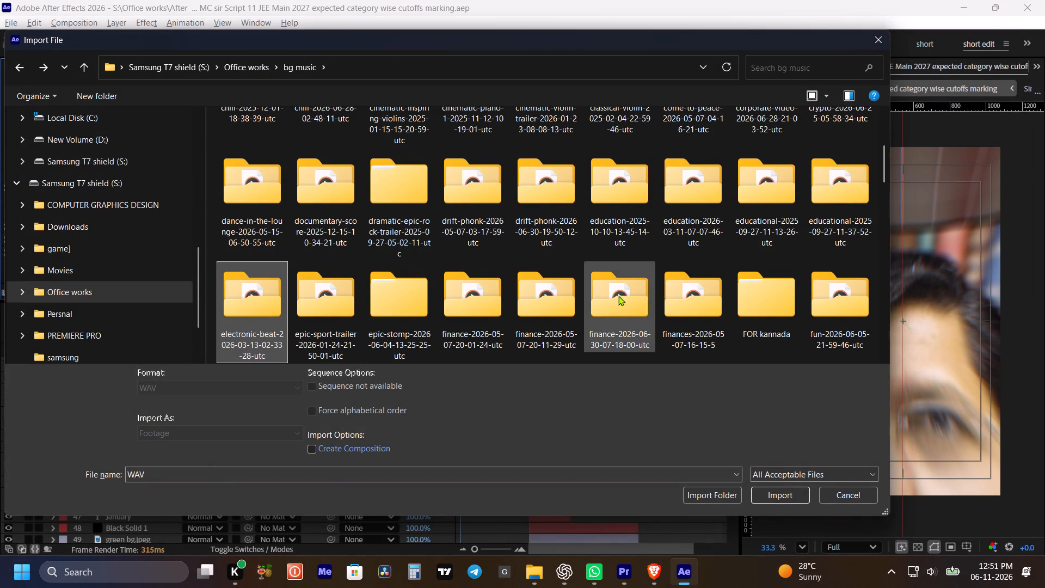
{"action": "scroll", "coordinate": [793, 256], "scroll_direction": "down", "scroll_amount": 1}
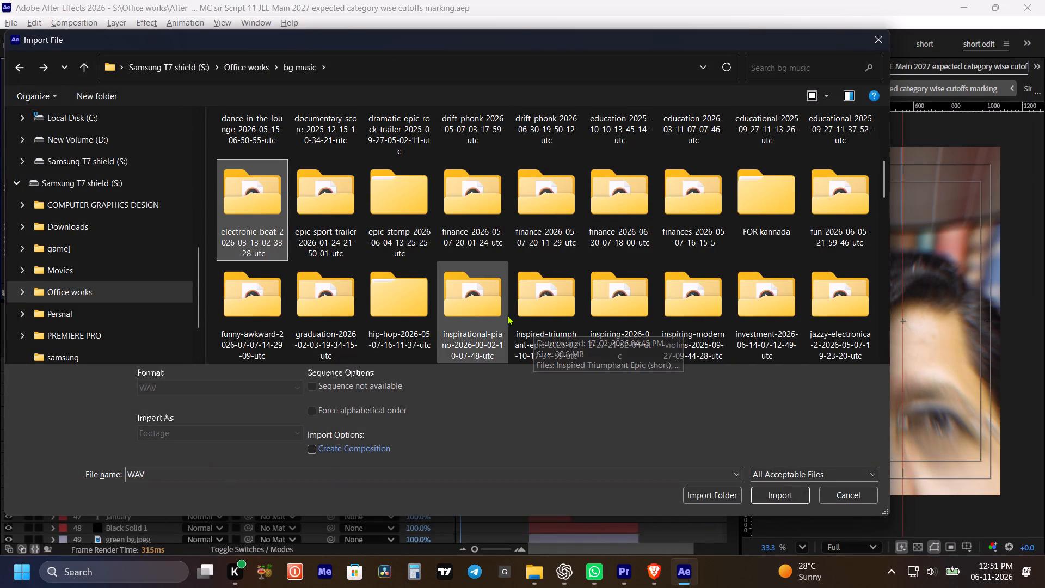
{"action": "scroll", "coordinate": [507, 315], "scroll_direction": "down", "scroll_amount": 1}
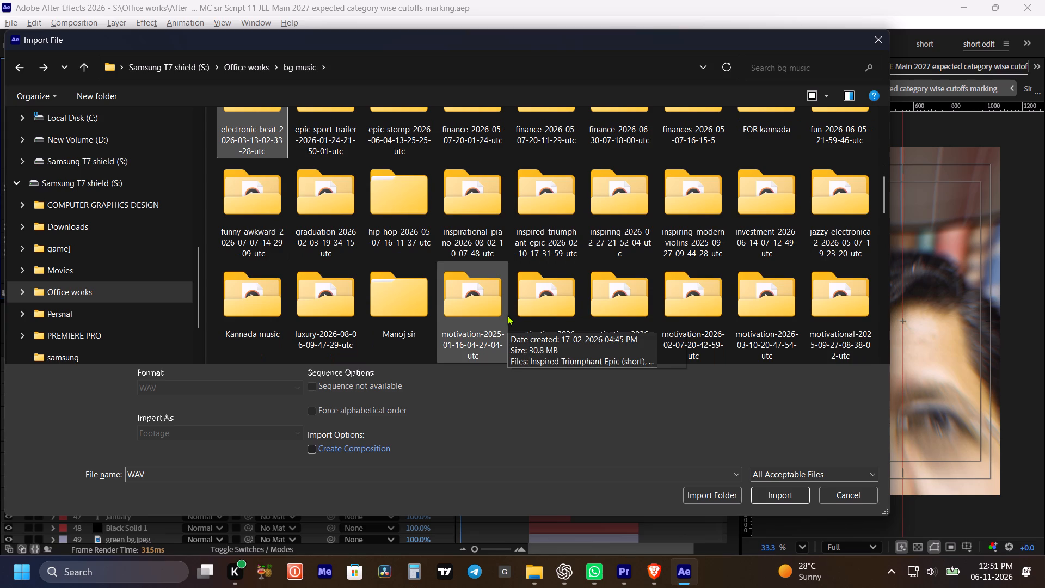
{"action": "double_click", "coordinate": [843, 226]}
{"action": "left_click", "coordinate": [263, 141]}
{"action": "right_click", "coordinate": [263, 141]}
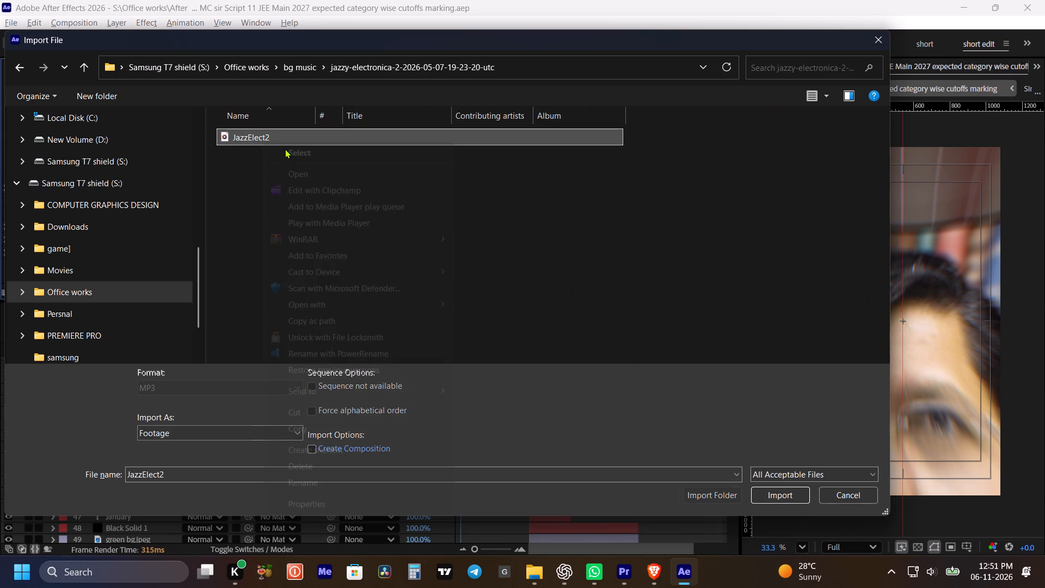
{"action": "left_click", "coordinate": [288, 175]}
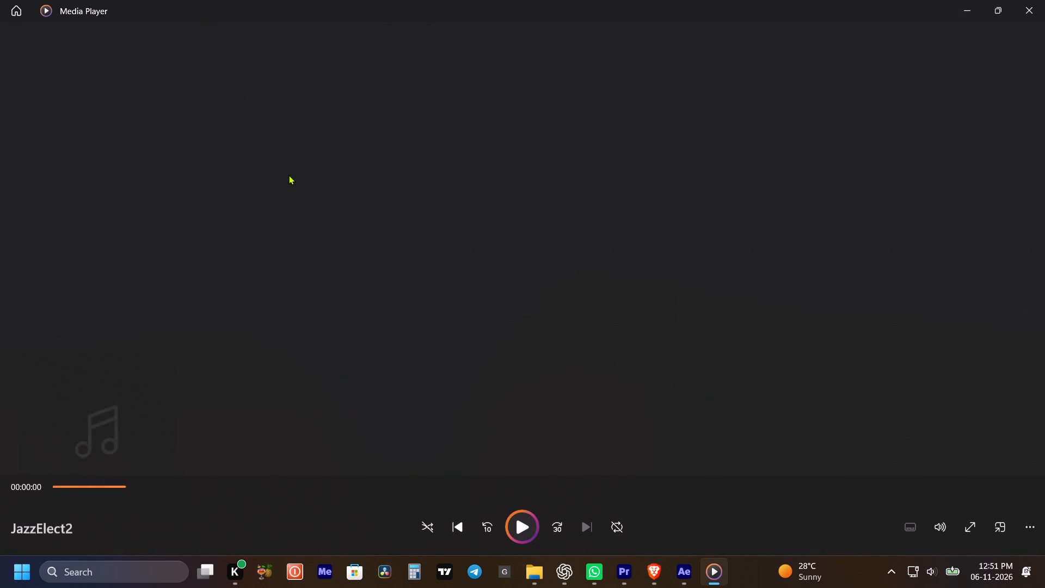
{"action": "left_click", "coordinate": [96, 488]}
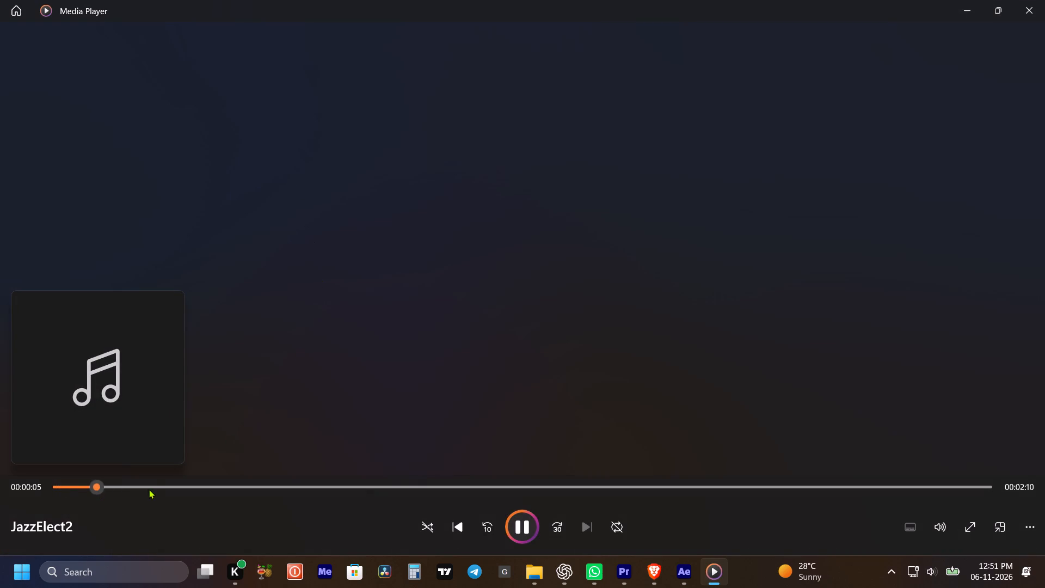
{"action": "left_click", "coordinate": [149, 489]}
{"action": "left_click", "coordinate": [231, 487]}
{"action": "left_click", "coordinate": [1044, 0]}
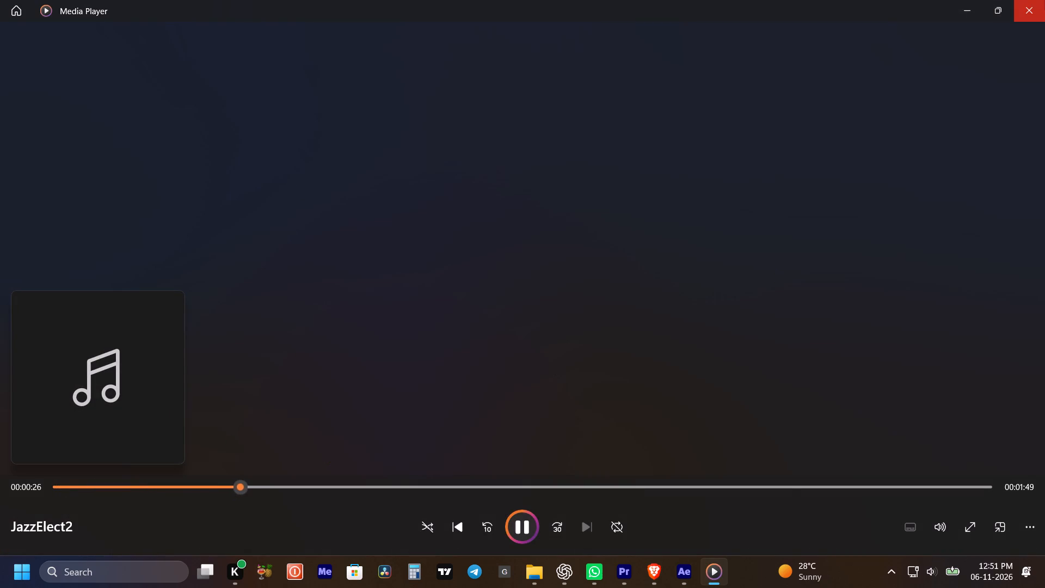
Audition the An Education track from the an-education folder in bg music, skipping to about 19 seconds in Media Player.
{"action": "left_click", "coordinate": [17, 72]}
{"action": "scroll", "coordinate": [556, 213], "scroll_direction": "up", "scroll_amount": 8}
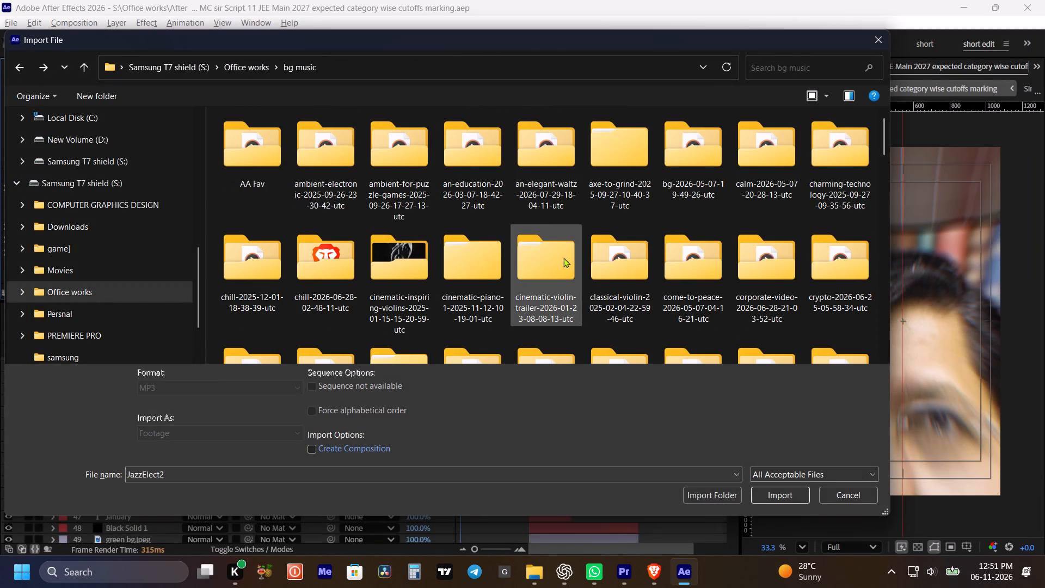
{"action": "double_click", "coordinate": [470, 179]}
{"action": "left_click", "coordinate": [333, 145]}
{"action": "right_click", "coordinate": [332, 144]}
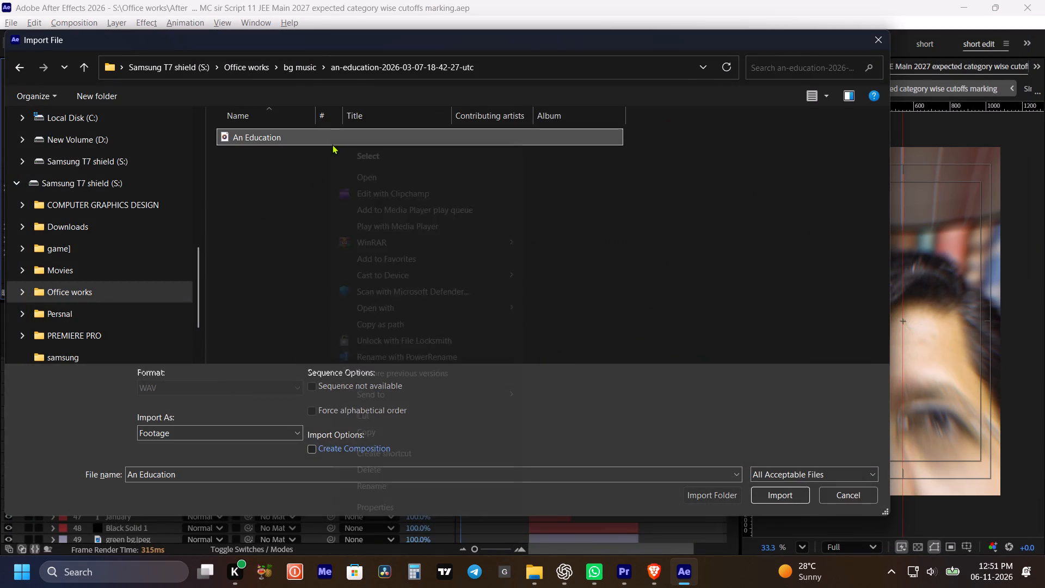
{"action": "left_click", "coordinate": [381, 169]}
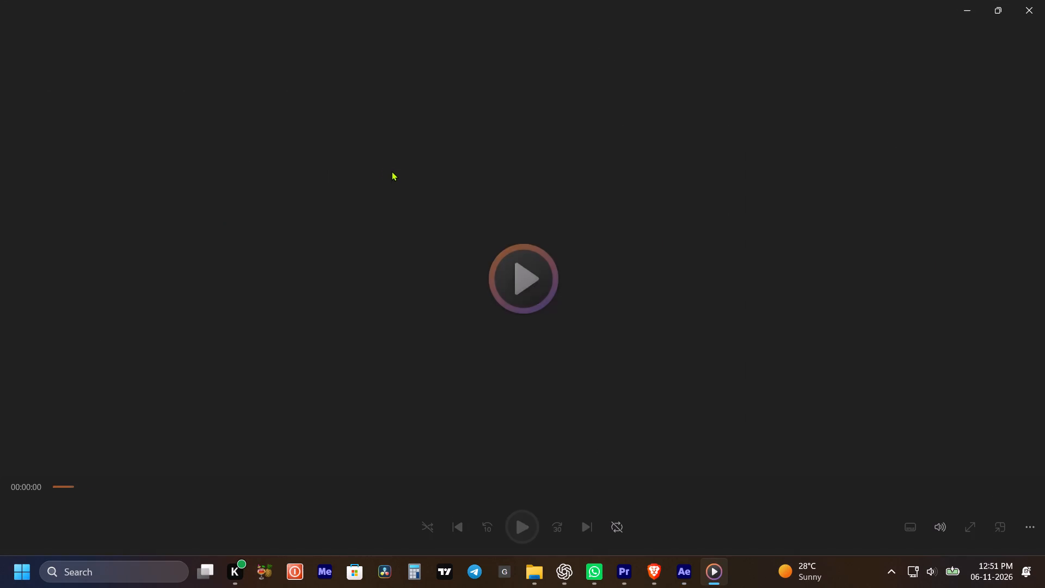
{"action": "left_click", "coordinate": [196, 492]}
{"action": "left_click", "coordinate": [1044, 0]}
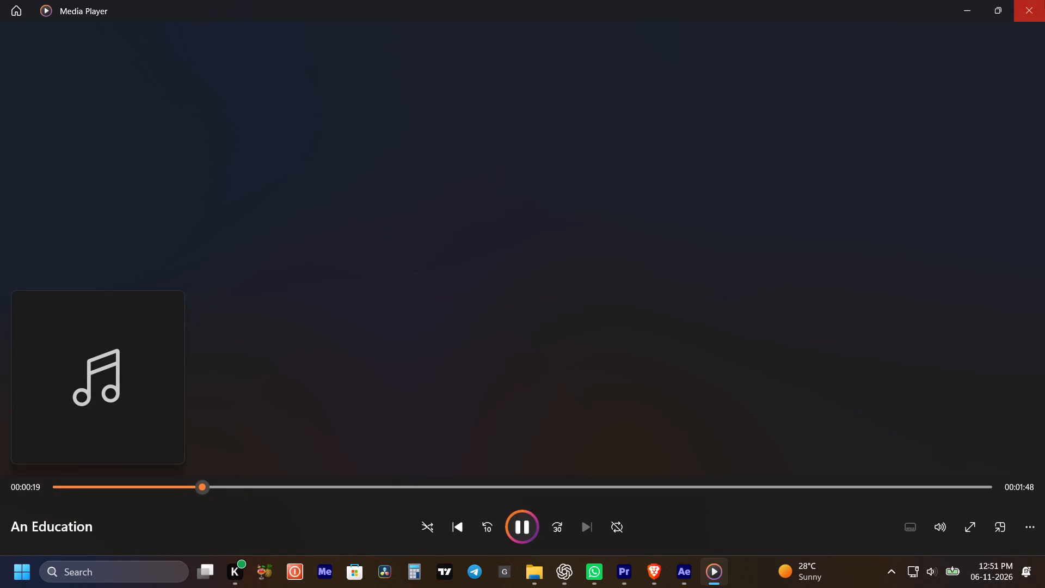
Audition the first Inspiring Ambient track from the bg-2026-05-07 folder in bg music, skipping to about 24 seconds in Media Player.
{"action": "left_click_drag", "start_coordinate": [11, 72], "coordinate": [18, 73]}
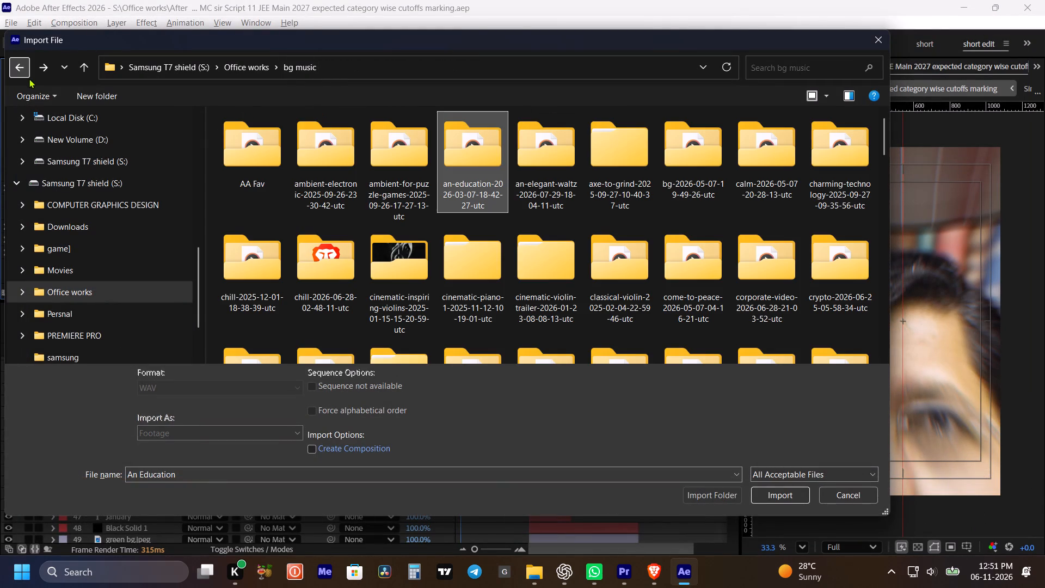
{"action": "double_click", "coordinate": [688, 156]}
{"action": "left_click", "coordinate": [279, 148]}
{"action": "left_click", "coordinate": [279, 142]}
{"action": "right_click", "coordinate": [279, 142]}
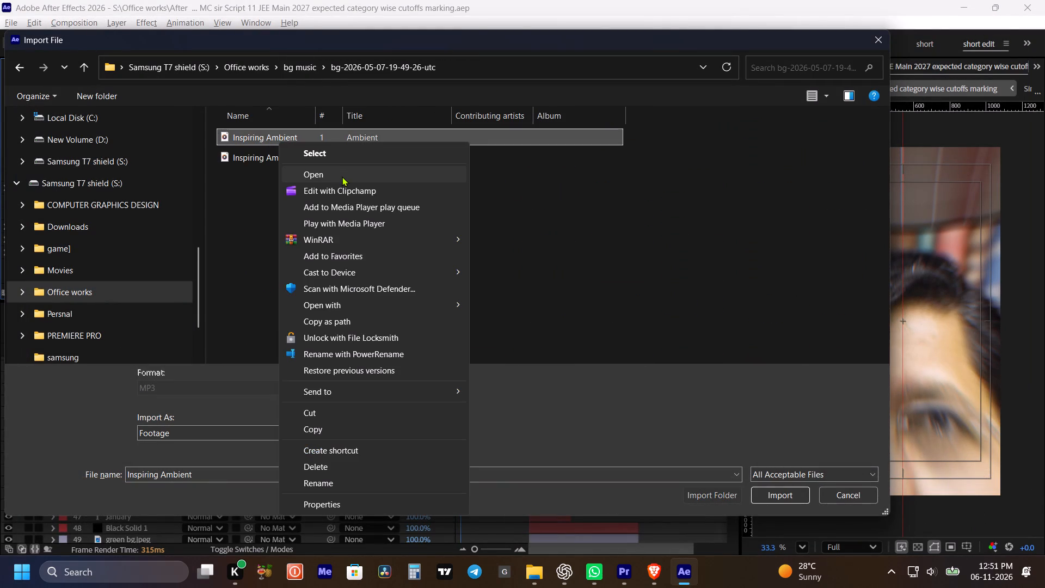
{"action": "left_click", "coordinate": [342, 176]}
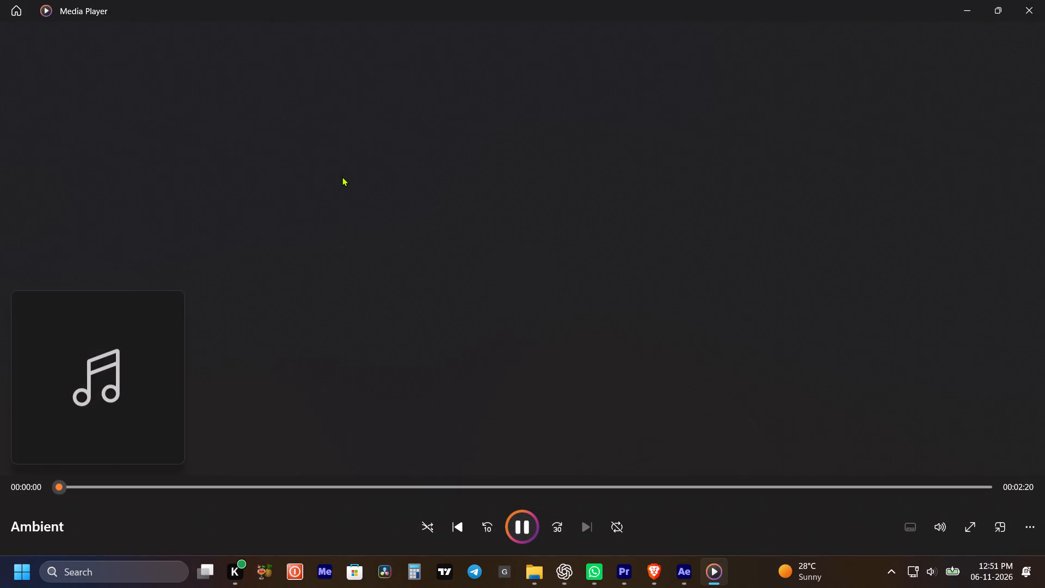
{"action": "left_click", "coordinate": [177, 493]}
{"action": "left_click", "coordinate": [214, 477]}
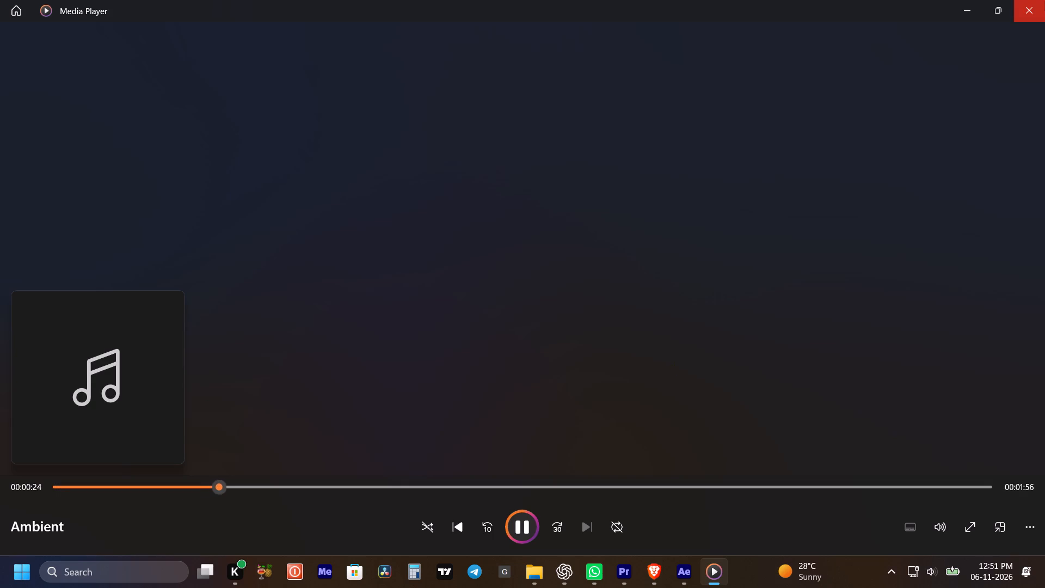
{"action": "left_click", "coordinate": [1044, 1]}
Audition the full-length Charming Technology 320mp3 track from the charming-technology folder in bg music, pausing it after about 10 seconds in Media Player.
{"action": "left_click", "coordinate": [24, 69]}
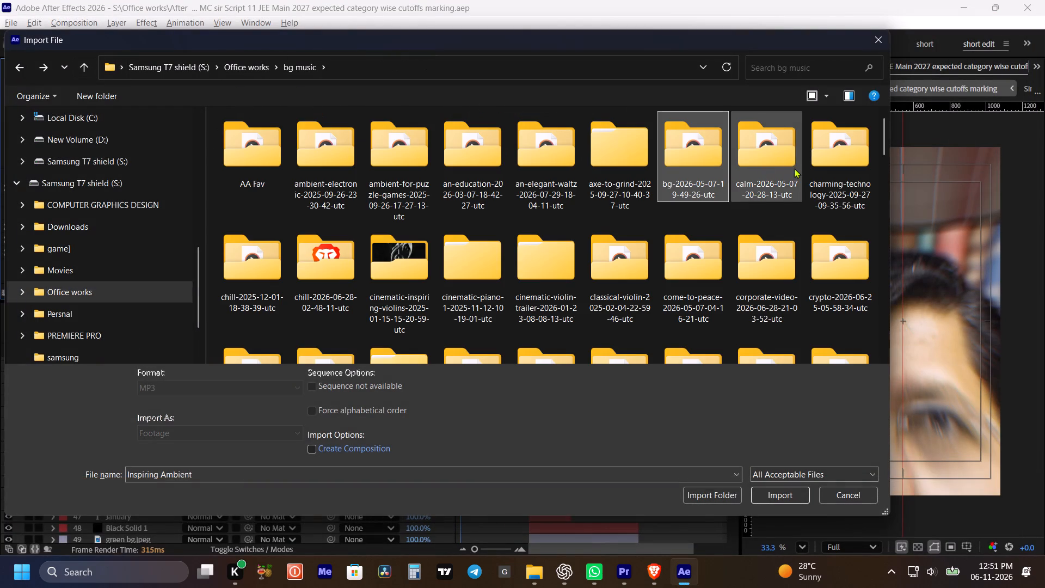
{"action": "left_click", "coordinate": [825, 171]}
{"action": "double_click", "coordinate": [825, 171]}
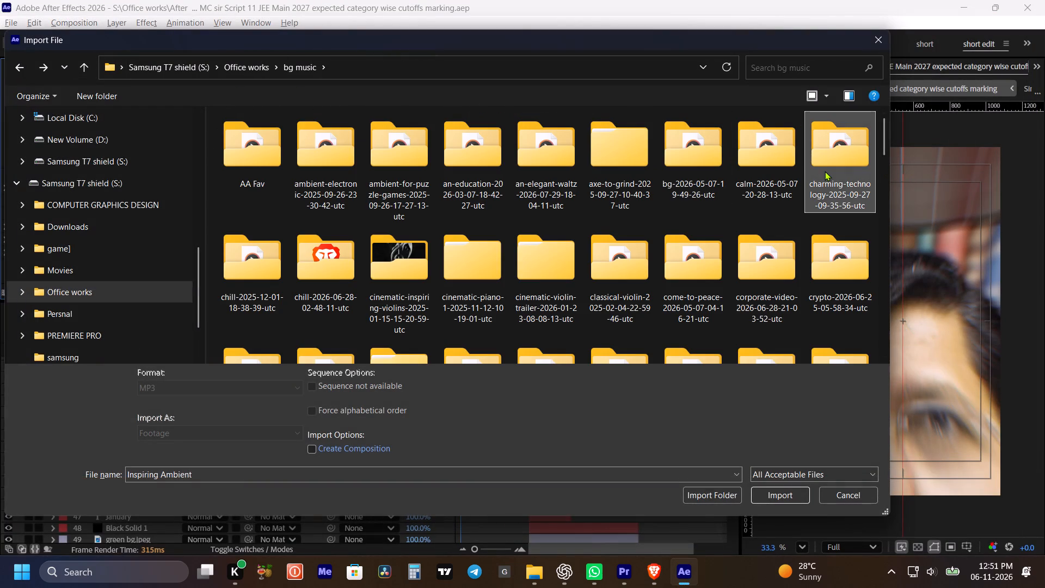
{"action": "right_click", "coordinate": [259, 163]}
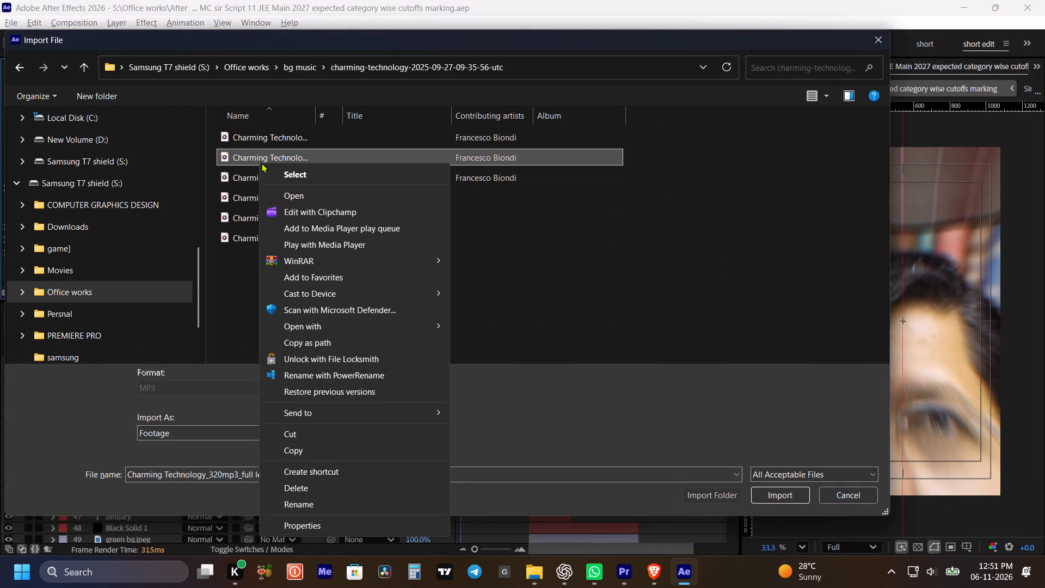
{"action": "left_click", "coordinate": [291, 193]}
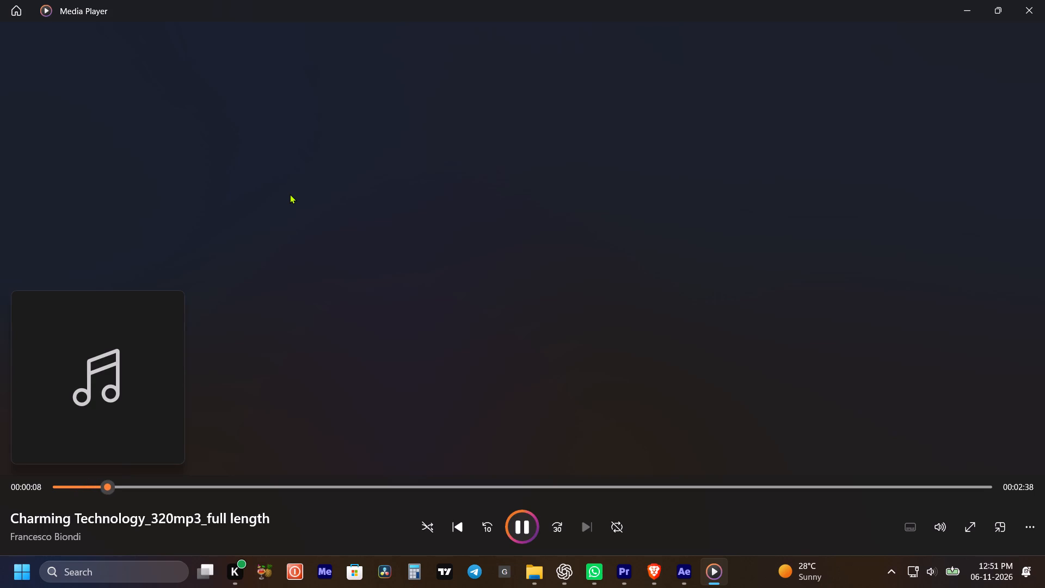
{"action": "key", "text": "space"}
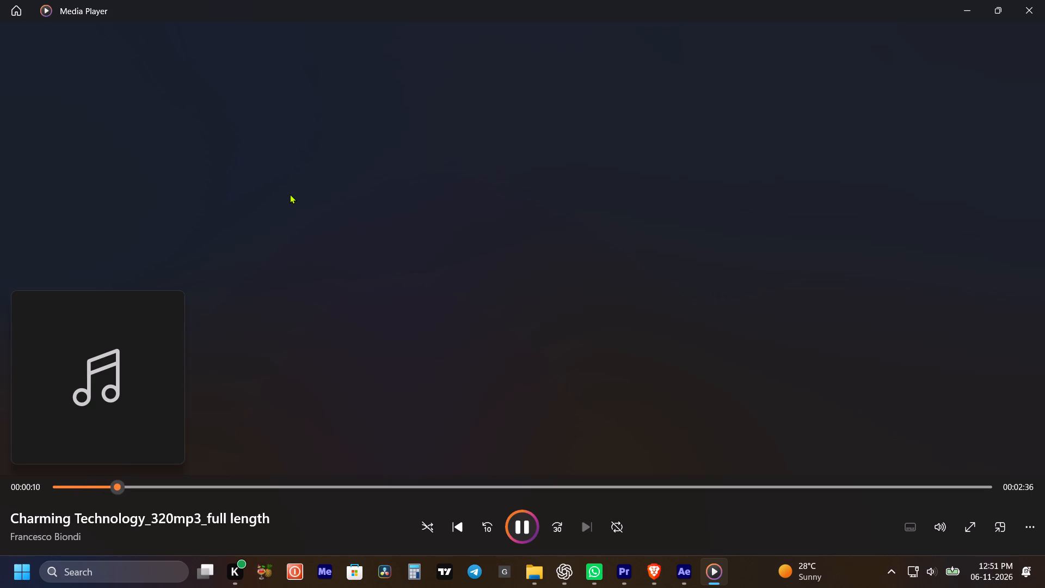
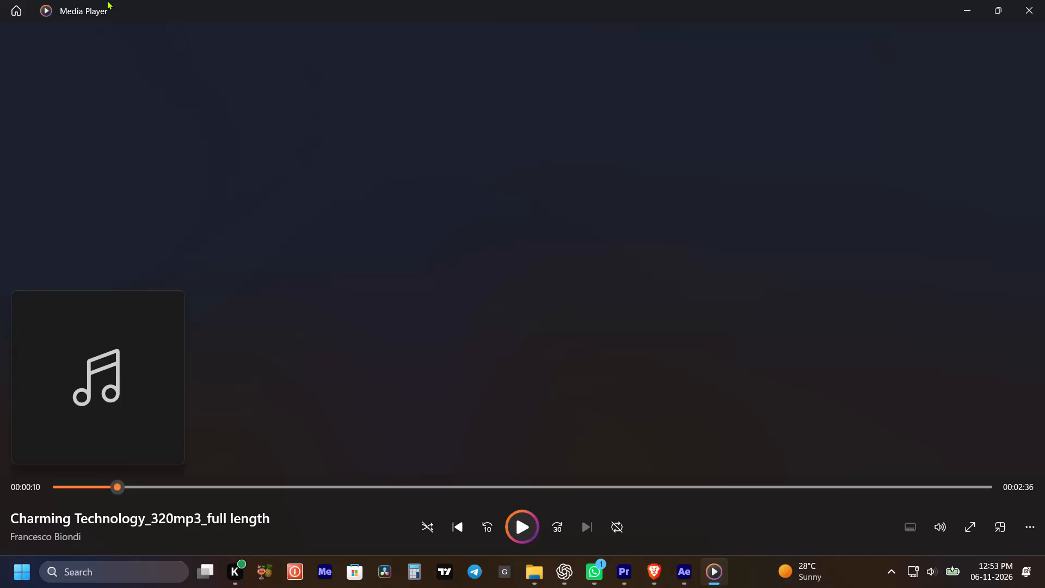
Audition the Charming Technology 320mp3 stinger from the charming-technology folder in Media Player.
{"action": "left_click", "coordinate": [1044, 0]}
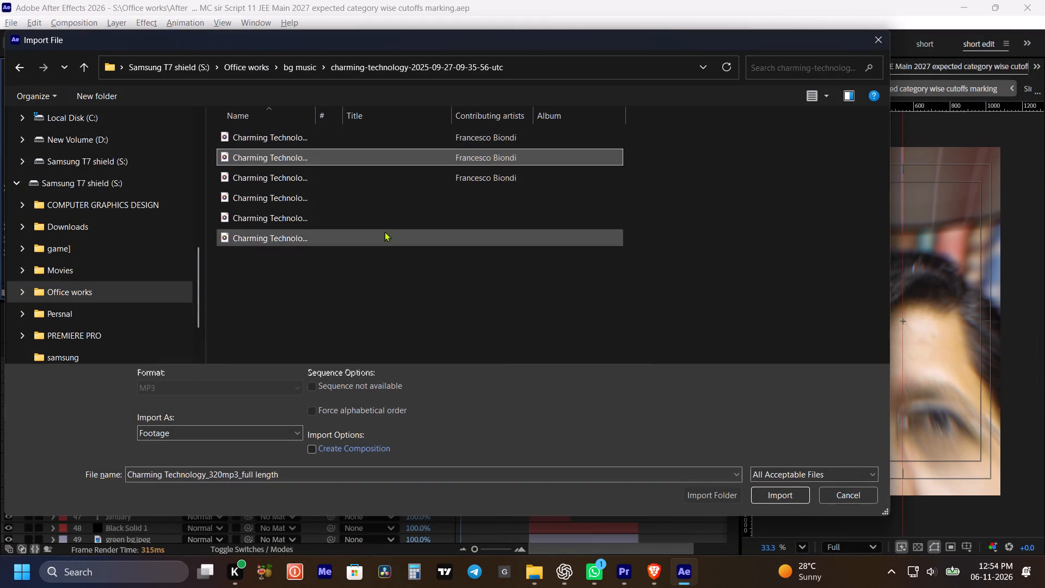
{"action": "right_click", "coordinate": [336, 188]}
{"action": "left_click", "coordinate": [280, 175]}
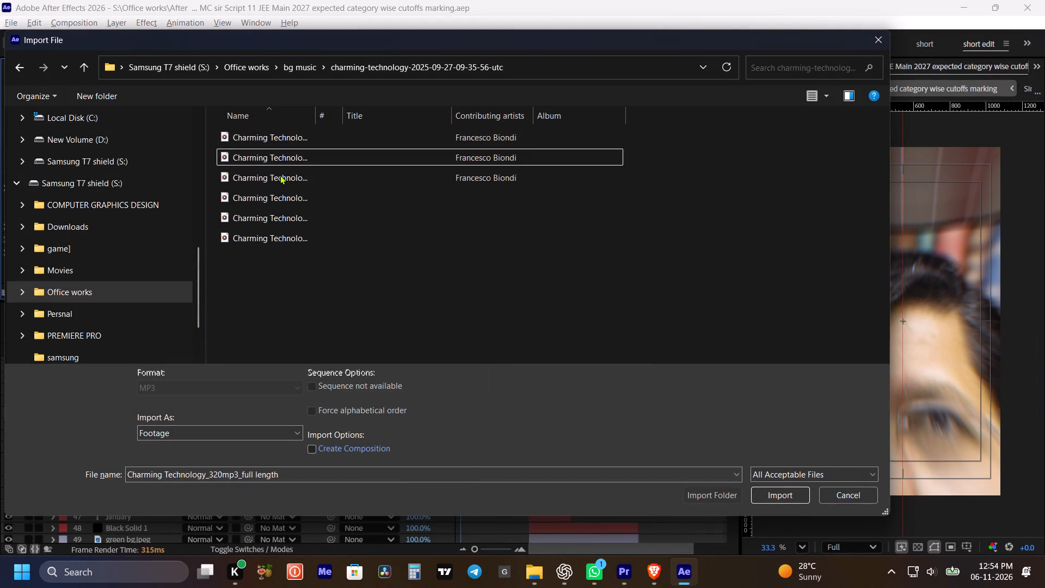
{"action": "right_click", "coordinate": [280, 175]}
{"action": "left_click", "coordinate": [336, 203]}
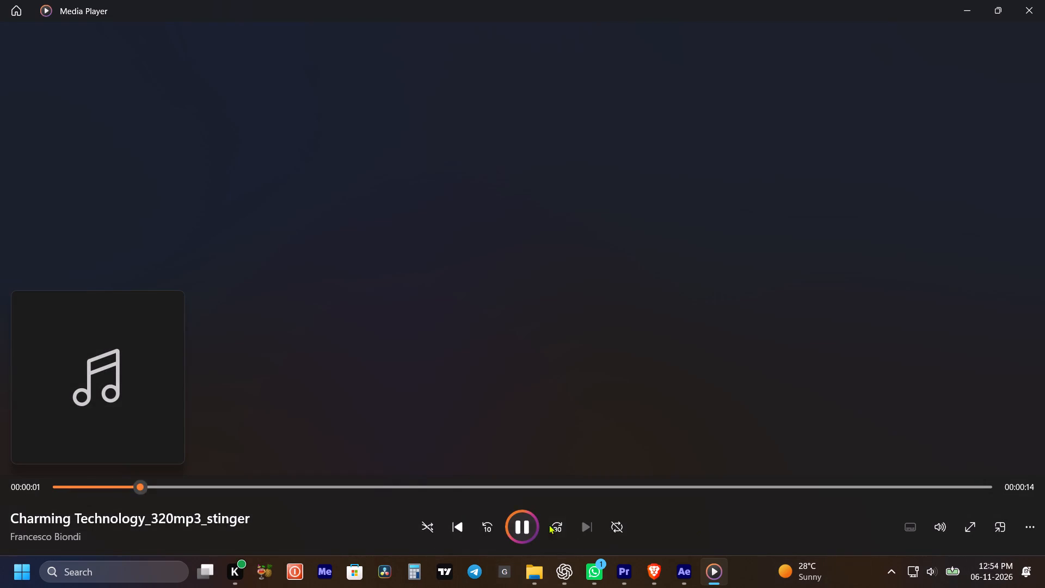
{"action": "left_click", "coordinate": [1044, 0]}
Audition the ES_In the News track from the for nachiket videos folder within AA Fav in bg music, using Media Player.
{"action": "double_click", "coordinate": [16, 66]}
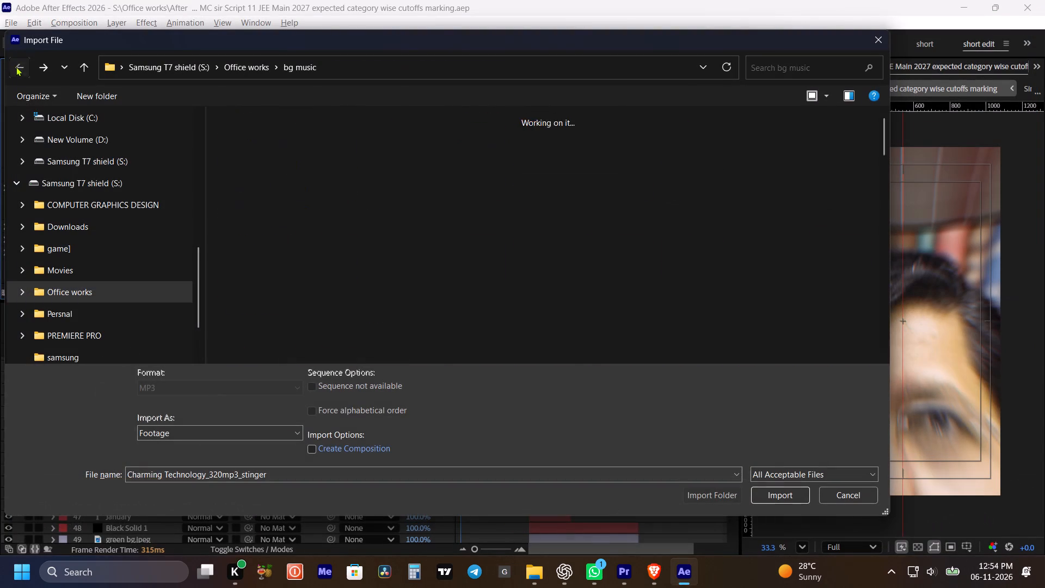
{"action": "double_click", "coordinate": [311, 153]}
{"action": "double_click", "coordinate": [242, 139]}
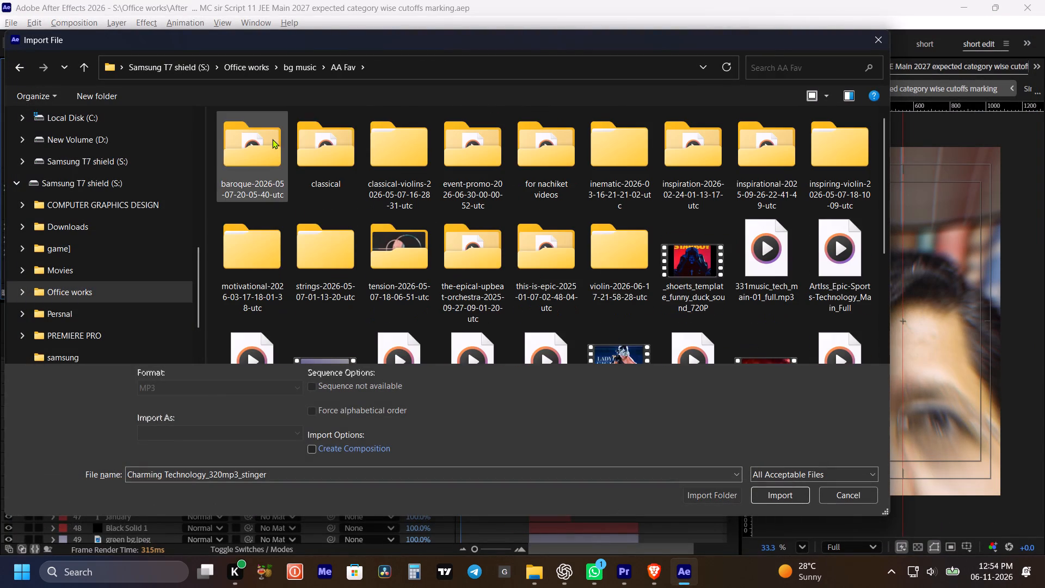
{"action": "left_click", "coordinate": [334, 157]}
{"action": "double_click", "coordinate": [555, 166]}
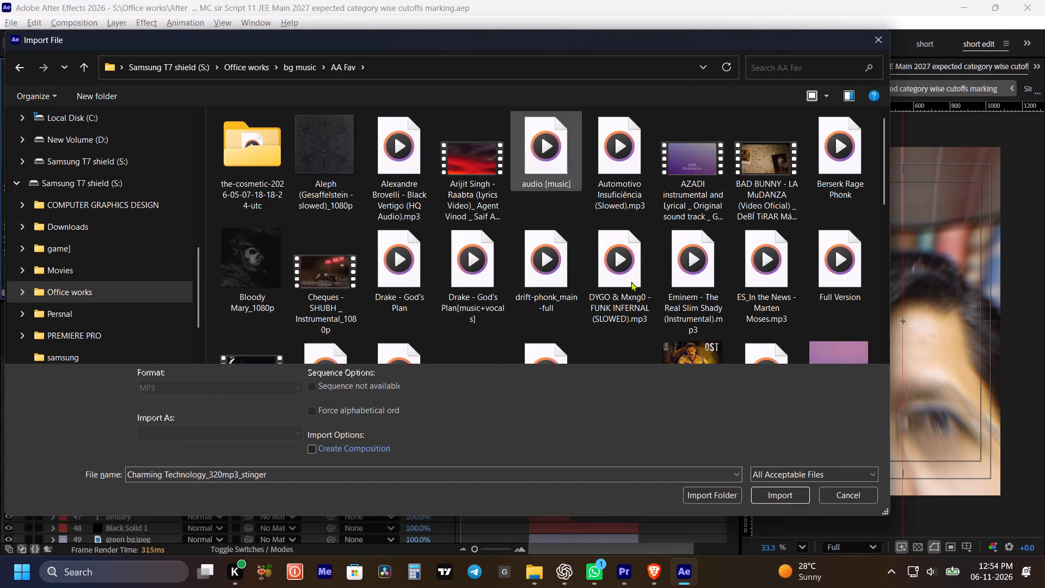
{"action": "right_click", "coordinate": [769, 305]}
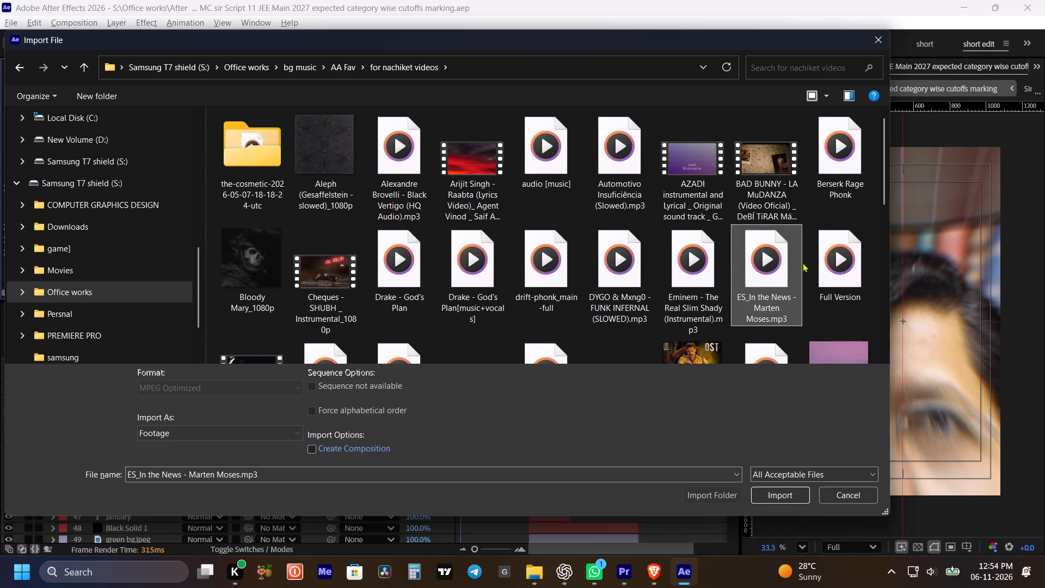
{"action": "left_click", "coordinate": [790, 219]}
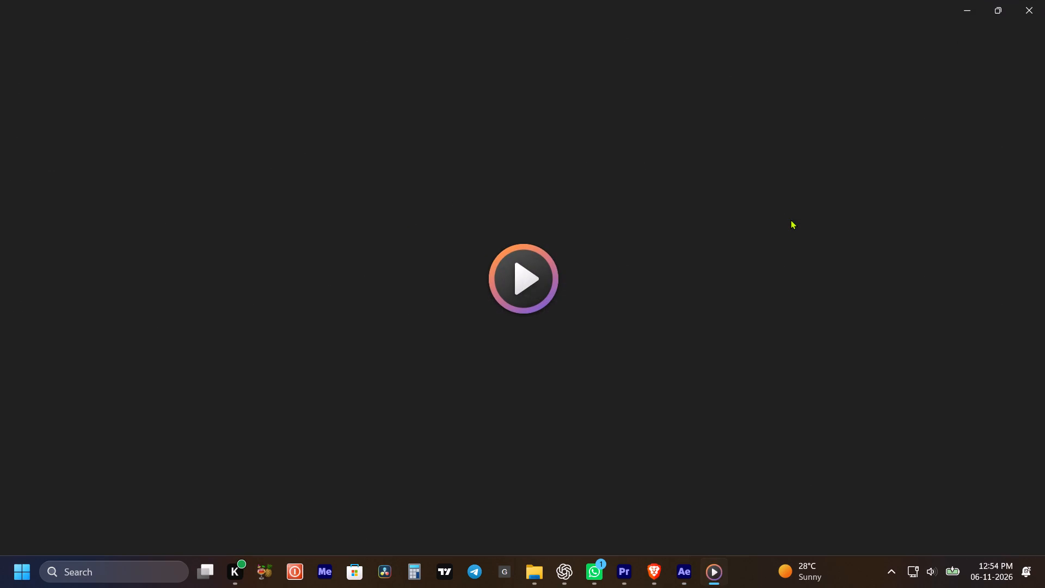
{"action": "key", "text": "space"}
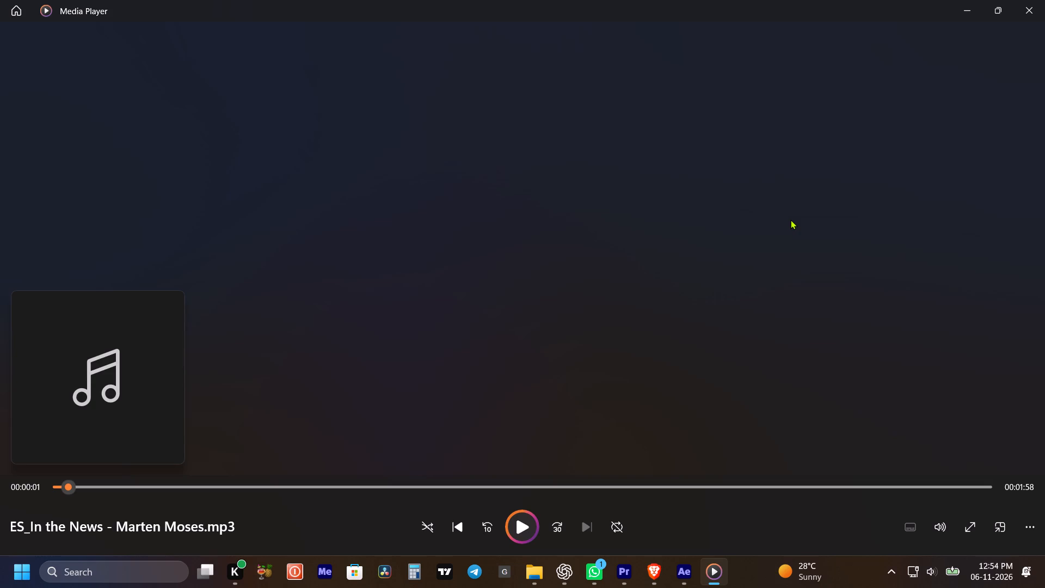
{"action": "key", "text": "space"}
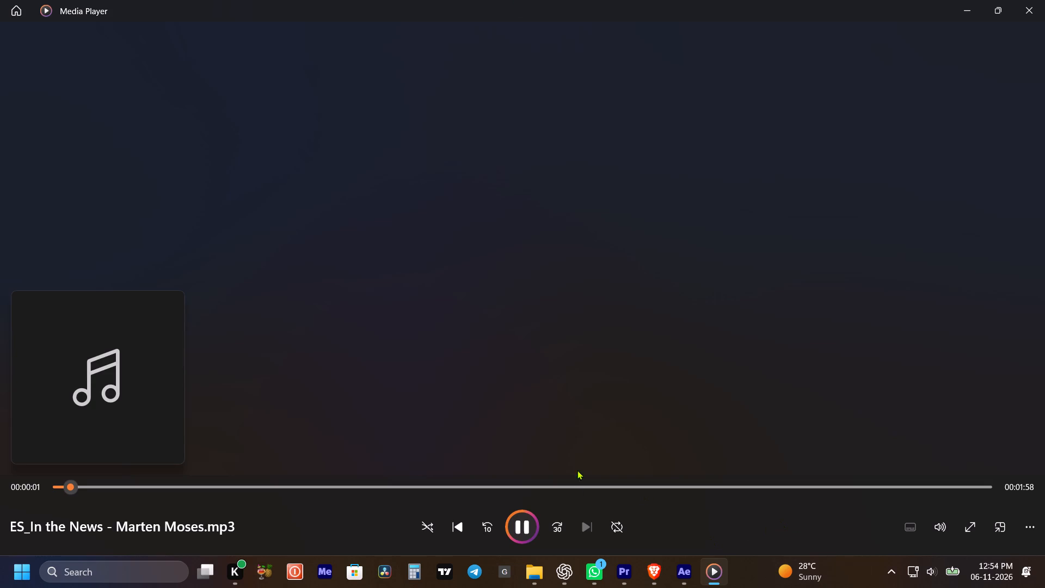
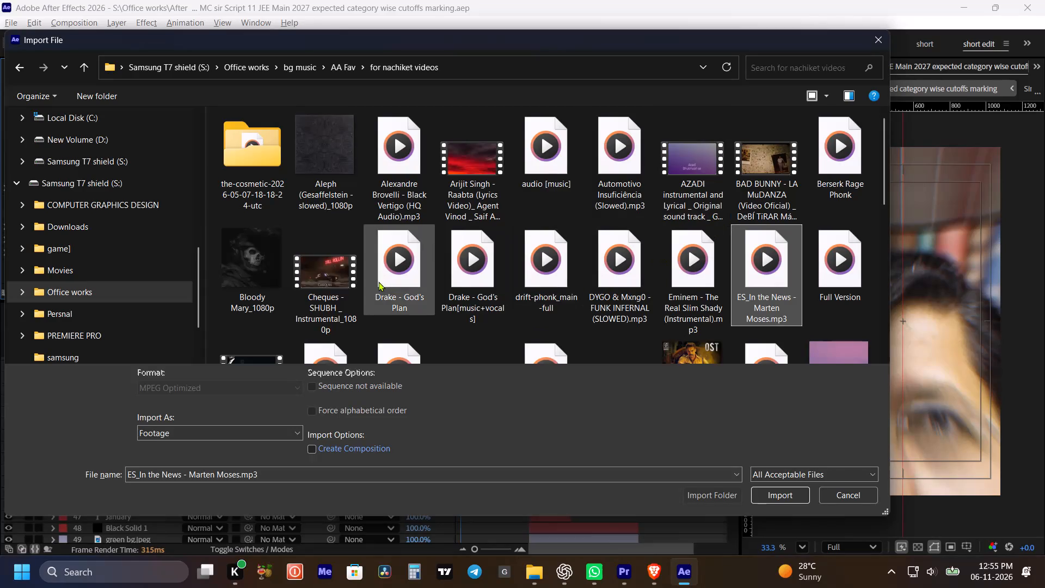
Audition the Bloody Mary_1080p track from the for nachiket videos folder in Media Player, skipping ahead to about 9 seconds and pausing it.
{"action": "right_click", "coordinate": [247, 290]}
{"action": "left_click", "coordinate": [317, 216]}
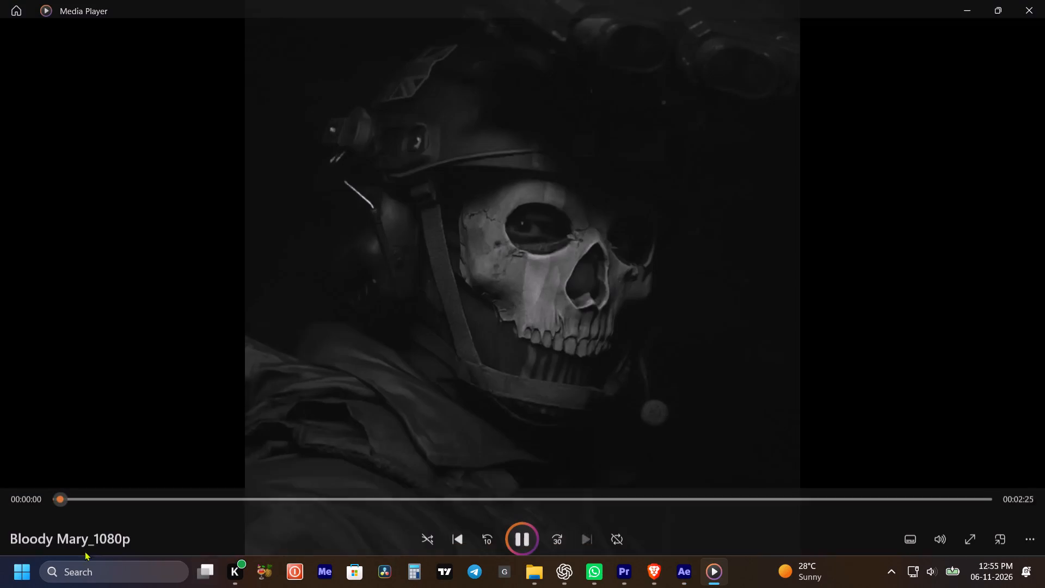
{"action": "left_click", "coordinate": [115, 488]}
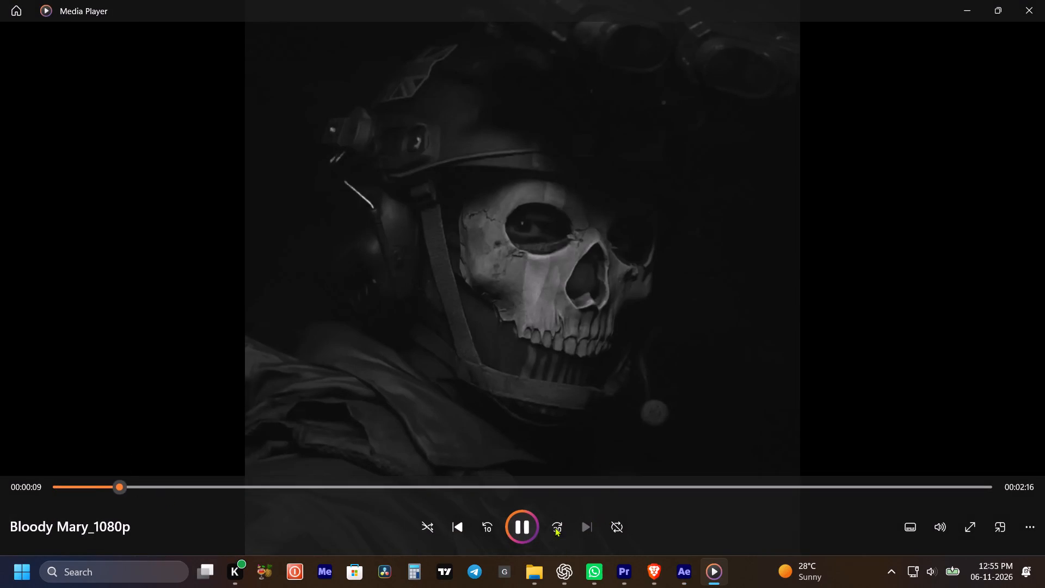
{"action": "left_click", "coordinate": [519, 531]}
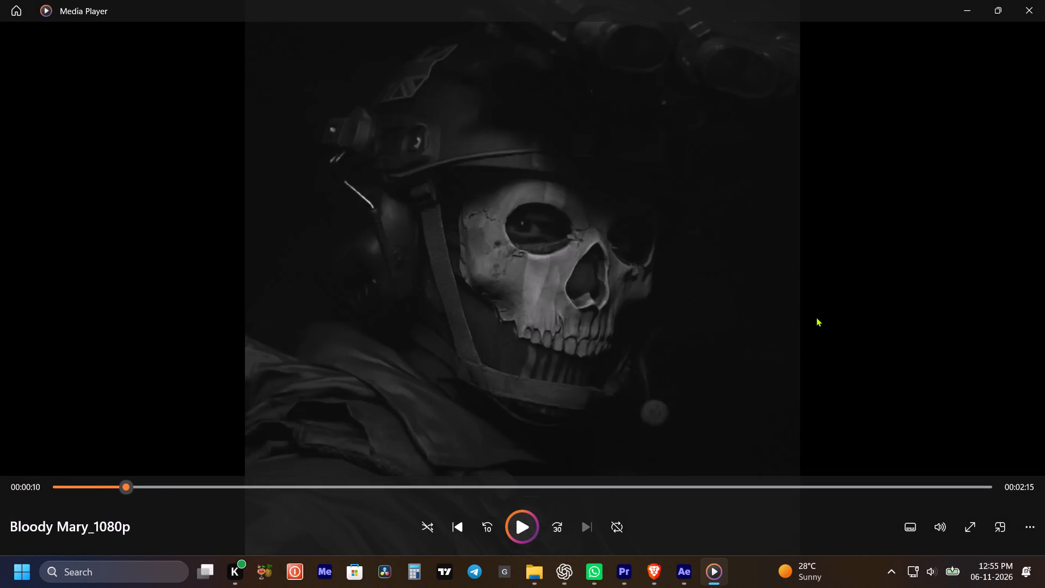
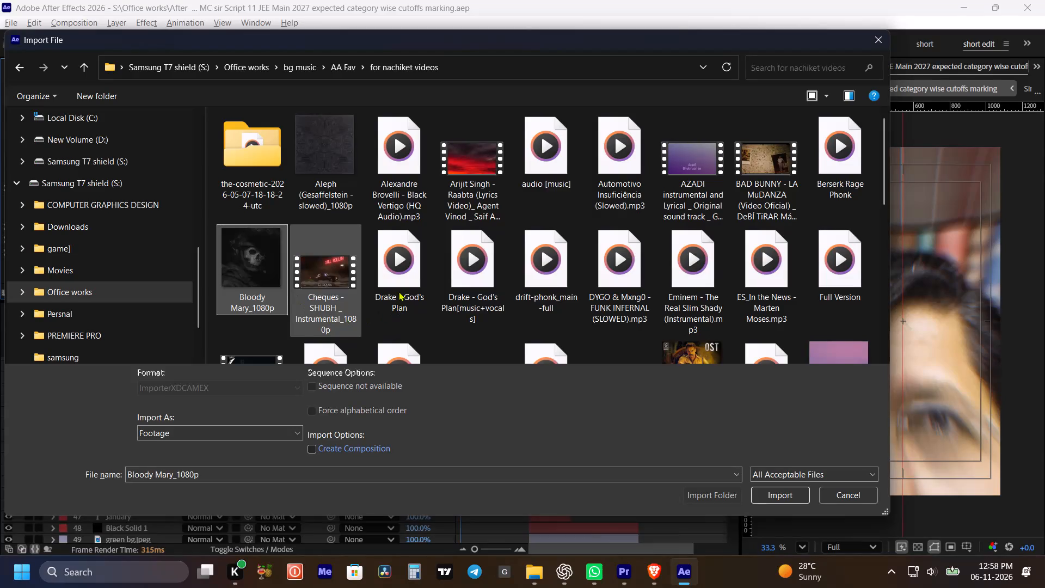
Audition the Drake - God's Plan track in Media Player, skipping through to about 1:27 and a later point before closing it.
{"action": "right_click", "coordinate": [398, 291]}
{"action": "left_click", "coordinate": [434, 215]}
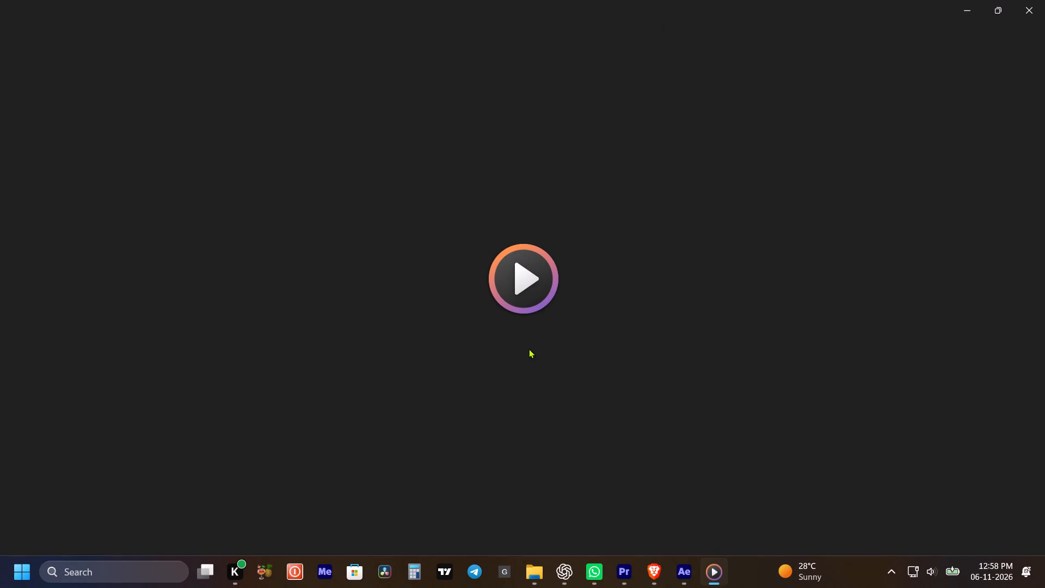
{"action": "left_click", "coordinate": [169, 488]}
{"action": "left_click_drag", "start_coordinate": [275, 488], "coordinate": [282, 488]}
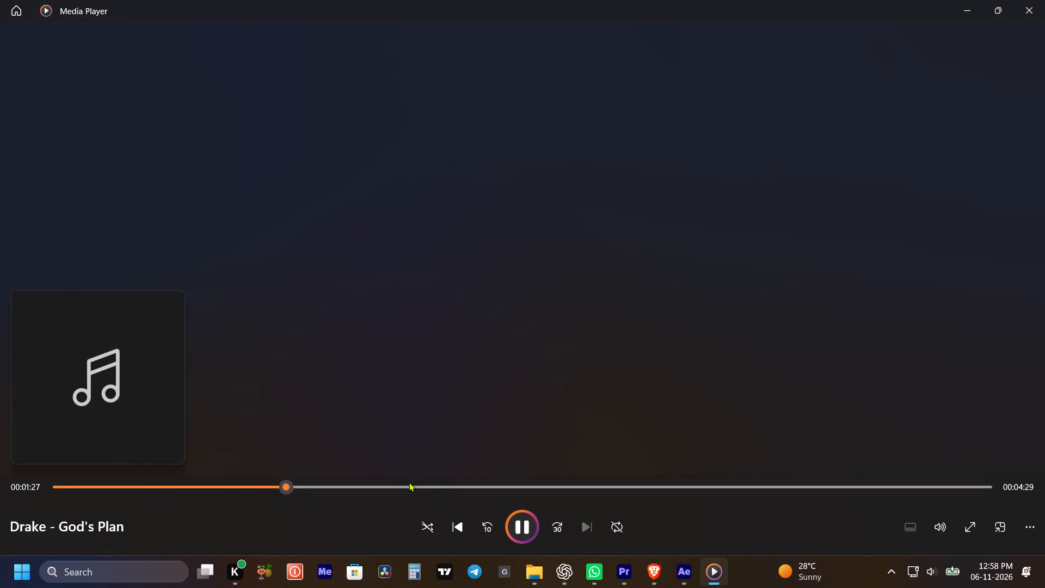
{"action": "left_click", "coordinate": [420, 485]}
{"action": "left_click", "coordinate": [1044, 0]}
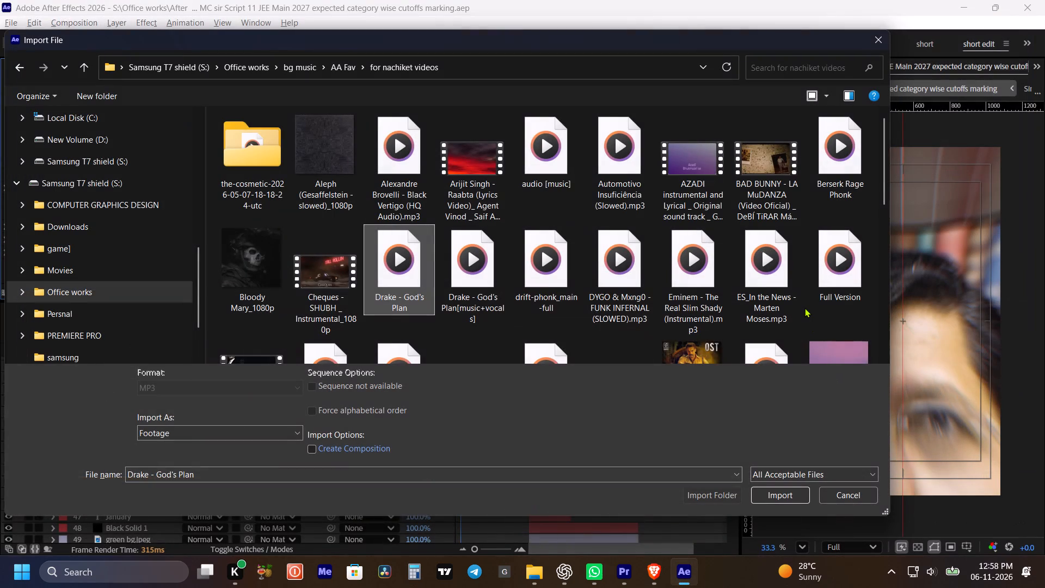
Audition the Berserk Rage Phonk track in Media Player, skipping ahead to about 28 seconds before closing it.
{"action": "scroll", "coordinate": [804, 308], "scroll_direction": "up", "scroll_amount": 1}
{"action": "left_click", "coordinate": [859, 169]}
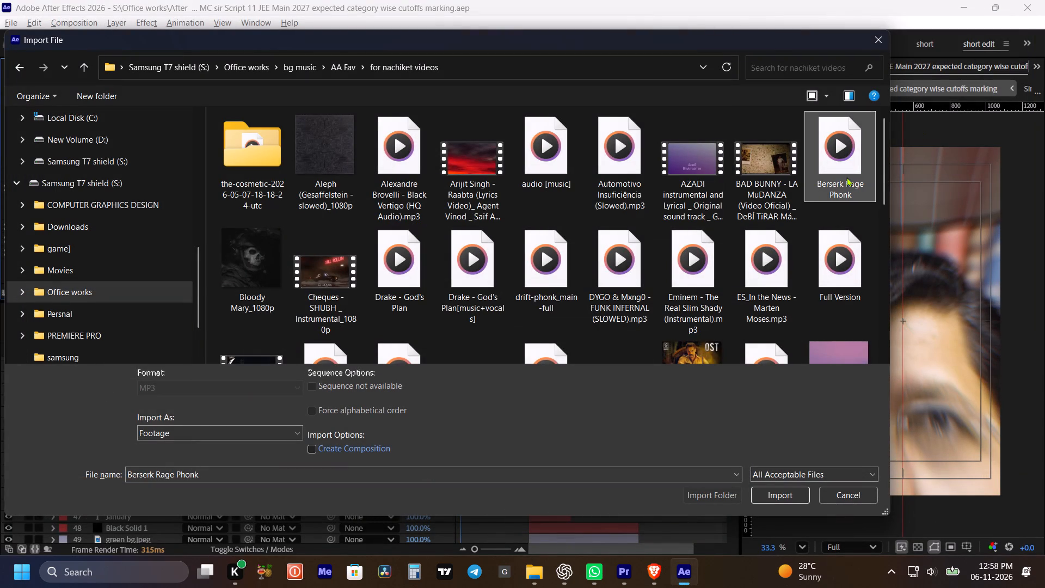
{"action": "right_click", "coordinate": [846, 177]}
{"action": "left_click", "coordinate": [859, 211]}
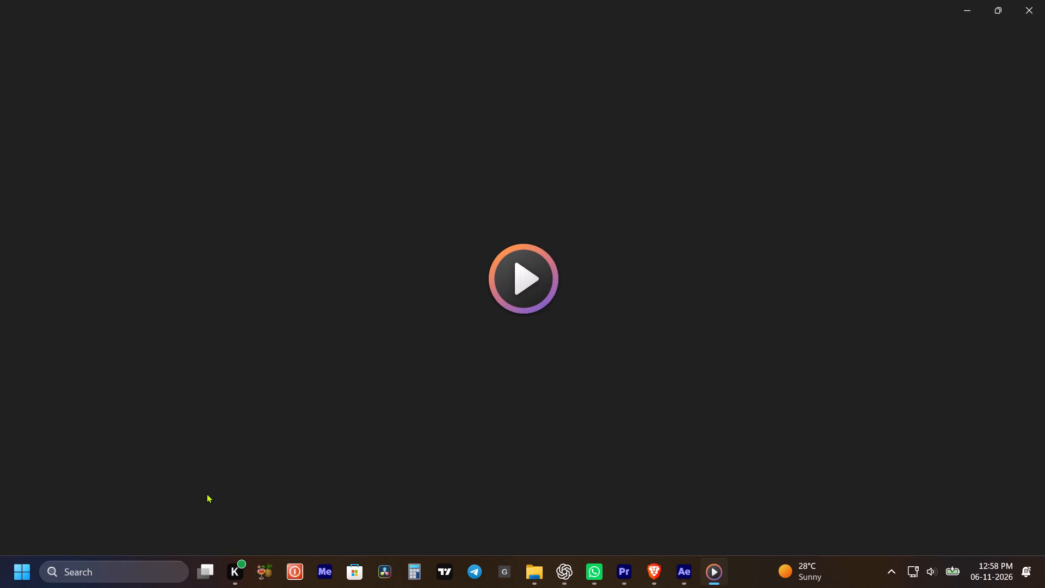
{"action": "left_click_drag", "start_coordinate": [95, 491], "coordinate": [100, 491]}
{"action": "left_click", "coordinate": [238, 487]}
{"action": "left_click", "coordinate": [1044, 0]}
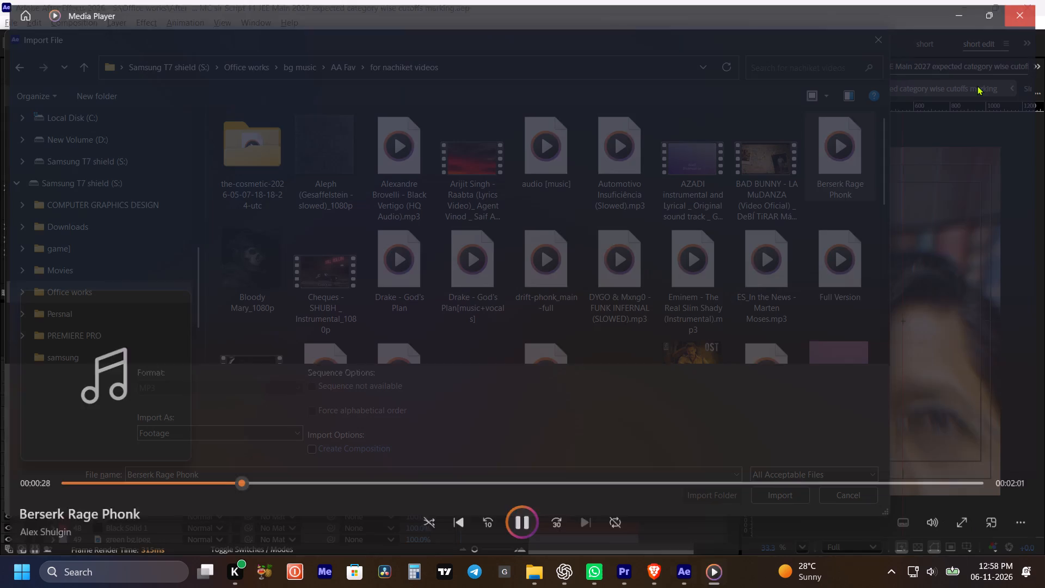
{"action": "key", "text": "space"}
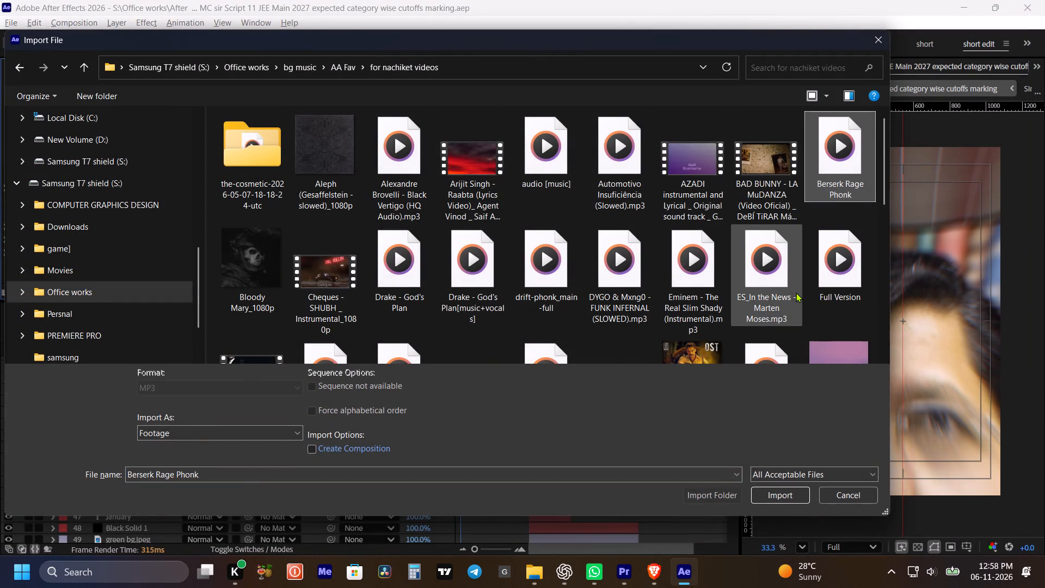
Audition the second HANUMANKIND - Big Dawgs instrumental in Media Player, sampling around 13, 33 and 59 seconds before closing it.
{"action": "scroll", "coordinate": [796, 292], "scroll_direction": "down", "scroll_amount": 1}
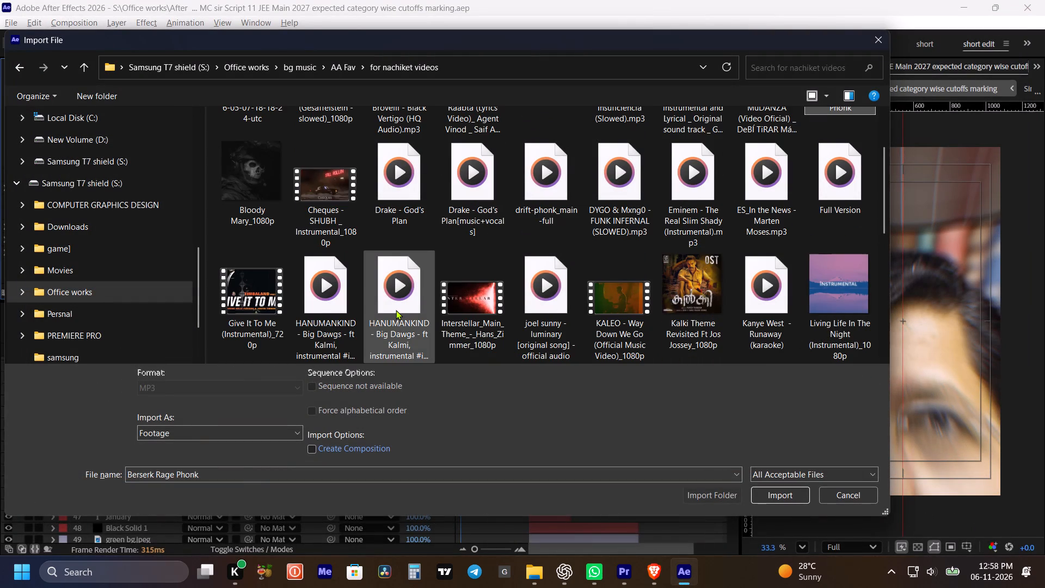
{"action": "left_click", "coordinate": [396, 310]}
{"action": "right_click", "coordinate": [396, 310]}
{"action": "left_click", "coordinate": [443, 213]}
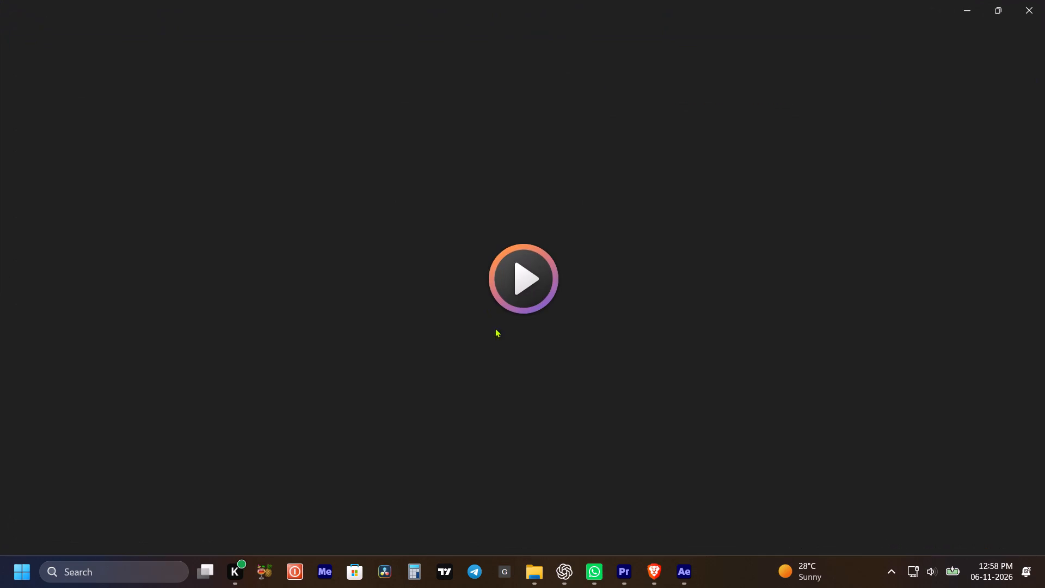
{"action": "left_click", "coordinate": [120, 486]}
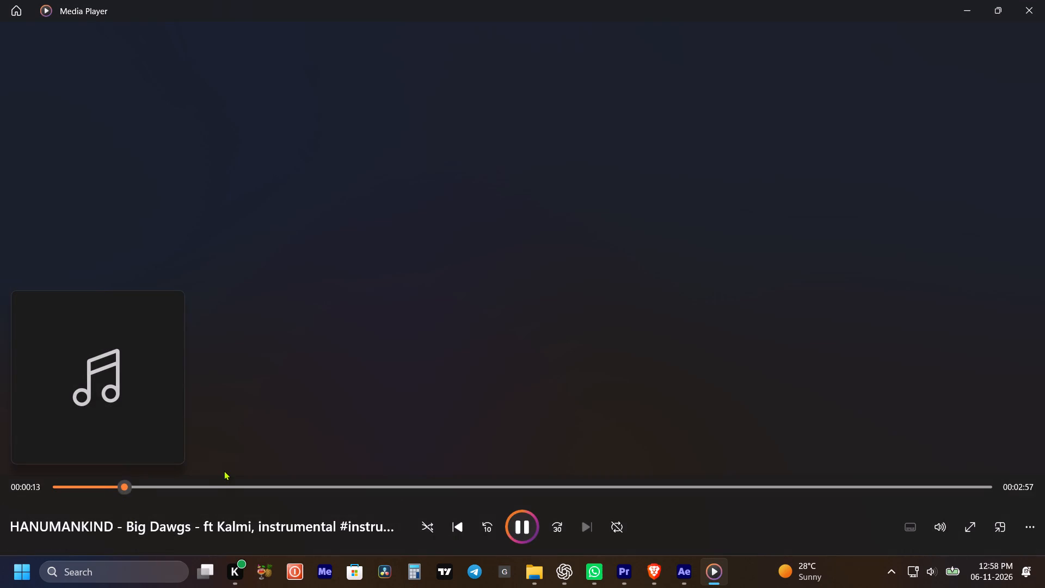
{"action": "left_click", "coordinate": [218, 481]}
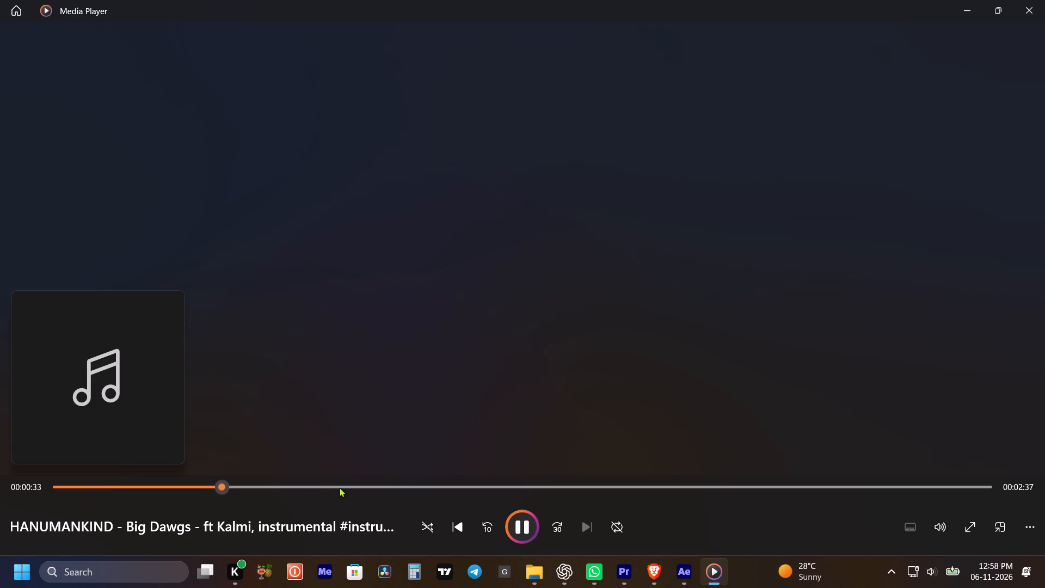
{"action": "left_click", "coordinate": [341, 487]}
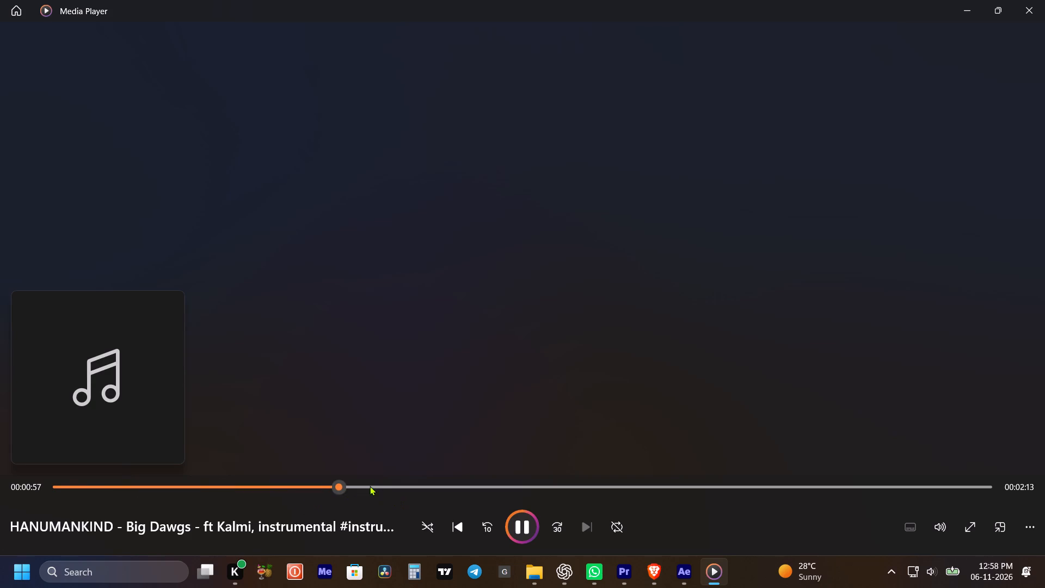
{"action": "left_click", "coordinate": [1044, 0]}
Audition Interstellar_Main_Theme_-_Hans_Zimmer_1080p in Media Player, sampling points from the early part through about 2:43 before closing it.
{"action": "scroll", "coordinate": [549, 321], "scroll_direction": "down", "scroll_amount": 1}
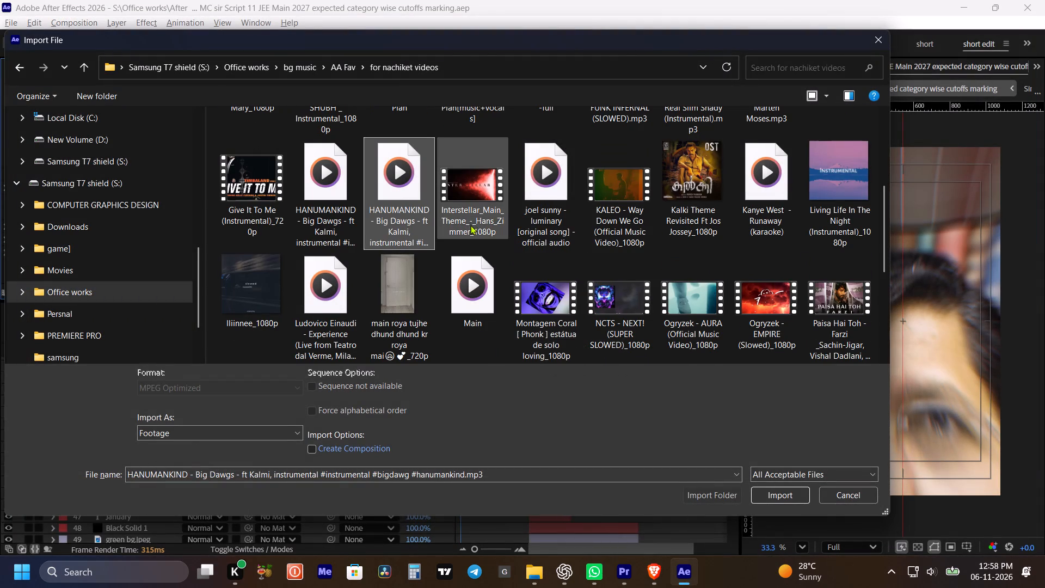
{"action": "left_click", "coordinate": [470, 220]}
{"action": "right_click", "coordinate": [470, 220]}
{"action": "left_click_drag", "start_coordinate": [505, 224], "coordinate": [505, 209]}
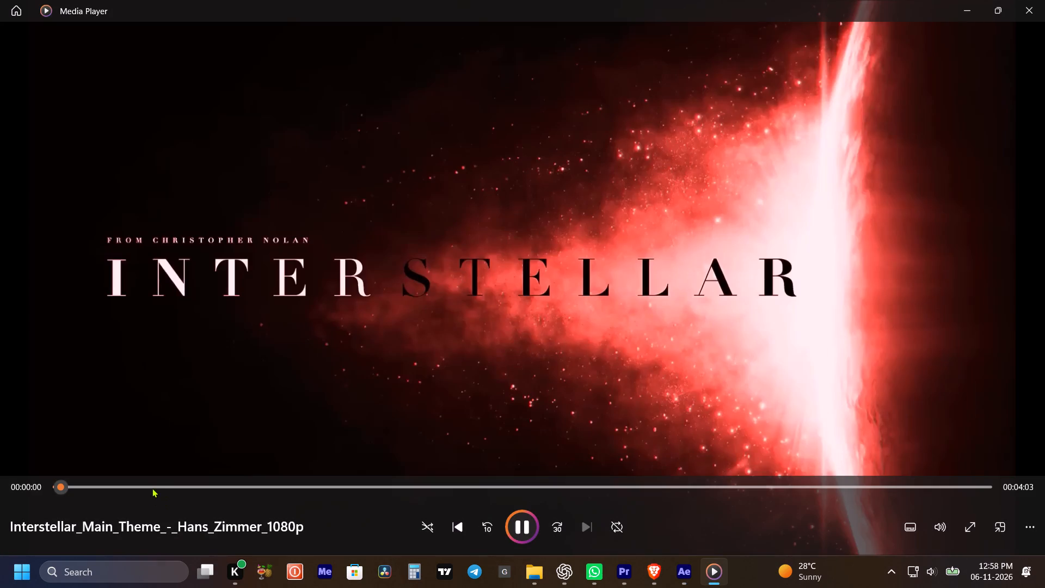
{"action": "left_click", "coordinate": [152, 488]}
{"action": "left_click", "coordinate": [328, 493]}
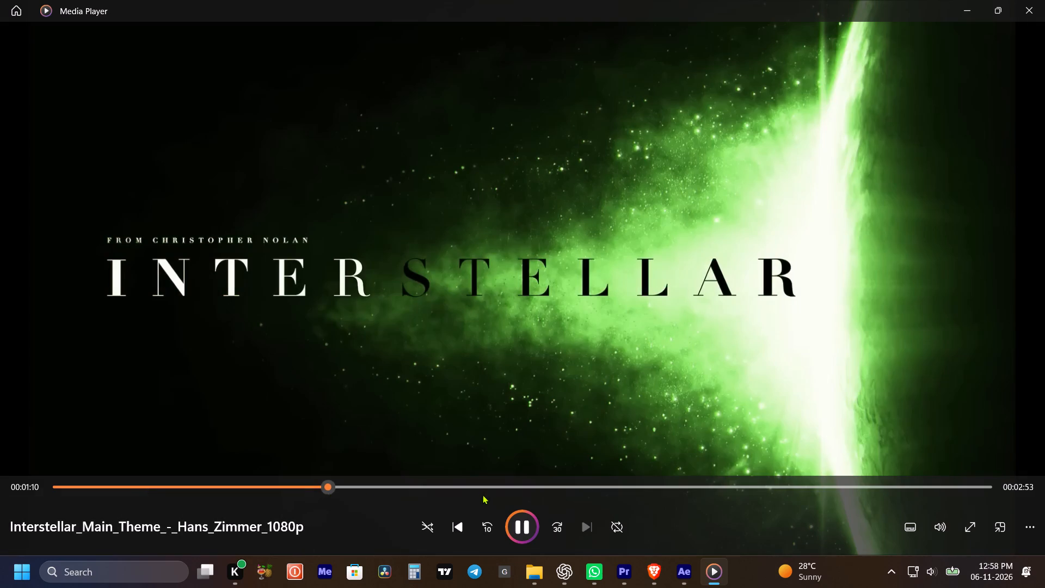
{"action": "left_click", "coordinate": [482, 494]}
{"action": "left_click", "coordinate": [586, 489]}
{"action": "left_click", "coordinate": [681, 491]}
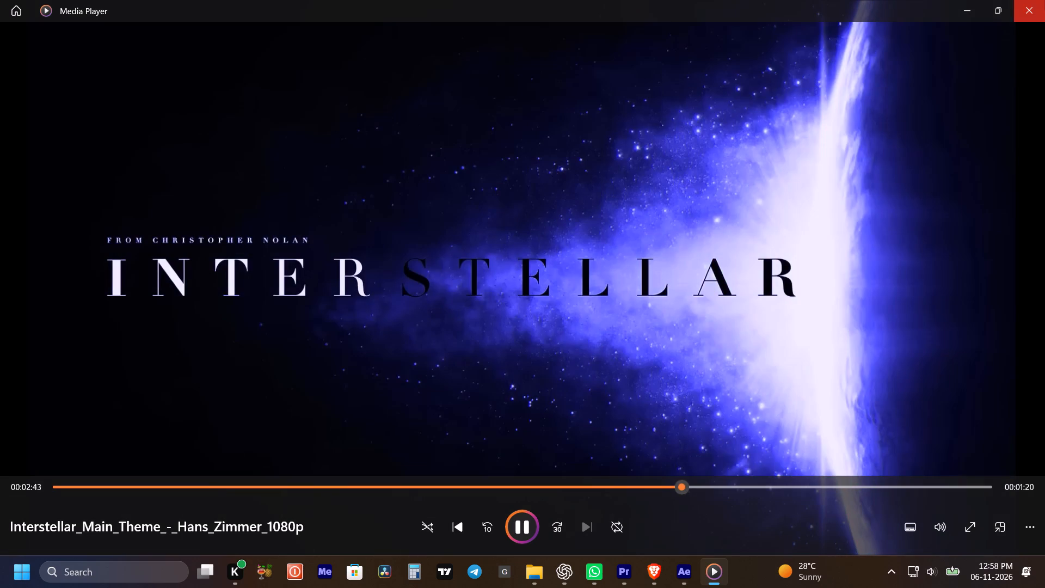
{"action": "left_click", "coordinate": [1044, 0]}
Audition the vidssave.com Chezile - Beanie (Lyrics) 1080p track in Media Player, skipping ahead in its early part.
{"action": "scroll", "coordinate": [700, 311], "scroll_direction": "down", "scroll_amount": 1}
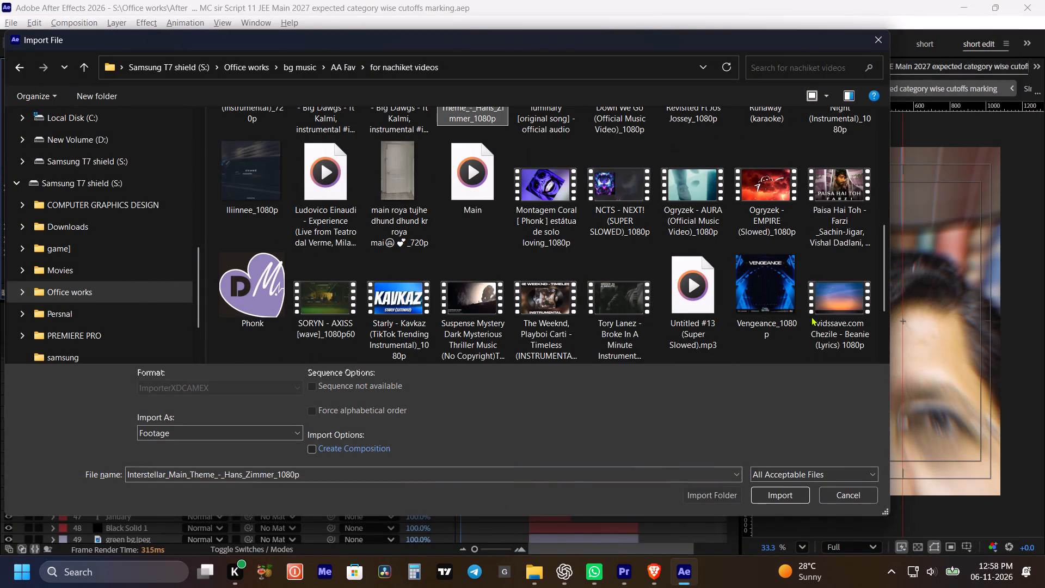
{"action": "right_click", "coordinate": [811, 316]}
{"action": "left_click", "coordinate": [843, 206]}
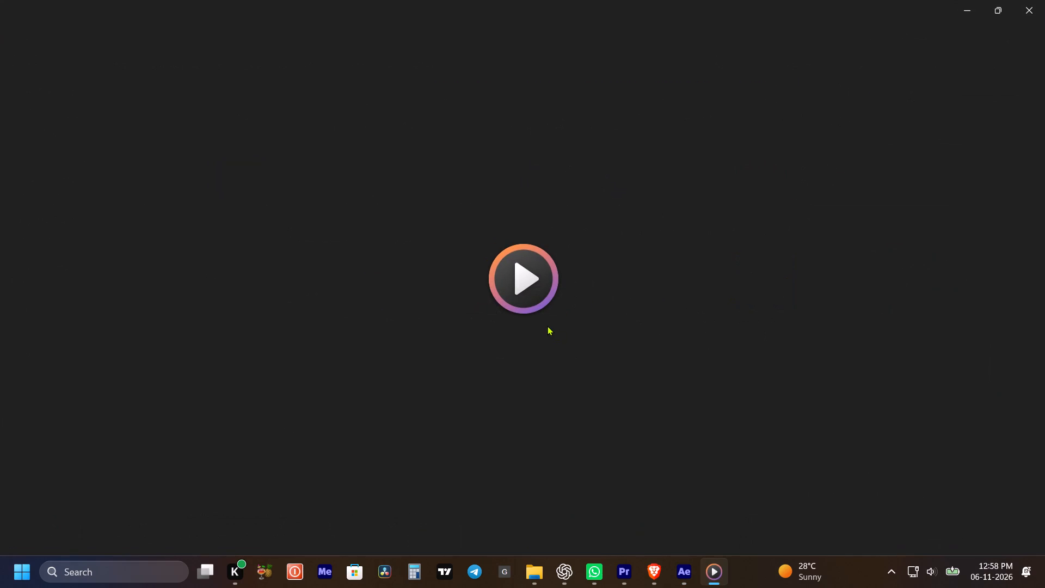
{"action": "left_click", "coordinate": [129, 473]}
{"action": "left_click_drag", "start_coordinate": [167, 491], "coordinate": [173, 492]}
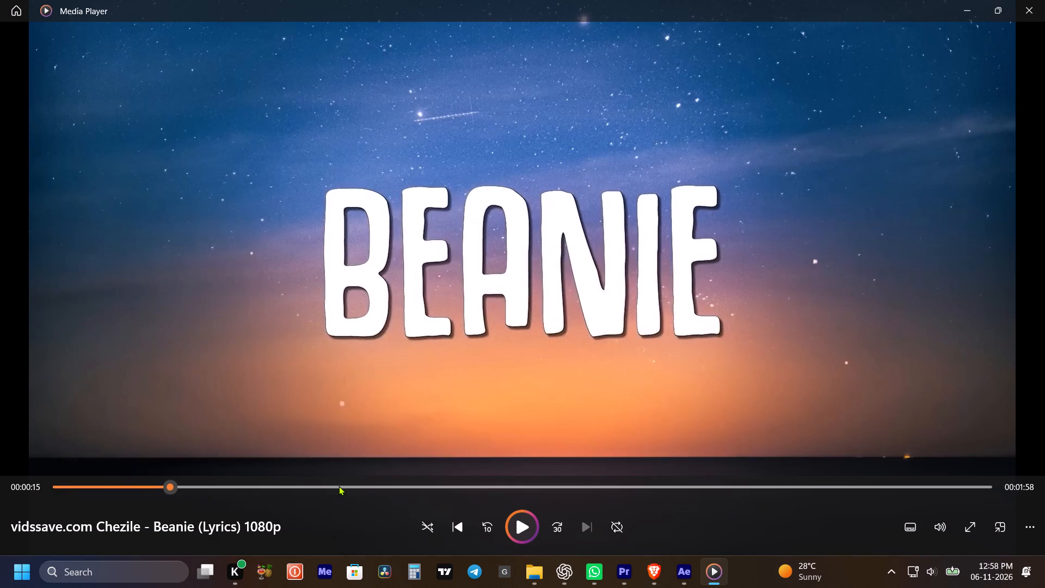
Pause the Chezile - Beanie (Lyrics) track and close Media Player.
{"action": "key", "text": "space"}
{"action": "left_click", "coordinate": [1044, 0]}
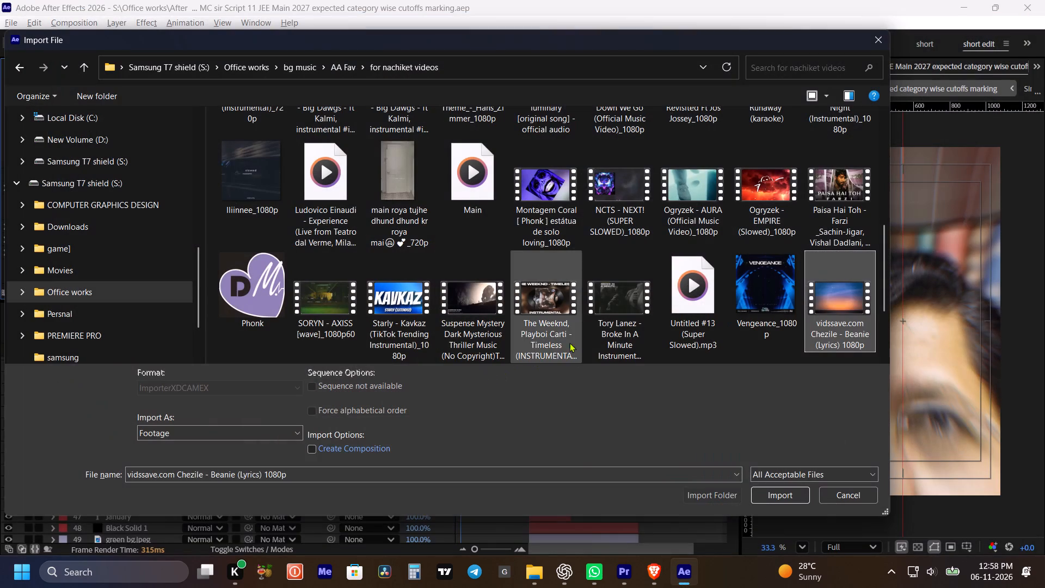
Audition WhatsApp Audio 2026-09-21 at 2.37.56 PM from the import folder in Media Player, skipping ahead in its early part before closing it.
{"action": "scroll", "coordinate": [630, 334], "scroll_direction": "down", "scroll_amount": 2}
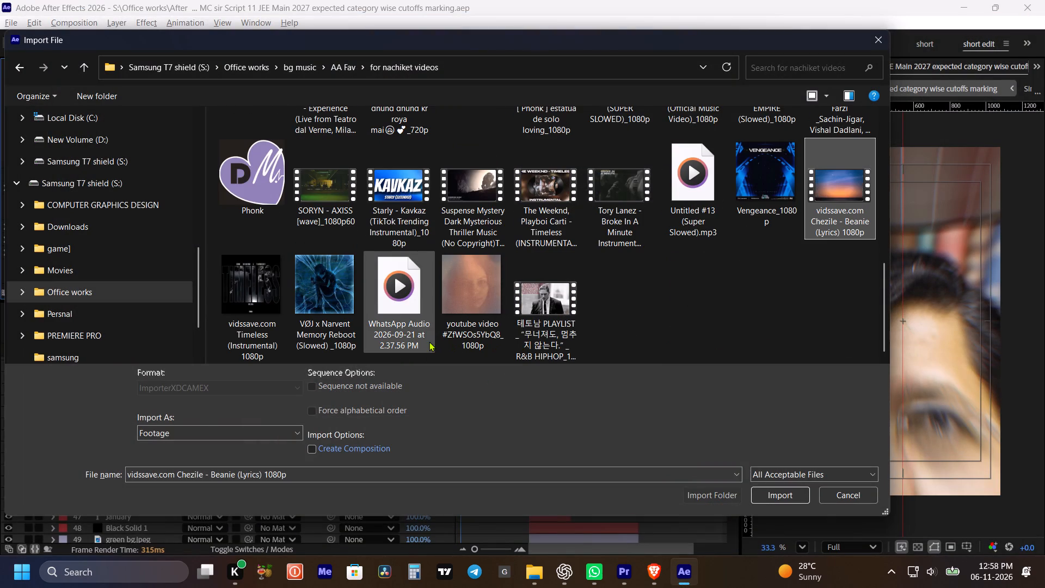
{"action": "right_click", "coordinate": [414, 335]}
{"action": "left_click_drag", "start_coordinate": [482, 201], "coordinate": [484, 209]}
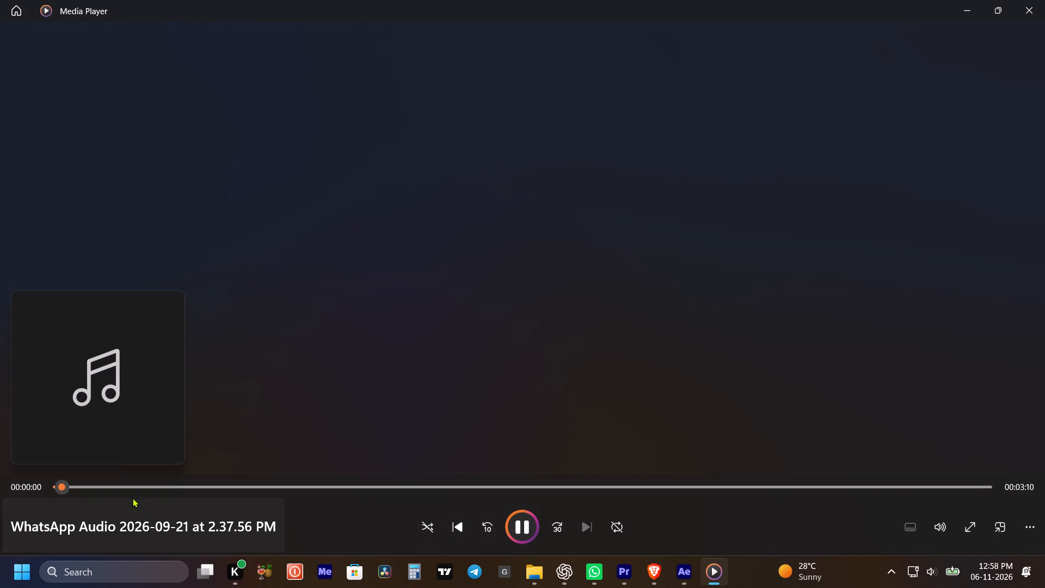
{"action": "left_click_drag", "start_coordinate": [133, 494], "coordinate": [138, 494]}
{"action": "left_click", "coordinate": [220, 486]}
{"action": "left_click", "coordinate": [1044, 0]}
Audition Alexandre Brovelli - Black Vertigo (HQ Audio).mp3 in Media Player, skipping ahead to around 1:08 and back to its first half minute before closing it.
{"action": "scroll", "coordinate": [507, 413], "scroll_direction": "up", "scroll_amount": 6}
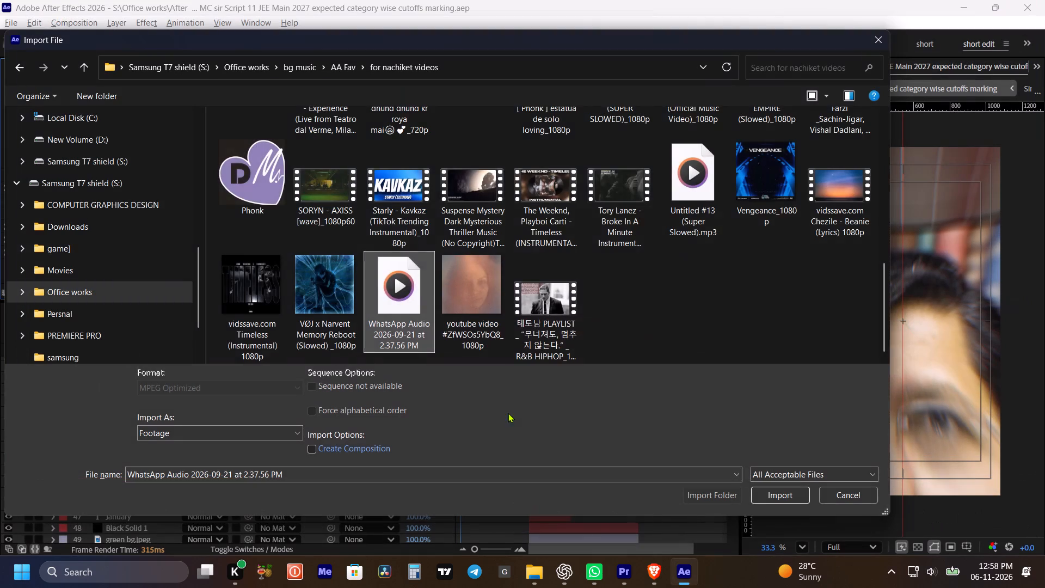
{"action": "scroll", "coordinate": [648, 267], "scroll_direction": "up", "scroll_amount": 7}
{"action": "left_click", "coordinate": [410, 182]}
{"action": "right_click", "coordinate": [410, 182]}
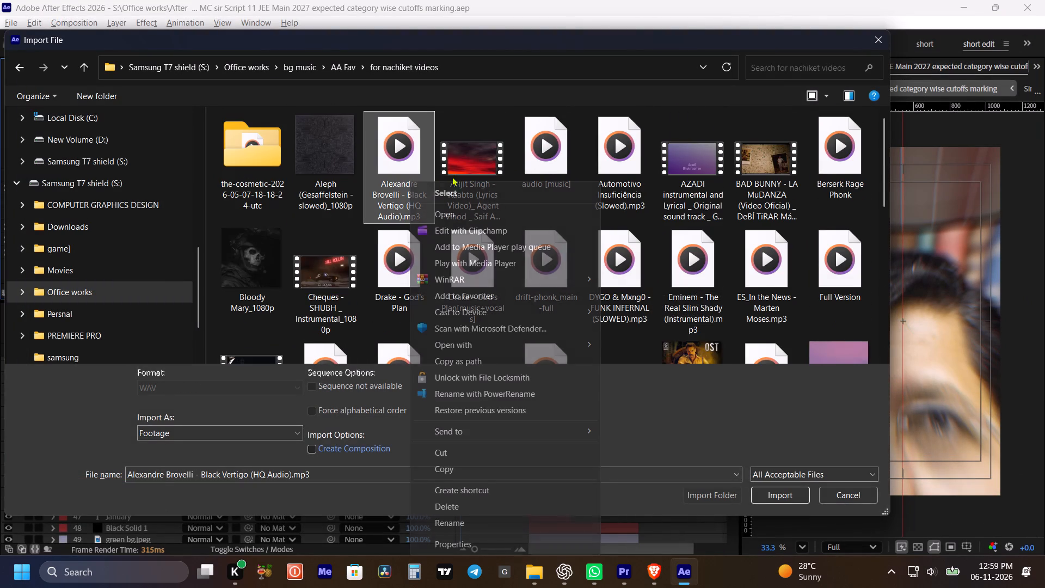
{"action": "left_click", "coordinate": [456, 209]}
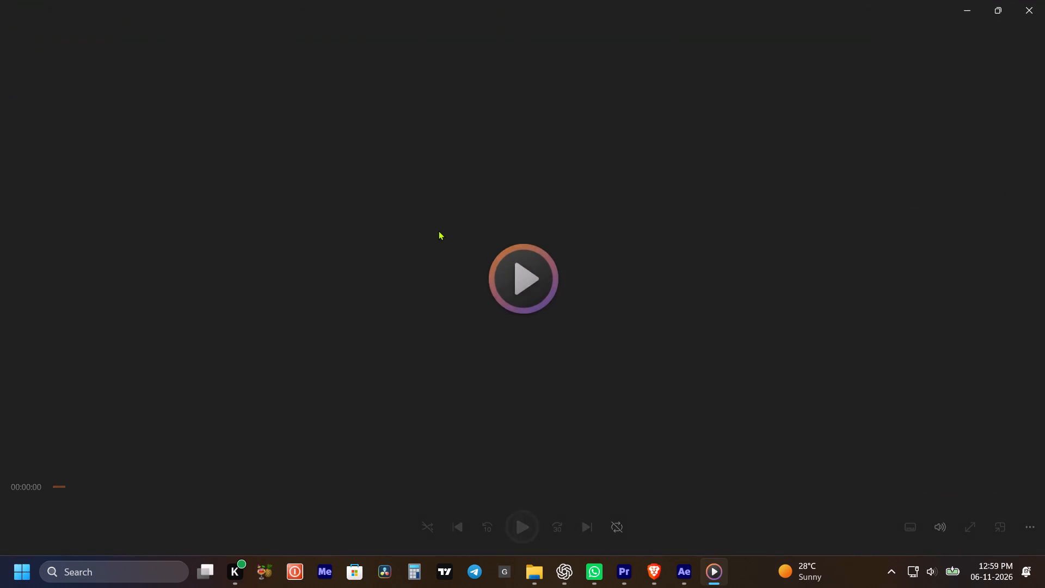
{"action": "left_click", "coordinate": [161, 484]}
{"action": "left_click", "coordinate": [305, 482]}
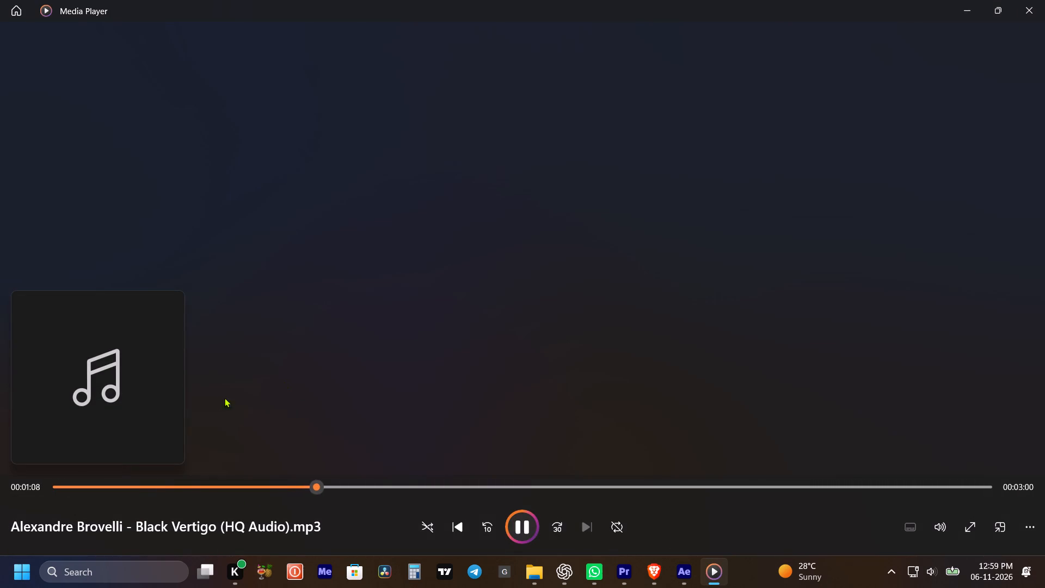
{"action": "left_click", "coordinate": [182, 480]}
{"action": "left_click", "coordinate": [140, 483]}
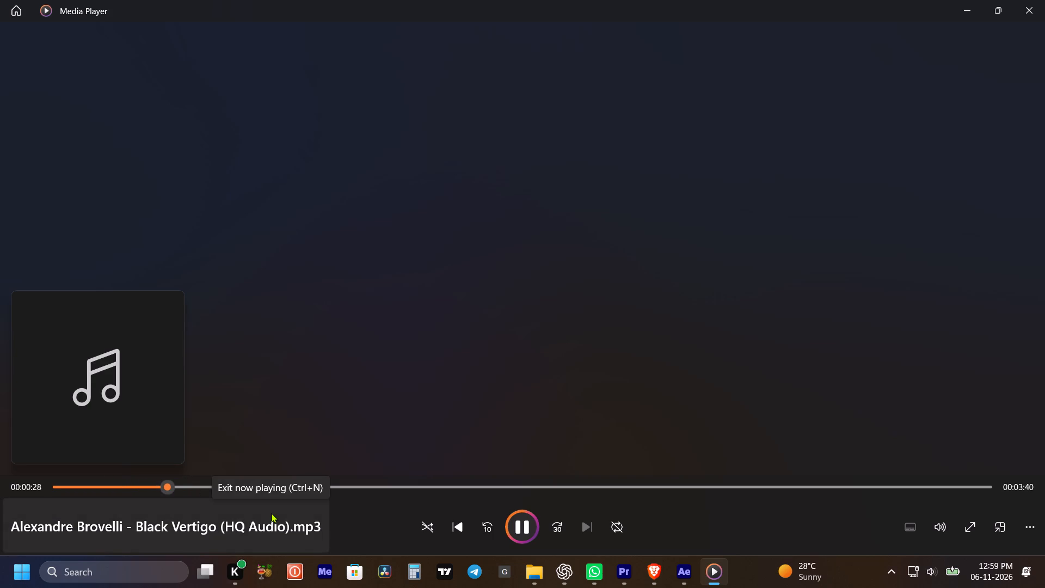
{"action": "left_click", "coordinate": [1042, 0]}
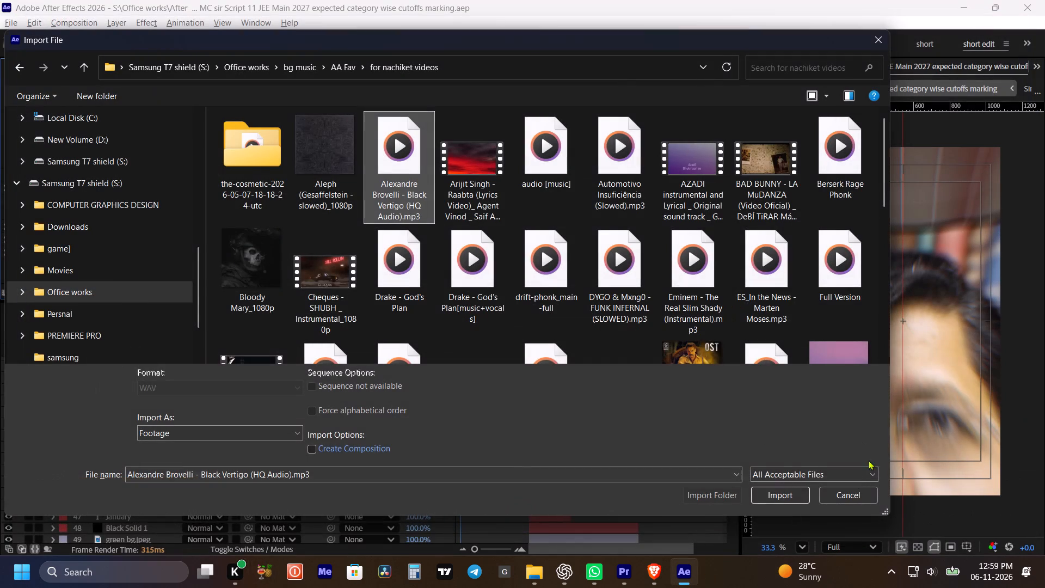
Import Alexandre Brovelli - Black Vertigo (HQ Audio).mp3 and place it as the top layer starting at the composition's beginning.
{"action": "left_click", "coordinate": [796, 489]}
{"action": "scroll", "coordinate": [497, 449], "scroll_direction": "up", "scroll_amount": 20}
{"action": "scroll", "coordinate": [497, 449], "scroll_direction": "up", "scroll_amount": 1}
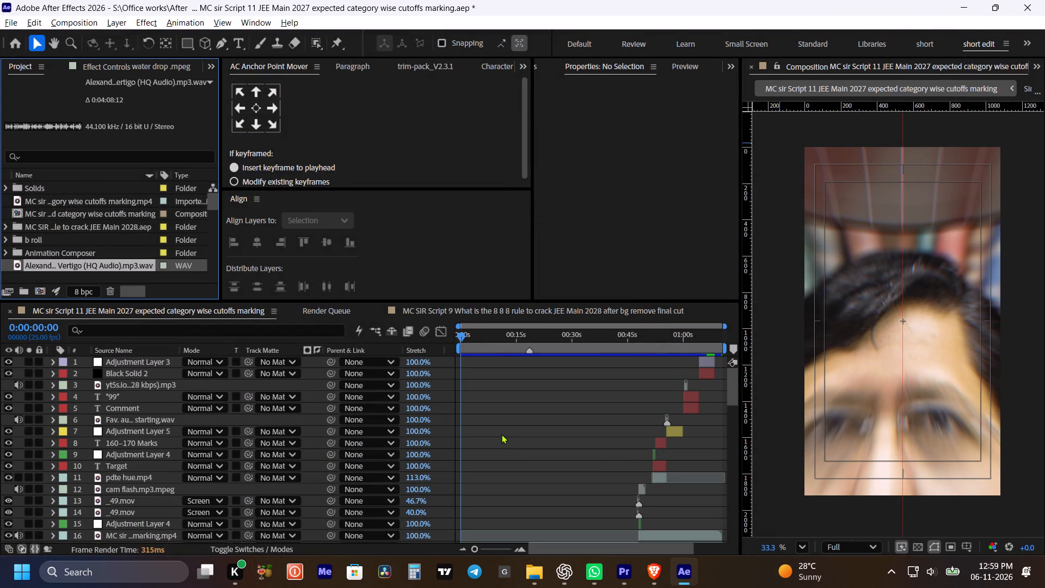
{"action": "scroll", "coordinate": [501, 434], "scroll_direction": "up", "scroll_amount": 7}
{"action": "left_click_drag", "start_coordinate": [82, 266], "coordinate": [493, 360]}
{"action": "left_click_drag", "start_coordinate": [507, 360], "coordinate": [457, 364]}
{"action": "left_click", "coordinate": [465, 363]}
Reveal the audio waveform of the Black Vertigo music layer in the timeline.
{"action": "key", "text": "semicolon"}
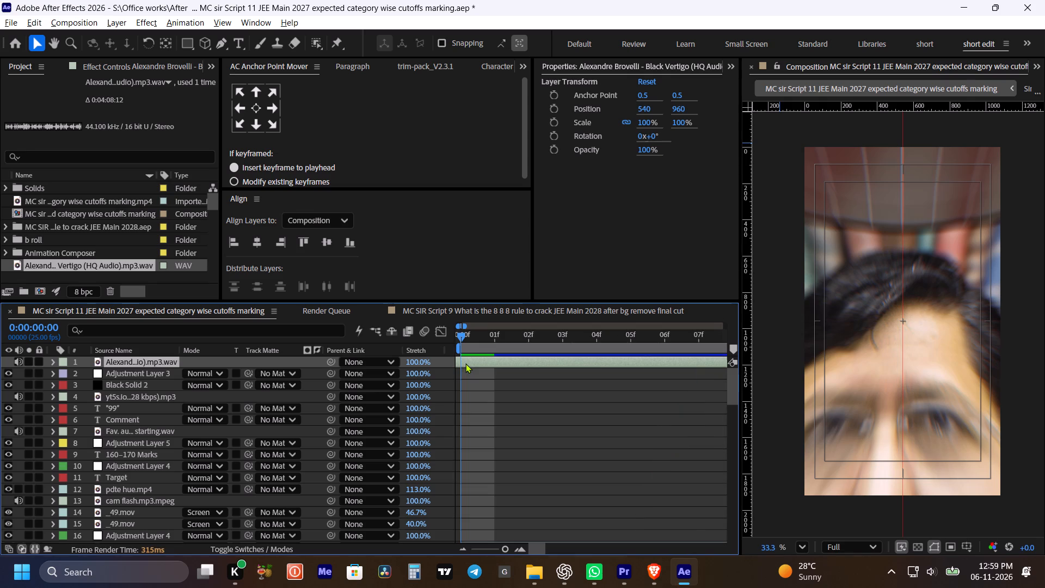
{"action": "key", "text": "apostrophe"}
{"action": "left_click", "coordinate": [470, 364]}
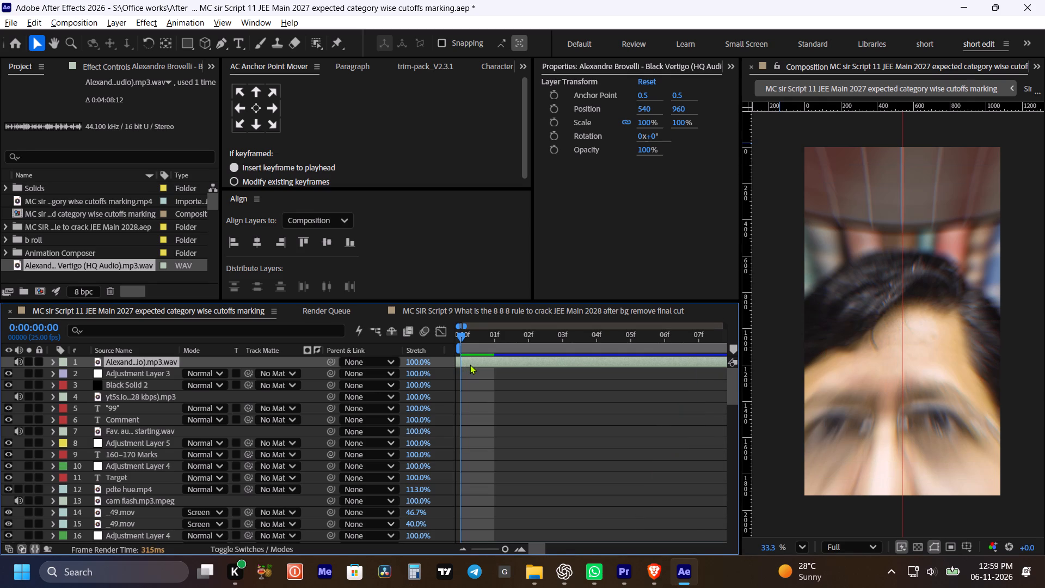
{"action": "type", "text": "ll"}
Slide the Black Vertigo layer earlier so the louder section of its waveform starts almost at the composition's beginning.
{"action": "left_click_drag", "start_coordinate": [617, 360], "coordinate": [454, 375]}
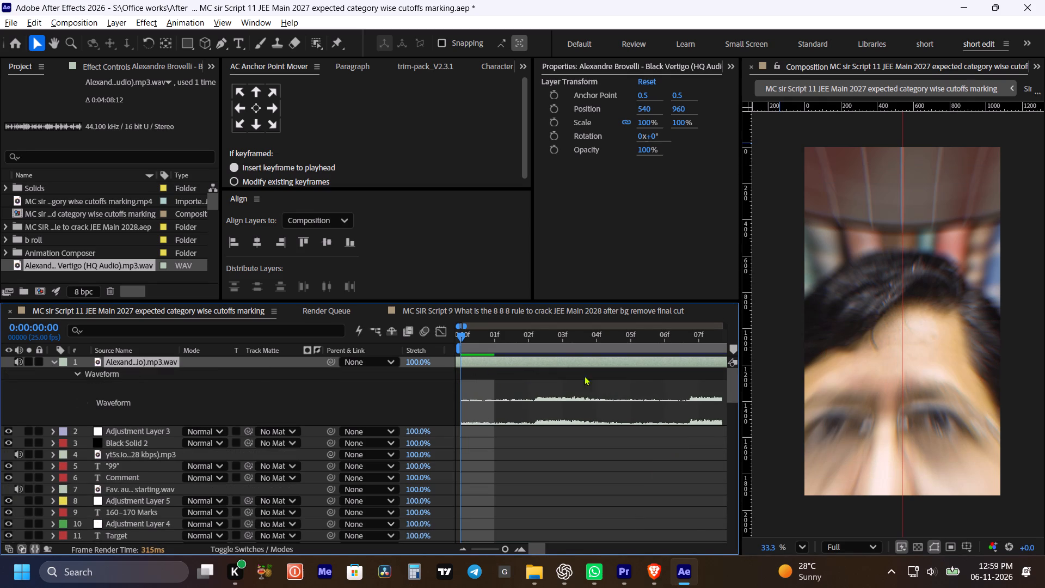
{"action": "left_click_drag", "start_coordinate": [640, 363], "coordinate": [524, 369]}
{"action": "scroll", "coordinate": [597, 373], "scroll_direction": "down", "scroll_amount": 11, "text": "alt"}
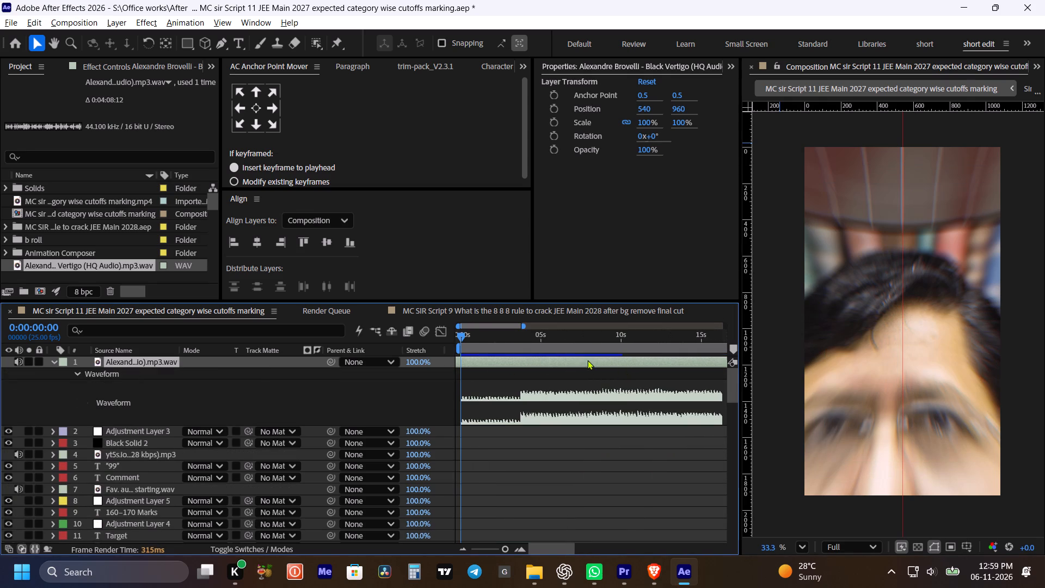
{"action": "left_click_drag", "start_coordinate": [571, 356], "coordinate": [545, 365]}
{"action": "left_click_drag", "start_coordinate": [559, 363], "coordinate": [512, 370]}
{"action": "scroll", "coordinate": [485, 364], "scroll_direction": "up", "scroll_amount": 1, "text": "alt"}
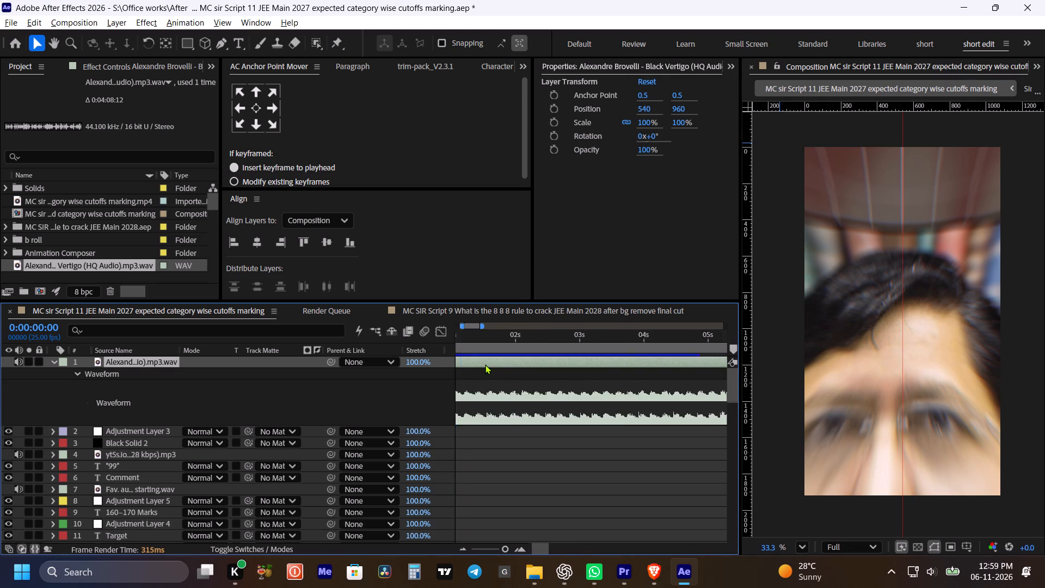
{"action": "scroll", "coordinate": [485, 364], "scroll_direction": "up", "scroll_amount": 1, "text": "alt"}
{"action": "key", "text": "space"}
{"action": "left_click_drag", "start_coordinate": [470, 369], "coordinate": [653, 377]}
{"action": "left_click_drag", "start_coordinate": [565, 363], "coordinate": [520, 367]}
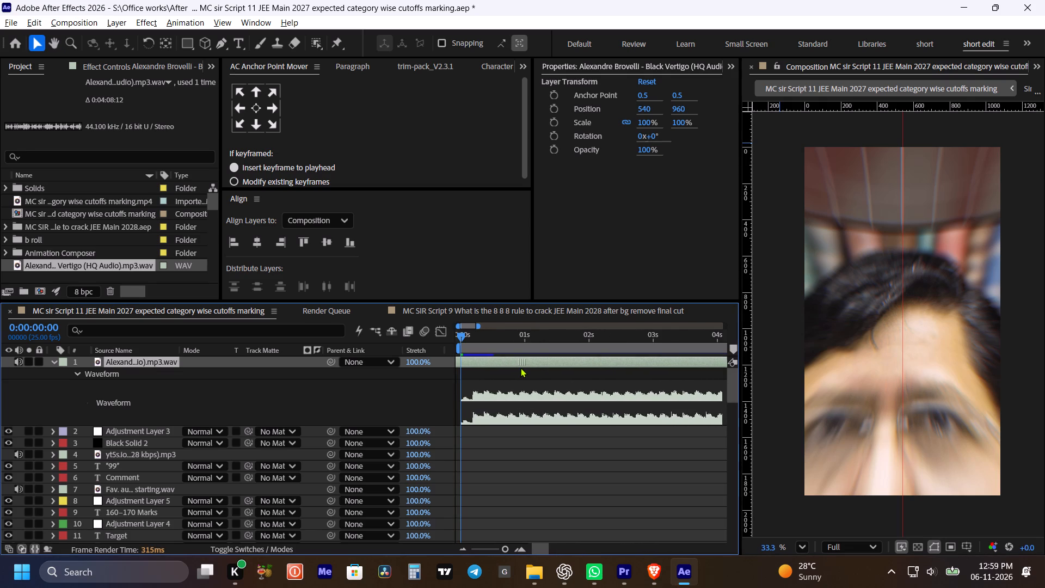
{"action": "left_click_drag", "start_coordinate": [520, 367], "coordinate": [517, 366]}
Save the project.
{"action": "key", "text": "ctrl+s"}
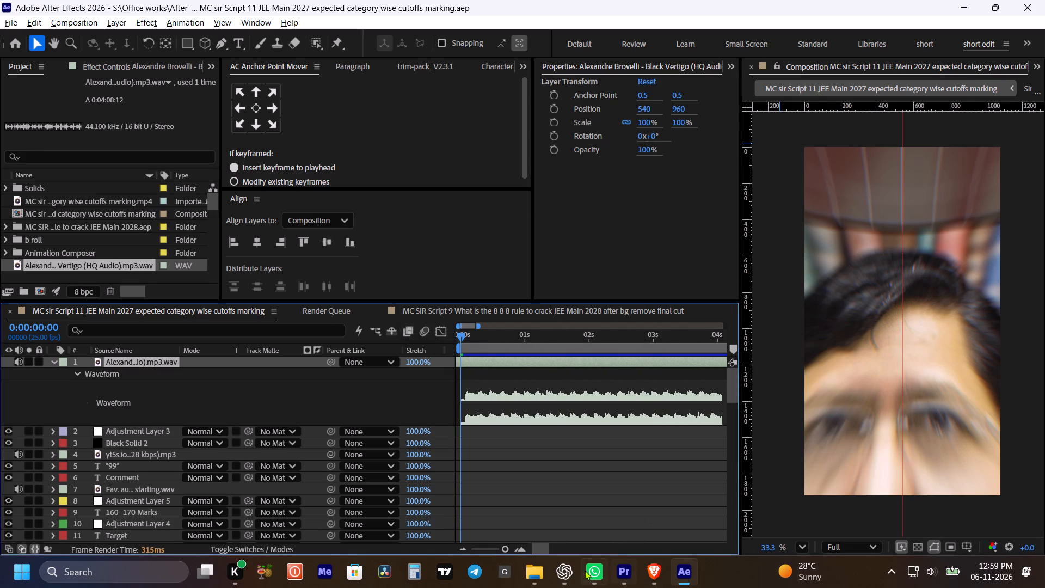
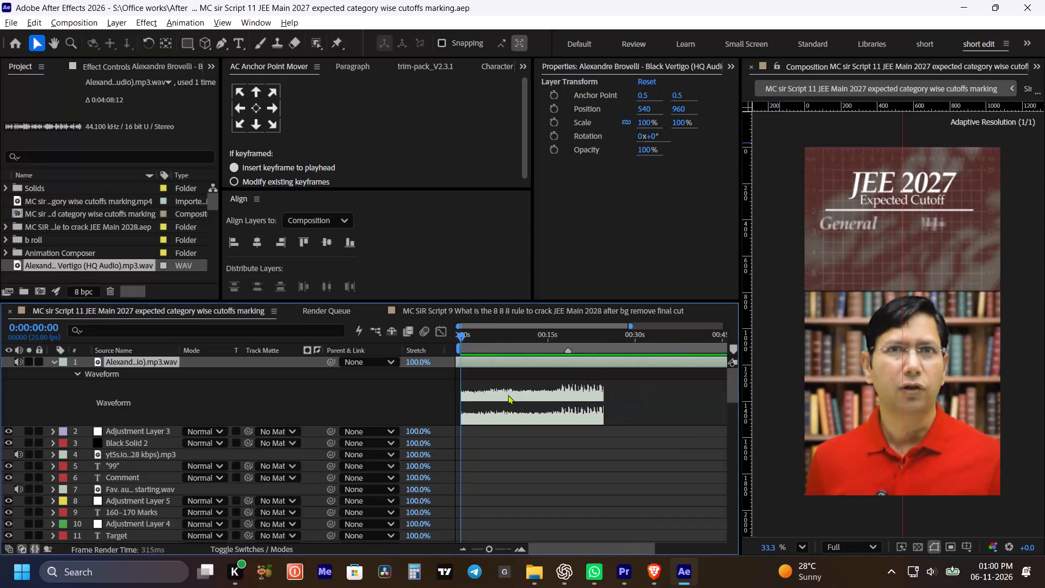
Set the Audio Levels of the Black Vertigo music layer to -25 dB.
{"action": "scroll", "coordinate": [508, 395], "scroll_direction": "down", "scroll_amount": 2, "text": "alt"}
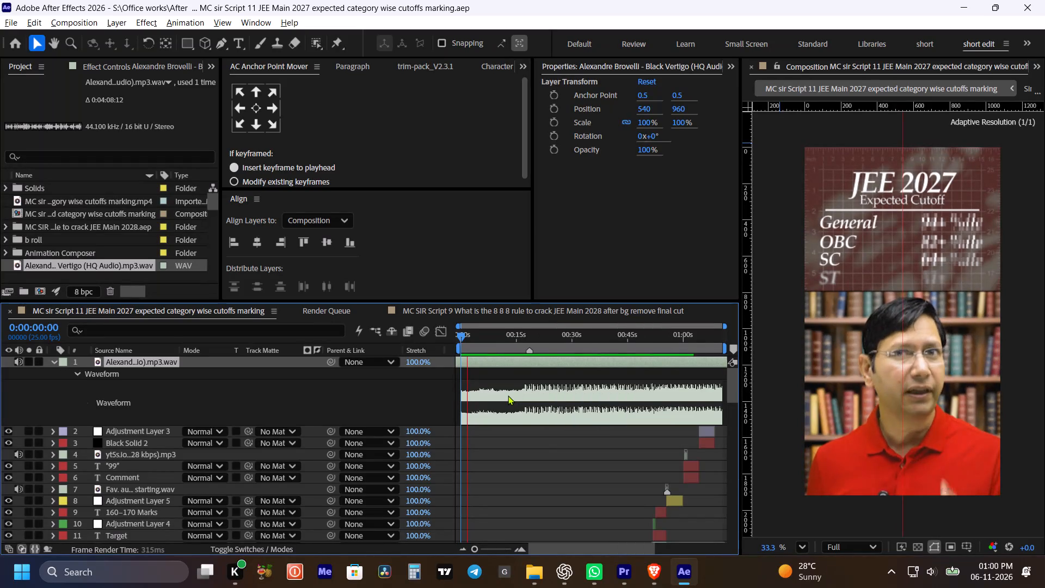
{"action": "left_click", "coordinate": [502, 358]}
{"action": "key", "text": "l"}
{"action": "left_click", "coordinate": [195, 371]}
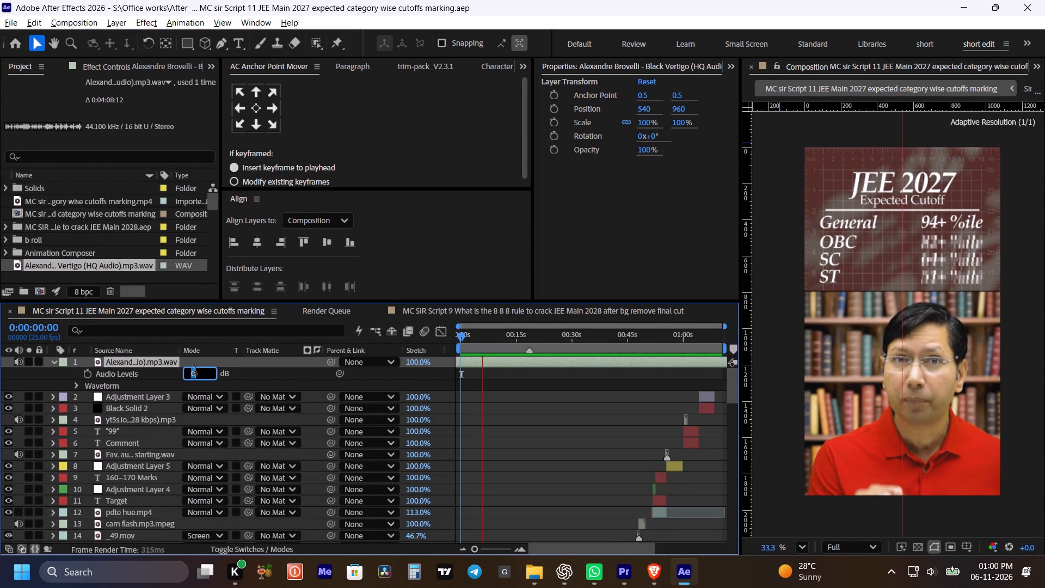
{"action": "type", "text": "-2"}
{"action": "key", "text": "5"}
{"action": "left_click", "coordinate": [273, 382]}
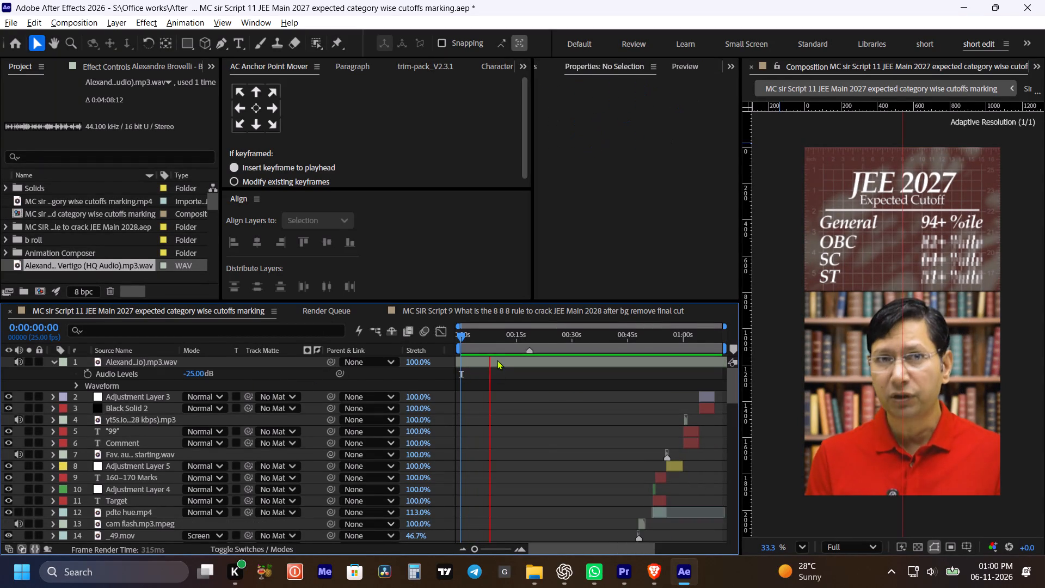
Show the Black Vertigo layer's waveform, slide the layer earlier so its louder section starts at the composition's beginning, and preview from the start.
{"action": "left_click", "coordinate": [497, 360]}
{"action": "type", "text": "ll"}
{"action": "key", "text": "space"}
{"action": "left_click_drag", "start_coordinate": [551, 360], "coordinate": [484, 371]}
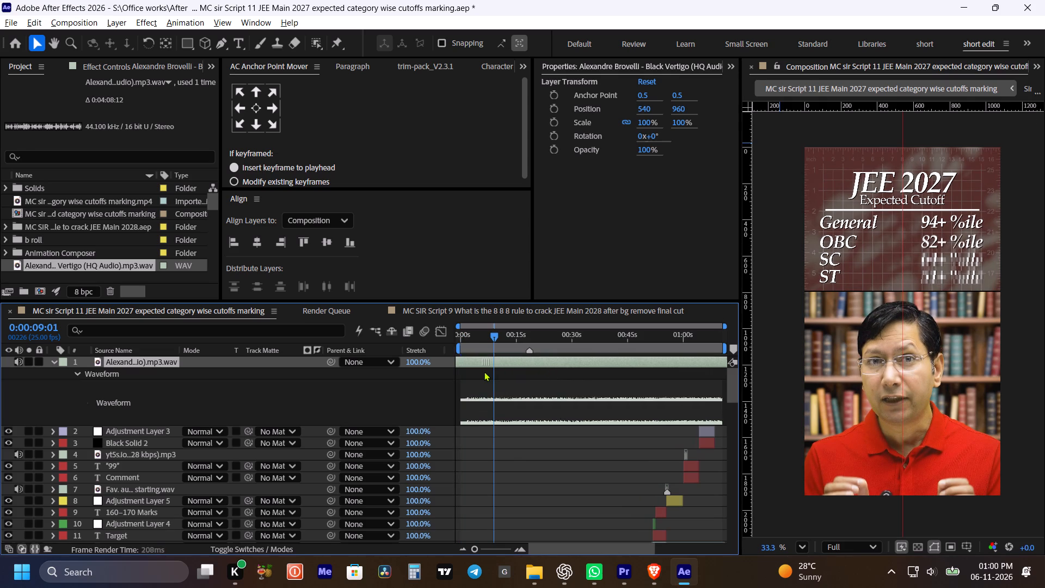
{"action": "left_click_drag", "start_coordinate": [484, 371], "coordinate": [480, 371]}
{"action": "left_click_drag", "start_coordinate": [477, 334], "coordinate": [415, 347]}
{"action": "key", "text": "space"}
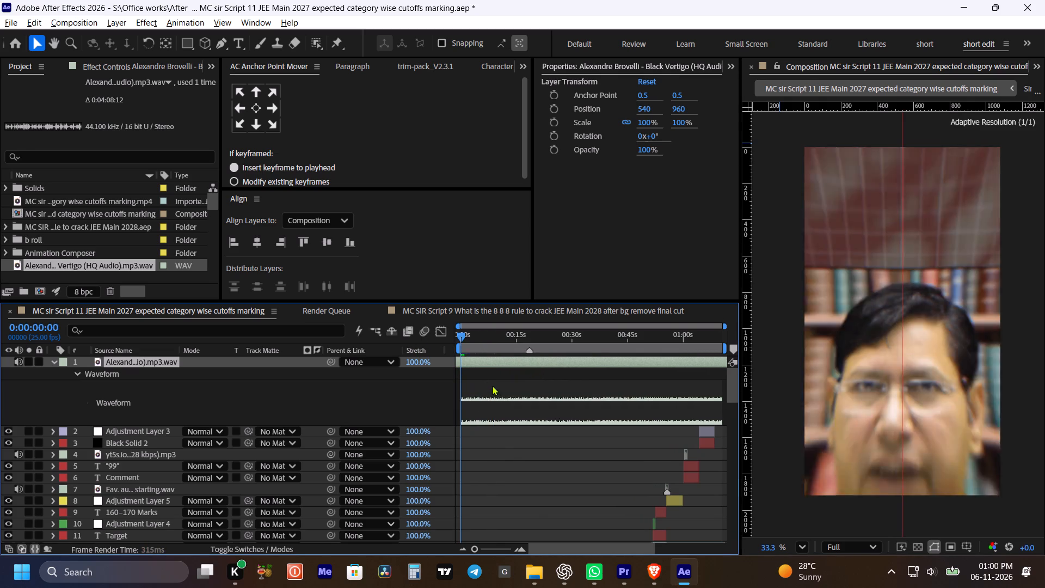
{"action": "left_click", "coordinate": [497, 373]}
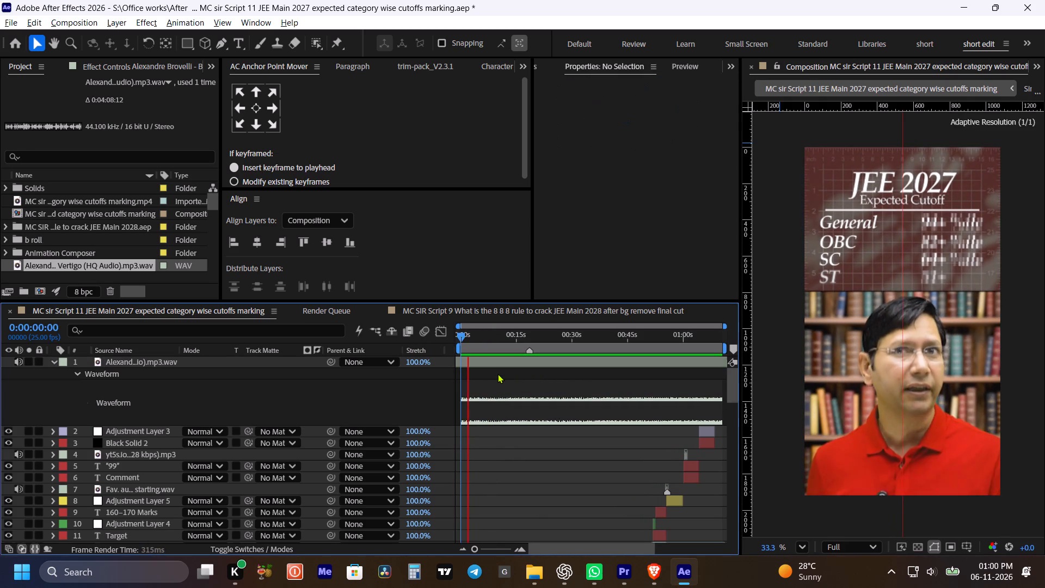
Set the Audio Levels of the Black Vertigo layer to -20 dB and preview the mix from the composition's start.
{"action": "left_click", "coordinate": [489, 359]}
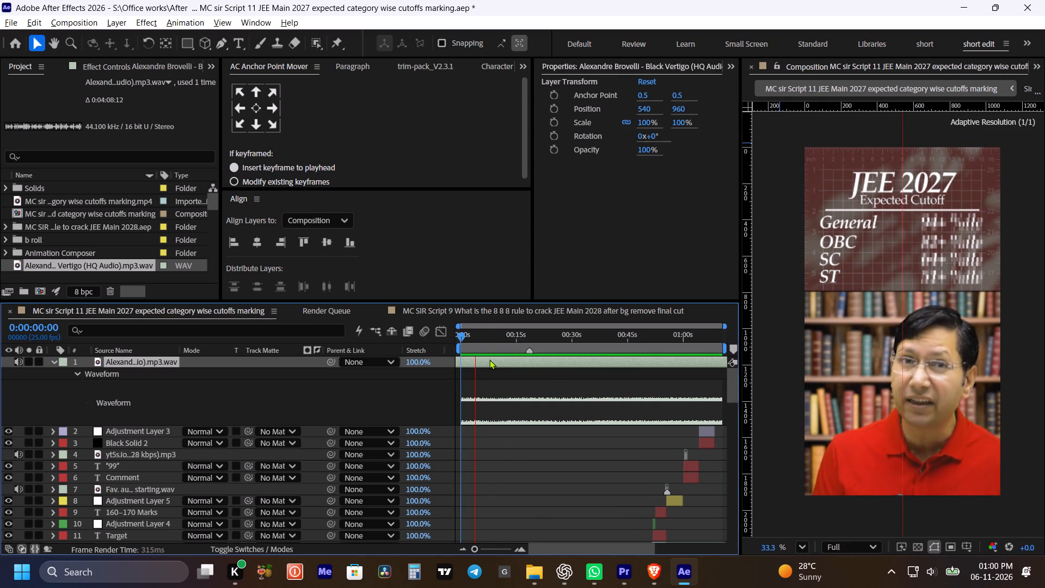
{"action": "key", "text": "space"}
{"action": "type", "text": "l"}
{"action": "left_click", "coordinate": [198, 370]}
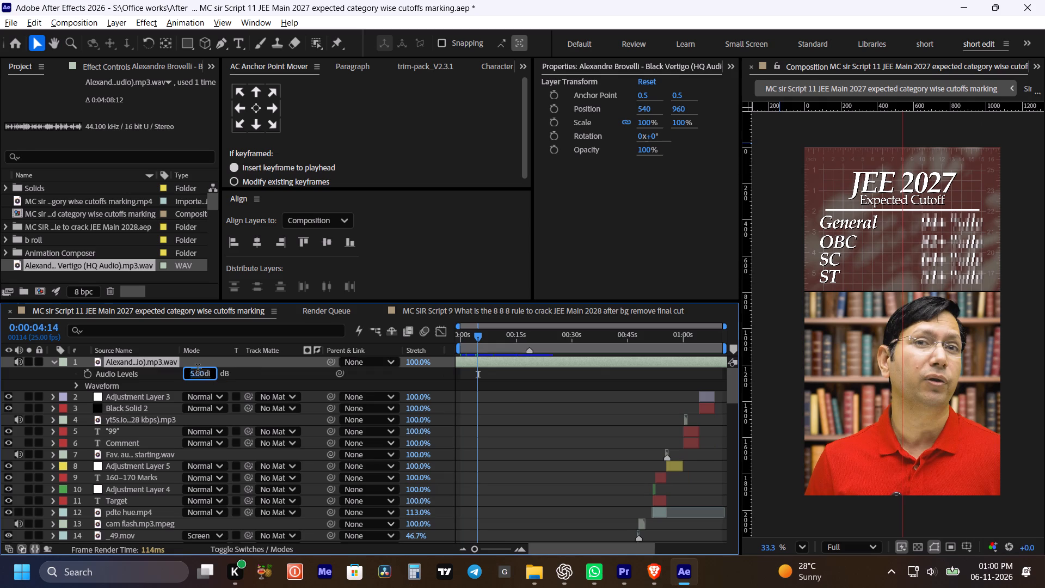
{"action": "type", "text": "-2"}
{"action": "key", "text": "0"}
{"action": "left_click", "coordinate": [273, 372]}
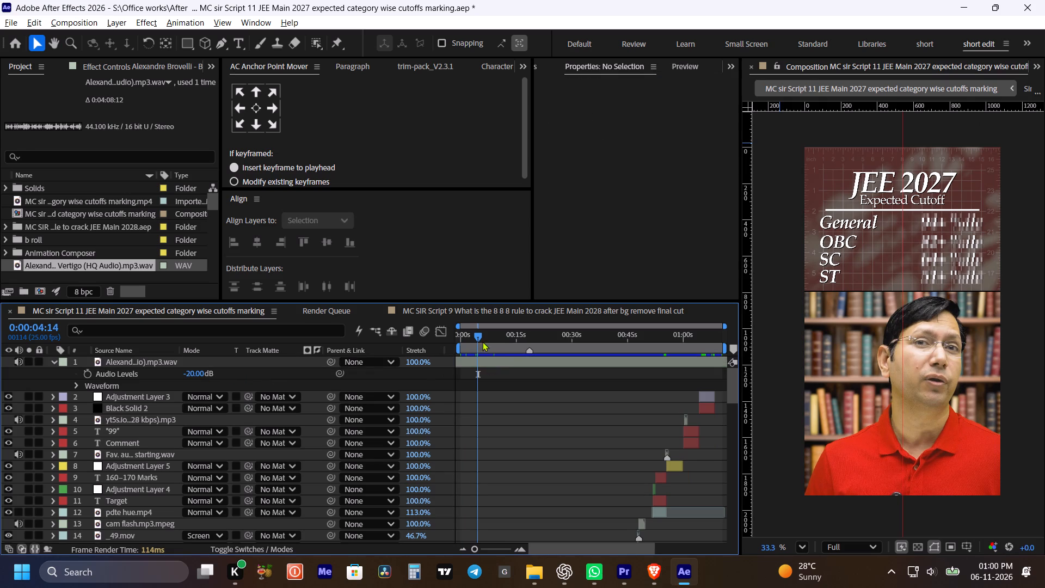
{"action": "left_click_drag", "start_coordinate": [481, 341], "coordinate": [398, 357]}
{"action": "key", "text": "space"}
{"action": "left_click", "coordinate": [470, 378]}
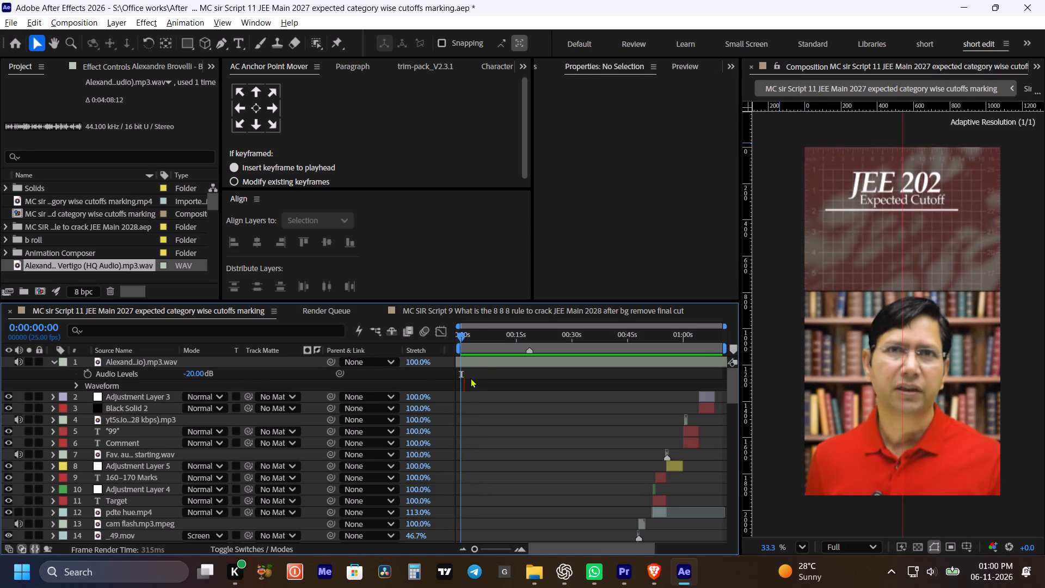
{"action": "key", "text": "m"}
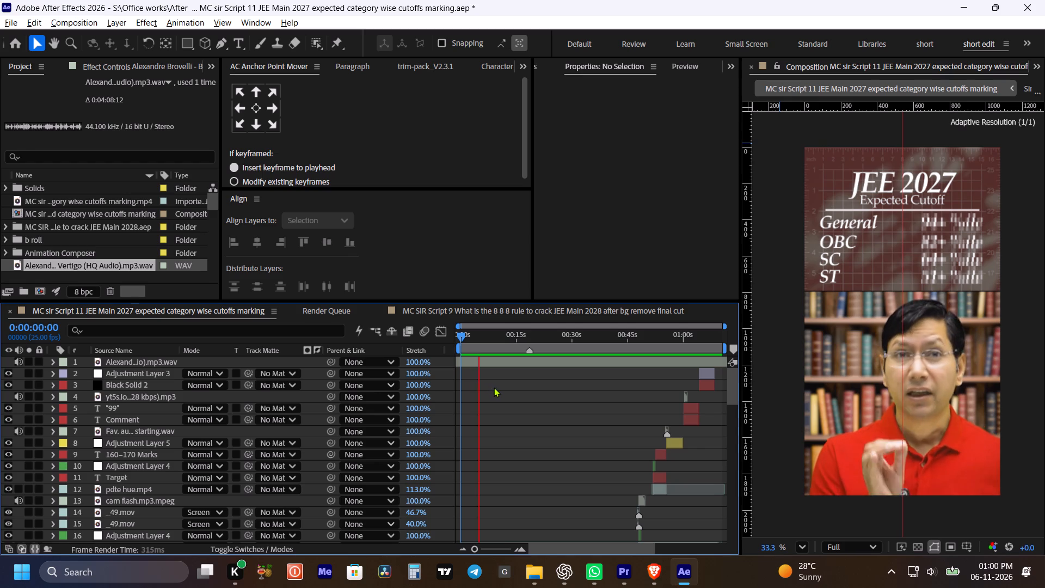
{"action": "scroll", "coordinate": [494, 387], "scroll_direction": "down", "scroll_amount": 2, "text": "alt"}
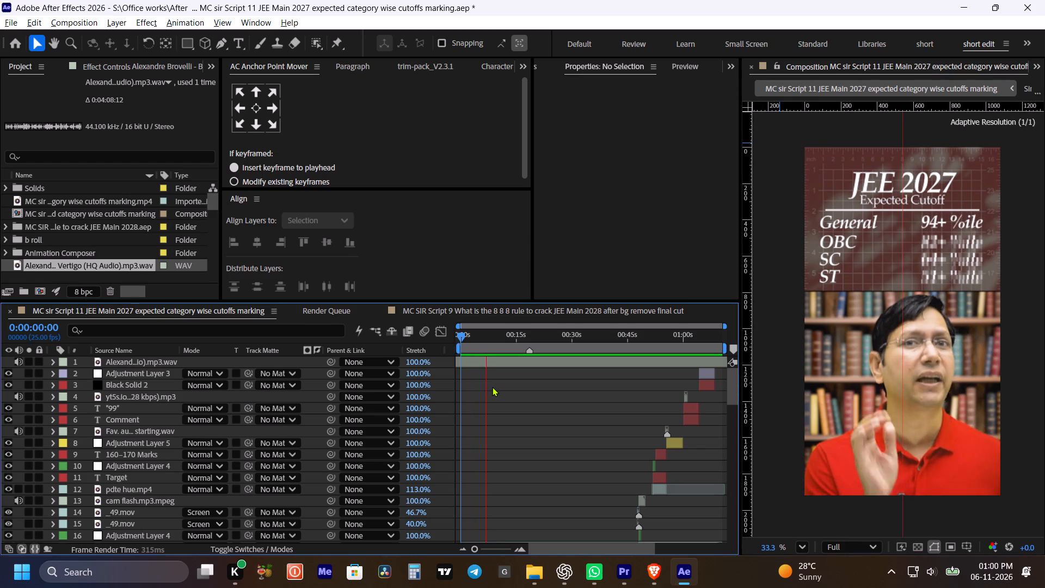
Preview the composition again from its start to check the music mix, looking through the lower layers during playback.
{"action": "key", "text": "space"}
{"action": "left_click_drag", "start_coordinate": [473, 334], "coordinate": [448, 342]}
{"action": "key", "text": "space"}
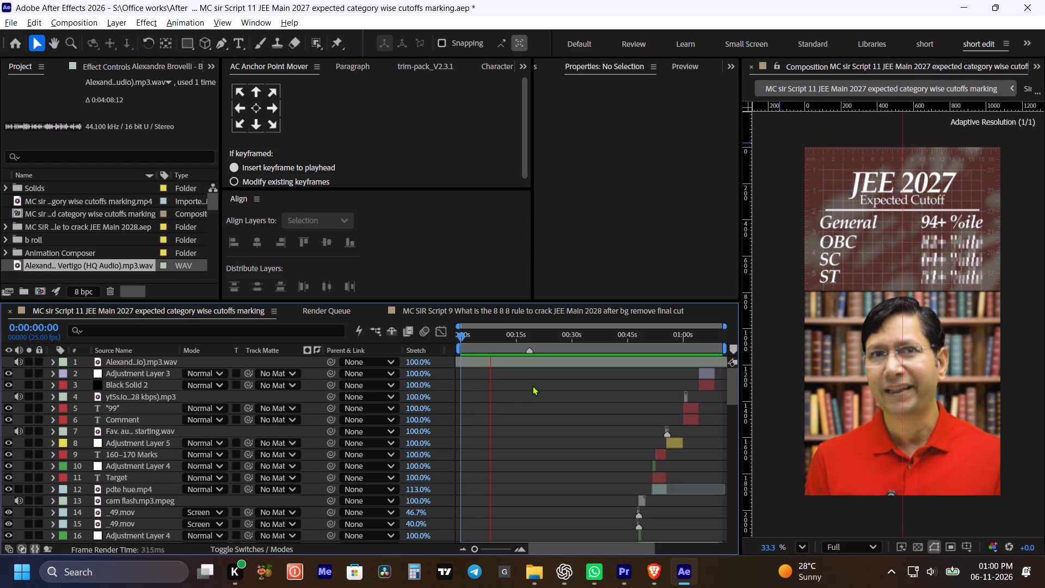
{"action": "scroll", "coordinate": [557, 379], "scroll_direction": "down", "scroll_amount": 5, "text": "alt"}
{"action": "scroll", "coordinate": [518, 395], "scroll_direction": "down", "scroll_amount": 2}
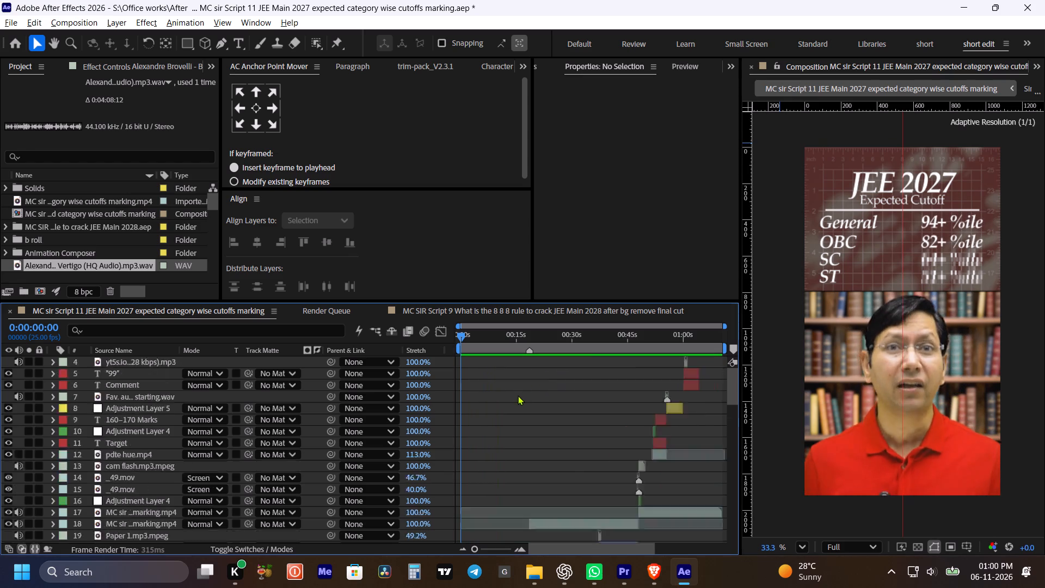
{"action": "scroll", "coordinate": [518, 395], "scroll_direction": "down", "scroll_amount": 14}
{"action": "scroll", "coordinate": [499, 405], "scroll_direction": "up", "scroll_amount": 1, "text": "alt"}
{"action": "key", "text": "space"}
{"action": "left_click_drag", "start_coordinate": [512, 394], "coordinate": [519, 402]}
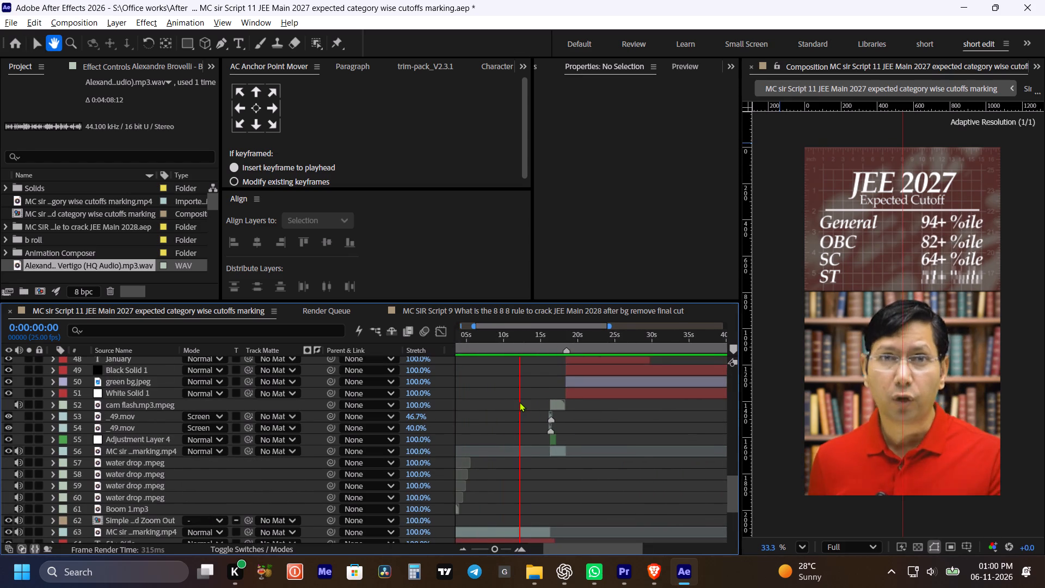
Save the project.
{"action": "key", "text": "ctrl+s"}
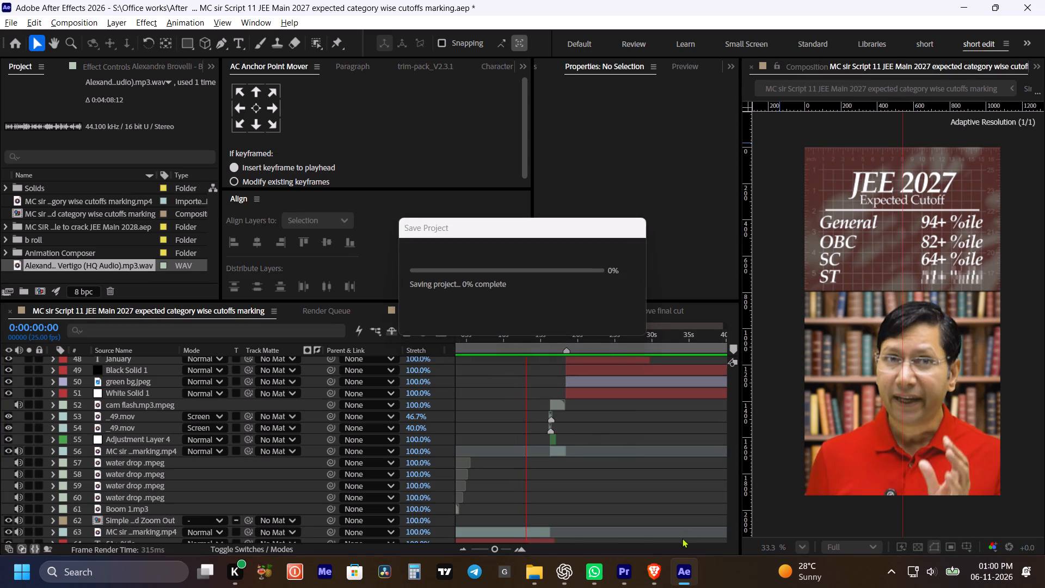
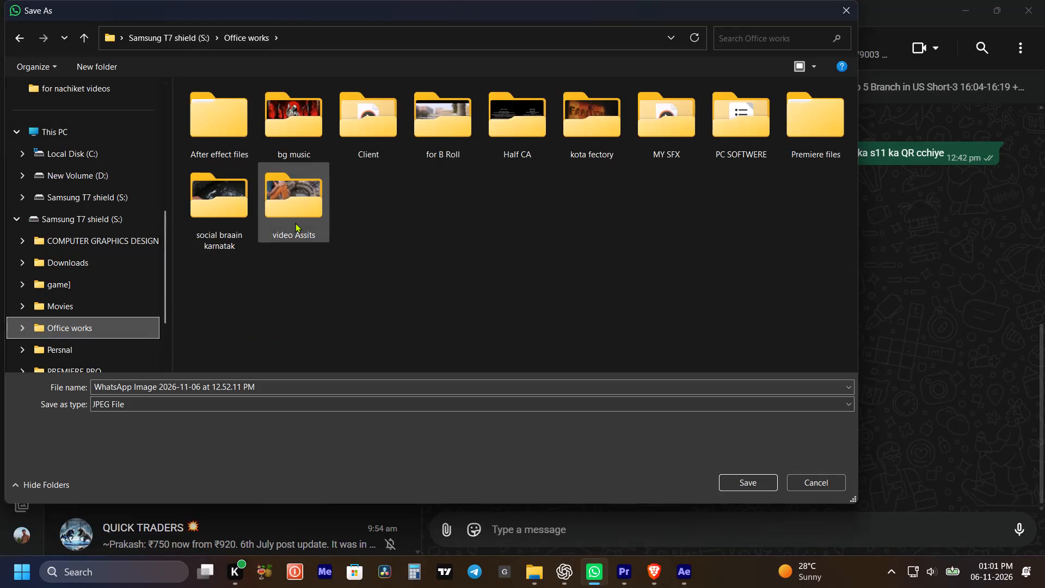
Choose the video Assits folder as the save location for the WhatsApp JPEG image and copy its file name.
{"action": "double_click", "coordinate": [295, 223]}
{"action": "left_click", "coordinate": [270, 382]}
{"action": "key", "text": "ctrl+c"}
{"action": "key", "text": "ctrl+c"}
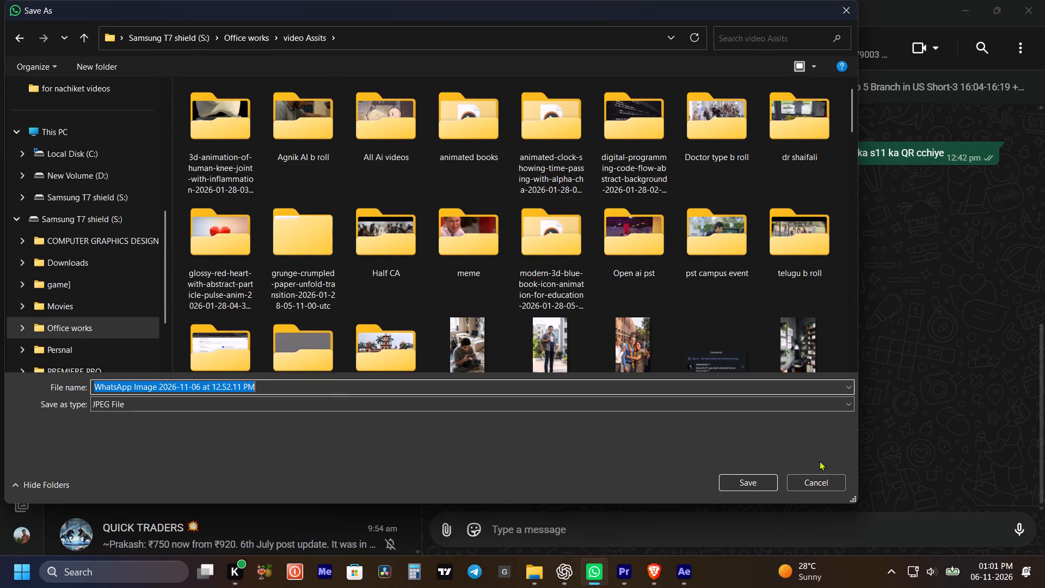
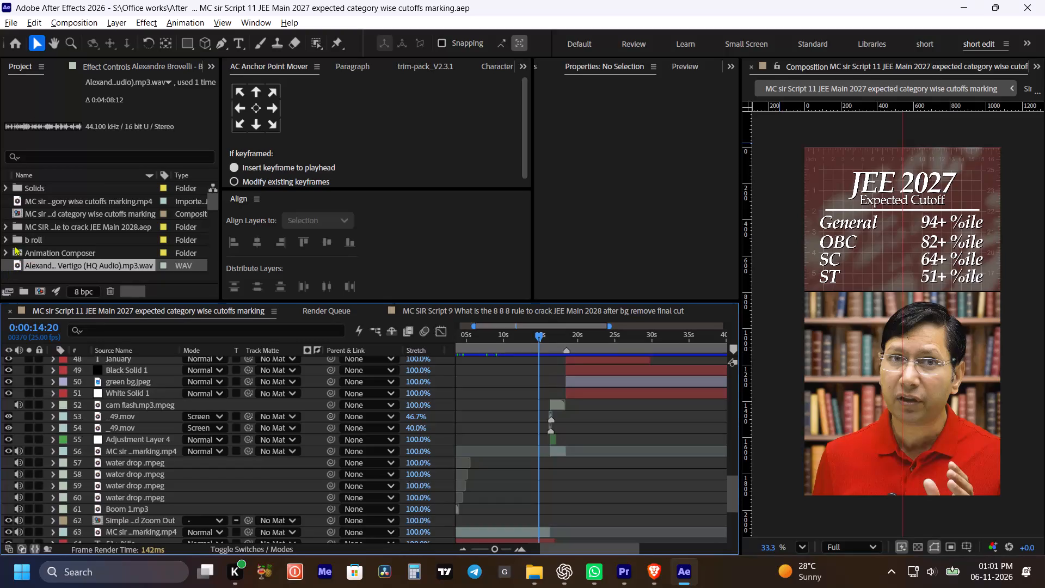
Import WhatsApp Image 2026-11-06 at 12.52.11 PM from the video Assits folder into the project's b roll folder.
{"action": "left_click", "coordinate": [4, 234]}
{"action": "left_click", "coordinate": [28, 241]}
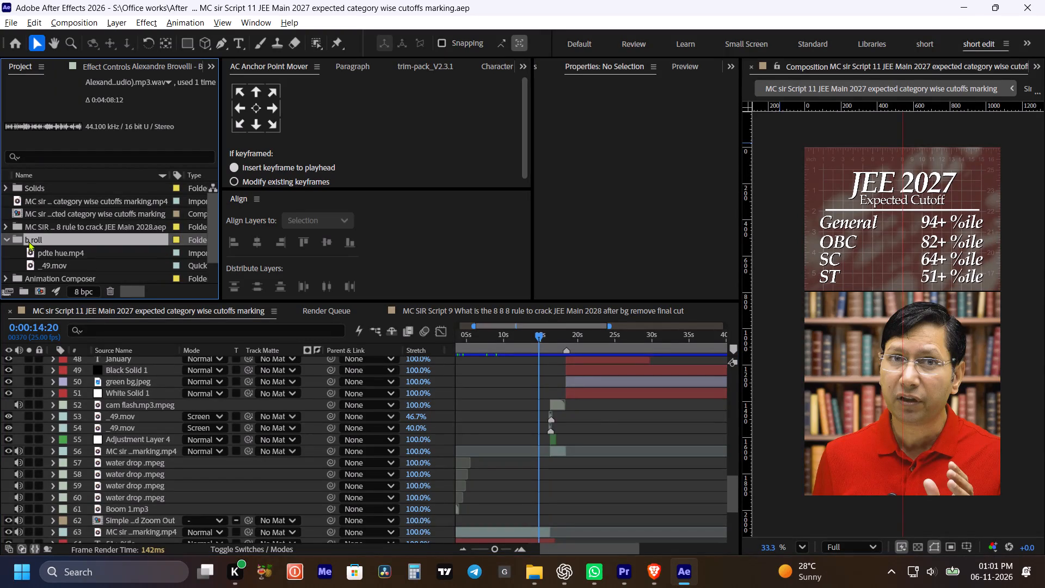
{"action": "key", "text": "ctrl+i"}
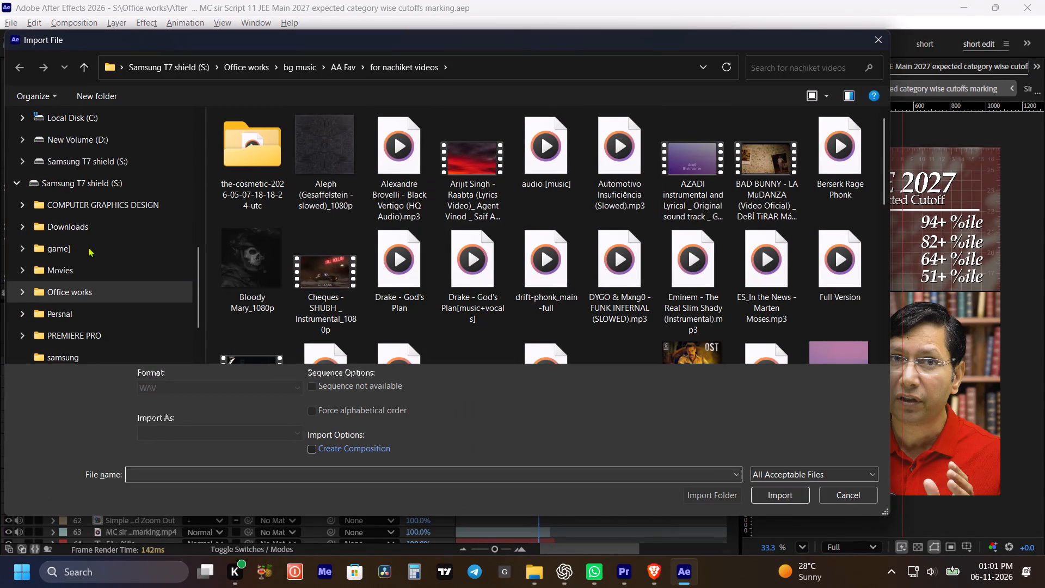
{"action": "left_click", "coordinate": [66, 302]}
{"action": "left_click", "coordinate": [336, 288]}
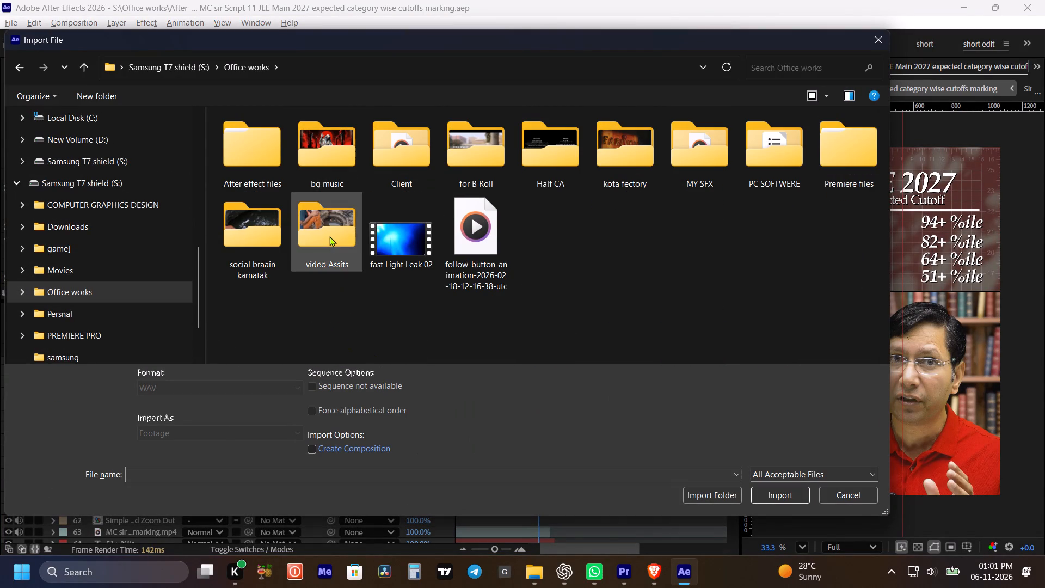
{"action": "double_click", "coordinate": [329, 236]}
{"action": "left_click", "coordinate": [378, 483]}
{"action": "left_click", "coordinate": [377, 475]}
{"action": "key", "text": "ctrl+v"}
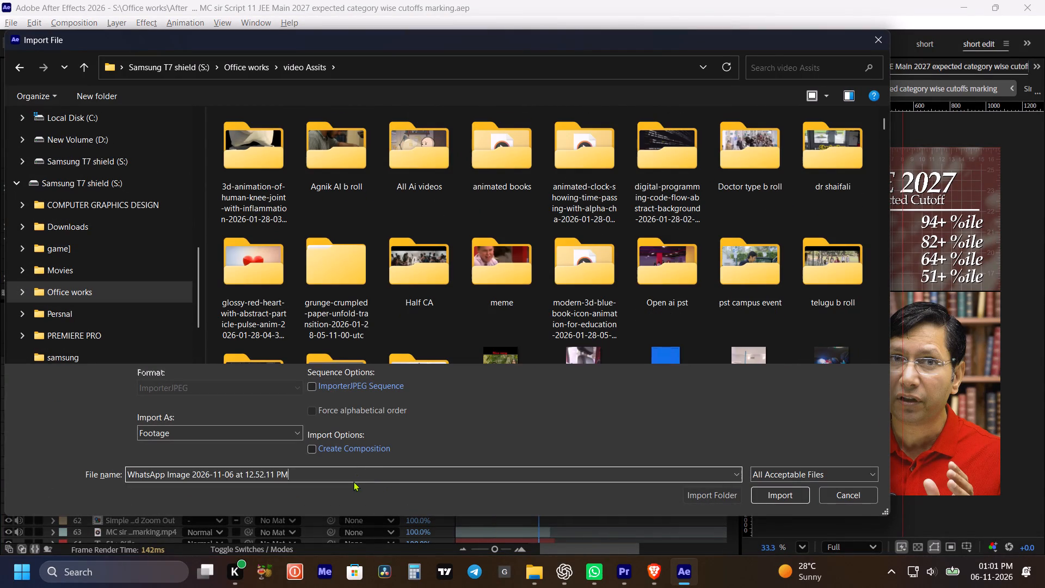
{"action": "left_click", "coordinate": [767, 497]}
Add the imported QR code image to the timeline above Adjustment Layer 3, with its layer starting at 0:01:04:10.
{"action": "scroll", "coordinate": [608, 460], "scroll_direction": "down", "scroll_amount": 5, "text": "alt"}
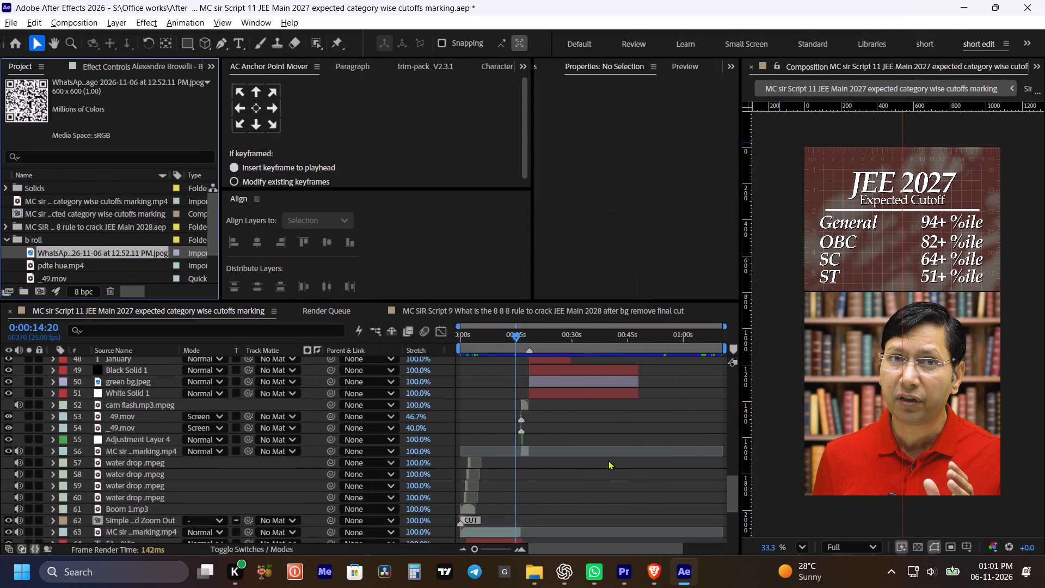
{"action": "scroll", "coordinate": [608, 460], "scroll_direction": "down", "scroll_amount": 7, "text": "alt"}
{"action": "scroll", "coordinate": [715, 424], "scroll_direction": "up", "scroll_amount": 20}
{"action": "scroll", "coordinate": [719, 422], "scroll_direction": "up", "scroll_amount": 2, "text": "alt"}
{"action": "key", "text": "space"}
{"action": "left_click_drag", "start_coordinate": [707, 407], "coordinate": [512, 480]}
{"action": "left_click_drag", "start_coordinate": [636, 337], "coordinate": [625, 336]}
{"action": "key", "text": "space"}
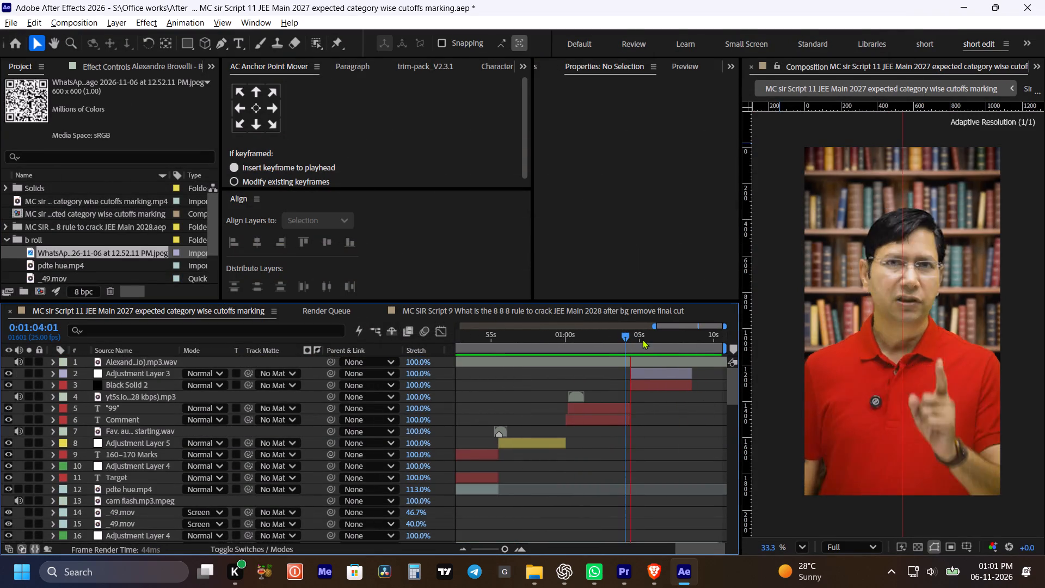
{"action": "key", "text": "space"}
{"action": "left_click_drag", "start_coordinate": [68, 252], "coordinate": [628, 364]}
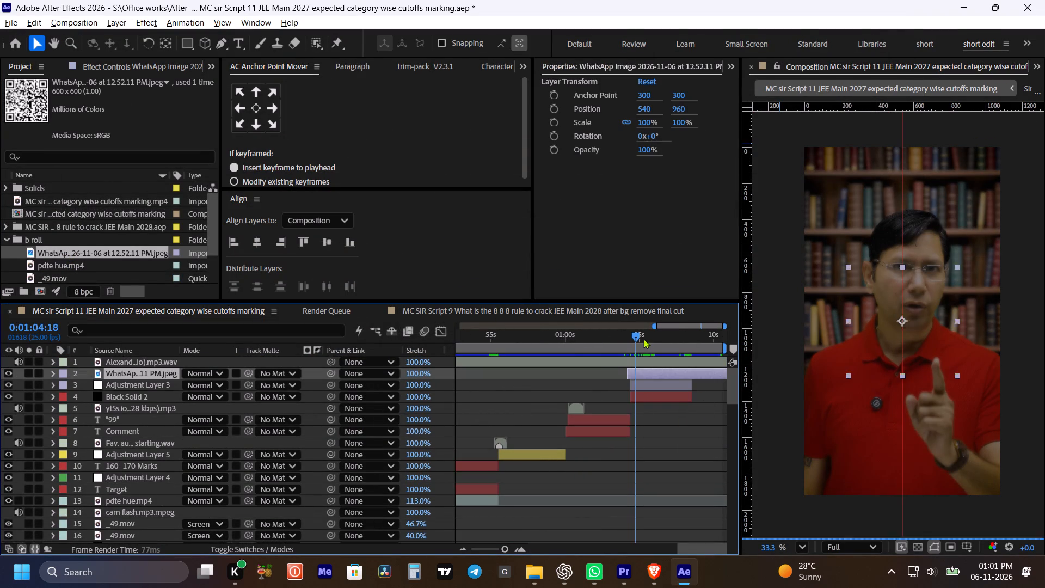
{"action": "left_click_drag", "start_coordinate": [640, 339], "coordinate": [634, 340], "text": "shift"}
{"action": "key", "text": "bracketleft"}
{"action": "left_click", "coordinate": [645, 372]}
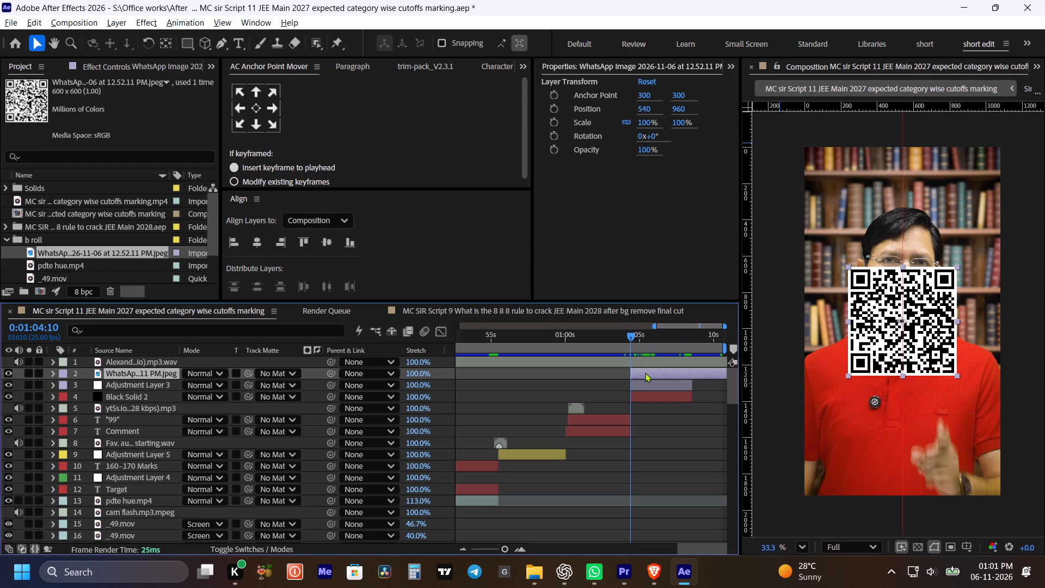
Save the project.
{"action": "key", "text": "ctrl+s"}
Apply the Linear Wipe effect to the QR code image layer.
{"action": "key", "text": "ctrl+space"}
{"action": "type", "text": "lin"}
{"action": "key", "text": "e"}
{"action": "left_click", "coordinate": [608, 417]}
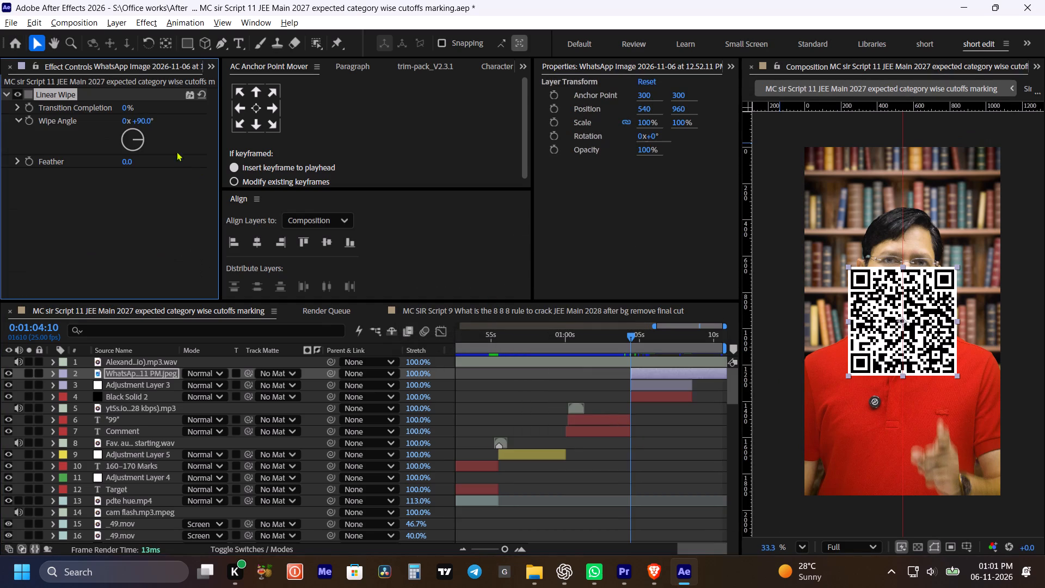
Set the Wipe Angle of the QR code image's Linear Wipe effect to 180°.
{"action": "left_click", "coordinate": [147, 121]}
{"action": "key", "text": "1"}
{"action": "key", "text": "8"}
{"action": "key", "text": "0"}
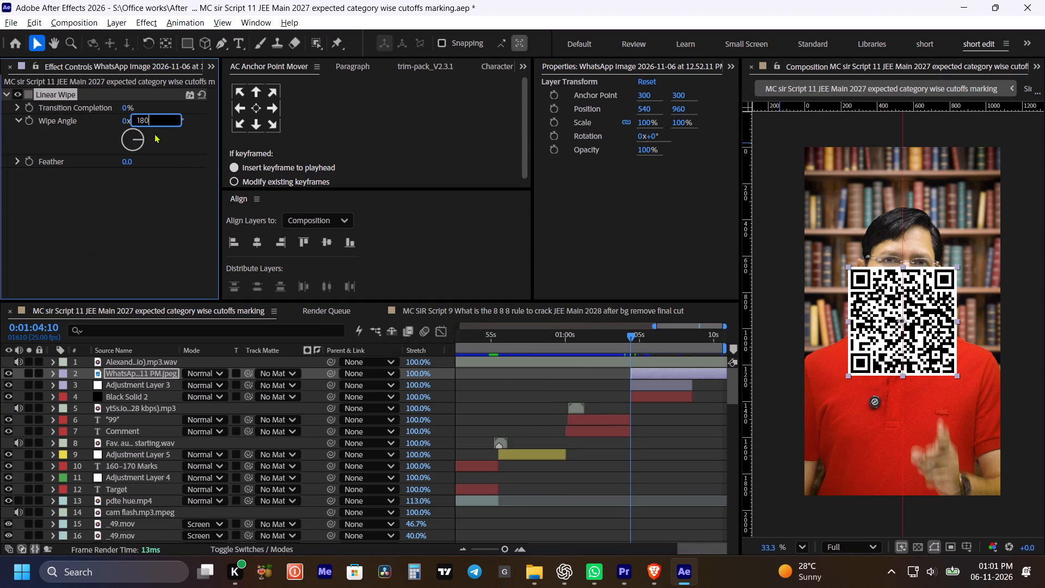
{"action": "left_click", "coordinate": [179, 152]}
Keyframe the QR code's Linear Wipe Transition Completion from 100% at 0:01:04:10 to 0% at 0:01:05:21.
{"action": "left_click", "coordinate": [30, 107]}
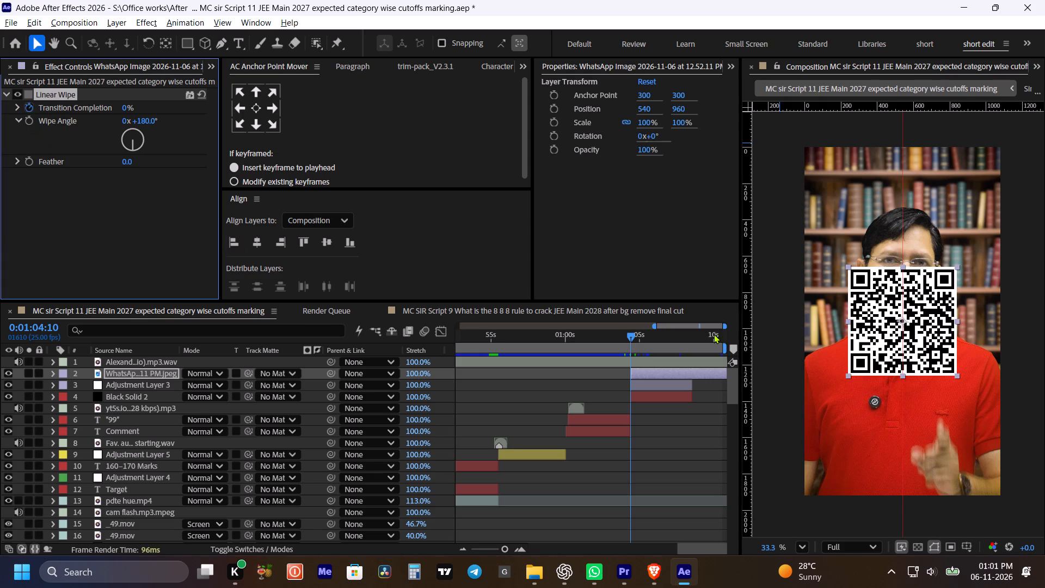
{"action": "key", "text": "space"}
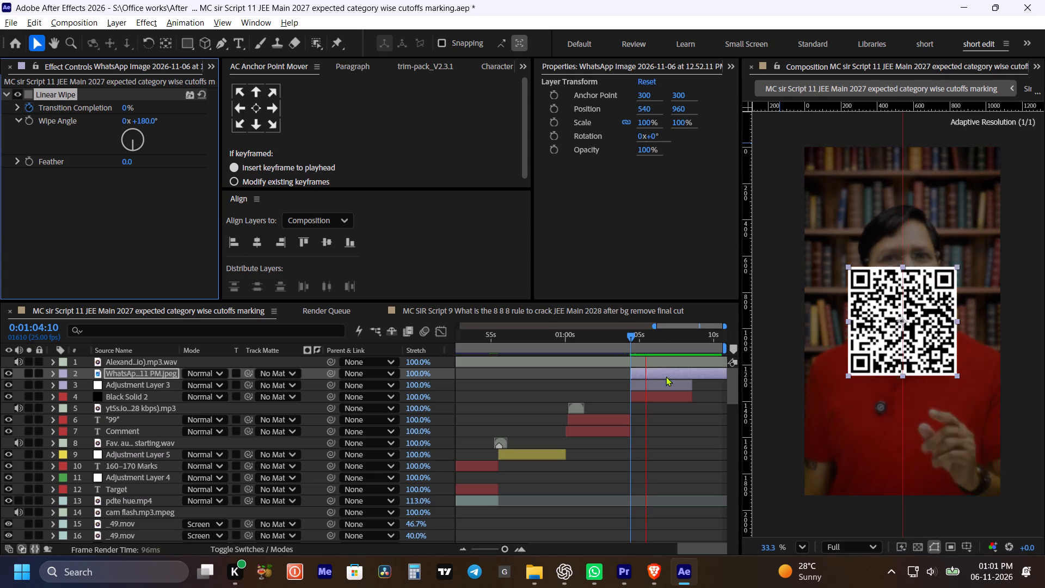
{"action": "key", "text": "space"}
{"action": "key", "text": "space"}
{"action": "key", "text": "space"}
{"action": "left_click", "coordinate": [665, 374]}
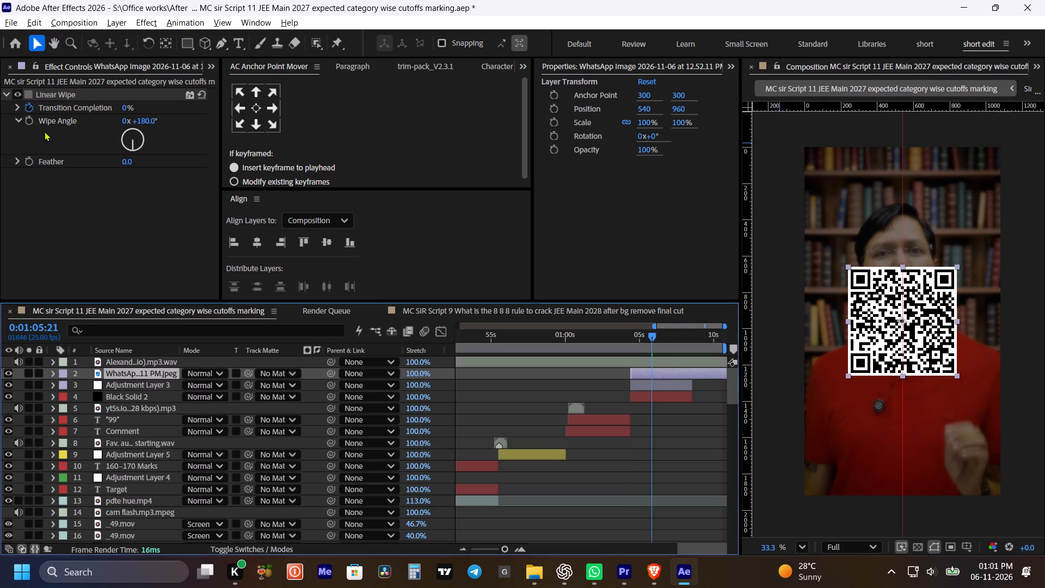
{"action": "key", "text": "u"}
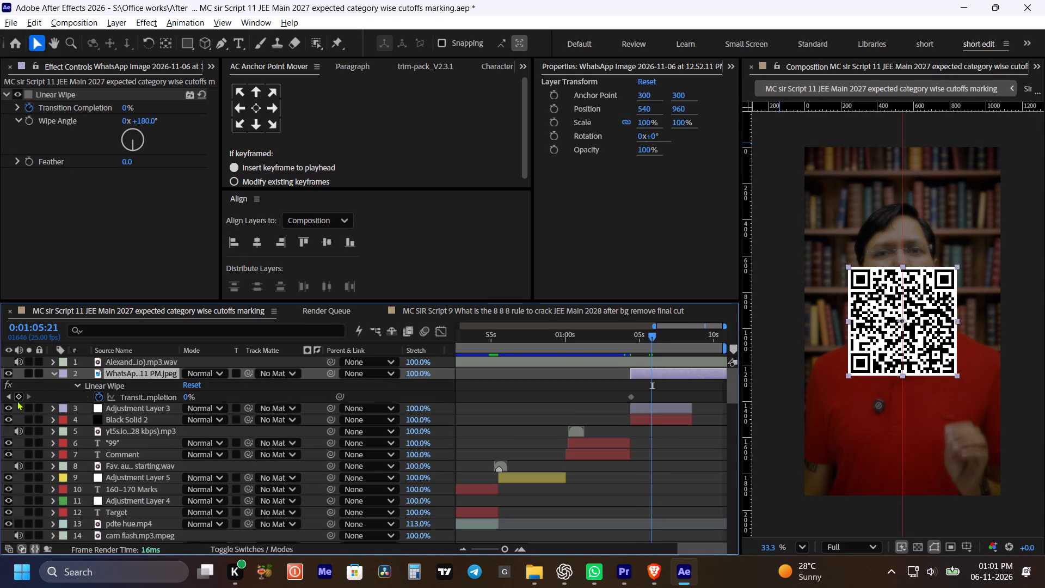
{"action": "left_click", "coordinate": [19, 396]}
{"action": "left_click", "coordinate": [5, 394]}
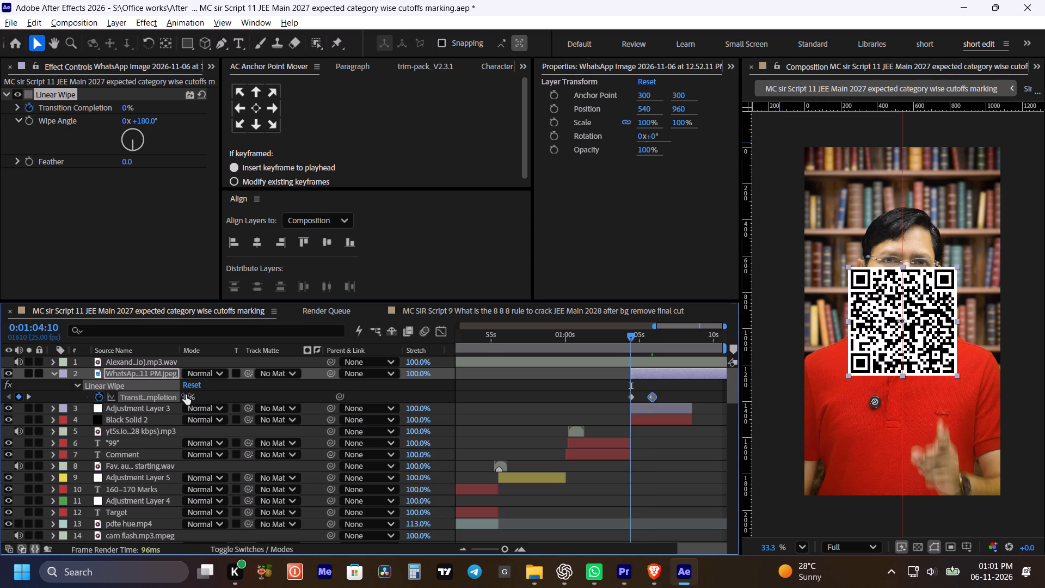
{"action": "left_click_drag", "start_coordinate": [186, 395], "coordinate": [380, 387]}
Scale the QR code image to 146% and preview its wipe reveal.
{"action": "left_click_drag", "start_coordinate": [646, 121], "coordinate": [658, 121]}
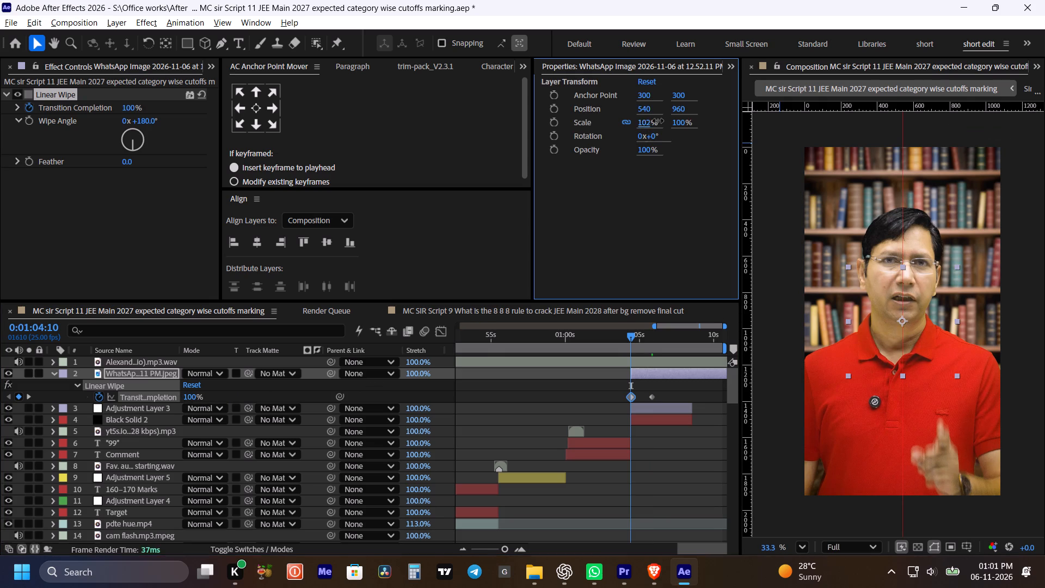
{"action": "left_click_drag", "start_coordinate": [658, 121], "coordinate": [679, 119]}
{"action": "key", "text": "space"}
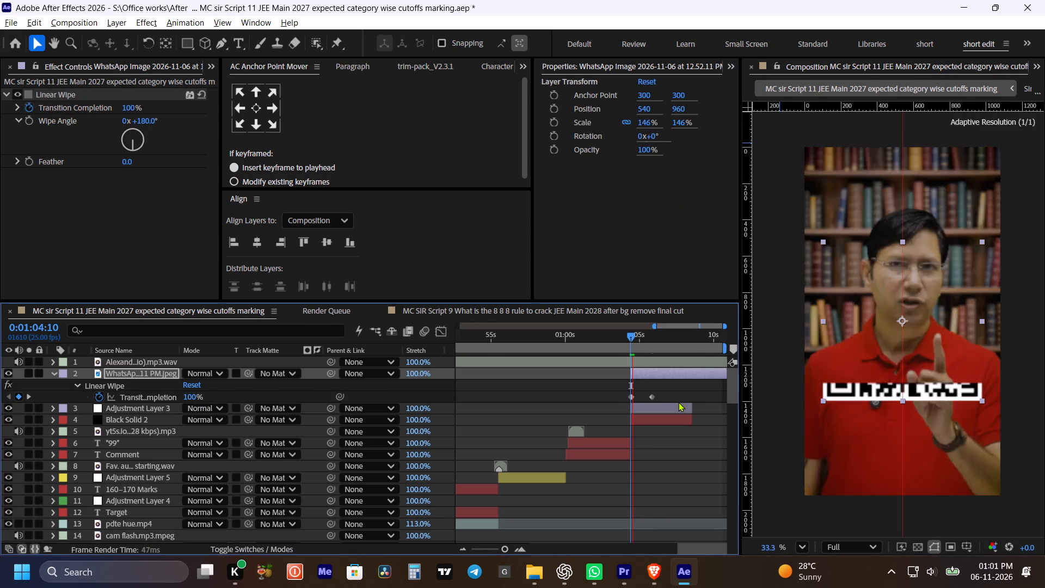
{"action": "key", "text": "space"}
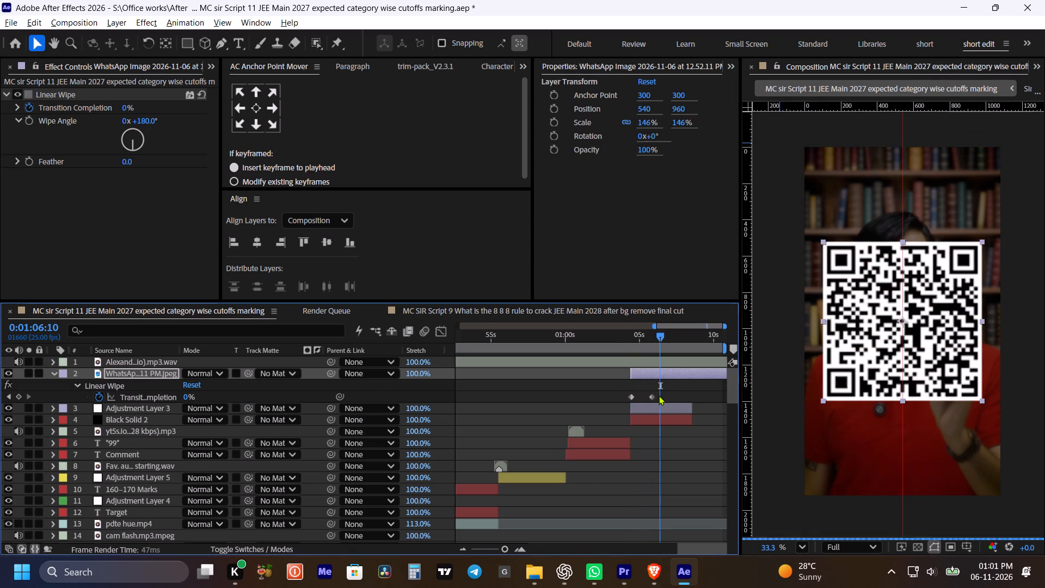
Easy-ease both Transition Completion keyframes, reshape their speed curve for a fast start with a long slow-down, and save the project.
{"action": "left_click_drag", "start_coordinate": [665, 390], "coordinate": [618, 403]}
{"action": "key", "text": "F9"}
{"action": "left_click", "coordinate": [445, 329]}
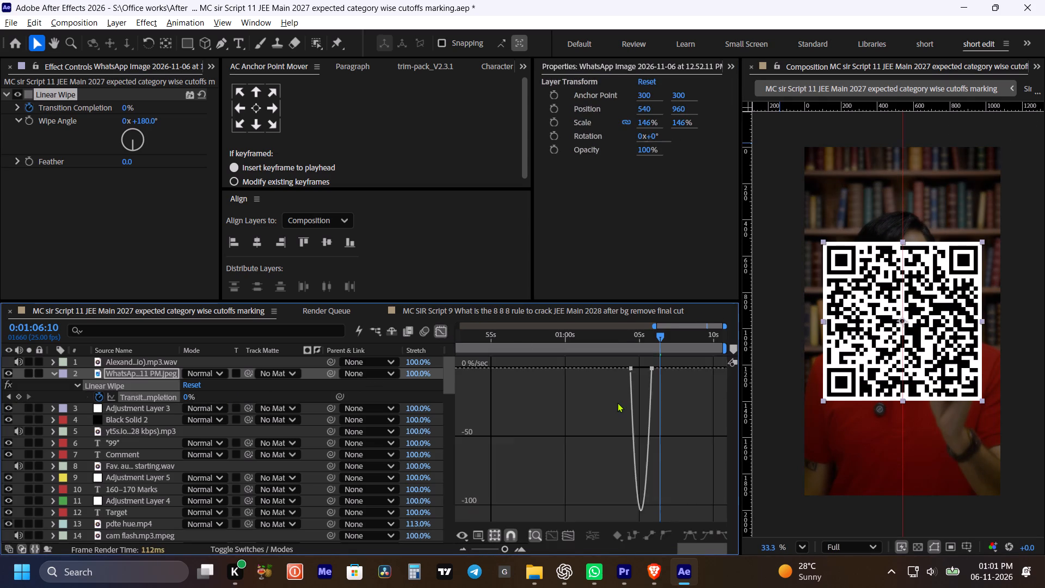
{"action": "scroll", "coordinate": [617, 402], "scroll_direction": "up", "scroll_amount": 2, "text": "alt"}
{"action": "key", "text": "space"}
{"action": "left_click_drag", "start_coordinate": [672, 409], "coordinate": [550, 449]}
{"action": "left_click_drag", "start_coordinate": [660, 401], "coordinate": [606, 344]}
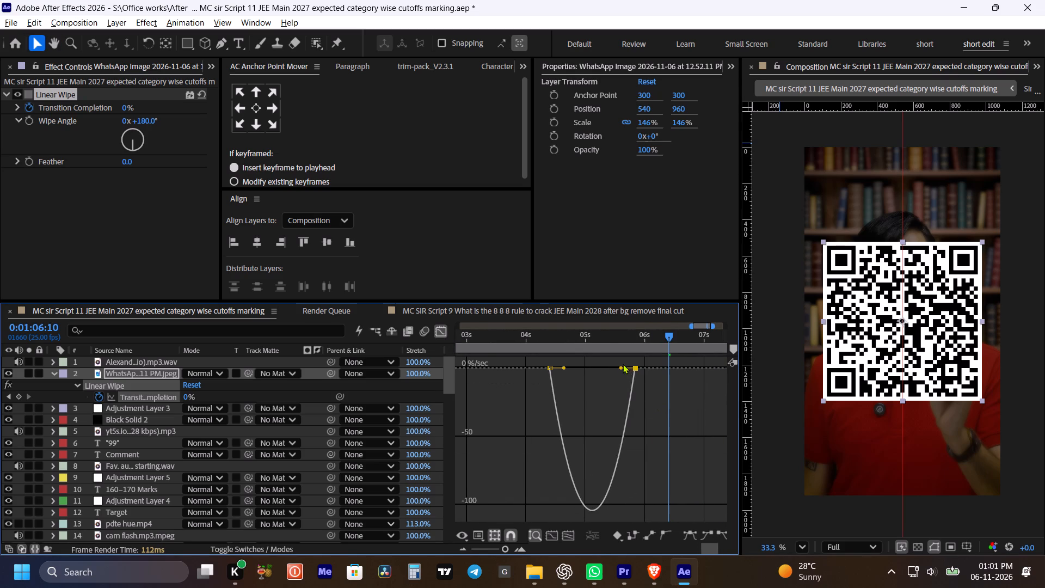
{"action": "left_click_drag", "start_coordinate": [623, 366], "coordinate": [593, 367]}
{"action": "key", "text": "ctrl+s"}
{"action": "scroll", "coordinate": [588, 407], "scroll_direction": "down", "scroll_amount": 1, "text": "alt"}
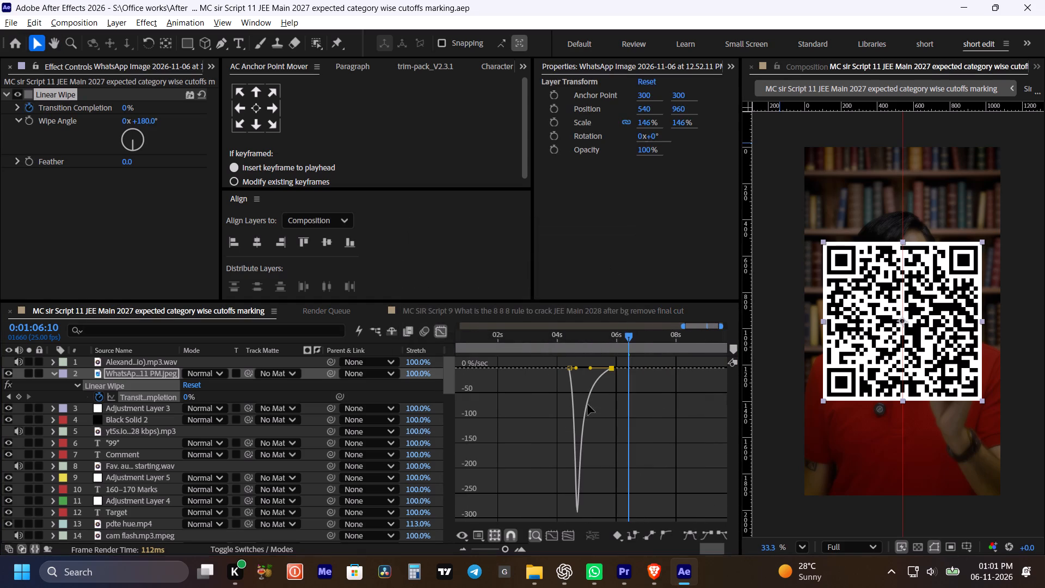
{"action": "left_click", "coordinate": [556, 339]}
{"action": "key", "text": "space"}
{"action": "key", "text": "space"}
{"action": "left_click", "coordinate": [444, 331]}
Play back the QR code reveal and check its timing through the dimmed background section.
{"action": "key", "text": "space"}
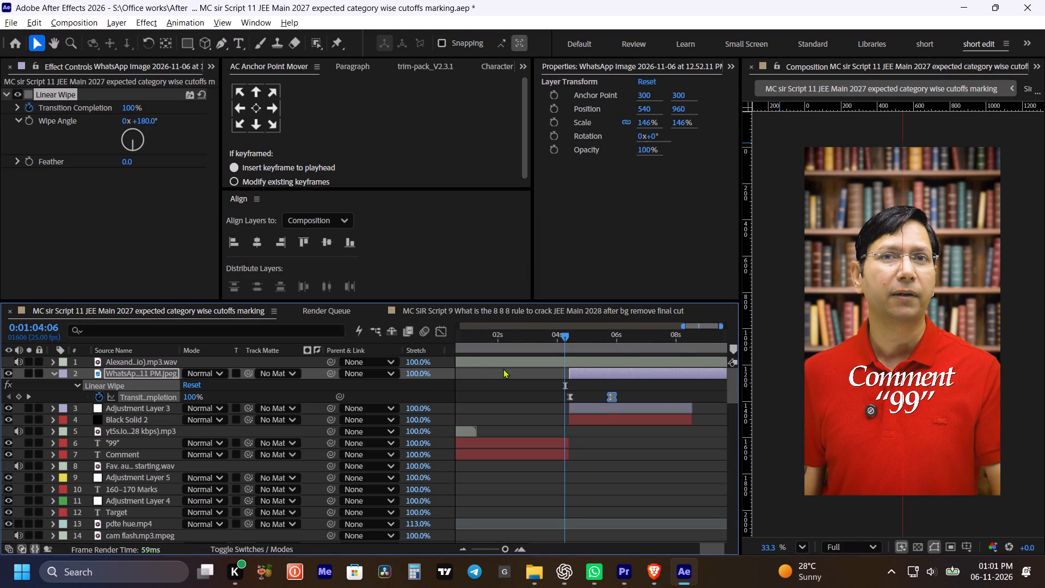
{"action": "key", "text": "space"}
{"action": "key", "text": "space"}
{"action": "scroll", "coordinate": [640, 392], "scroll_direction": "down", "scroll_amount": 2, "text": "alt"}
{"action": "key", "text": "space"}
{"action": "left_click_drag", "start_coordinate": [664, 389], "coordinate": [649, 389]}
{"action": "scroll", "coordinate": [719, 391], "scroll_direction": "up", "scroll_amount": 1, "text": "alt"}
{"action": "key", "text": "space"}
{"action": "left_click_drag", "start_coordinate": [697, 391], "coordinate": [655, 399]}
{"action": "key", "text": "v"}
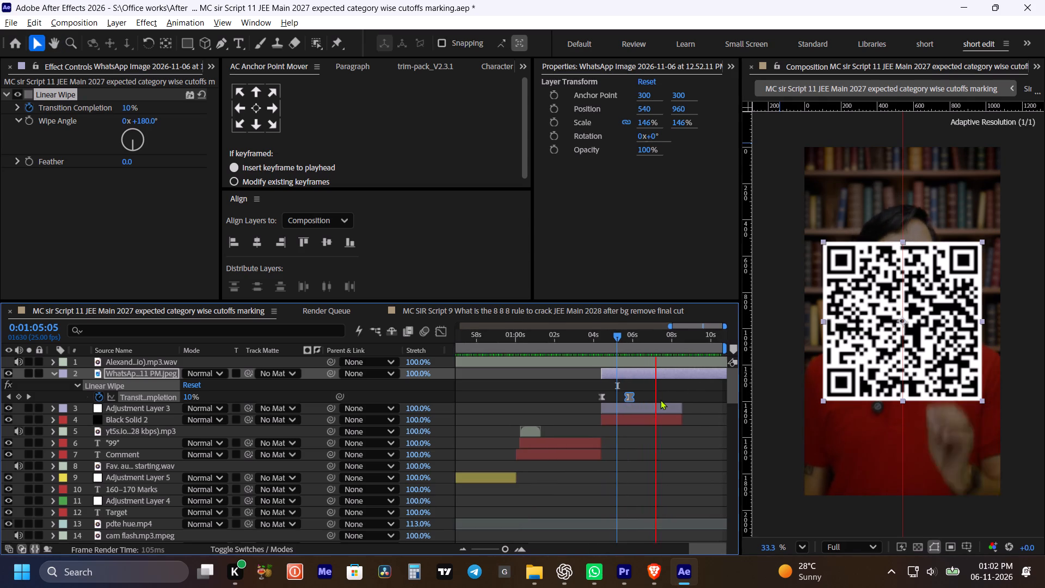
{"action": "key", "text": "space"}
{"action": "key", "text": "space"}
{"action": "key", "text": "space"}
{"action": "key", "text": "space"}
{"action": "left_click_drag", "start_coordinate": [683, 390], "coordinate": [637, 399]}
{"action": "key", "text": "space"}
Trim the QR code layer's out point to 0:01:08:13, level with the end of Adjustment Layer 3, and save.
{"action": "left_click", "coordinate": [690, 342], "text": "shift"}
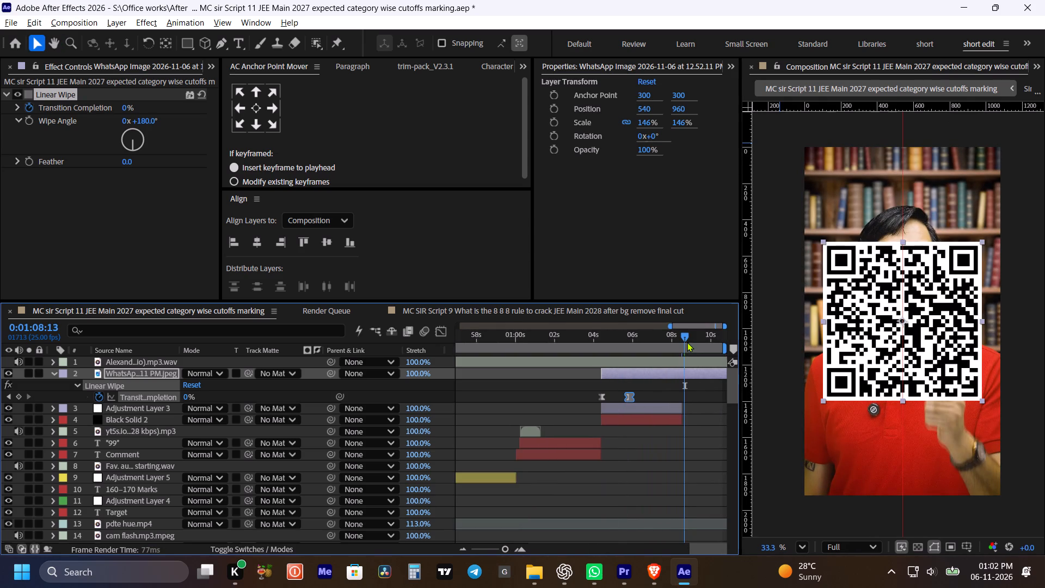
{"action": "key", "text": "alt+bracketright"}
{"action": "key", "text": "ctrl+s"}
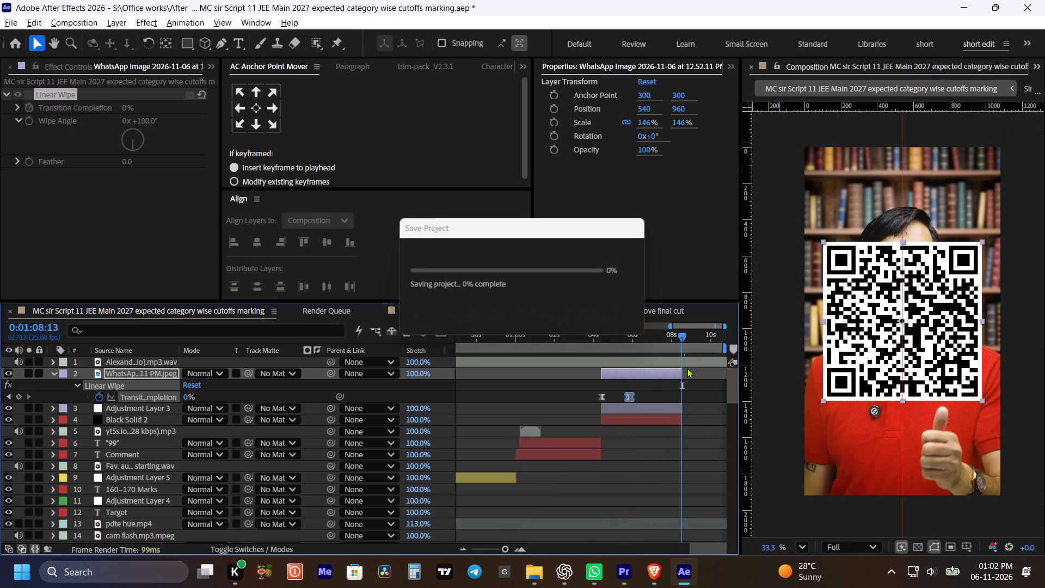
Search the effects for "fade", apply the Fade Out preset to the QR code layer, preview its ending, and save.
{"action": "key", "text": "m"}
{"action": "left_click", "coordinate": [677, 372]}
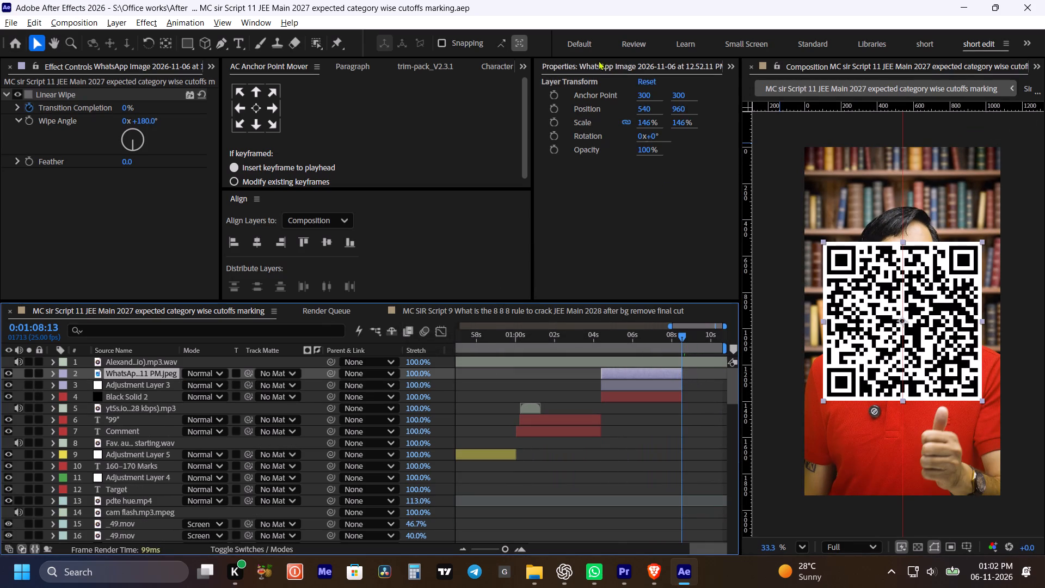
{"action": "scroll", "coordinate": [600, 65], "scroll_direction": "up", "scroll_amount": 2}
{"action": "left_click", "coordinate": [577, 88]}
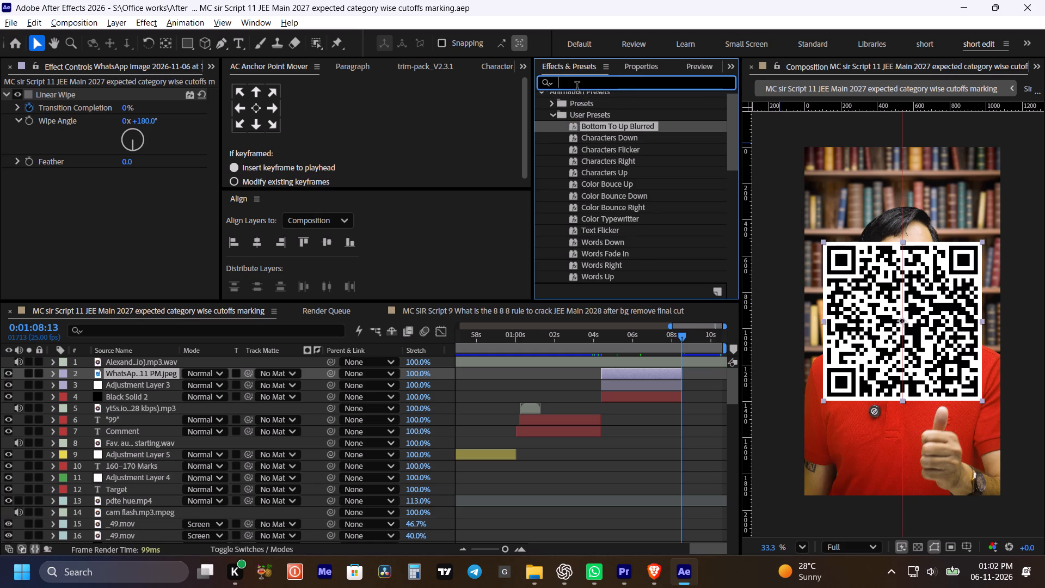
{"action": "type", "text": "fa"}
{"action": "key", "text": "d"}
{"action": "key", "text": "e"}
{"action": "double_click", "coordinate": [612, 159]}
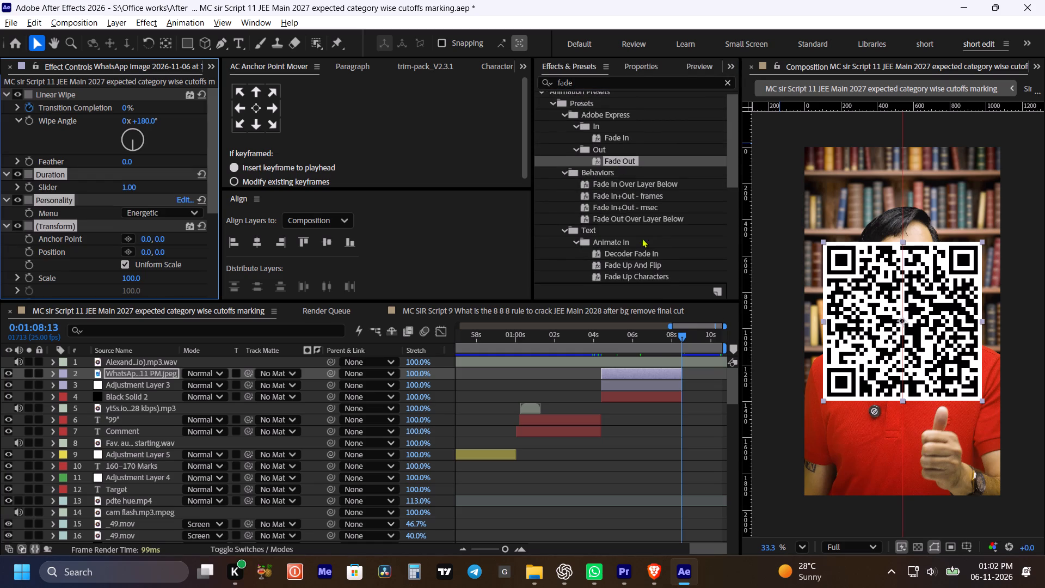
{"action": "left_click_drag", "start_coordinate": [671, 336], "coordinate": [660, 334]}
{"action": "key", "text": "space"}
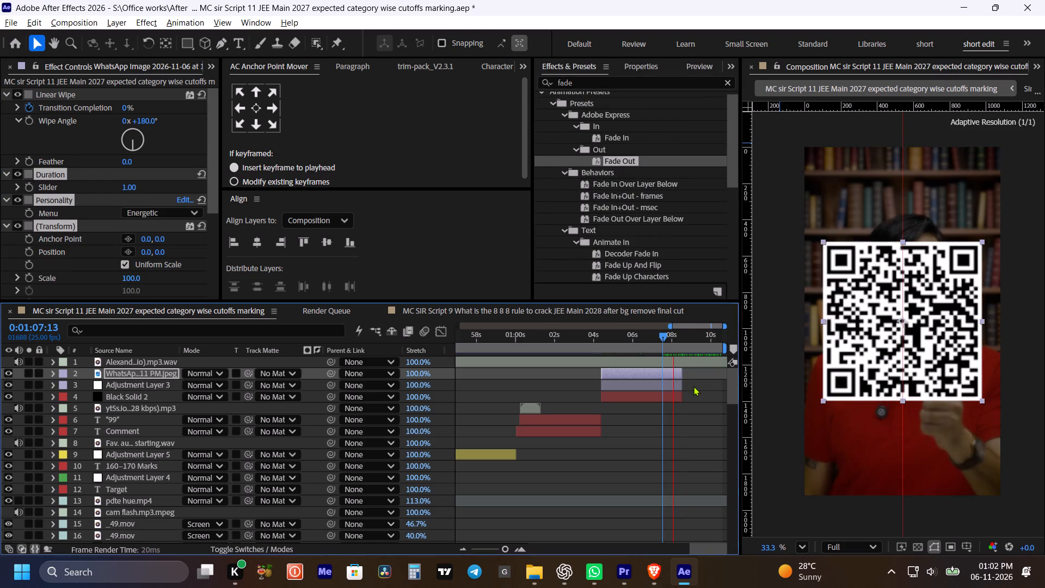
{"action": "scroll", "coordinate": [693, 386], "scroll_direction": "down", "scroll_amount": 3, "text": "alt"}
{"action": "key", "text": "ctrl+s"}
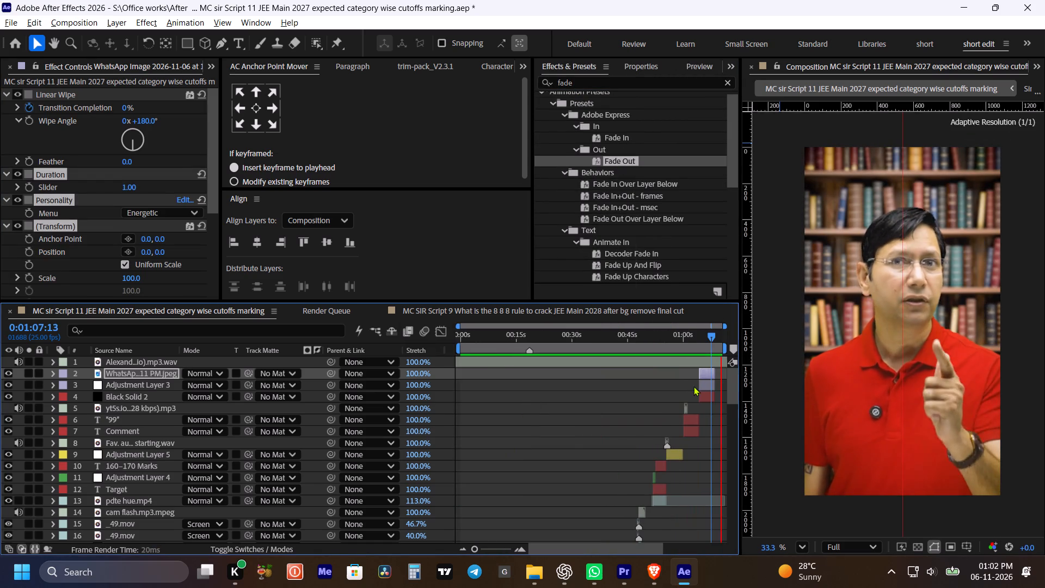
Set the Audio Levels of the Black Vertigo music layer to -25 dB, preview the opening mix, and save the project.
{"action": "left_click", "coordinate": [518, 362]}
{"action": "key", "text": "l"}
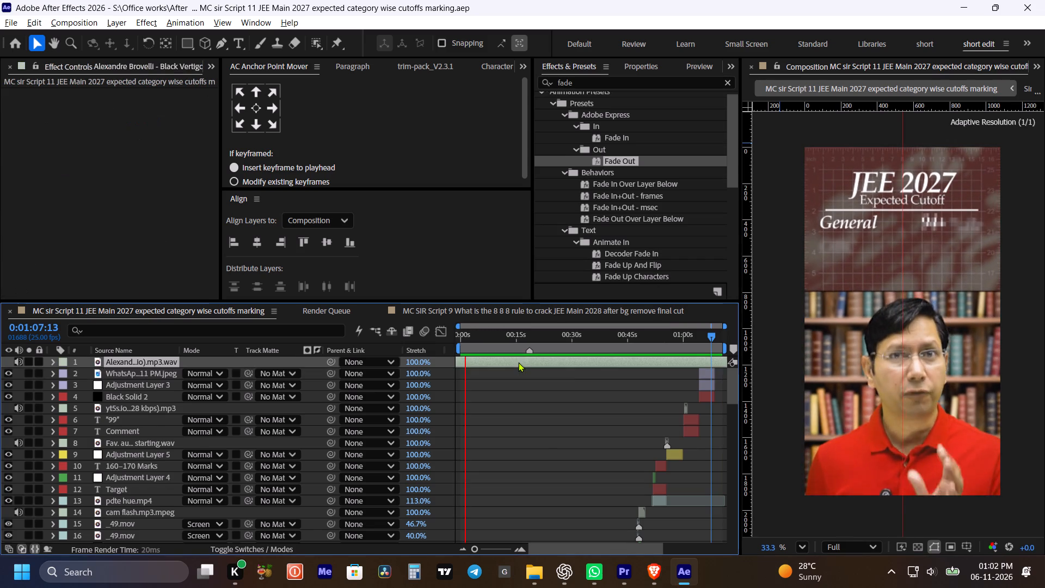
{"action": "key", "text": "space"}
{"action": "left_click", "coordinate": [202, 375]}
{"action": "type", "text": "-2"}
{"action": "key", "text": "5"}
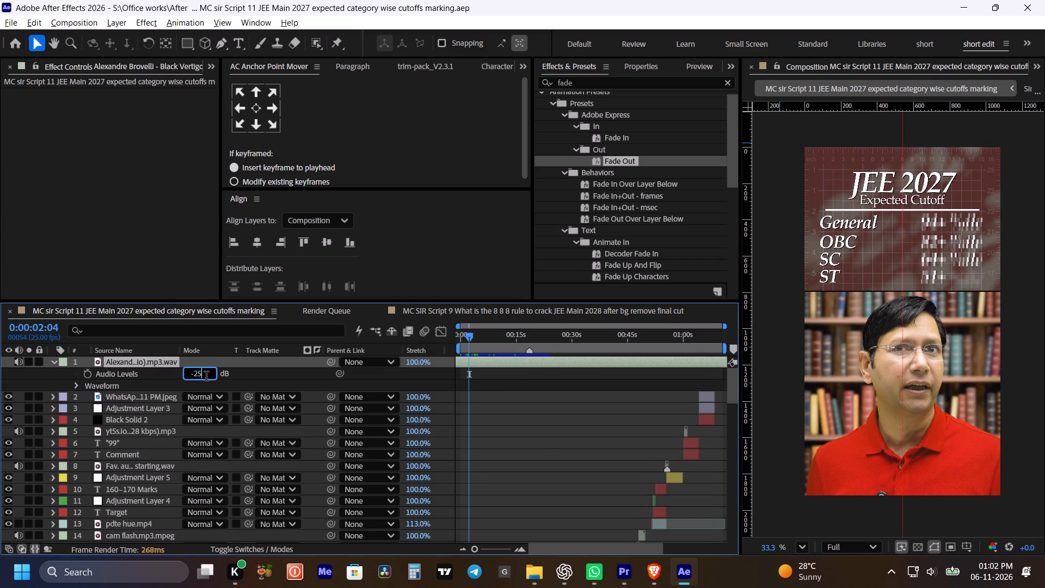
{"action": "left_click", "coordinate": [228, 381]}
{"action": "key", "text": "space"}
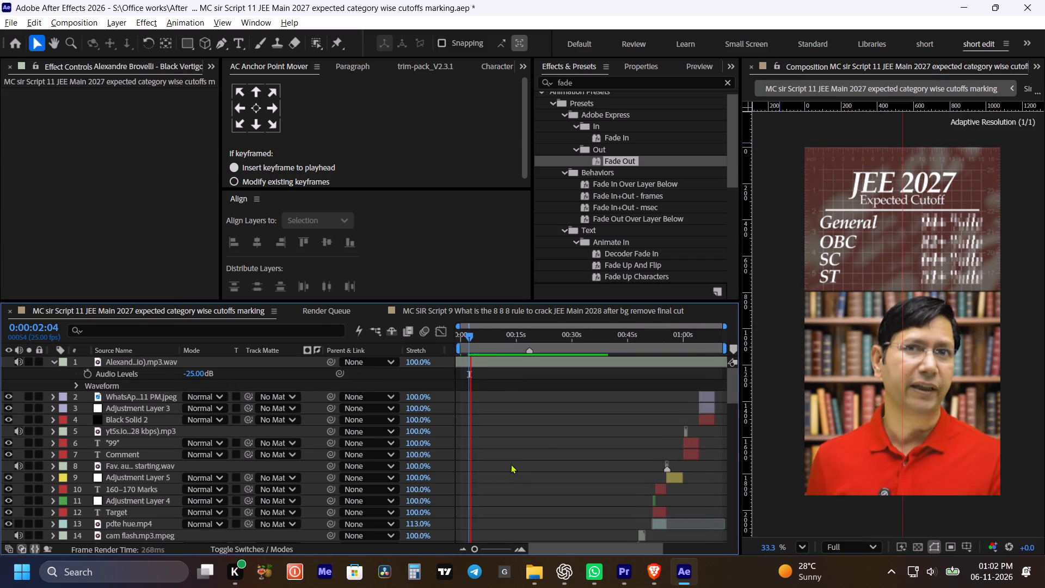
{"action": "key", "text": "ctrl+s"}
{"action": "key", "text": "ctrl+s"}
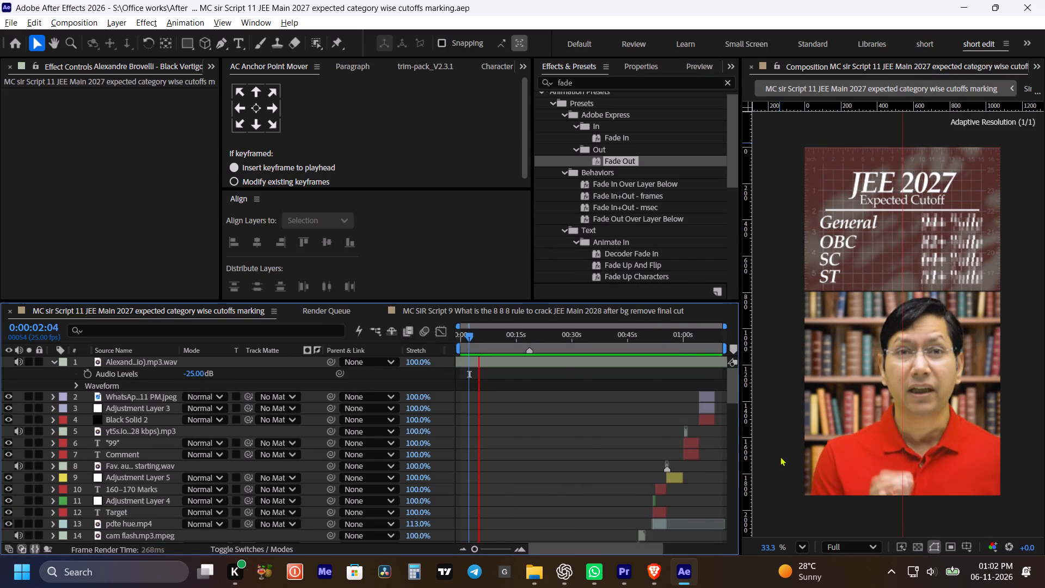
{"action": "left_click", "coordinate": [582, 441]}
{"action": "key", "text": "m"}
{"action": "key", "text": "ctrl+s"}
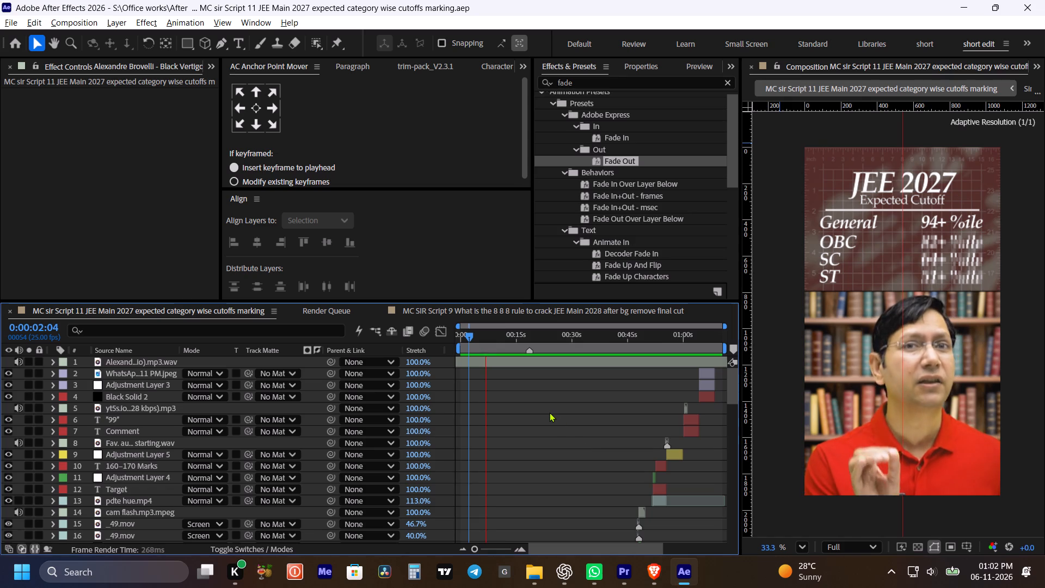
{"action": "scroll", "coordinate": [548, 411], "scroll_direction": "down", "scroll_amount": 4, "text": "alt"}
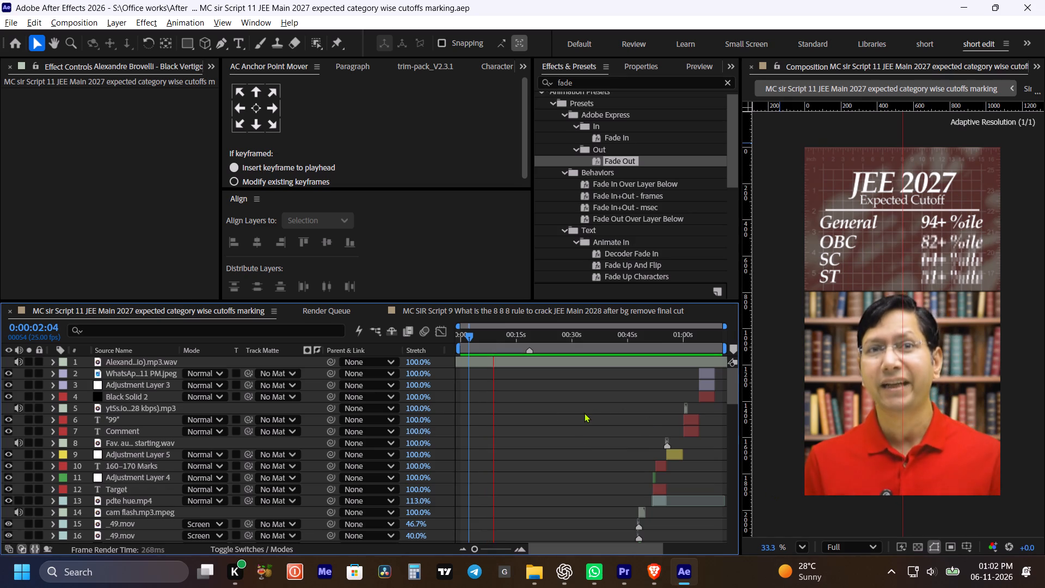
{"action": "left_click", "coordinate": [584, 413]}
{"action": "scroll", "coordinate": [583, 413], "scroll_direction": "down", "scroll_amount": 3}
{"action": "scroll", "coordinate": [583, 413], "scroll_direction": "up", "scroll_amount": 3}
{"action": "key", "text": "space"}
{"action": "key", "text": "ctrl+s"}
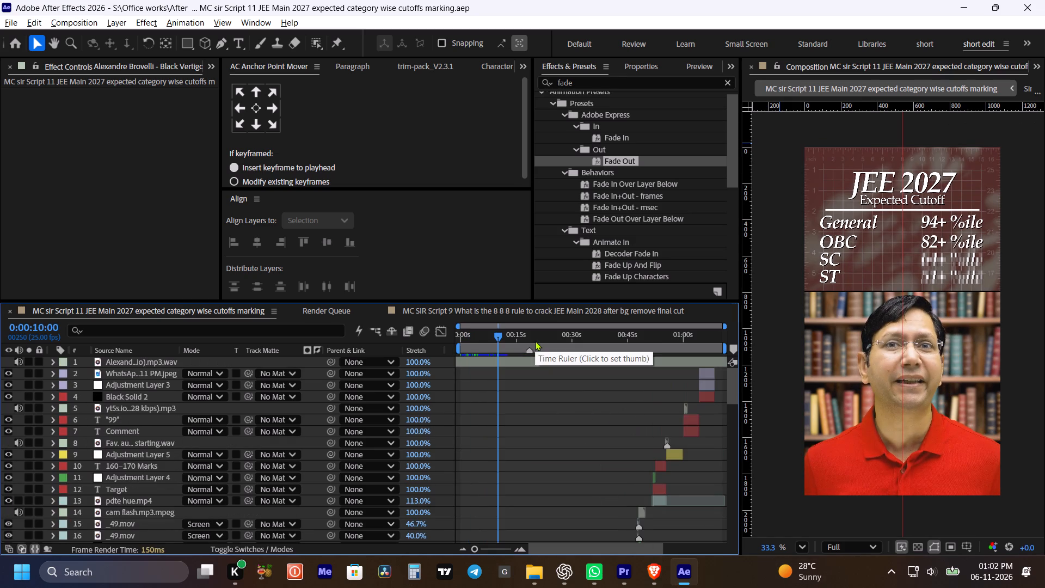
Add the JEE Main 2027 cutoffs composition to the Render Queue.
{"action": "left_click", "coordinate": [16, 25]}
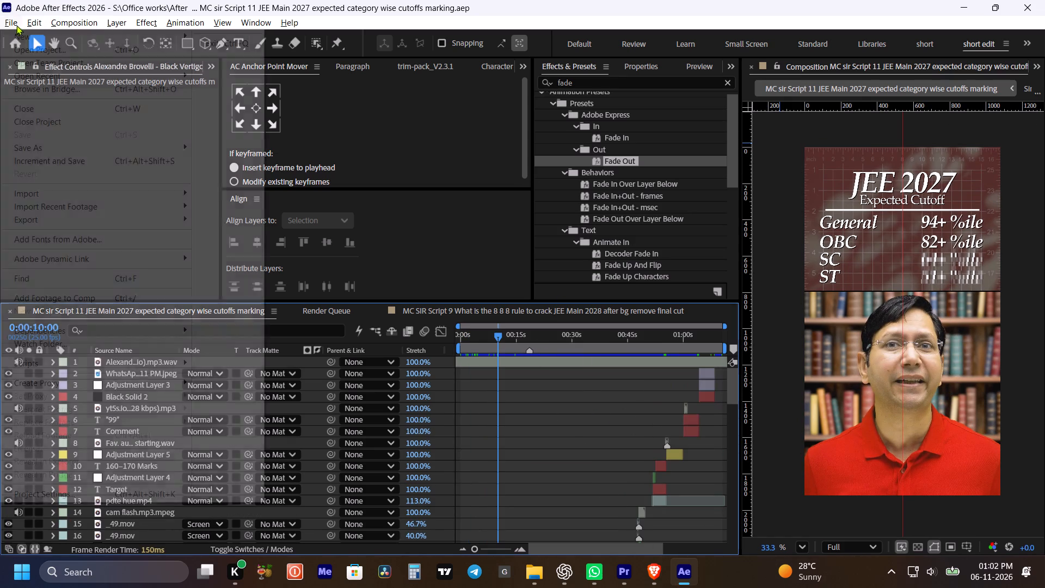
{"action": "left_click", "coordinate": [24, 218]}
{"action": "left_click", "coordinate": [288, 238]}
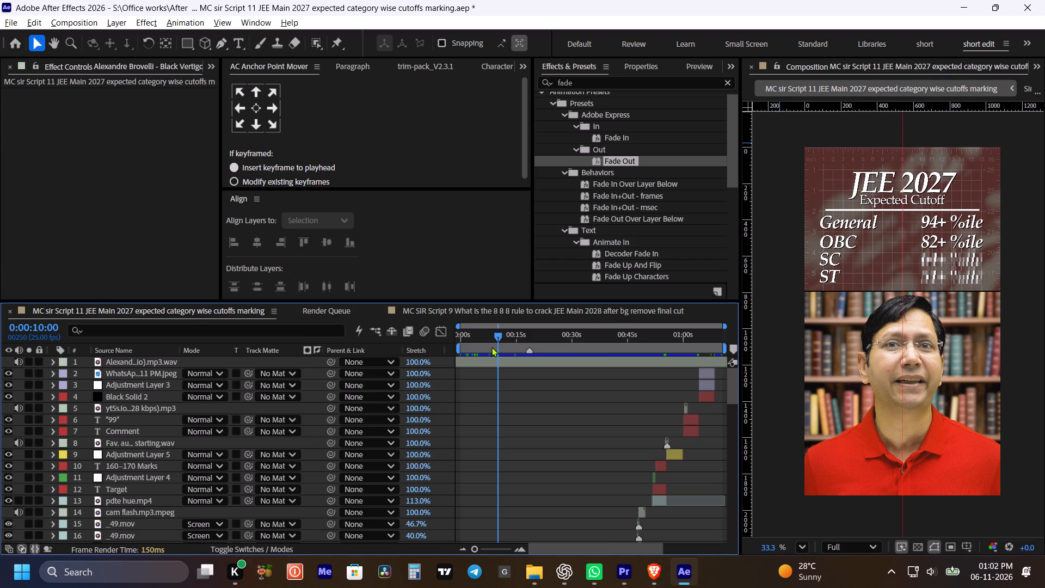
Remove the two completed Script 9 renders from the Render Queue.
{"action": "left_click", "coordinate": [109, 371]}
{"action": "left_click", "coordinate": [126, 414], "text": "shift"}
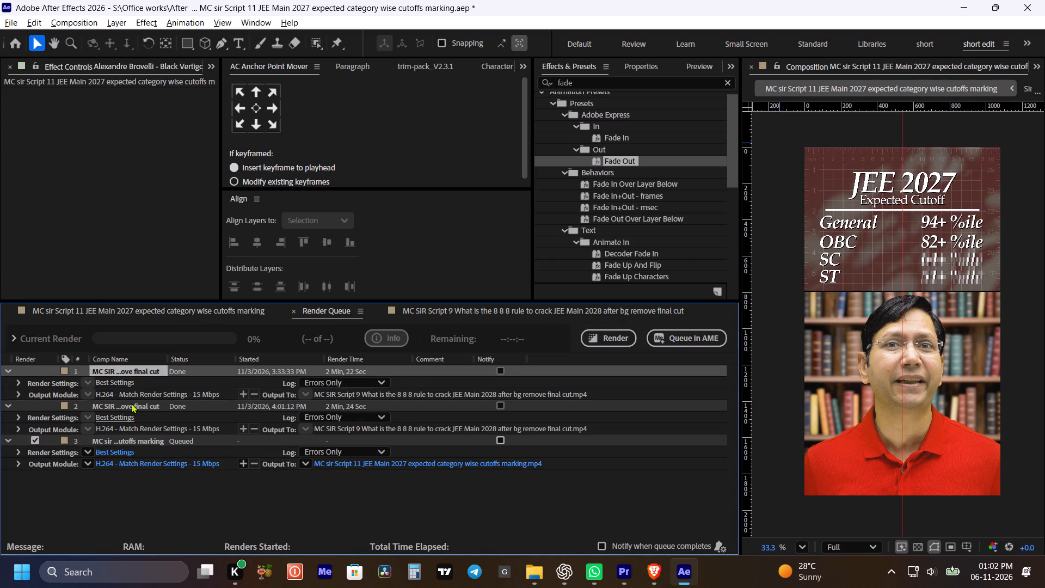
{"action": "left_click", "coordinate": [131, 403], "text": "shift"}
{"action": "key", "text": "Delete"}
Set the render's output location to the client's Edited folder under Office works, keep the H.264 format, and copy the output file name.
{"action": "left_click", "coordinate": [417, 393]}
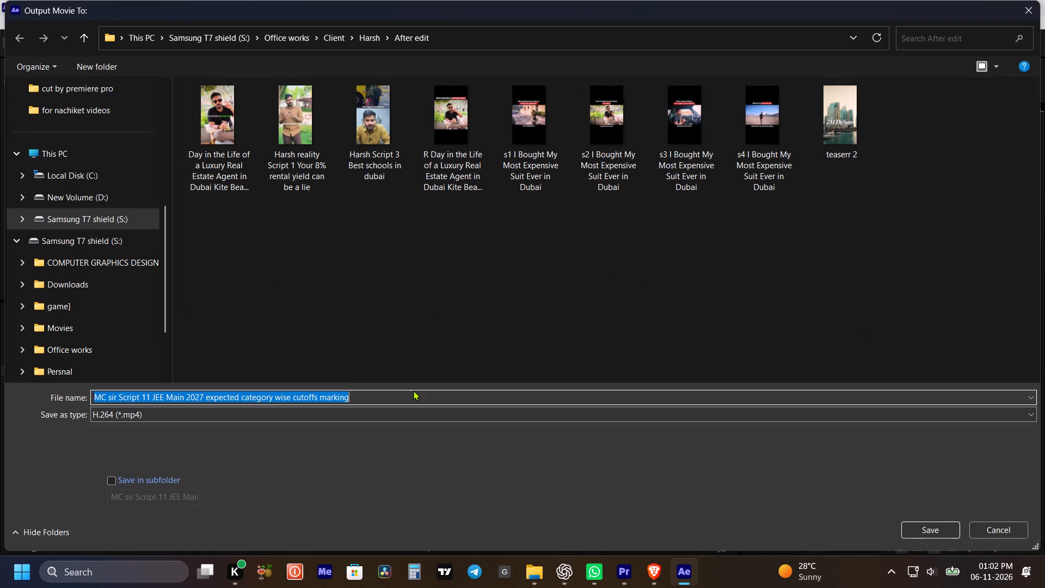
{"action": "left_click", "coordinate": [297, 42]}
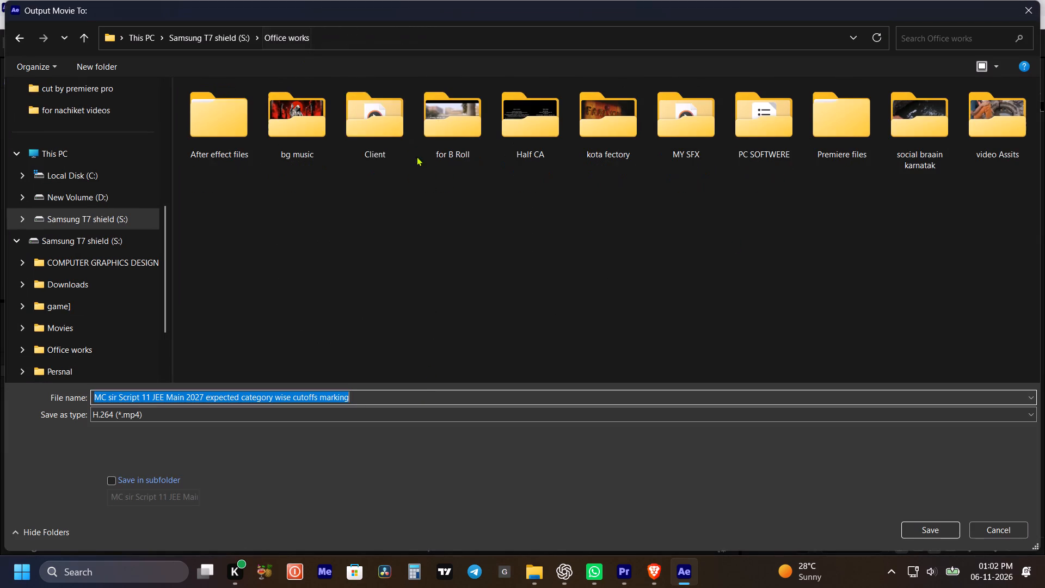
{"action": "double_click", "coordinate": [390, 122]}
{"action": "double_click", "coordinate": [442, 210]}
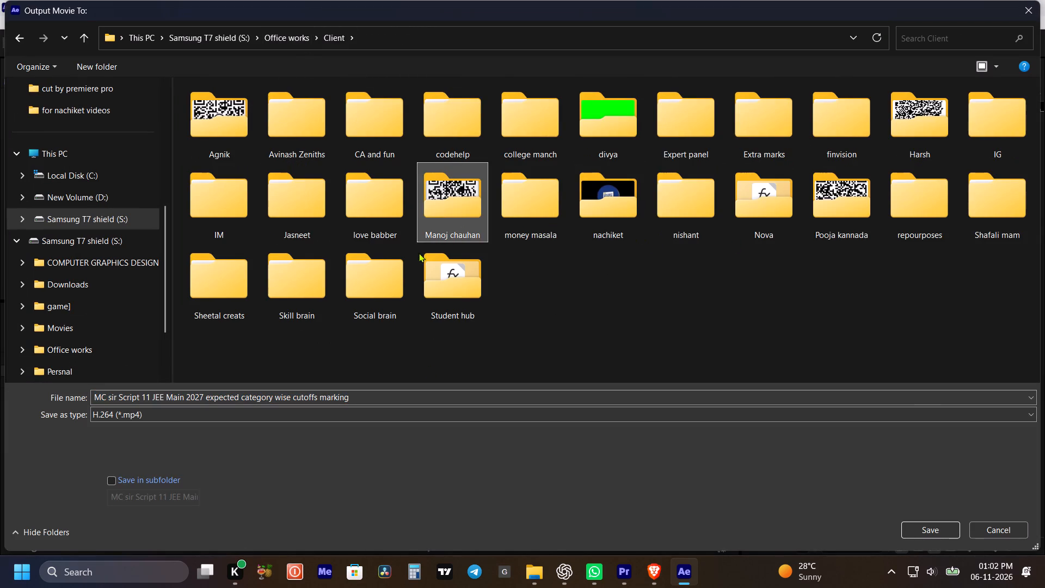
{"action": "double_click", "coordinate": [226, 114]}
{"action": "left_click", "coordinate": [355, 401]}
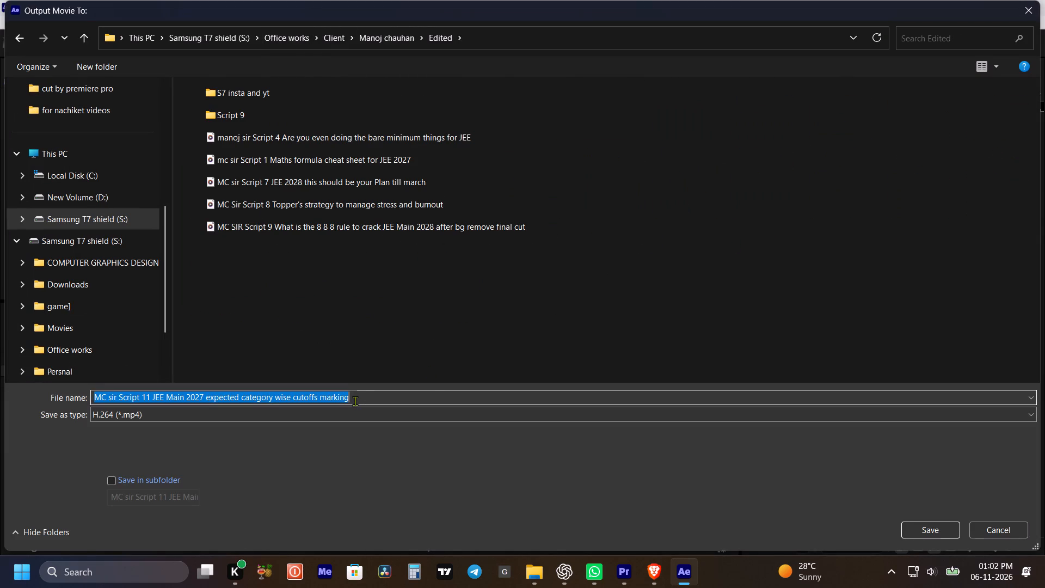
{"action": "key", "text": "ctrl+c"}
{"action": "key", "text": "ctrl+c"}
{"action": "key", "text": "ctrl+c"}
{"action": "left_click", "coordinate": [589, 317]}
{"action": "left_click", "coordinate": [937, 533]}
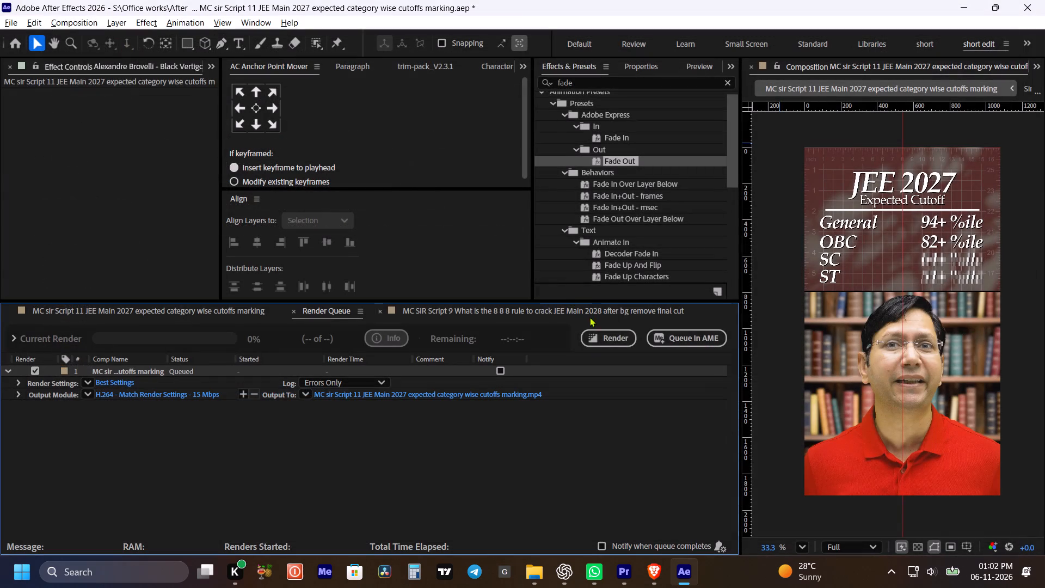
Start rendering the queued JEE Main 2027 cutoffs composition.
{"action": "left_click", "coordinate": [597, 340]}
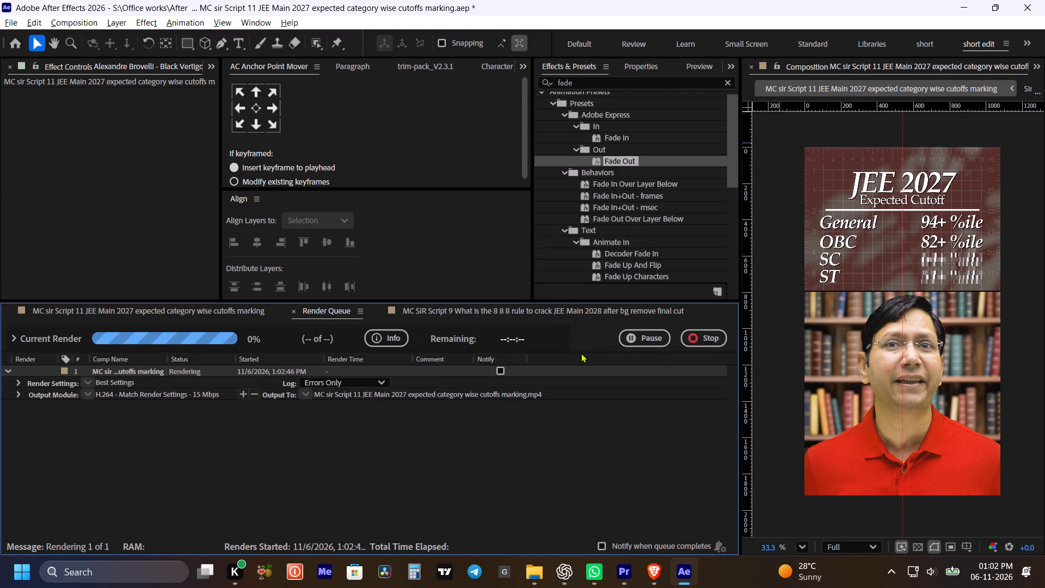
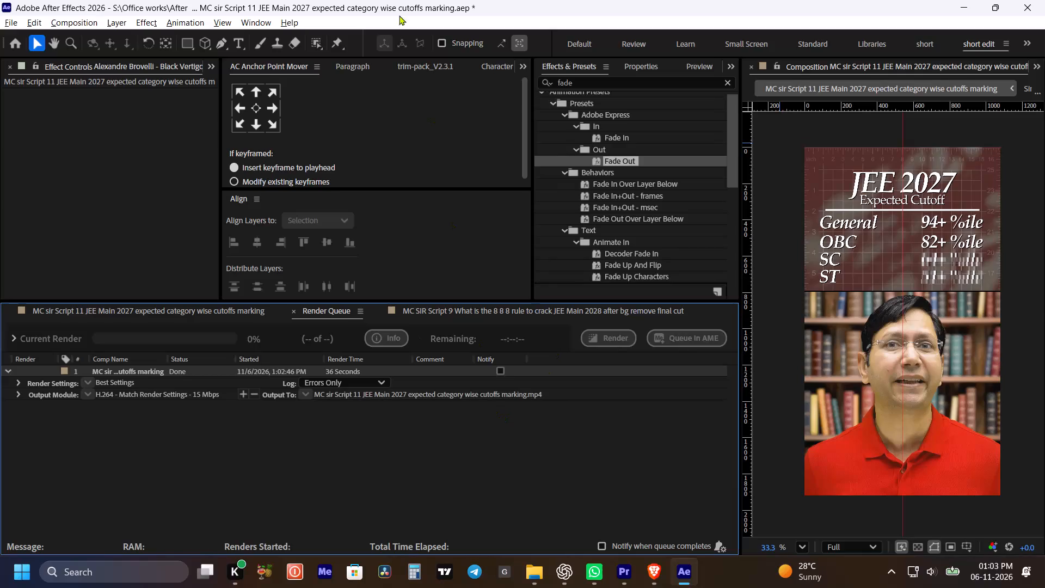
Save the JEE Main 2027 expected category wise cutoffs project.
{"action": "key", "text": "ctrl+s"}
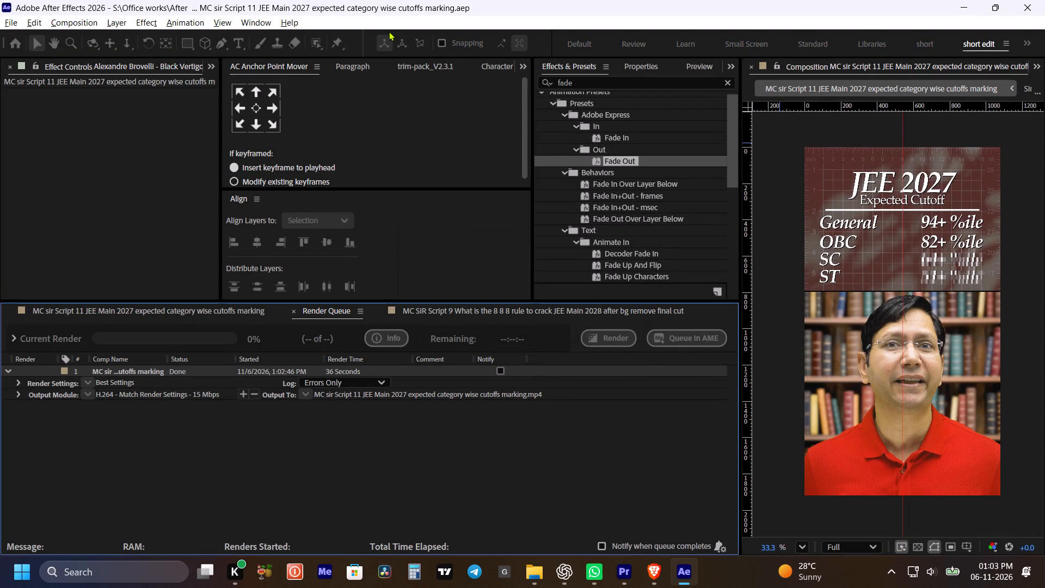
{"action": "key", "text": "ctrl+s"}
{"action": "key", "text": "ctrl+s"}
{"action": "key", "text": "ctrl+s"}
{"action": "key", "text": "ctrl+s"}
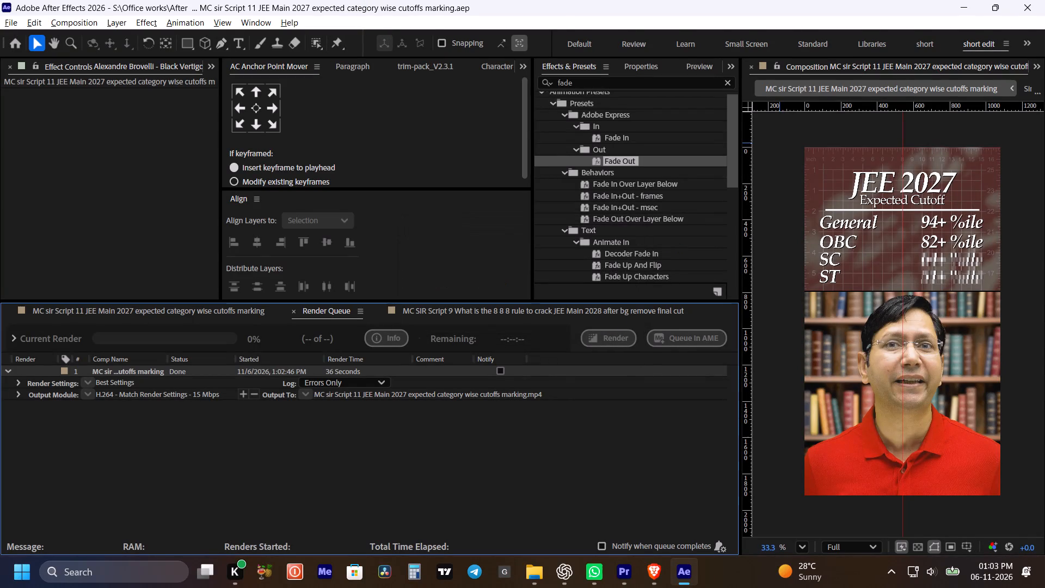
{"action": "left_click", "coordinate": [373, 471]}
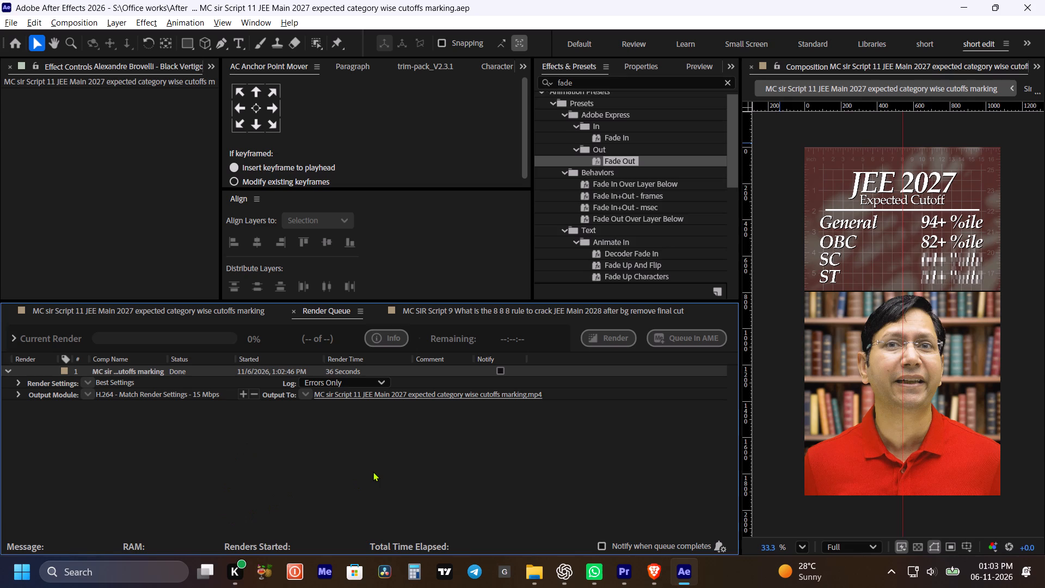
{"action": "key", "text": "ctrl+s"}
{"action": "key", "text": "ctrl+s"}
{"action": "left_click", "coordinate": [373, 471]}
{"action": "key", "text": "ctrl+s"}
Switch to the Brave browser and open the Kalakar site in the empty new tab.
{"action": "left_click", "coordinate": [644, 569]}
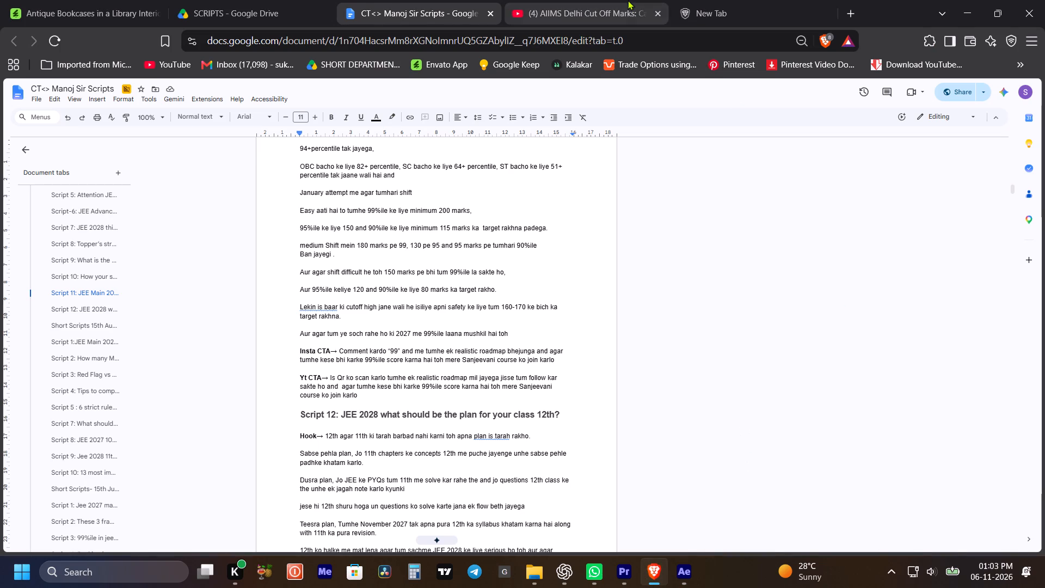
{"action": "left_click", "coordinate": [628, 0]}
{"action": "left_click_drag", "start_coordinate": [729, 0], "coordinate": [724, 5]}
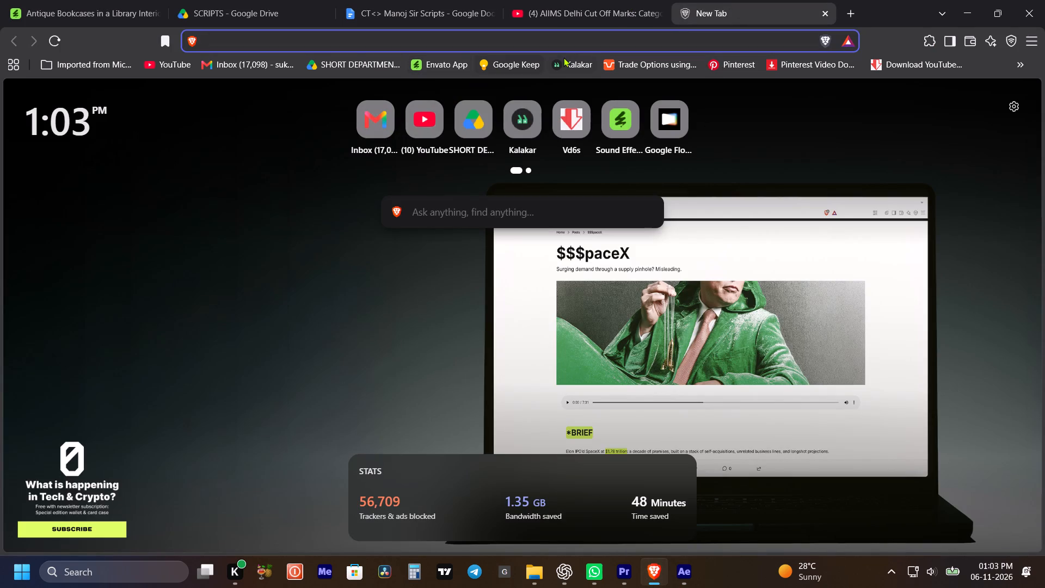
{"action": "left_click", "coordinate": [563, 57]}
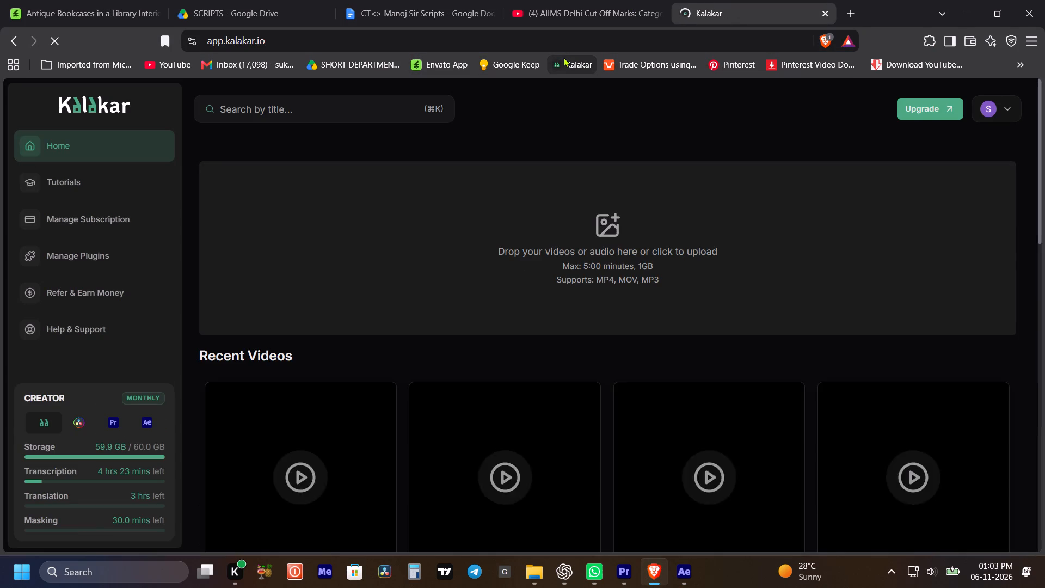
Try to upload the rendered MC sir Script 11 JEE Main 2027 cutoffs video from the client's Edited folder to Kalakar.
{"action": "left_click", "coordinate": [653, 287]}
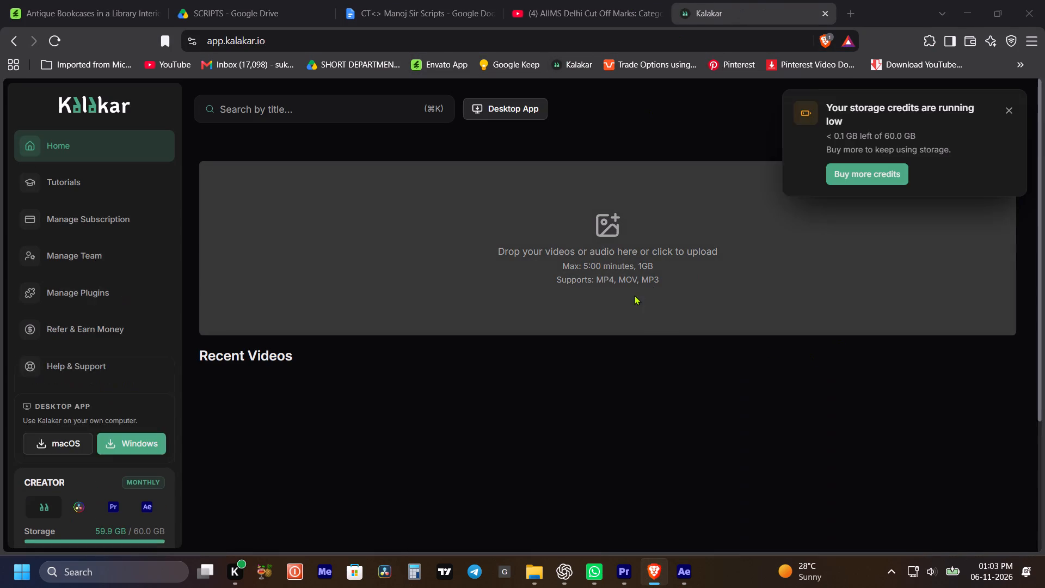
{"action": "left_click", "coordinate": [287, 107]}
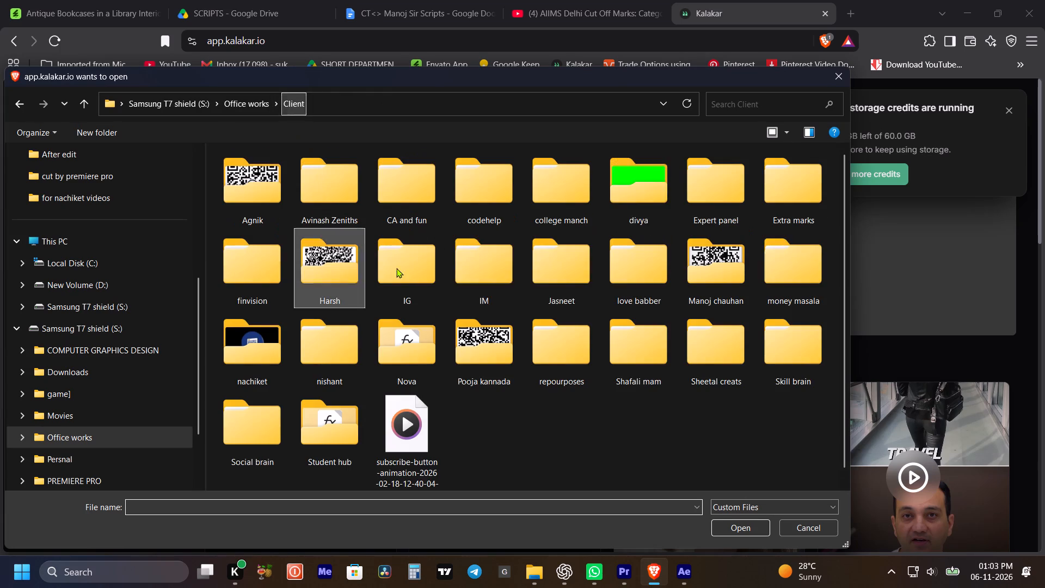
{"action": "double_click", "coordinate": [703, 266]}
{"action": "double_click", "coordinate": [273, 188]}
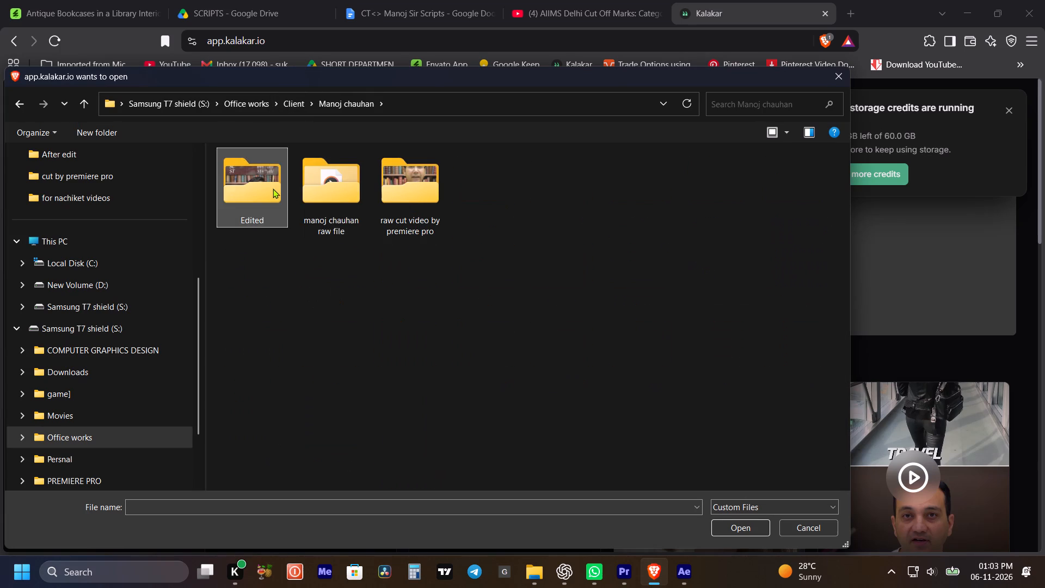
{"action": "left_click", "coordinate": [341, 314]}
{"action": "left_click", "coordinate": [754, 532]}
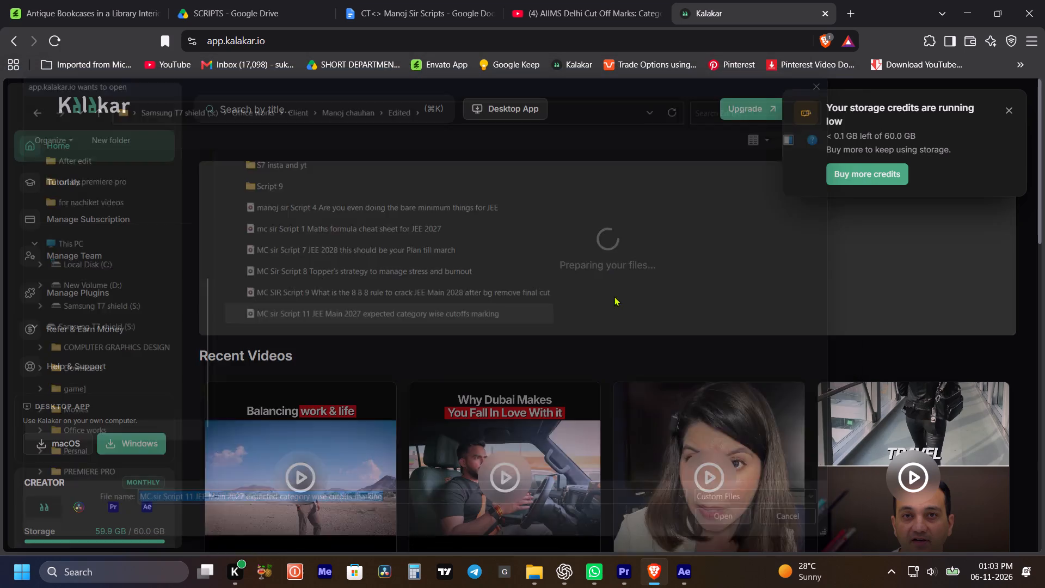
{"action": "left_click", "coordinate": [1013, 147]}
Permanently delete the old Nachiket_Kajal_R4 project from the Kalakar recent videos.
{"action": "scroll", "coordinate": [875, 255], "scroll_direction": "down", "scroll_amount": 3}
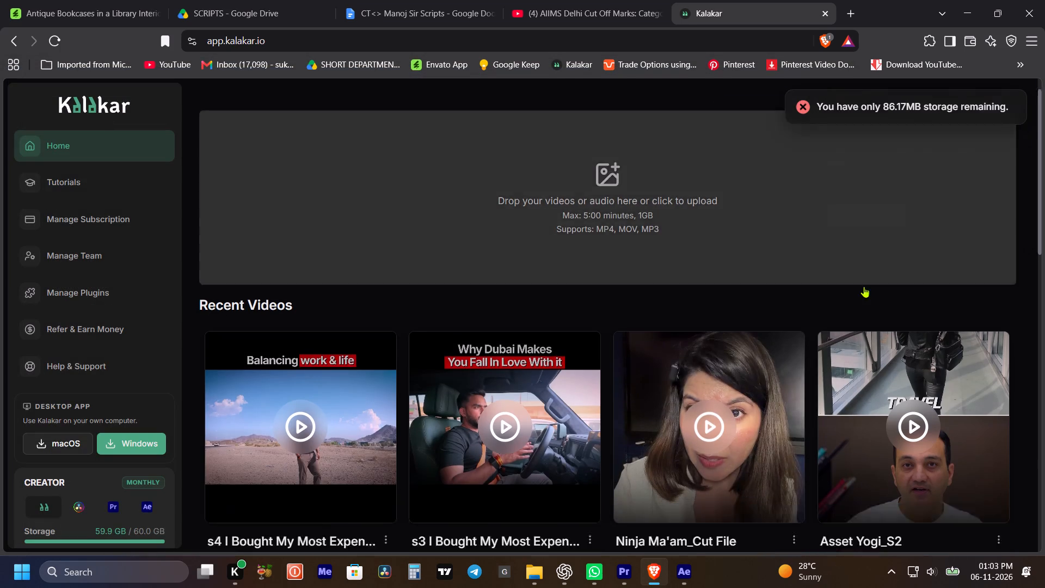
{"action": "scroll", "coordinate": [864, 286], "scroll_direction": "down", "scroll_amount": 14}
{"action": "scroll", "coordinate": [823, 379], "scroll_direction": "down", "scroll_amount": 11}
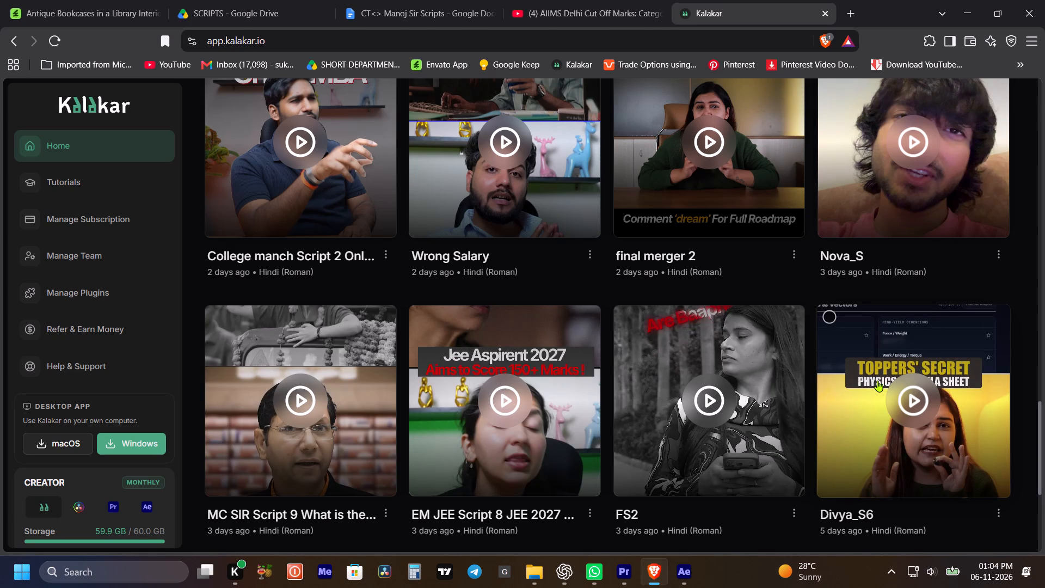
{"action": "scroll", "coordinate": [840, 385], "scroll_direction": "down", "scroll_amount": 6}
{"action": "scroll", "coordinate": [409, 386], "scroll_direction": "down", "scroll_amount": 4}
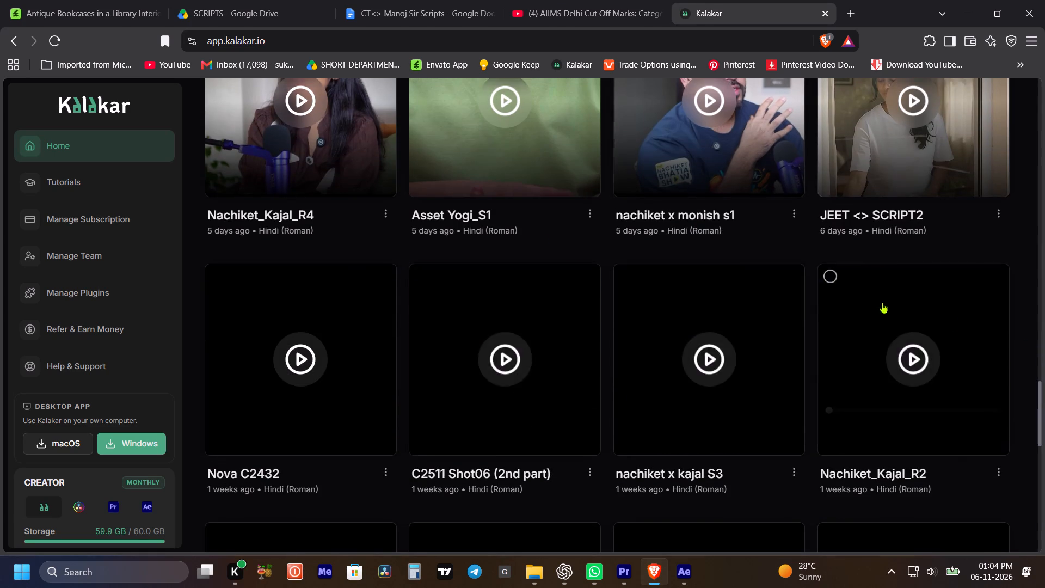
{"action": "left_click", "coordinate": [390, 210]}
{"action": "left_click", "coordinate": [353, 192]}
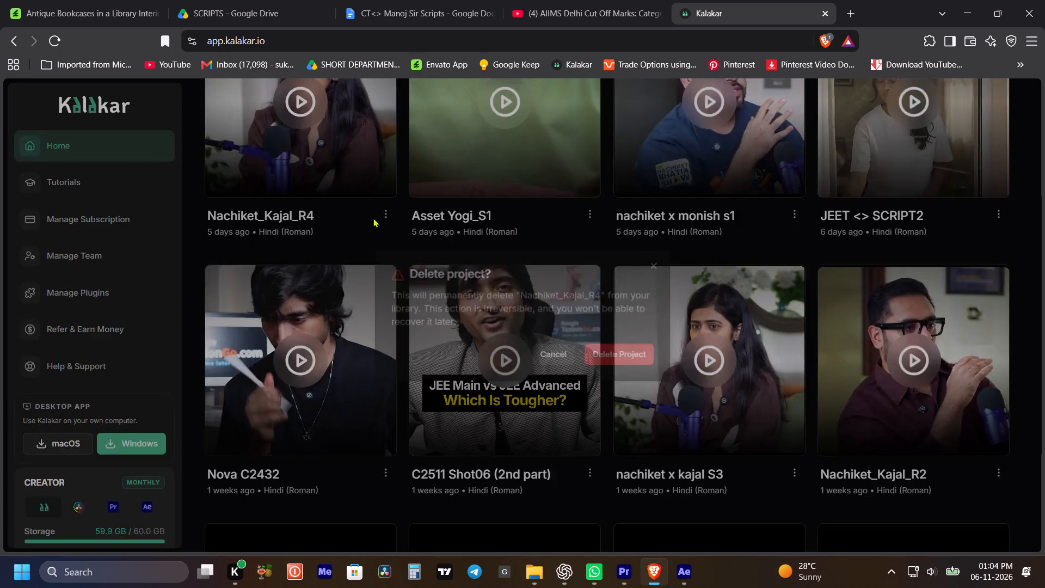
{"action": "left_click", "coordinate": [628, 354]}
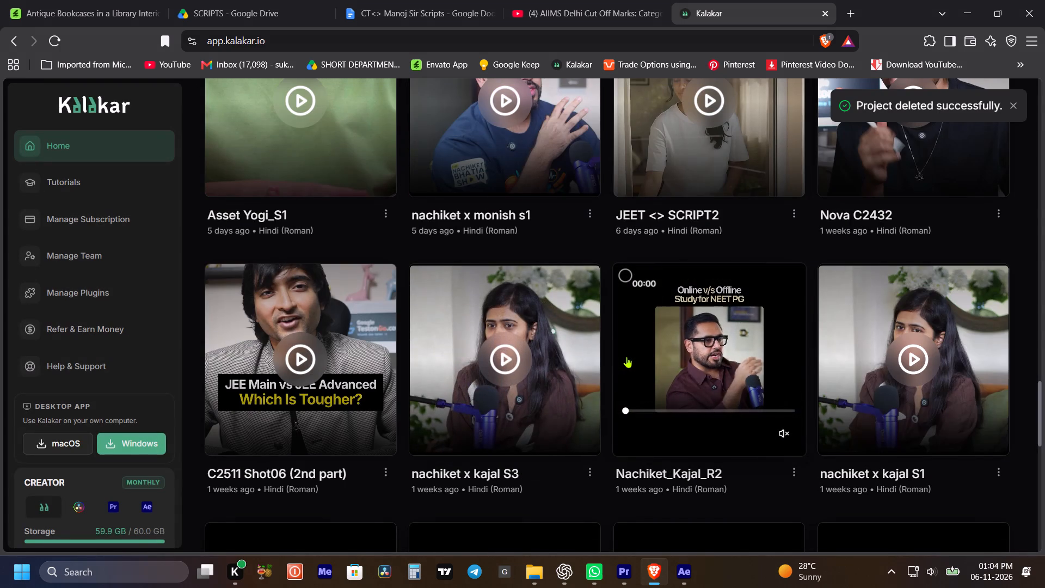
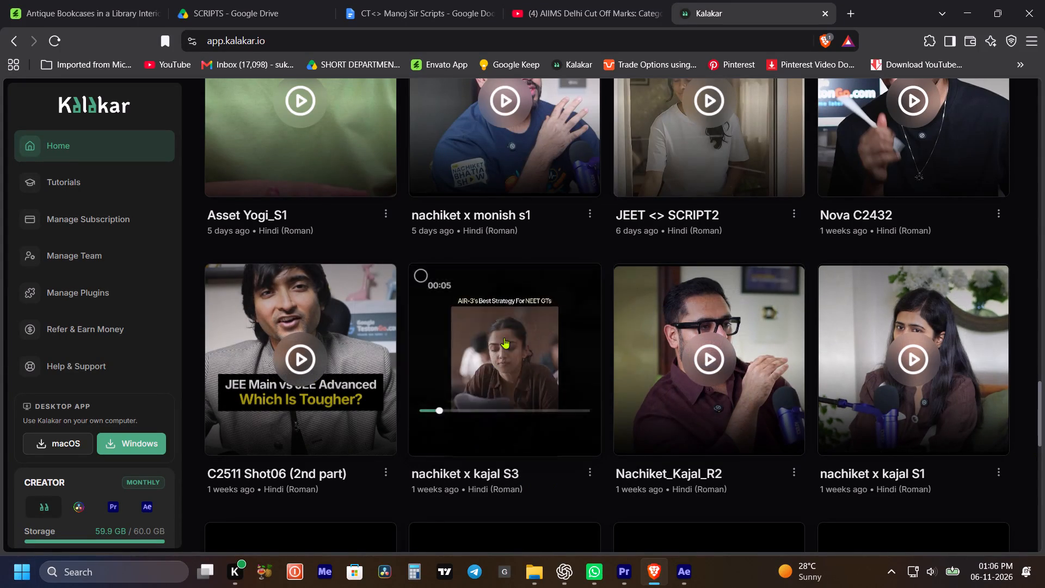
Delete the C2511 Shot06 (2nd part) project from the Kalakar recent videos.
{"action": "left_click", "coordinate": [388, 470]}
{"action": "left_click", "coordinate": [366, 447]}
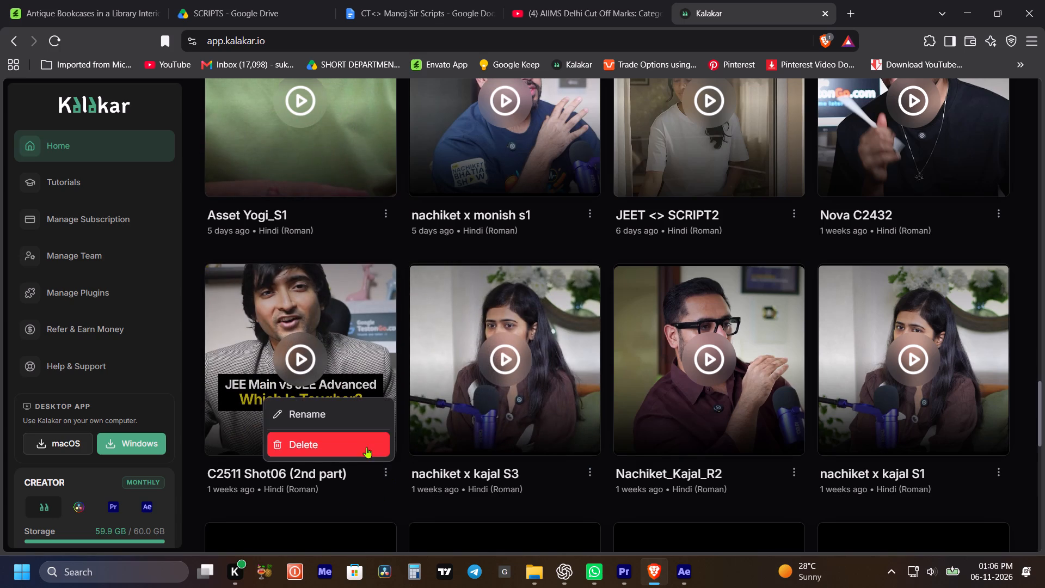
{"action": "left_click", "coordinate": [625, 351]}
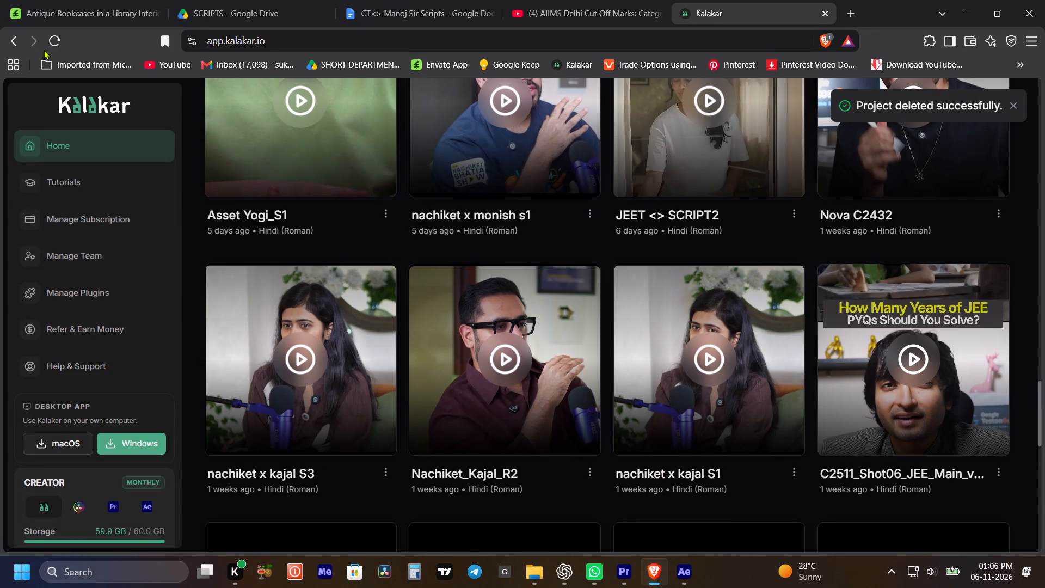
Reload Kalakar and load the MC sir Script 11 JEE Main 2027 expected category wise cutoffs video from the Edited folder for captioning.
{"action": "left_click", "coordinate": [47, 41]}
{"action": "scroll", "coordinate": [679, 333], "scroll_direction": "up", "scroll_amount": 4}
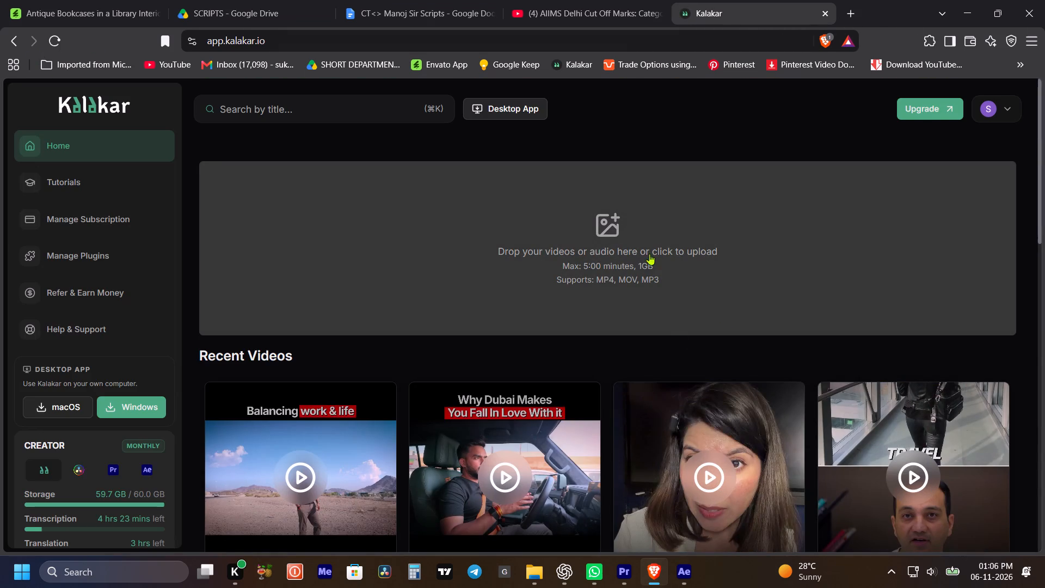
{"action": "left_click", "coordinate": [649, 254]}
{"action": "left_click", "coordinate": [391, 309]}
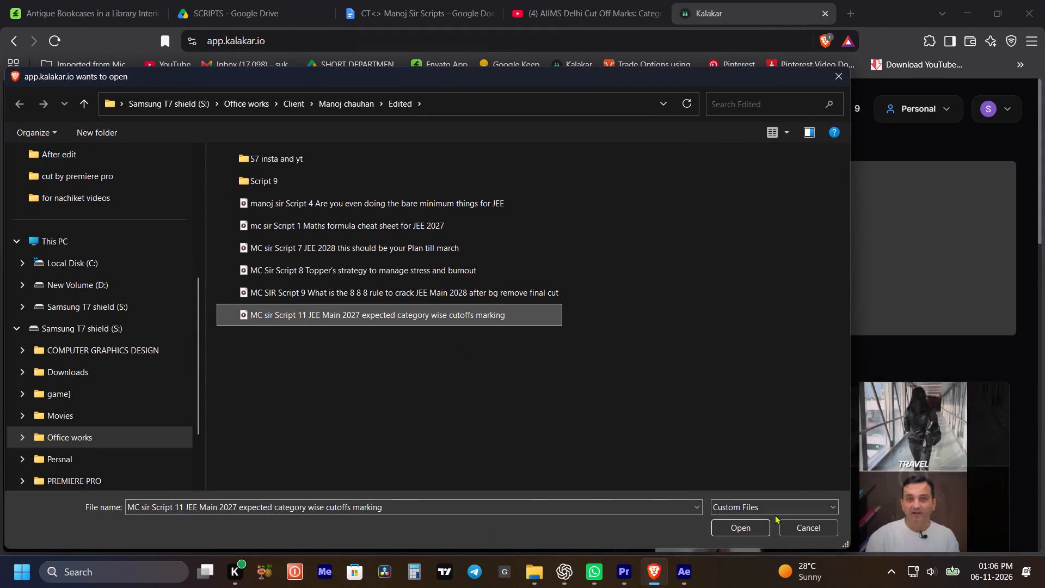
{"action": "left_click_drag", "start_coordinate": [767, 519], "coordinate": [761, 522]}
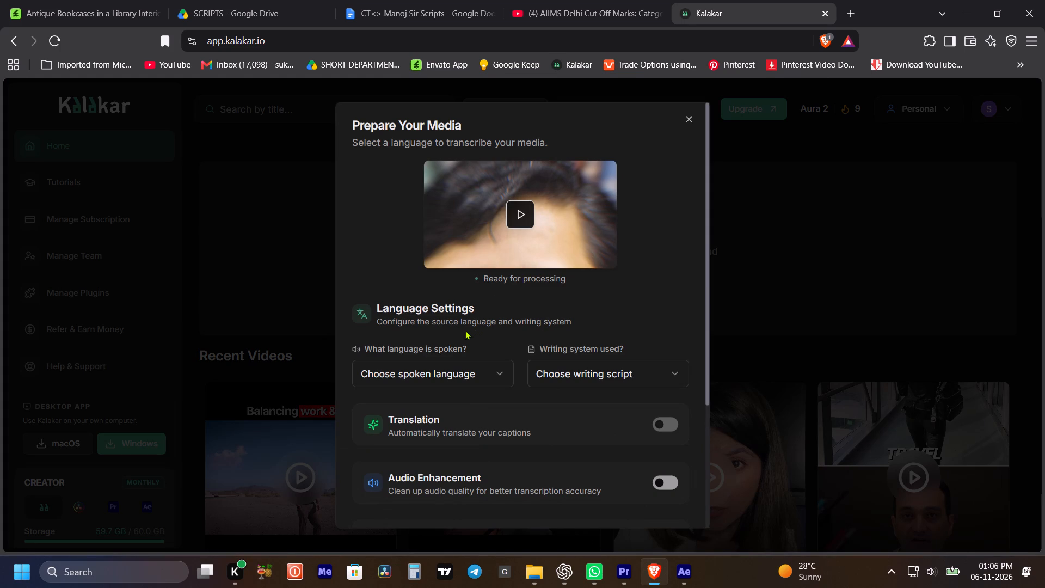
Set the spoken language to Hinglish and generate the video's transcription.
{"action": "left_click", "coordinate": [426, 369]}
{"action": "left_click", "coordinate": [397, 219]}
{"action": "scroll", "coordinate": [588, 263], "scroll_direction": "down", "scroll_amount": 5}
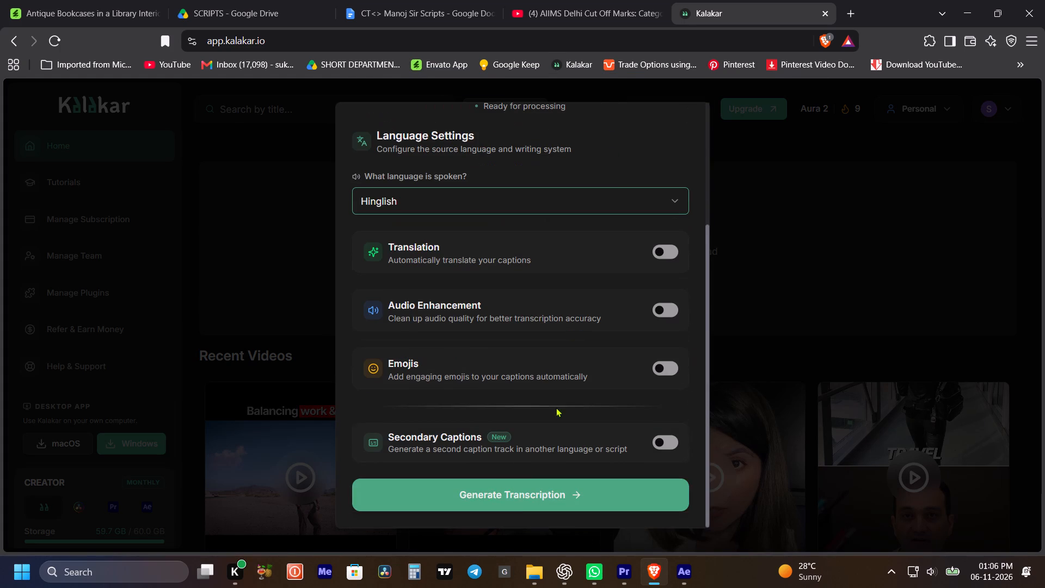
{"action": "left_click", "coordinate": [519, 503]}
{"action": "scroll", "coordinate": [594, 290], "scroll_direction": "up", "scroll_amount": 4}
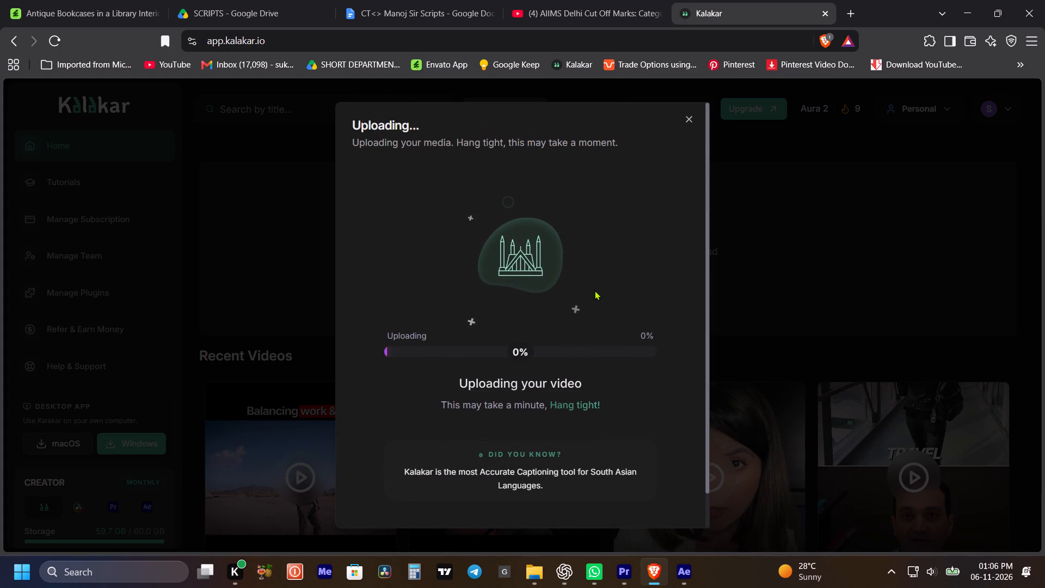
{"action": "scroll", "coordinate": [594, 290], "scroll_direction": "up", "scroll_amount": 2}
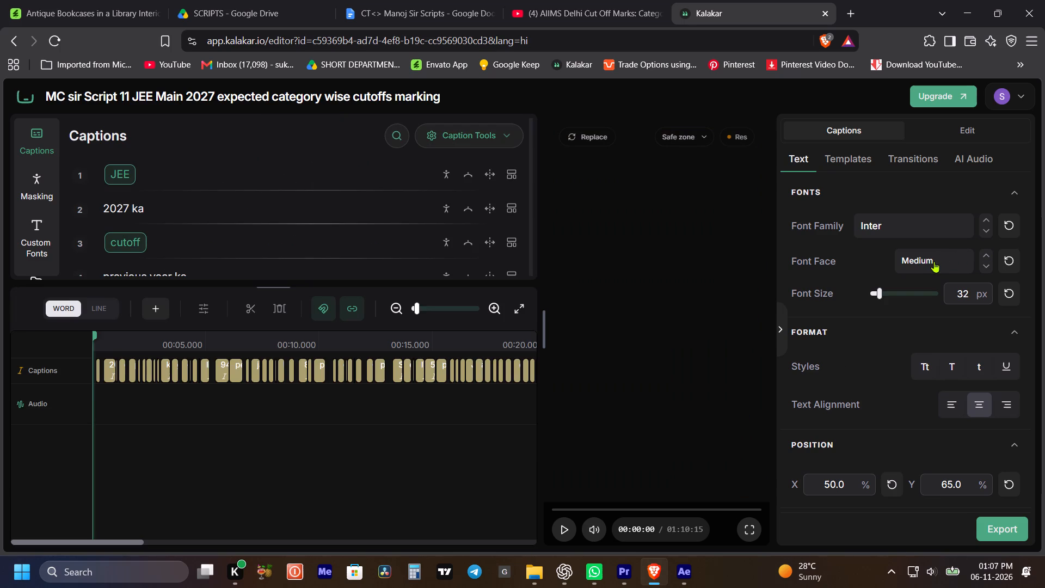
Set the caption font face to Bold.
{"action": "left_click", "coordinate": [934, 261]}
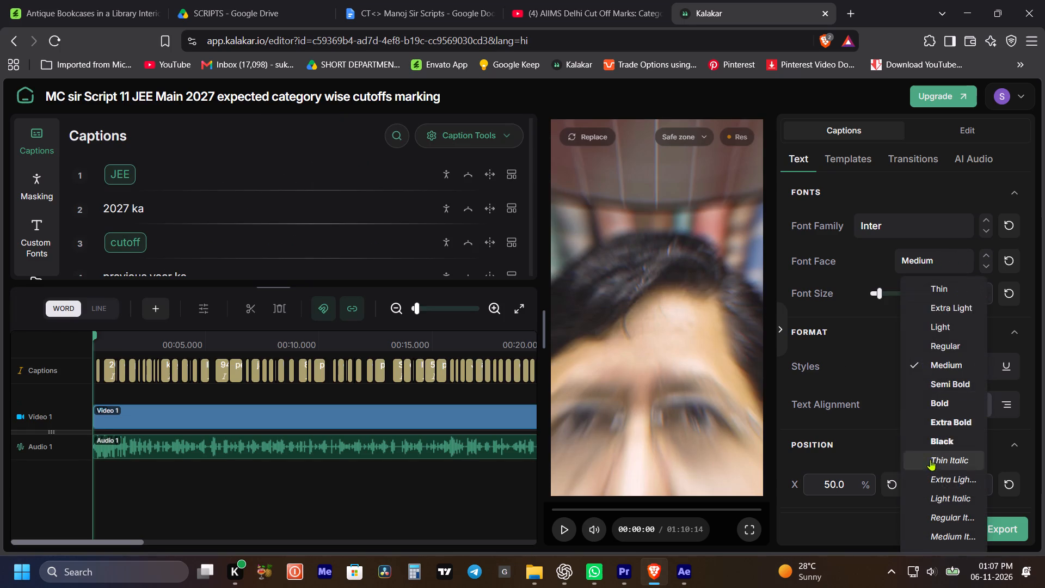
{"action": "left_click", "coordinate": [949, 404]}
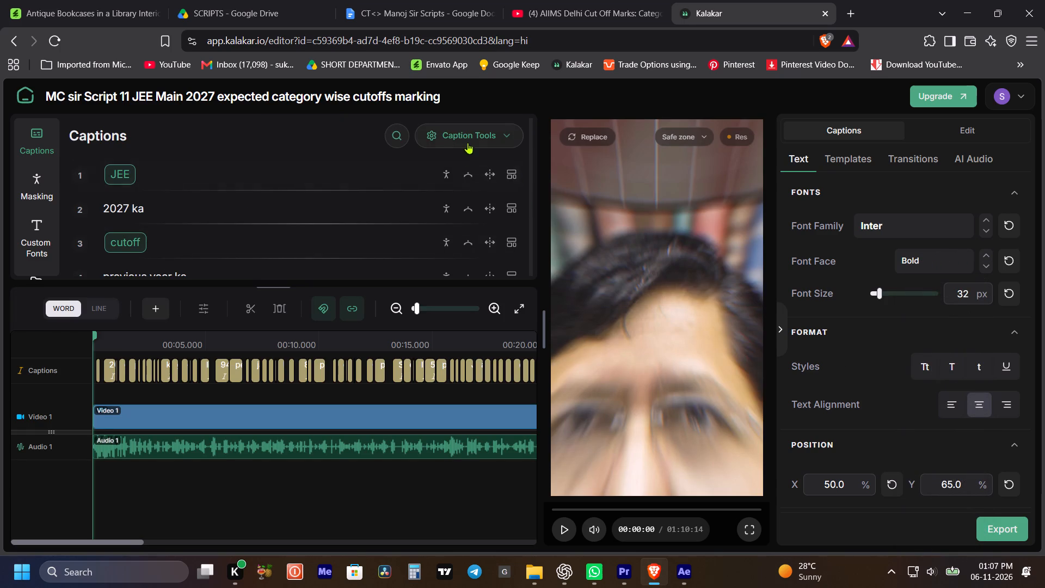
Limit captions to 23 characters, strip the punctuation and clear the word emphasis for the whole transcript.
{"action": "left_click", "coordinate": [470, 140]}
{"action": "left_click_drag", "start_coordinate": [288, 204], "coordinate": [279, 206]}
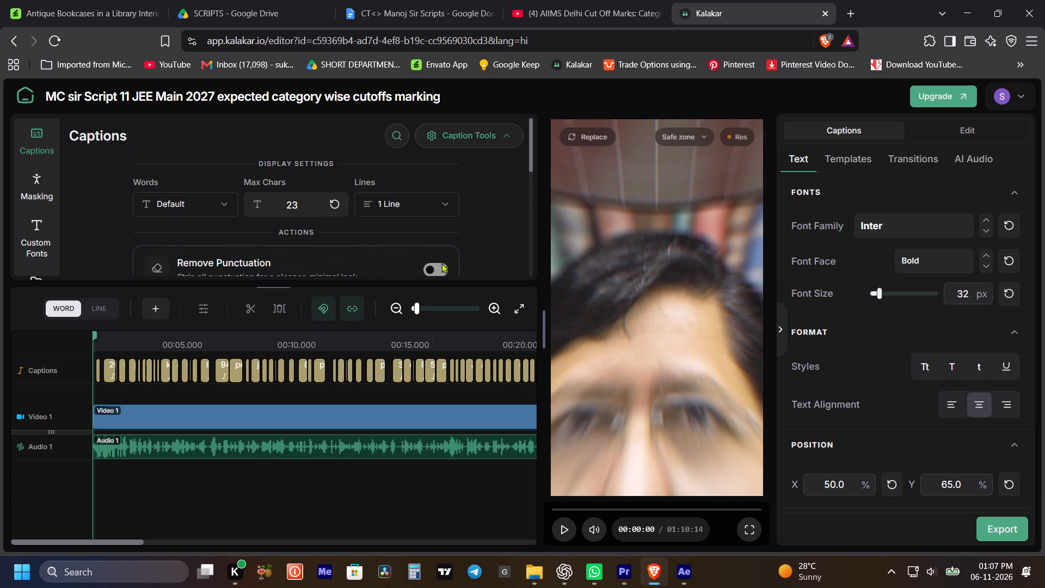
{"action": "left_click", "coordinate": [441, 263]}
{"action": "scroll", "coordinate": [463, 253], "scroll_direction": "down", "scroll_amount": 1}
{"action": "left_click", "coordinate": [435, 255]}
{"action": "scroll", "coordinate": [503, 240], "scroll_direction": "up", "scroll_amount": 2}
{"action": "left_click", "coordinate": [465, 132]}
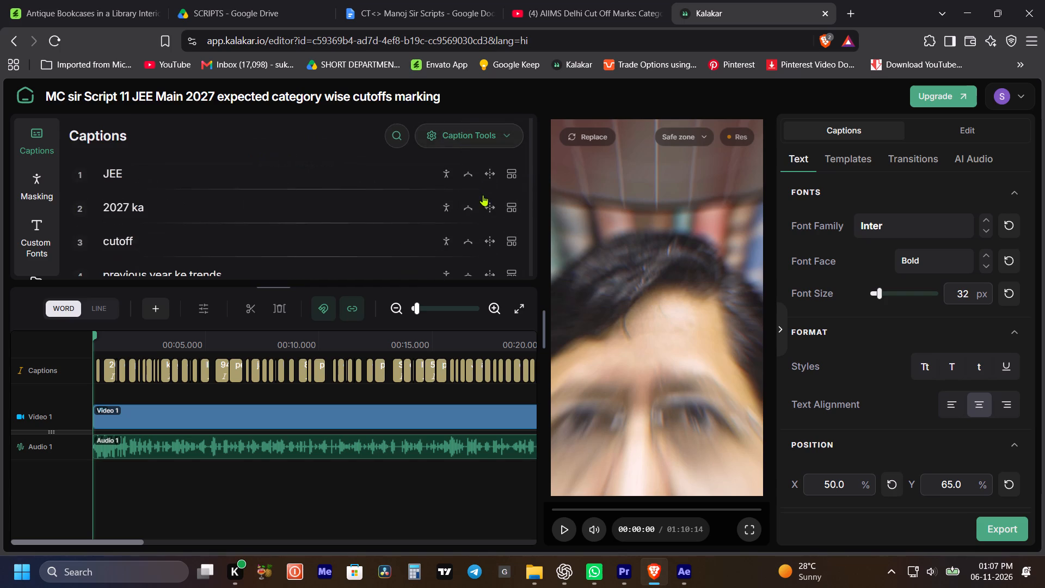
Reduce the maximum caption characters further, regrouping the words so the first caption reads "JEE 2027 ka cutoff".
{"action": "scroll", "coordinate": [483, 195], "scroll_direction": "up", "scroll_amount": 1}
{"action": "left_click", "coordinate": [116, 171]}
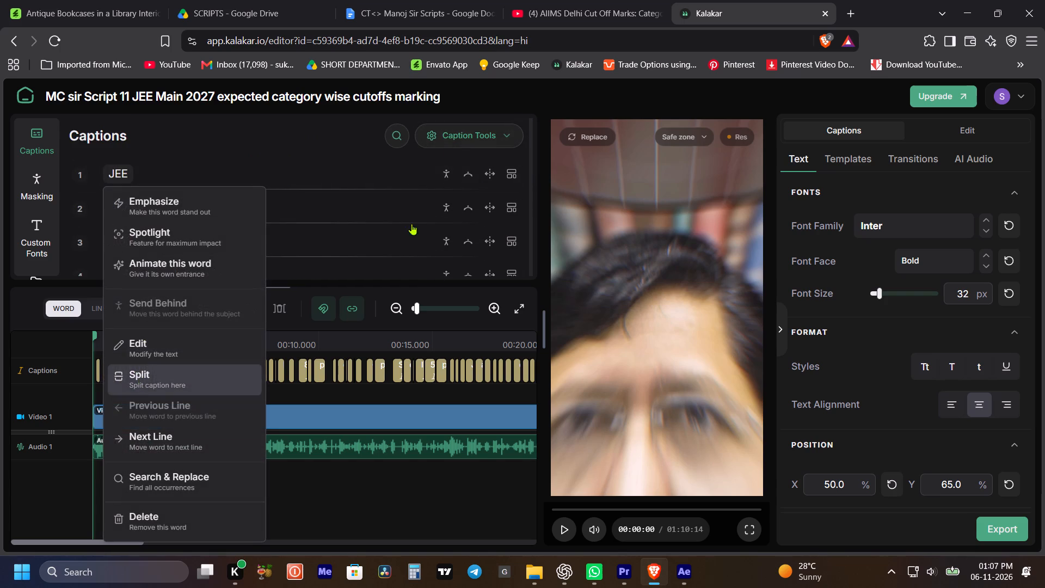
{"action": "left_click", "coordinate": [471, 142]}
{"action": "left_click_drag", "start_coordinate": [290, 193], "coordinate": [279, 194]}
{"action": "left_click", "coordinate": [472, 134]}
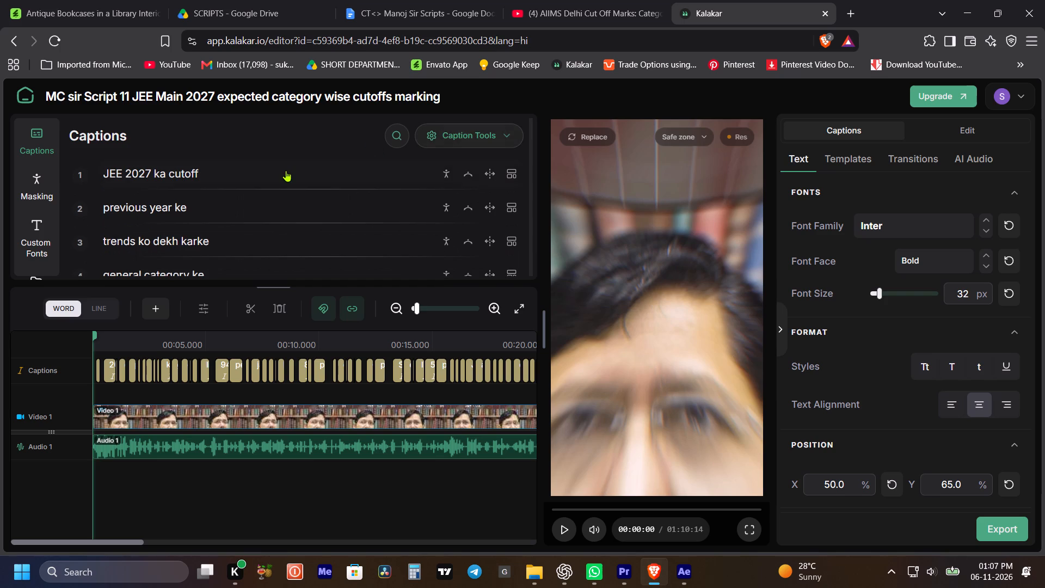
Show the first caption in the preview and set its text to Inter Bold at 25 px.
{"action": "left_click", "coordinate": [286, 170]}
{"action": "key", "text": "space"}
{"action": "key", "text": "space"}
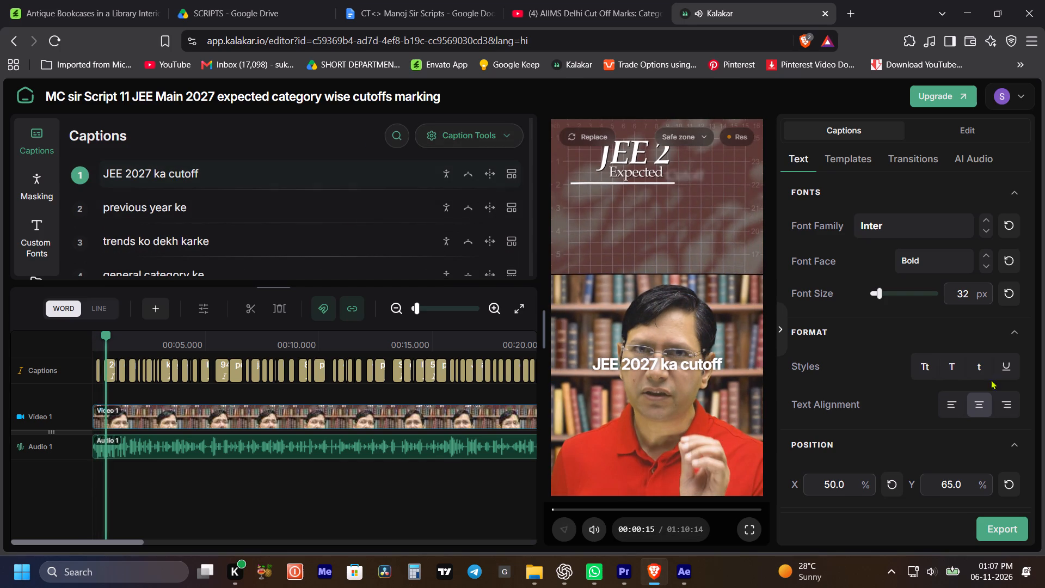
{"action": "left_click", "coordinate": [929, 269]}
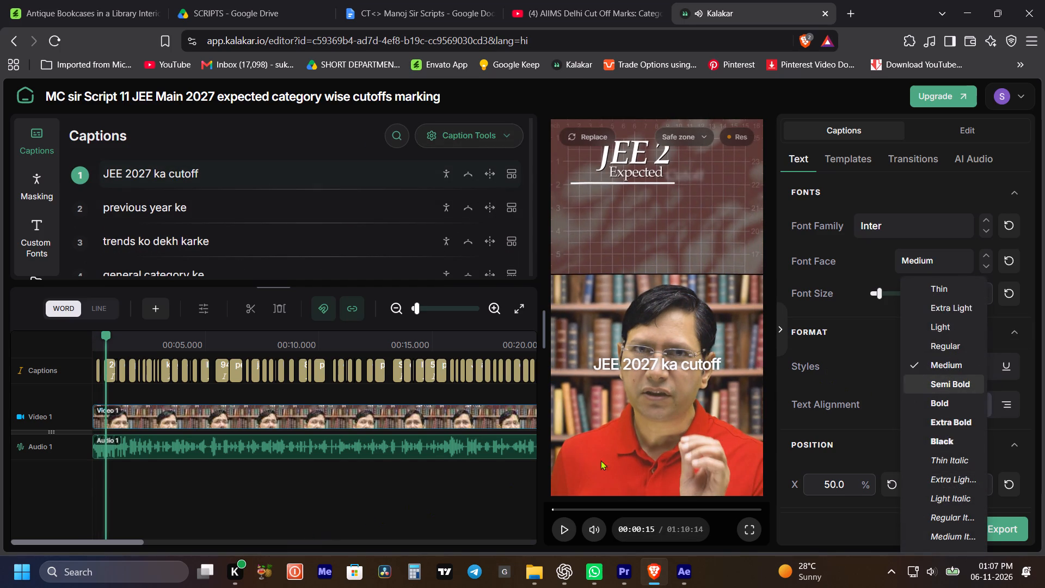
{"action": "left_click", "coordinate": [944, 399]}
{"action": "left_click", "coordinate": [337, 500]}
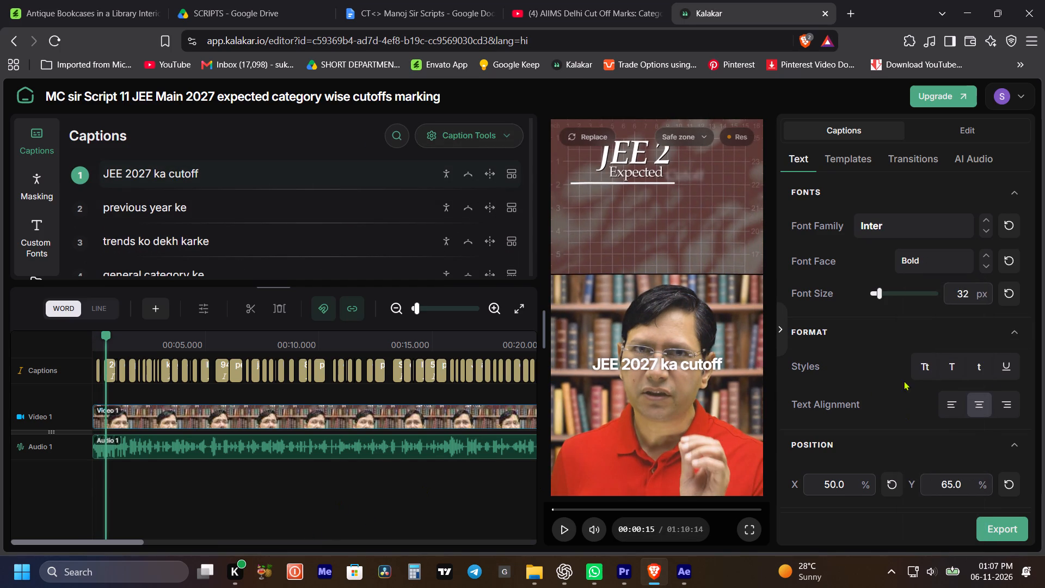
{"action": "left_click_drag", "start_coordinate": [962, 294], "coordinate": [939, 296]}
Enable a black 000000 background behind the captions at 60% opacity.
{"action": "scroll", "coordinate": [892, 384], "scroll_direction": "down", "scroll_amount": 6}
{"action": "left_click", "coordinate": [811, 485]}
{"action": "scroll", "coordinate": [859, 468], "scroll_direction": "down", "scroll_amount": 5}
{"action": "scroll", "coordinate": [899, 440], "scroll_direction": "down", "scroll_amount": 3}
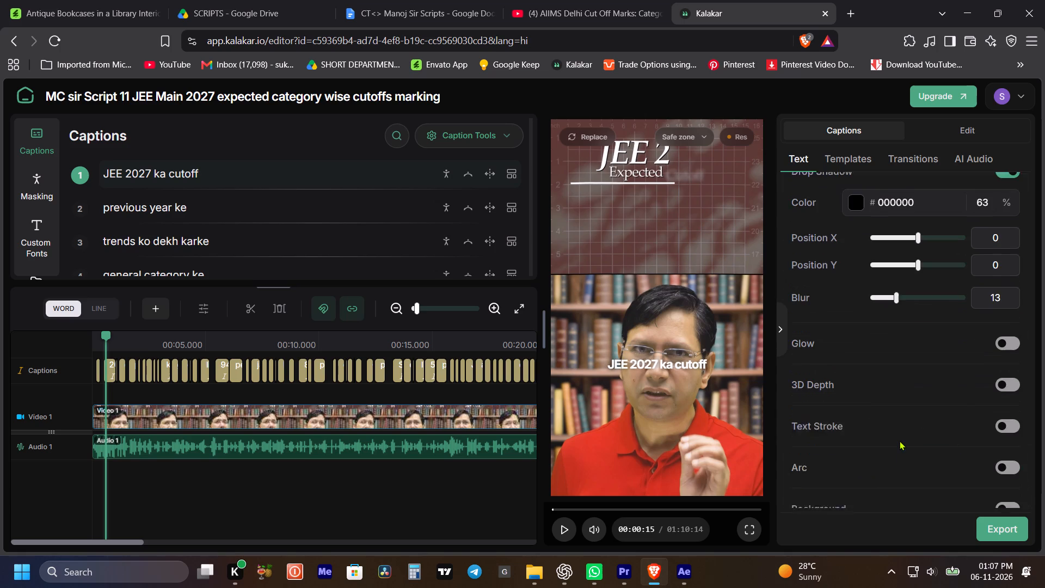
{"action": "scroll", "coordinate": [899, 440], "scroll_direction": "down", "scroll_amount": 2}
{"action": "left_click", "coordinate": [1017, 442]}
{"action": "scroll", "coordinate": [935, 386], "scroll_direction": "down", "scroll_amount": 3}
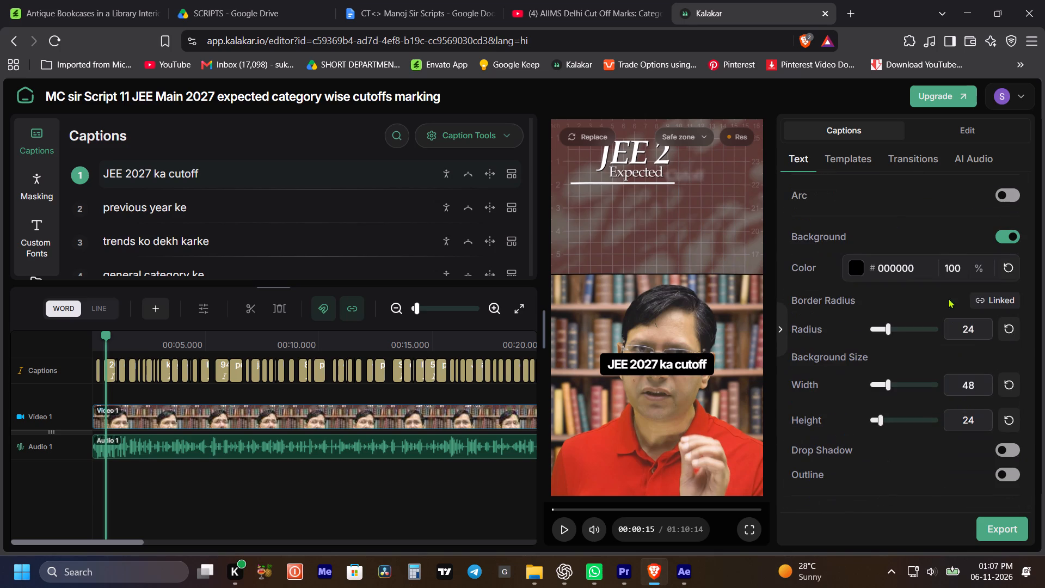
{"action": "left_click_drag", "start_coordinate": [961, 266], "coordinate": [930, 278]}
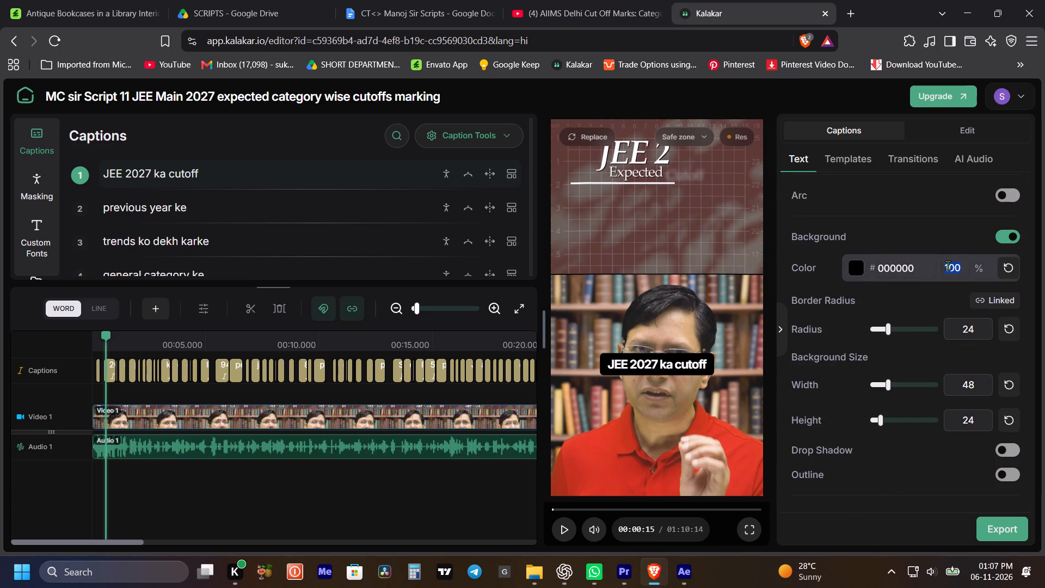
{"action": "type", "text": "60"}
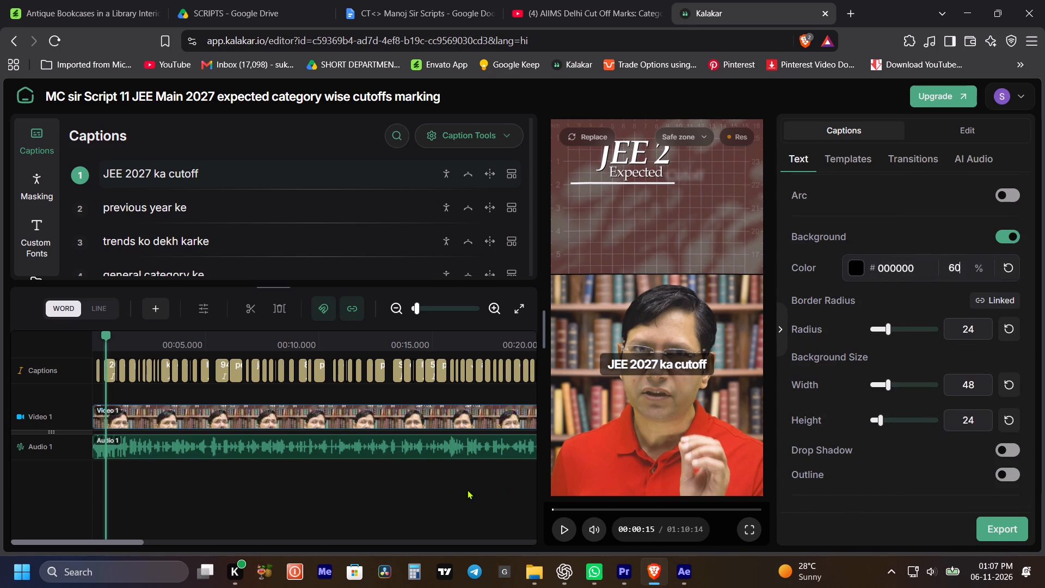
{"action": "left_click", "coordinate": [425, 502]}
Set the border radius of the caption background to 18.
{"action": "left_click_drag", "start_coordinate": [971, 324], "coordinate": [949, 328]}
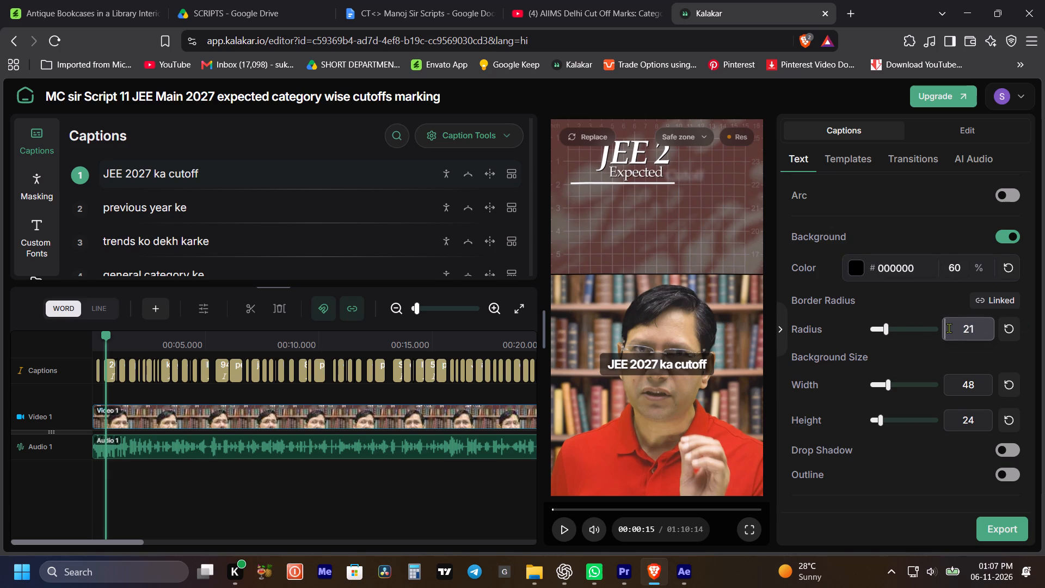
{"action": "left_click_drag", "start_coordinate": [949, 328], "coordinate": [944, 336]}
{"action": "left_click_drag", "start_coordinate": [944, 336], "coordinate": [964, 343]}
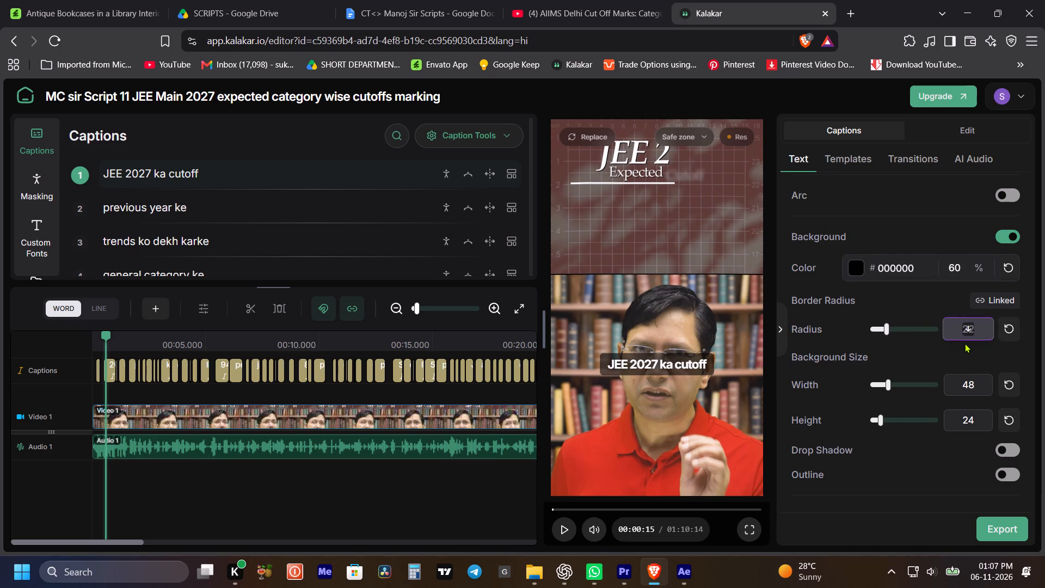
{"action": "left_click_drag", "start_coordinate": [964, 343], "coordinate": [964, 342]}
{"action": "left_click_drag", "start_coordinate": [970, 327], "coordinate": [944, 333]}
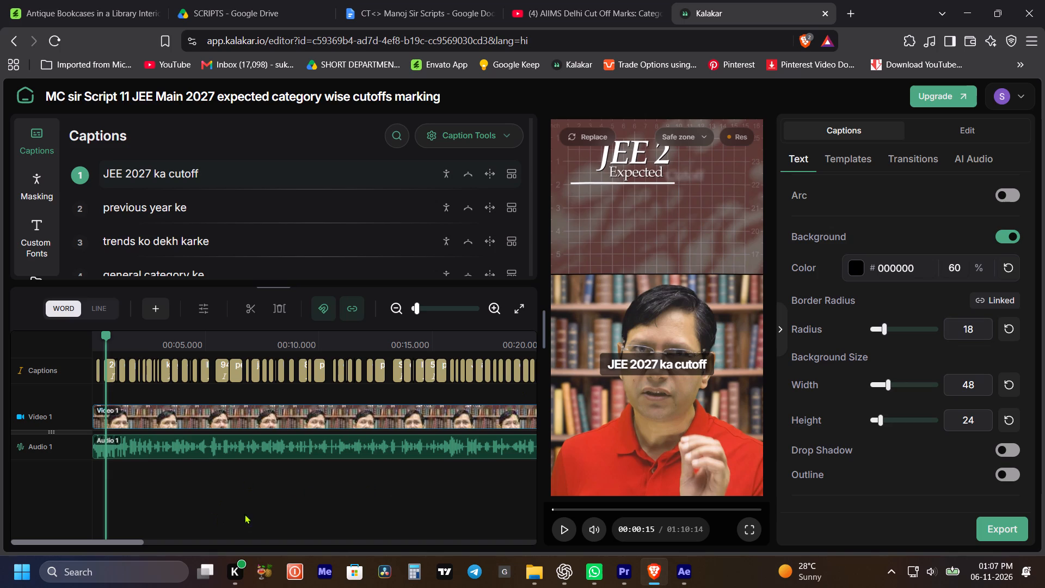
{"action": "left_click", "coordinate": [288, 498]}
Preview the opening captions and raise them to the split between graphic and speaker, at Y position 42.6%.
{"action": "left_click_drag", "start_coordinate": [120, 338], "coordinate": [42, 354]}
{"action": "key", "text": "space"}
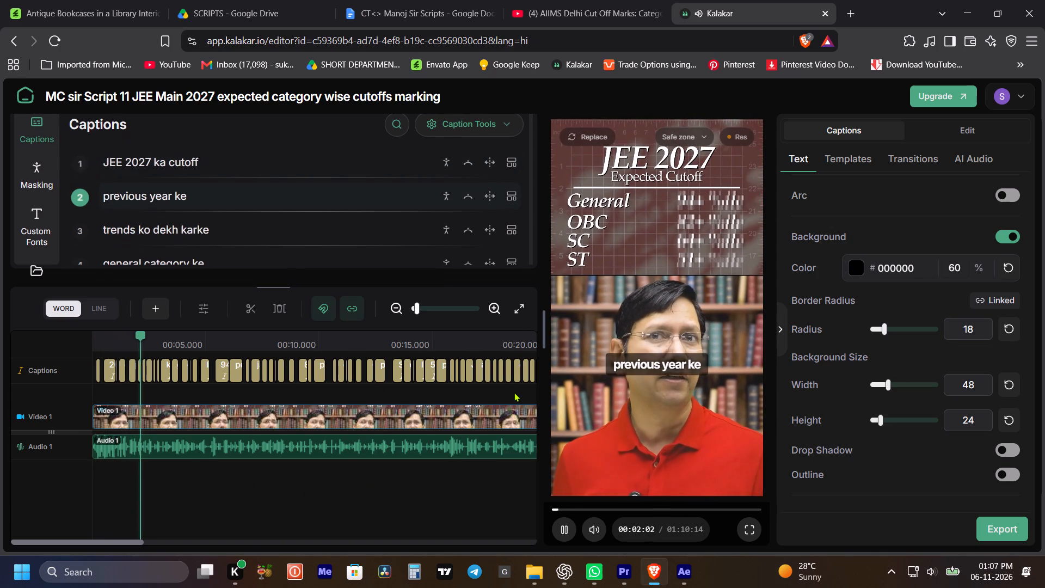
{"action": "key", "text": "space"}
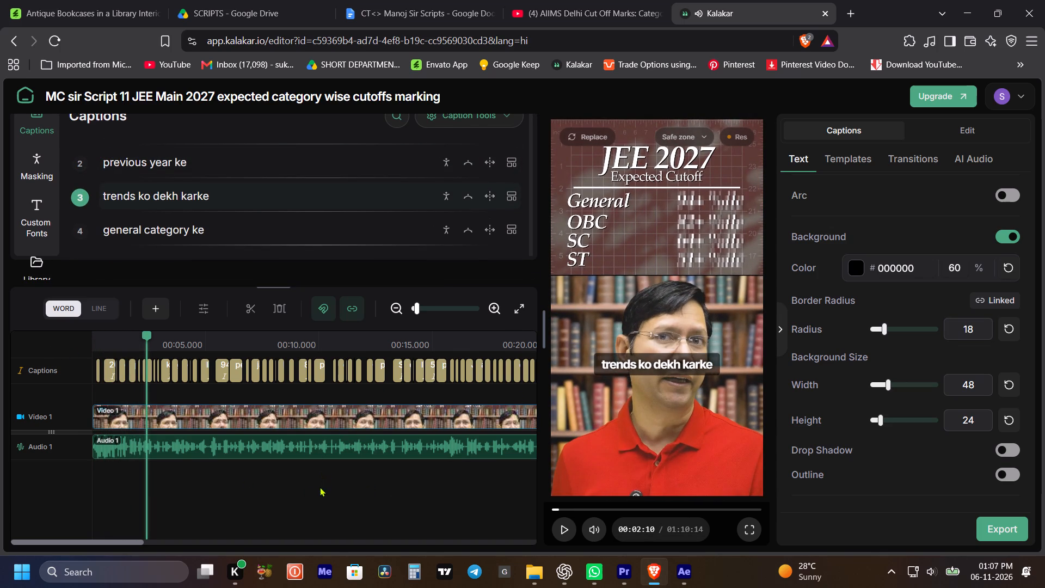
{"action": "scroll", "coordinate": [808, 252], "scroll_direction": "up", "scroll_amount": 5}
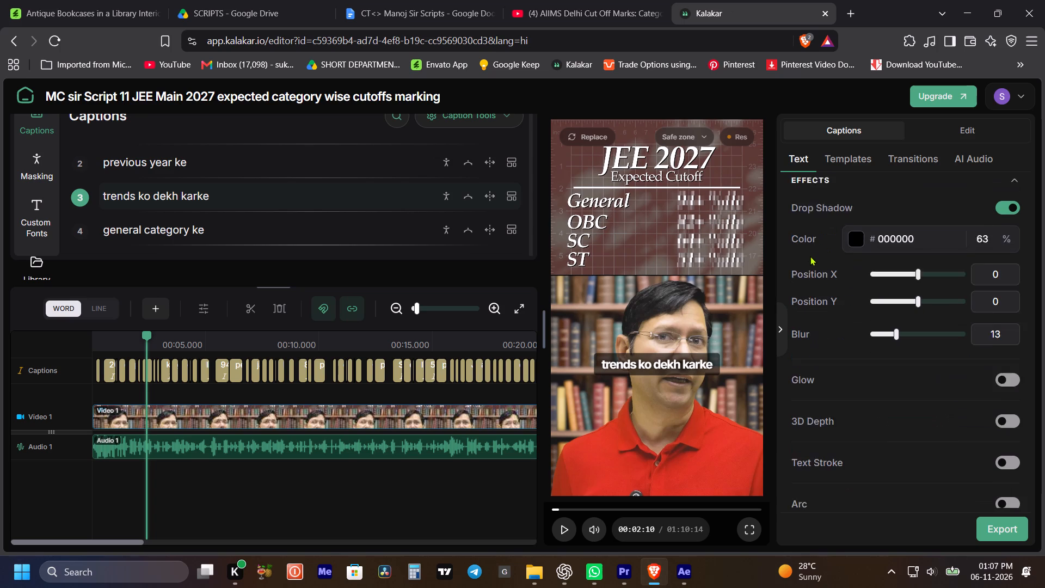
{"action": "scroll", "coordinate": [850, 213], "scroll_direction": "up", "scroll_amount": 5}
{"action": "left_click_drag", "start_coordinate": [965, 344], "coordinate": [952, 346]}
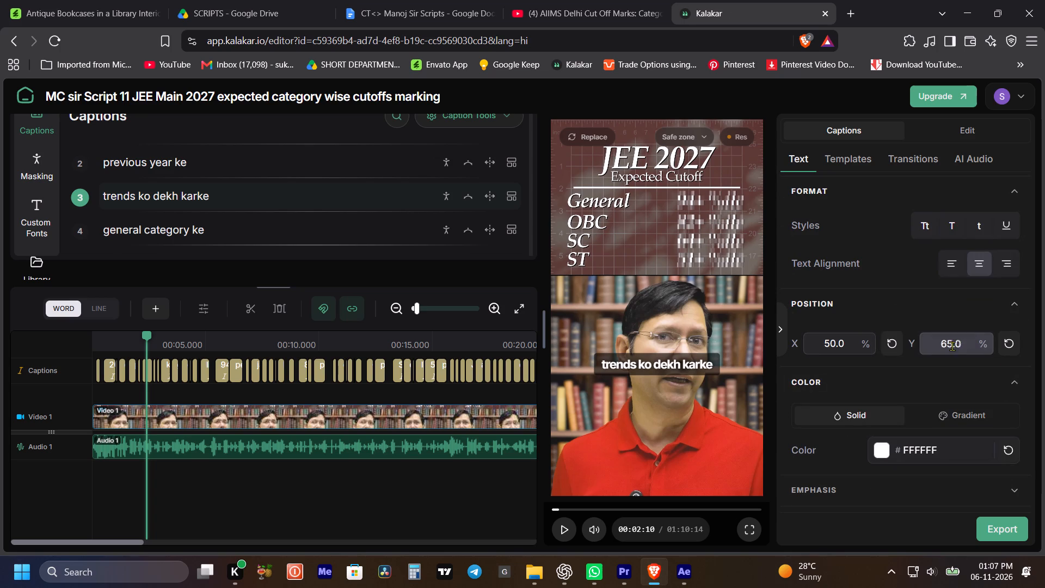
{"action": "left_click_drag", "start_coordinate": [952, 346], "coordinate": [884, 348]}
{"action": "left_click_drag", "start_coordinate": [952, 342], "coordinate": [966, 342]}
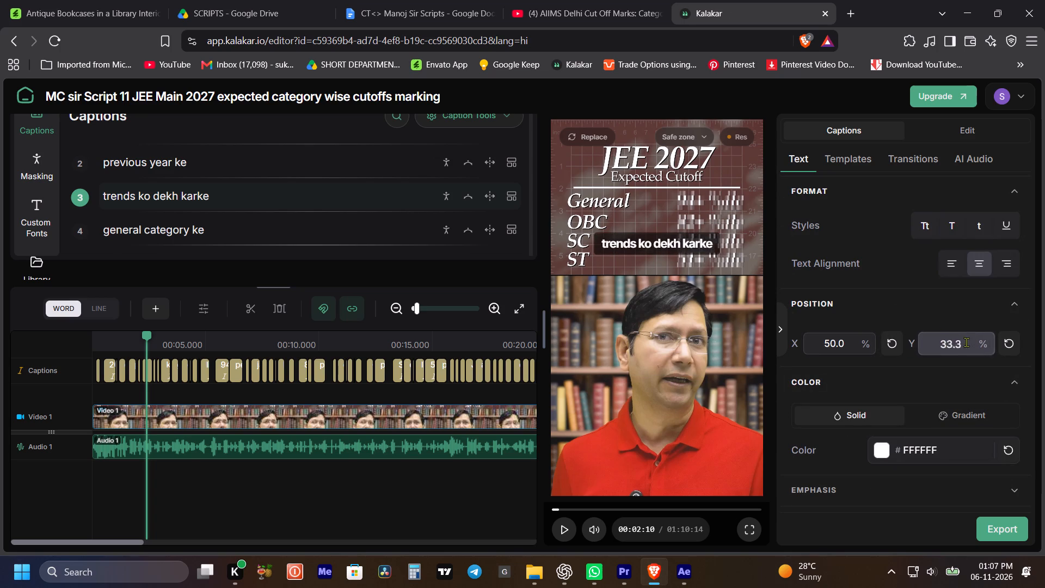
{"action": "left_click_drag", "start_coordinate": [966, 342], "coordinate": [993, 341]}
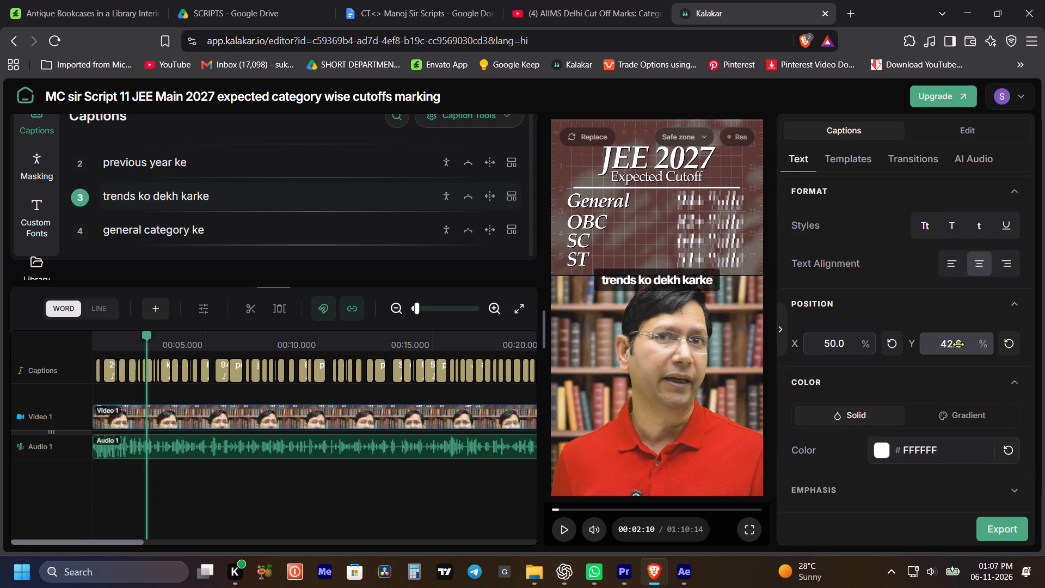
{"action": "scroll", "coordinate": [850, 260], "scroll_direction": "up", "scroll_amount": 5}
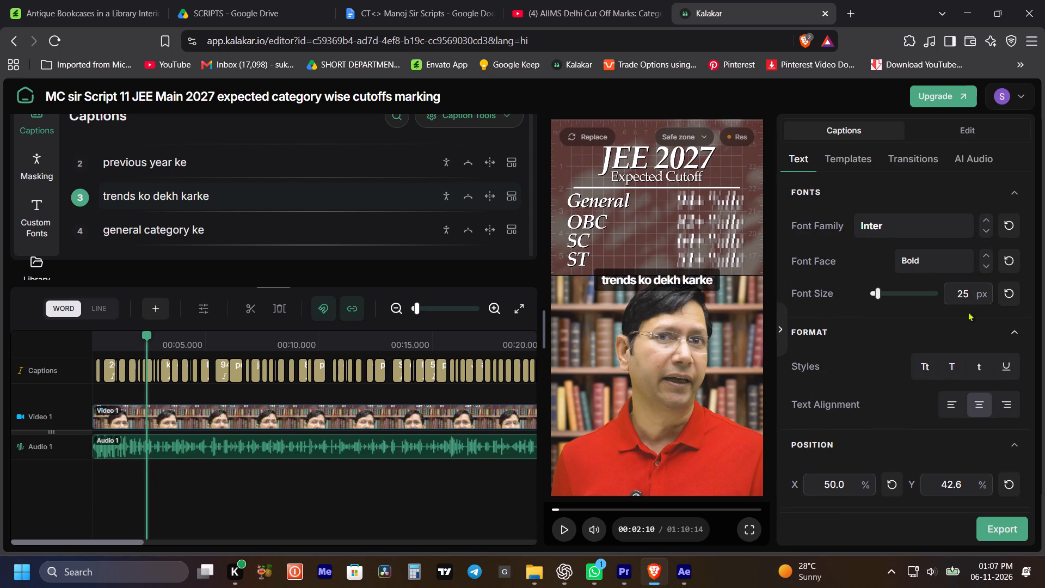
Set the caption font size to 23 px.
{"action": "left_click_drag", "start_coordinate": [964, 292], "coordinate": [952, 292]}
Play the video from the start in short stretches, checking the wording, line breaks and timing of the first five captions.
{"action": "left_click_drag", "start_coordinate": [145, 338], "coordinate": [50, 356]}
{"action": "key", "text": "space"}
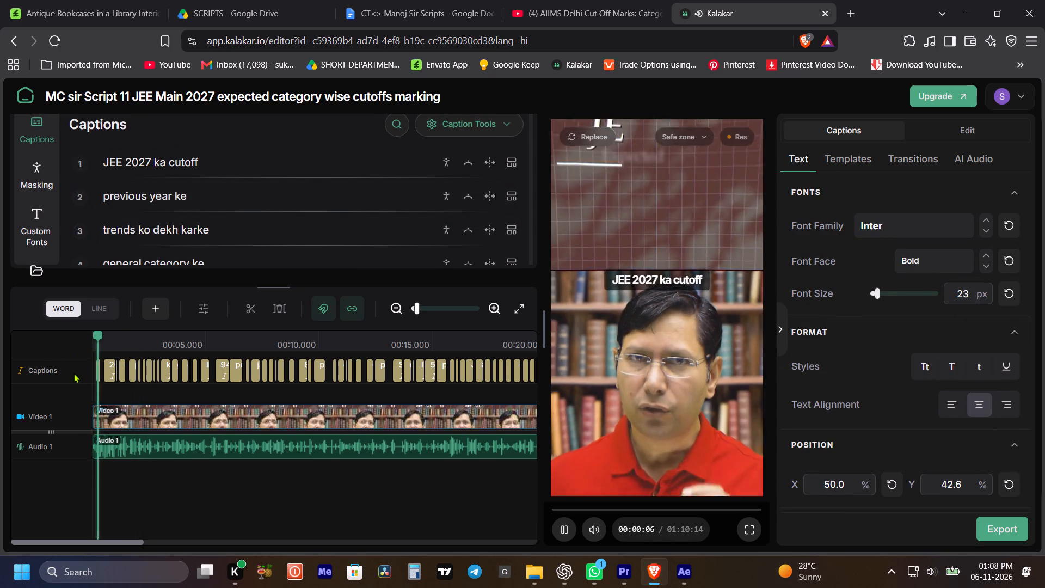
{"action": "key", "text": "space"}
{"action": "key", "text": "space"}
{"action": "key", "text": "space"}
{"action": "key", "text": "space"}
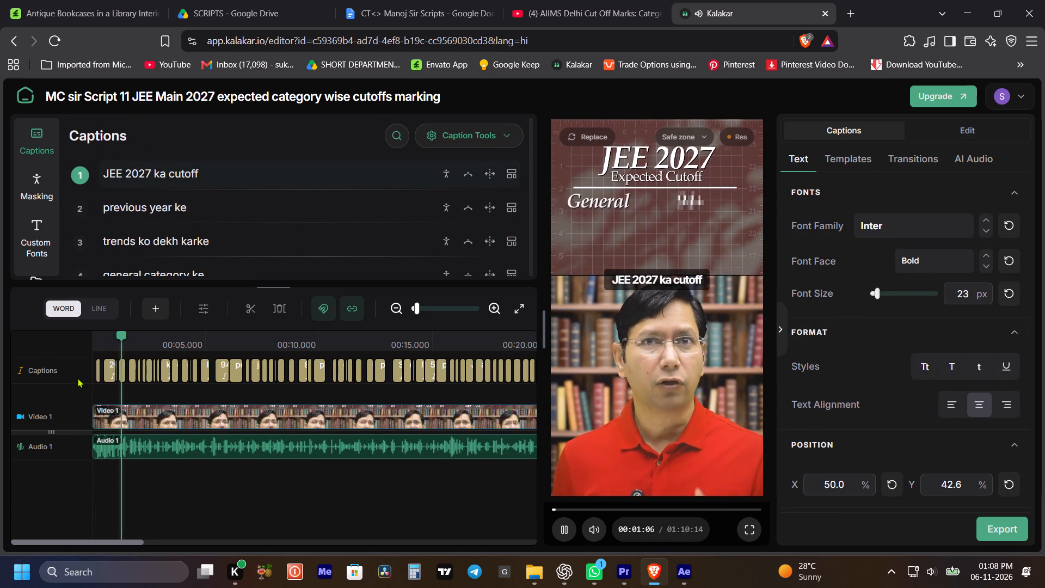
{"action": "key", "text": "space"}
{"action": "key", "text": "space"}
{"action": "key", "text": "space"}
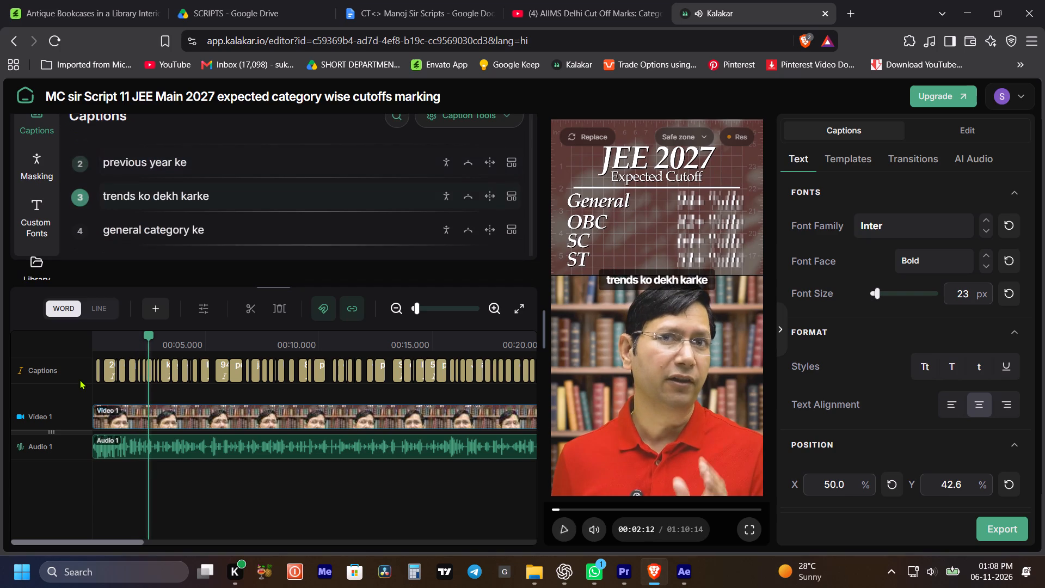
{"action": "key", "text": "space"}
{"action": "key", "text": "space"}
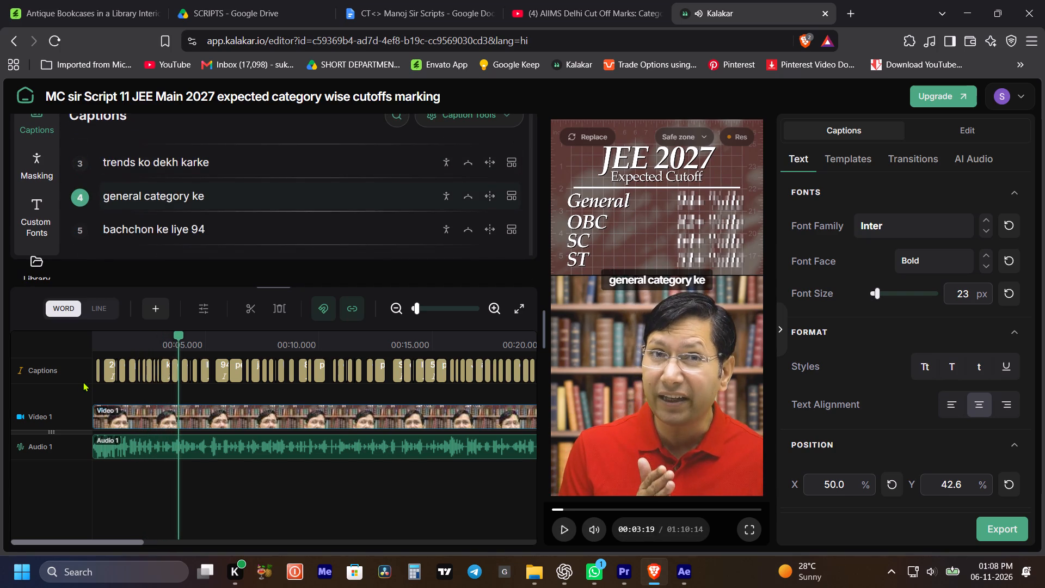
{"action": "key", "text": "space"}
{"action": "key", "text": "space"}
{"action": "key", "text": "space"}
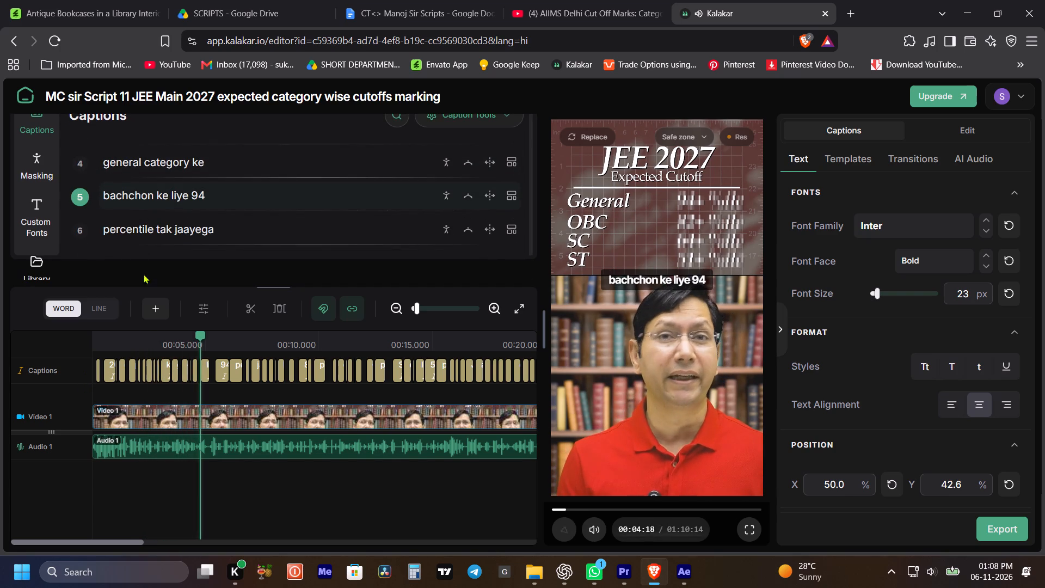
{"action": "key", "text": "space"}
Move the word "94" from the "bachchon ke liye" caption to the next line, before "percentile tak jaayega".
{"action": "left_click", "coordinate": [203, 195]}
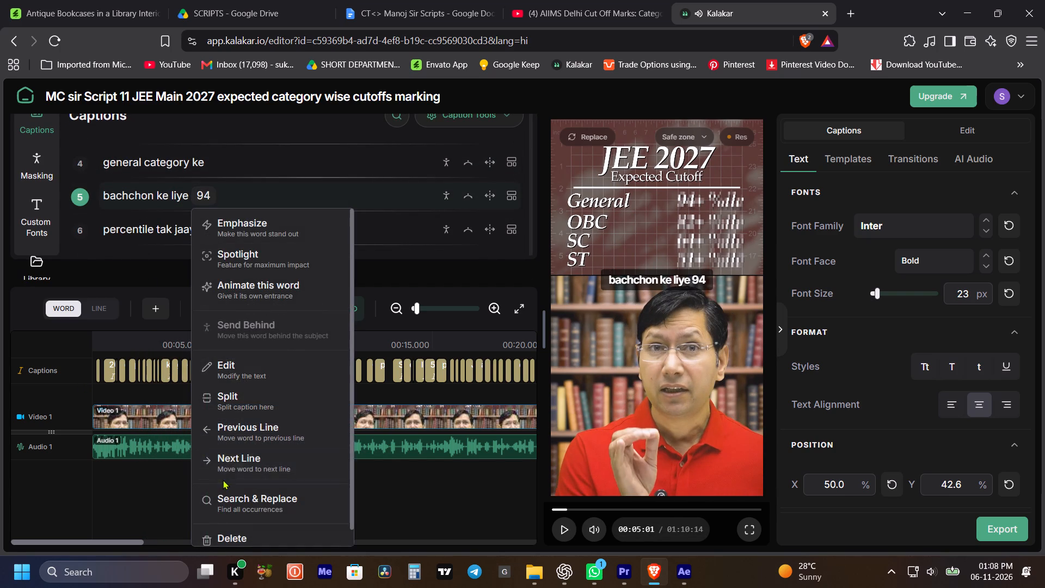
{"action": "left_click", "coordinate": [235, 458]}
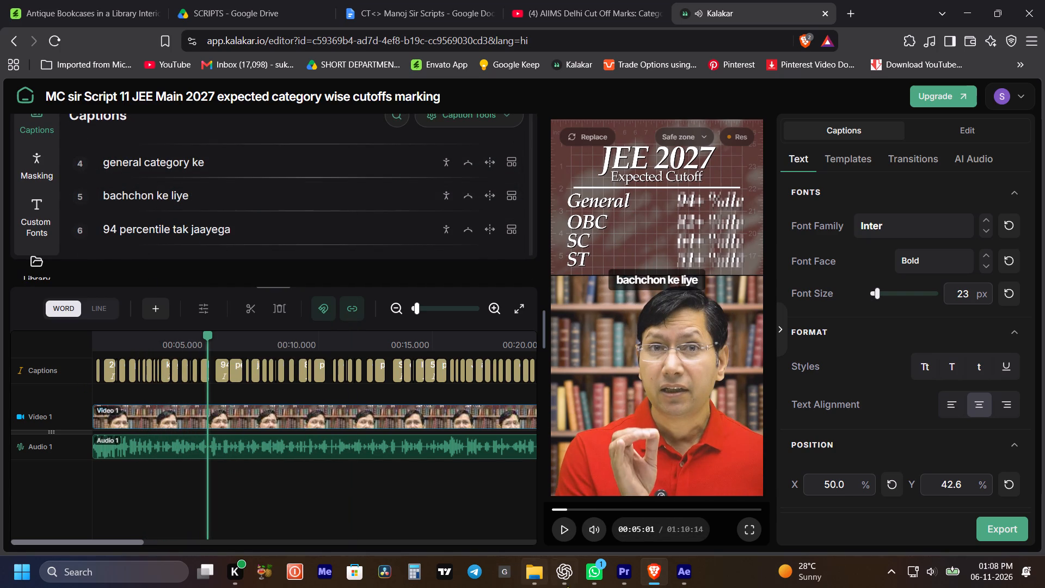
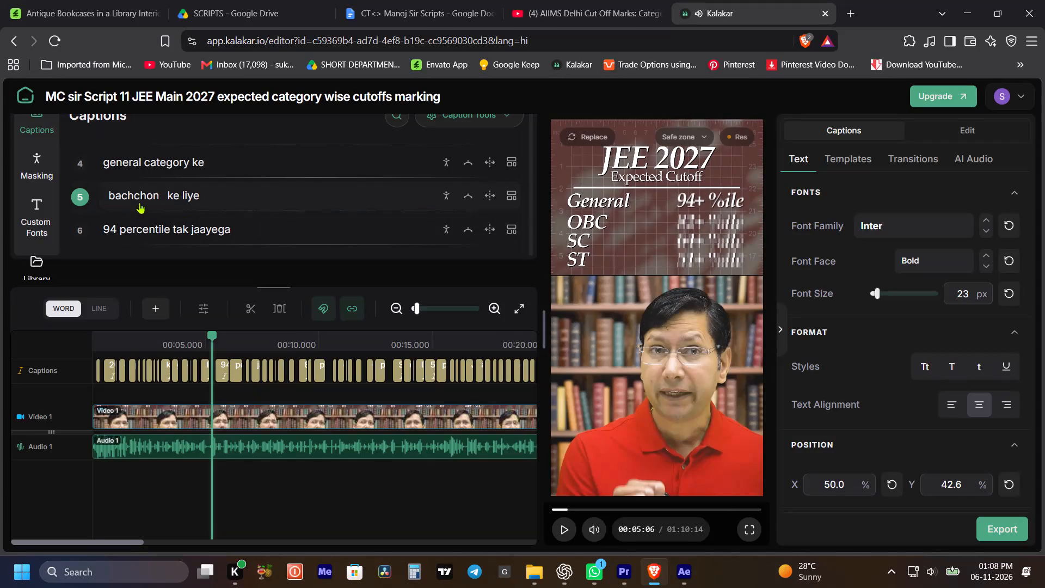
Play on in short stretches, checking the wording and line breaks from "94 percentile tak jaayega" through "ye 82 plus percentile".
{"action": "key", "text": "space"}
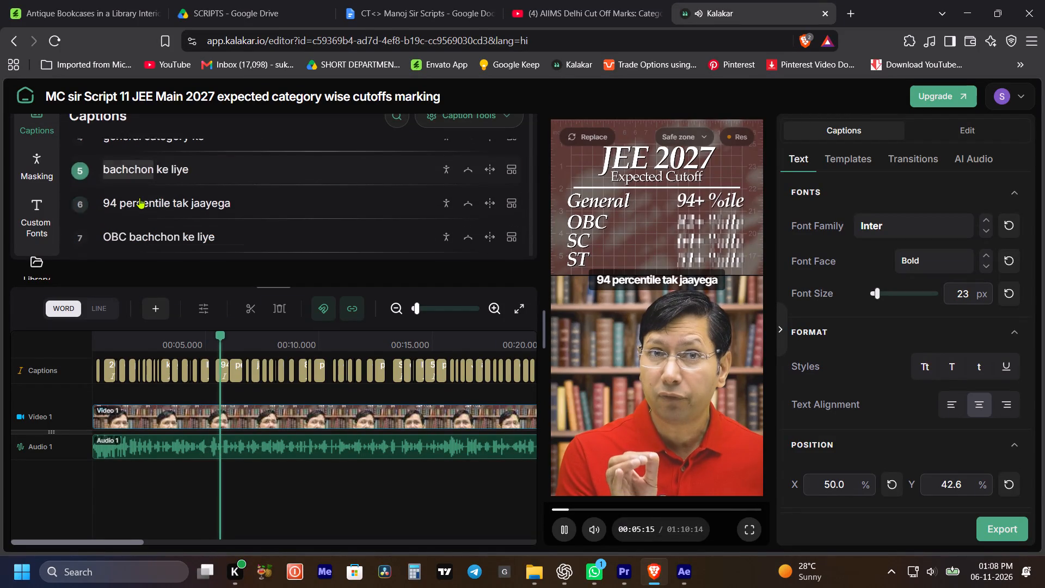
{"action": "key", "text": "space"}
{"action": "key", "text": "space"}
{"action": "key", "text": "space"}
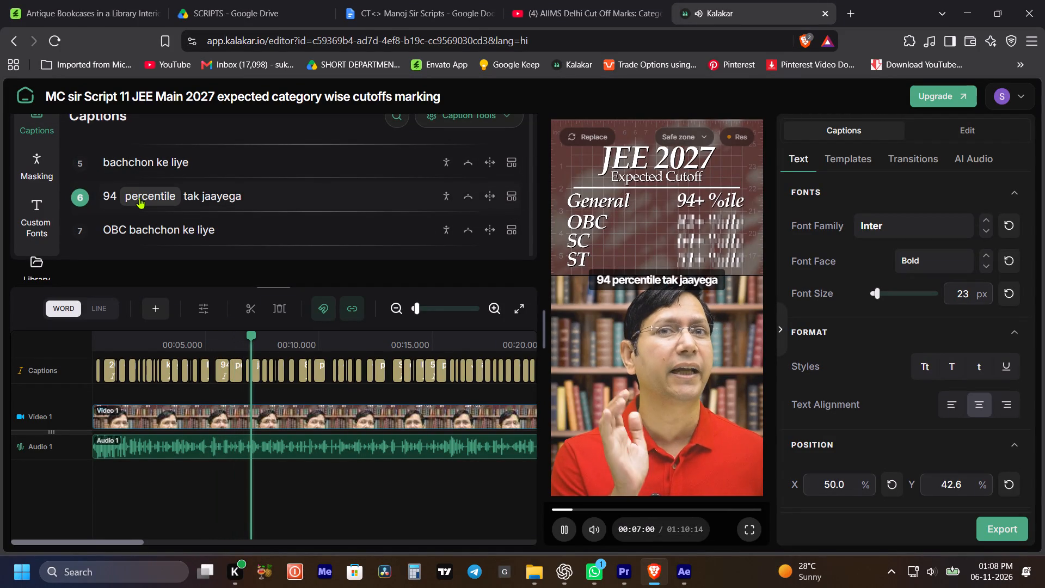
{"action": "key", "text": "space"}
{"action": "key", "text": "space"}
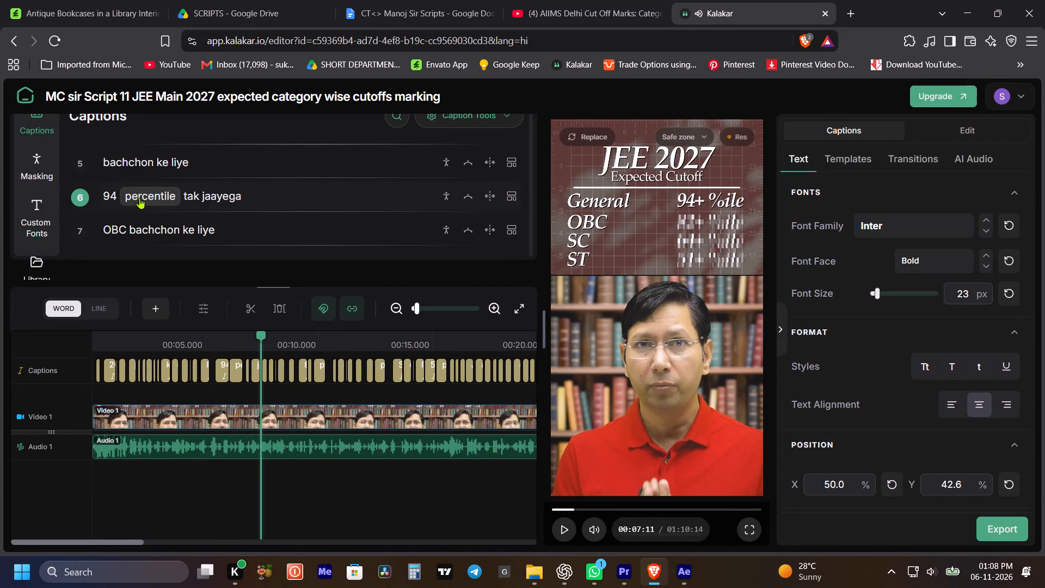
{"action": "key", "text": "space"}
{"action": "key", "text": "space"}
{"action": "key", "text": "space"}
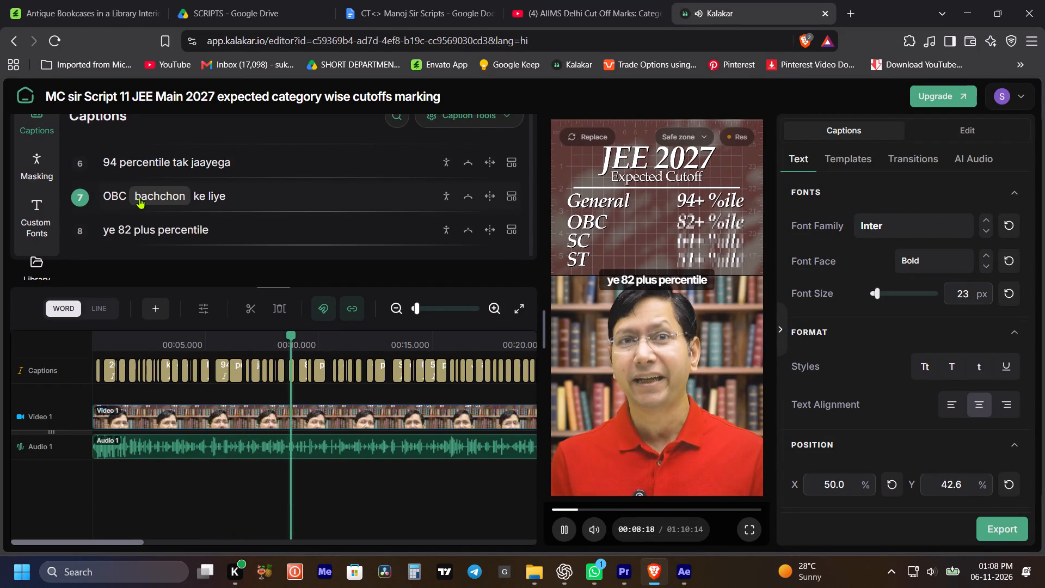
{"action": "key", "text": "space"}
{"action": "key", "text": "space"}
{"action": "key", "text": "space"}
Replace "82 plus" with "82+" in the OBC percentile caption by deleting the word "plus" and editing the number.
{"action": "left_click", "coordinate": [152, 198]}
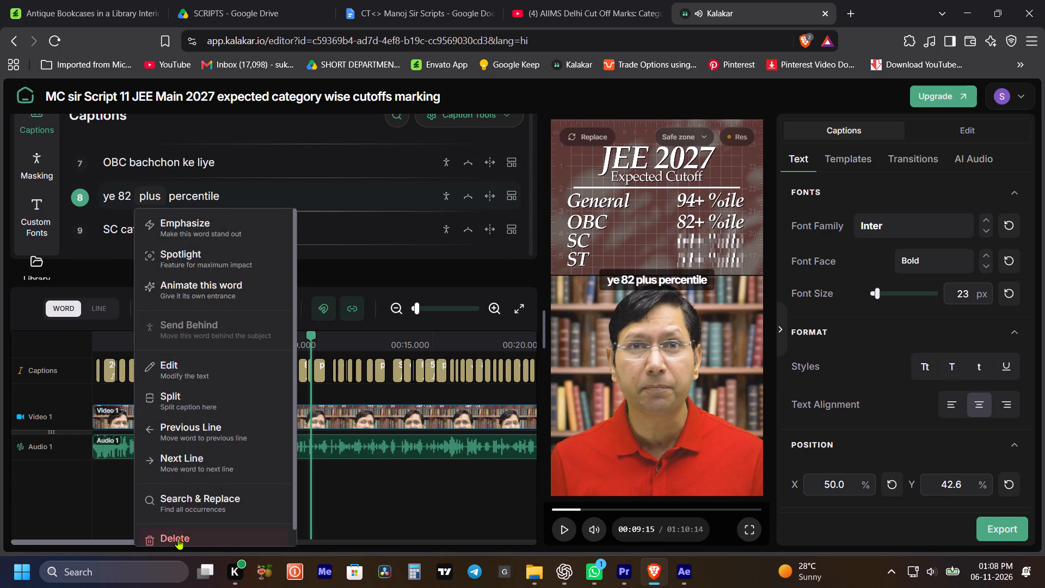
{"action": "left_click", "coordinate": [178, 538]}
{"action": "left_click", "coordinate": [121, 192]}
{"action": "left_click", "coordinate": [171, 366]}
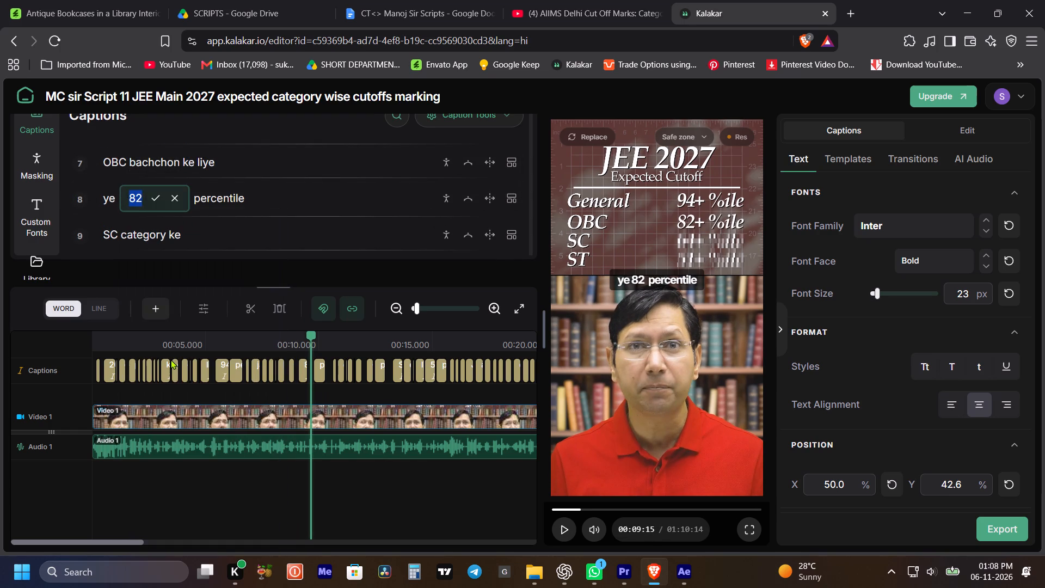
{"action": "key", "text": "Right"}
{"action": "key", "text": "plus"}
{"action": "key", "text": "Return"}
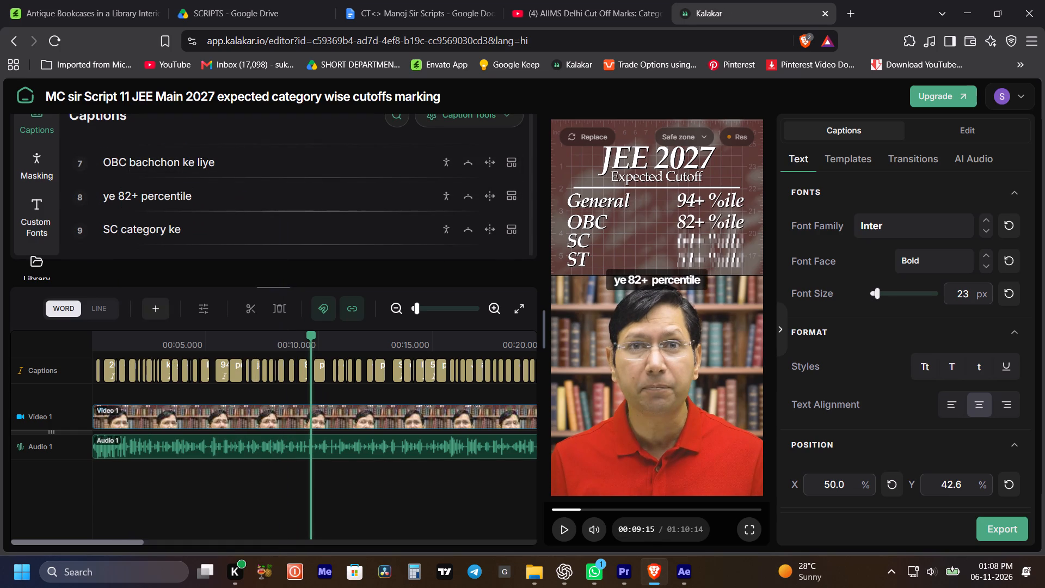
Play on in short stretches, checking the SC and ST cutoff captions through "jaane wala hai January" for wording and line breaks.
{"action": "key", "text": "space"}
{"action": "key", "text": "space"}
{"action": "key", "text": "space"}
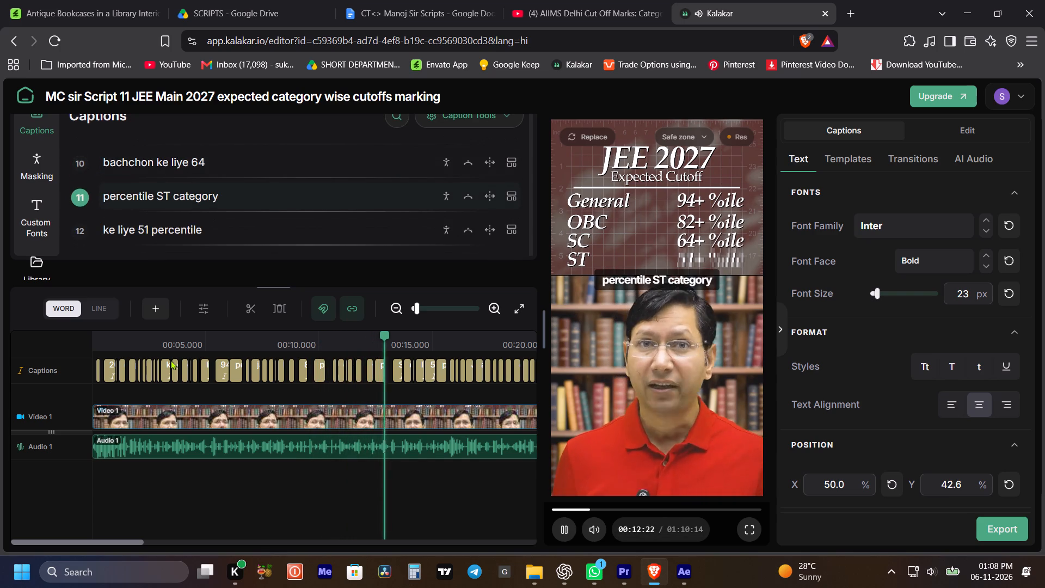
{"action": "key", "text": "space"}
{"action": "key", "text": "space"}
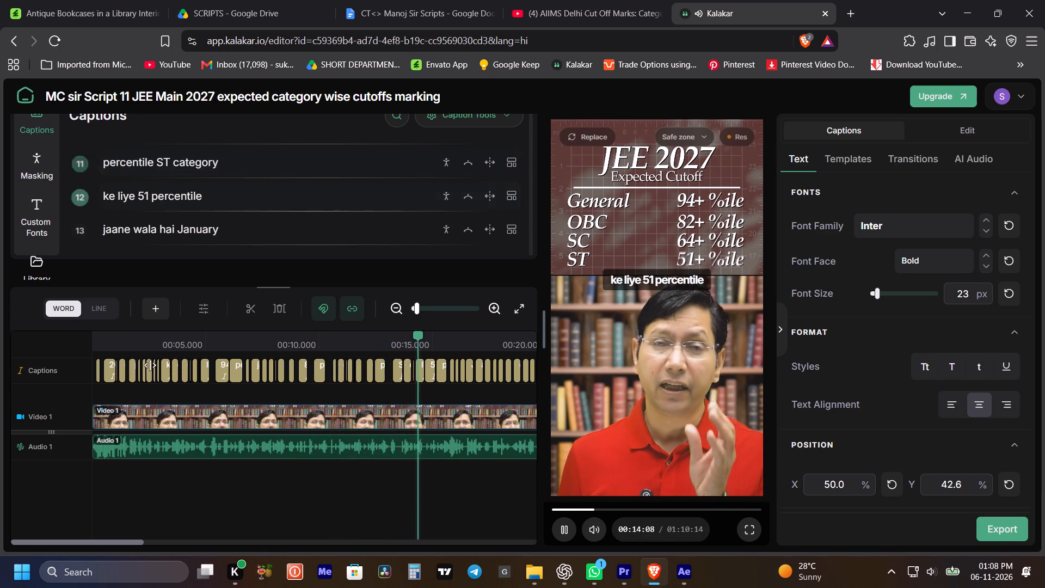
{"action": "key", "text": "space"}
{"action": "key", "text": "space"}
{"action": "key", "text": "space"}
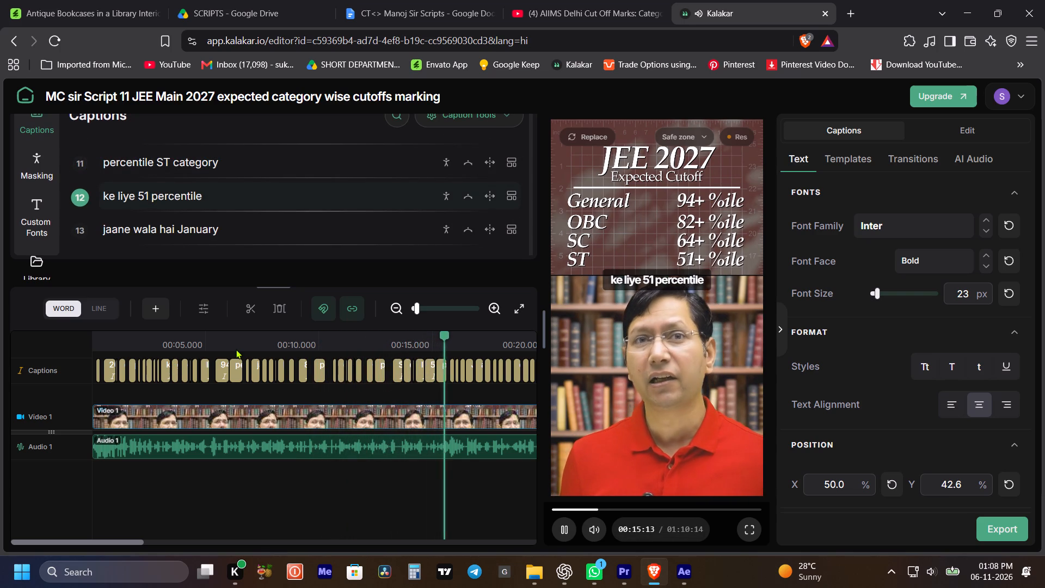
{"action": "key", "text": "space"}
{"action": "key", "text": "space"}
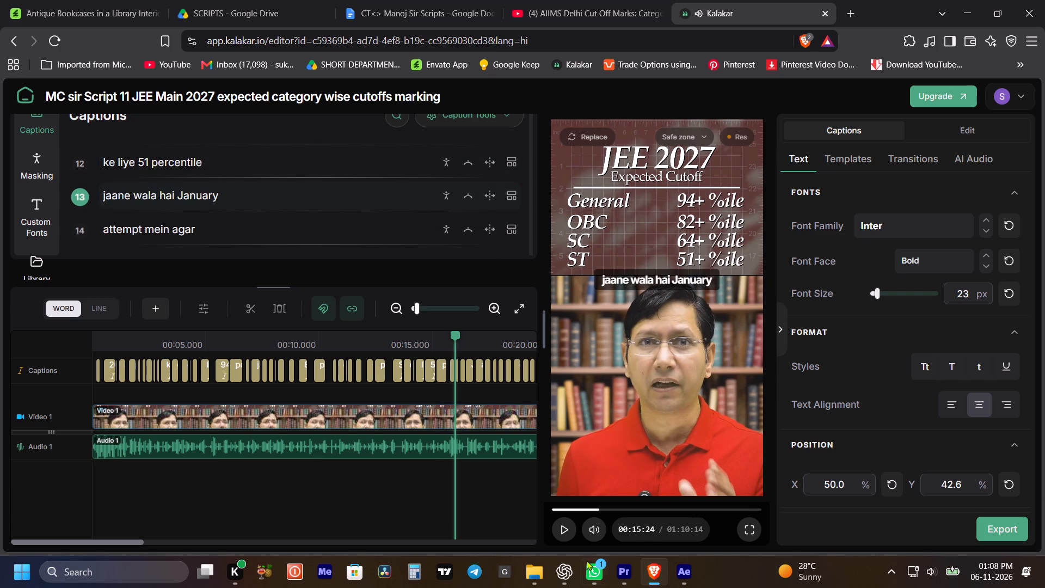
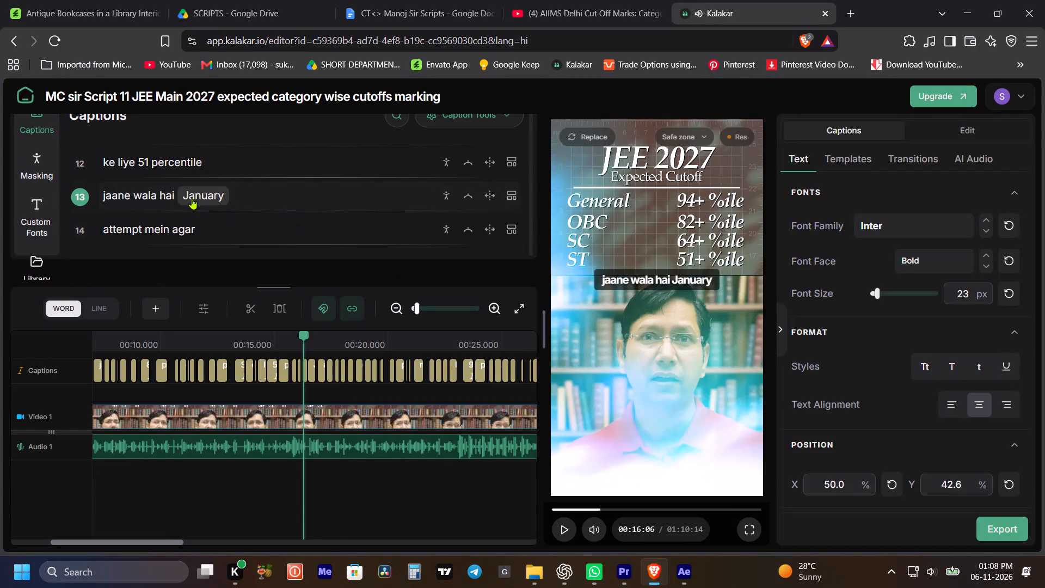
Move "January" from the end of the "jaane wala hai" caption to the following caption line.
{"action": "left_click", "coordinate": [244, 461]}
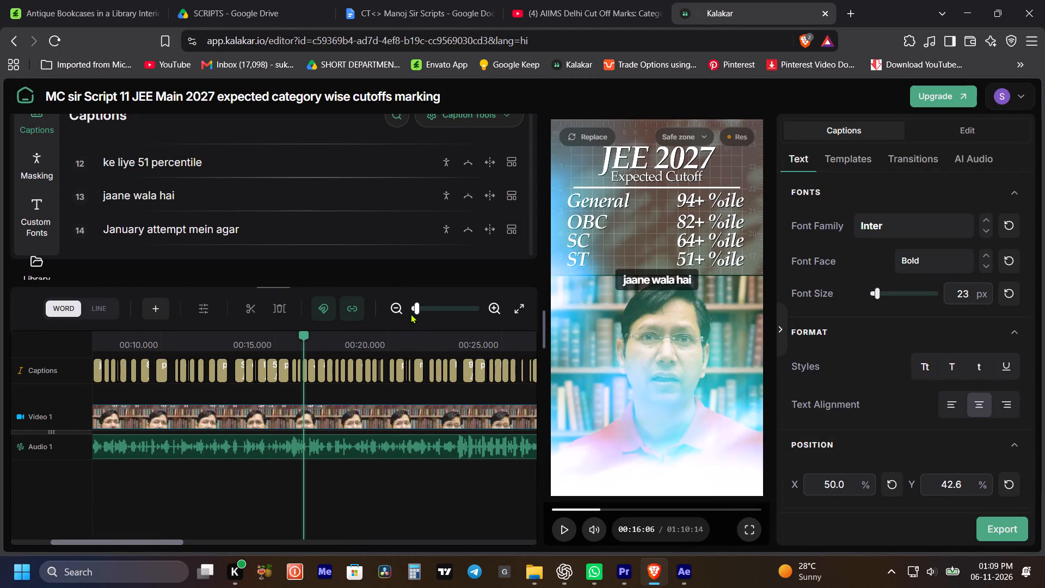
Shorten the word "hai" before "January" on the caption track so it ends at the playhead, around 00:16:06.
{"action": "left_click_drag", "start_coordinate": [417, 304], "coordinate": [449, 314]}
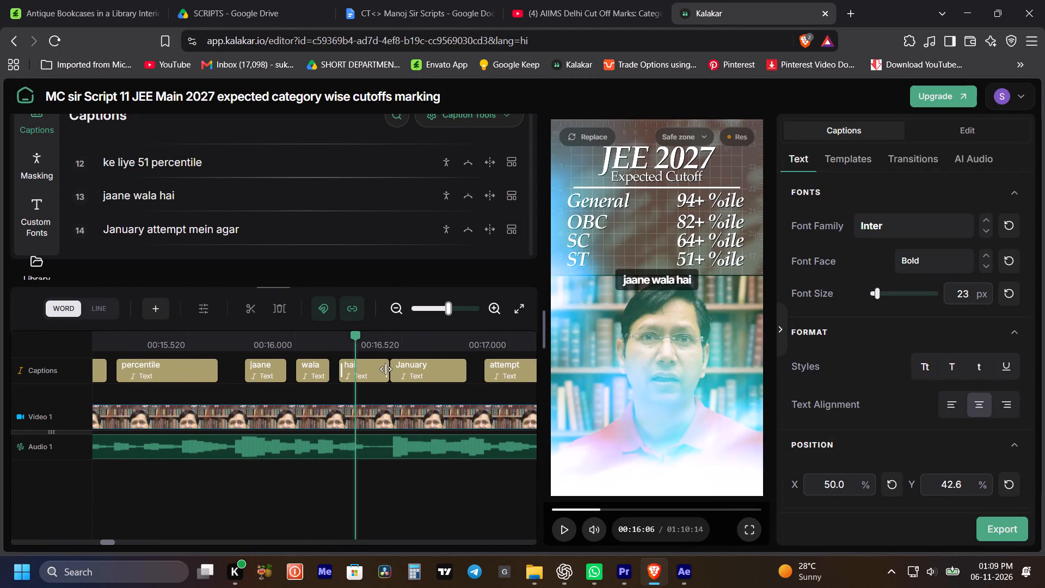
{"action": "left_click_drag", "start_coordinate": [386, 369], "coordinate": [358, 372]}
{"action": "left_click_drag", "start_coordinate": [358, 372], "coordinate": [354, 372]}
{"action": "left_click", "coordinate": [362, 387]}
Play on in short stretches, checking timing, wording and line breaks from "January attempt mein agar" through "tumhari shift easy".
{"action": "key", "text": "space"}
{"action": "key", "text": "space"}
{"action": "key", "text": "space"}
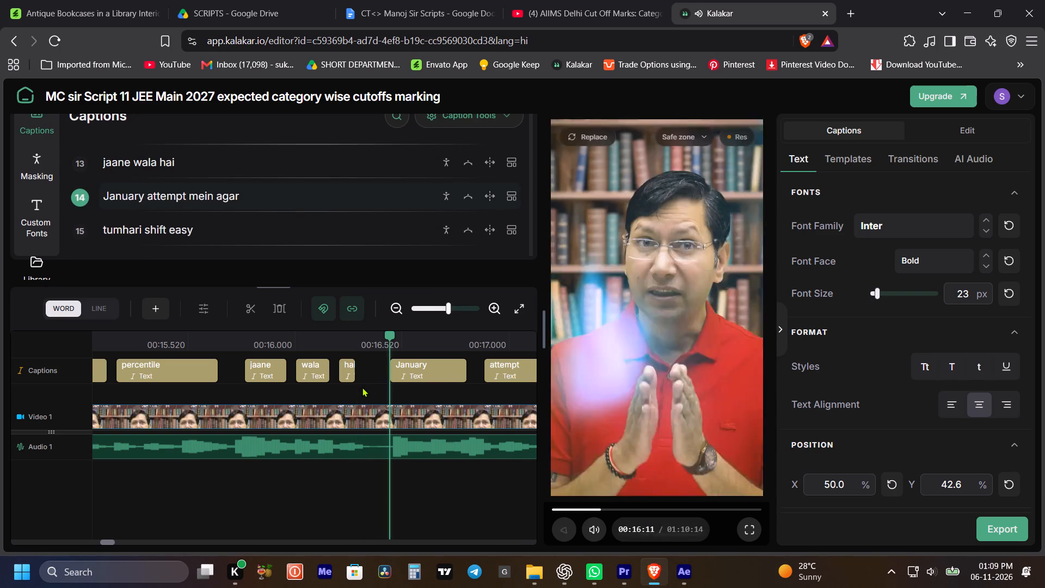
{"action": "key", "text": "space"}
{"action": "key", "text": "space"}
{"action": "key", "text": "space"}
{"action": "key", "text": "space"}
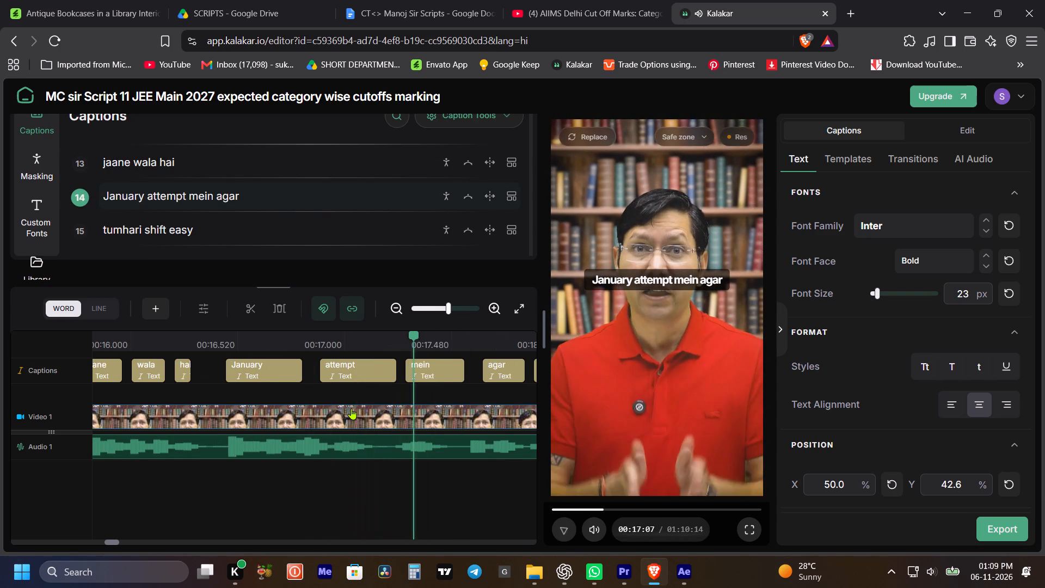
{"action": "key", "text": "space"}
{"action": "key", "text": "space"}
{"action": "key", "text": "space"}
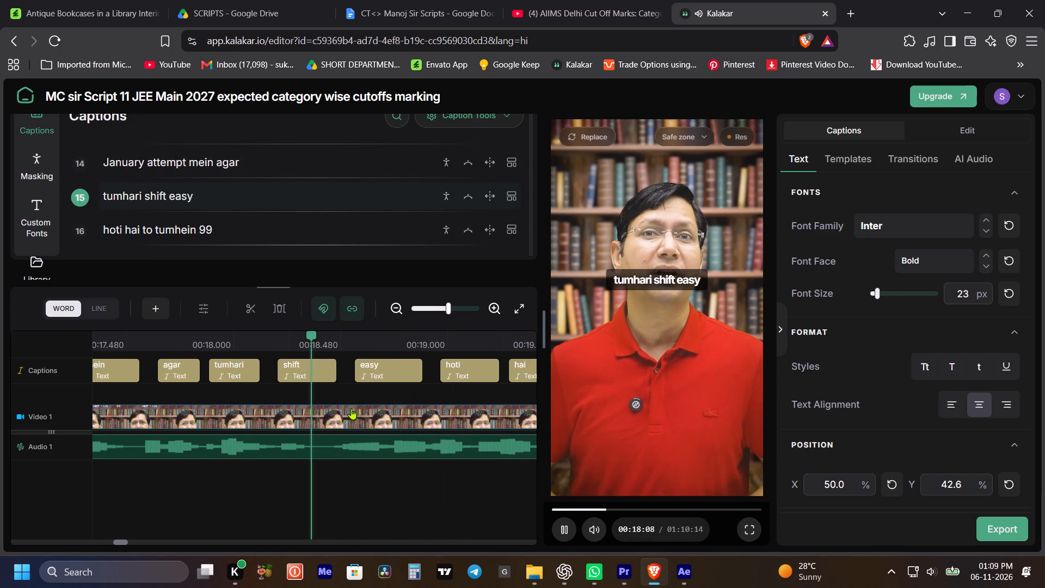
{"action": "key", "text": "space"}
{"action": "key", "text": "space"}
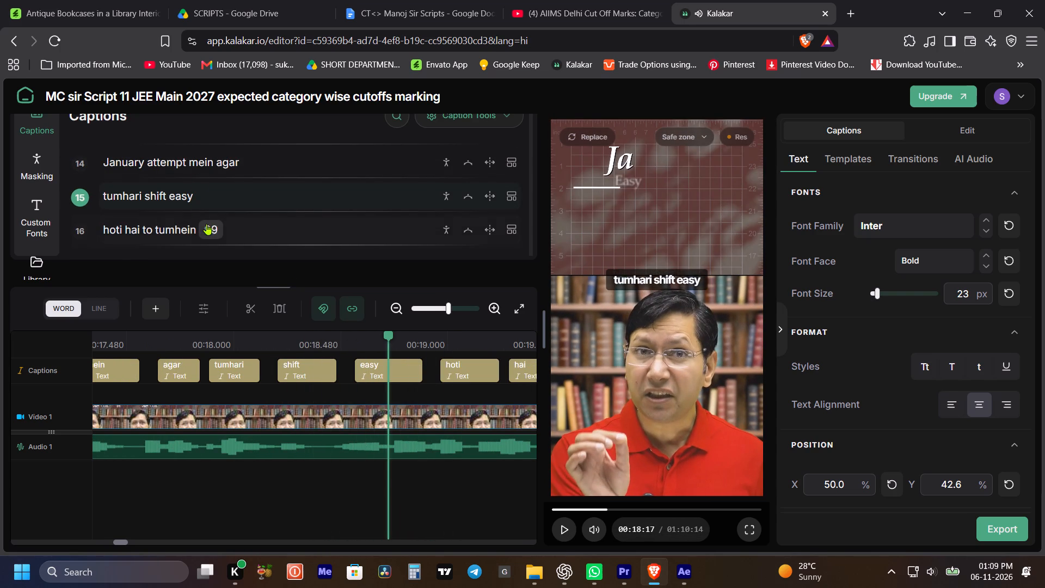
Rebreak the captions by moving "easy" to the line with "hoti hai" and "agar" to the line with "tumhari shift".
{"action": "left_click", "coordinate": [183, 198]}
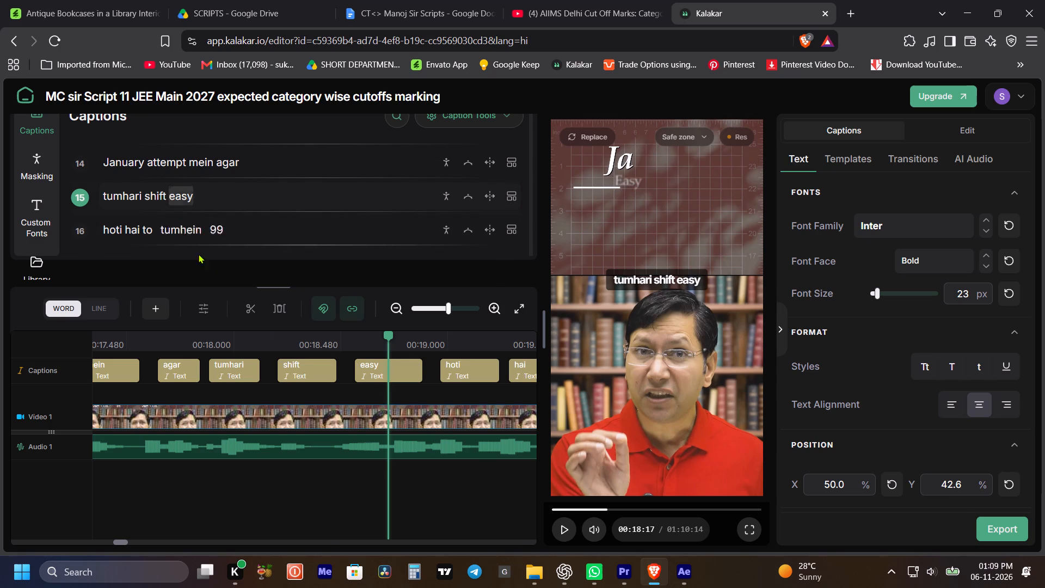
{"action": "left_click", "coordinate": [220, 467]}
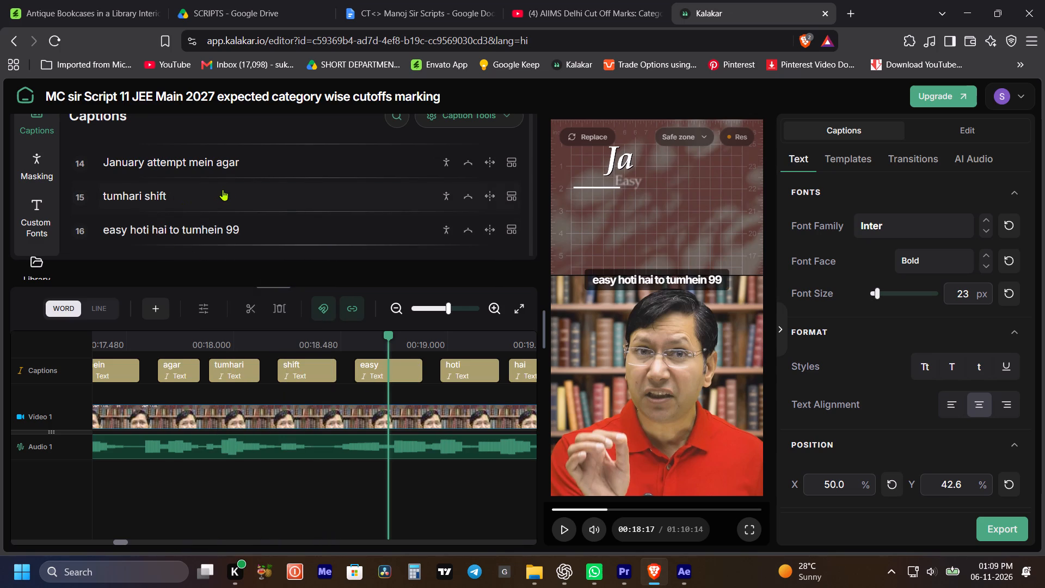
{"action": "left_click", "coordinate": [230, 160]}
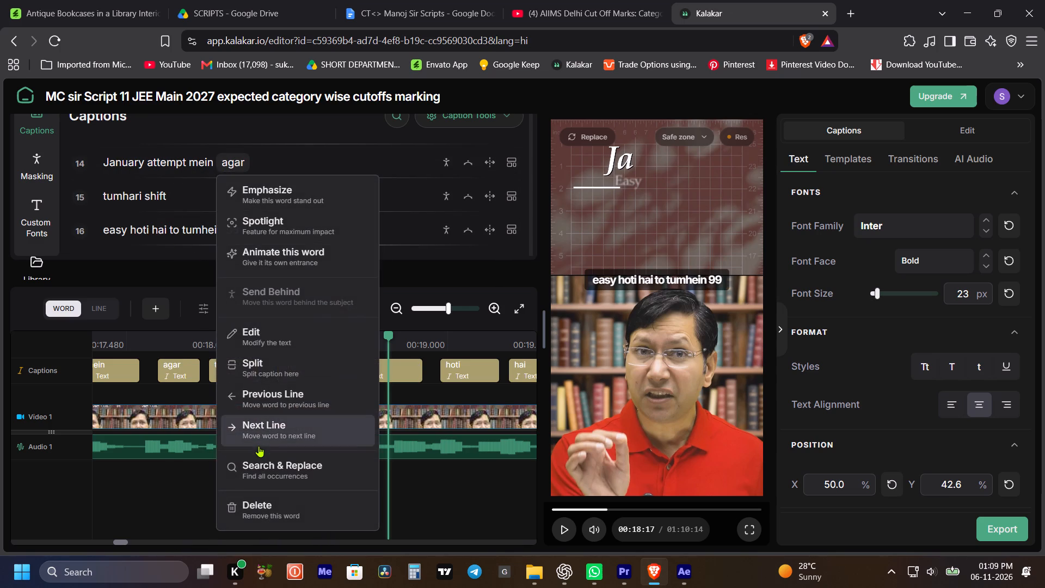
{"action": "left_click", "coordinate": [259, 428]}
Shorten the word "shift" on the caption track to about a quarter of its length, ending well before "easy".
{"action": "key", "text": "space"}
{"action": "key", "text": "space"}
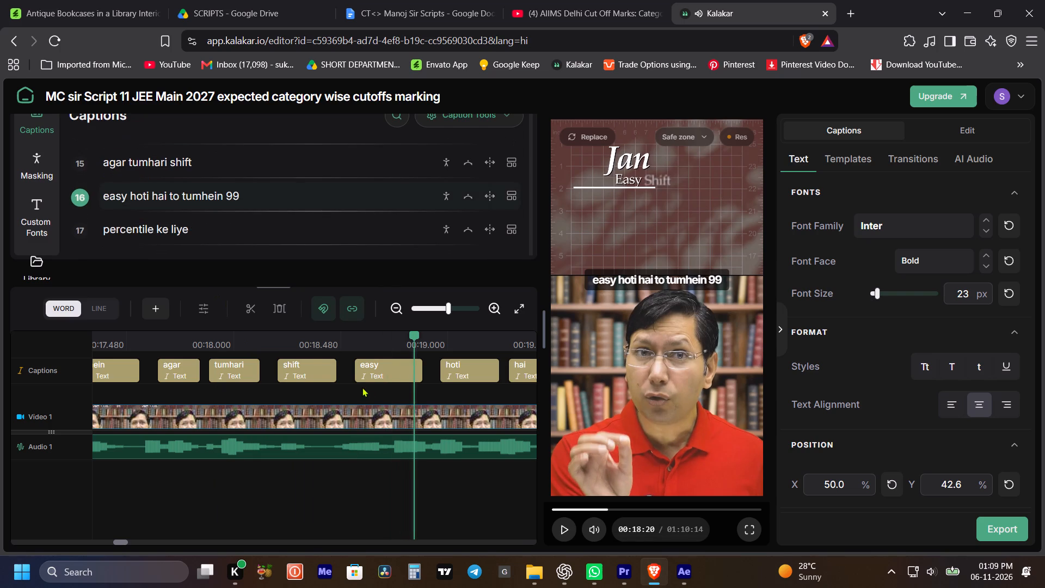
{"action": "left_click_drag", "start_coordinate": [331, 369], "coordinate": [290, 378]}
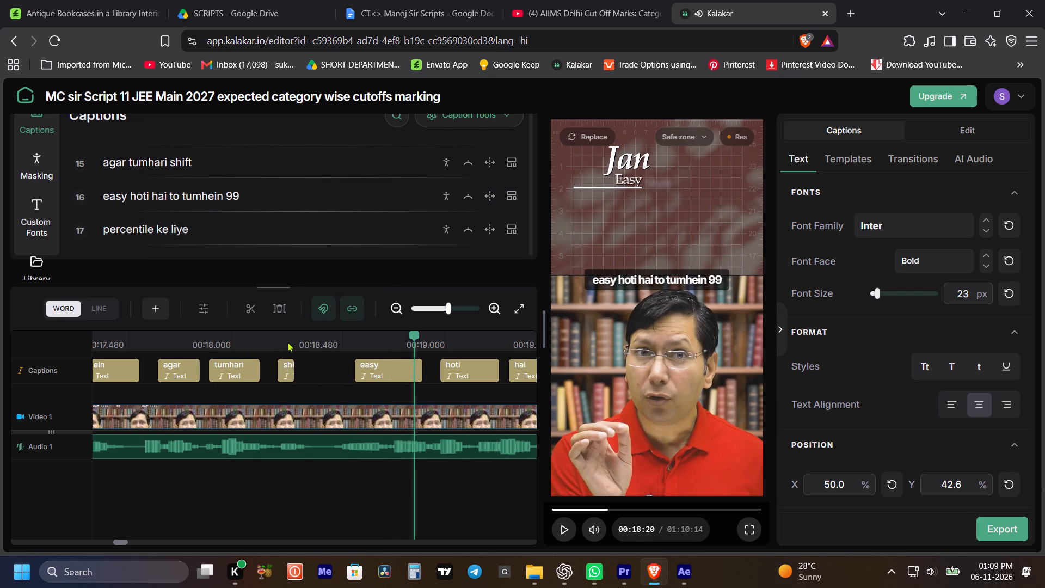
Replay in short stretches from "agar tumhari shift" through "easy hoti hai", checking the caption timing and line breaks.
{"action": "left_click", "coordinate": [286, 342]}
{"action": "key", "text": "space"}
{"action": "key", "text": "space"}
{"action": "key", "text": "space"}
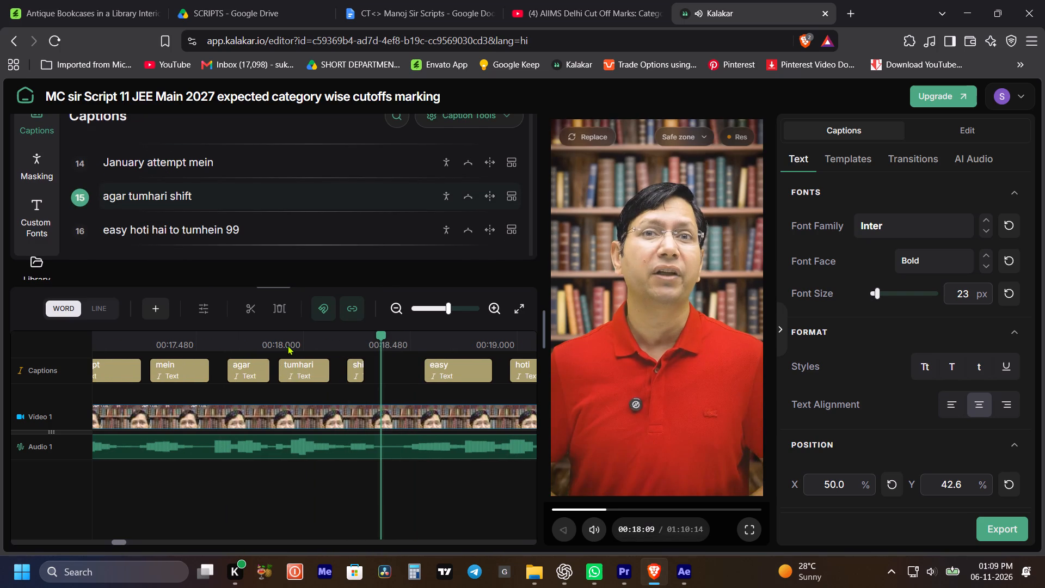
{"action": "key", "text": "space"}
{"action": "key", "text": "space"}
{"action": "key", "text": "space"}
{"action": "key", "text": "space"}
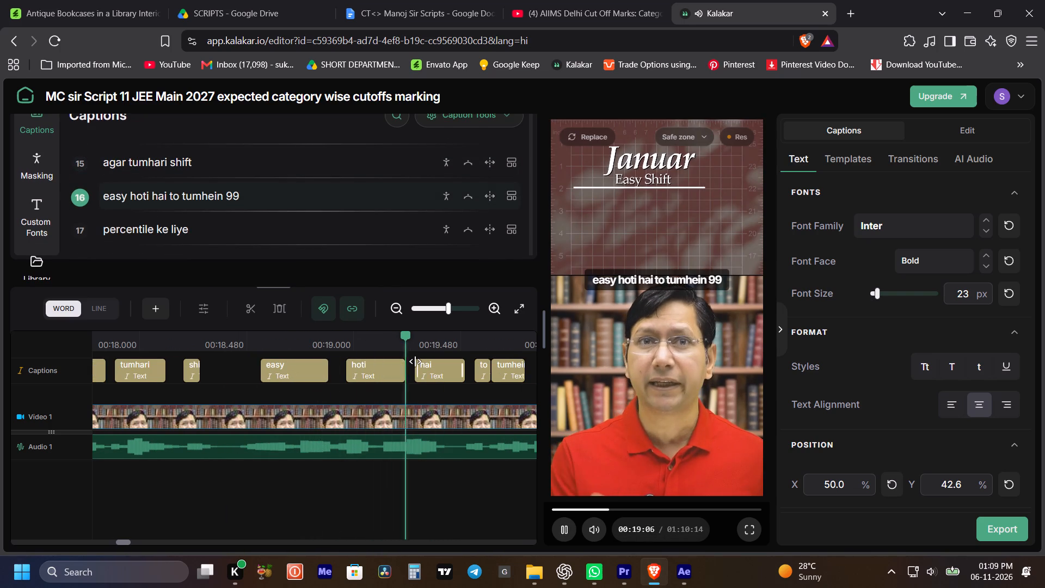
{"action": "key", "text": "space"}
{"action": "key", "text": "space"}
{"action": "key", "text": "space"}
Split the "easy hoti hai" caption before "to" and join "to" with "tumhein 99" on the following line.
{"action": "left_click", "coordinate": [174, 195]}
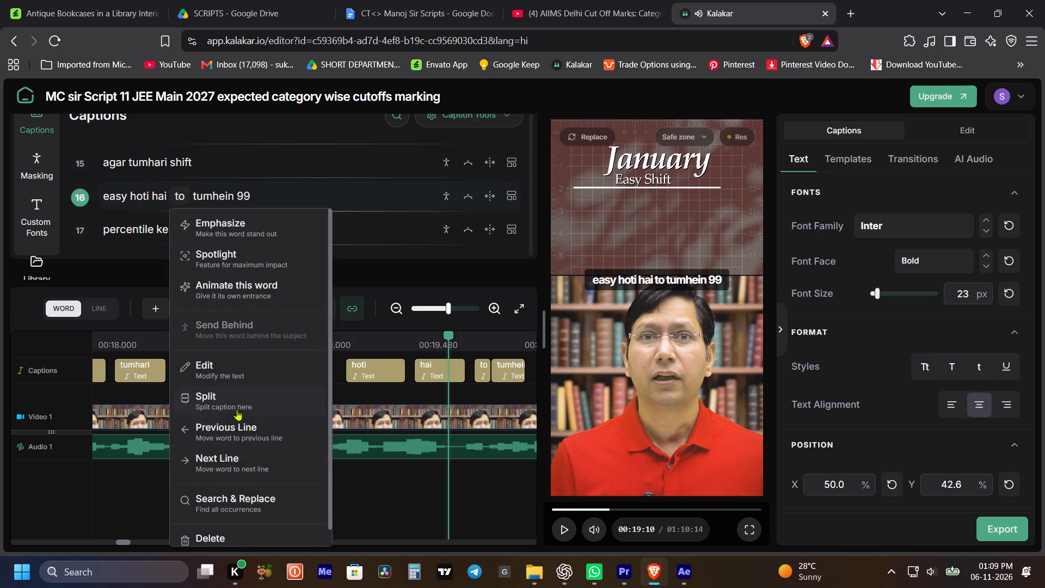
{"action": "left_click", "coordinate": [229, 396]}
{"action": "left_click", "coordinate": [108, 230]}
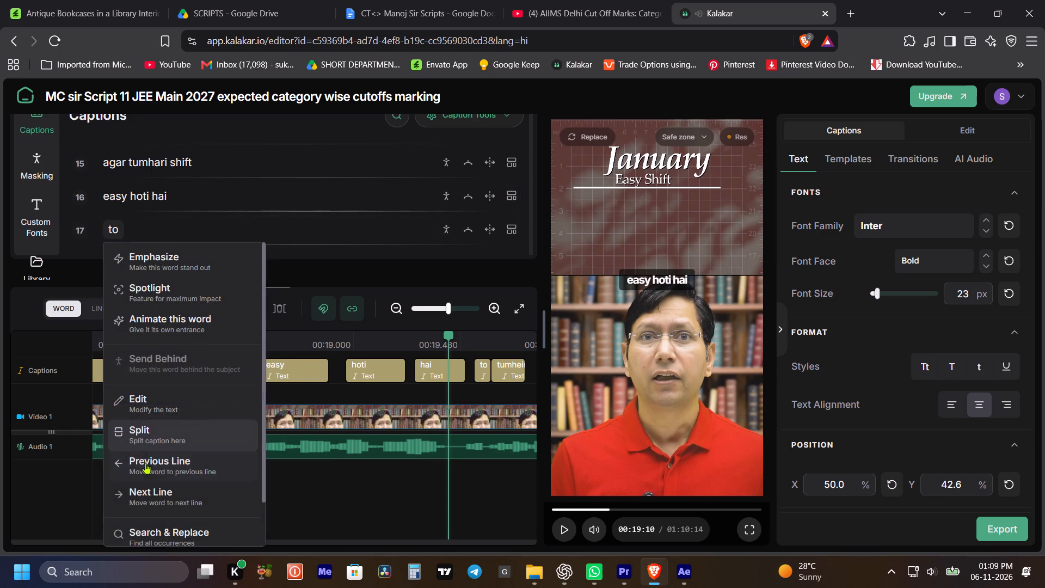
{"action": "left_click", "coordinate": [151, 494]}
Find and replace all occurrences of "to" with "toh" in the captions.
{"action": "left_click", "coordinate": [398, 115]}
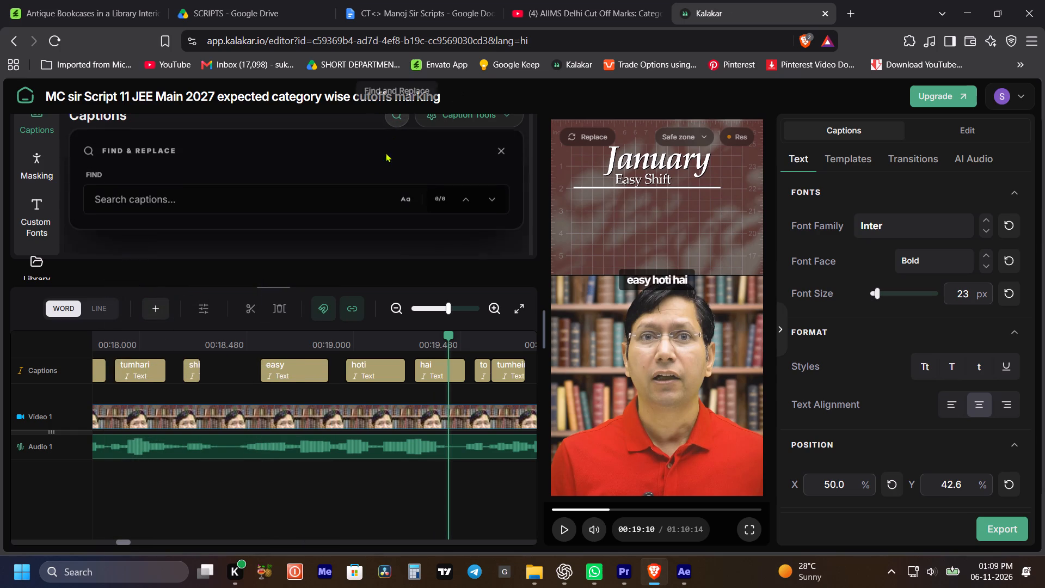
{"action": "left_click", "coordinate": [141, 210]}
{"action": "type", "text": "to"}
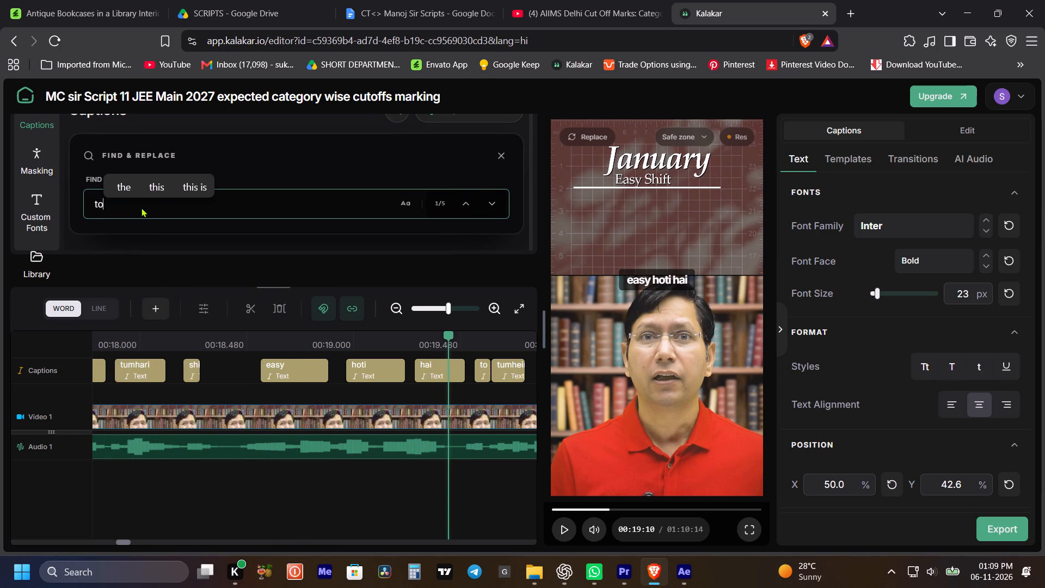
{"action": "key", "text": "Tab"}
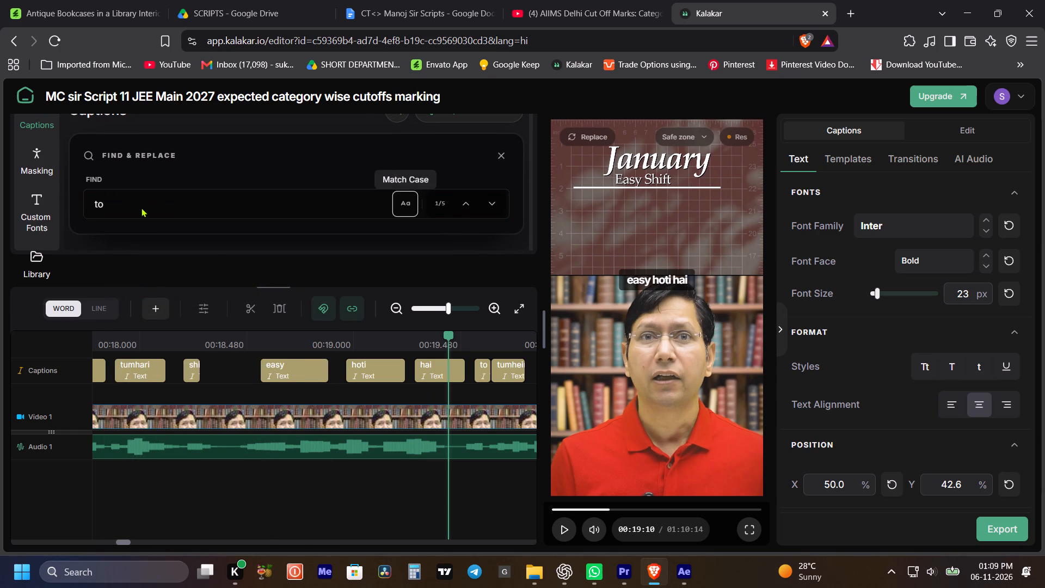
{"action": "key", "text": "Tab"}
{"action": "key", "text": "Tab"}
{"action": "key", "text": "Tab"}
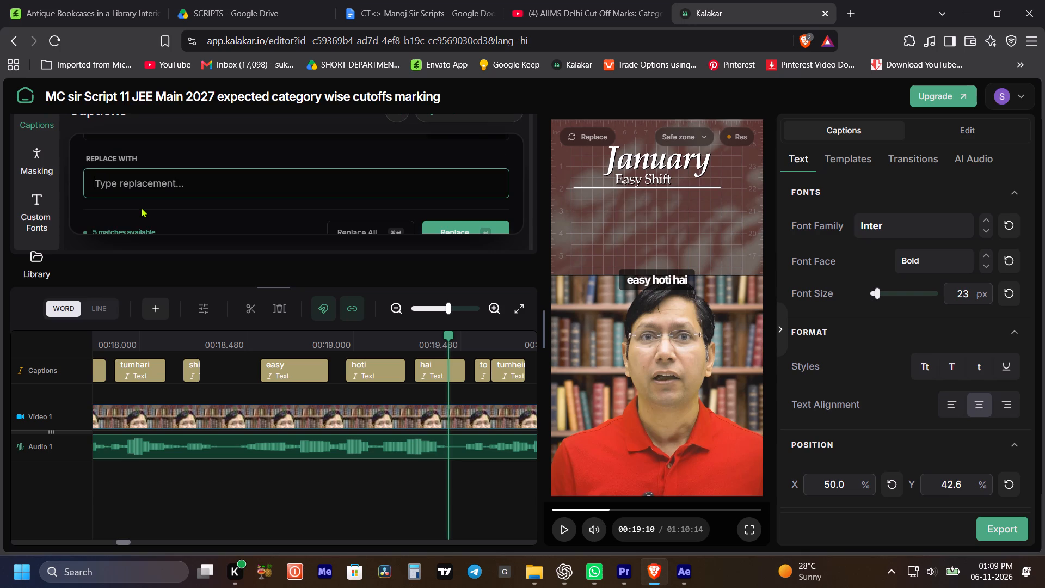
{"action": "type", "text": "toh"}
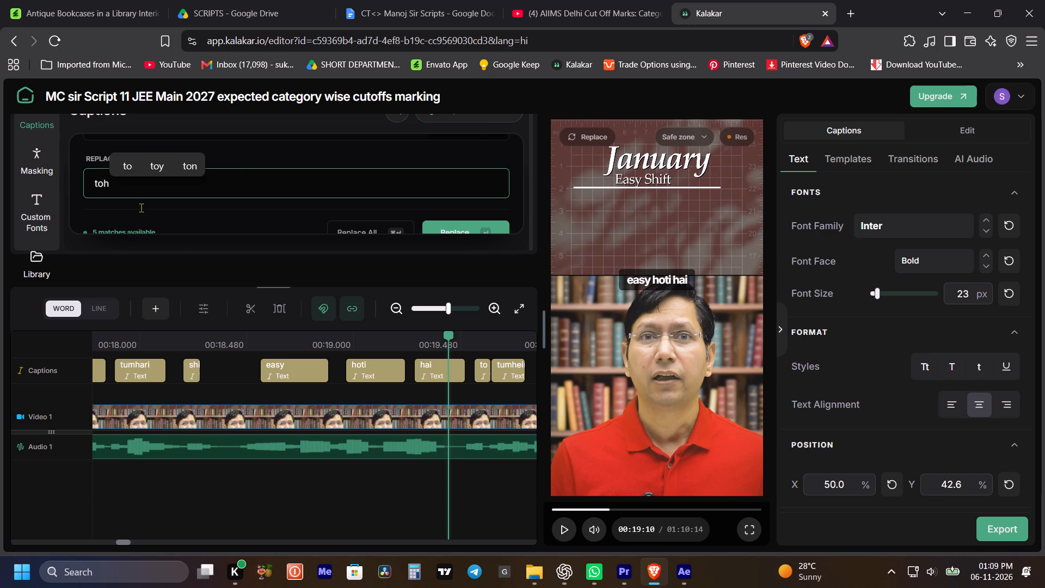
{"action": "key", "text": "Tab"}
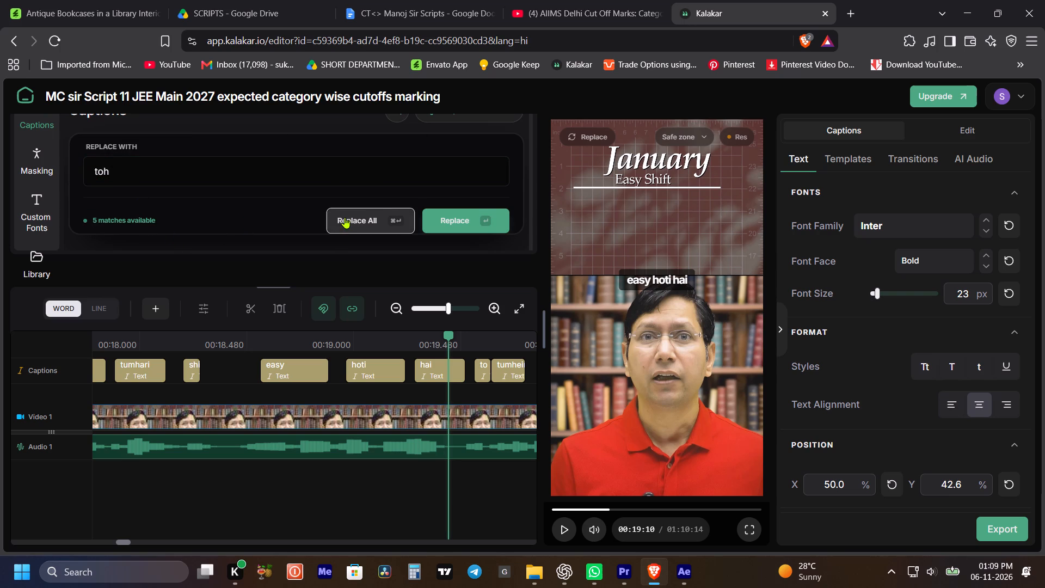
{"action": "left_click", "coordinate": [345, 217]}
{"action": "left_click", "coordinate": [434, 116]}
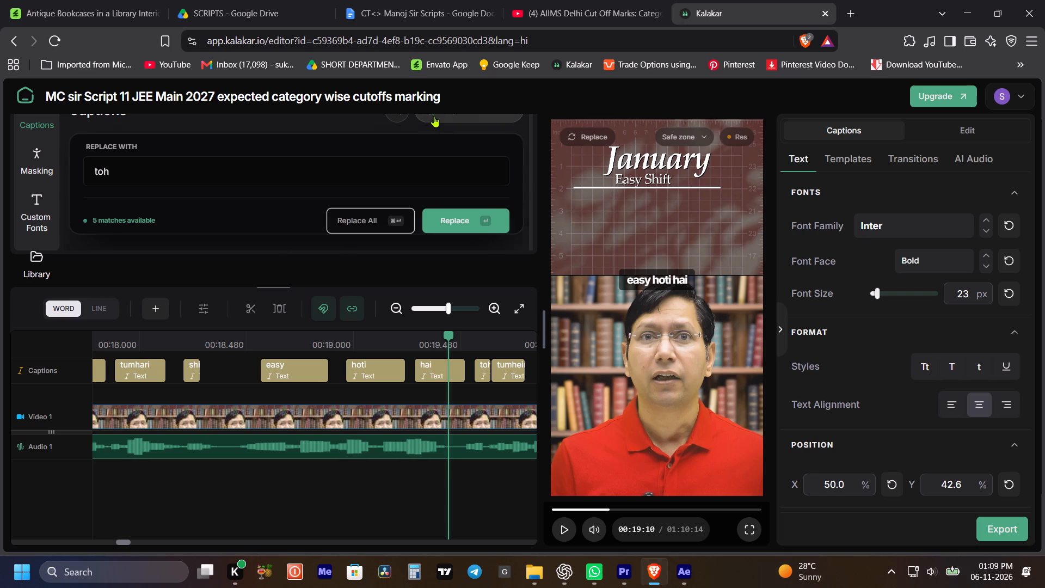
Replay in short stretches from "easy hoti hai" through "percentile ke liye", checking the caption wording and line breaks.
{"action": "left_click", "coordinate": [258, 338]}
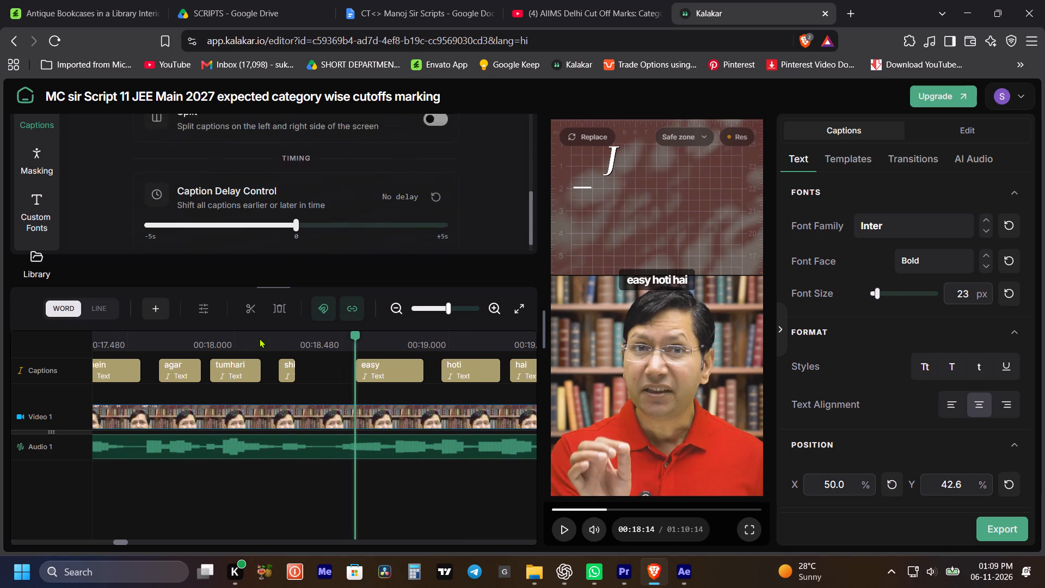
{"action": "key", "text": "space"}
{"action": "key", "text": "space"}
{"action": "key", "text": "space"}
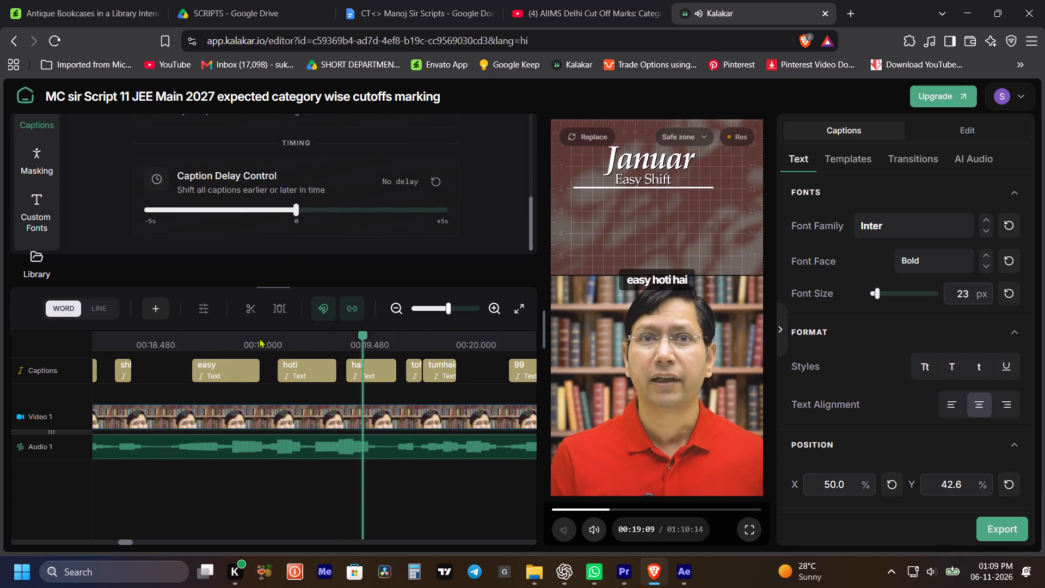
{"action": "key", "text": "space"}
{"action": "key", "text": "space"}
{"action": "key", "text": "space"}
{"action": "key", "text": "space"}
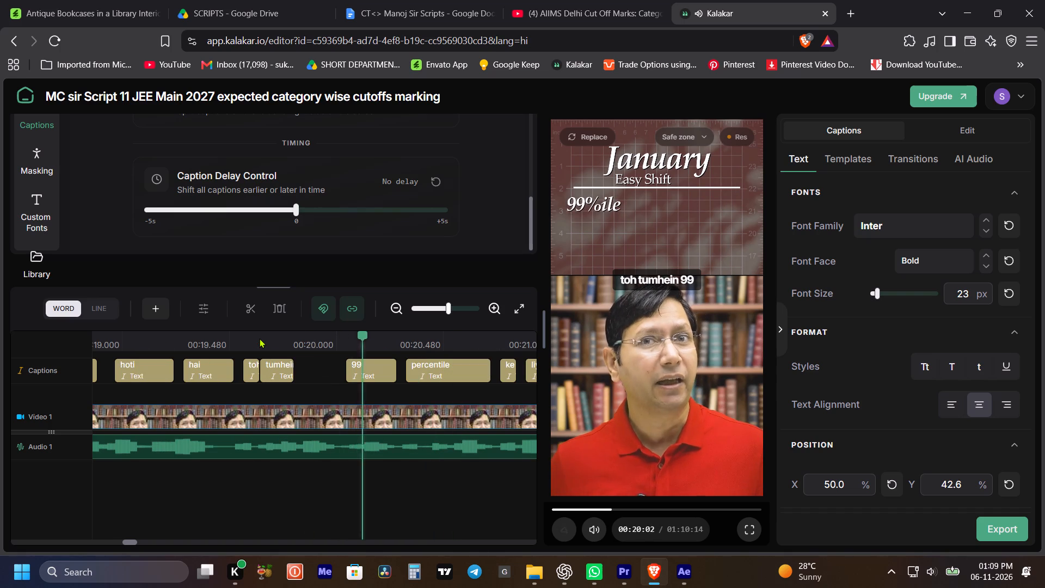
{"action": "key", "text": "space"}
Return to the caption list and move "percentile" up to the line reading "toh tumhein 99".
{"action": "scroll", "coordinate": [464, 161], "scroll_direction": "up", "scroll_amount": 5}
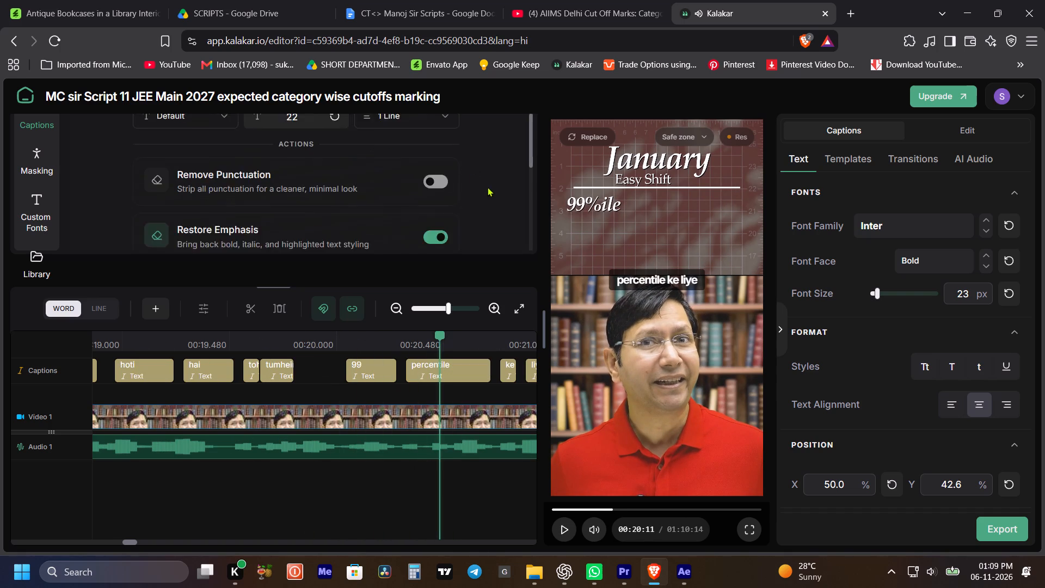
{"action": "scroll", "coordinate": [487, 187], "scroll_direction": "up", "scroll_amount": 3}
{"action": "left_click", "coordinate": [460, 119]}
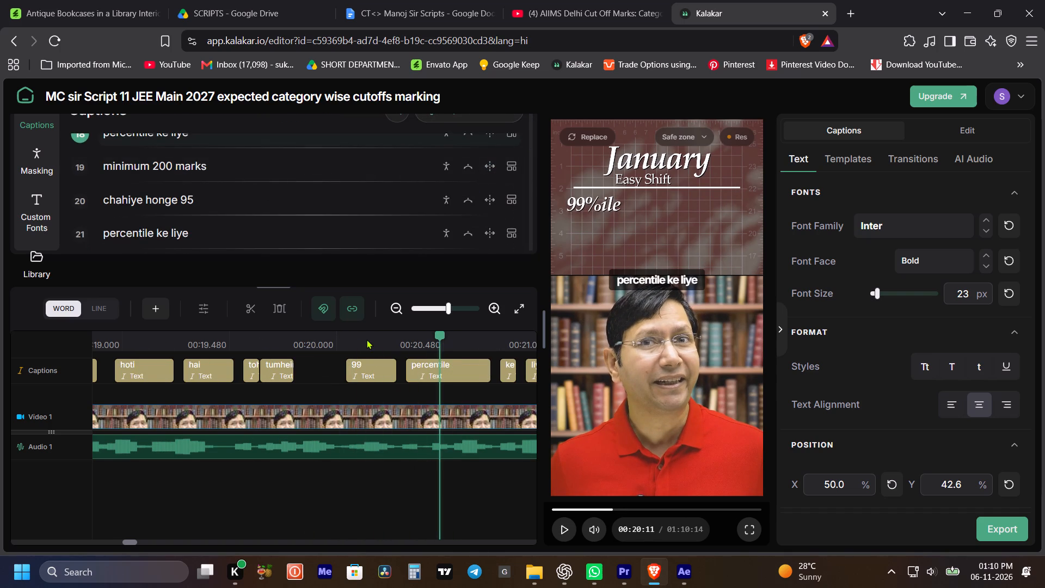
{"action": "left_click", "coordinate": [365, 338]}
{"action": "key", "text": "space"}
{"action": "key", "text": "space"}
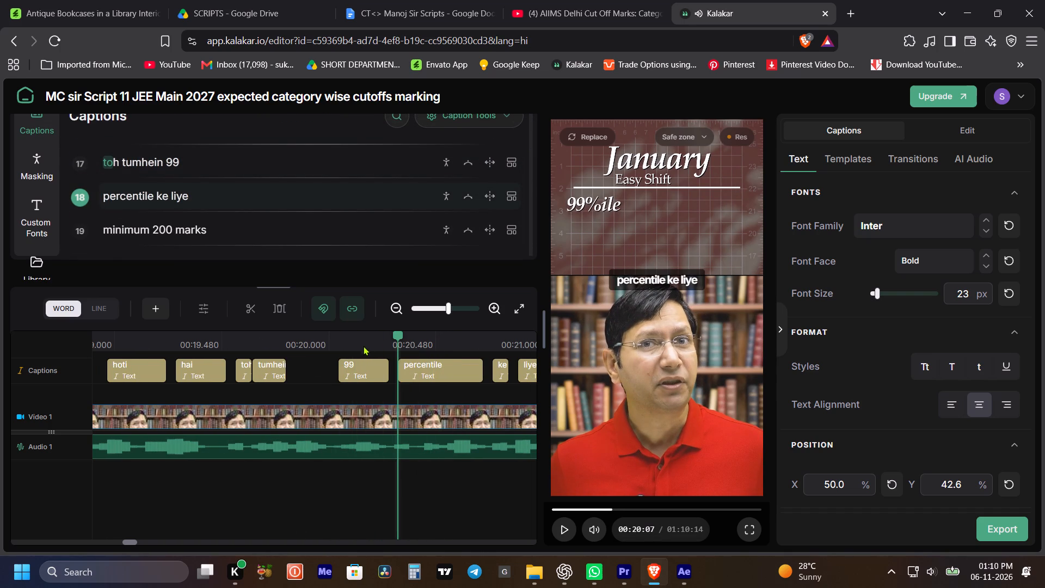
{"action": "left_click", "coordinate": [136, 194]}
{"action": "left_click", "coordinate": [173, 434]}
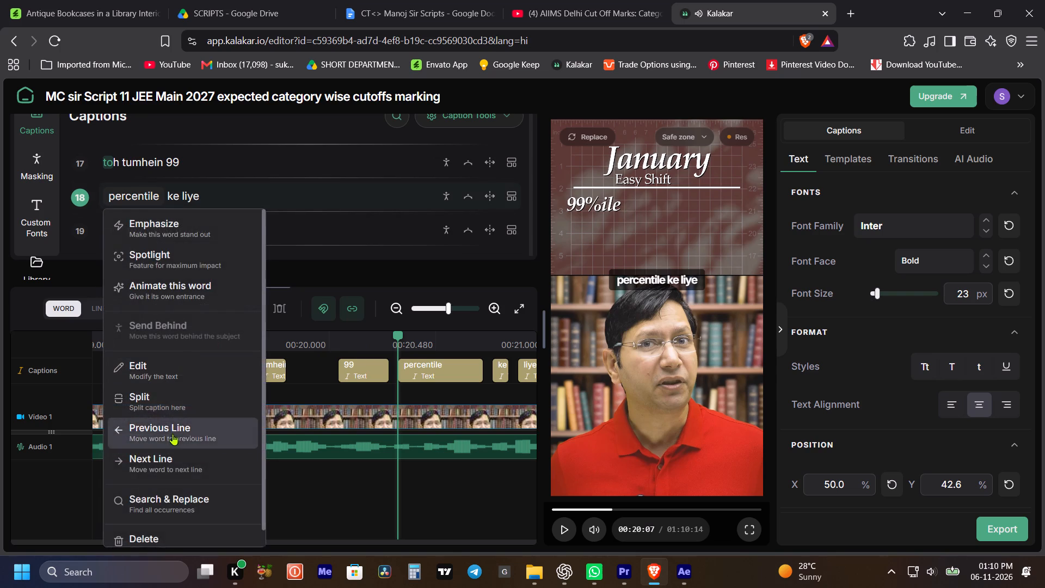
Play on to "minimum 200 marks" and move "ke liye" down to the start of that caption line.
{"action": "left_click", "coordinate": [251, 156]}
{"action": "key", "text": "space"}
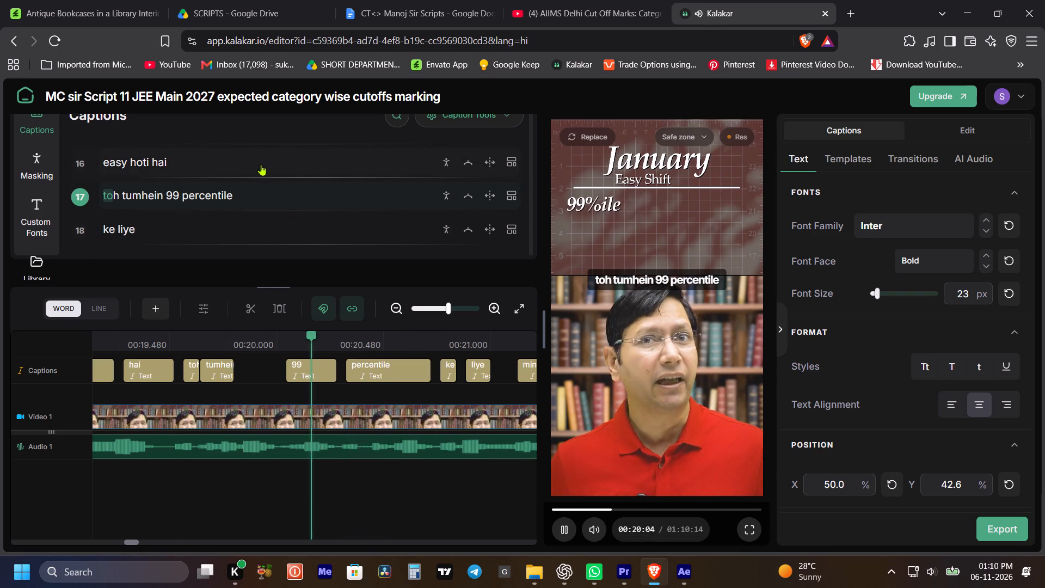
{"action": "key", "text": "space"}
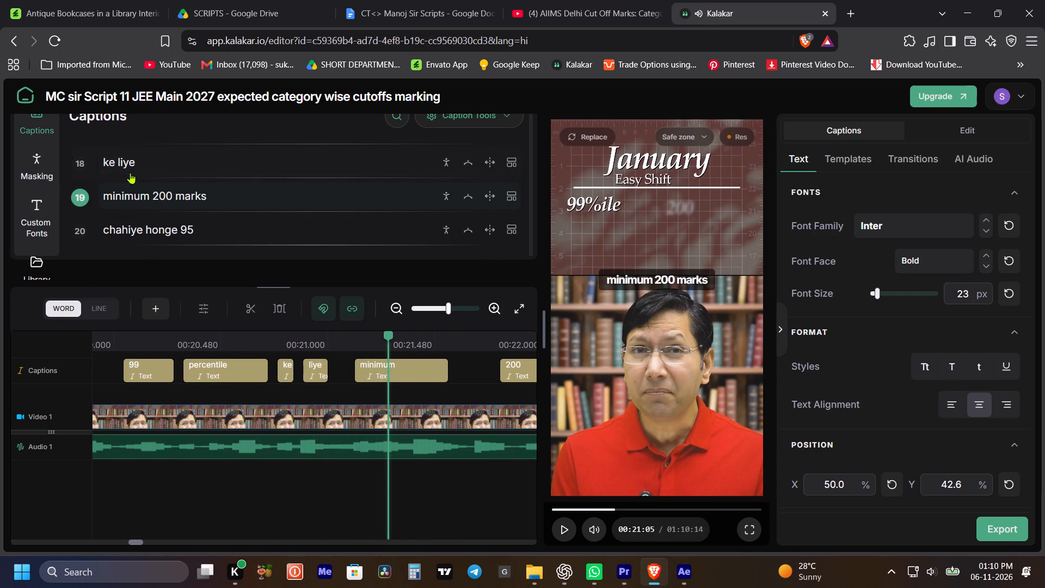
{"action": "left_click", "coordinate": [109, 163]}
{"action": "left_click", "coordinate": [154, 424]}
Play on to "chahiye honge 95" and move "95" down to the start of the "percentile ke liye" line.
{"action": "key", "text": "space"}
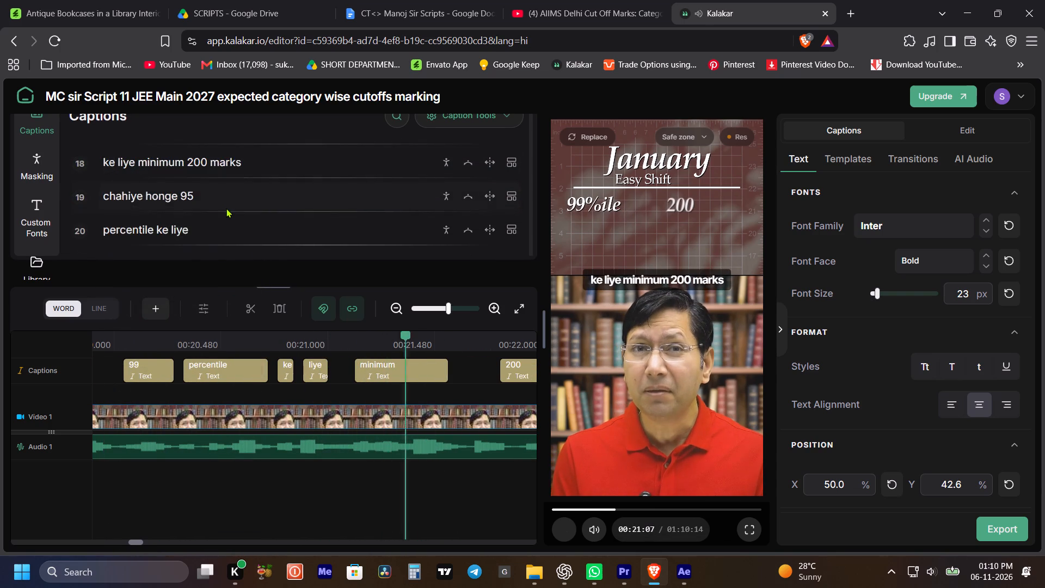
{"action": "key", "text": "space"}
{"action": "key", "text": "space"}
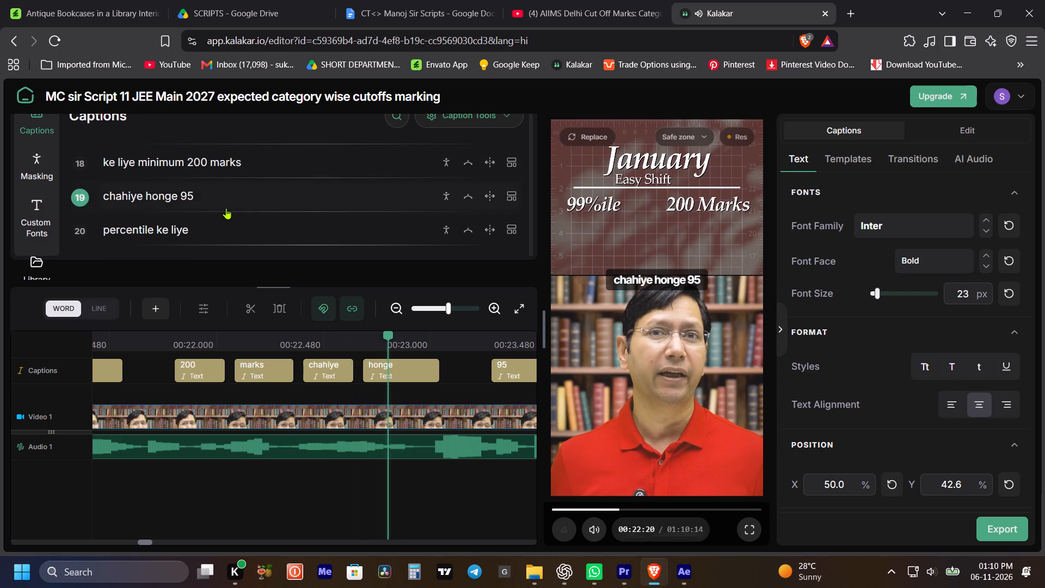
{"action": "key", "text": "space"}
{"action": "left_click", "coordinate": [189, 193]}
{"action": "left_click", "coordinate": [234, 463]}
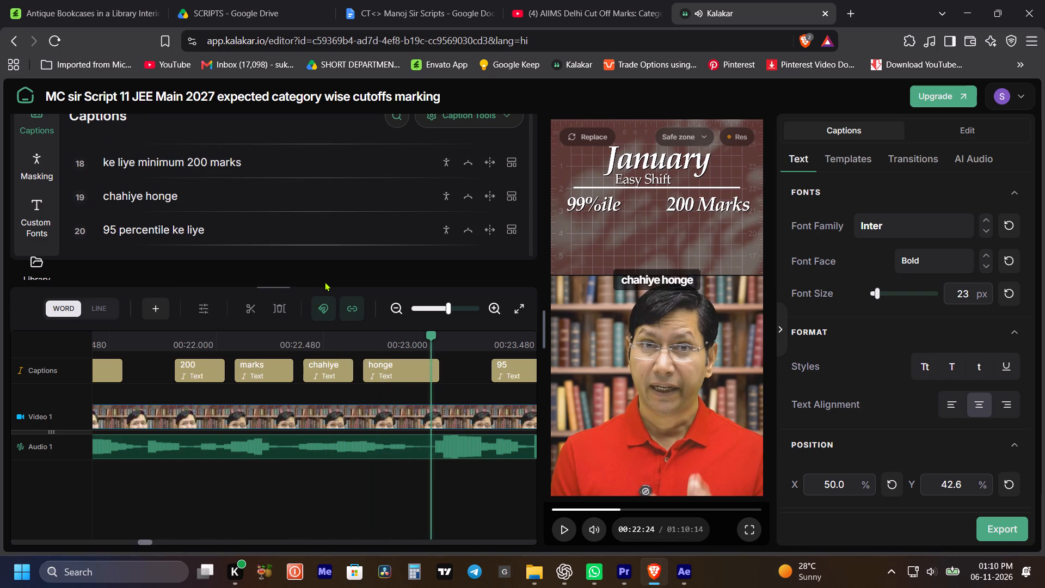
Play in short stretches from "95 percentile ke liye" through "target tumhein rakhna", checking the captions against the speech and on-screen marks.
{"action": "key", "text": "space"}
{"action": "key", "text": "space"}
{"action": "key", "text": "space"}
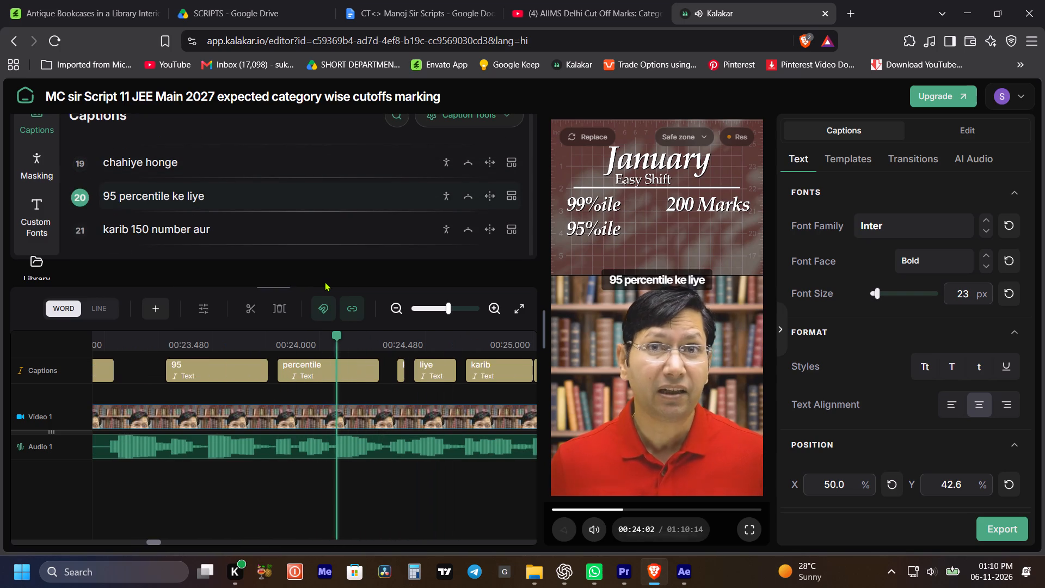
{"action": "key", "text": "space"}
{"action": "key", "text": "space"}
{"action": "key", "text": "space"}
{"action": "key", "text": "space"}
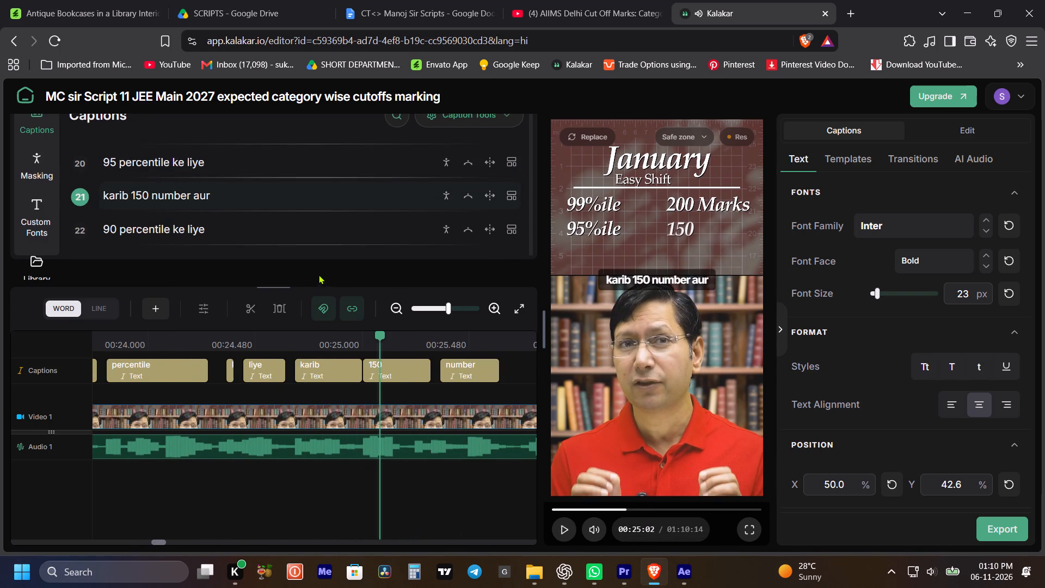
{"action": "key", "text": "space"}
{"action": "key", "text": "space"}
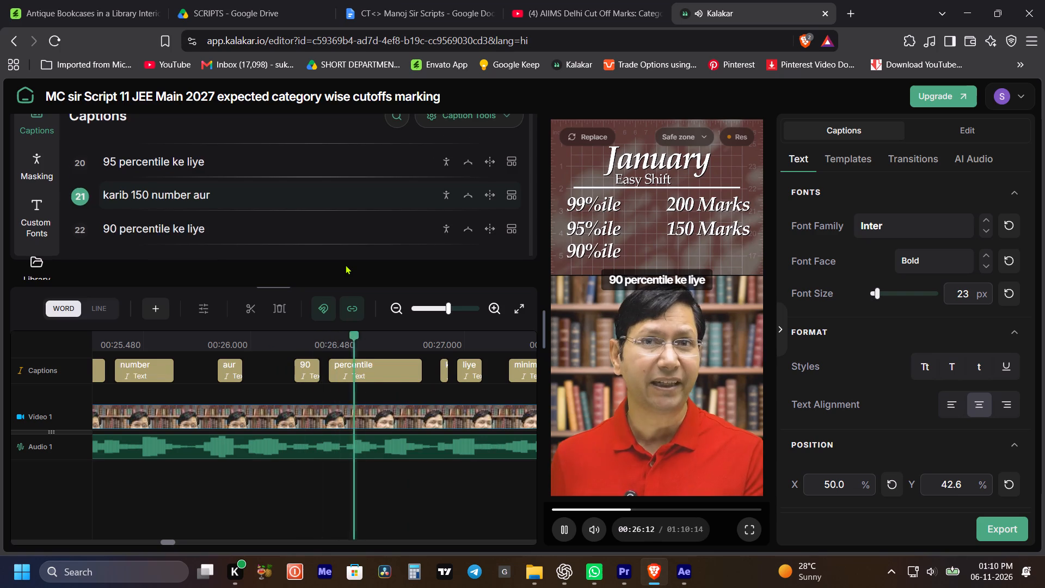
{"action": "key", "text": "space"}
{"action": "key", "text": "space"}
{"action": "key", "text": "space"}
{"action": "key", "text": "space"}
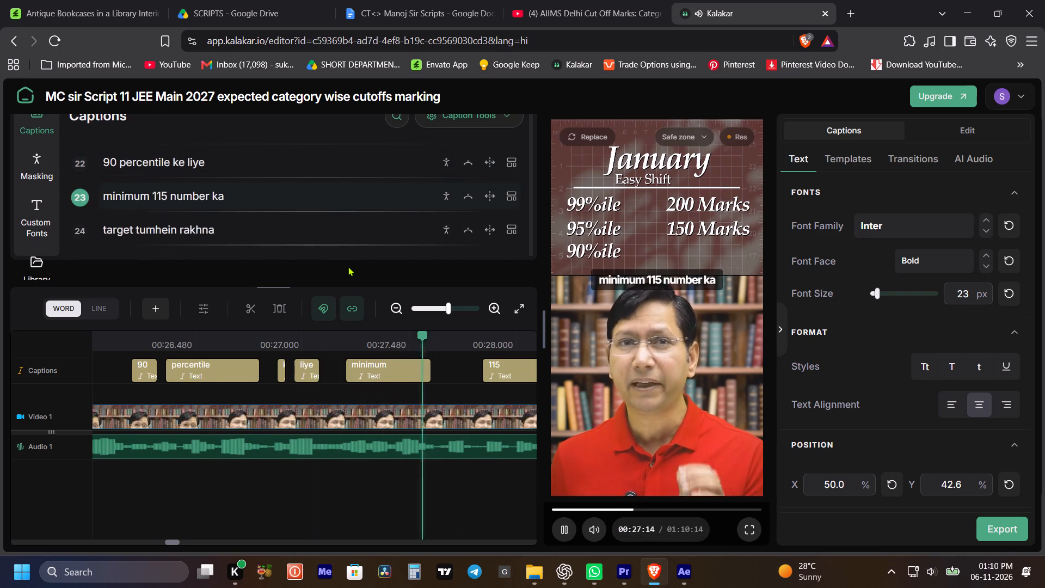
{"action": "key", "text": "space"}
{"action": "key", "text": "space"}
{"action": "key", "text": "space"}
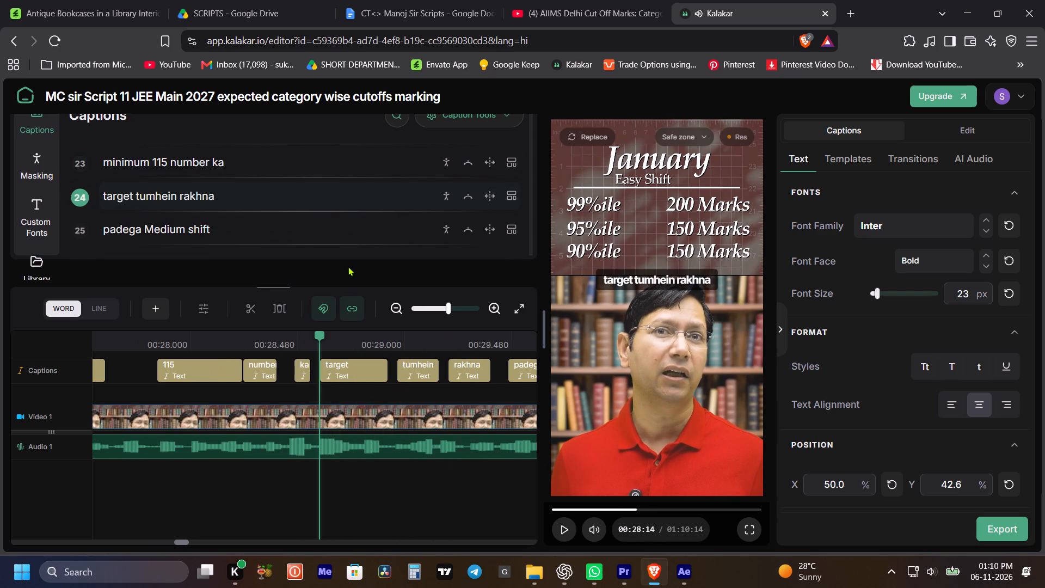
Switch to After Effects and change the marks text beside 90%ile in the January Easy Shift graphic to "115 Marks".
{"action": "left_click", "coordinate": [686, 580]}
{"action": "left_click", "coordinate": [182, 315]}
{"action": "scroll", "coordinate": [593, 397], "scroll_direction": "down", "scroll_amount": 3, "text": "alt"}
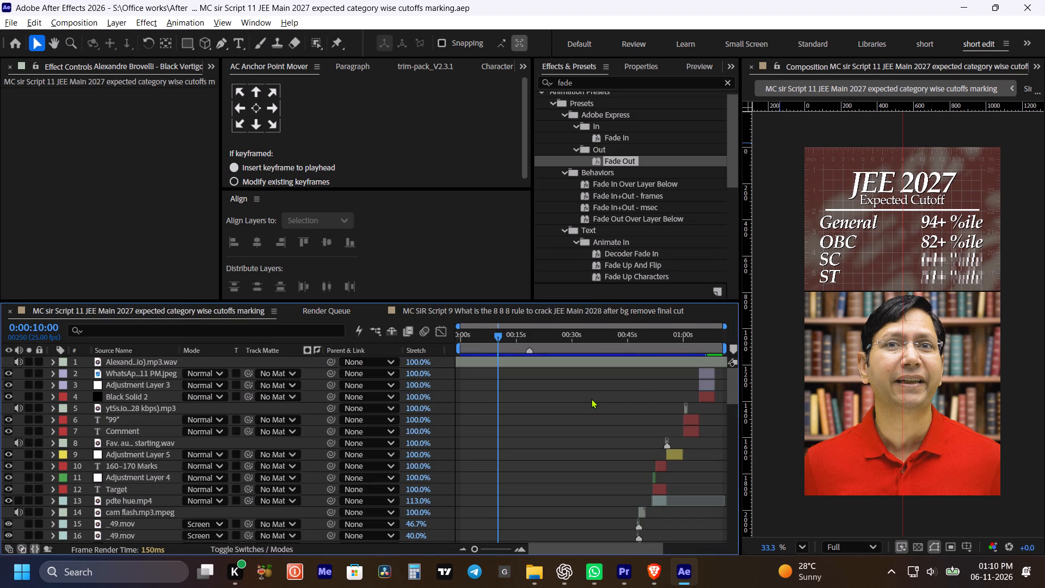
{"action": "left_click_drag", "start_coordinate": [564, 334], "coordinate": [557, 335]}
{"action": "scroll", "coordinate": [559, 342], "scroll_direction": "down", "scroll_amount": 13}
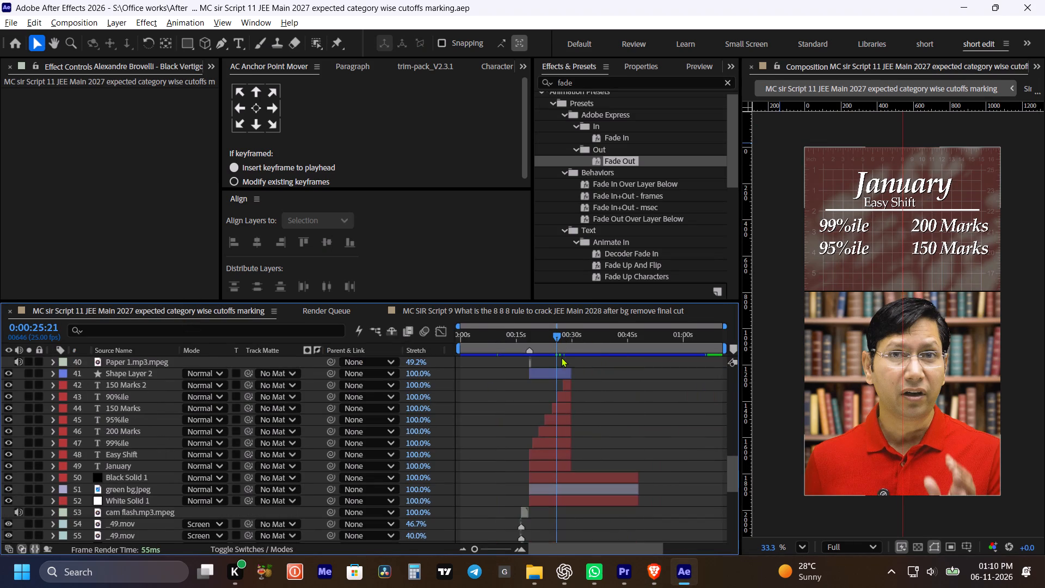
{"action": "key", "text": "space"}
{"action": "scroll", "coordinate": [560, 363], "scroll_direction": "up", "scroll_amount": 2, "text": "alt"}
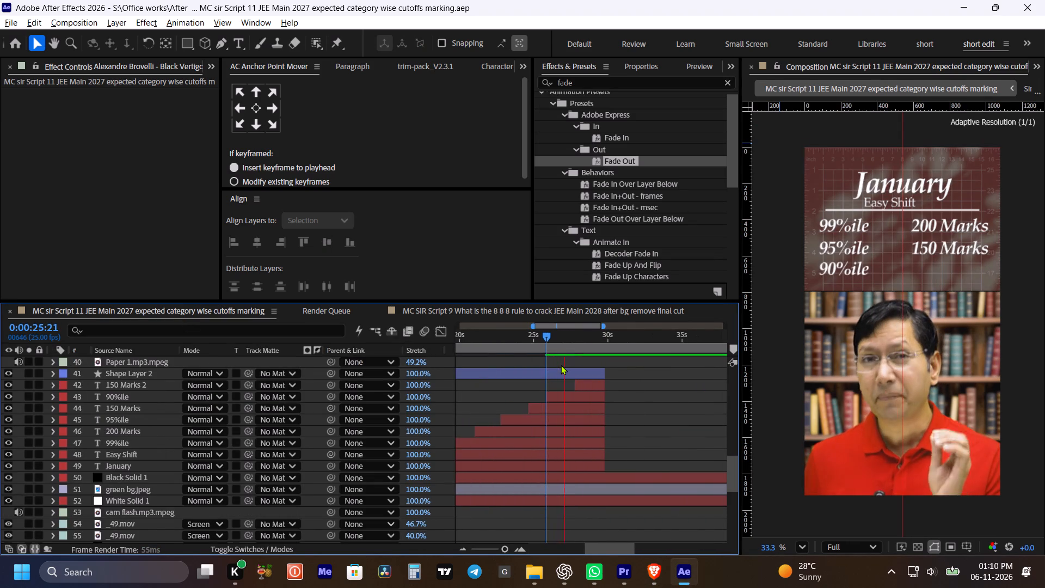
{"action": "key", "text": "space"}
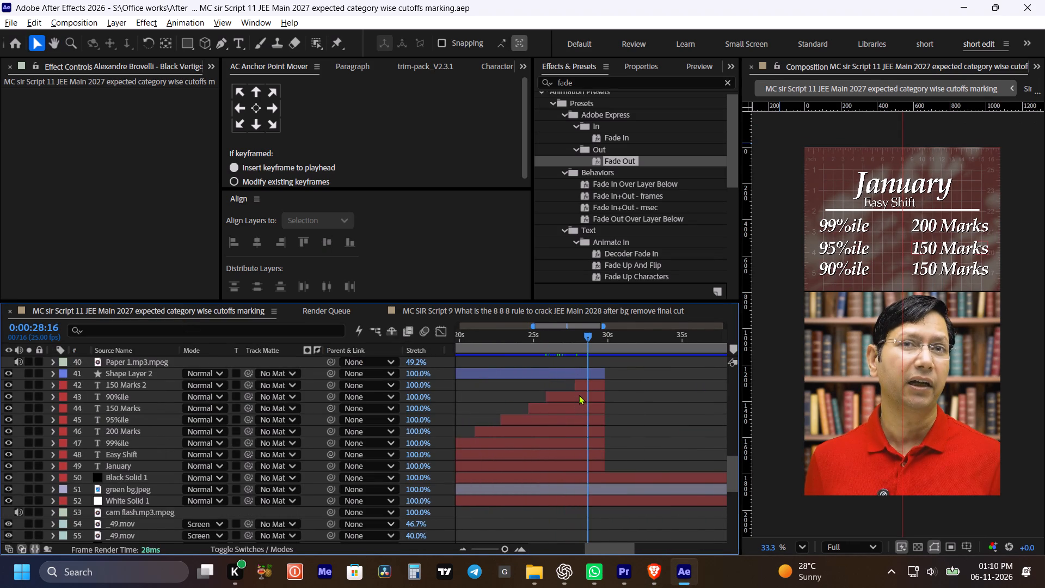
{"action": "left_click", "coordinate": [579, 394]}
{"action": "double_click", "coordinate": [591, 387]}
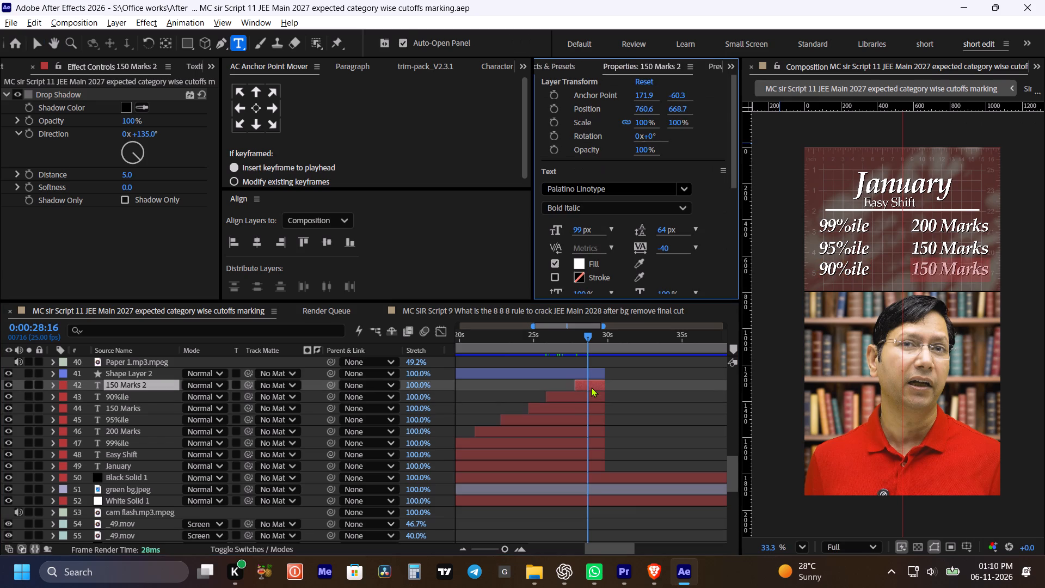
{"action": "key", "text": "Right"}
{"action": "key", "text": "Left"}
{"action": "key", "text": "Left"}
{"action": "key", "text": "Left"}
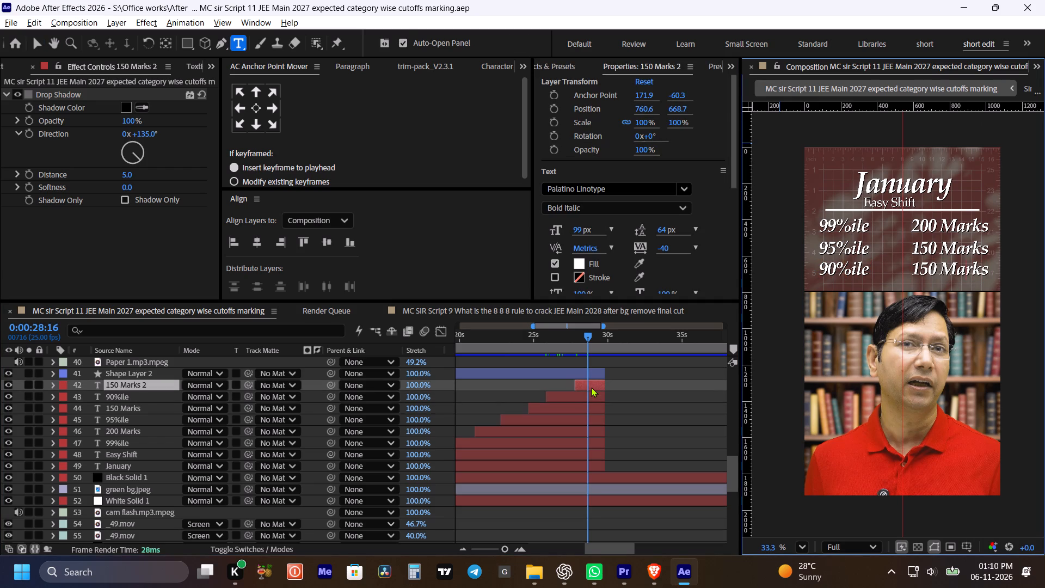
{"action": "key", "text": "Left"}
{"action": "key", "text": "Left"}
{"action": "key", "text": "Left"}
{"action": "key", "text": "BackSpace"}
{"action": "key", "text": "Left"}
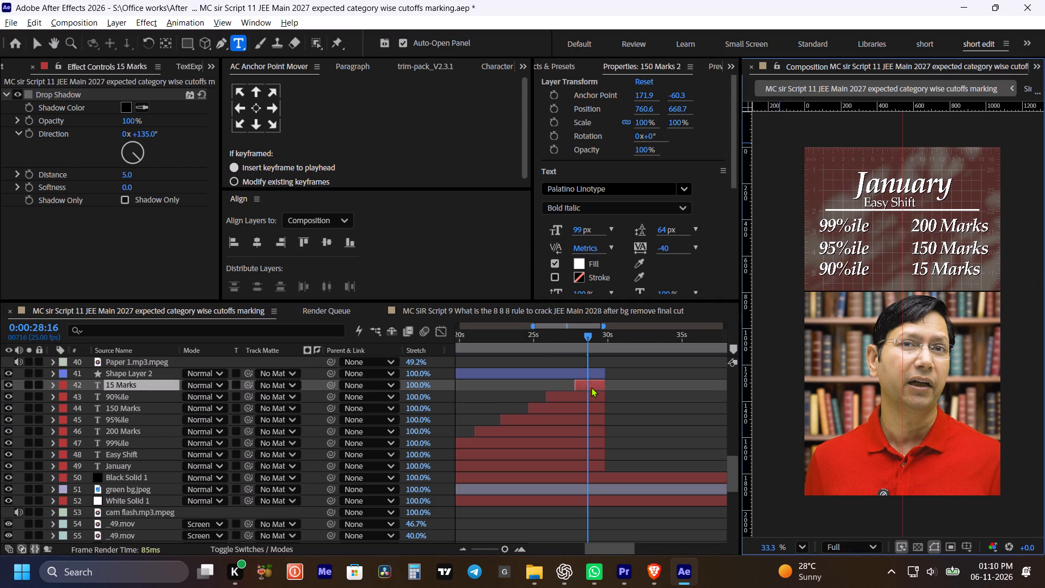
{"action": "key", "text": "1"}
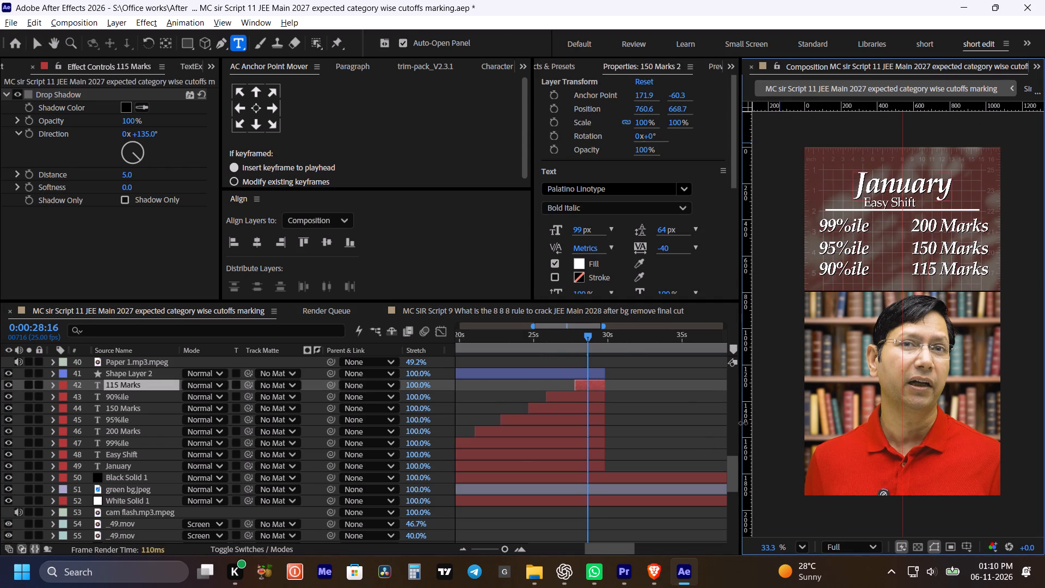
{"action": "left_click", "coordinate": [701, 423]}
Replay the end of the January Easy Shift section to check the edited marks text for 90%ile.
{"action": "left_click", "coordinate": [554, 336]}
{"action": "key", "text": "space"}
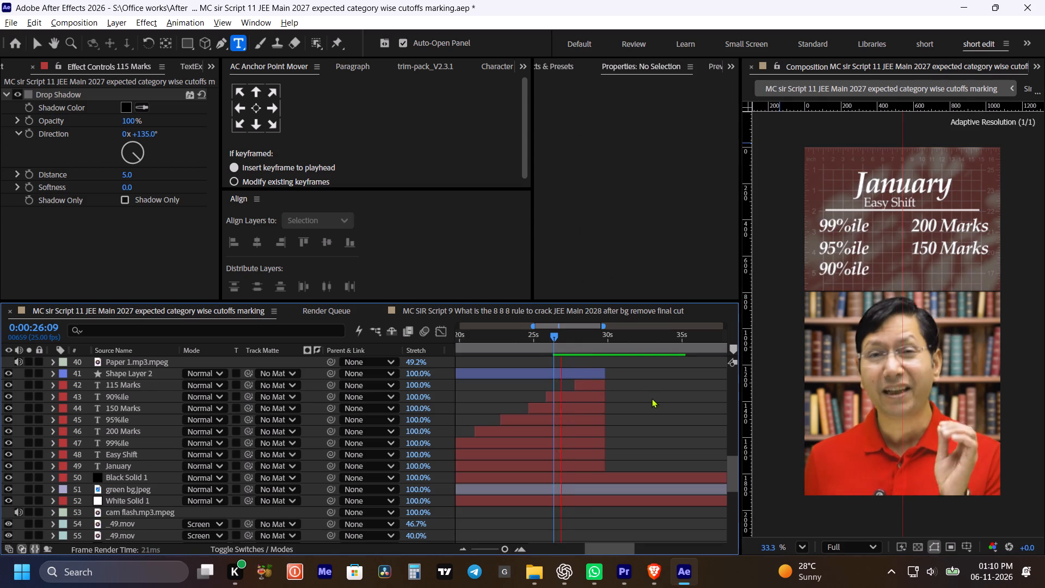
{"action": "key", "text": "space"}
{"action": "left_click", "coordinate": [653, 395]}
{"action": "key", "text": "space"}
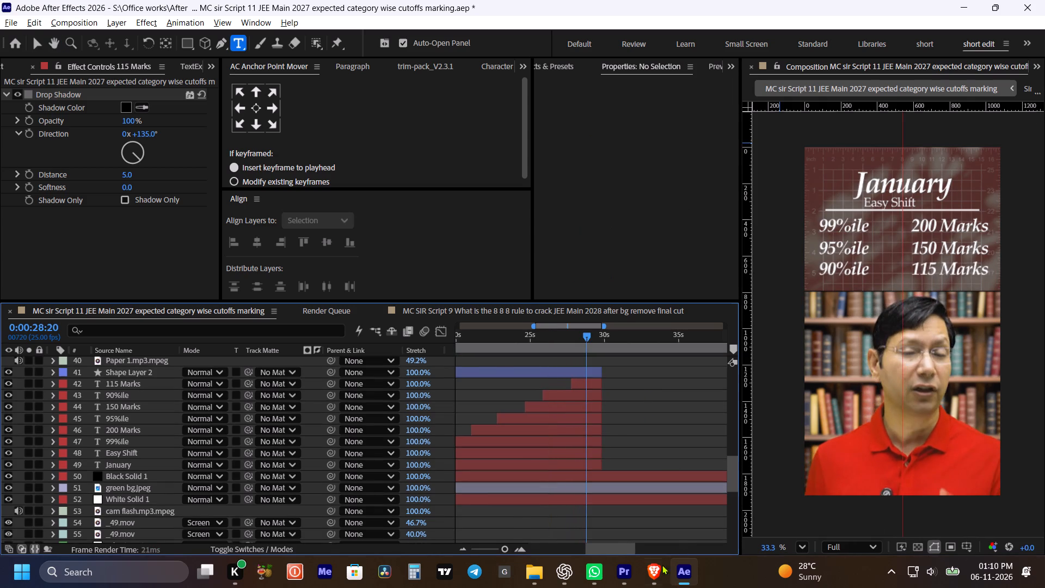
Return to Kalakar, play on to "padega Medium shift" and move "rakhna" down to the start of that line.
{"action": "left_click", "coordinate": [654, 568]}
{"action": "left_click", "coordinate": [428, 481]}
{"action": "key", "text": "space"}
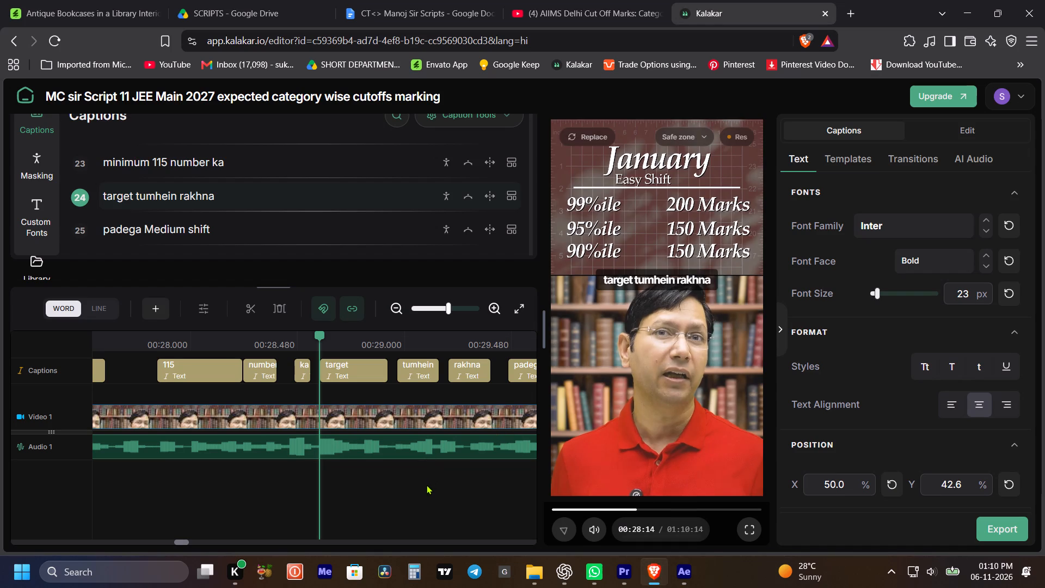
{"action": "key", "text": "space"}
{"action": "left_click", "coordinate": [281, 339]}
{"action": "key", "text": "space"}
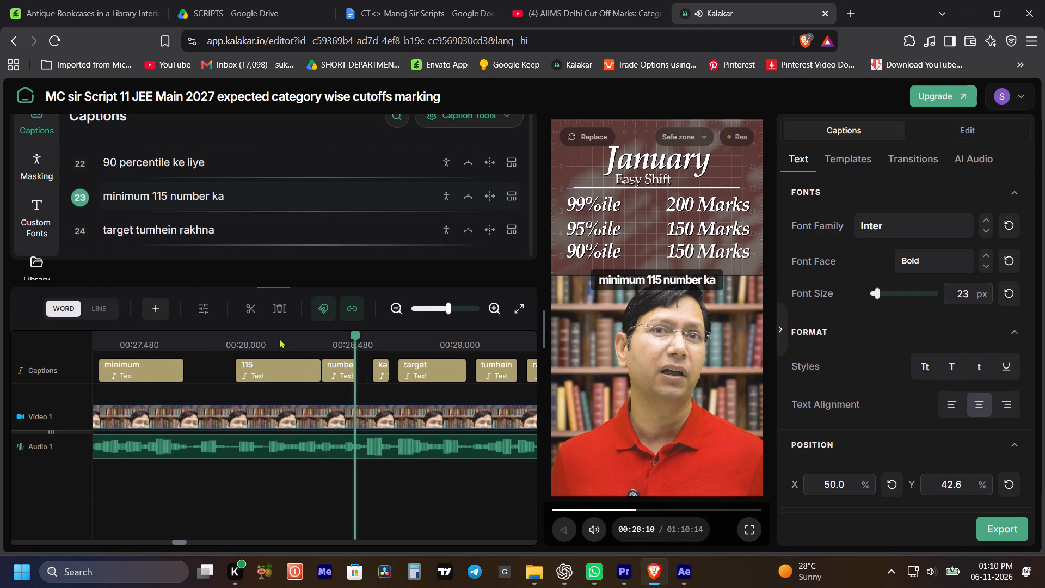
{"action": "key", "text": "space"}
{"action": "key", "text": "space"}
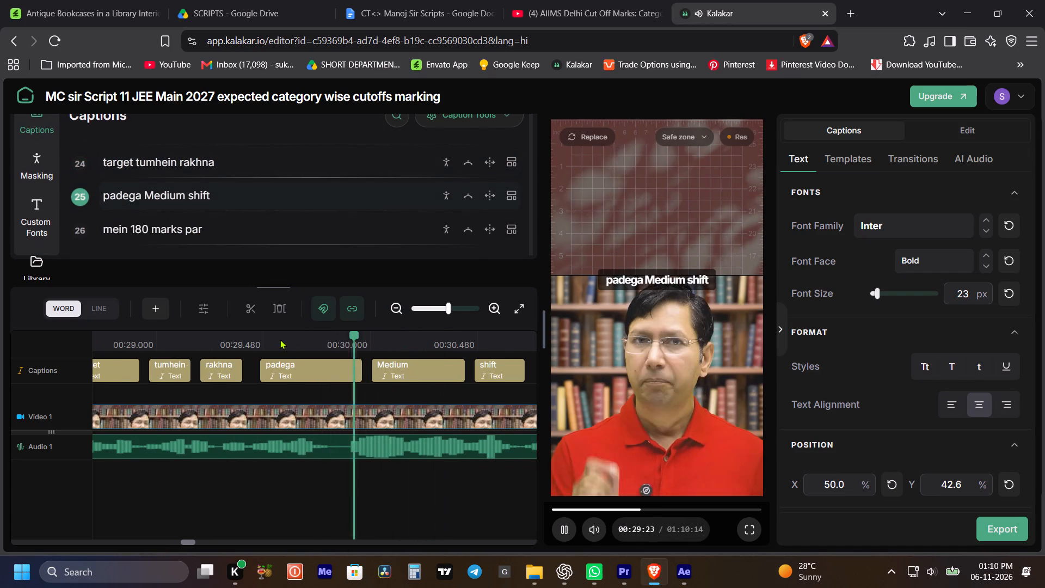
{"action": "key", "text": "space"}
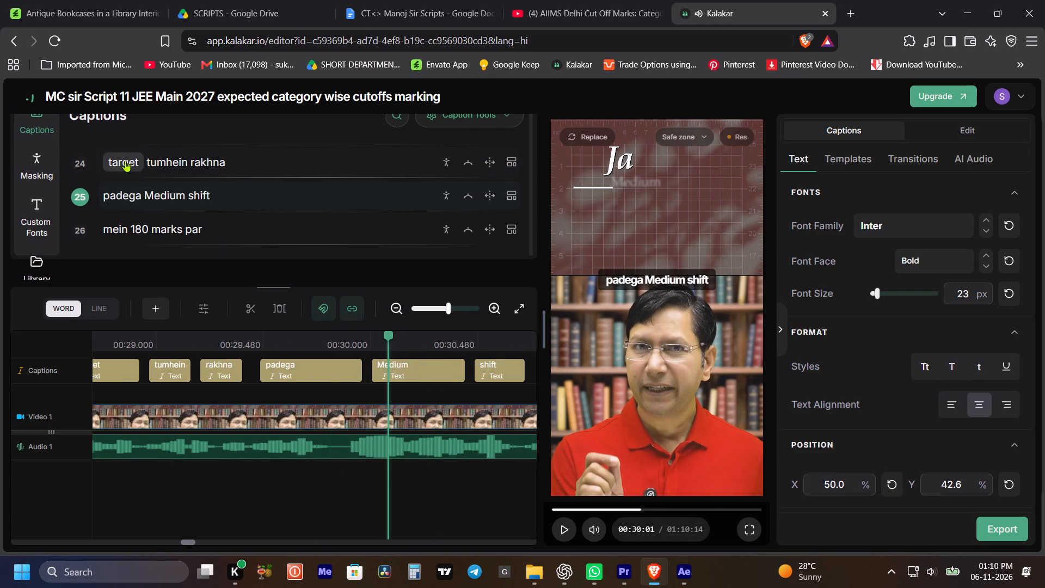
{"action": "left_click", "coordinate": [199, 168]}
{"action": "left_click_drag", "start_coordinate": [226, 366], "coordinate": [227, 368]}
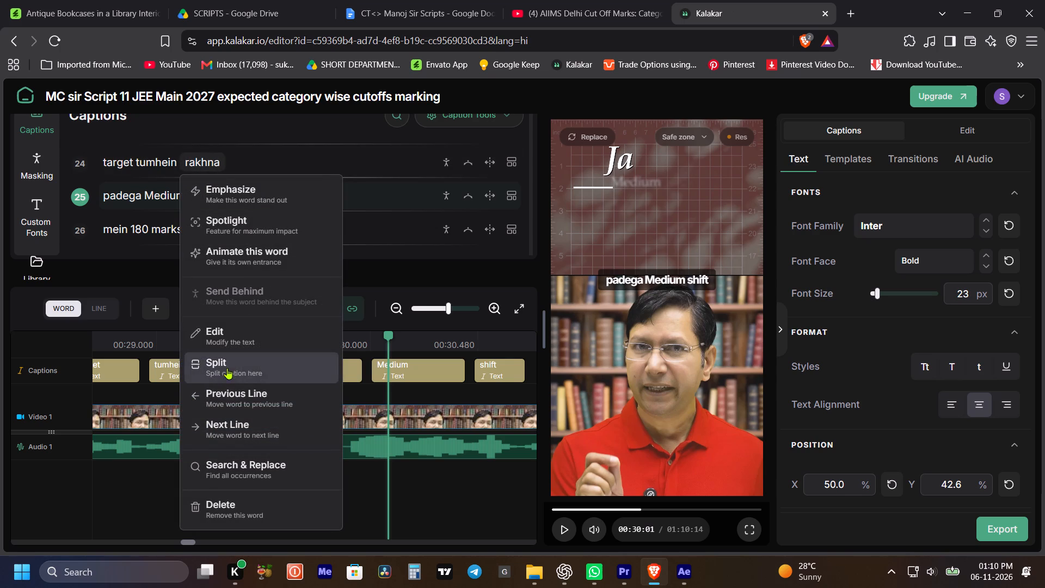
{"action": "left_click_drag", "start_coordinate": [227, 368], "coordinate": [235, 426]}
Split the caption "rakhna padega Medium shift" before "Medium" so that "Medium shift" forms its own line.
{"action": "left_click", "coordinate": [208, 196]}
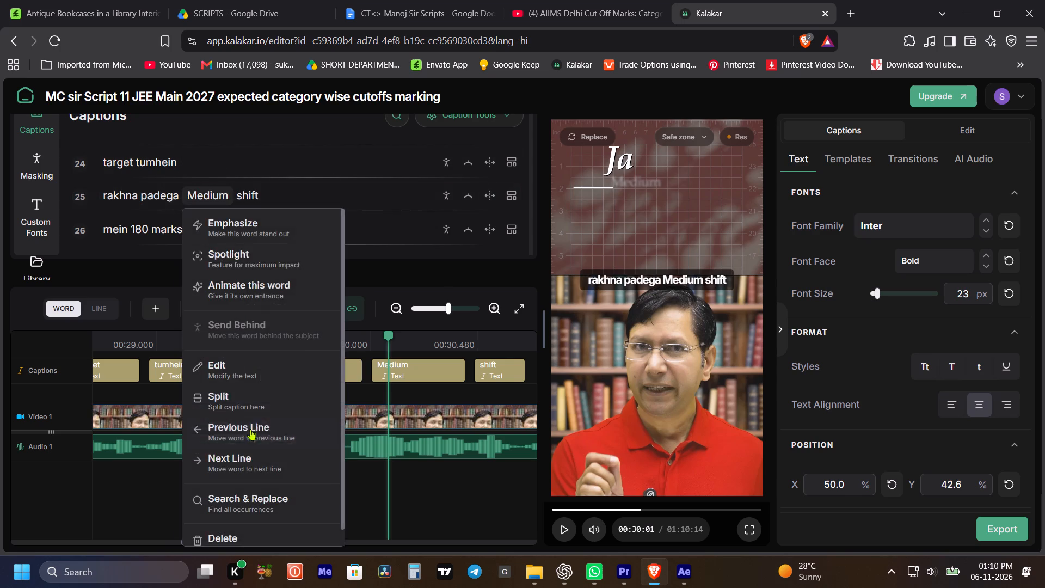
{"action": "left_click", "coordinate": [246, 405]}
{"action": "left_click", "coordinate": [132, 231]}
{"action": "left_click", "coordinate": [193, 498]}
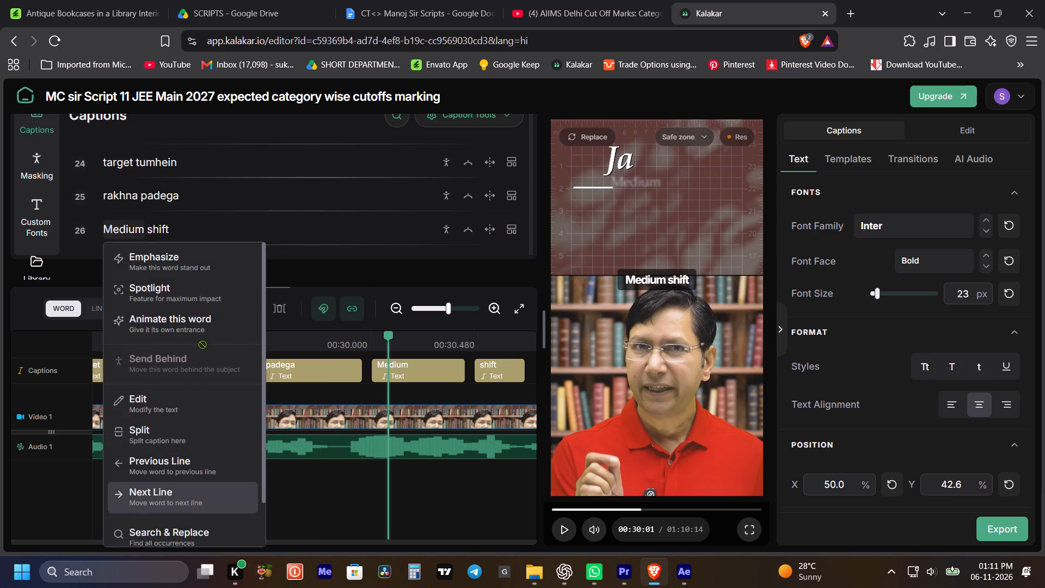
Play on to "mein 180 marks par" and move "mein" up to the end of the "Medium shift" line.
{"action": "key", "text": "space"}
{"action": "key", "text": "space"}
{"action": "key", "text": "space"}
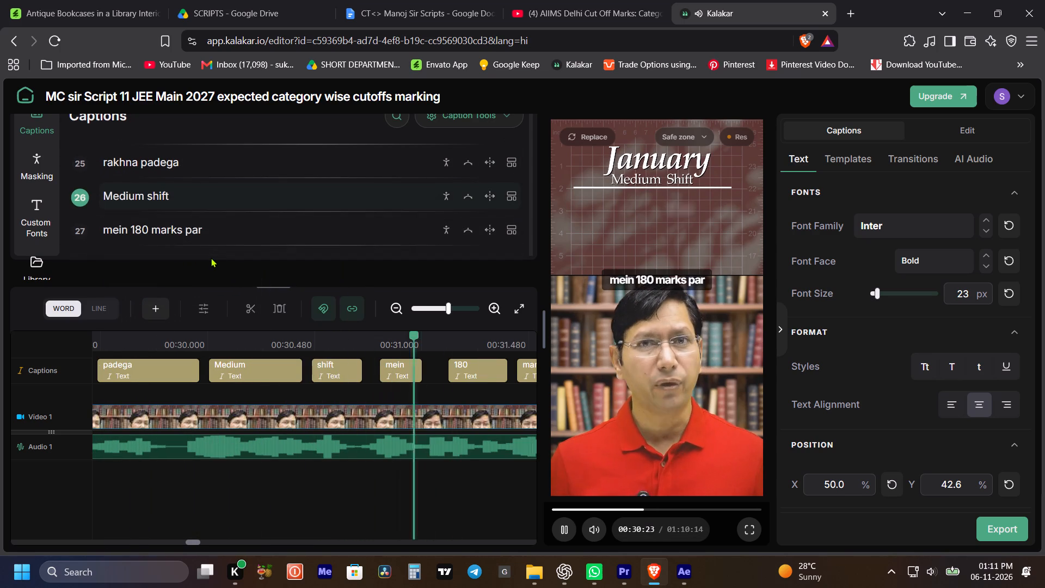
{"action": "key", "text": "space"}
{"action": "left_click", "coordinate": [112, 196]}
{"action": "left_click", "coordinate": [167, 424]}
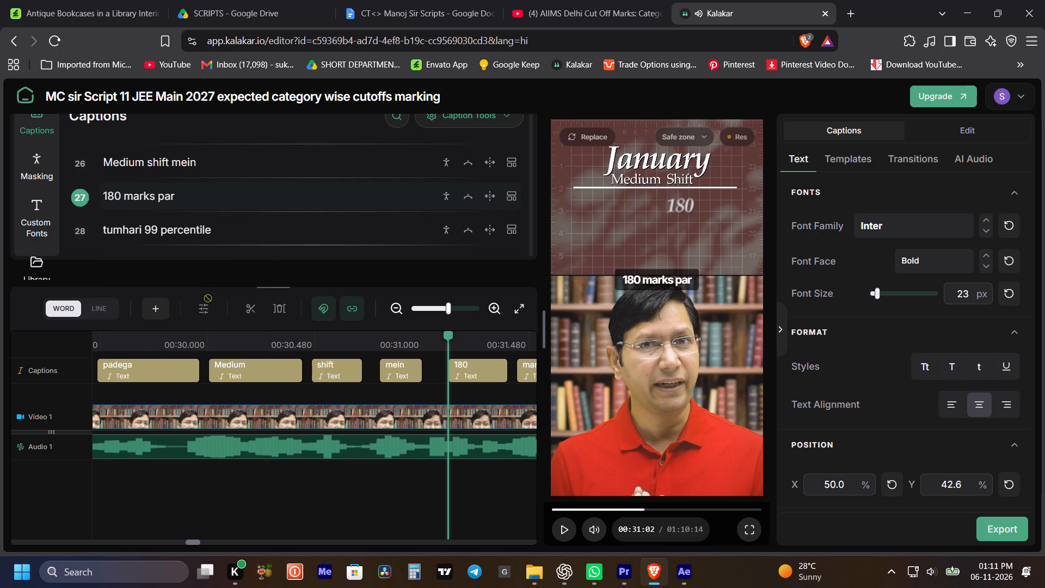
Play on to "130 par 95 95 marks" and move the second "95" with "marks" down to the "par 90 percentile ban" line.
{"action": "key", "text": "space"}
{"action": "key", "text": "space"}
{"action": "key", "text": "space"}
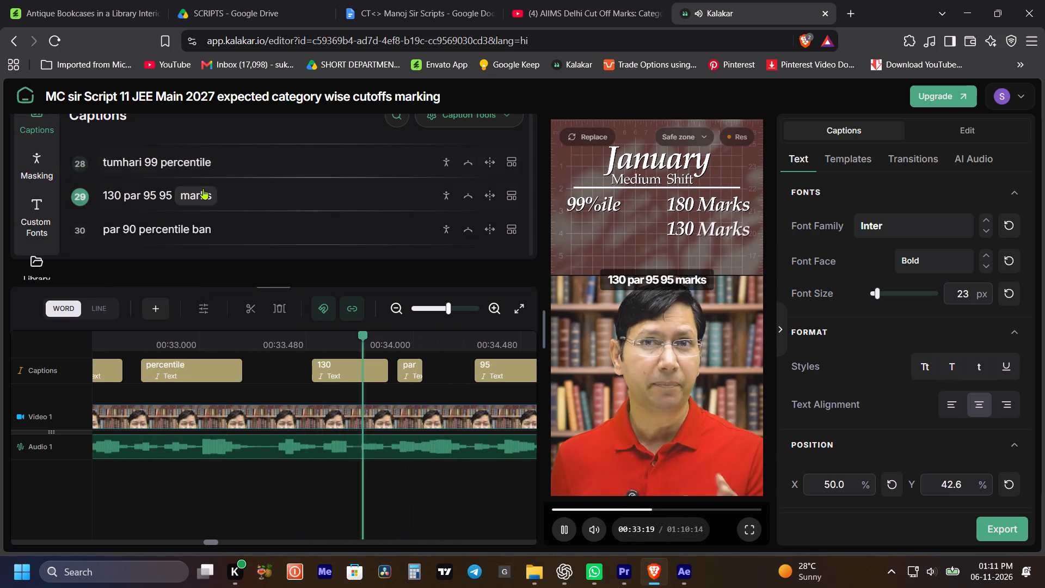
{"action": "key", "text": "space"}
{"action": "key", "text": "space"}
{"action": "key", "text": "space"}
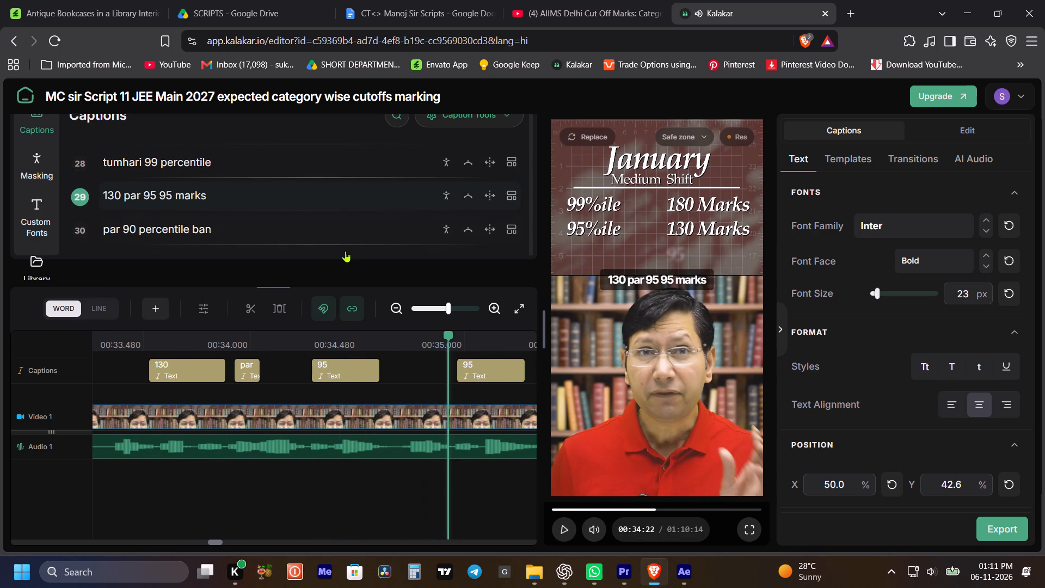
{"action": "left_click", "coordinate": [168, 195]}
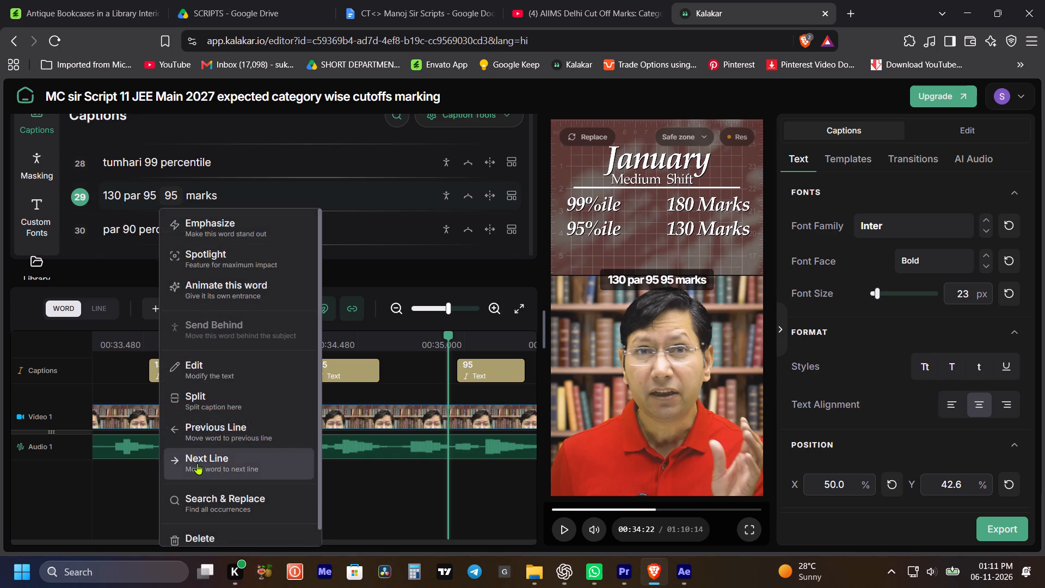
{"action": "left_click", "coordinate": [198, 464]}
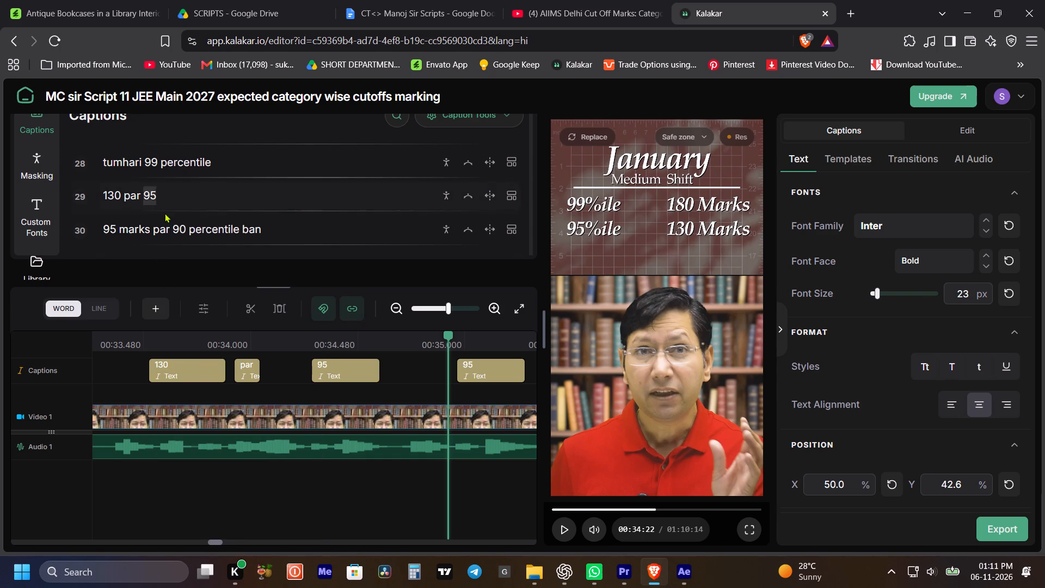
Replay the captions from "tumhari 99 percentile" through "130 par 95" to check their line breaks and timing against the speech.
{"action": "left_click", "coordinate": [154, 193]}
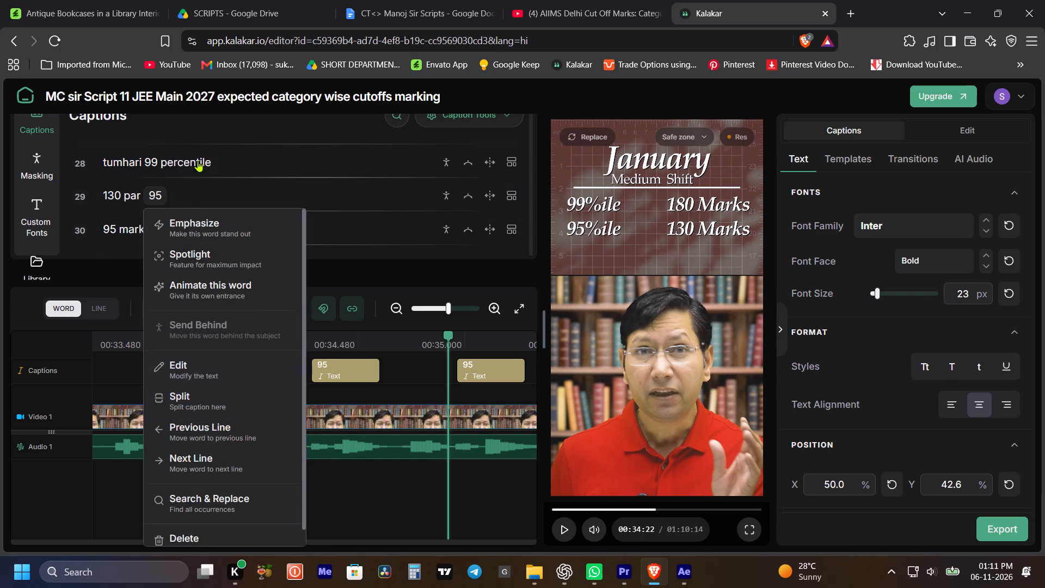
{"action": "left_click", "coordinate": [187, 193]}
{"action": "key", "text": "space"}
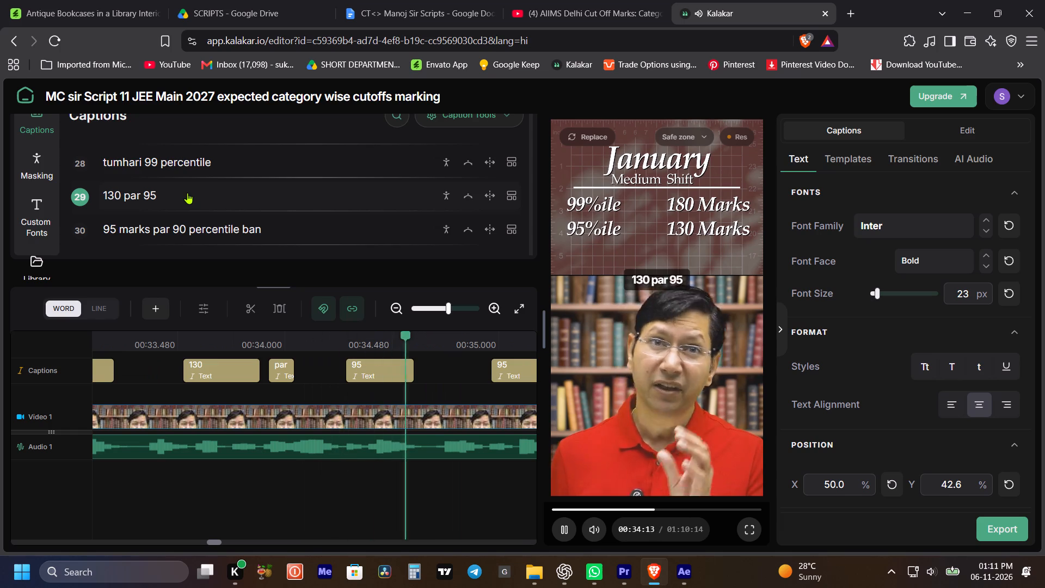
{"action": "key", "text": "space"}
{"action": "key", "text": "space"}
{"action": "key", "text": "space"}
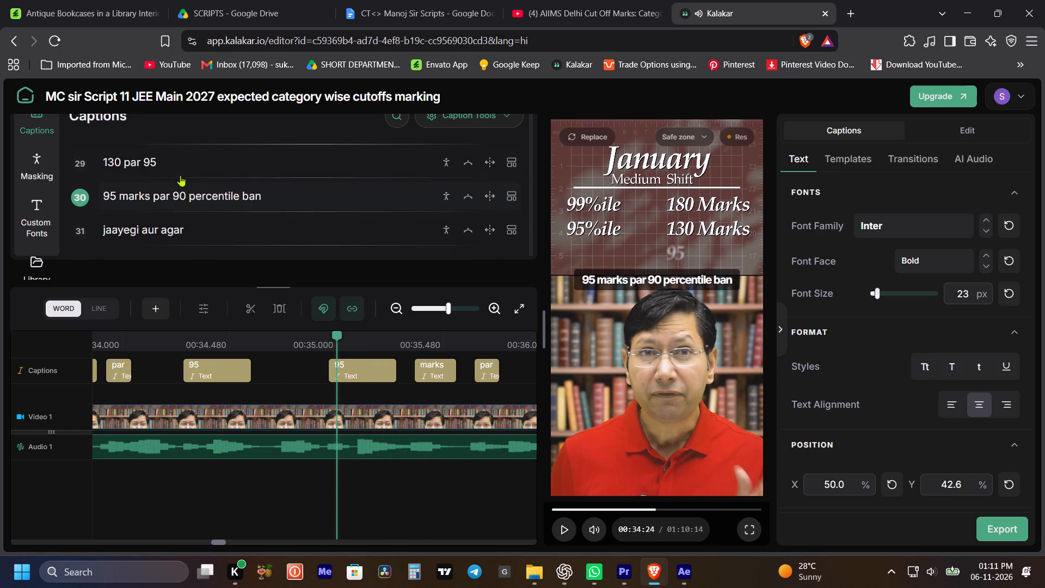
{"action": "left_click", "coordinate": [184, 161]}
{"action": "scroll", "coordinate": [215, 162], "scroll_direction": "up", "scroll_amount": 1}
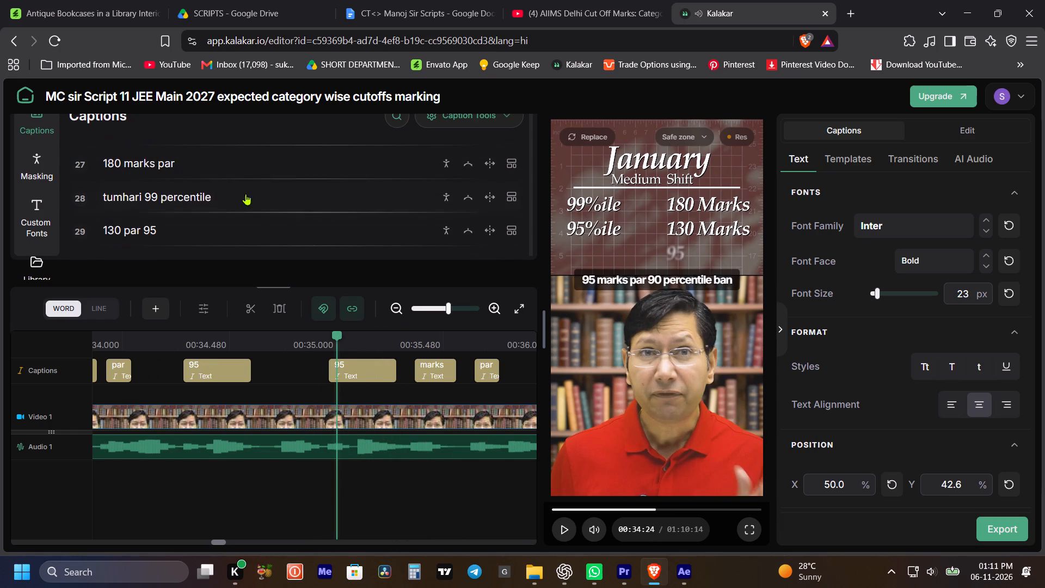
{"action": "left_click", "coordinate": [260, 191]}
{"action": "key", "text": "space"}
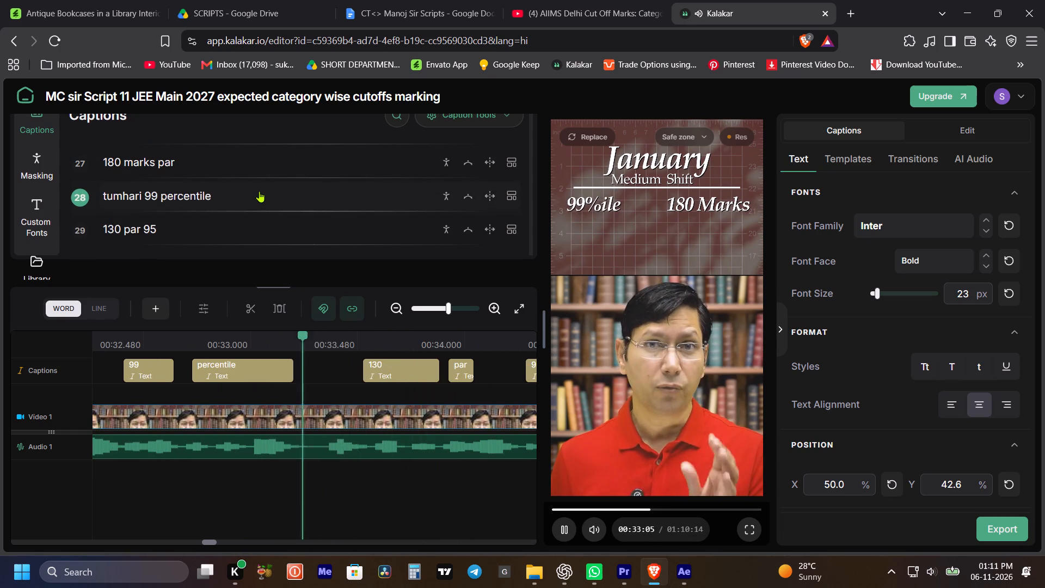
{"action": "key", "text": "space"}
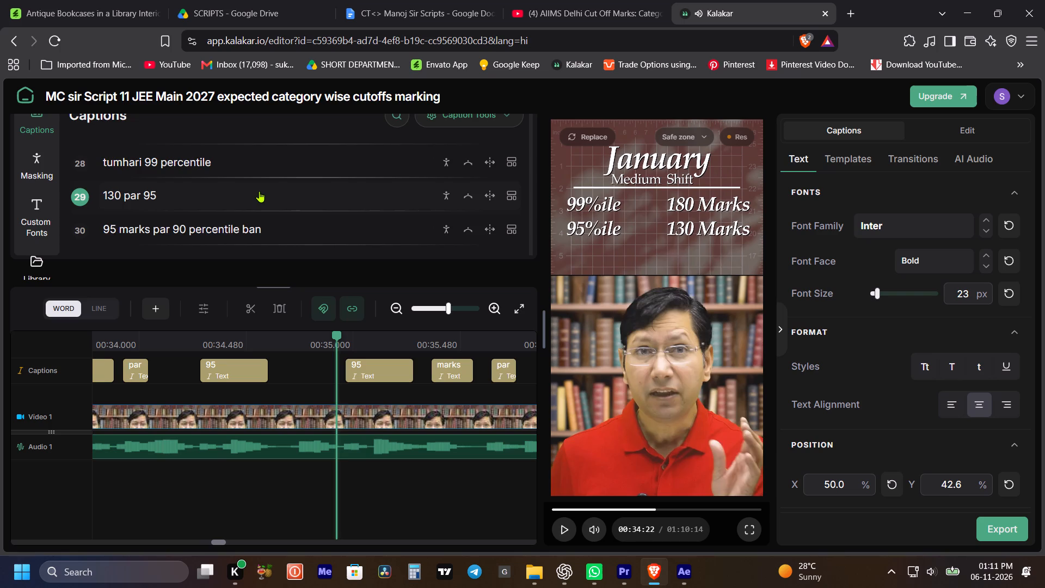
Play on through "95 marks par 90 percentile ban" and move "ban" down to the start of the "jaayegi aur agar" line.
{"action": "key", "text": "space"}
{"action": "key", "text": "space"}
{"action": "key", "text": "space"}
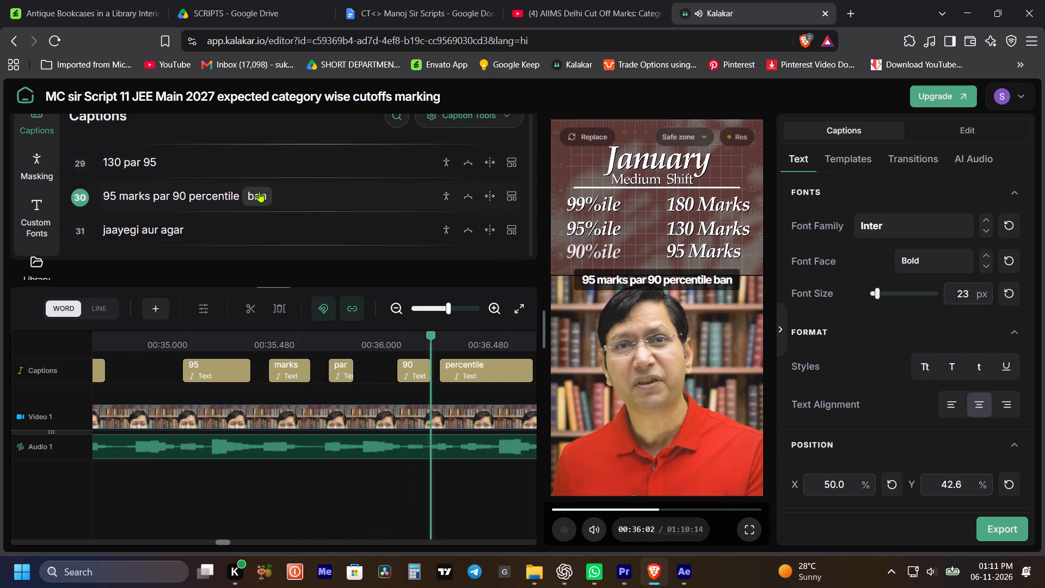
{"action": "key", "text": "space"}
{"action": "key", "text": "space"}
{"action": "key", "text": "space"}
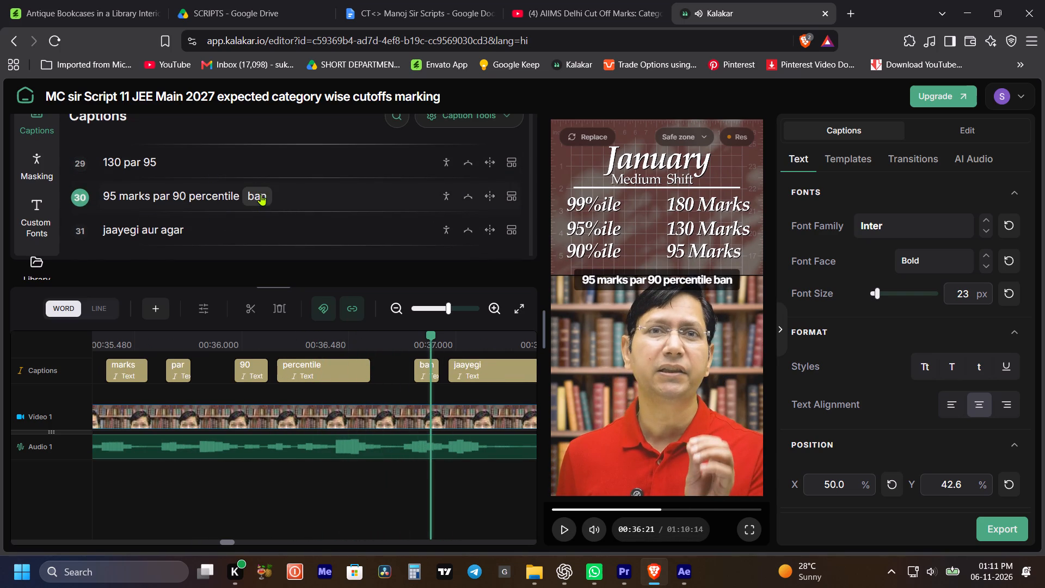
{"action": "left_click", "coordinate": [261, 194]}
{"action": "left_click", "coordinate": [287, 456]}
Split the caption "ban jaayegi aur agar" before "aur" and regroup "aur agar" as its own line.
{"action": "key", "text": "space"}
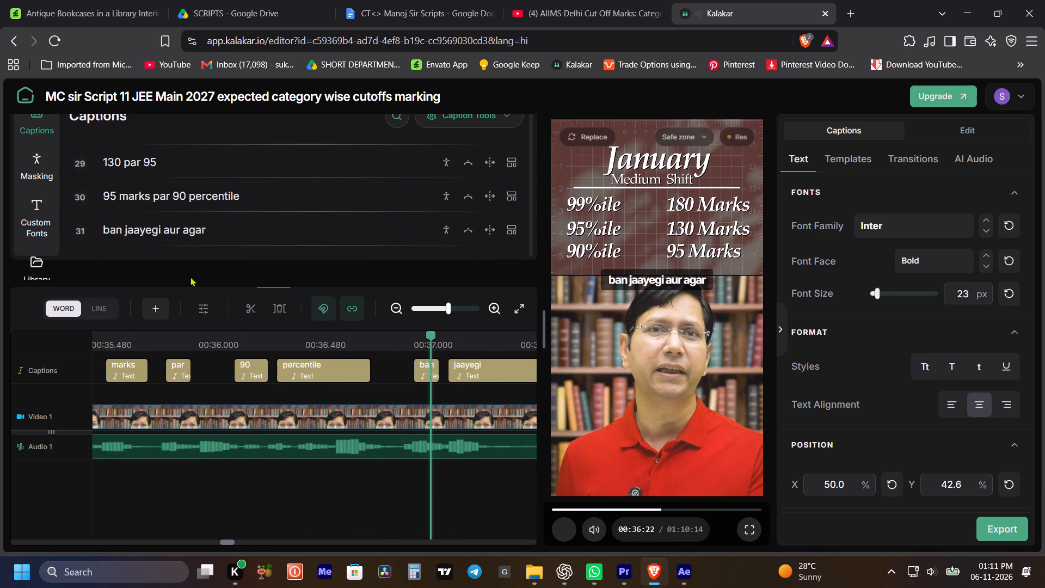
{"action": "key", "text": "space"}
{"action": "left_click", "coordinate": [174, 199]}
{"action": "left_click", "coordinate": [227, 403]}
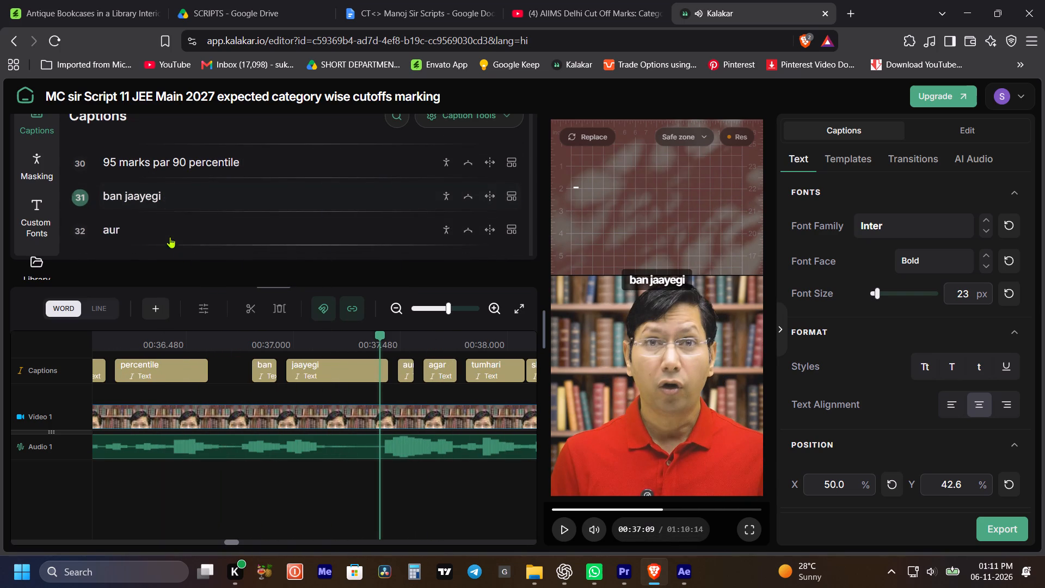
{"action": "left_click", "coordinate": [112, 225]}
{"action": "left_click", "coordinate": [168, 489]}
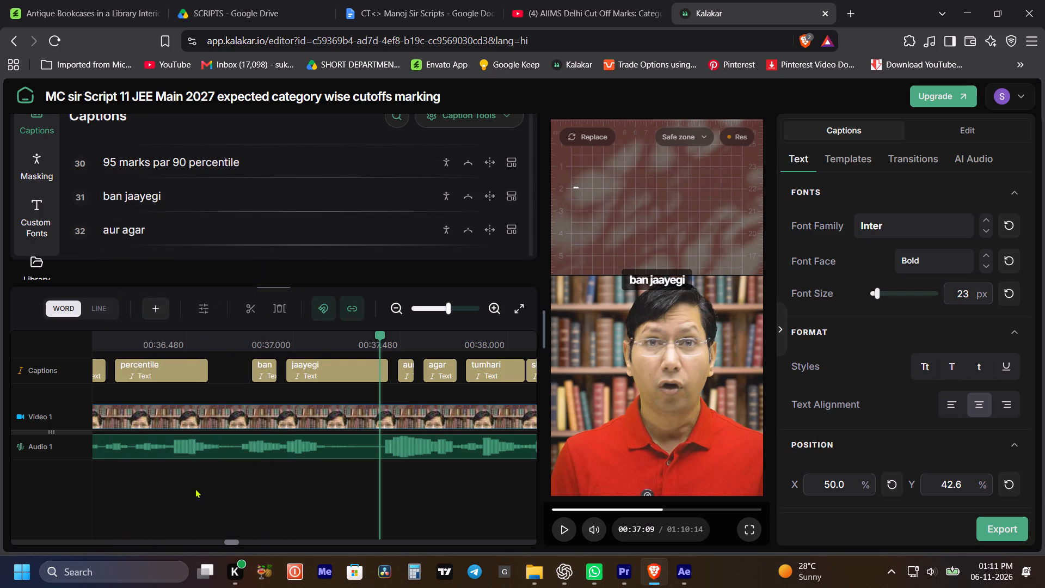
Shorten the word "jaayegi" in the caption timeline so that it ends at about 37.4 s.
{"action": "left_click_drag", "start_coordinate": [386, 369], "coordinate": [358, 372]}
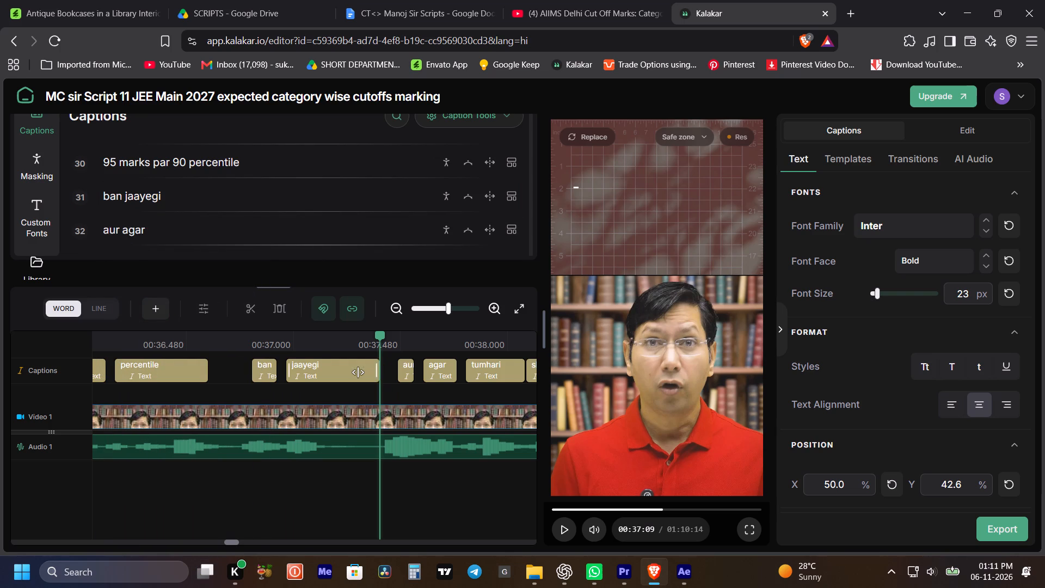
Play on past "difficult hui toh 150" and move "150" down to the start of the "number par bhi 99" line.
{"action": "key", "text": "space"}
{"action": "key", "text": "space"}
{"action": "key", "text": "space"}
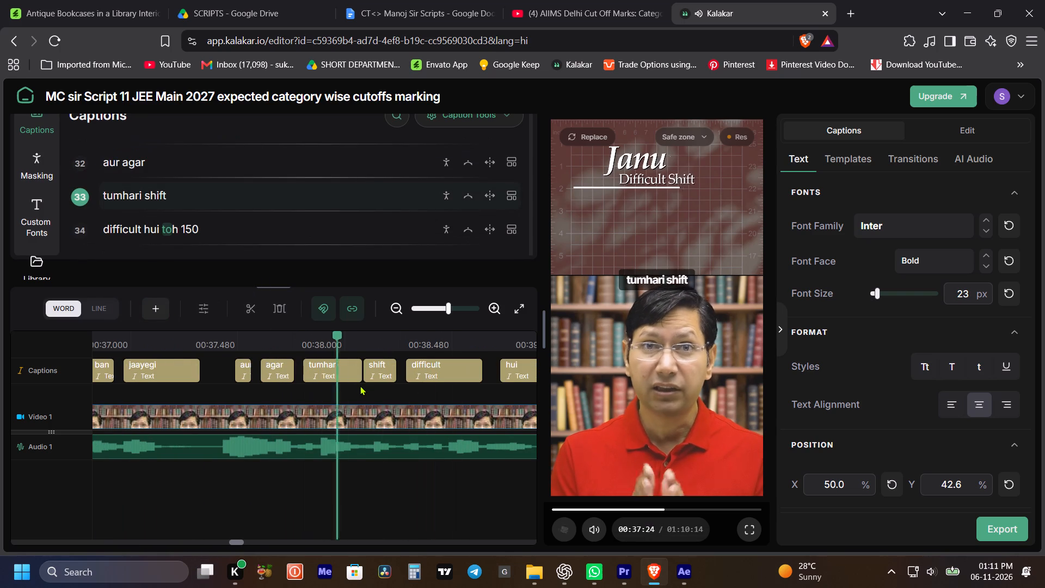
{"action": "key", "text": "space"}
{"action": "key", "text": "space"}
{"action": "key", "text": "space"}
{"action": "key", "text": "space"}
{"action": "key", "text": "space"}
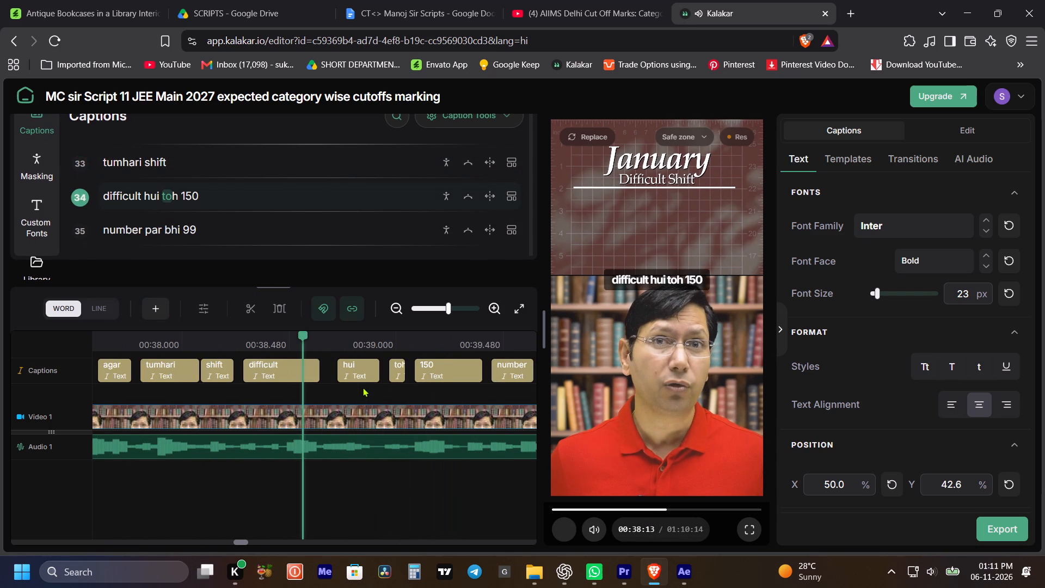
{"action": "key", "text": "space"}
{"action": "key", "text": "space"}
{"action": "key", "text": "space"}
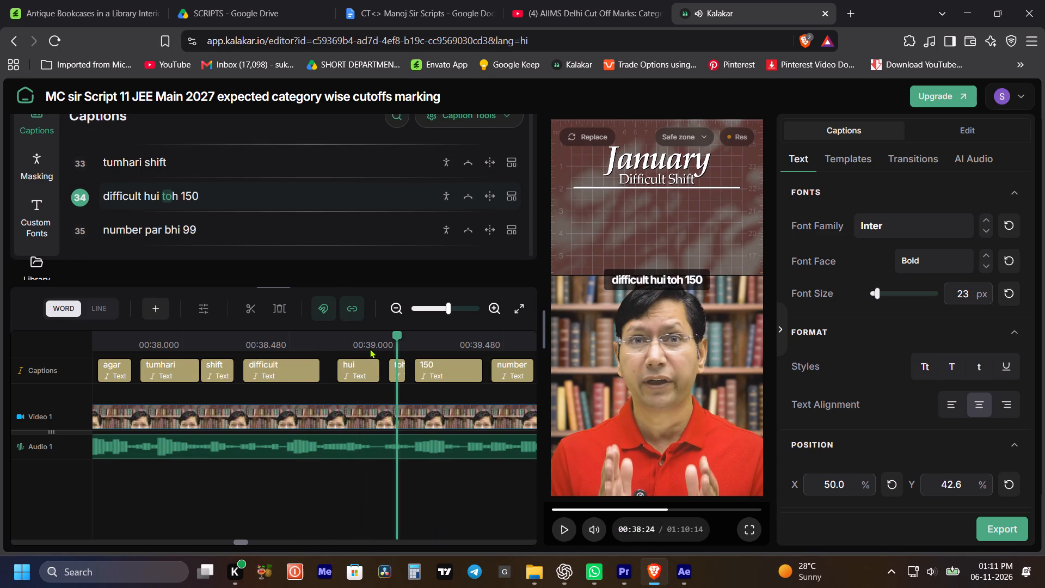
{"action": "key", "text": "space"}
{"action": "left_click", "coordinate": [190, 158]}
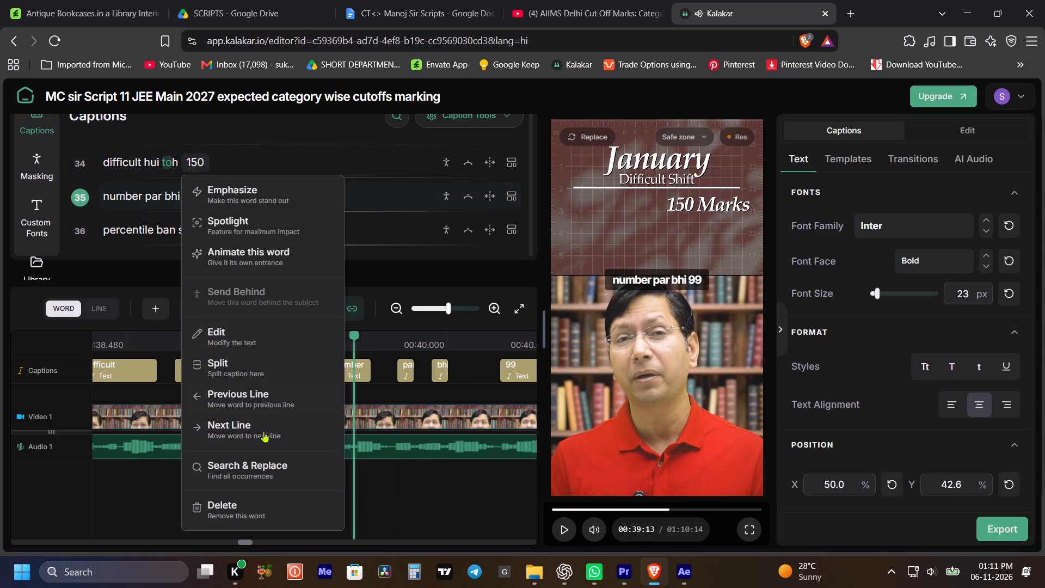
{"action": "left_click", "coordinate": [254, 431]}
Play on to "percentile ban sakti" and move "99" from the preceding line down to the start of that line.
{"action": "key", "text": "space"}
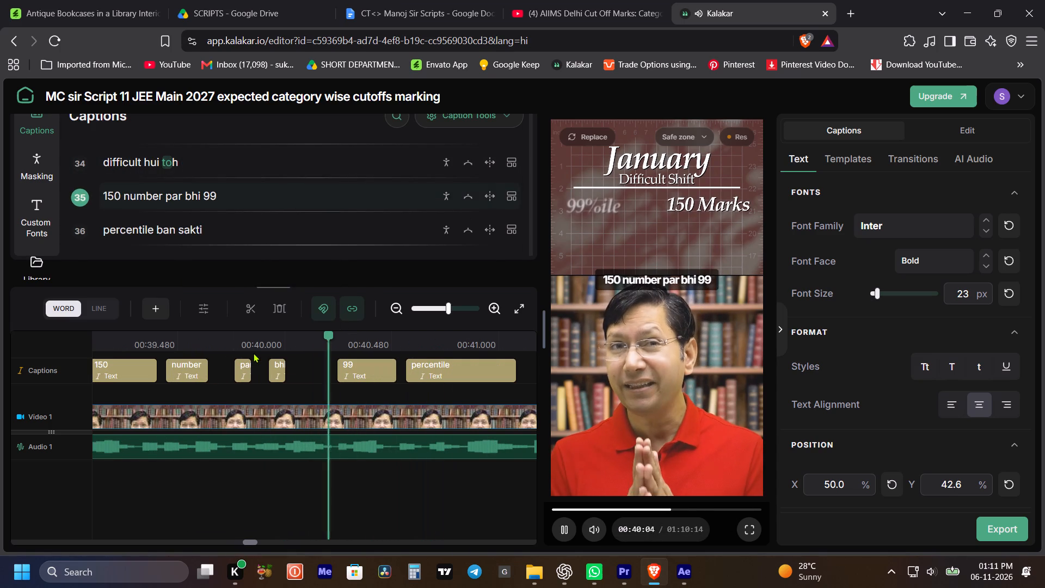
{"action": "key", "text": "space"}
{"action": "key", "text": "space"}
{"action": "key", "text": "space"}
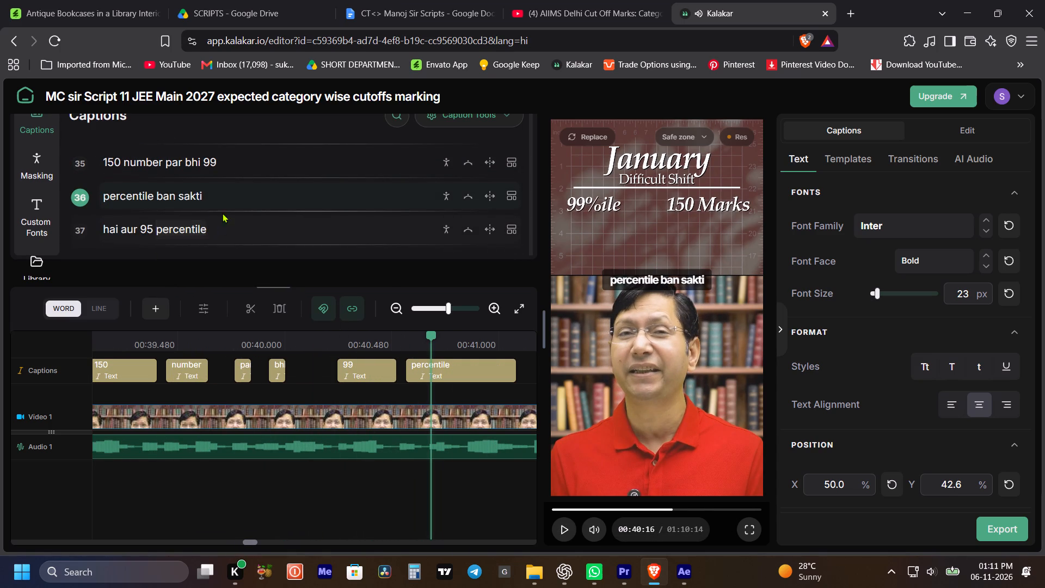
{"action": "left_click", "coordinate": [217, 160]}
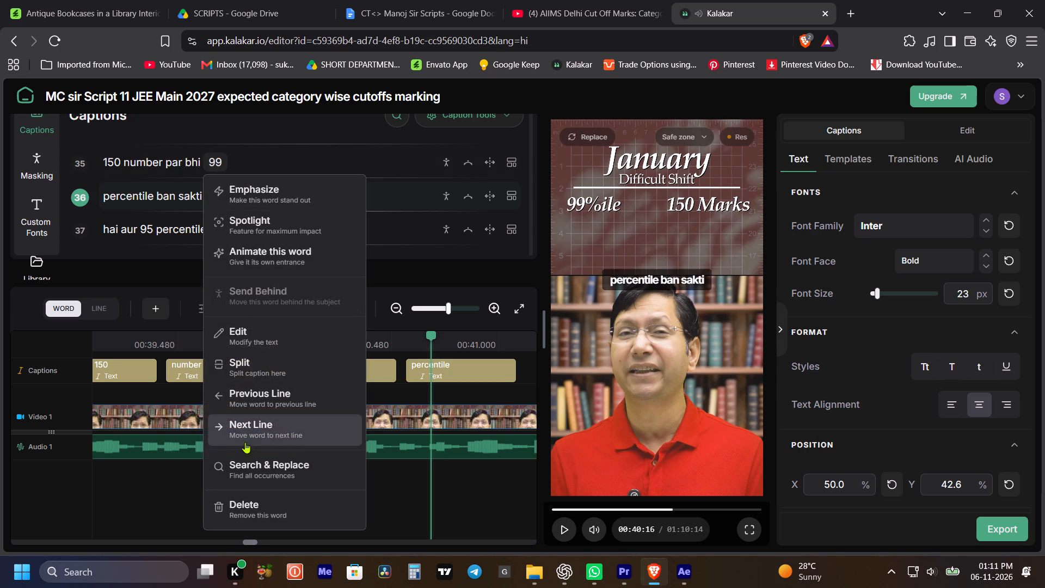
{"action": "left_click", "coordinate": [253, 423]}
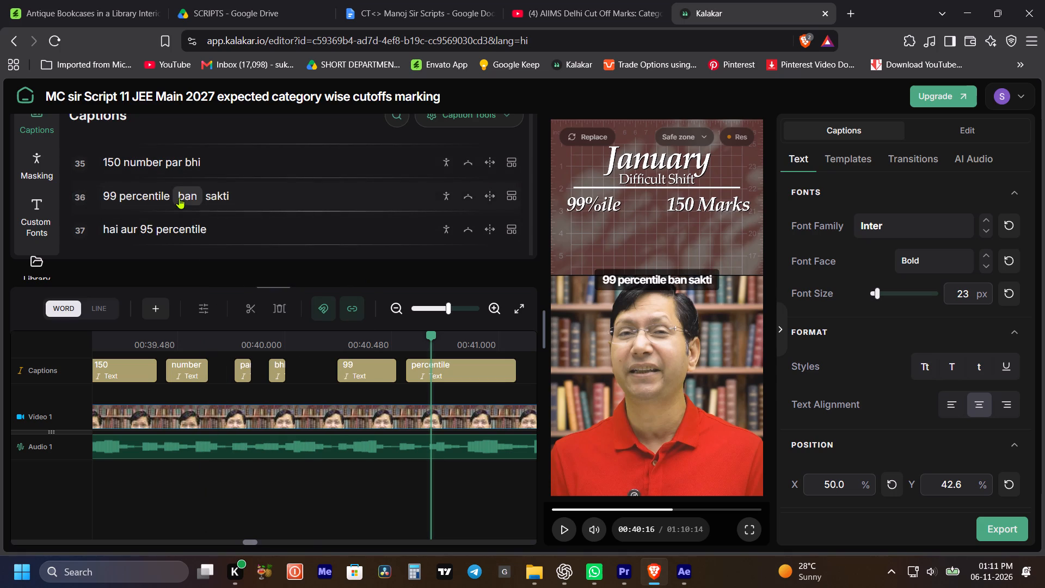
Replay from "150 number par bhi" to "hai aur 95 percentile" and move "hai" up to the end of "99 percentile ban sakti".
{"action": "left_click", "coordinate": [214, 164]}
{"action": "key", "text": "space"}
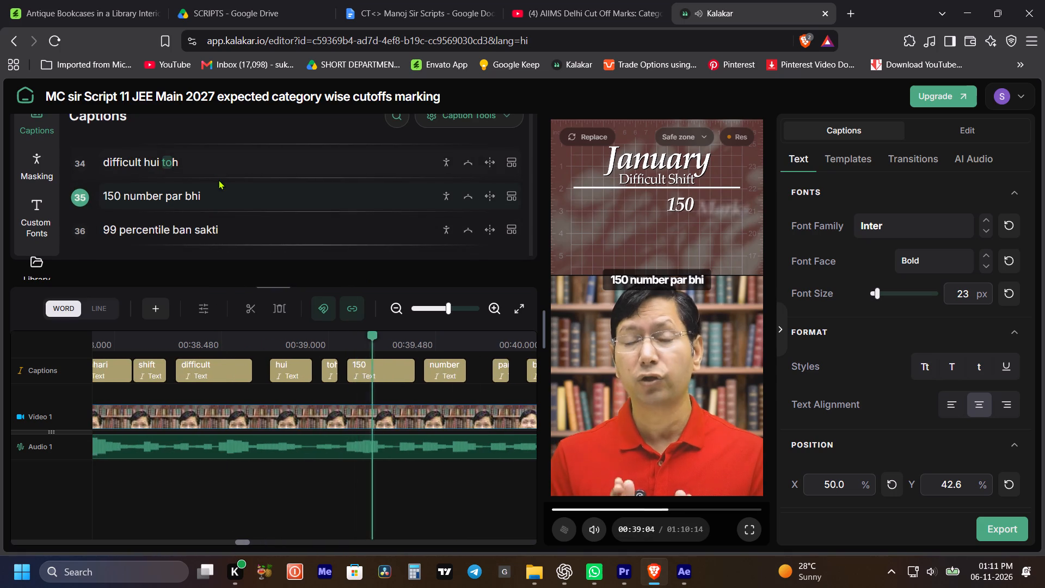
{"action": "key", "text": "space"}
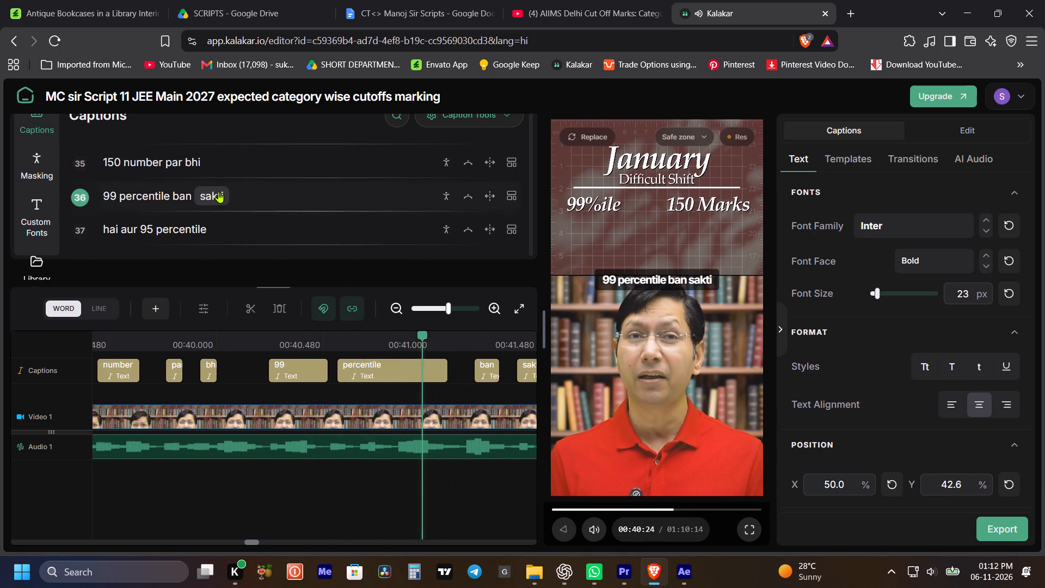
{"action": "key", "text": "space"}
{"action": "key", "text": "space"}
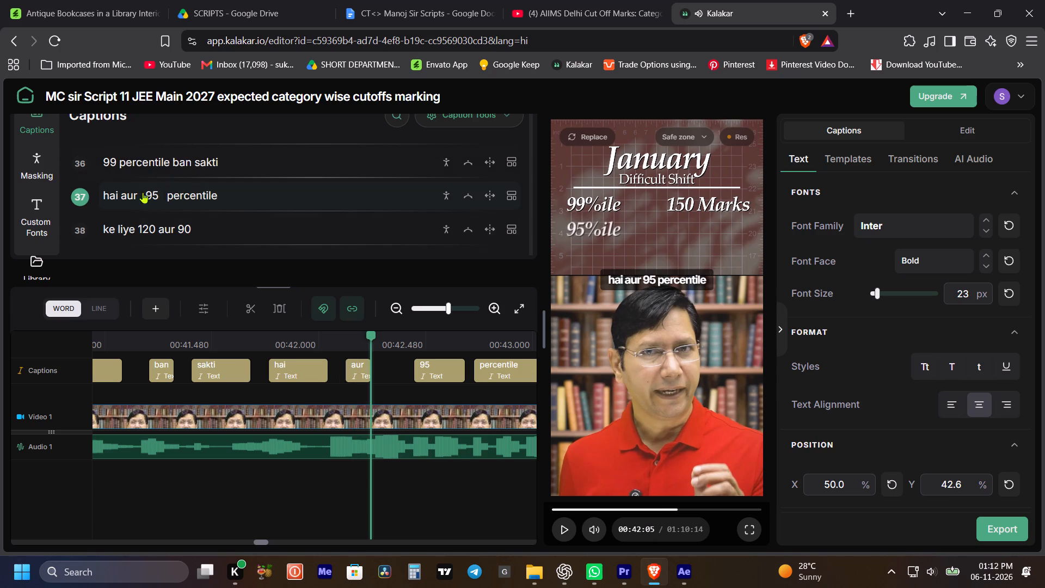
{"action": "left_click", "coordinate": [111, 192]}
{"action": "left_click", "coordinate": [173, 434]}
Play on to "ke liye 120 aur 90" and move "90" down to the start of the "percentile ke liye 80" line.
{"action": "left_click", "coordinate": [263, 163]}
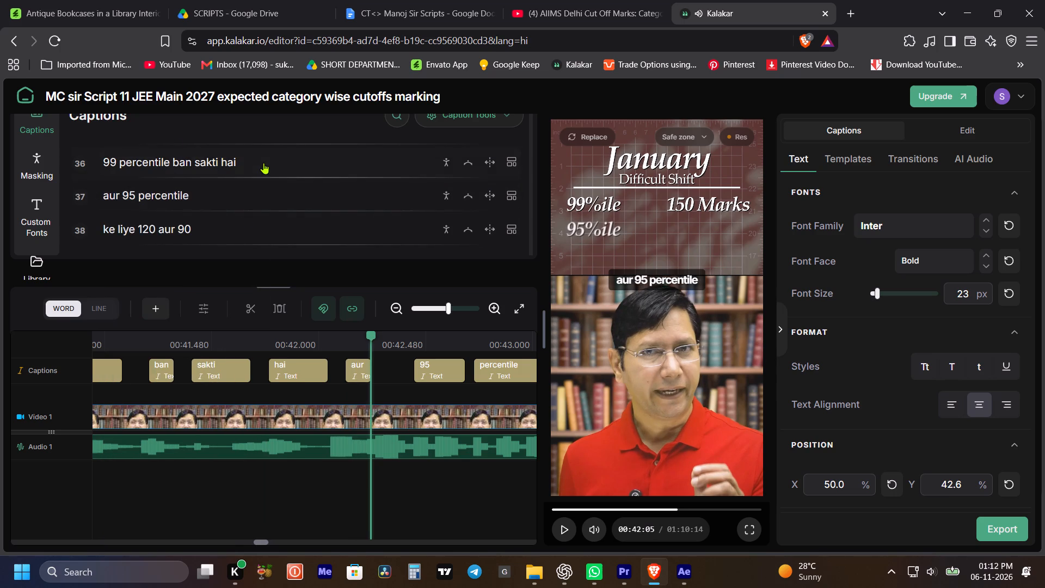
{"action": "key", "text": "space"}
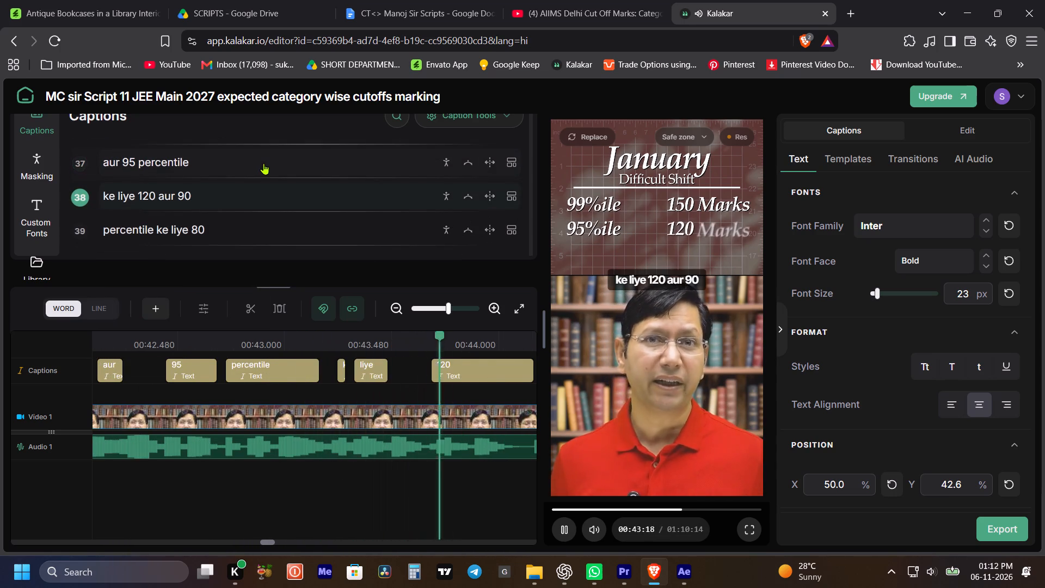
{"action": "key", "text": "space"}
{"action": "left_click", "coordinate": [183, 197]}
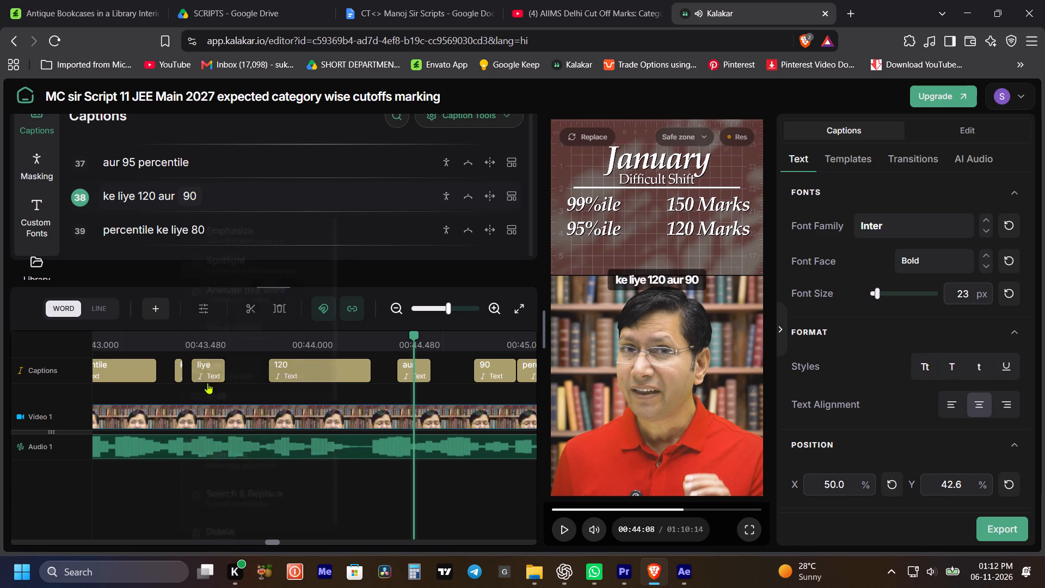
{"action": "left_click", "coordinate": [217, 477]}
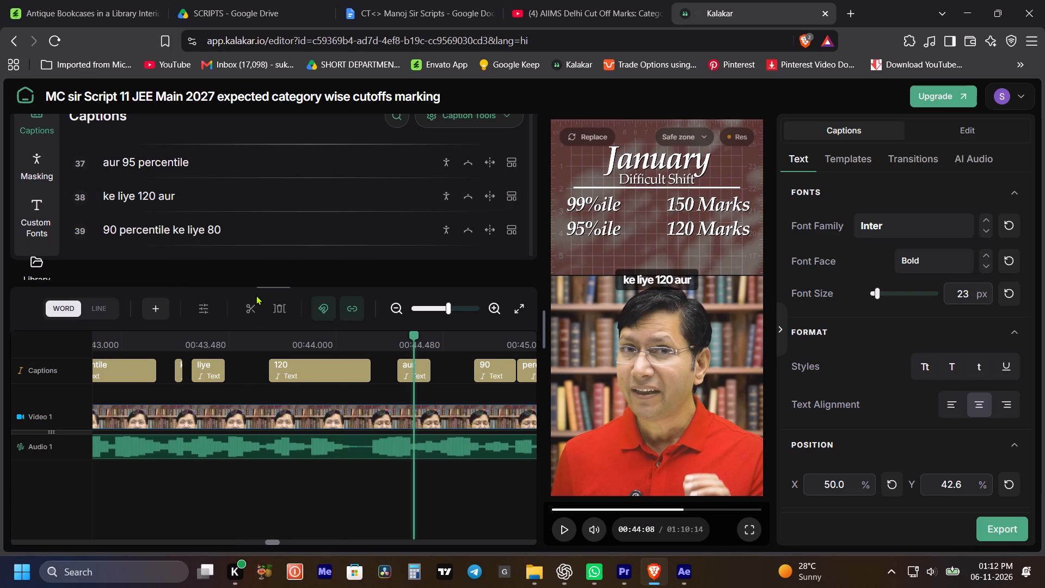
Play on to "marks ka target rakhna" and move "80" from the preceding line down to the start of that line.
{"action": "key", "text": "space"}
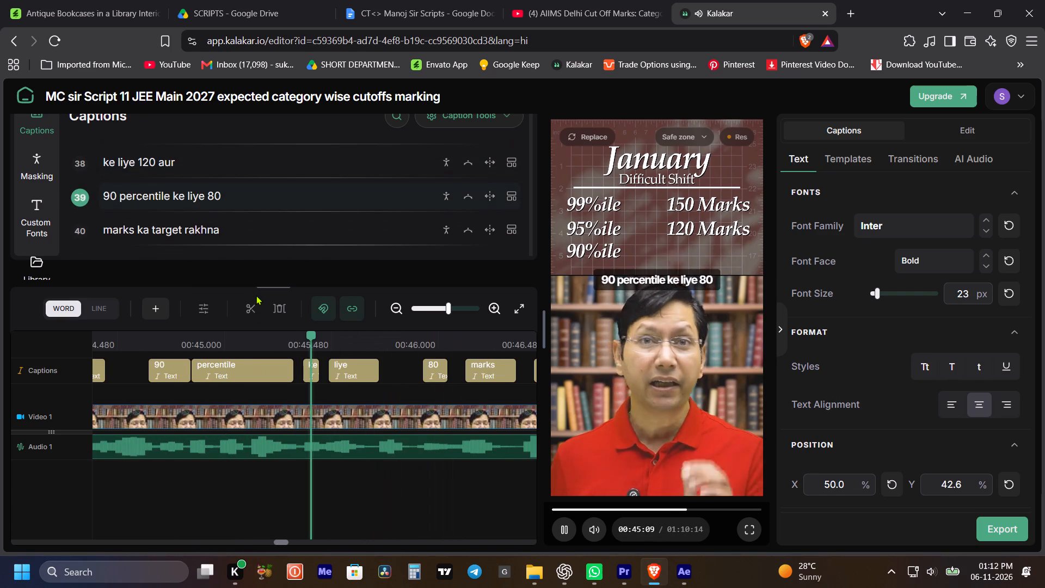
{"action": "key", "text": "space"}
{"action": "key", "text": "space"}
{"action": "key", "text": "space"}
{"action": "key", "text": "space"}
{"action": "key", "text": "space"}
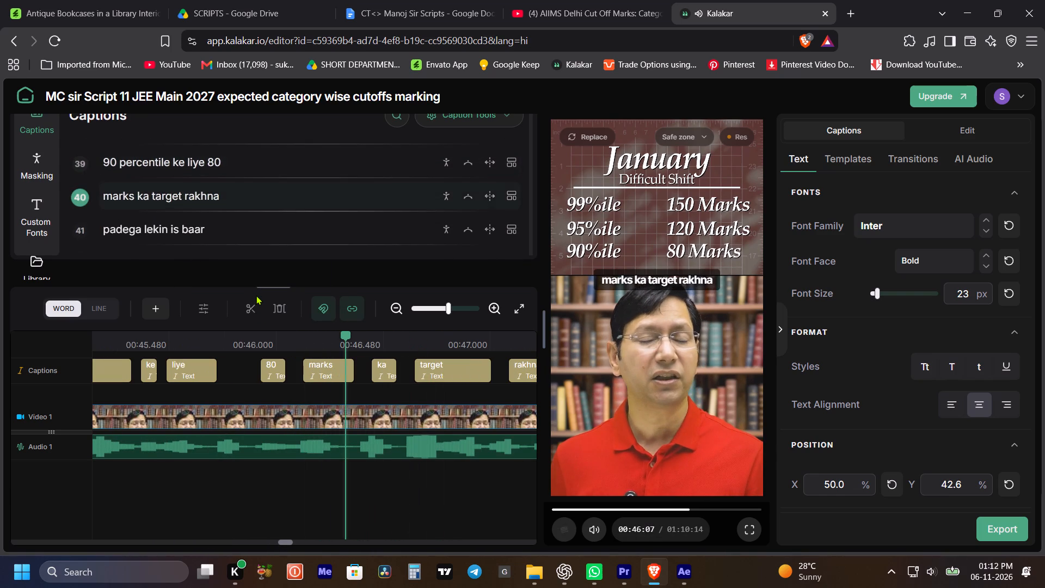
{"action": "left_click", "coordinate": [117, 195]}
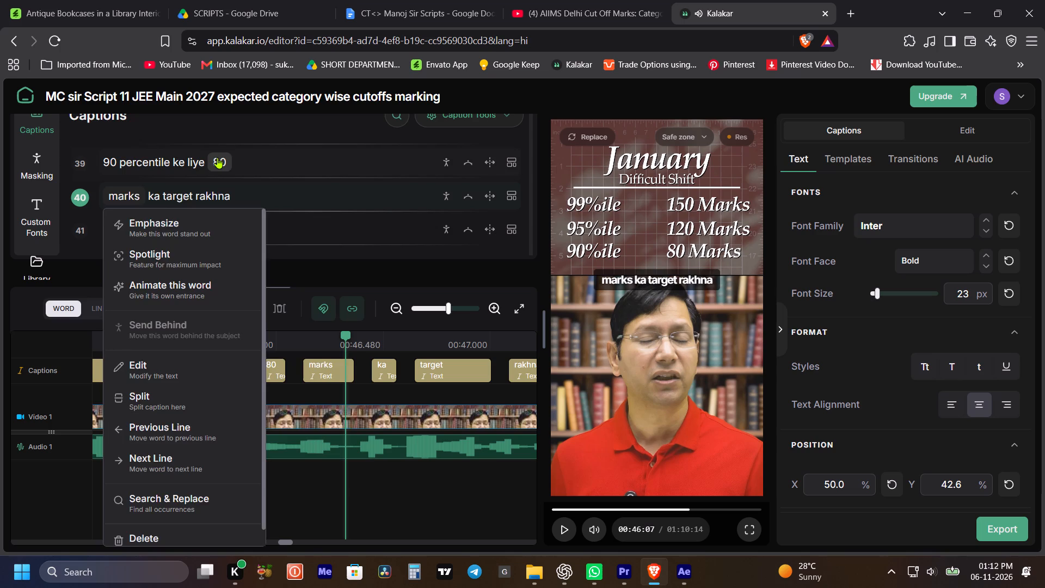
{"action": "left_click", "coordinate": [217, 157]}
{"action": "left_click", "coordinate": [240, 428]}
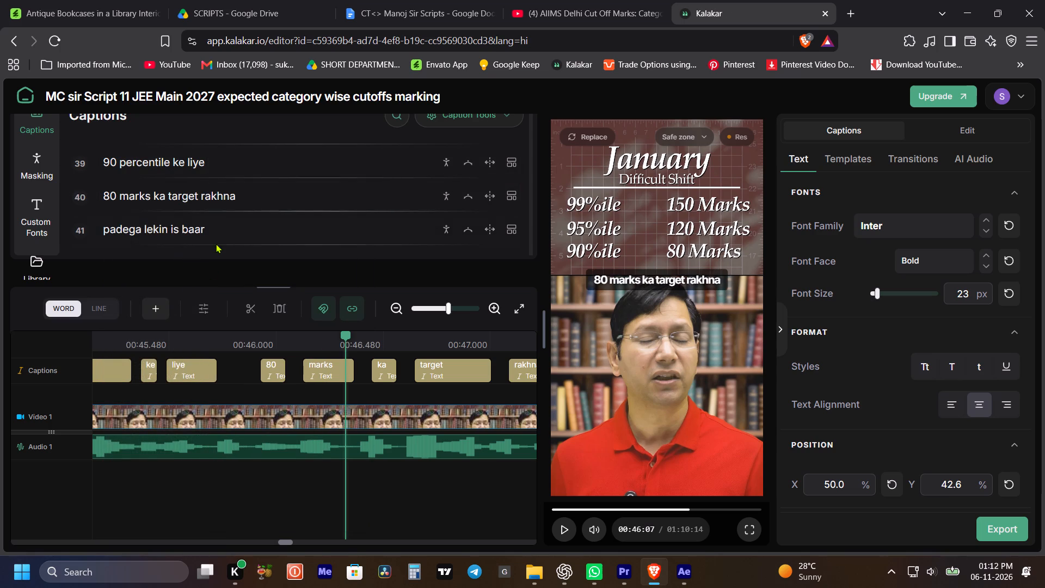
Play on to "padega lekin is baar" and pause as the spoken word "padega" ends.
{"action": "key", "text": "space"}
{"action": "key", "text": "space"}
{"action": "key", "text": "space"}
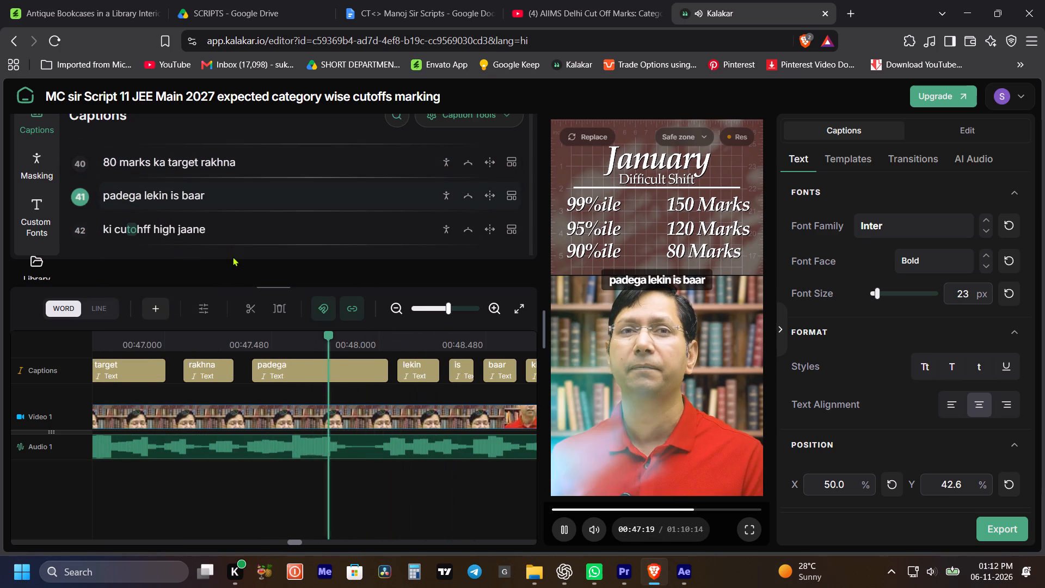
{"action": "key", "text": "space"}
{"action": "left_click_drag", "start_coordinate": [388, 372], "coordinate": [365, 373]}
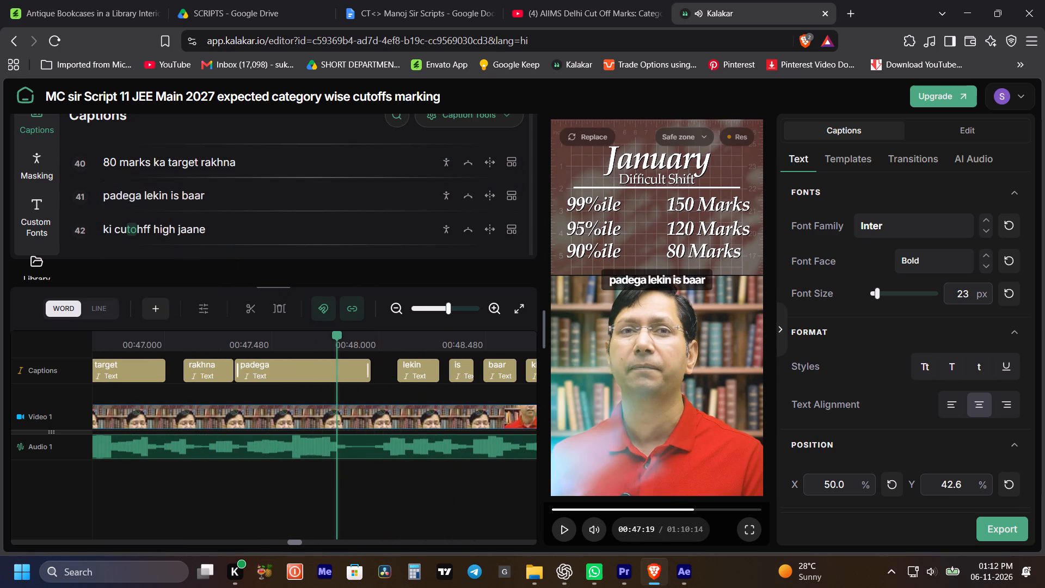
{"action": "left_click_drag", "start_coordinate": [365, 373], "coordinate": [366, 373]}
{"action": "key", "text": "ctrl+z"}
Shorten the word "padega" in the caption timeline so that it ends at the playhead, about 47.9 s.
{"action": "left_click_drag", "start_coordinate": [385, 373], "coordinate": [331, 373]}
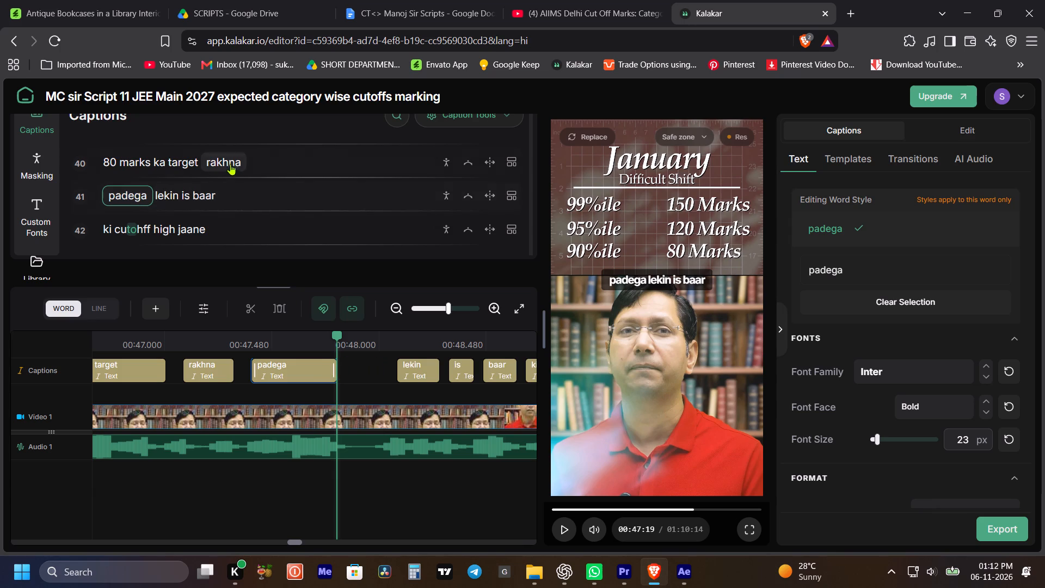
Move "rakhna" from the "80 marks ka target rakhna" line down to the start of the "padega lekin is baar" line.
{"action": "left_click", "coordinate": [222, 159]}
{"action": "left_click", "coordinate": [267, 415]}
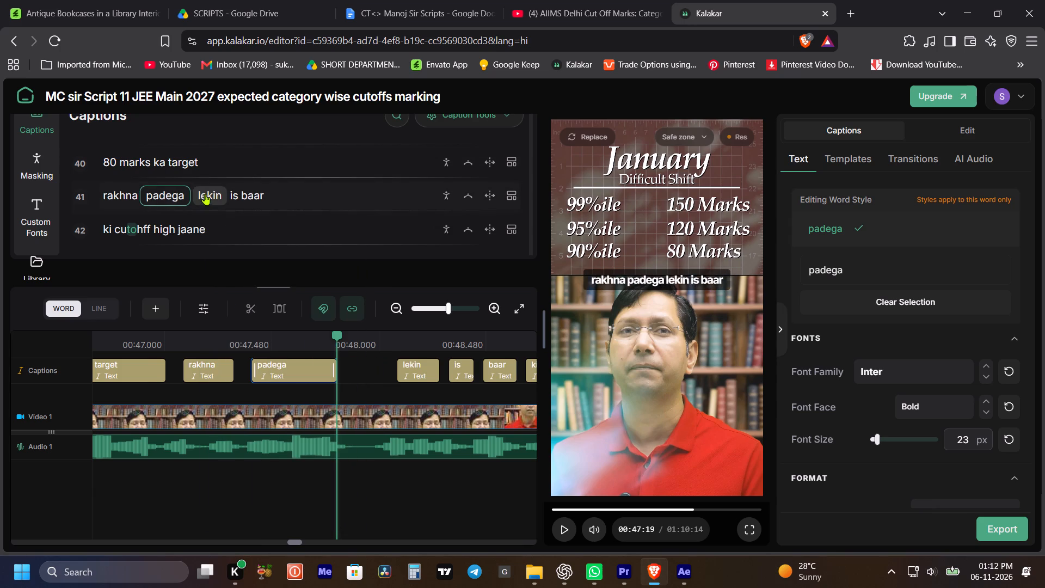
Break the "rakhna padega lekin is baar" caption after "padega" and keep "lekin is baar" together as the following line.
{"action": "left_click", "coordinate": [205, 194]}
{"action": "left_click_drag", "start_coordinate": [228, 401], "coordinate": [223, 393]}
{"action": "left_click", "coordinate": [112, 229]}
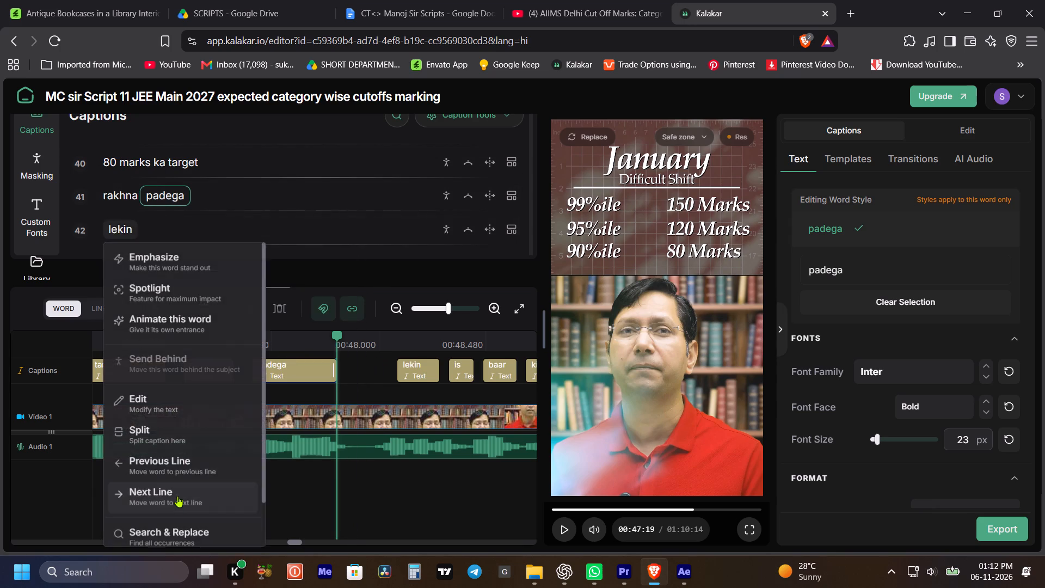
{"action": "left_click", "coordinate": [177, 496]}
{"action": "left_click", "coordinate": [218, 197]}
Play from "rakhna padega" on to "safety ke liye 160 se", checking caption wording, timing and line breaks against the speech.
{"action": "key", "text": "space"}
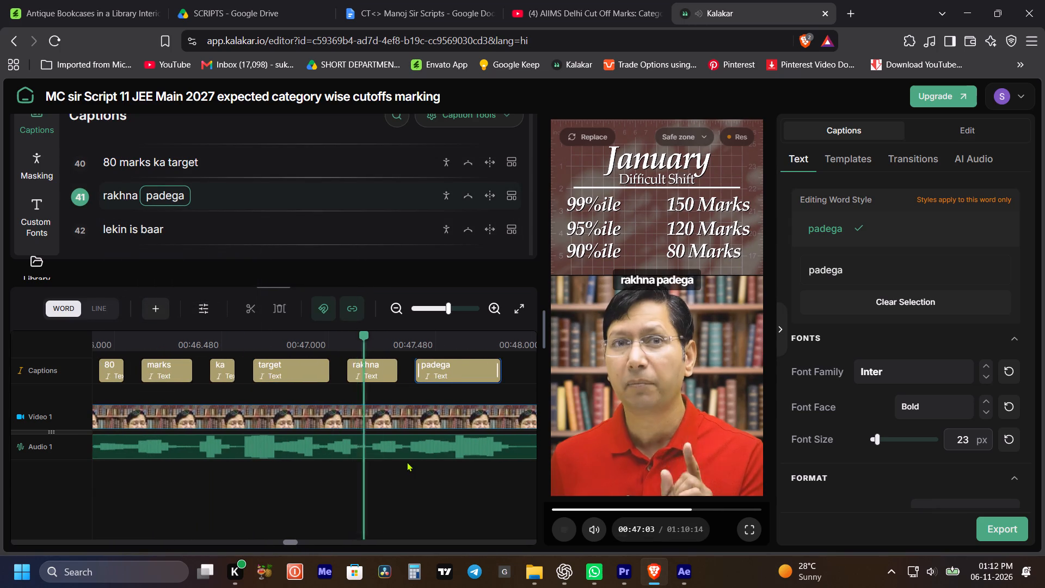
{"action": "key", "text": "space"}
{"action": "key", "text": "space"}
{"action": "key", "text": "space"}
{"action": "key", "text": "space"}
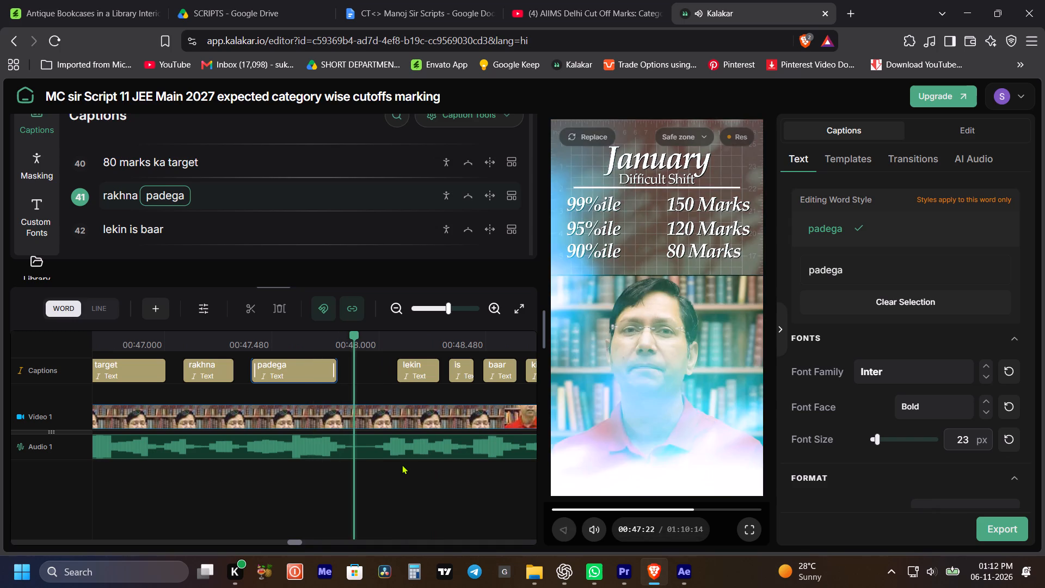
{"action": "key", "text": "space"}
{"action": "key", "text": "space"}
{"action": "key", "text": "space"}
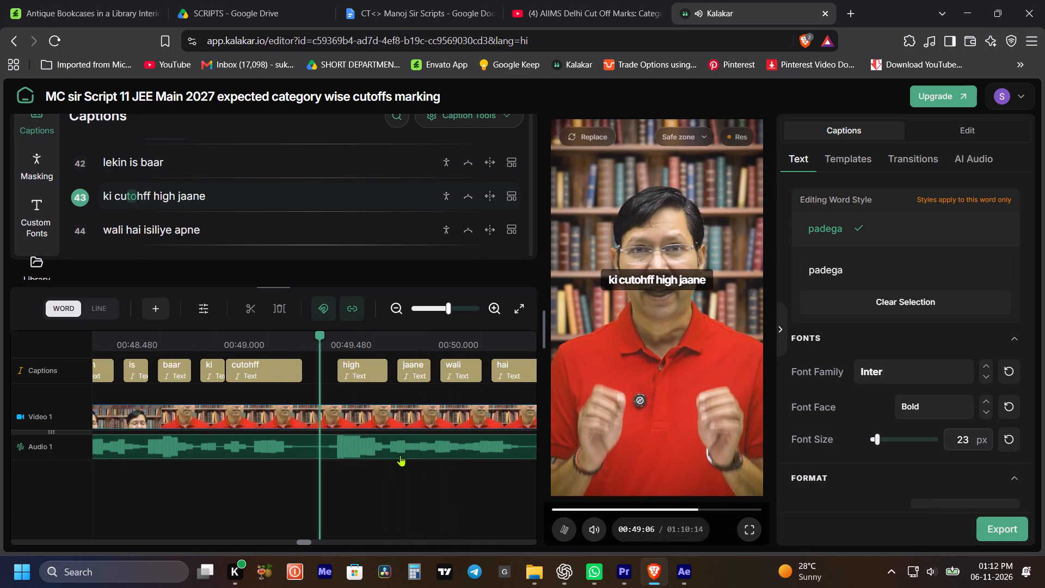
{"action": "key", "text": "space"}
{"action": "key", "text": "space"}
{"action": "key", "text": "space"}
{"action": "key", "text": "space"}
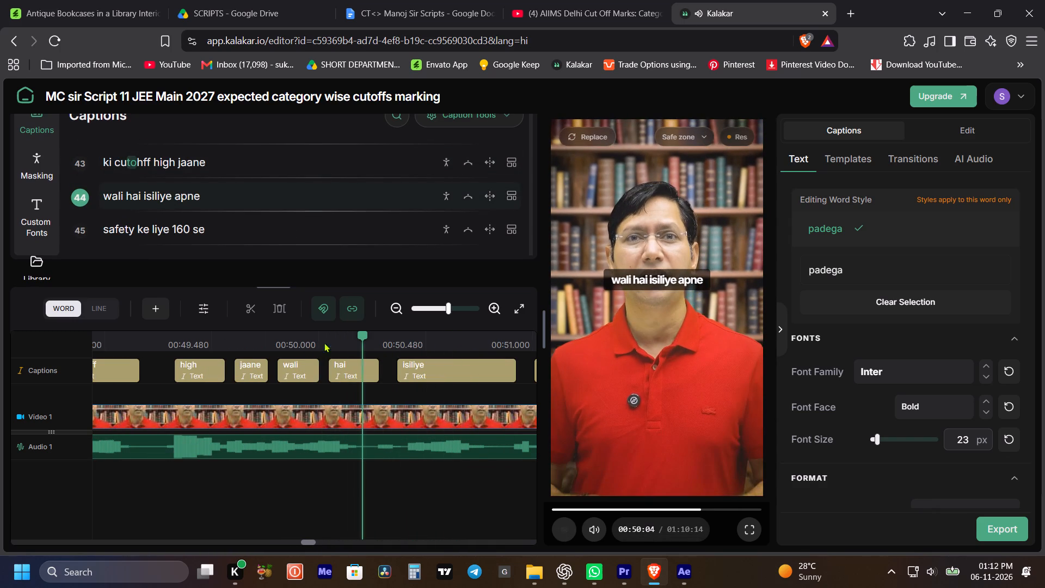
{"action": "key", "text": "space"}
{"action": "key", "text": "space"}
{"action": "key", "text": "space"}
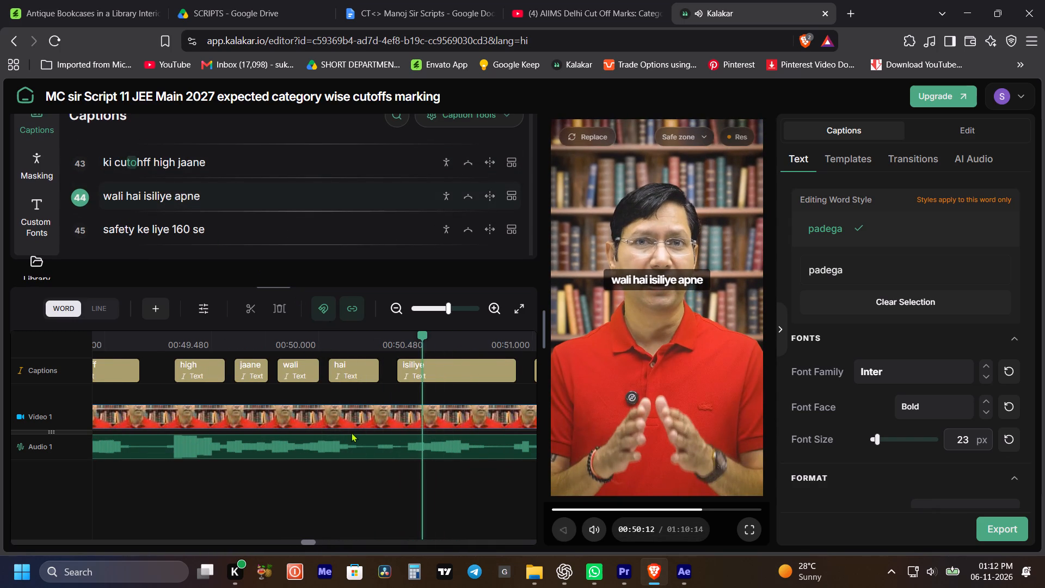
{"action": "key", "text": "space"}
{"action": "key", "text": "space"}
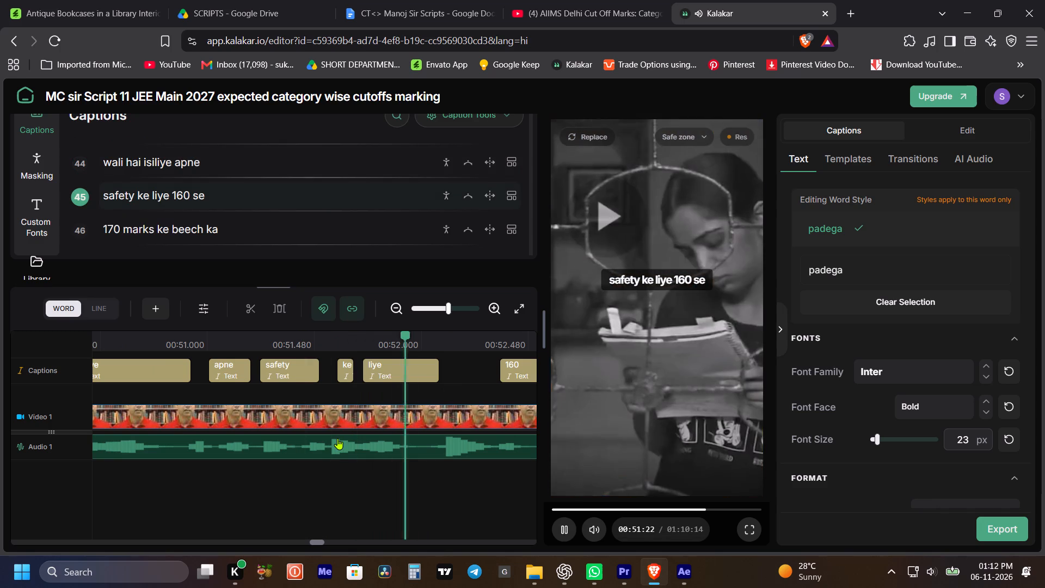
{"action": "key", "text": "space"}
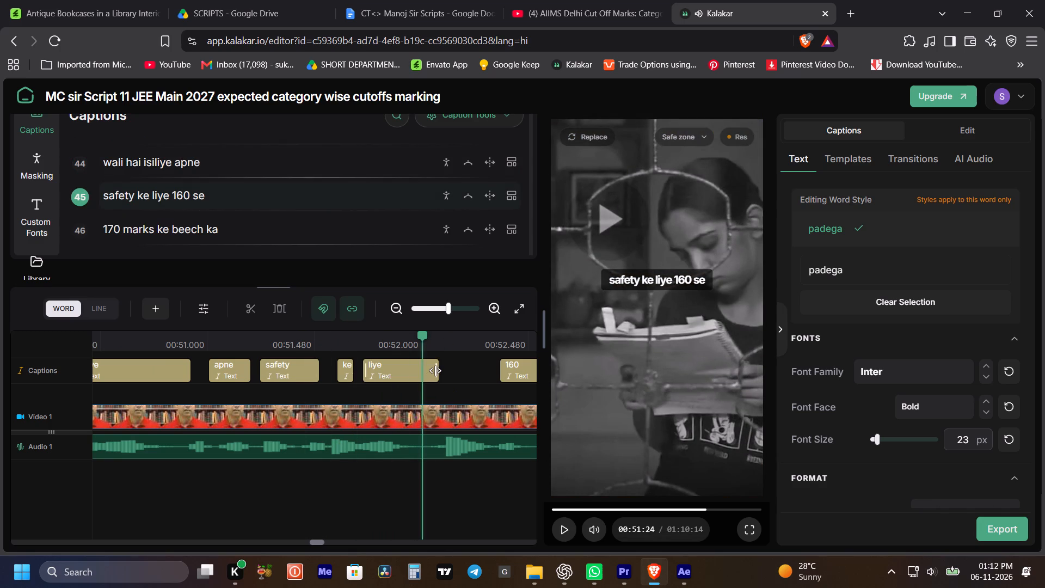
Shorten the word "liye" in the caption timeline so that it ends just before the 52-second mark.
{"action": "left_click_drag", "start_coordinate": [435, 371], "coordinate": [403, 371]}
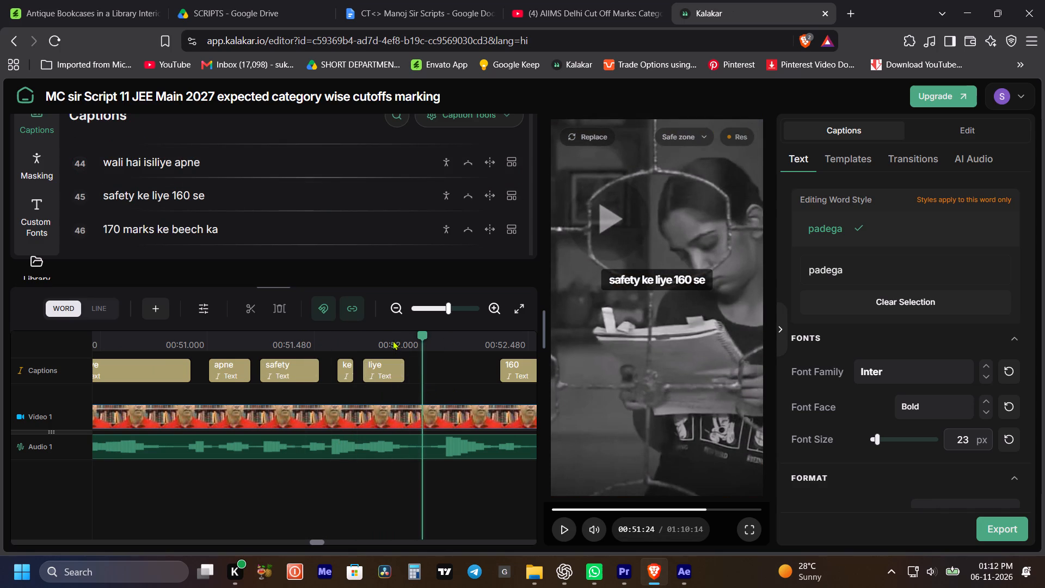
{"action": "left_click", "coordinate": [392, 340]}
{"action": "key", "text": "space"}
{"action": "key", "text": "space"}
{"action": "left_click_drag", "start_coordinate": [404, 369], "coordinate": [388, 371]}
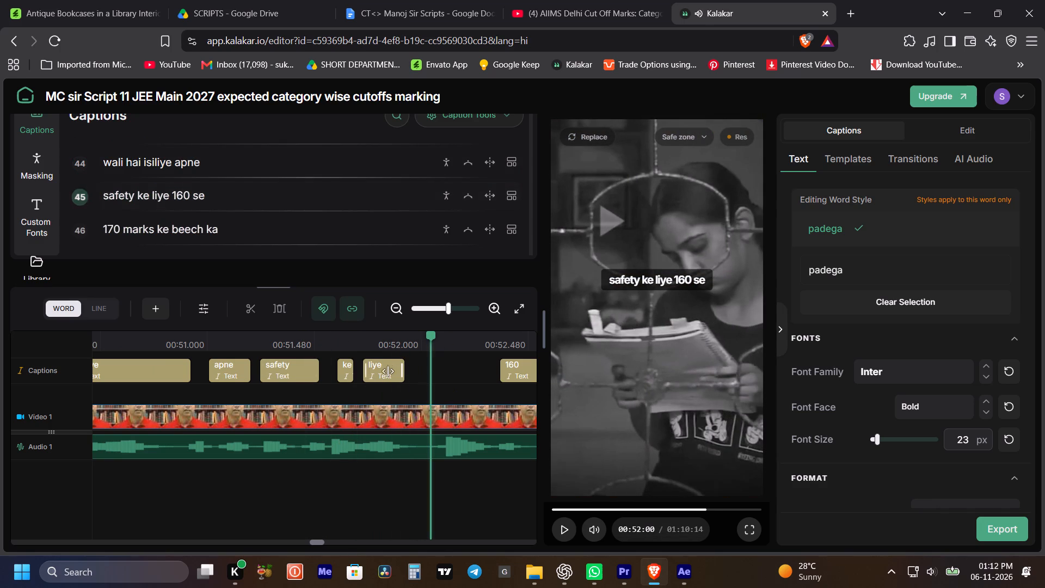
{"action": "left_click_drag", "start_coordinate": [388, 371], "coordinate": [381, 370]}
{"action": "left_click", "coordinate": [373, 345]}
{"action": "key", "text": "space"}
{"action": "key", "text": "space"}
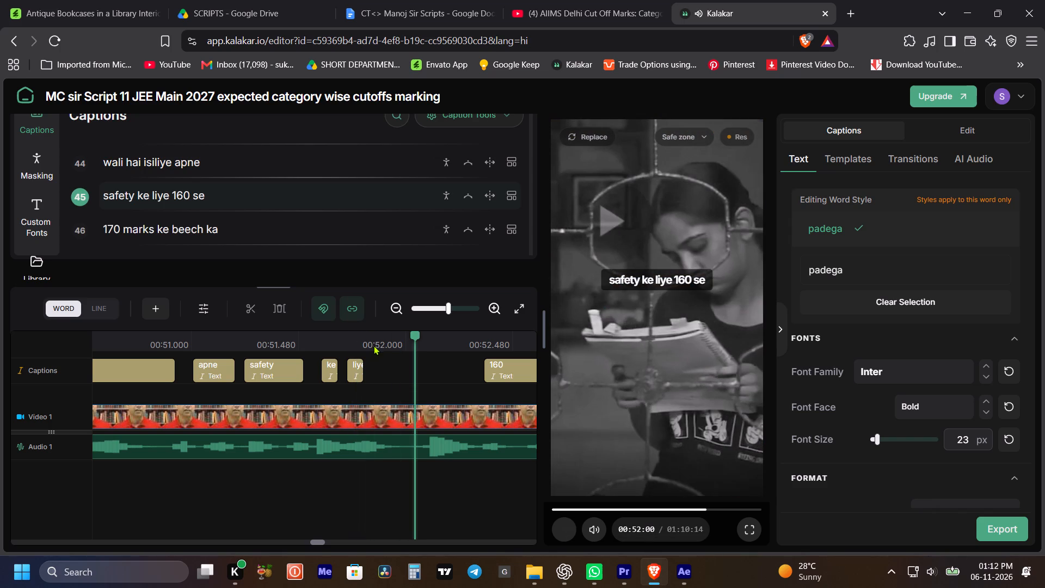
{"action": "left_click", "coordinate": [358, 344]}
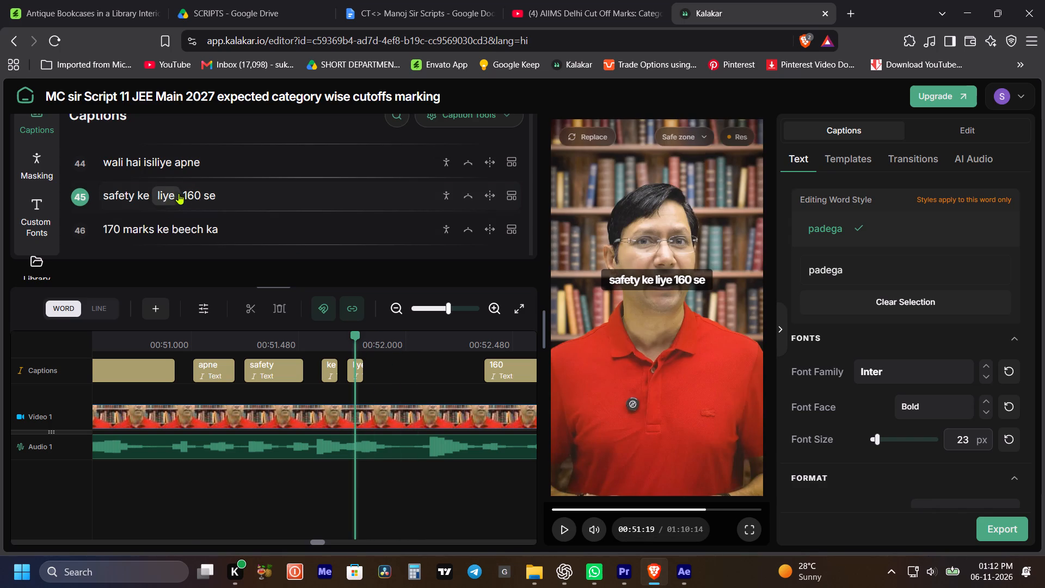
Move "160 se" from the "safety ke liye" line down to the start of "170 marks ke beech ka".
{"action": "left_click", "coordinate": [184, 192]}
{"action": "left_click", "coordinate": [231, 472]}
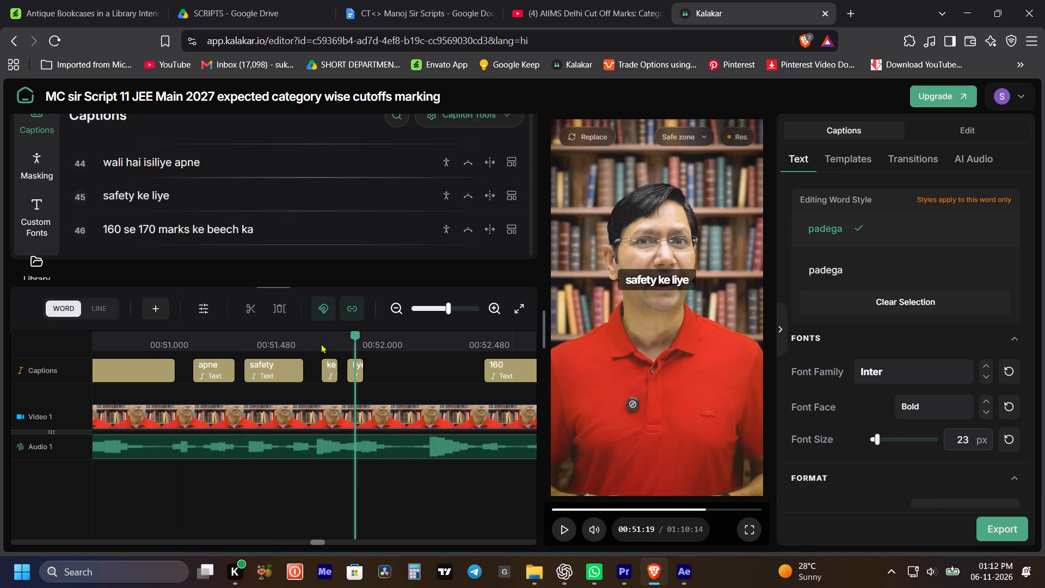
Delete the caption words "160 se 170 marks ke beech ka target rakhna" over the on-screen Target 160–170 Marks graphic.
{"action": "key", "text": "space"}
{"action": "key", "text": "space"}
{"action": "key", "text": "space"}
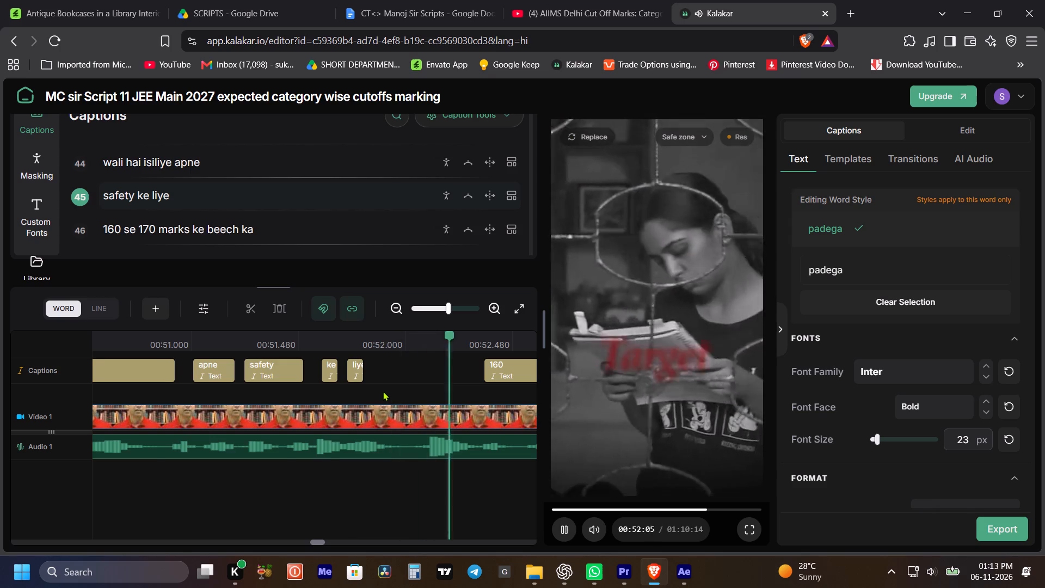
{"action": "key", "text": "space"}
{"action": "left_click_drag", "start_coordinate": [286, 383], "coordinate": [512, 371]}
{"action": "key", "text": "BackSpace"}
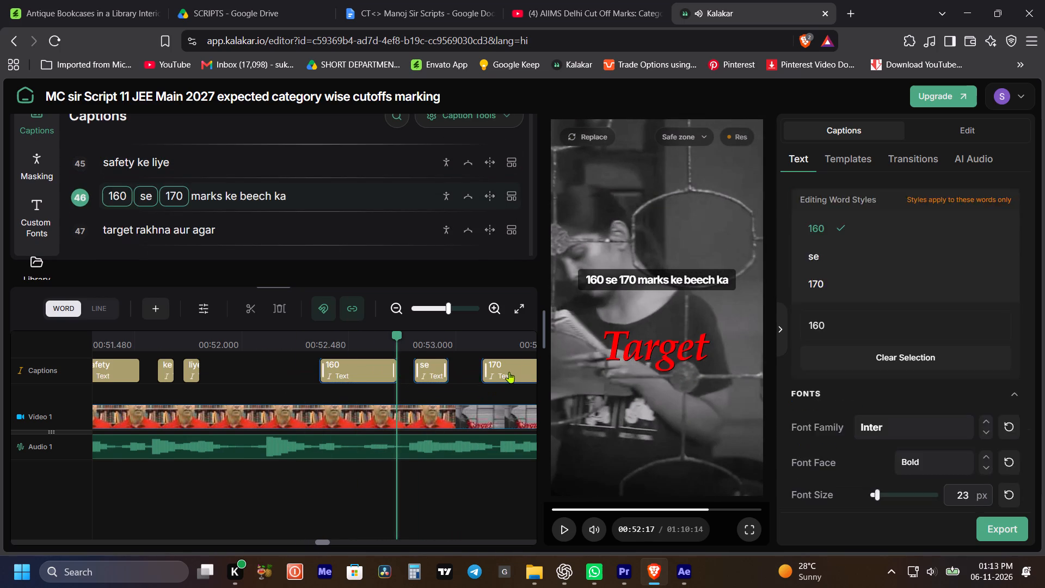
{"action": "key", "text": "space"}
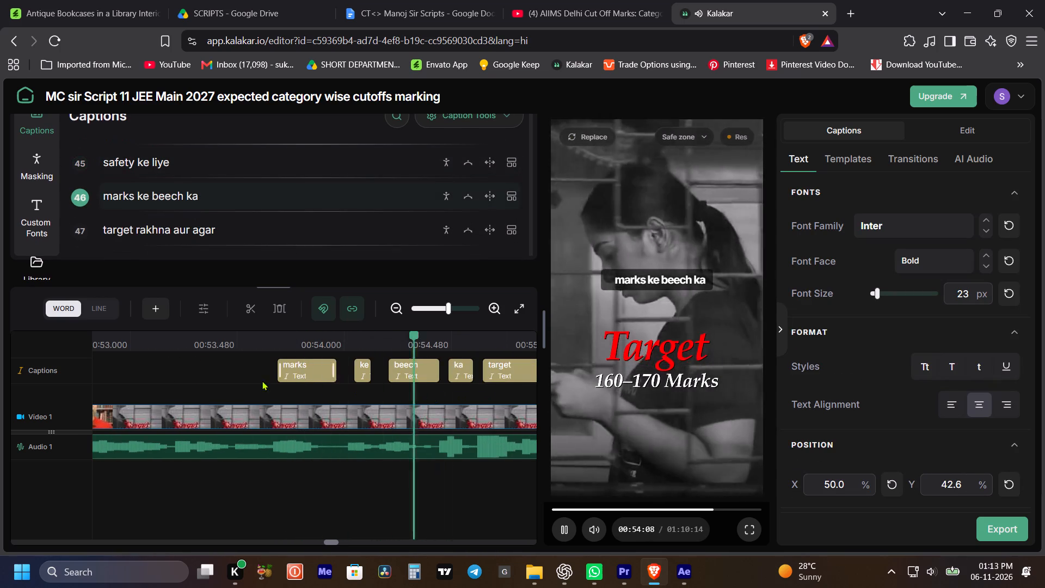
{"action": "key", "text": "space"}
{"action": "left_click_drag", "start_coordinate": [141, 388], "coordinate": [469, 364]}
{"action": "key", "text": "BackSpace"}
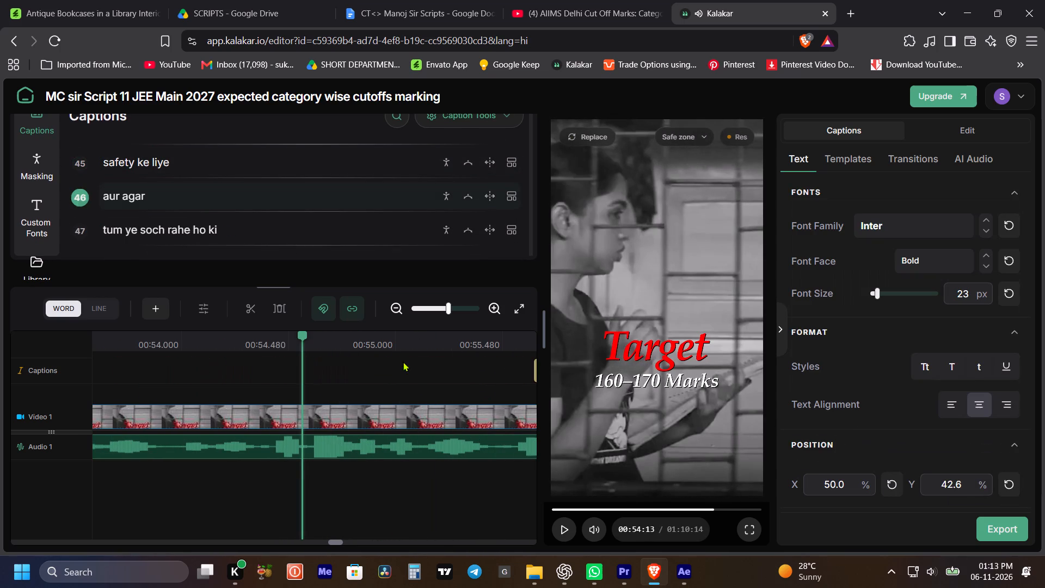
Play from the Target 160–170 Marks graphic through to "2027 mein 99", checking the captions against the speech.
{"action": "left_click_drag", "start_coordinate": [153, 341], "coordinate": [73, 352]}
{"action": "key", "text": "space"}
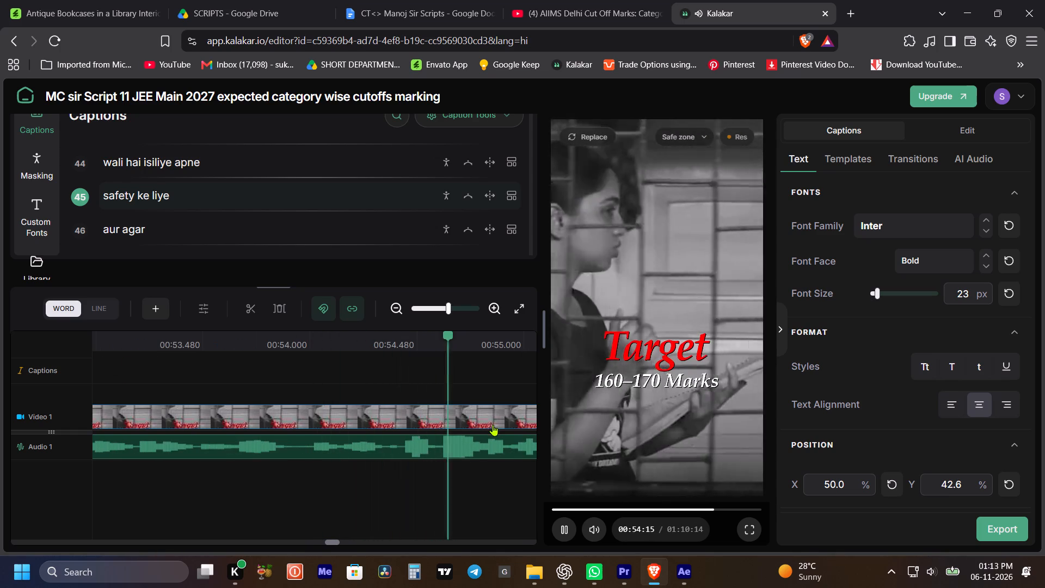
{"action": "key", "text": "space"}
{"action": "key", "text": "space"}
{"action": "key", "text": "space"}
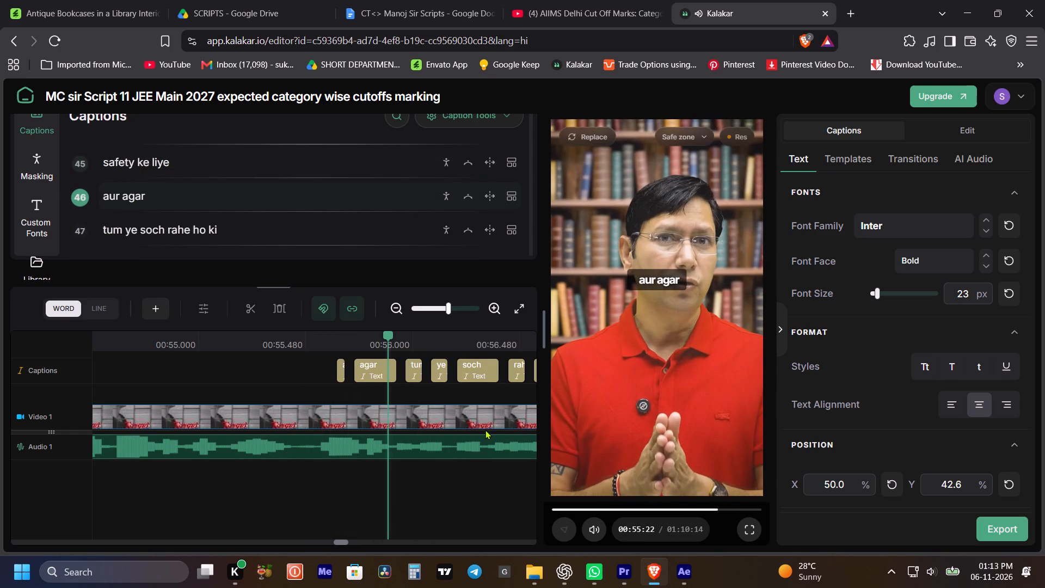
{"action": "key", "text": "space"}
{"action": "key", "text": "space"}
{"action": "key", "text": "space"}
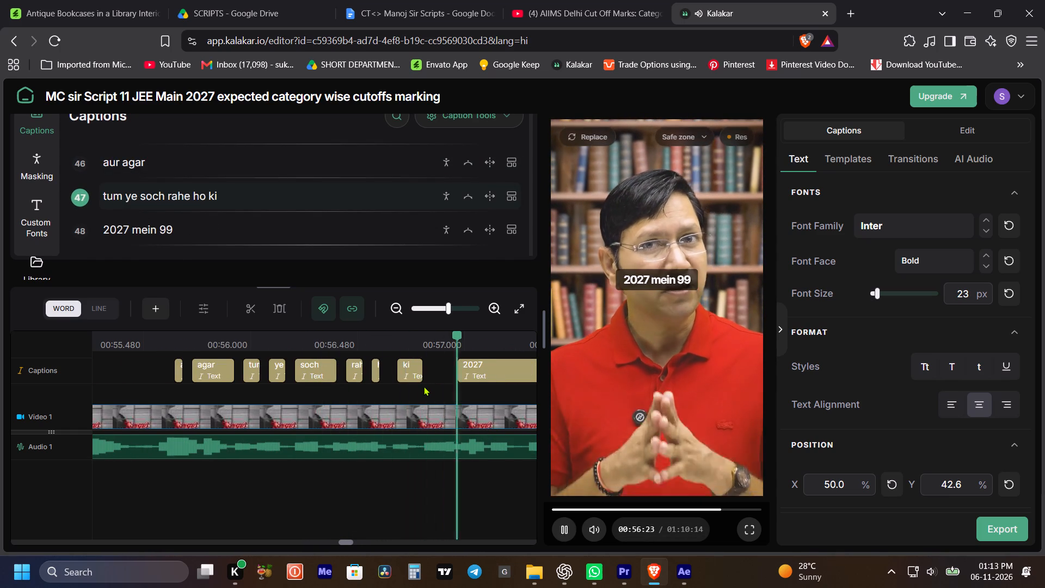
{"action": "key", "text": "space"}
{"action": "key", "text": "space"}
{"action": "key", "text": "space"}
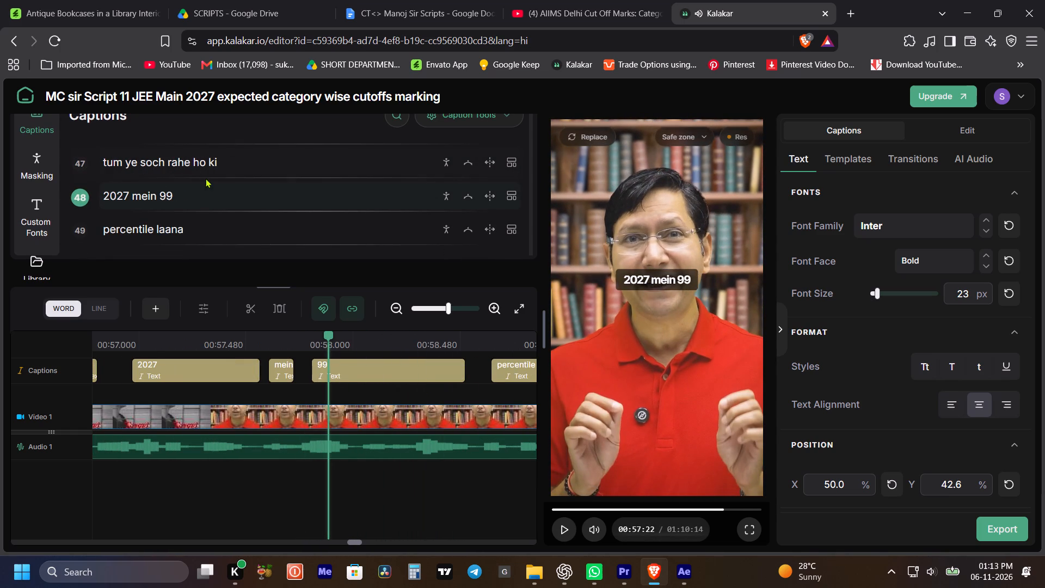
Move "99" from the "2027 mein" line down to the start of "percentile laana".
{"action": "left_click", "coordinate": [164, 192]}
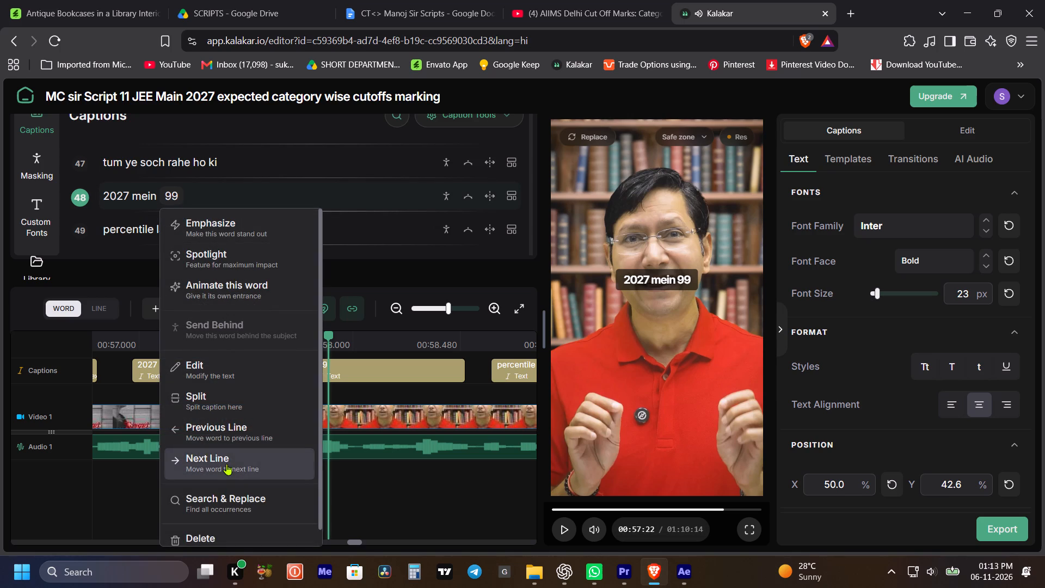
{"action": "left_click", "coordinate": [227, 465]}
Play on past "mushkil hai toh" and delete the caption words from "comment" up to just before the "kar lo" line.
{"action": "key", "text": "space"}
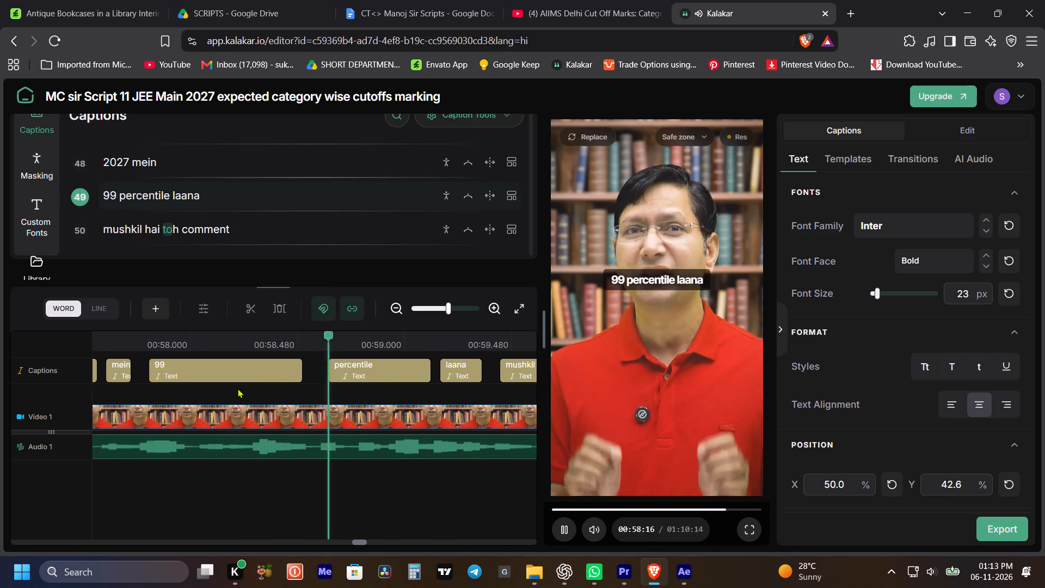
{"action": "key", "text": "space"}
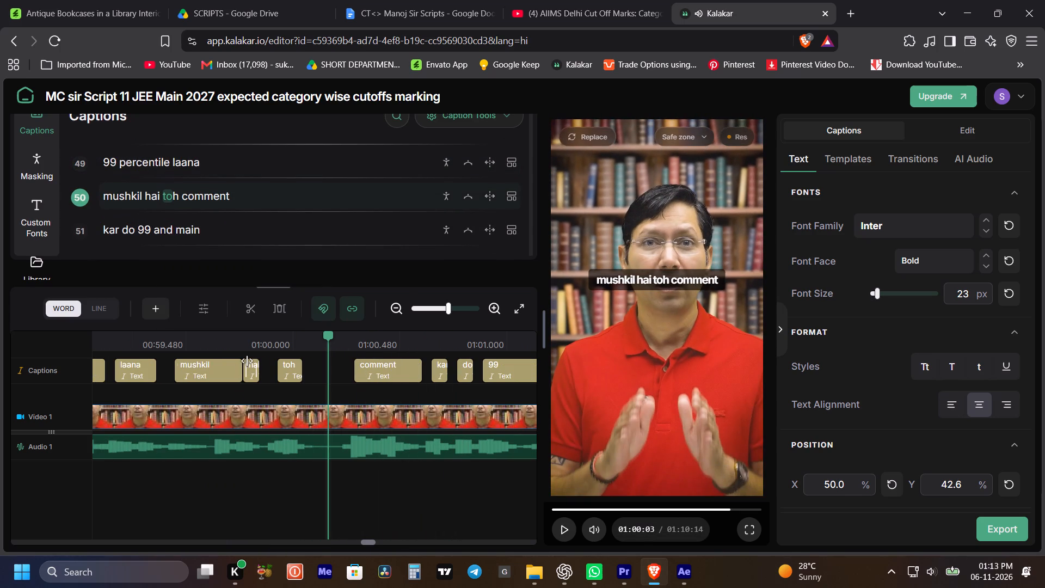
{"action": "key", "text": "space"}
{"action": "key", "text": "space"}
{"action": "left_click_drag", "start_coordinate": [346, 388], "coordinate": [522, 366]}
{"action": "key", "text": "BackSpace"}
{"action": "left_click_drag", "start_coordinate": [444, 307], "coordinate": [416, 307]}
{"action": "left_click_drag", "start_coordinate": [383, 388], "coordinate": [532, 376]}
{"action": "key", "text": "BackSpace"}
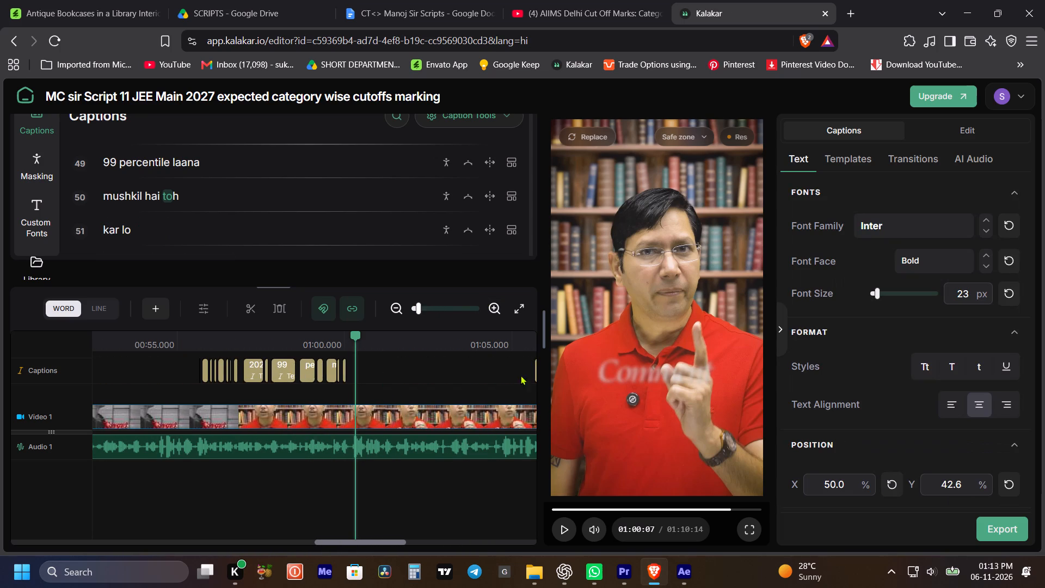
Delete all remaining captions from "kar lo" to the end of the video.
{"action": "key", "text": "space"}
{"action": "key", "text": "space"}
{"action": "left_click_drag", "start_coordinate": [415, 311], "coordinate": [406, 311]}
{"action": "left_click_drag", "start_coordinate": [419, 305], "coordinate": [411, 305]}
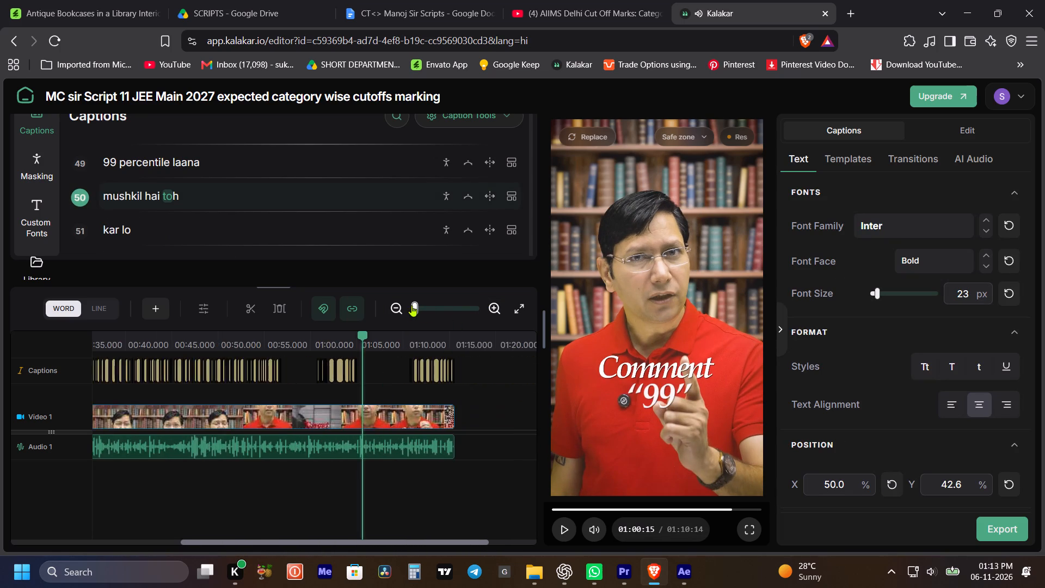
{"action": "left_click_drag", "start_coordinate": [411, 305], "coordinate": [411, 306]}
{"action": "left_click_drag", "start_coordinate": [478, 388], "coordinate": [563, 360]}
{"action": "key", "text": "BackSpace"}
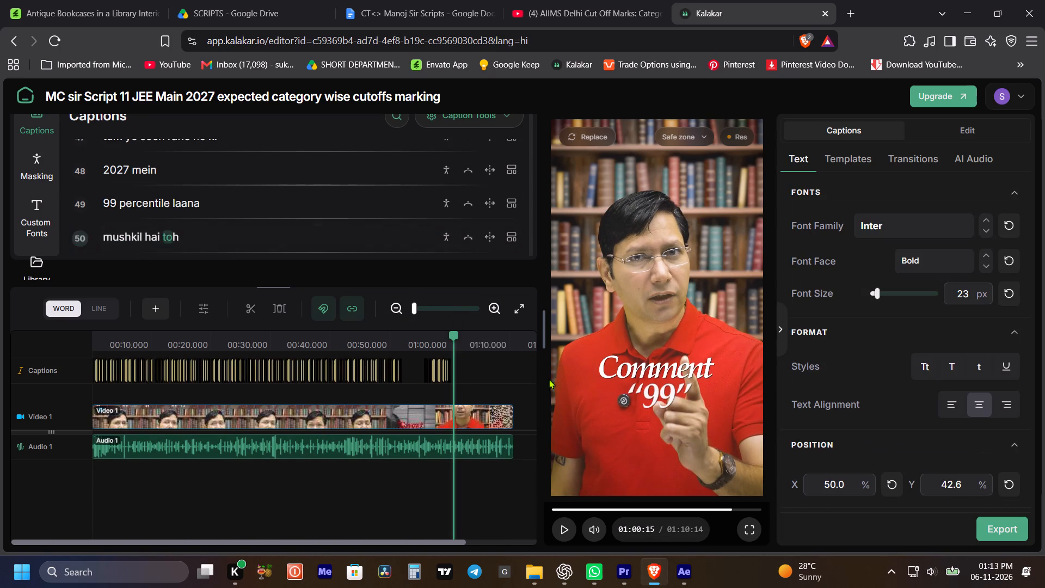
{"action": "key", "text": "space"}
Export the captions as Green / Blue Screen and start the render.
{"action": "left_click", "coordinate": [1000, 532]}
{"action": "left_click_drag", "start_coordinate": [840, 181], "coordinate": [840, 186]}
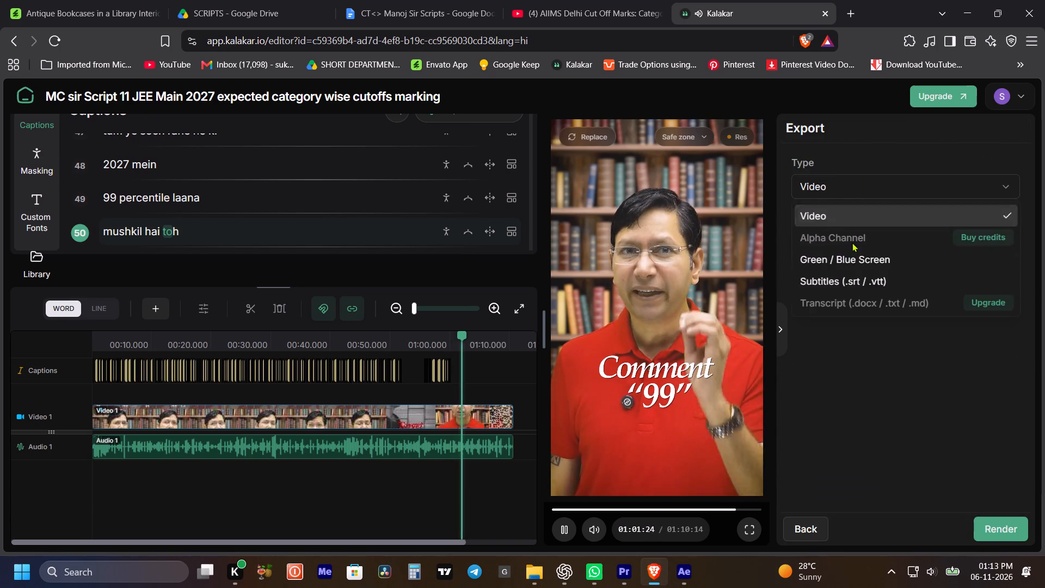
{"action": "left_click", "coordinate": [861, 260]}
{"action": "left_click", "coordinate": [1004, 524]}
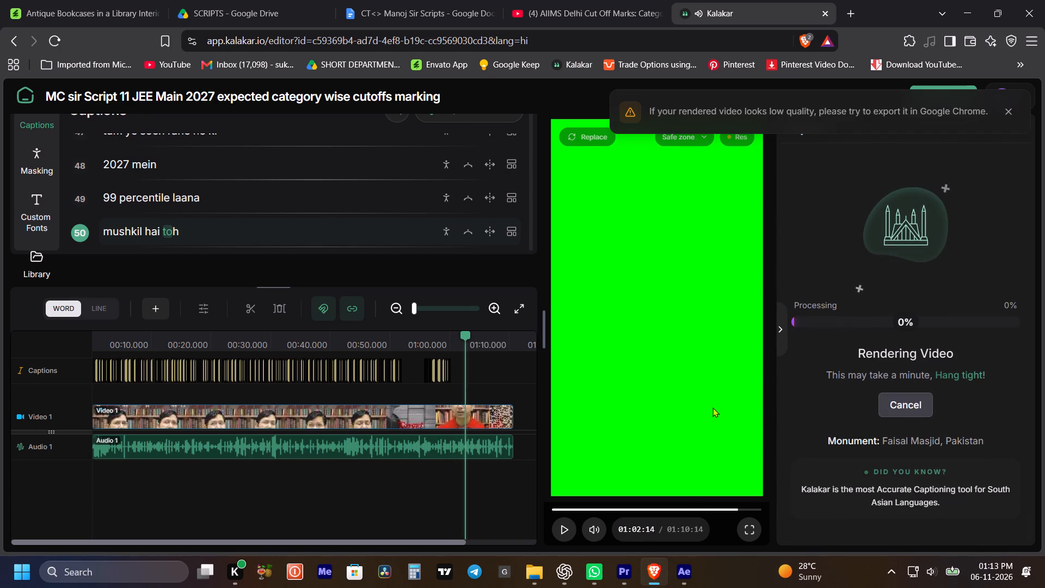
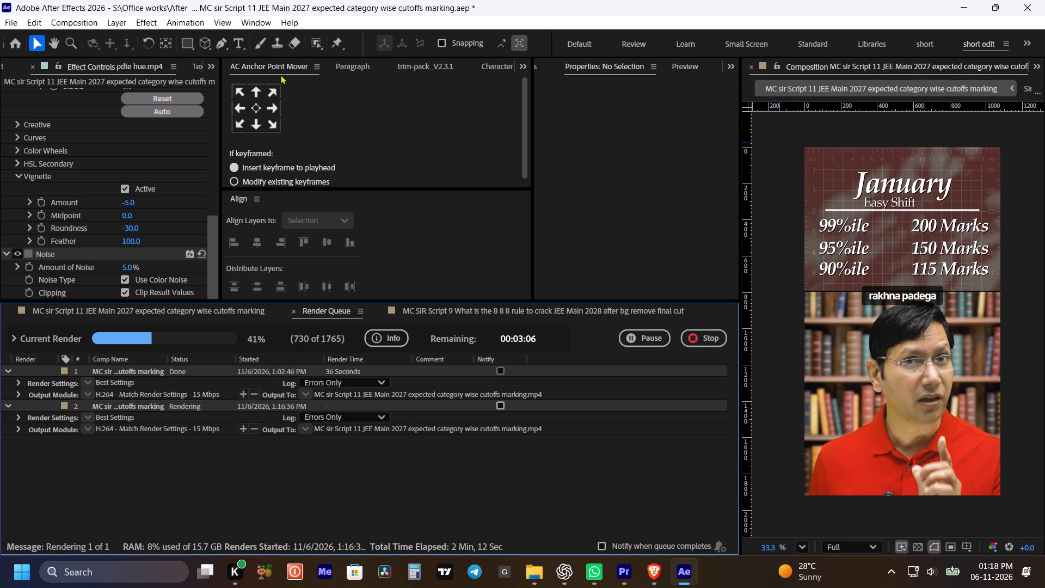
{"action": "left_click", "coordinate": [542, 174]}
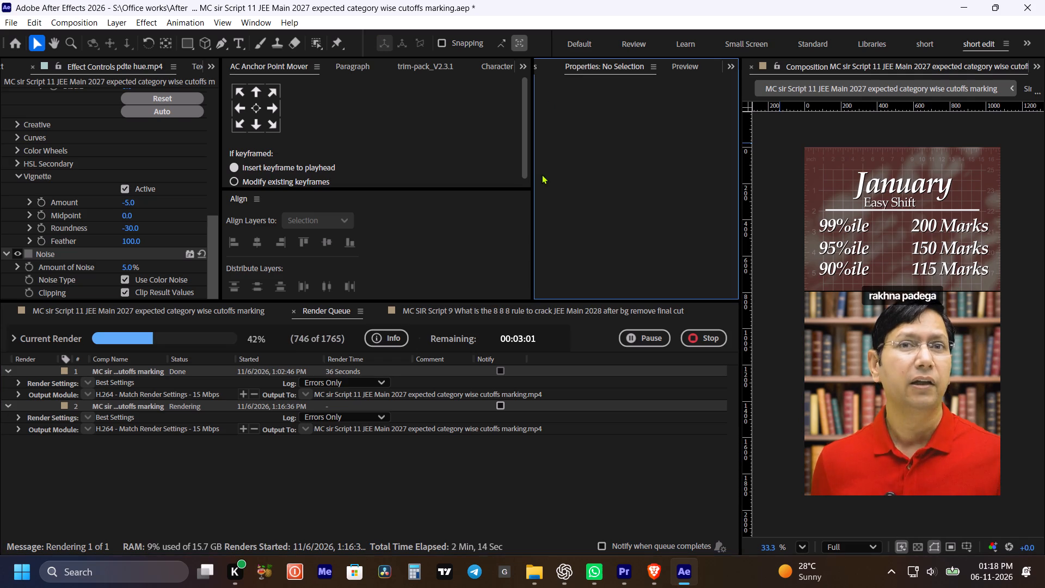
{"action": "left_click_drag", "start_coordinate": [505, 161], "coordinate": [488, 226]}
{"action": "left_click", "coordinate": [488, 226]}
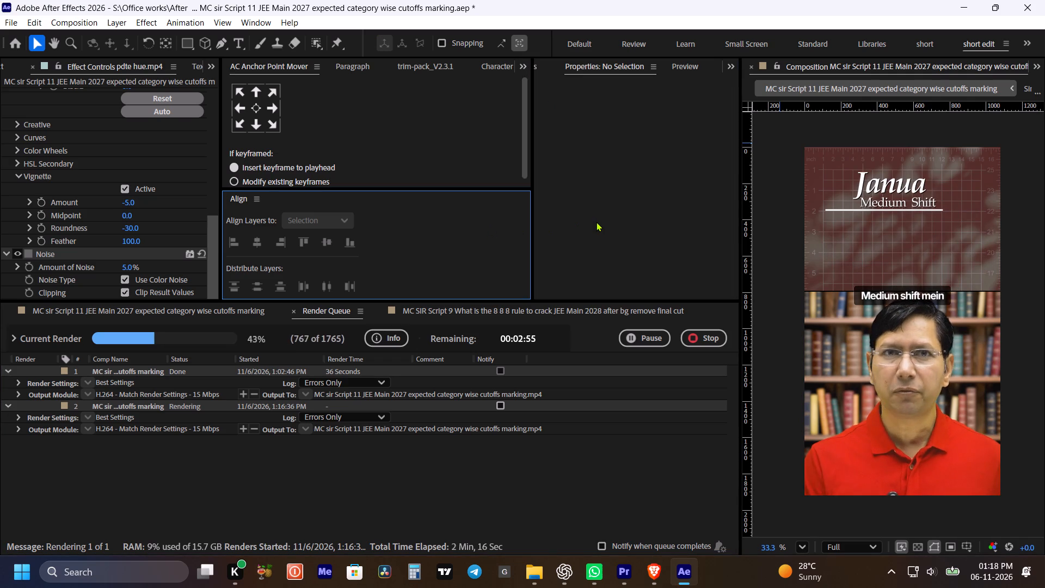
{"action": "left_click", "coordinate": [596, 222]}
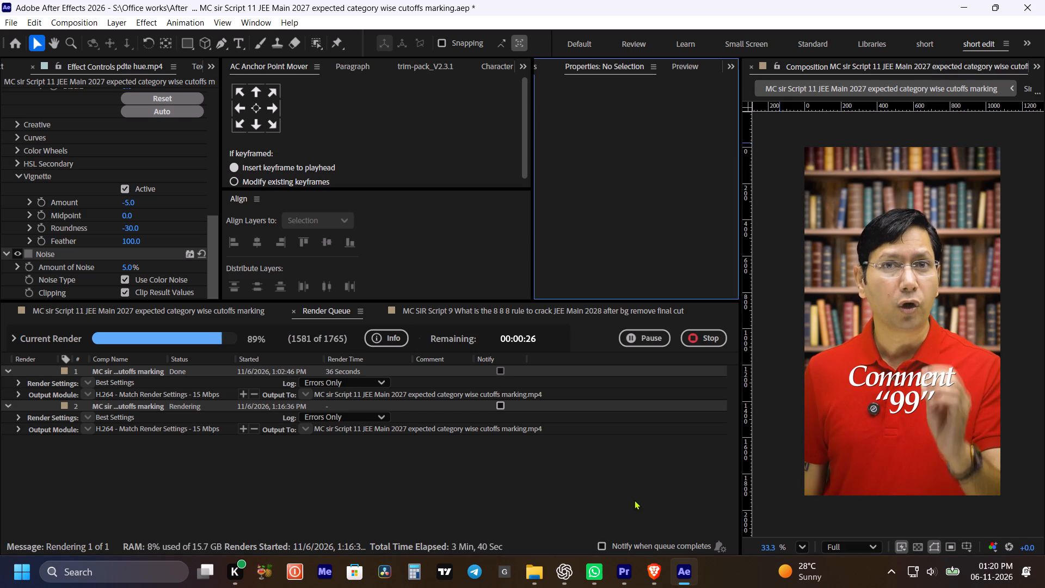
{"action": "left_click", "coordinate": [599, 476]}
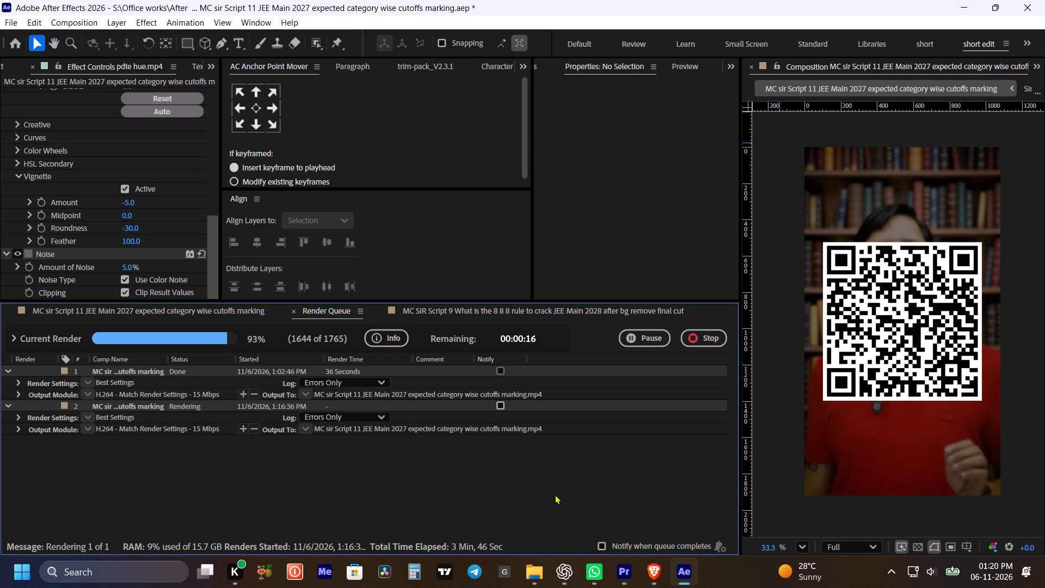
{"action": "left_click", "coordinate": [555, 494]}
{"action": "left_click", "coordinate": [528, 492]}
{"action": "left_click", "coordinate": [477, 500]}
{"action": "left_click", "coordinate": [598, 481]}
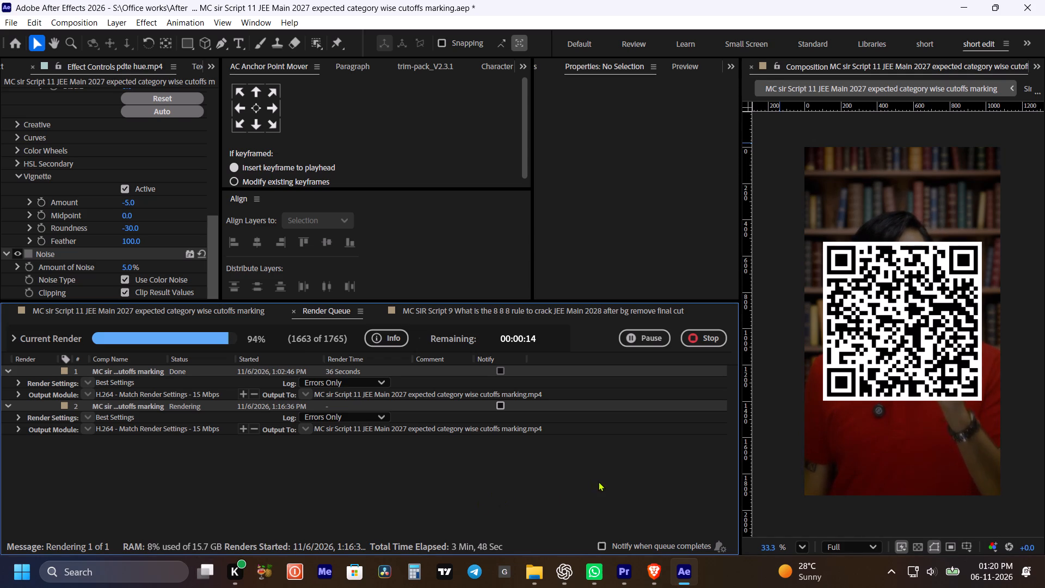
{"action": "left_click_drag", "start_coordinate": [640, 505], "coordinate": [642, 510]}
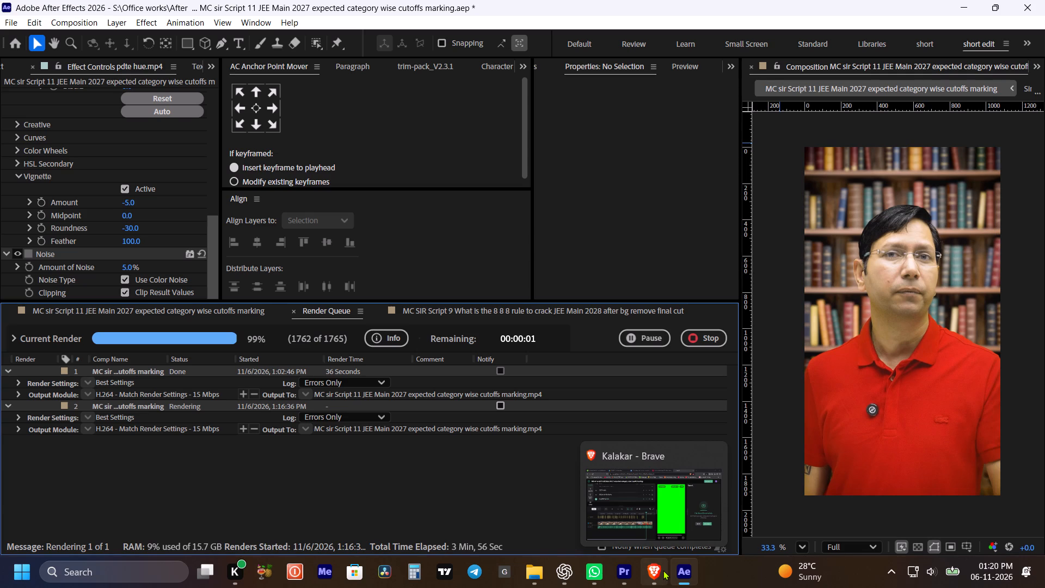
Switch to Brave, find the "mano" folder in Drive's SHORT DEPARTMENT folder, and open its EDITED > November subfolder.
{"action": "left_click", "coordinate": [663, 570]}
{"action": "left_click", "coordinate": [249, 13]}
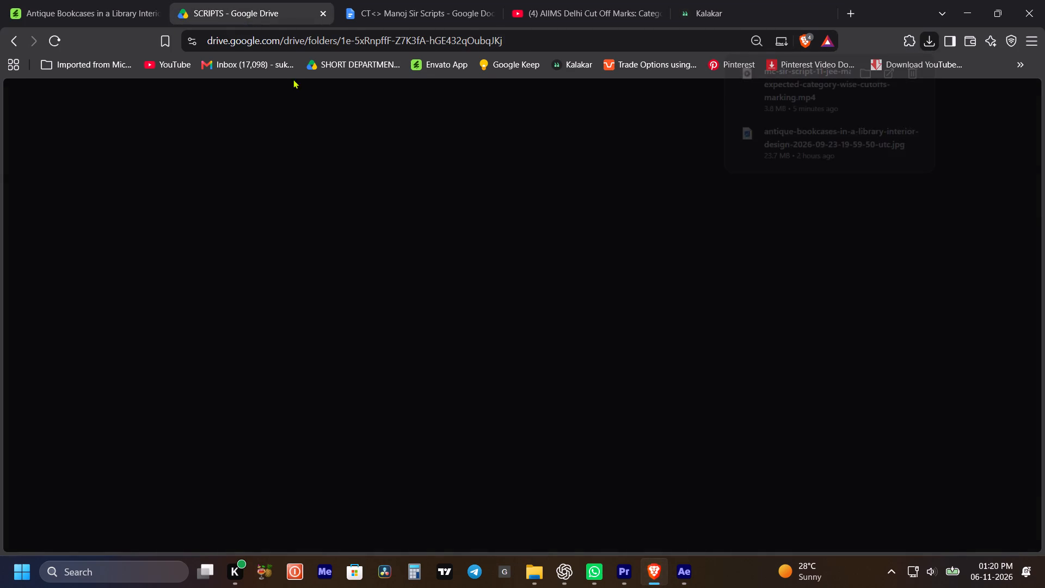
{"action": "left_click_drag", "start_coordinate": [726, 344], "coordinate": [722, 339]}
{"action": "left_click", "coordinate": [90, 2]}
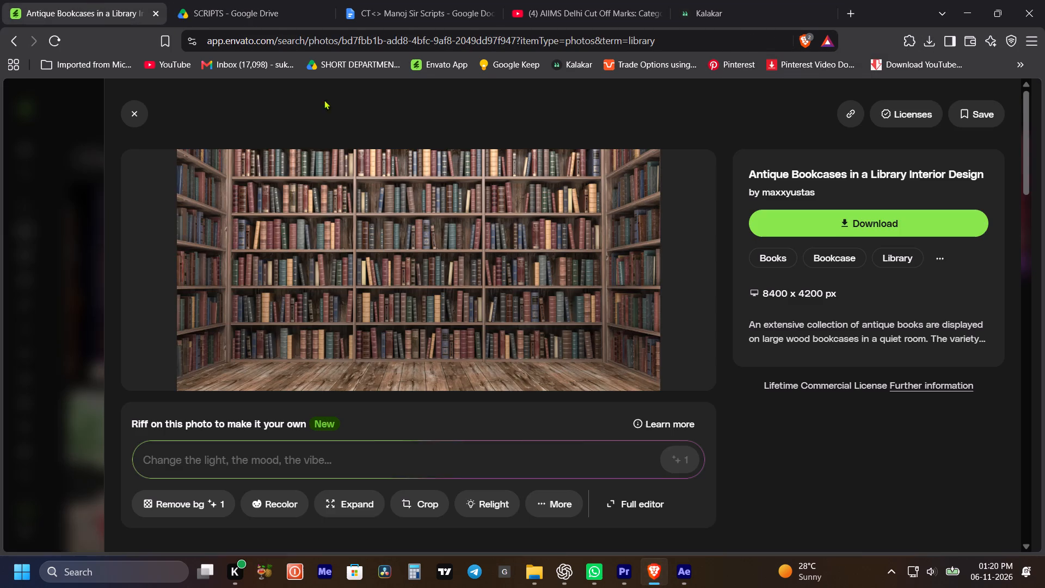
{"action": "left_click", "coordinate": [340, 69]}
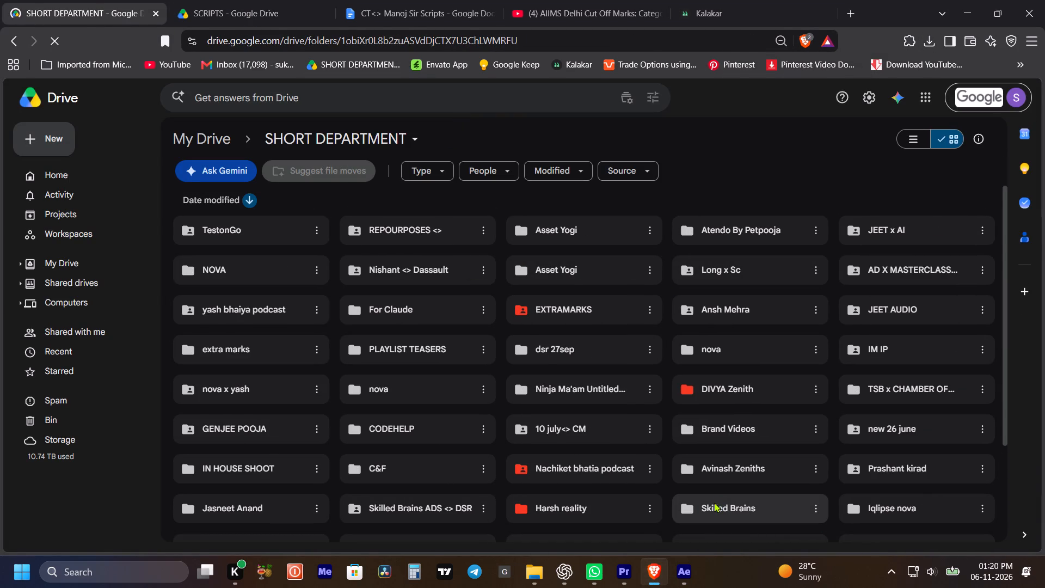
{"action": "key", "text": "ctrl+f"}
{"action": "type", "text": "ma"}
{"action": "type", "text": "no"}
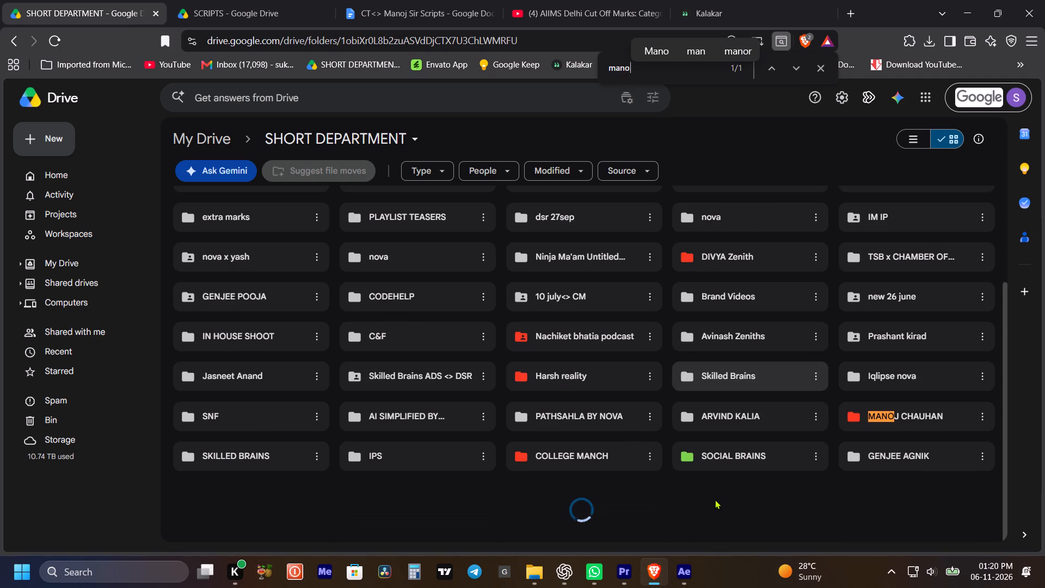
{"action": "double_click", "coordinate": [903, 413]}
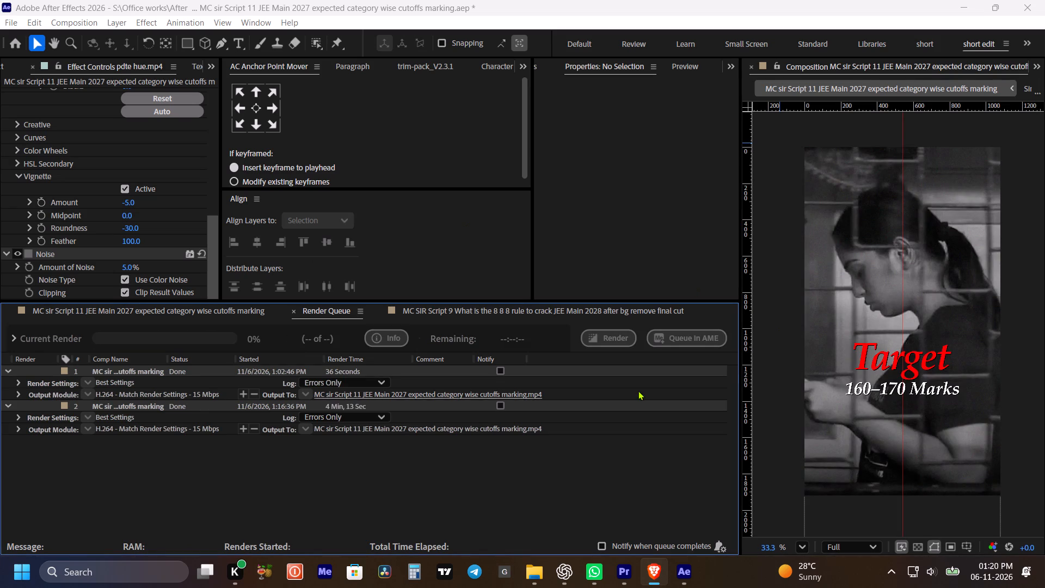
{"action": "left_click", "coordinate": [641, 578]}
{"action": "left_click", "coordinate": [654, 572]}
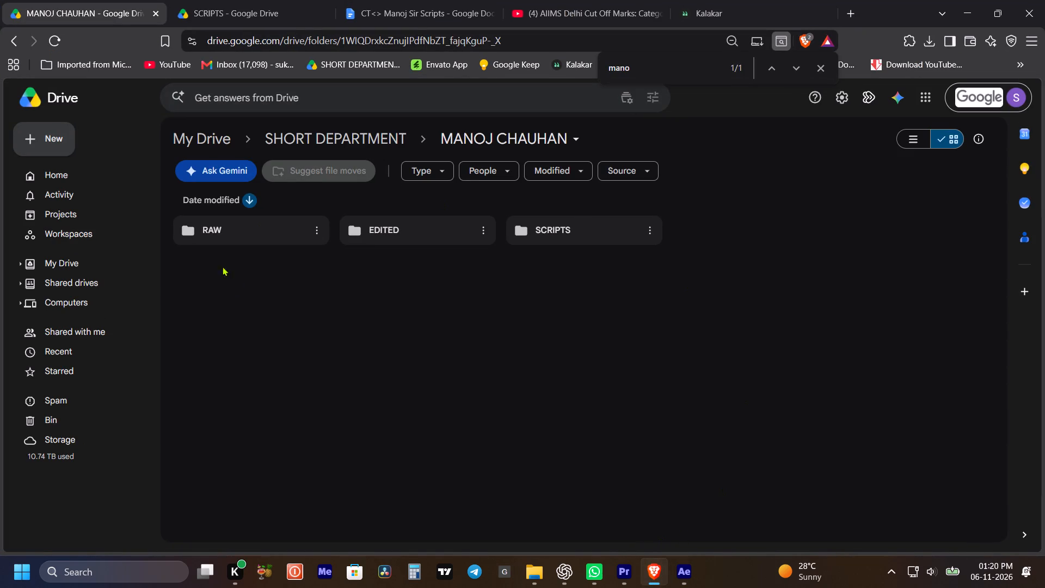
{"action": "left_click_drag", "start_coordinate": [376, 261], "coordinate": [390, 253]}
{"action": "double_click", "coordinate": [405, 243]}
{"action": "double_click", "coordinate": [242, 232]}
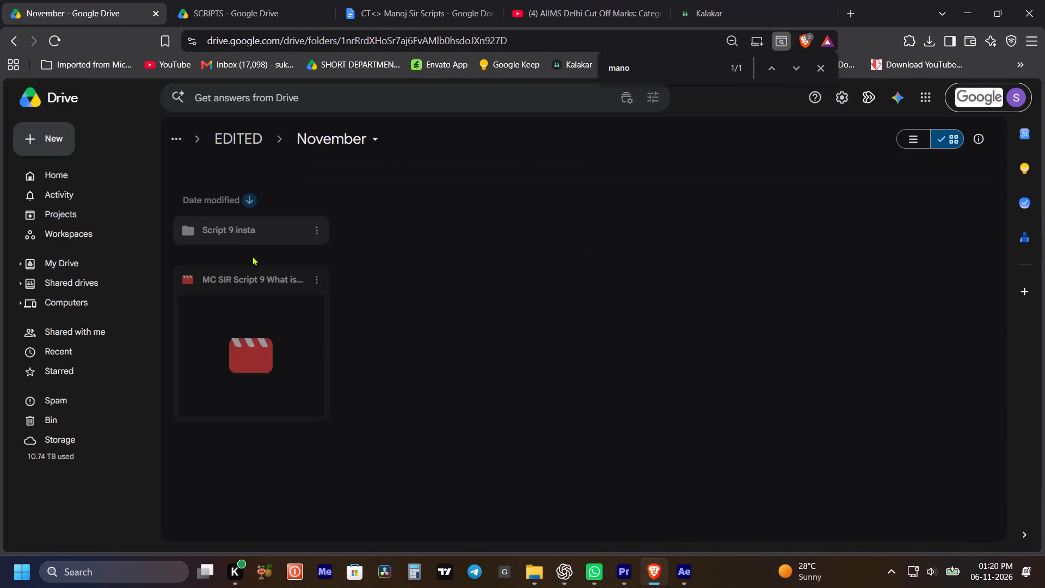
Upload the rendered "MC sir Script 11 JEE Main 2027 expected category wise cutoffs marking" video to the November folder.
{"action": "left_click", "coordinate": [58, 145]}
{"action": "left_click", "coordinate": [52, 138]}
{"action": "left_click", "coordinate": [62, 160]}
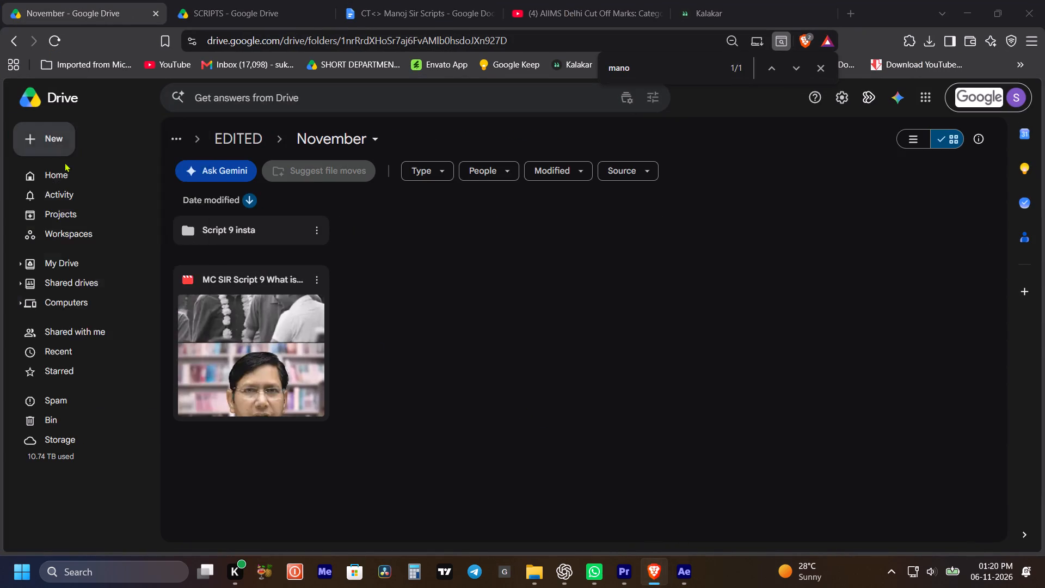
{"action": "left_click", "coordinate": [306, 314]}
{"action": "left_click", "coordinate": [767, 532]}
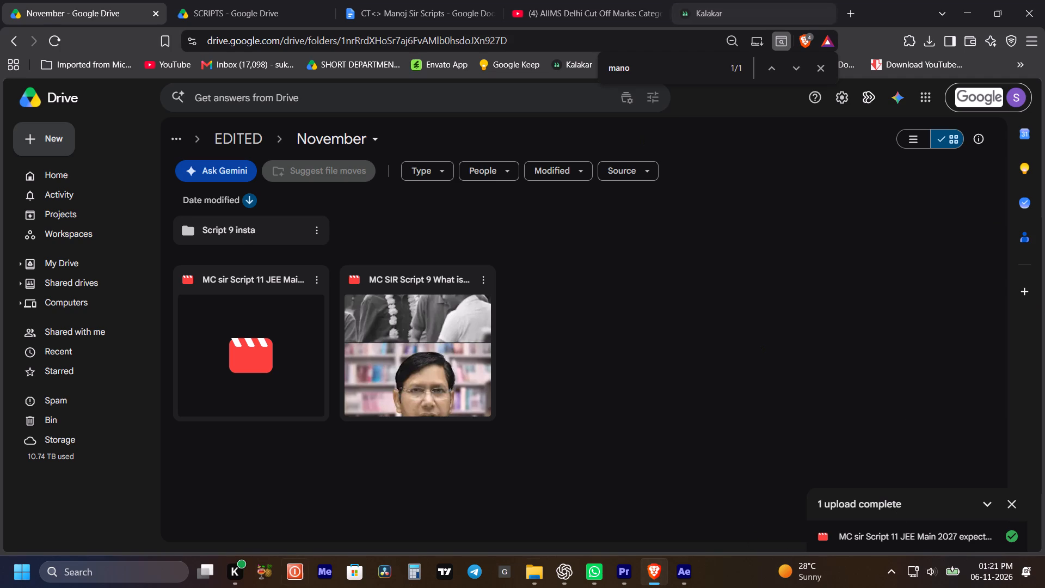
Share the uploaded Script 11 video with general access set to Anyone with the link.
{"action": "right_click", "coordinate": [261, 392]}
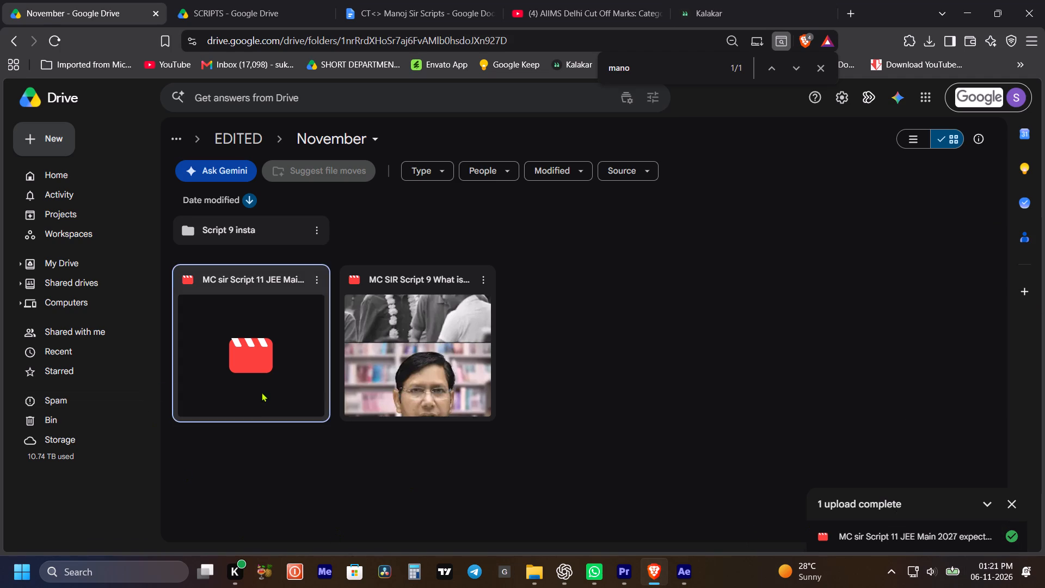
{"action": "left_click", "coordinate": [328, 299]}
{"action": "left_click", "coordinate": [513, 302]}
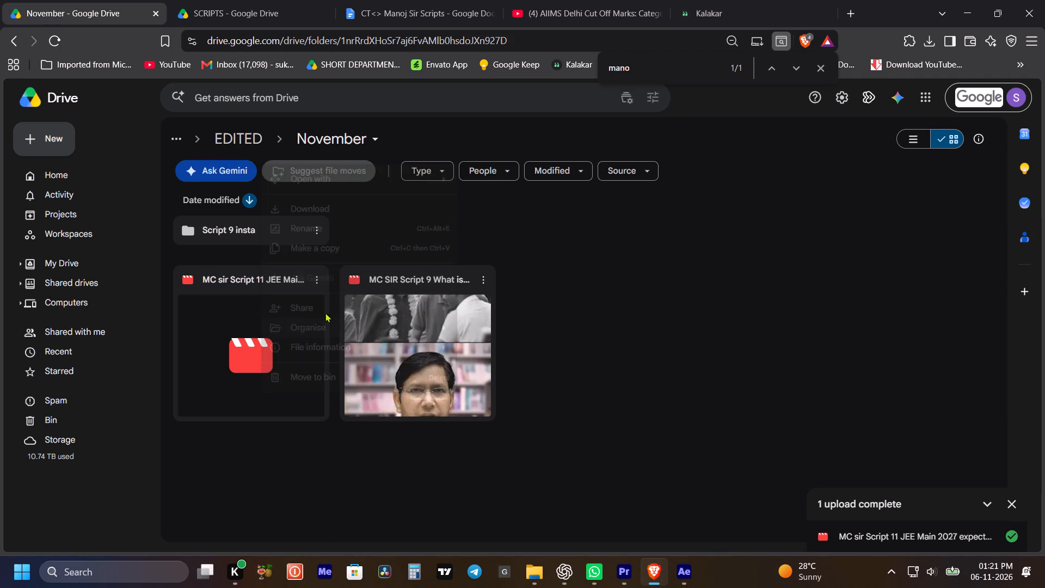
{"action": "right_click", "coordinate": [275, 326]}
{"action": "left_click", "coordinate": [333, 239]}
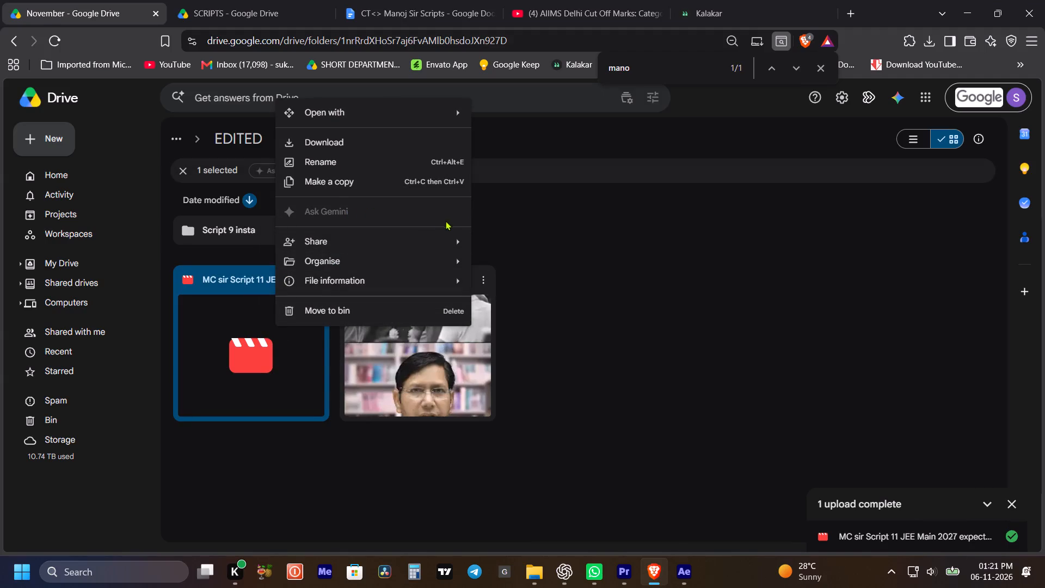
{"action": "left_click", "coordinate": [417, 231]}
{"action": "left_click", "coordinate": [419, 237]}
{"action": "left_click", "coordinate": [529, 240]}
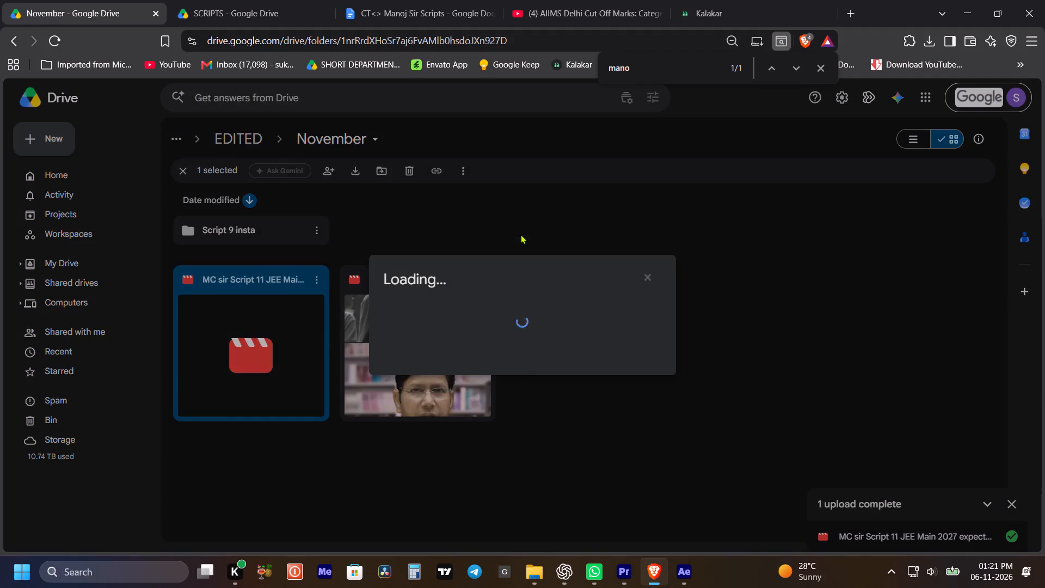
{"action": "left_click", "coordinate": [444, 442]}
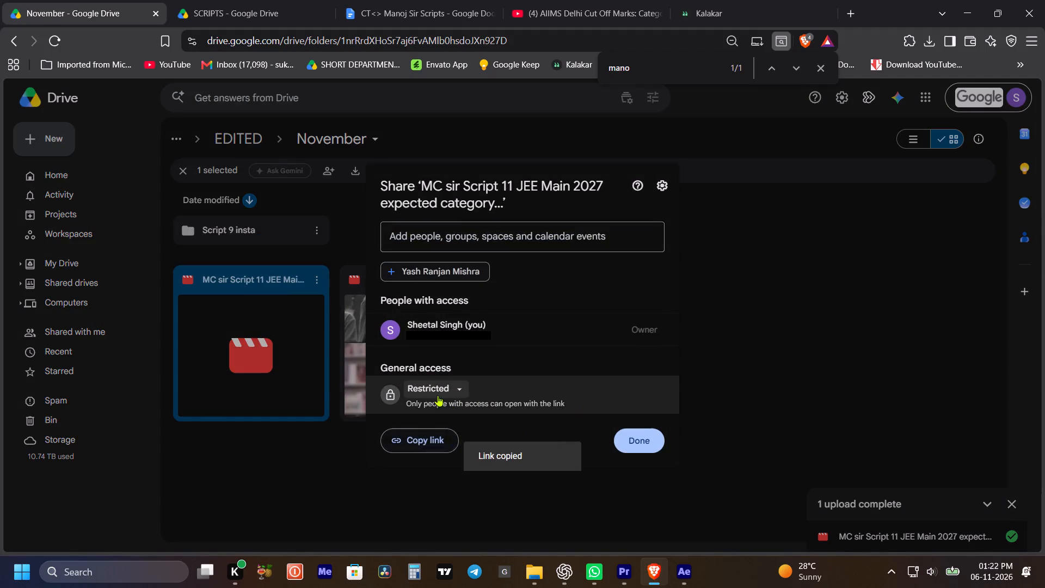
{"action": "left_click", "coordinate": [438, 395]}
{"action": "left_click", "coordinate": [456, 494]}
{"action": "triple_click", "coordinate": [409, 452]}
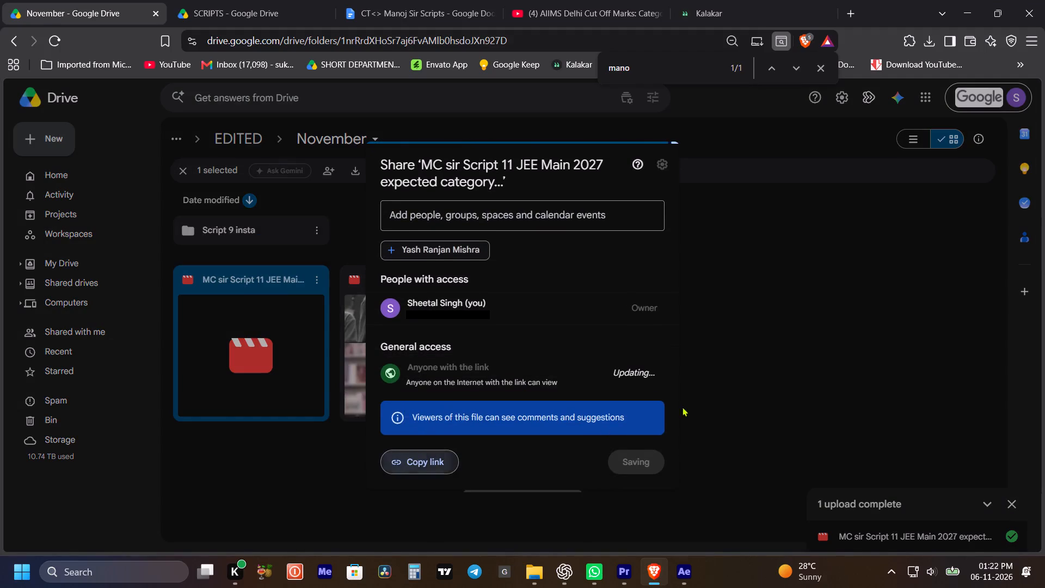
Change the link access role to Editor and copy the video's share link.
{"action": "left_click", "coordinate": [634, 371]}
{"action": "left_click", "coordinate": [636, 377]}
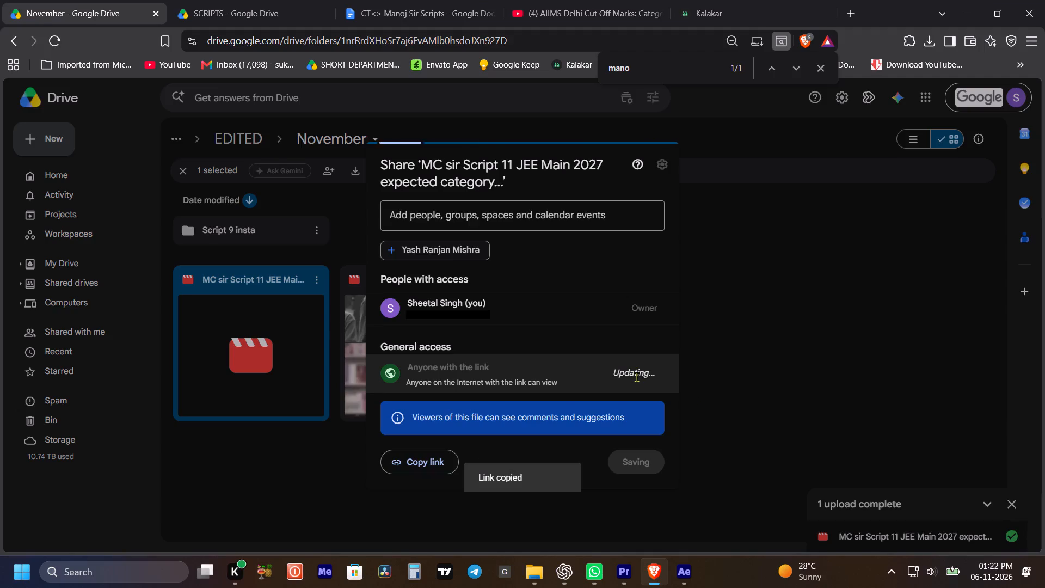
{"action": "left_click", "coordinate": [649, 372]}
{"action": "left_click_drag", "start_coordinate": [598, 483], "coordinate": [593, 481]}
{"action": "double_click", "coordinate": [438, 441]}
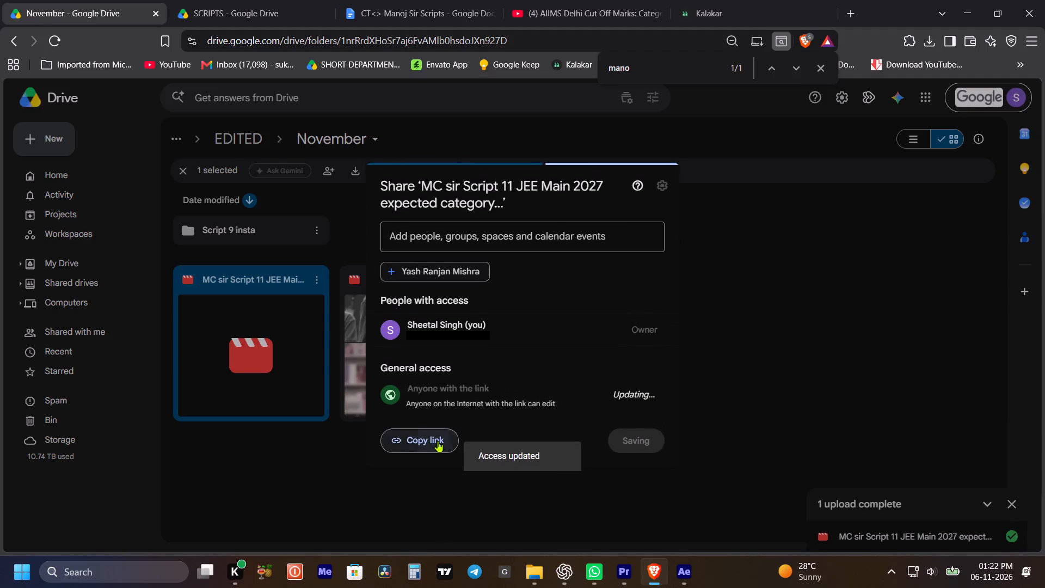
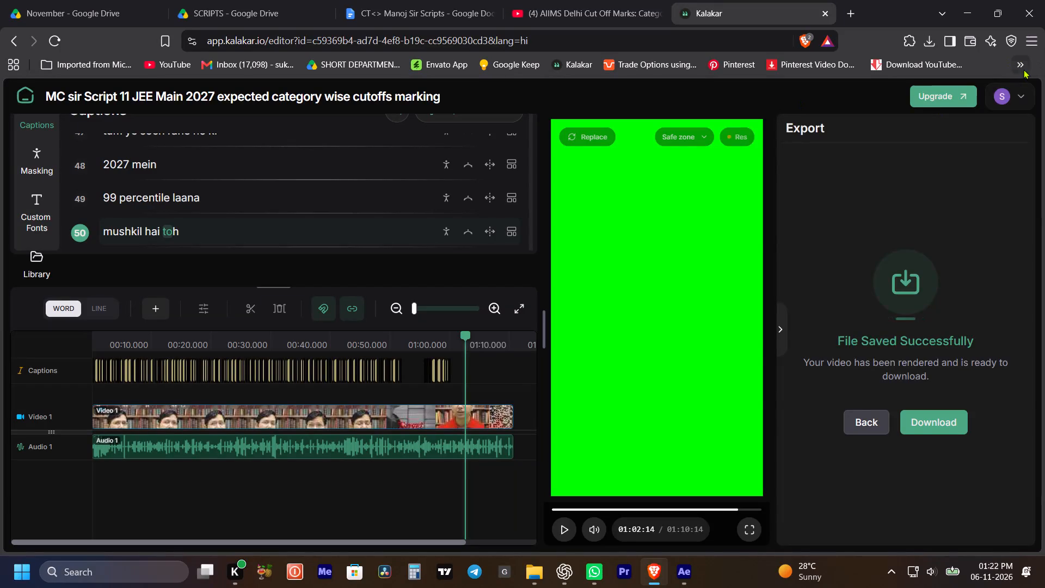
Open the list of remaining saved bookmarks that do not fit on the bookmarks bar.
{"action": "left_click", "coordinate": [1023, 69]}
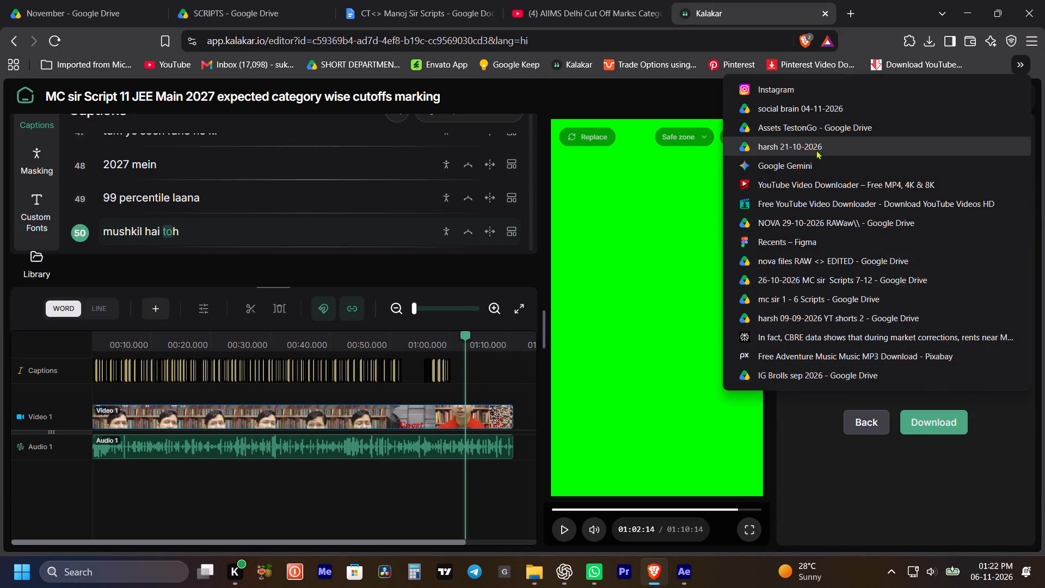